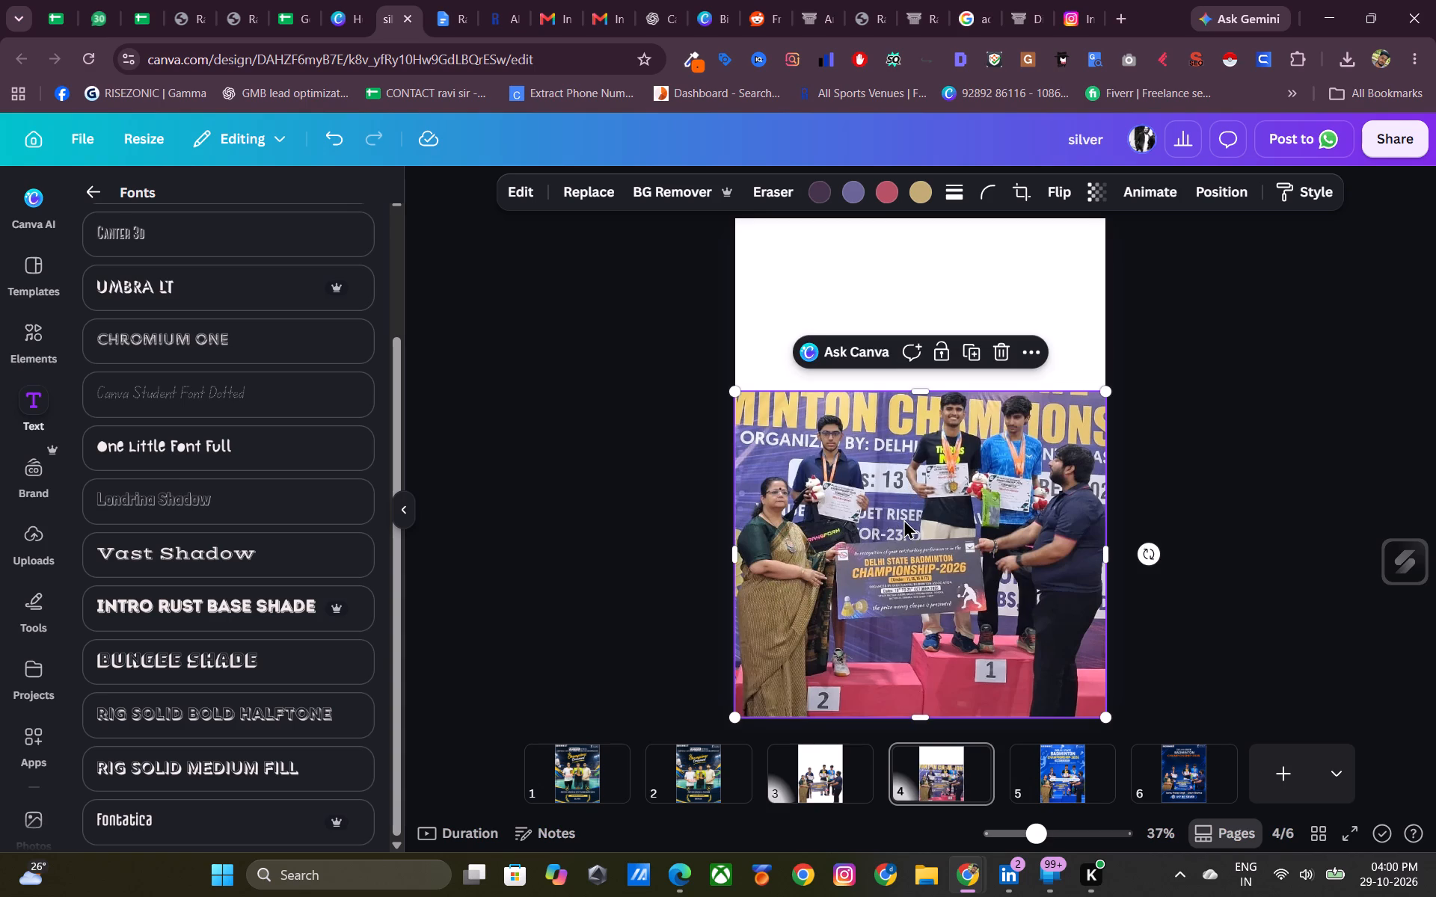
{"action": "left_click", "coordinate": [841, 765]}
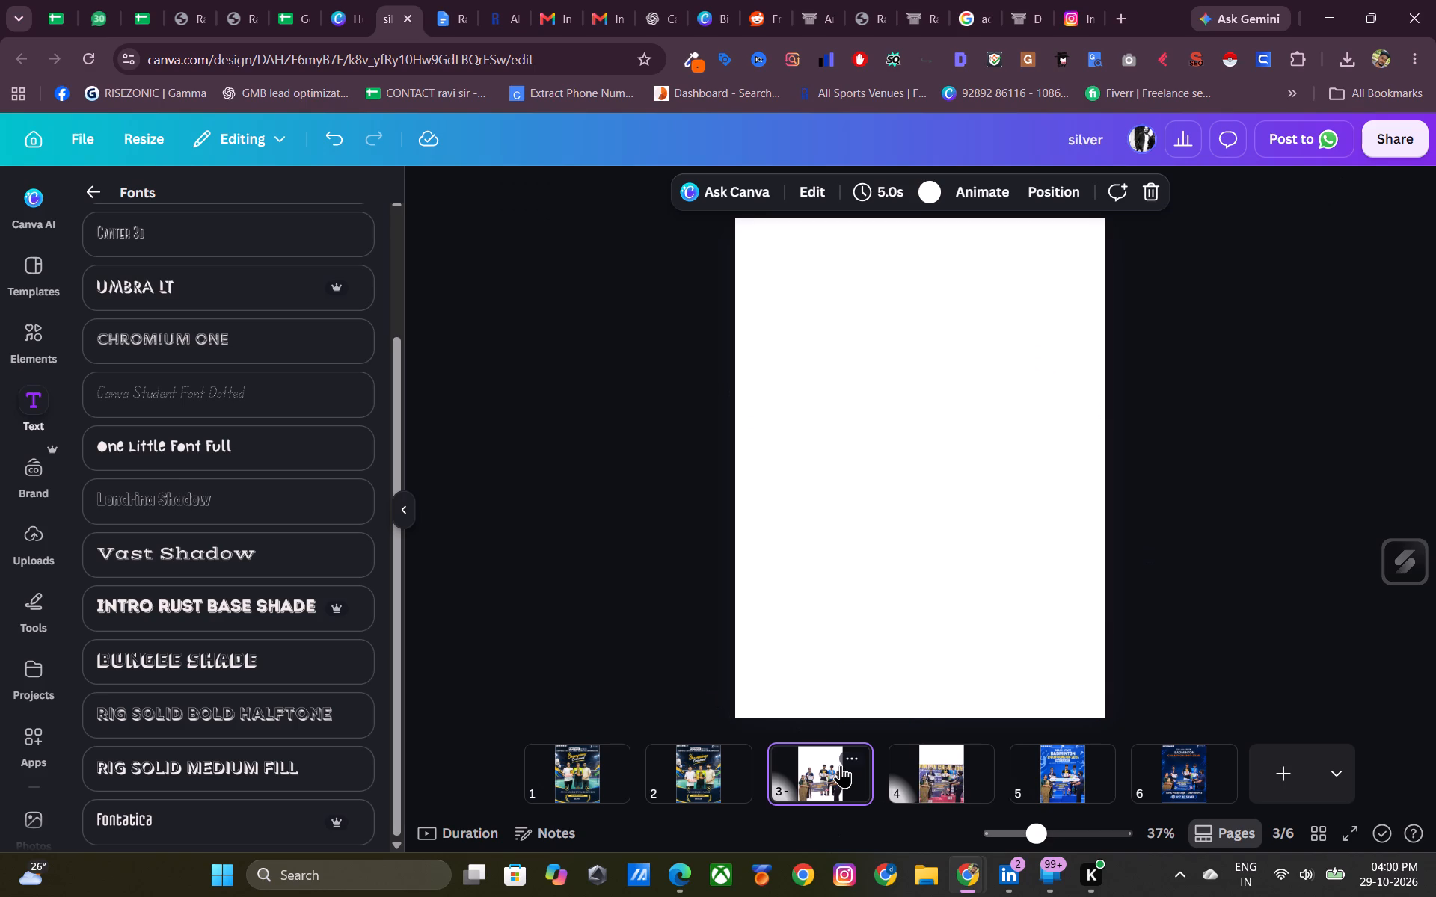
{"action": "left_click", "coordinate": [935, 784]}
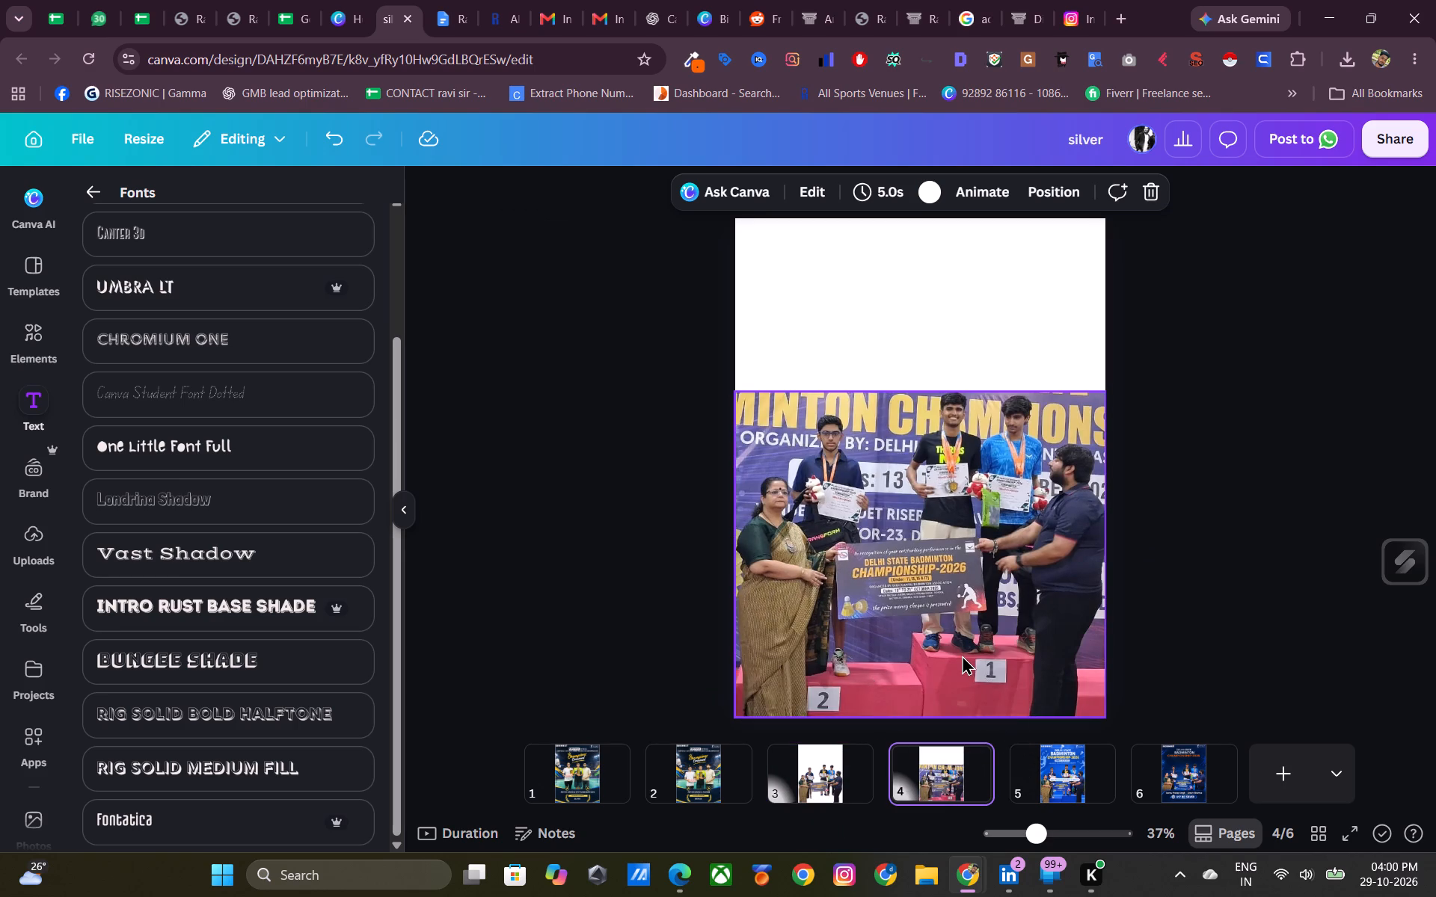
In Magic Eraser's element selection, select the woman in the sari and the three medal-wearing players in the page 4 photo.
{"action": "left_click", "coordinate": [877, 456]}
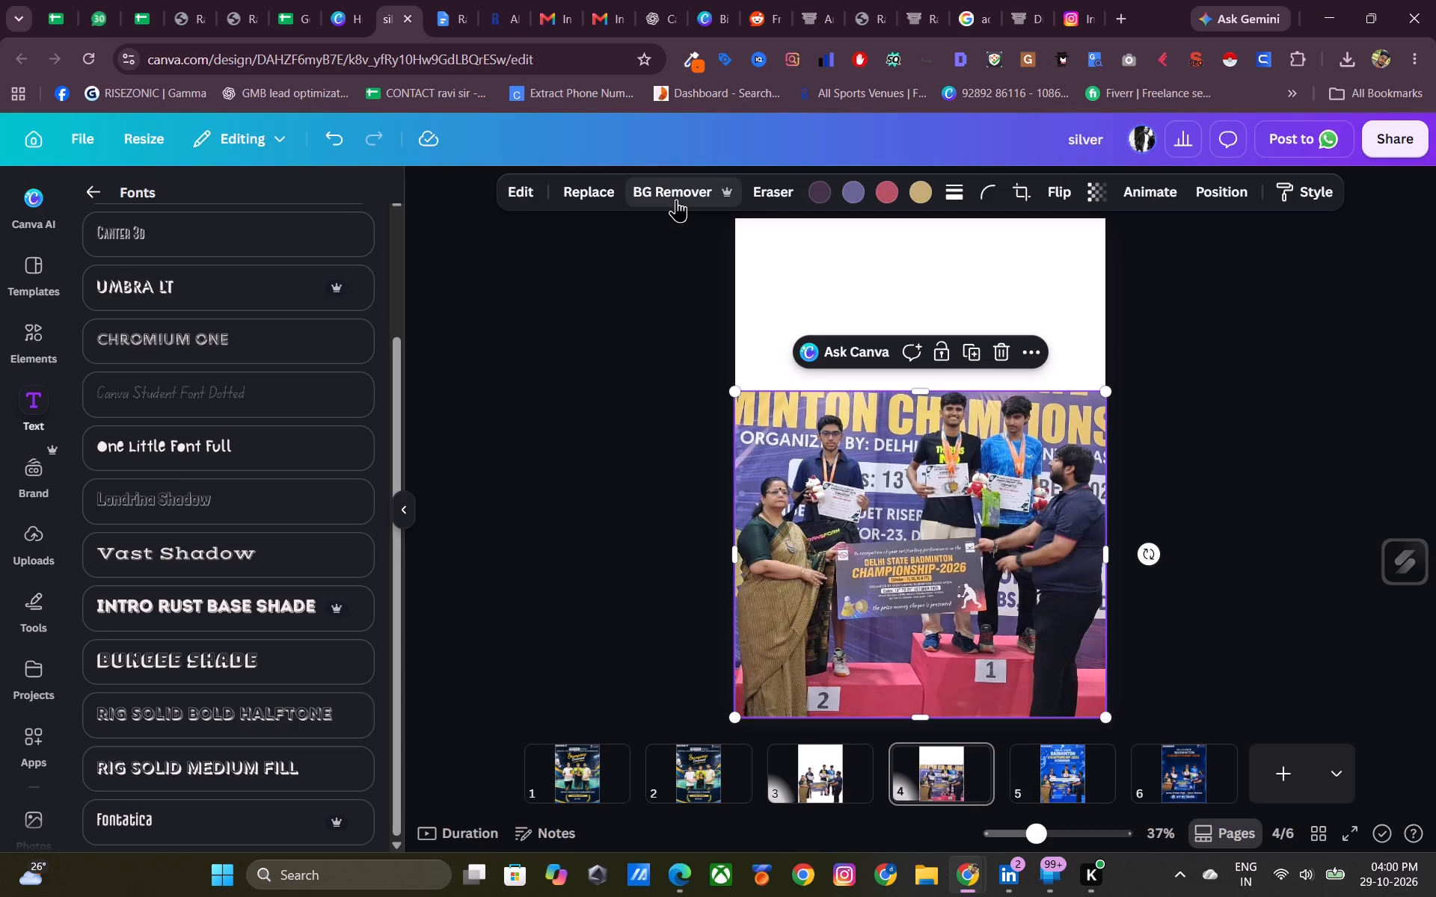
{"action": "left_click", "coordinate": [777, 198]}
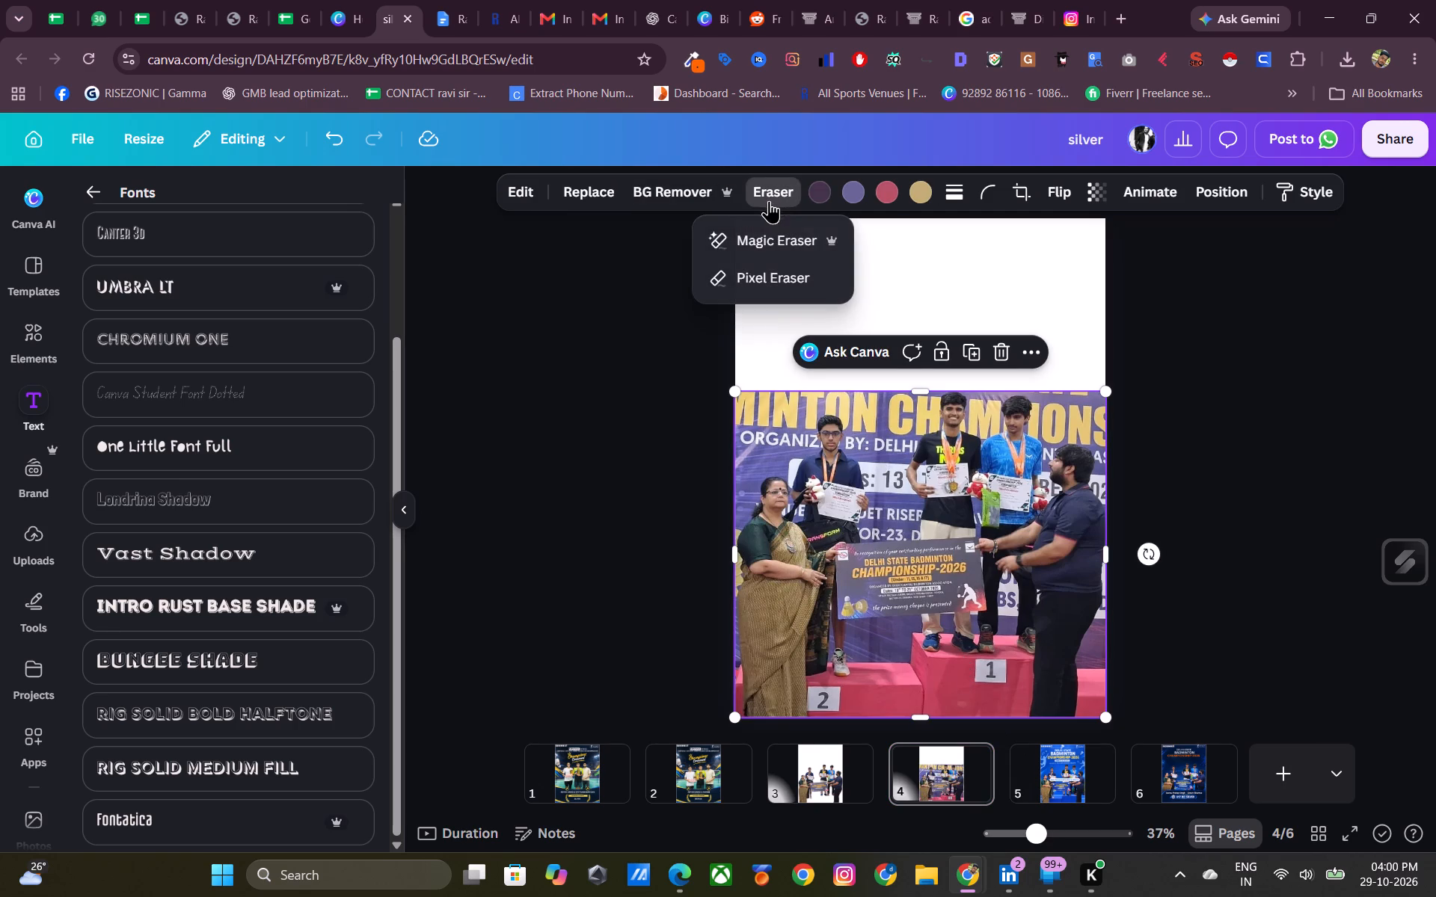
{"action": "left_click", "coordinate": [768, 227]}
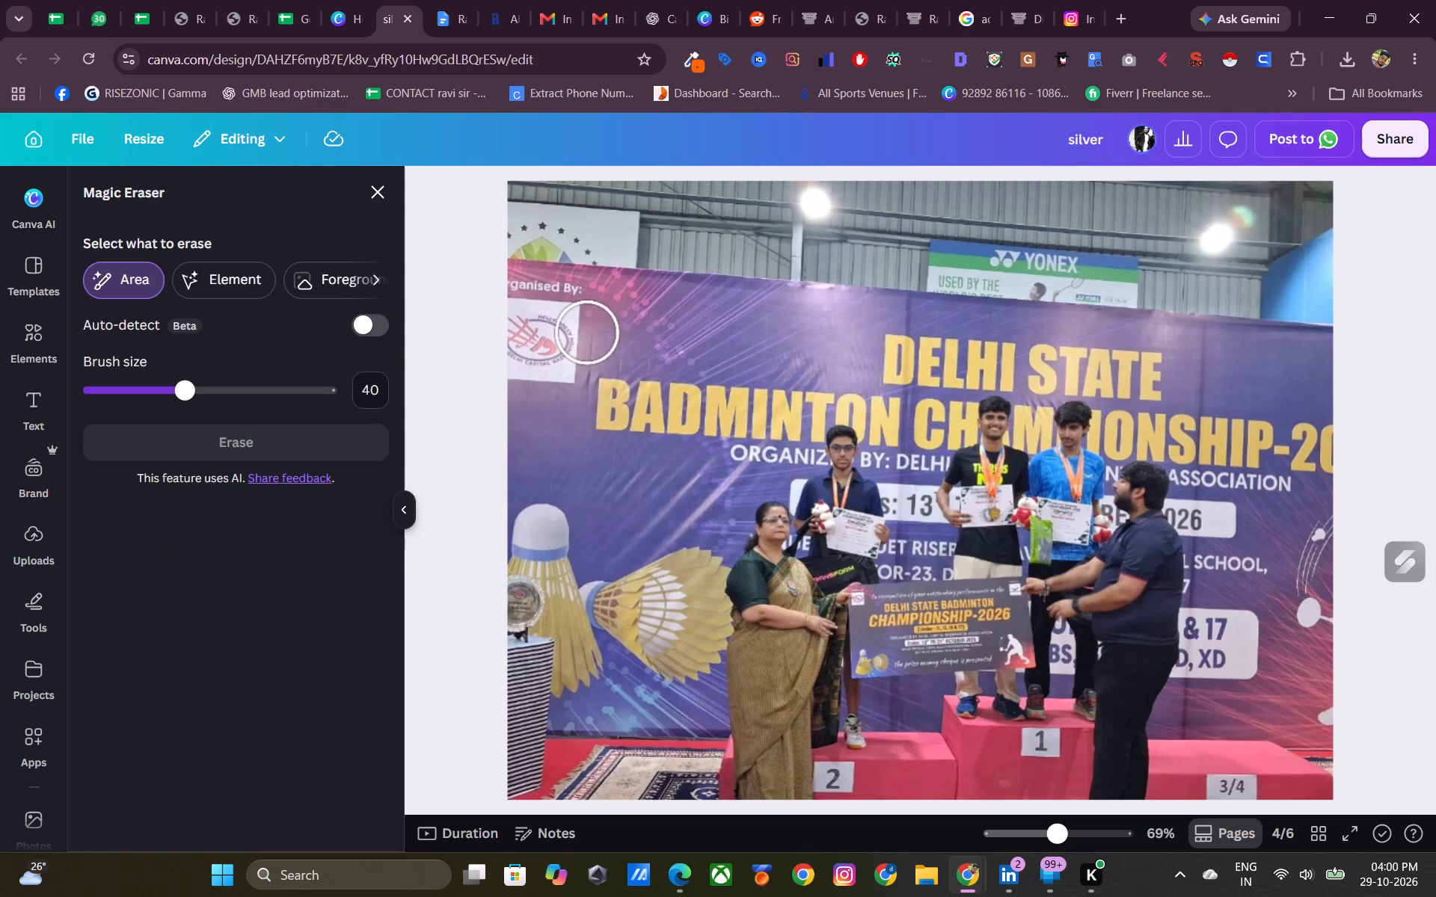
{"action": "left_click", "coordinate": [199, 273]}
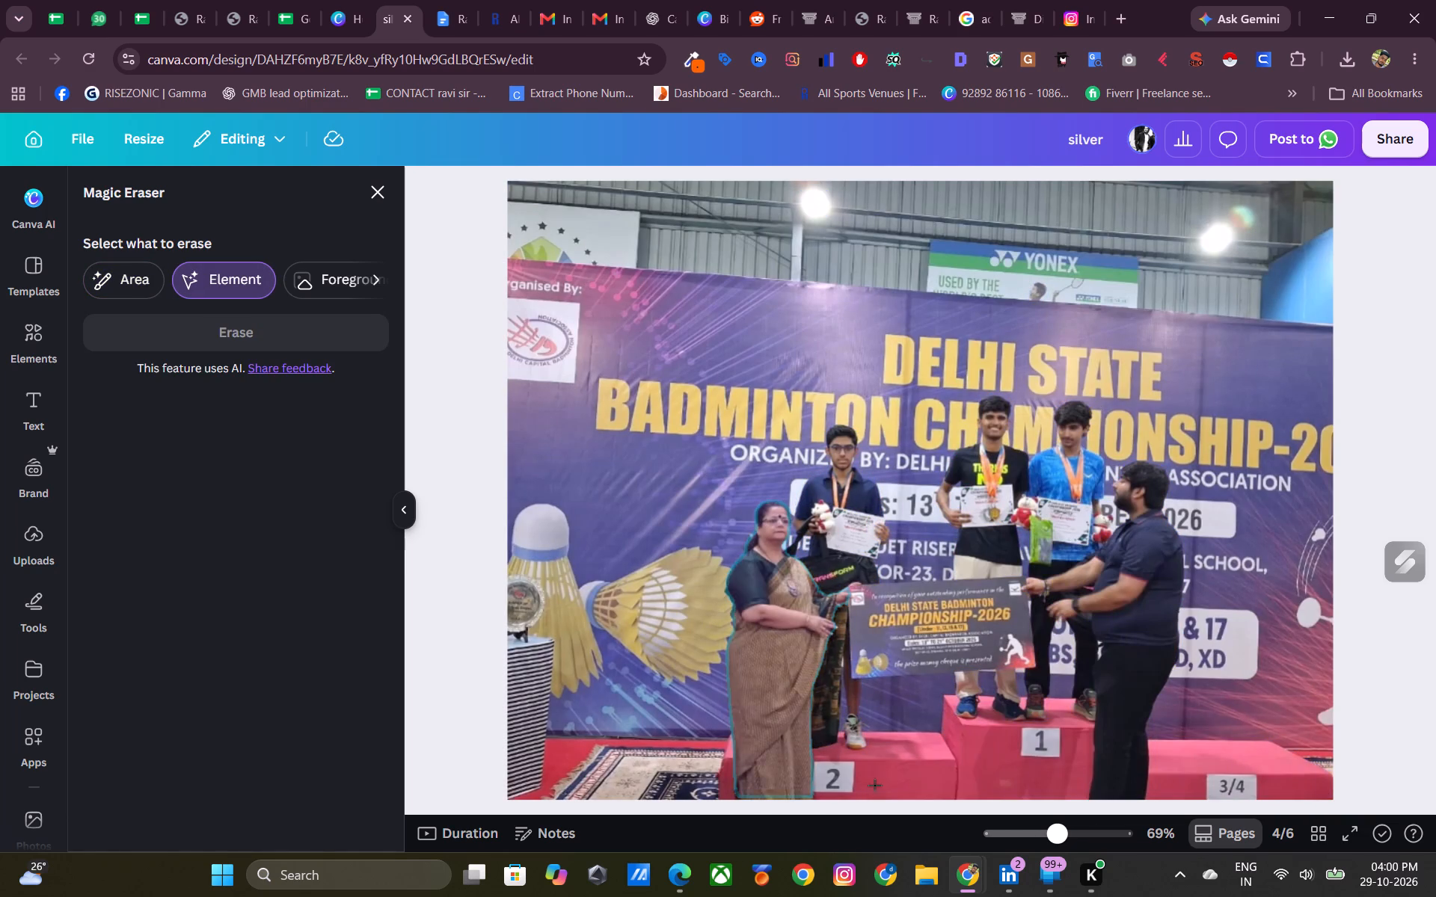
{"action": "left_click", "coordinate": [772, 714]}
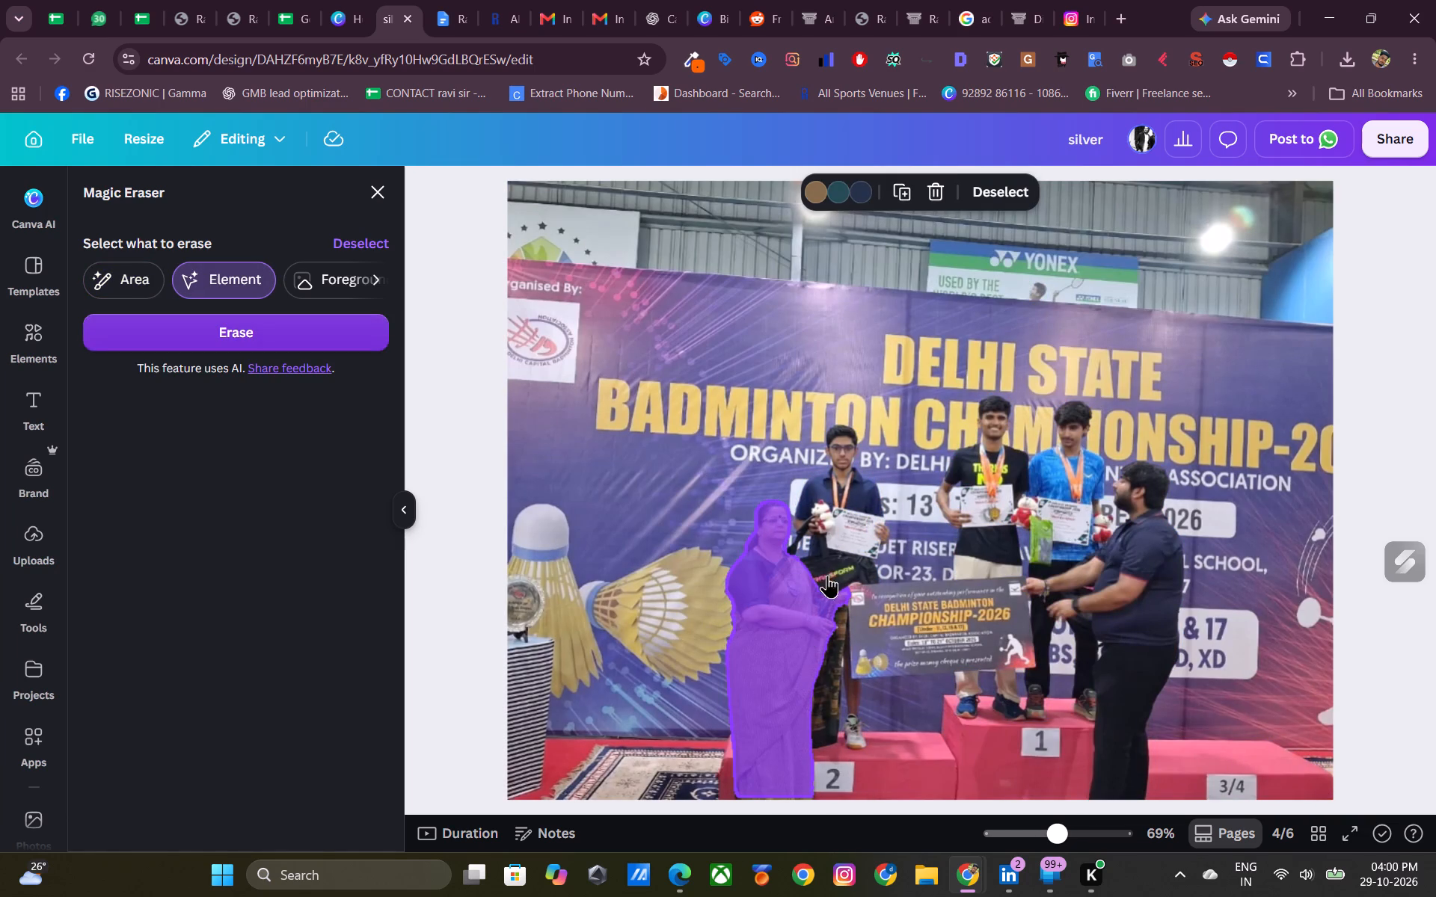
{"action": "left_click", "coordinate": [835, 470]}
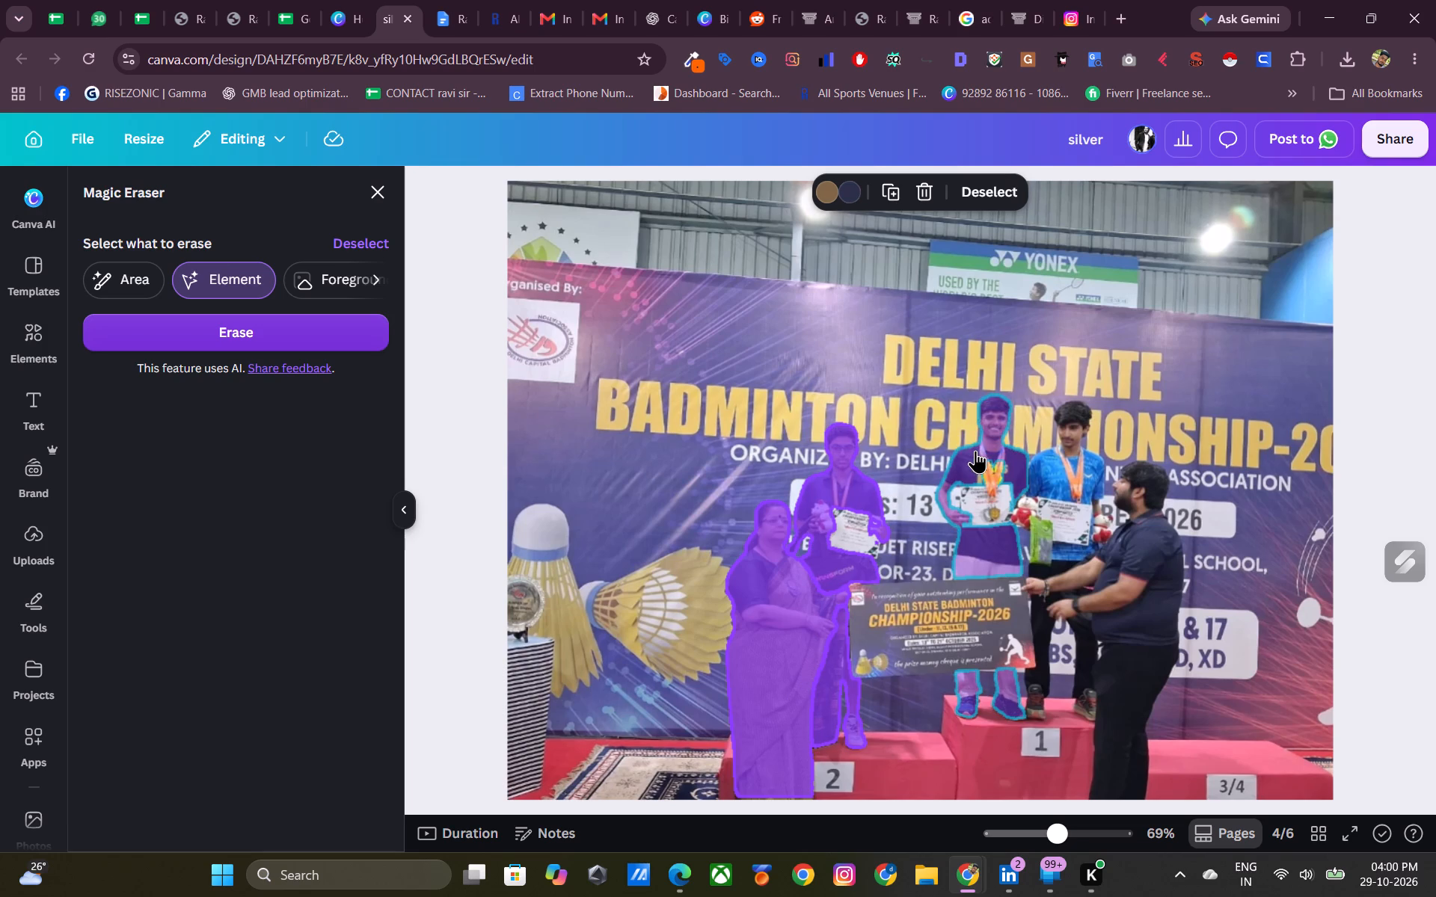
{"action": "left_click", "coordinate": [975, 450]}
{"action": "left_click", "coordinate": [1058, 469]}
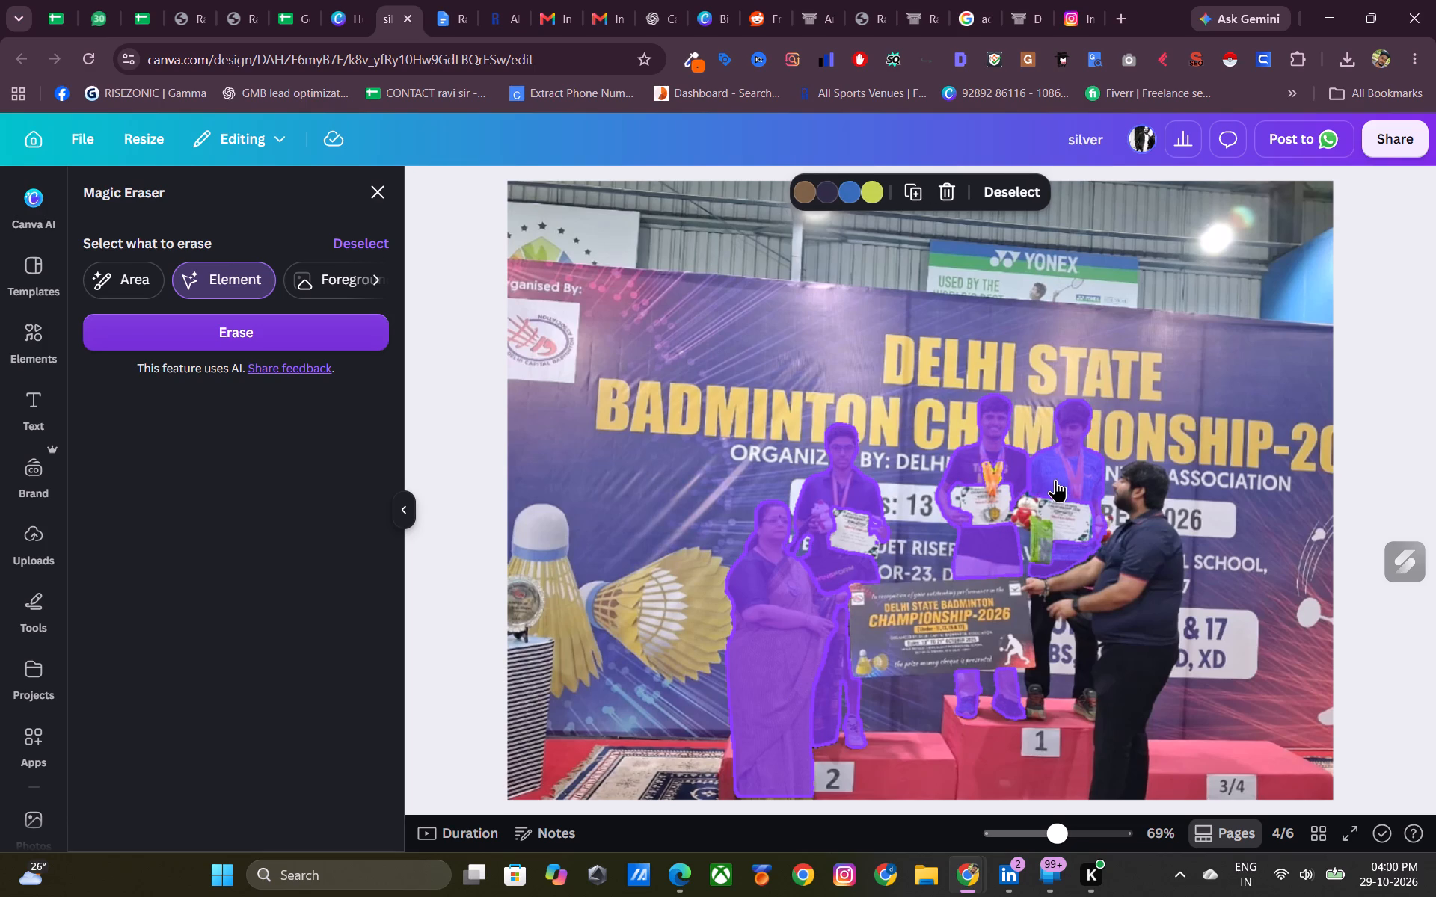
Add the championship cheque, the man in dark clothes and the remaining player's legs to the element selection.
{"action": "left_click", "coordinate": [967, 624]}
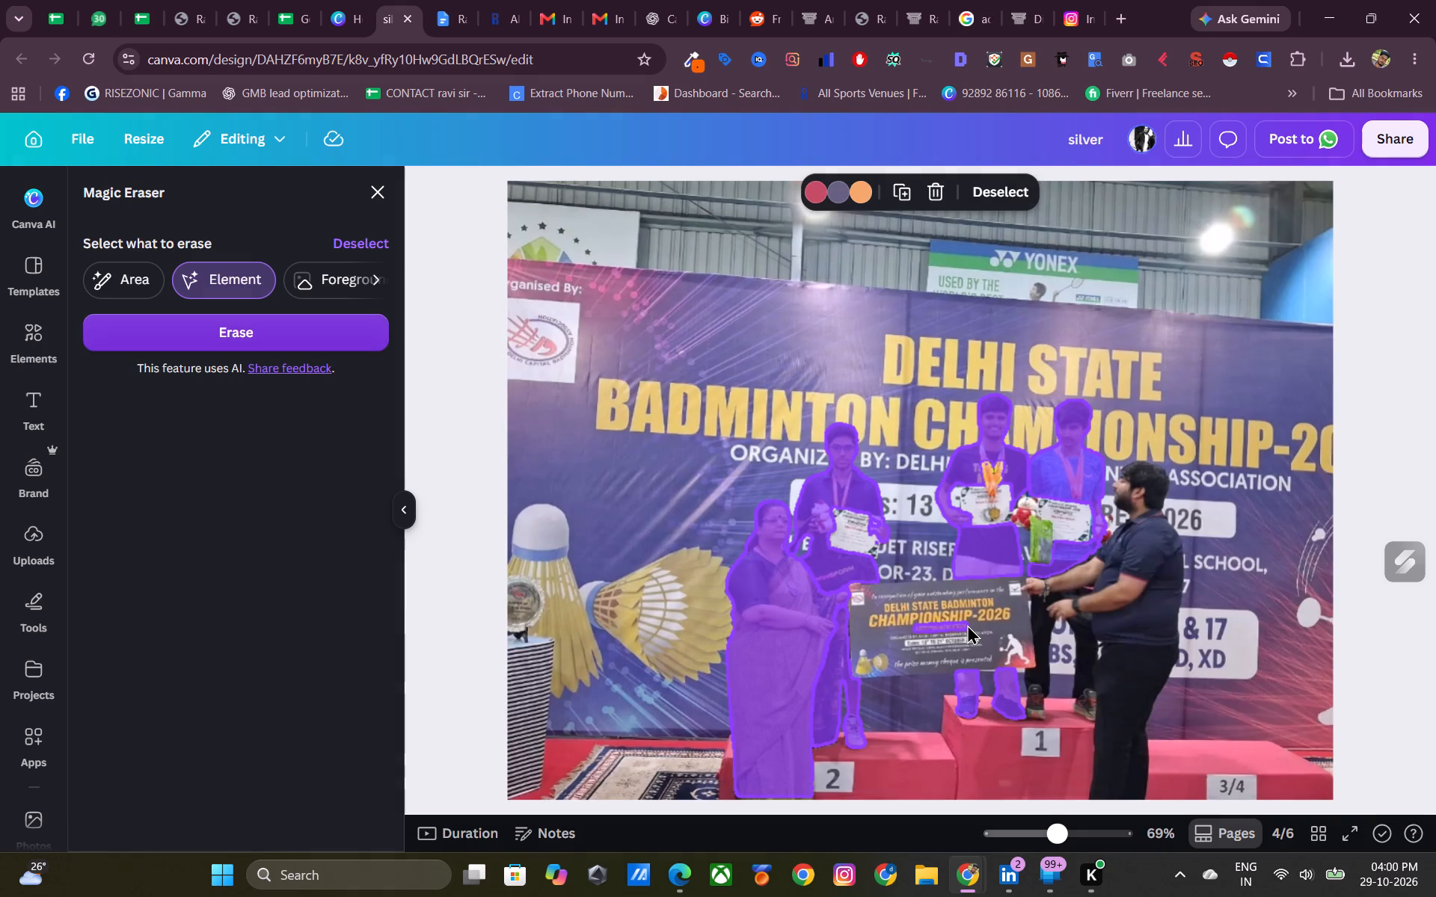
{"action": "left_click", "coordinate": [854, 589]}
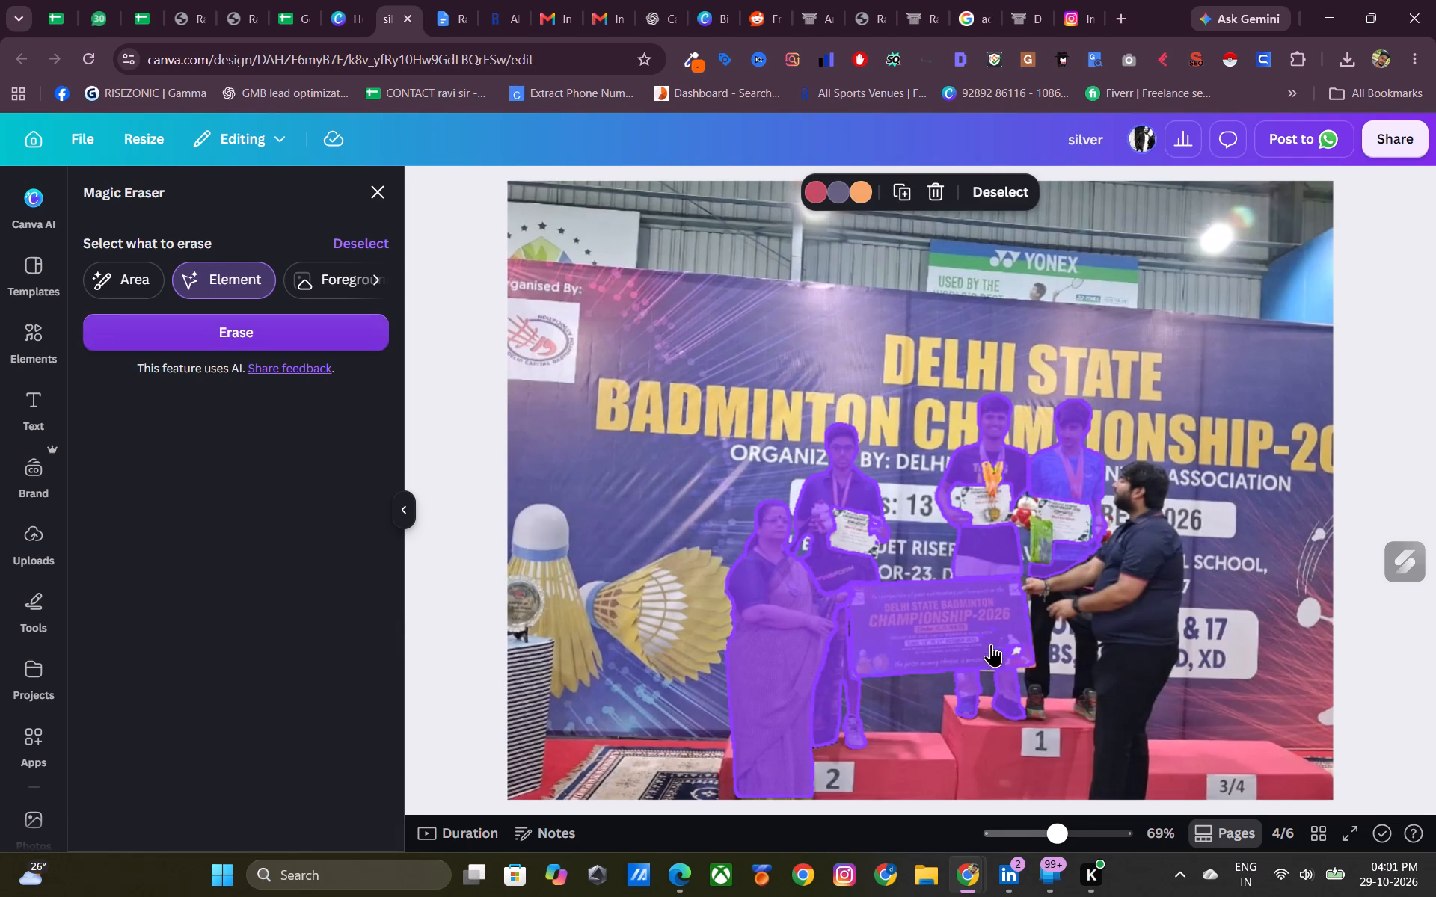
{"action": "left_click", "coordinate": [1075, 614]}
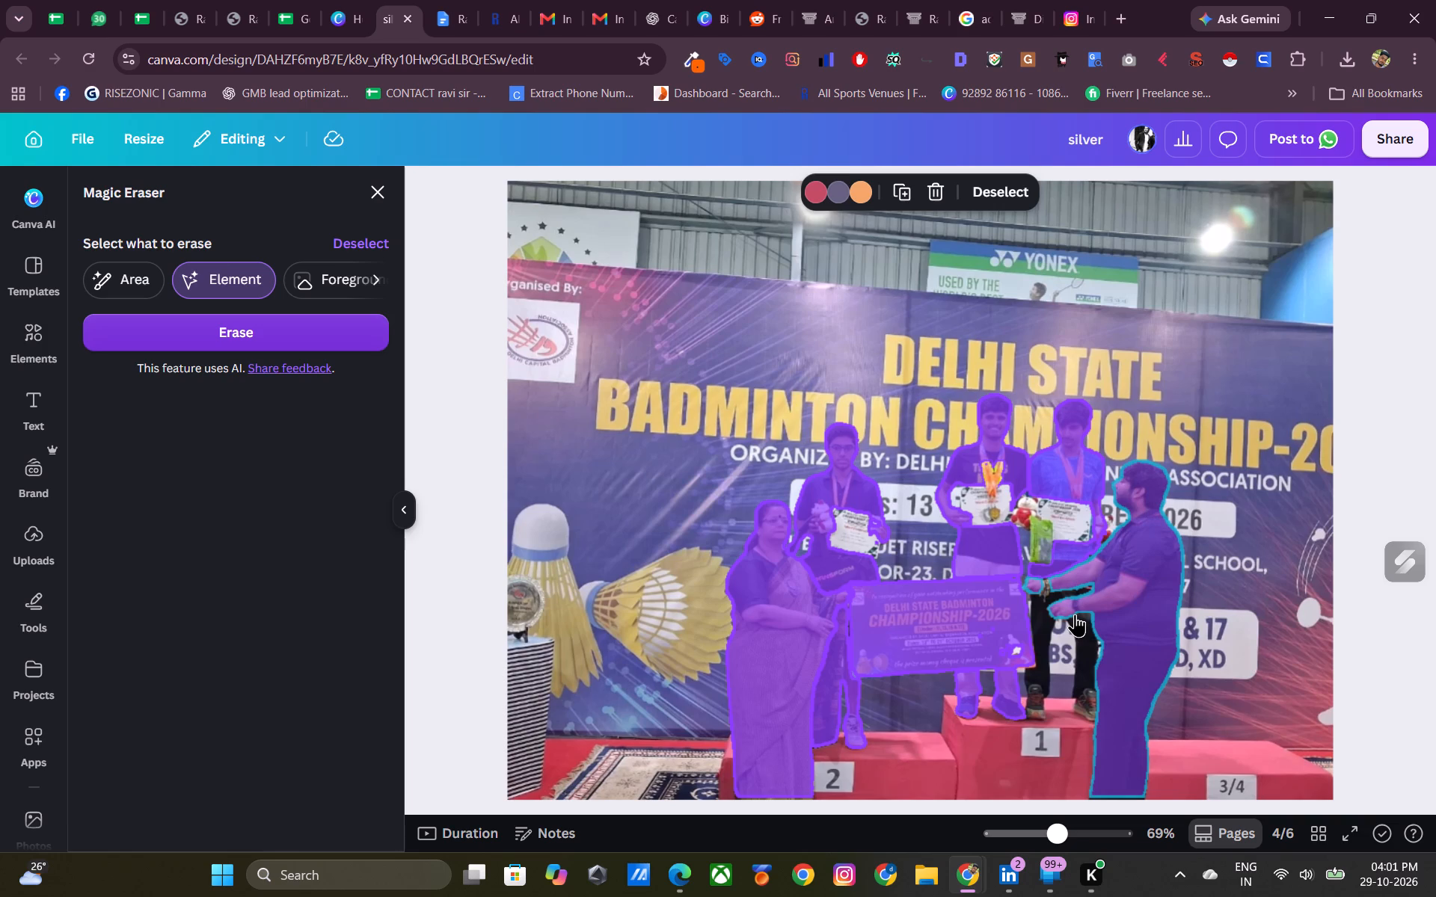
{"action": "left_click", "coordinate": [1086, 652]}
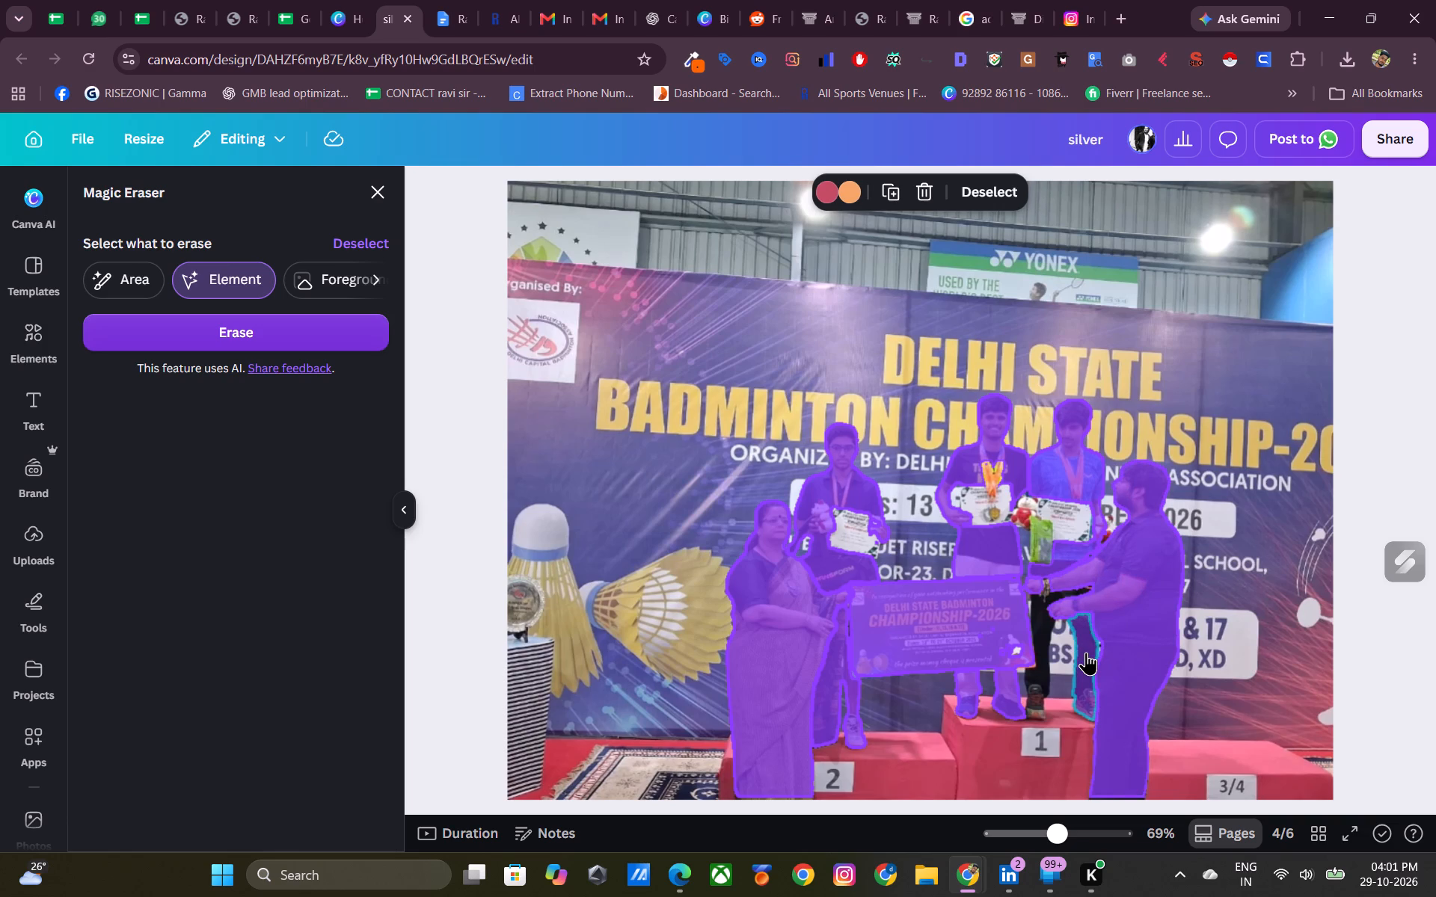
{"action": "left_click", "coordinate": [1038, 624]}
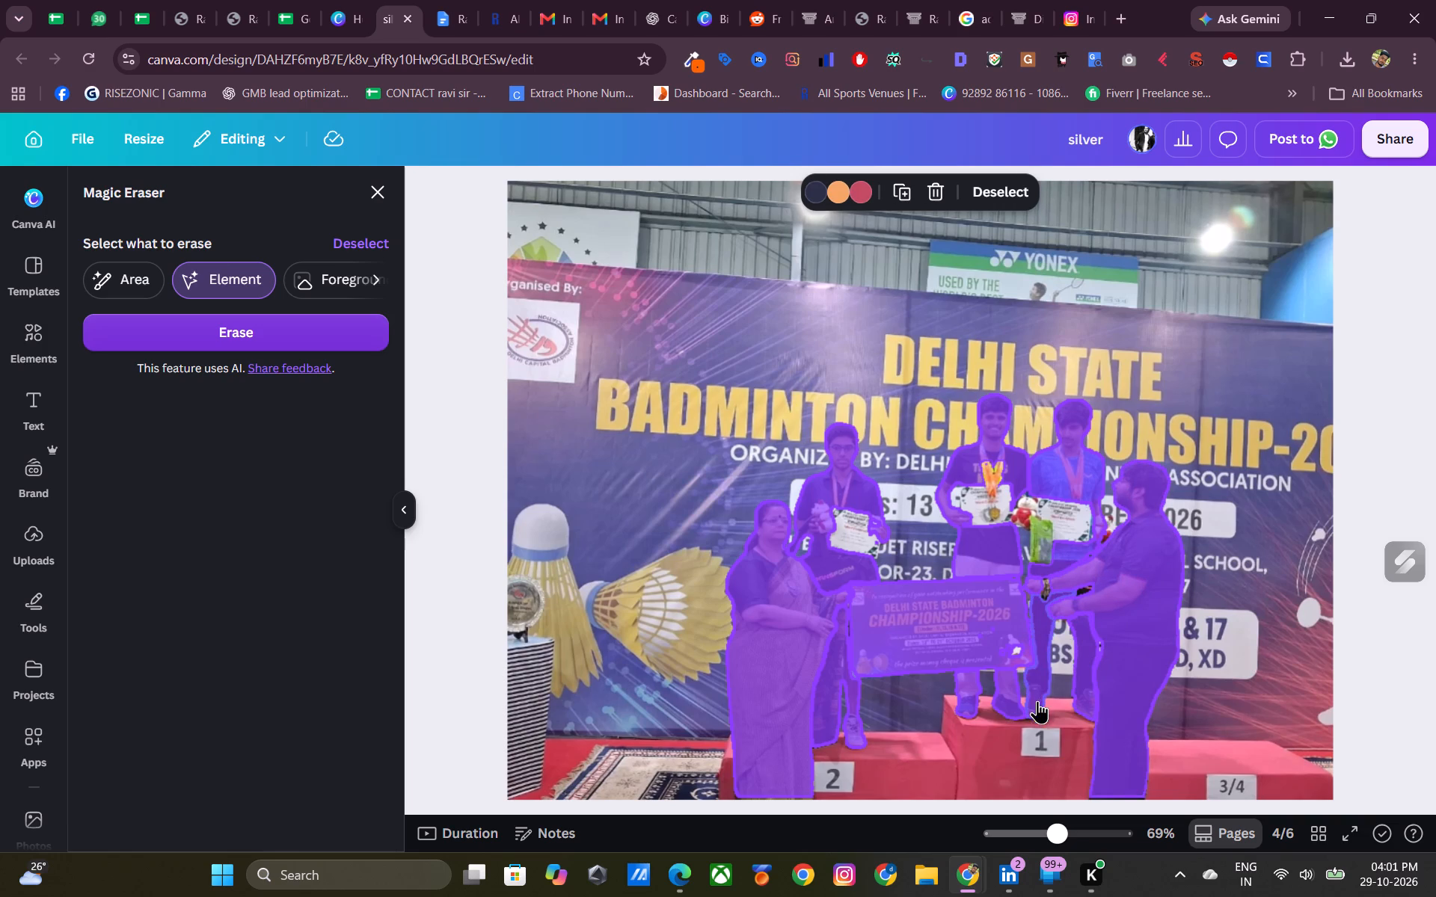
Add the 1, 3/4 and 2 podium blocks to the element selection.
{"action": "left_click", "coordinate": [1040, 740]}
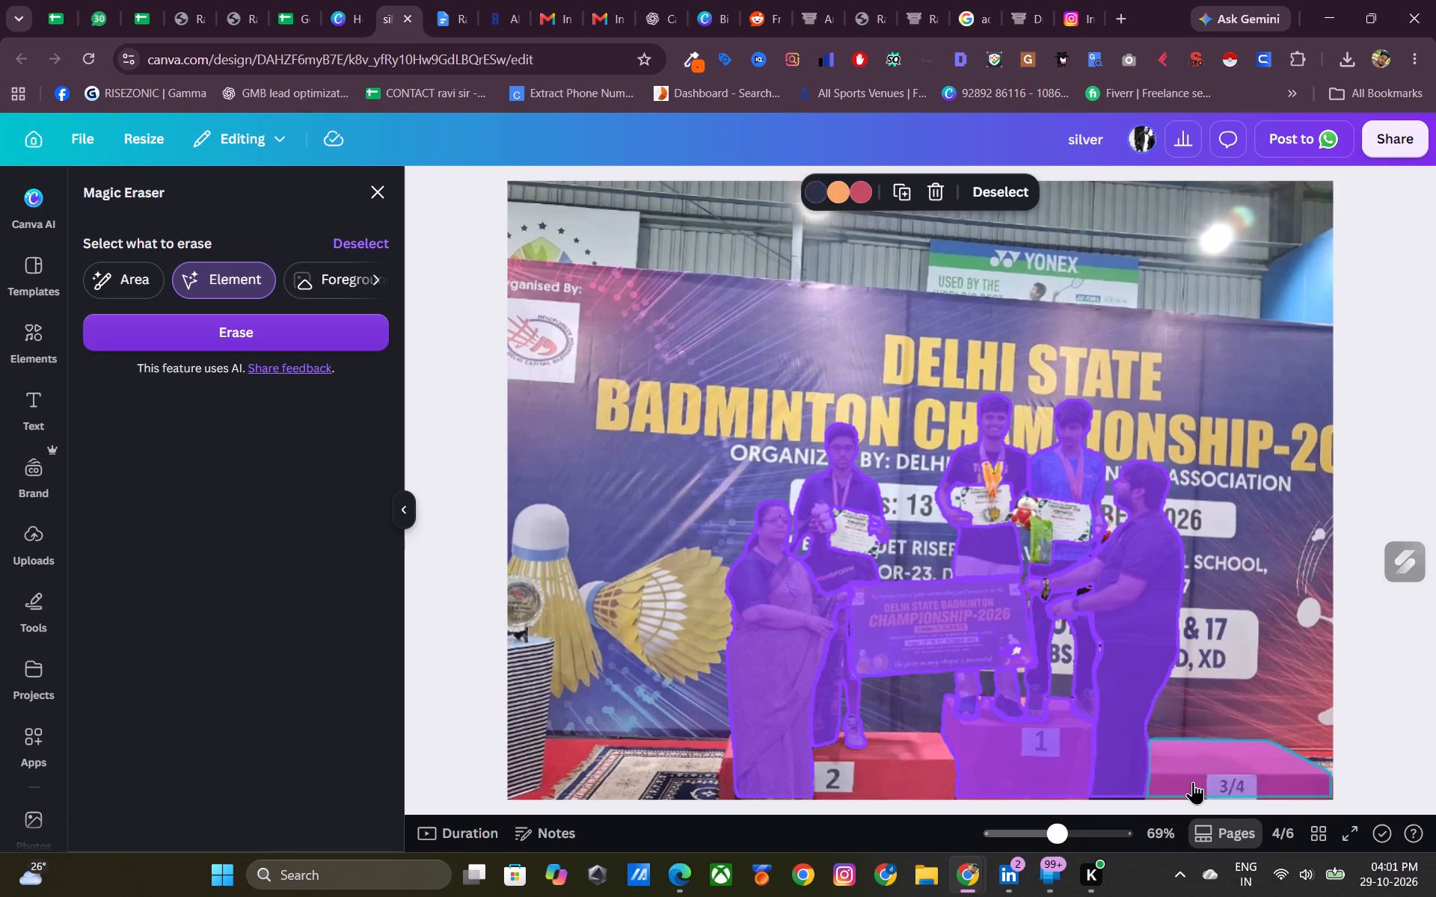
{"action": "left_click", "coordinate": [1194, 783]}
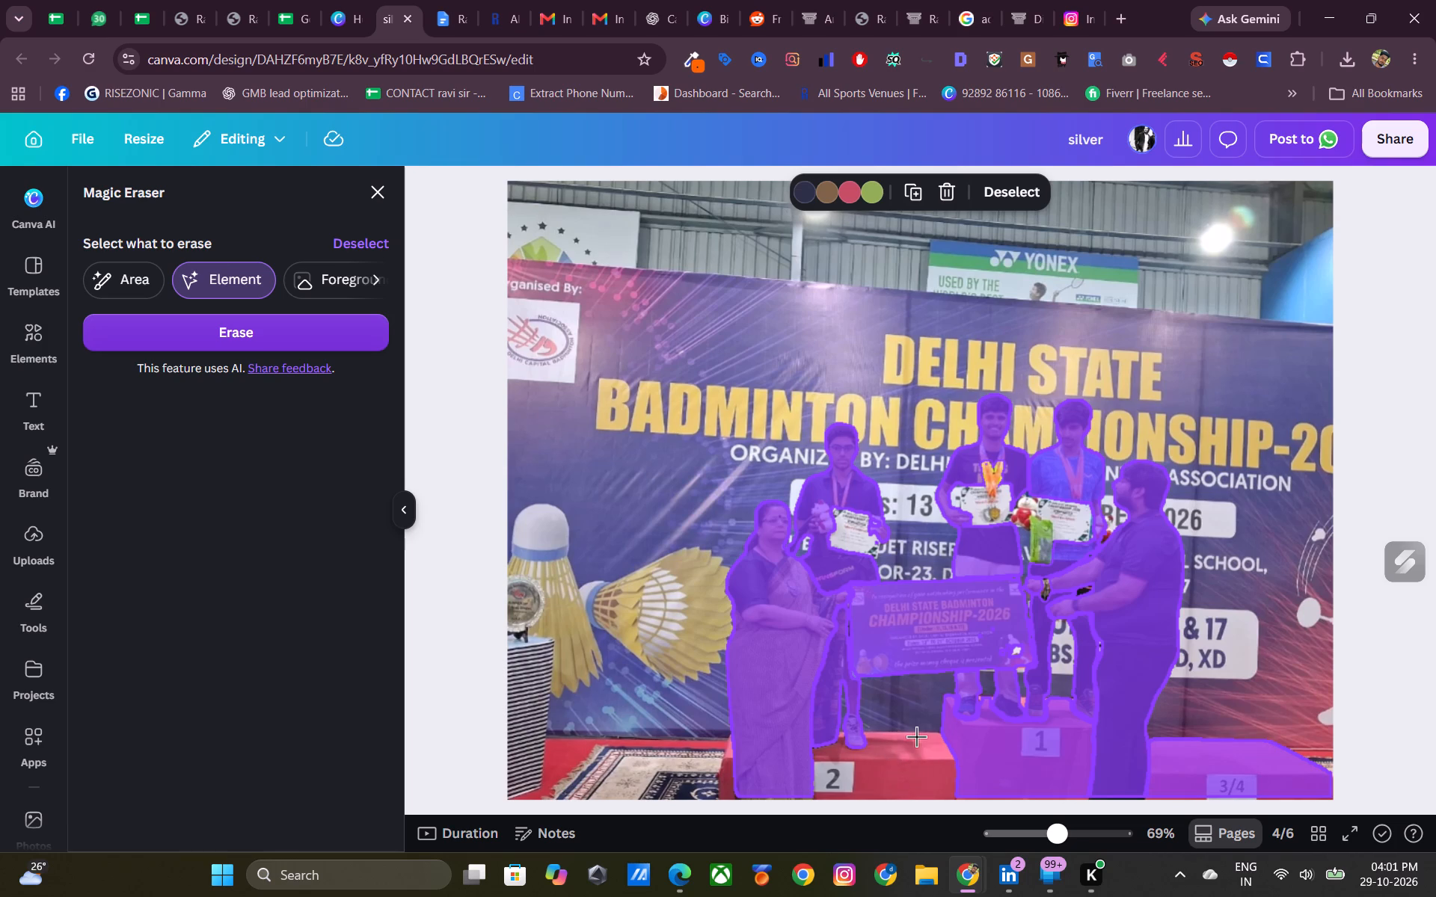
{"action": "left_click", "coordinate": [842, 779]}
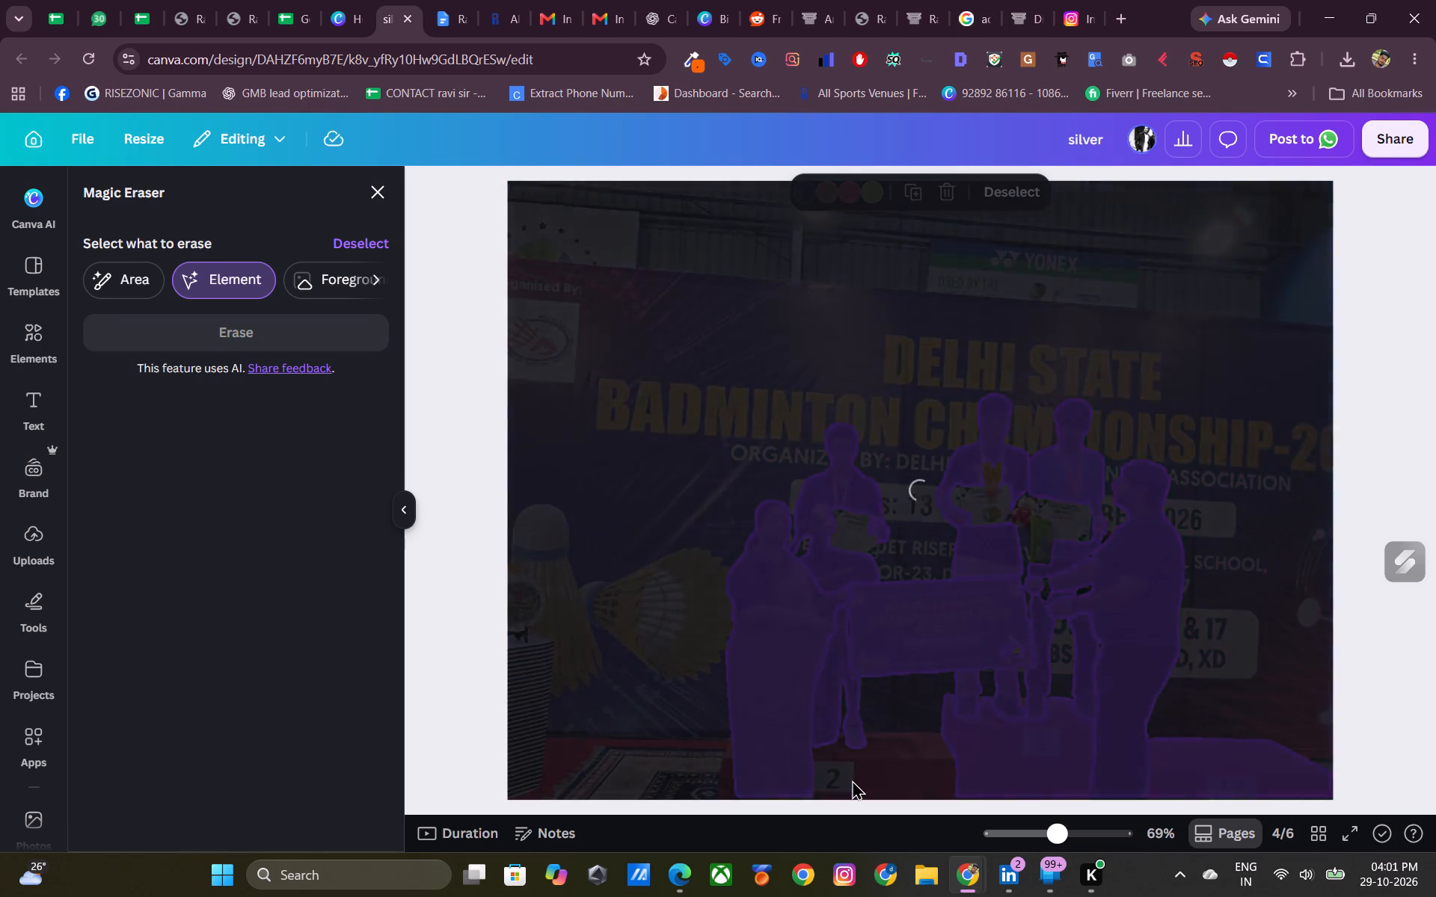
{"action": "left_click", "coordinate": [886, 776]}
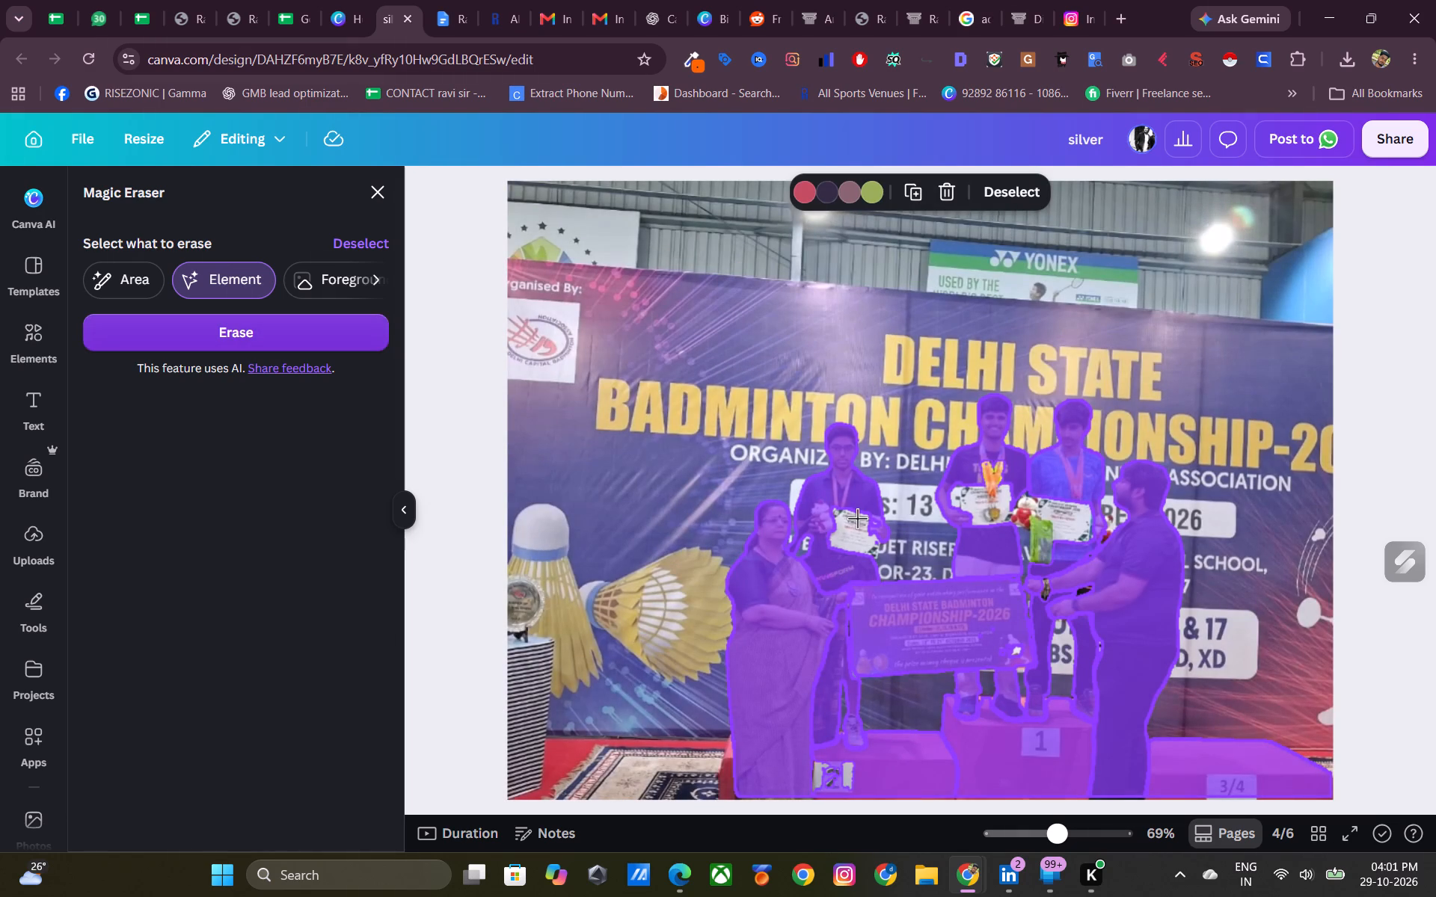
Add the three certificates, the medals, the items in the players' hands and the wristwatch to the element selection.
{"action": "left_click", "coordinate": [856, 531]}
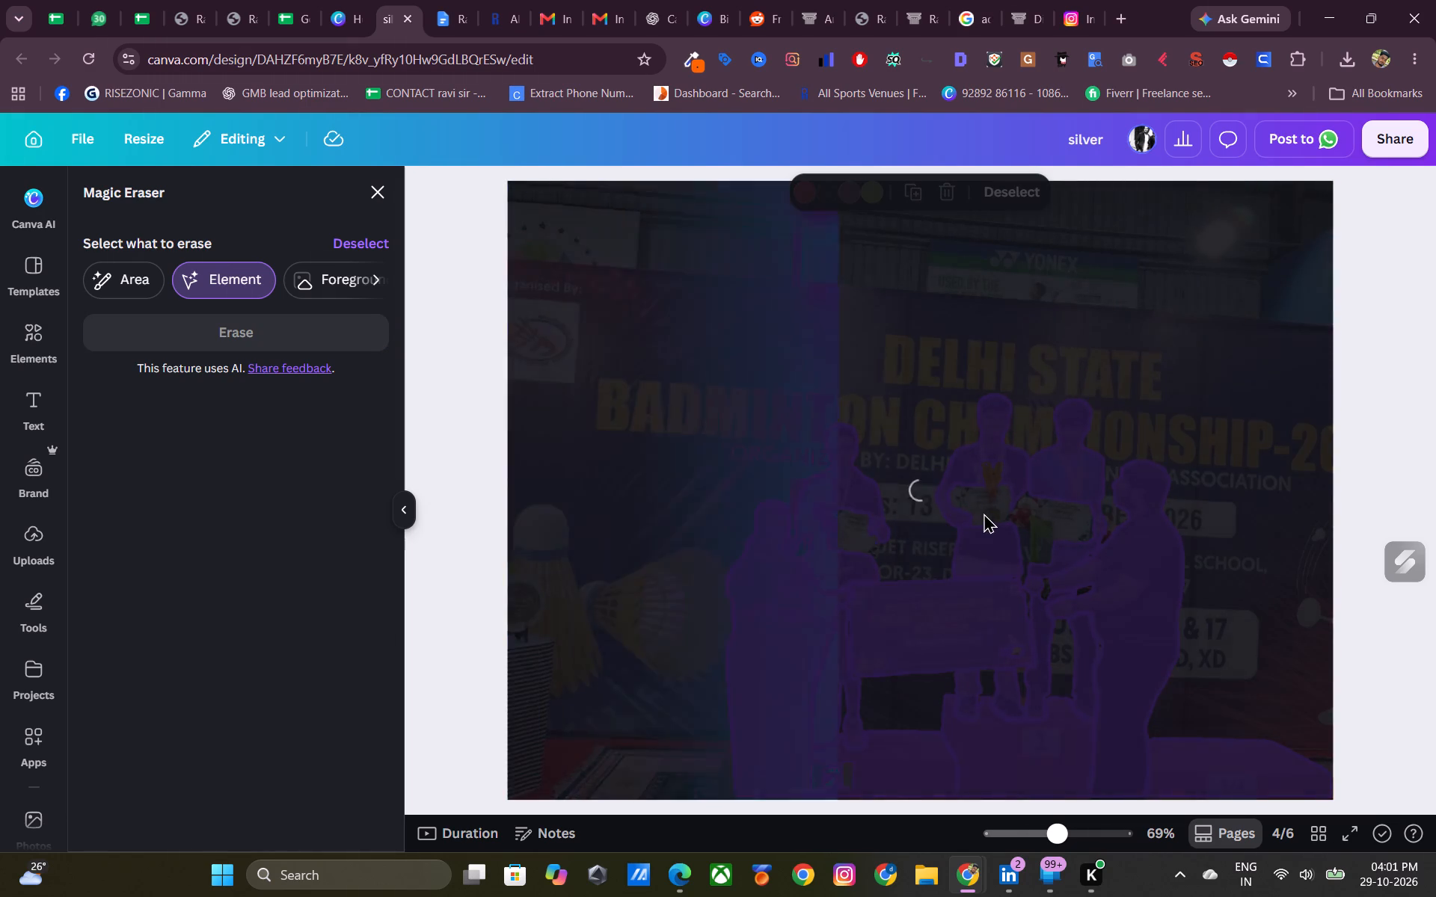
{"action": "left_click", "coordinate": [983, 510]}
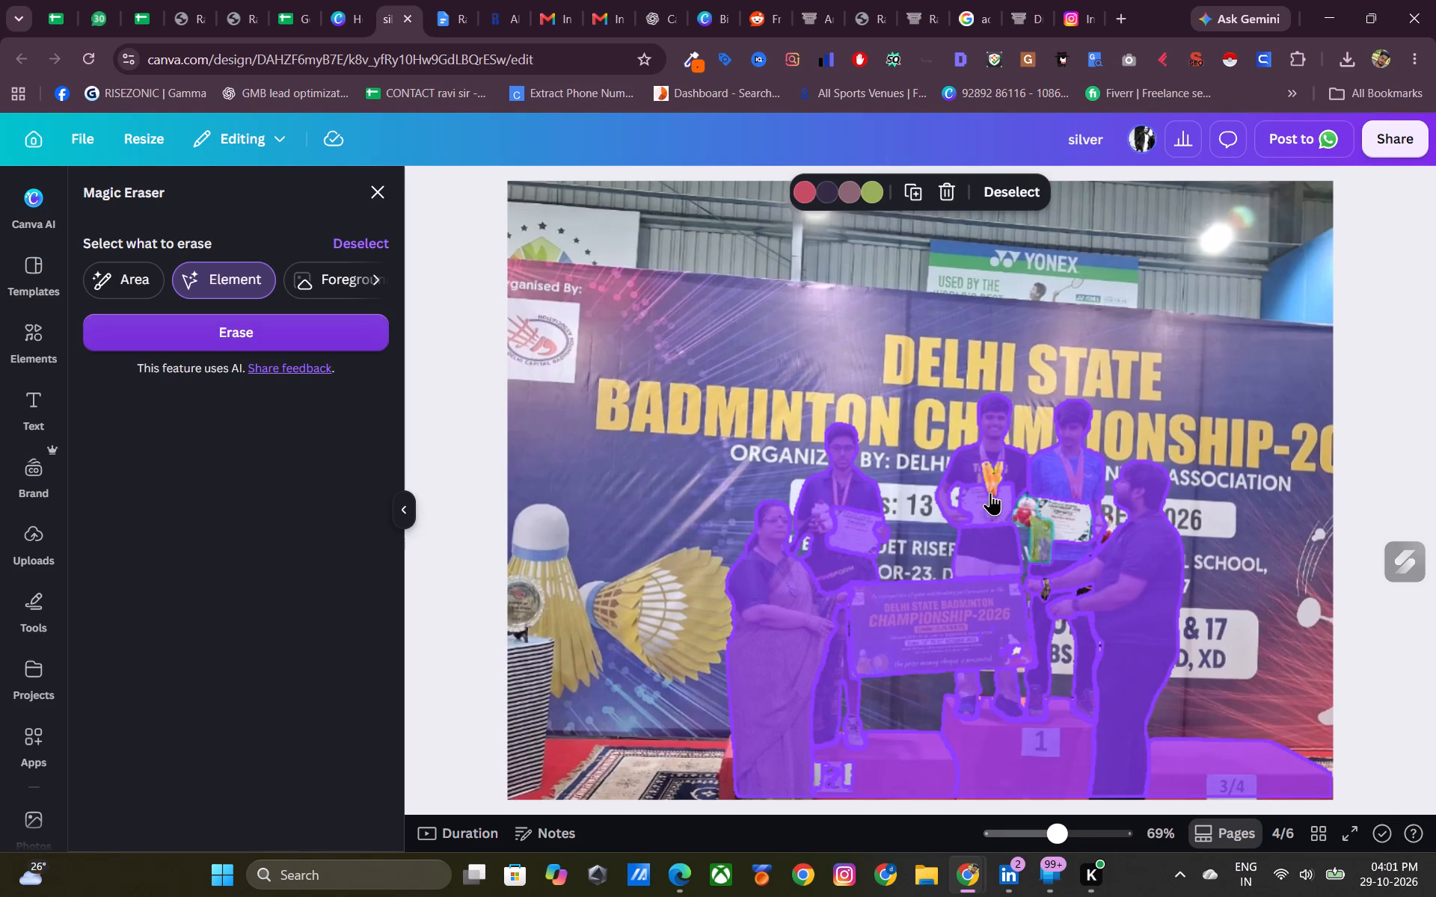
{"action": "left_click", "coordinate": [990, 485]}
{"action": "left_click", "coordinate": [1025, 515]}
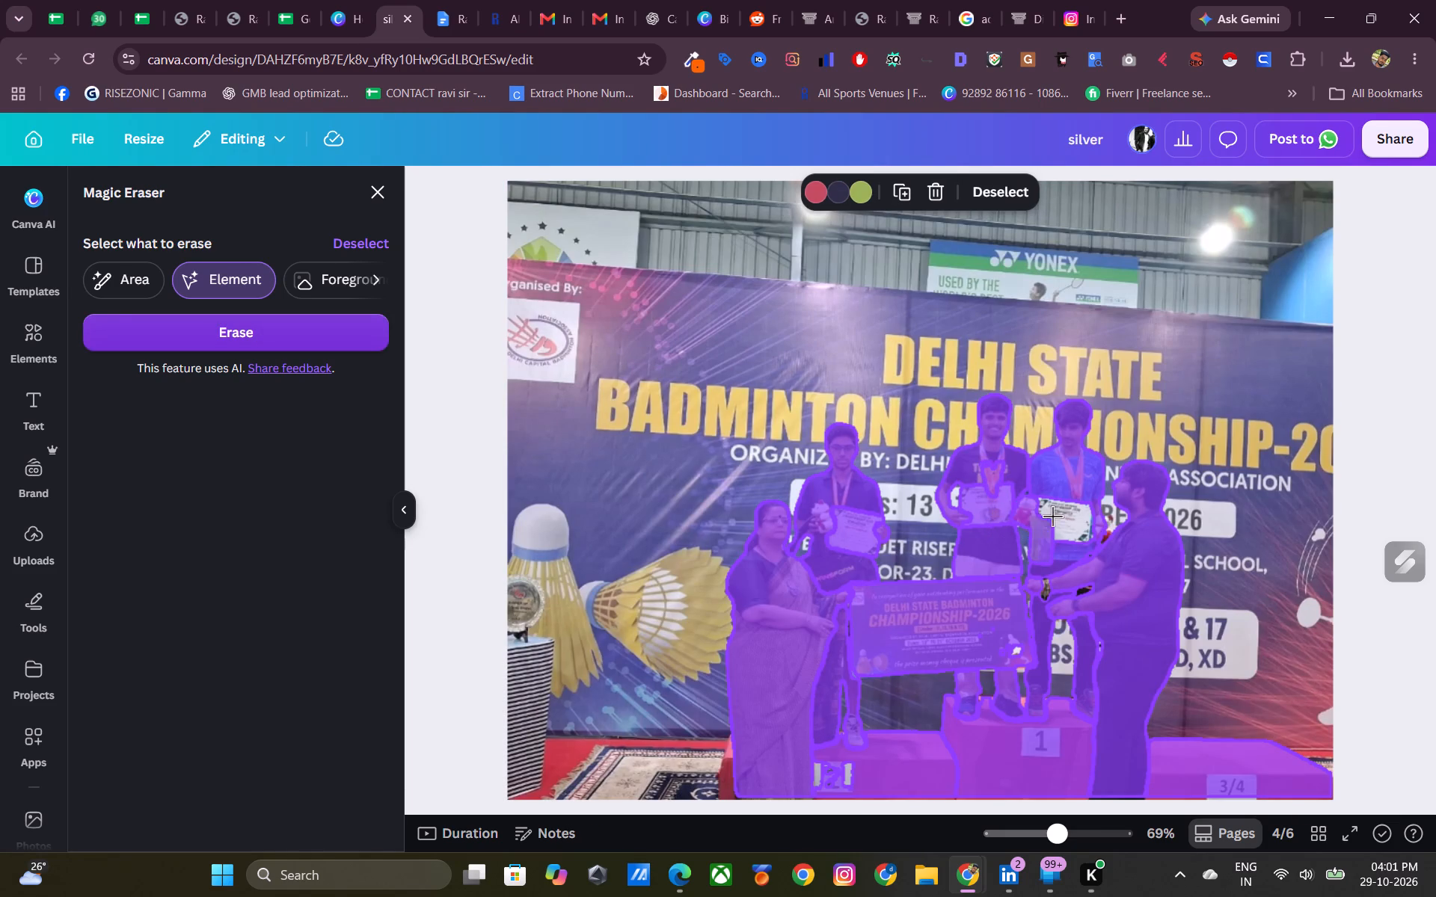
{"action": "left_click", "coordinate": [1061, 517]}
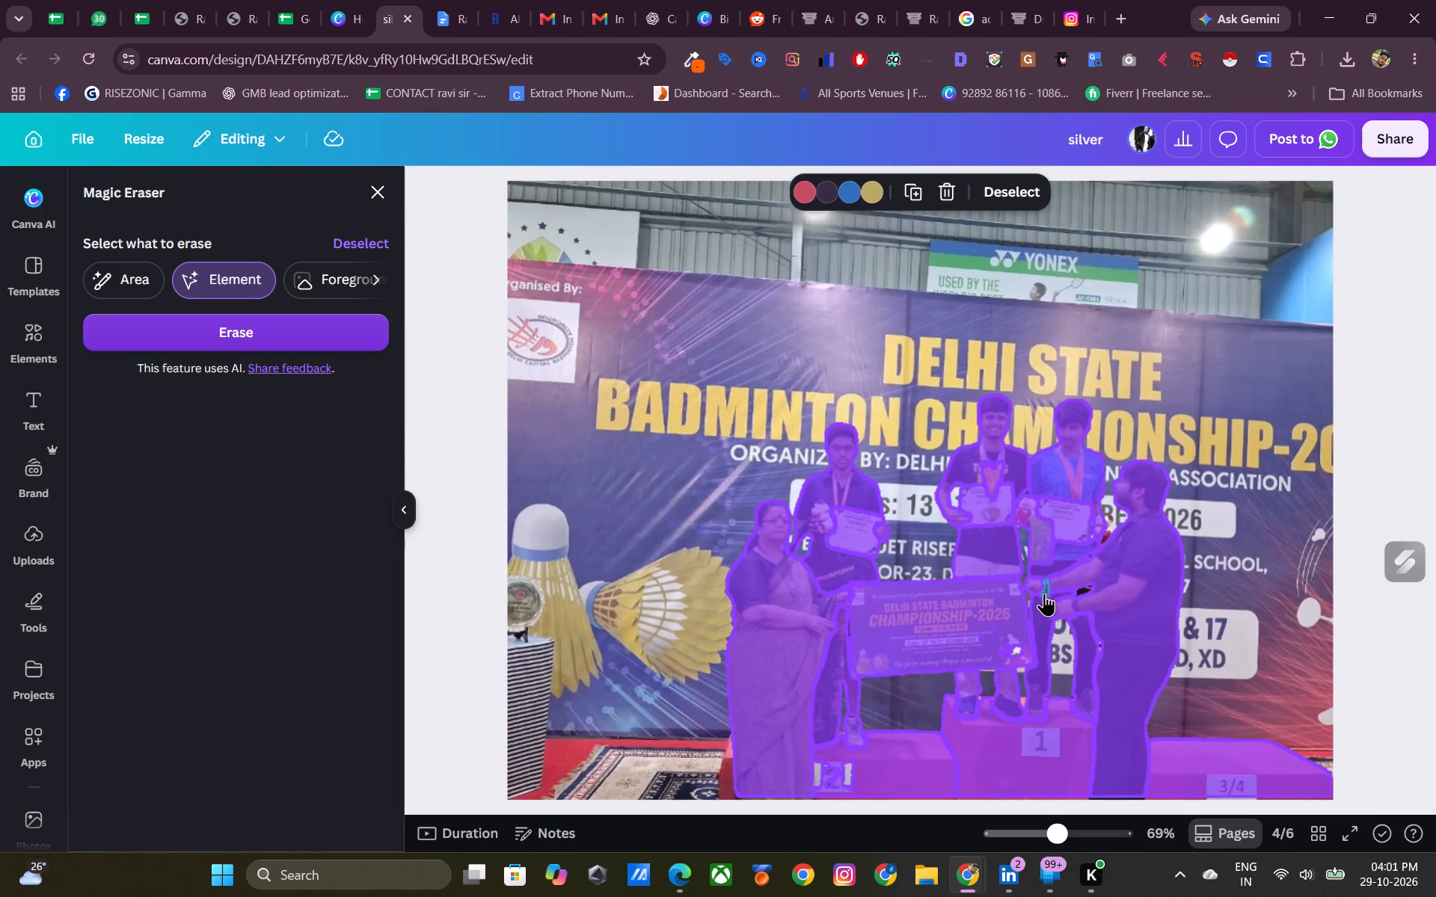
{"action": "left_click", "coordinate": [1044, 593]}
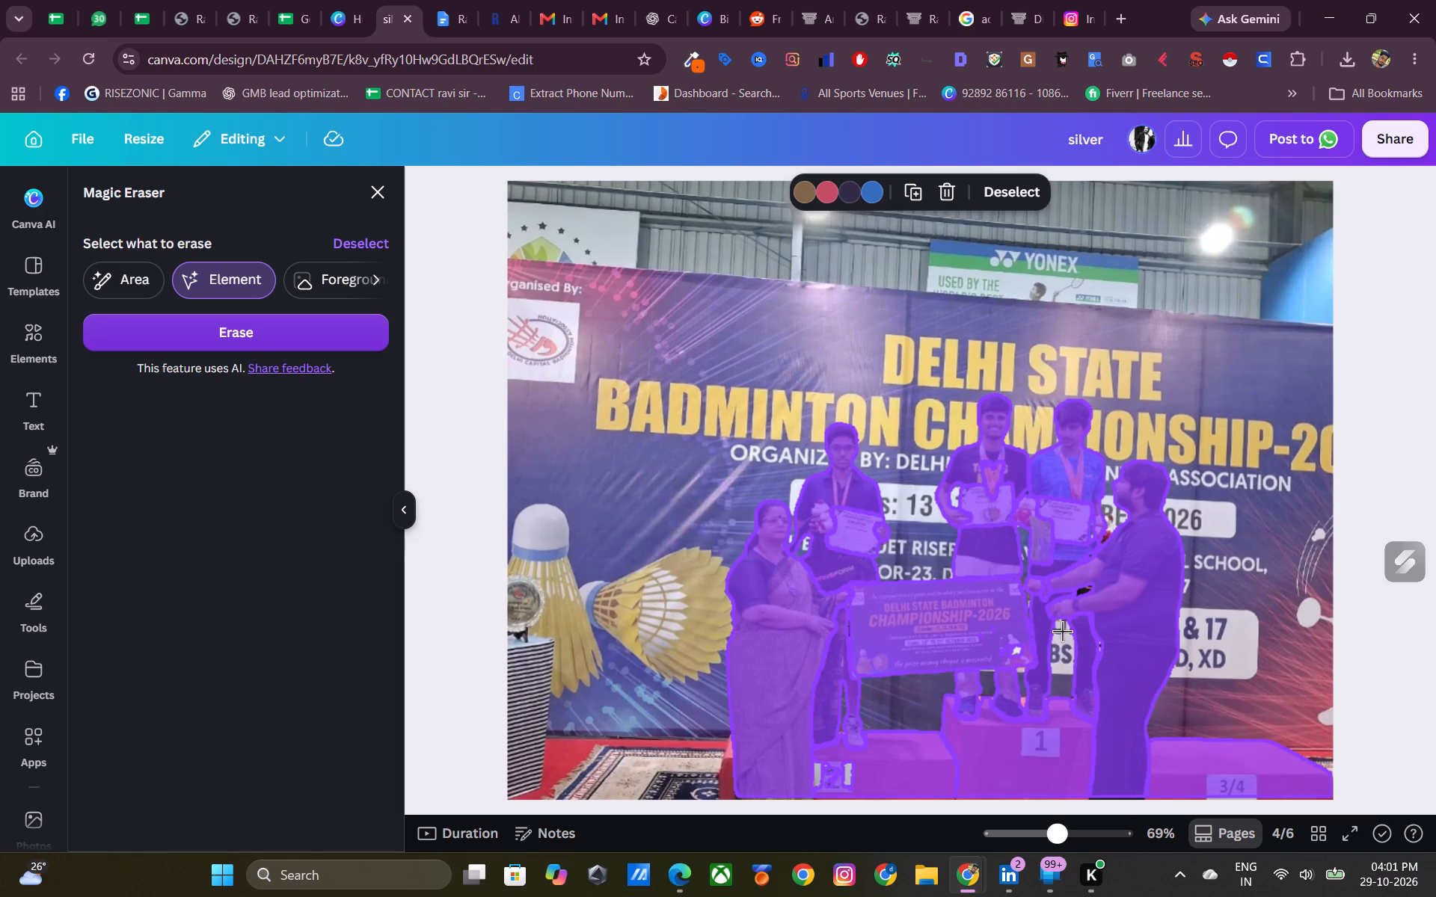
Duplicate the selected elements as a separate cutout and move it up over the photo on page 4.
{"action": "left_click", "coordinate": [918, 200]}
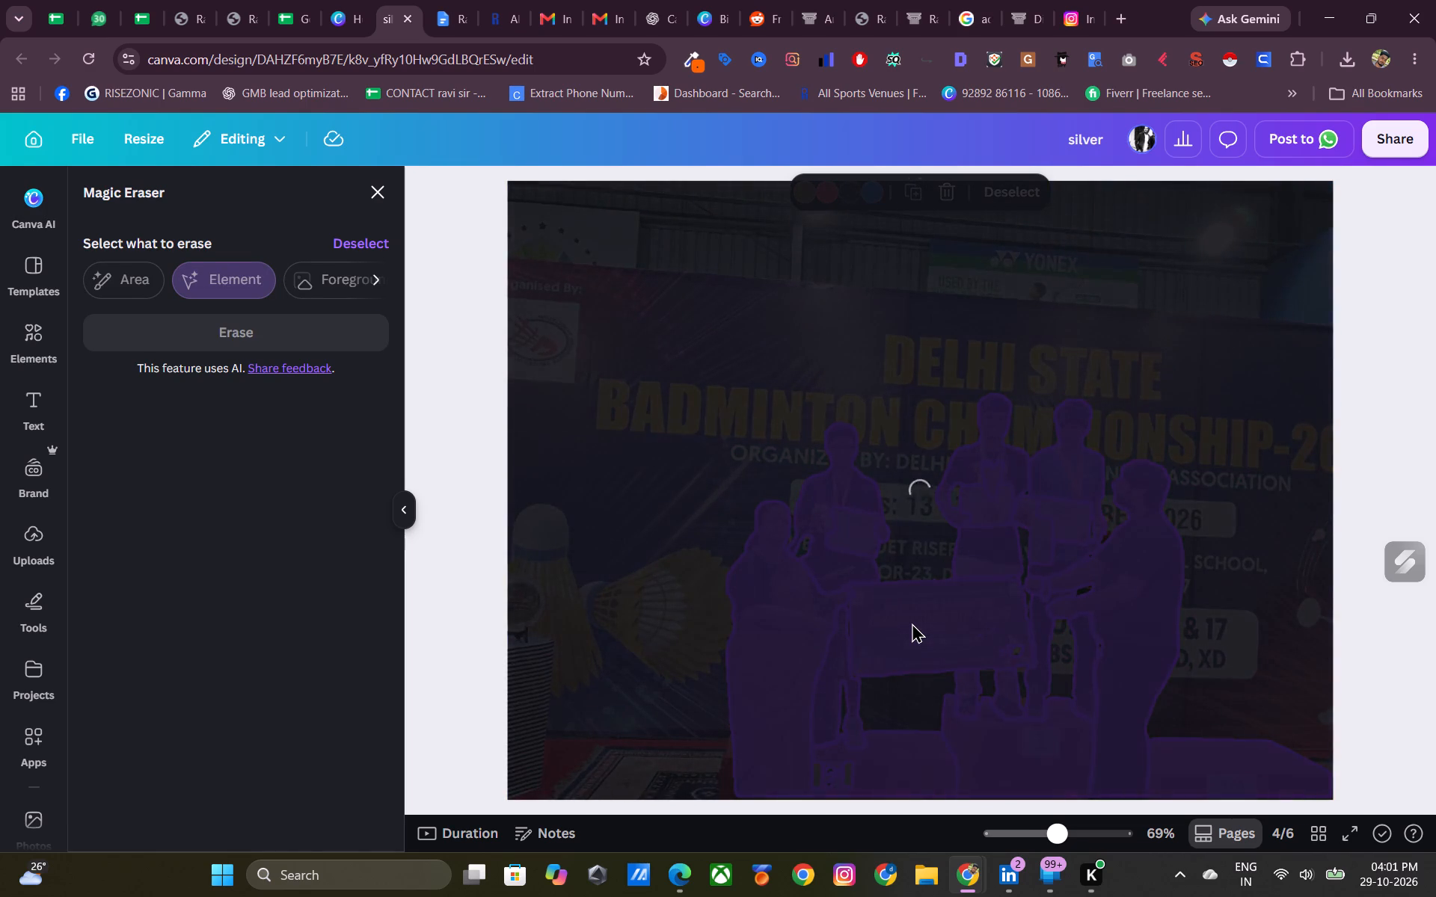
{"action": "left_click_drag", "start_coordinate": [912, 623], "coordinate": [915, 460]}
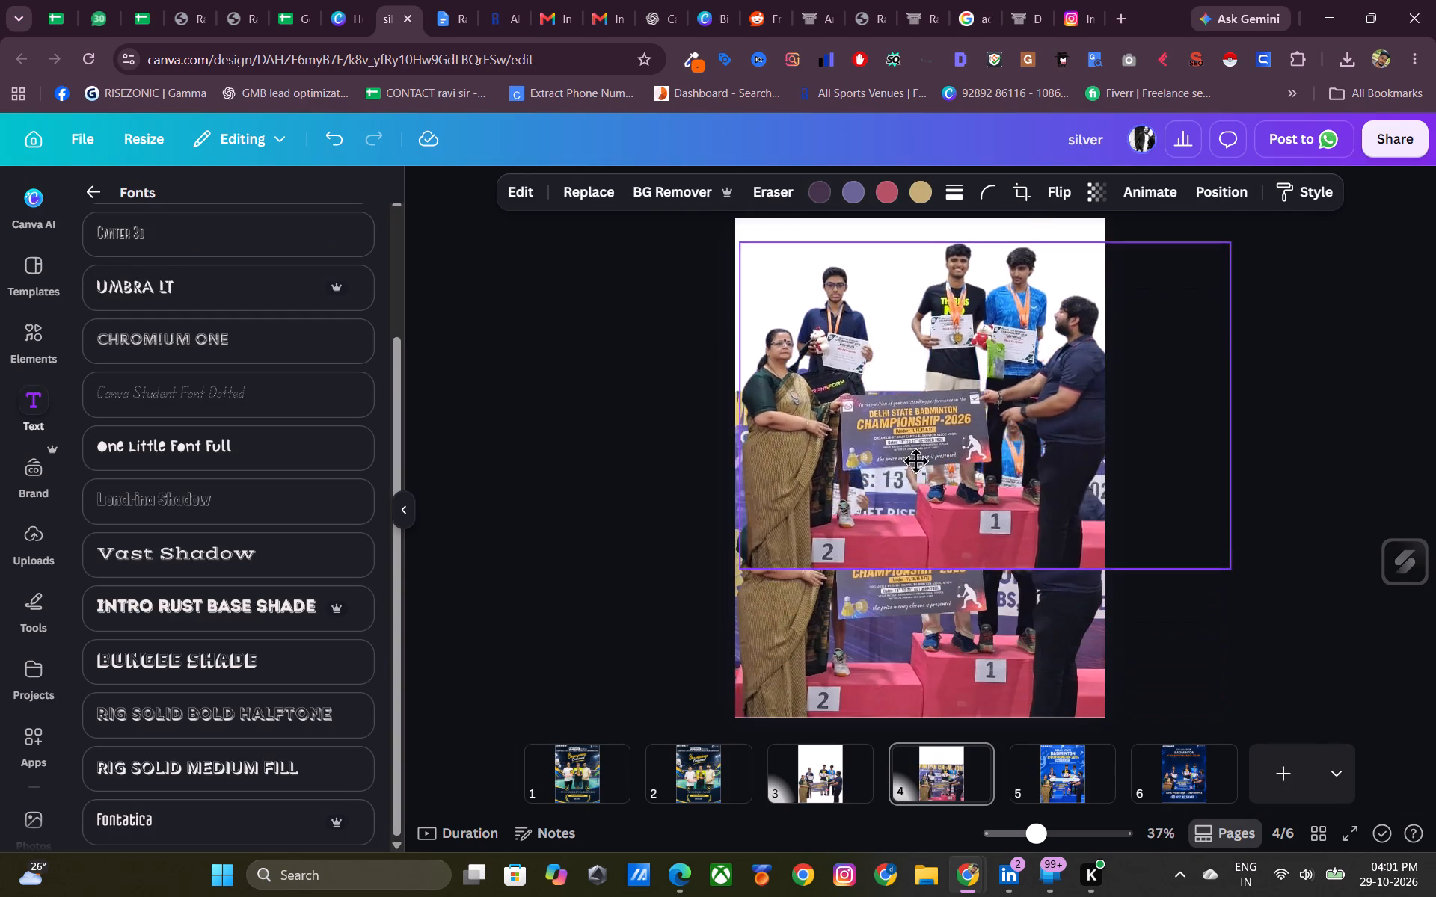
{"action": "left_click_drag", "start_coordinate": [915, 460], "coordinate": [910, 514]}
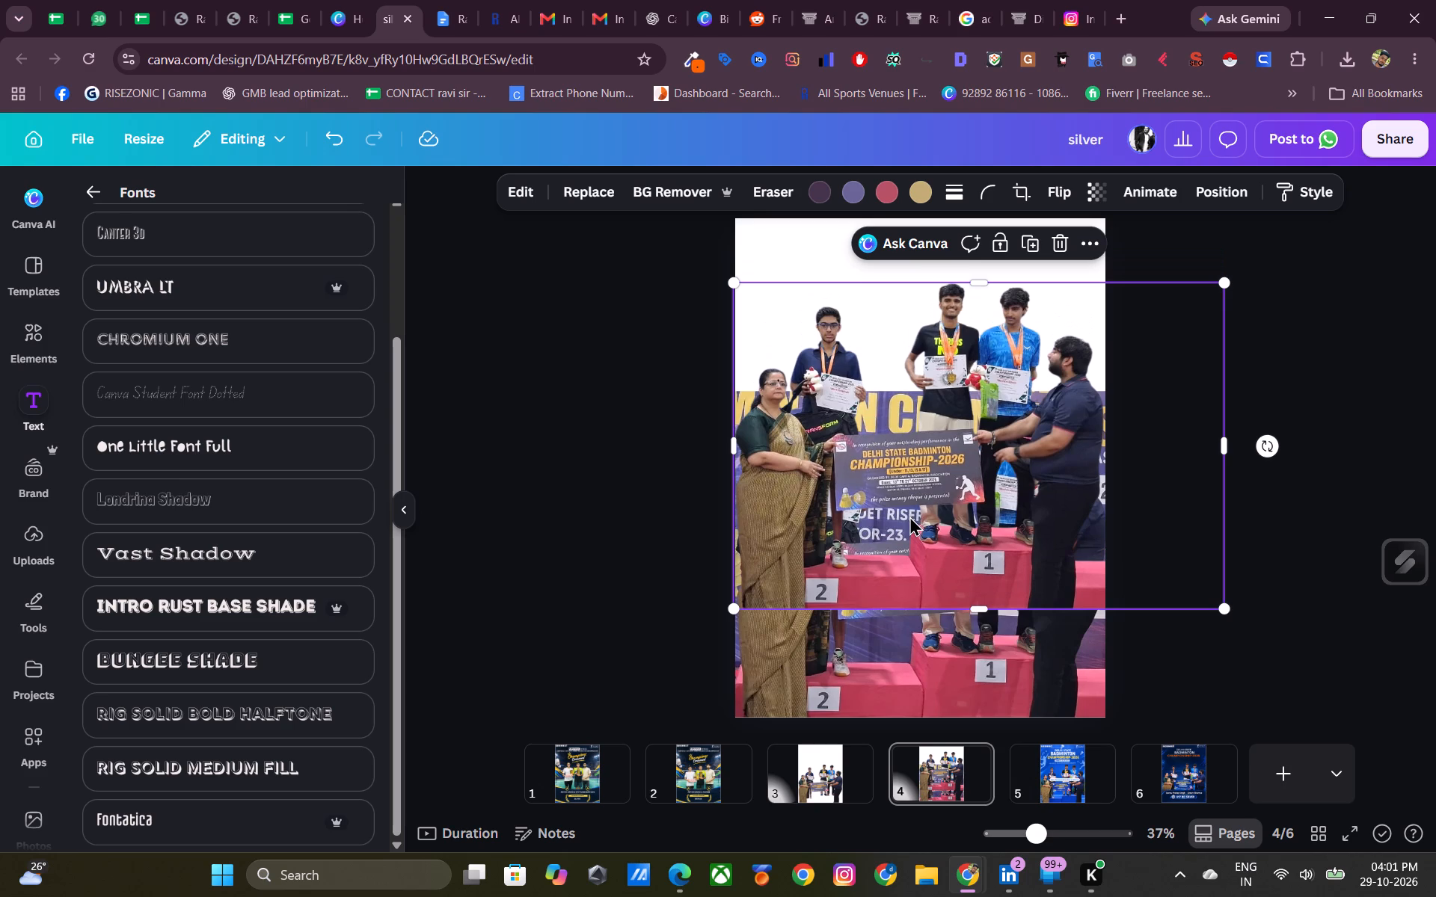
Copy the group cutout from page 4 and paste it onto the blue U17 BD SILVER poster on page 6.
{"action": "key", "text": "ctrl+c"}
{"action": "left_click", "coordinate": [1186, 774]}
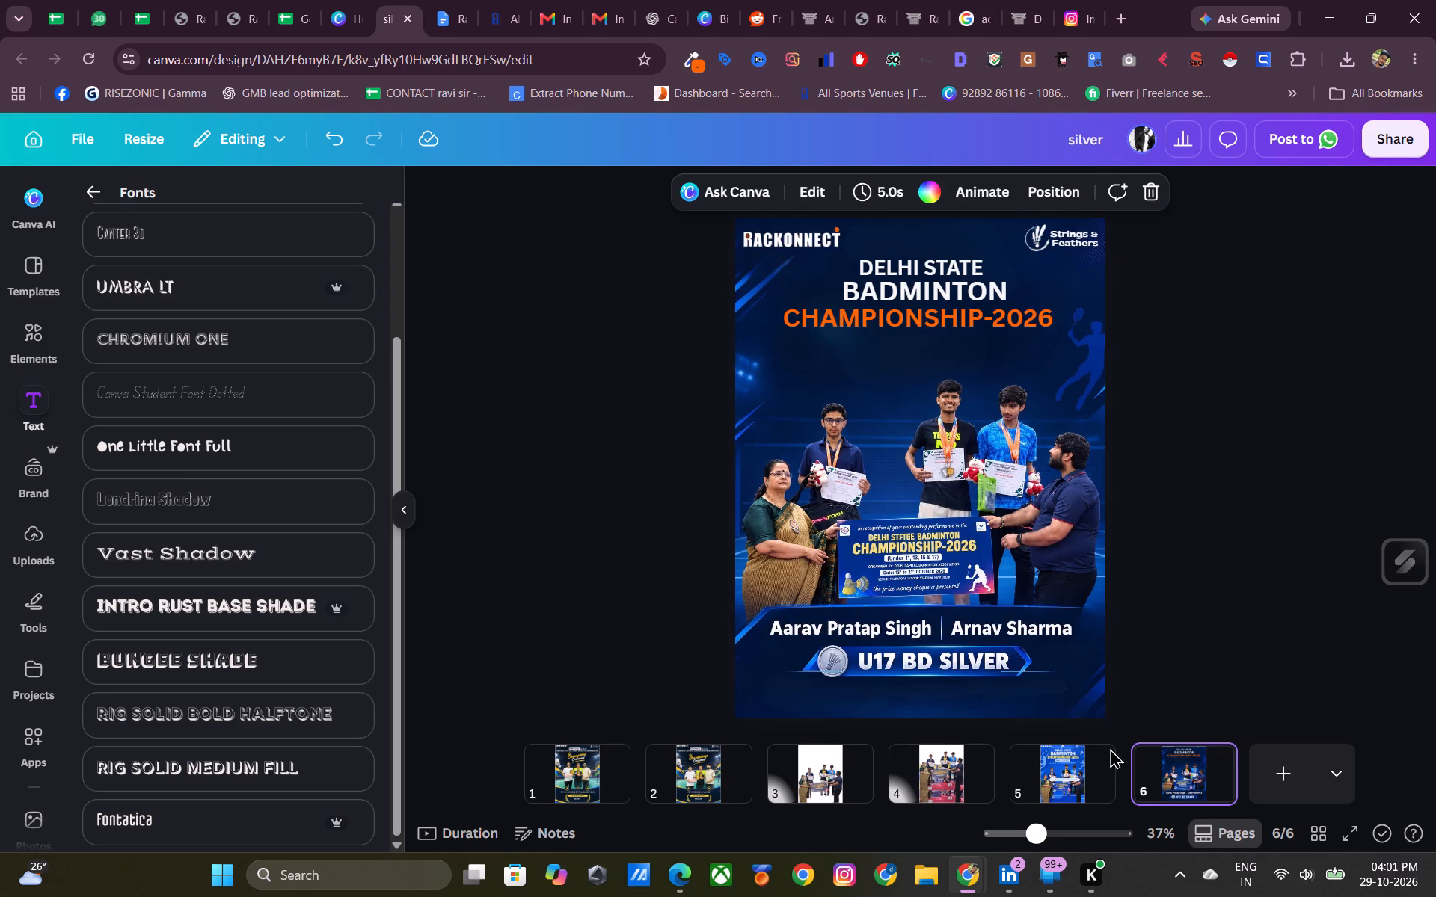
{"action": "left_click", "coordinate": [923, 513]}
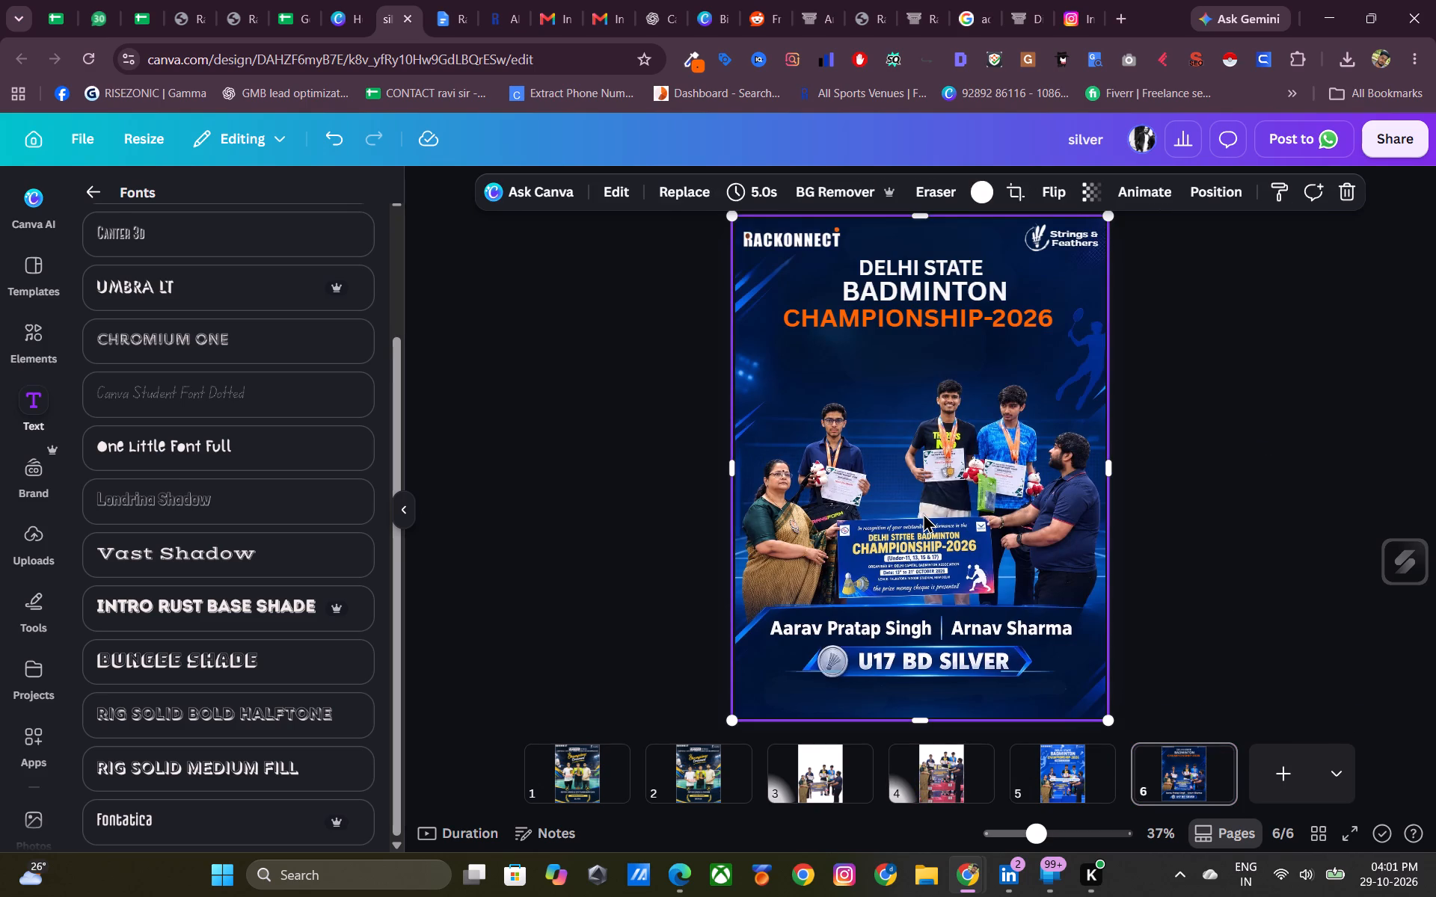
{"action": "key", "text": "ctrl+v"}
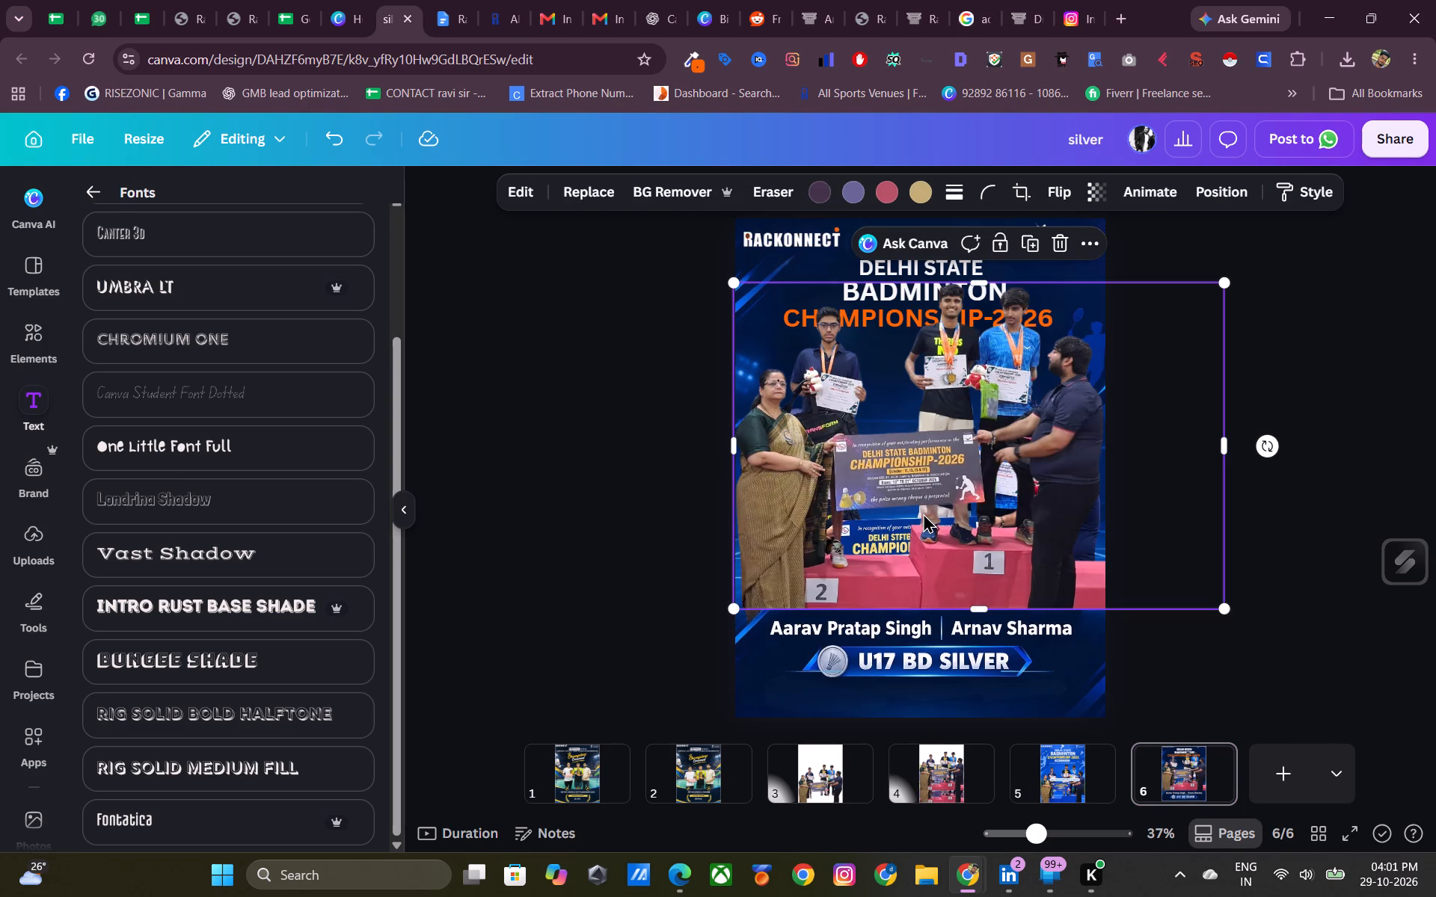
{"action": "left_click", "coordinate": [1246, 418]}
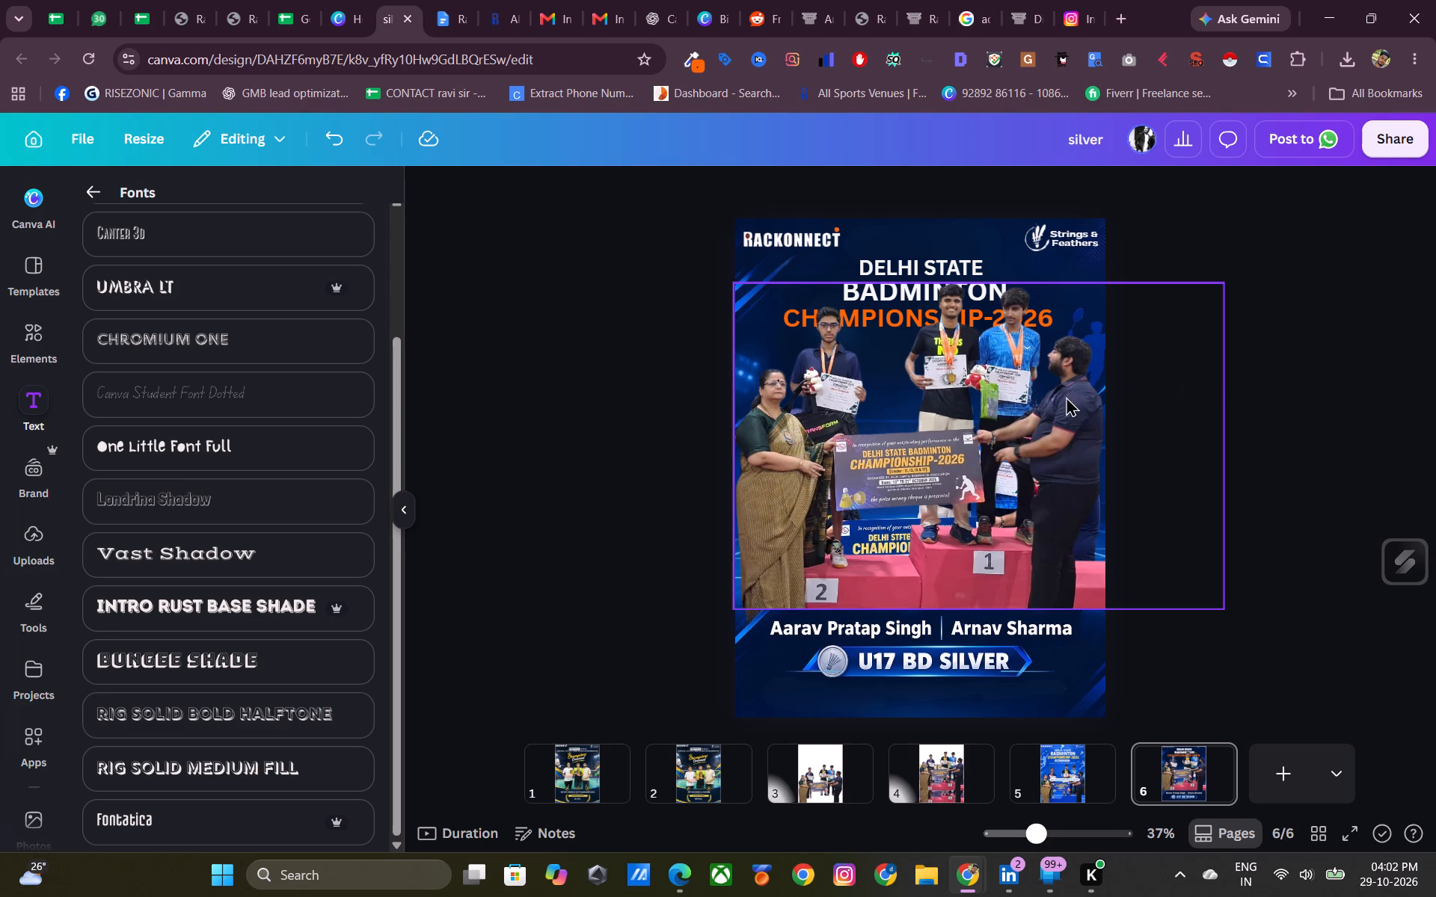
Shrink the pasted cutout to about 1,041 × 693 and position it between the championship title and the players' names.
{"action": "left_click", "coordinate": [1007, 386]}
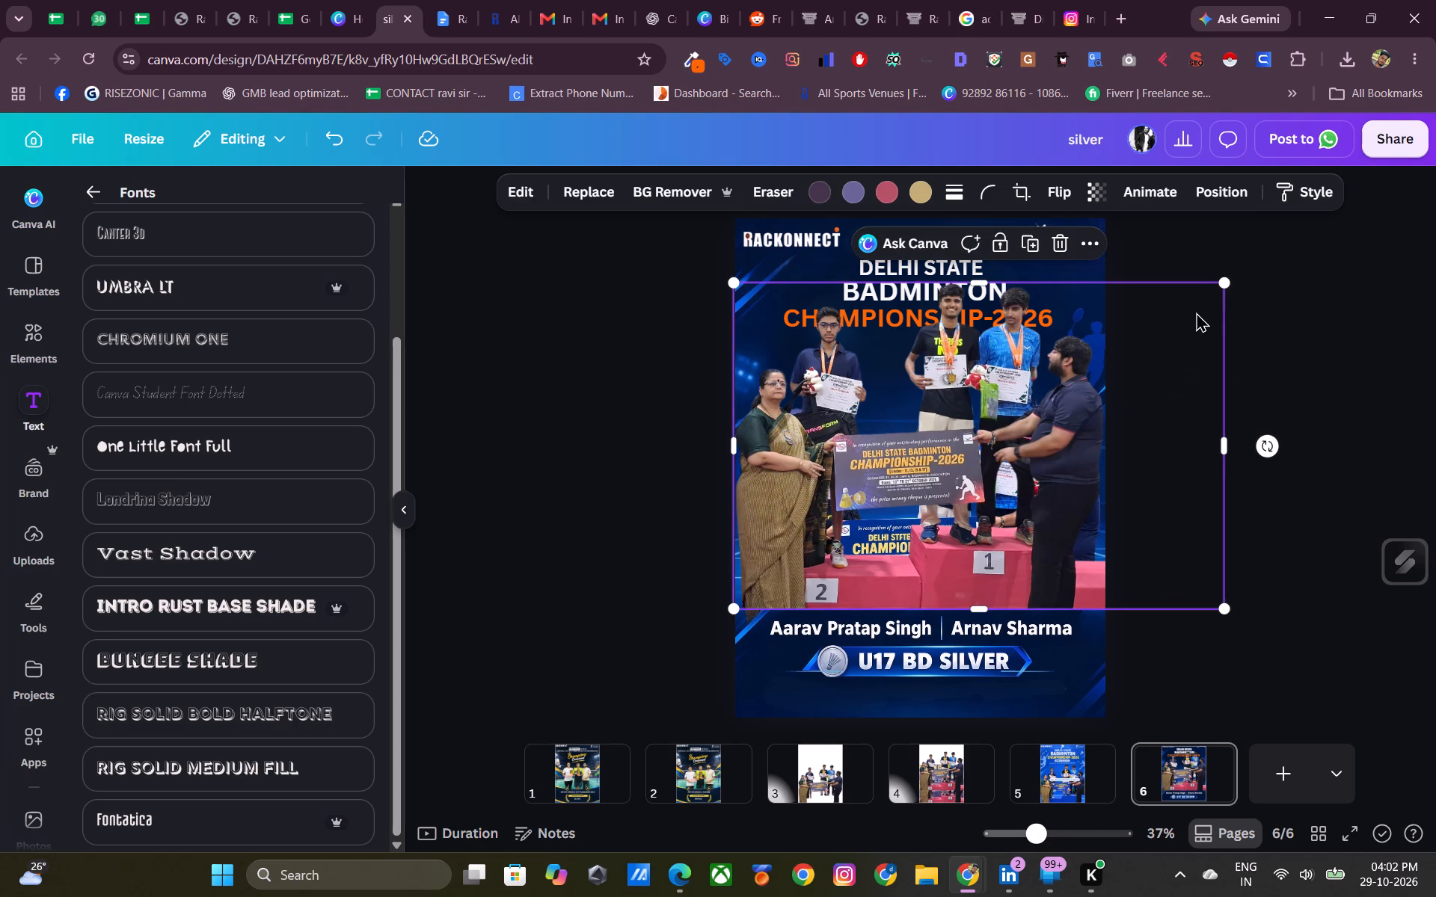
{"action": "left_click_drag", "start_coordinate": [1224, 283], "coordinate": [1070, 343]}
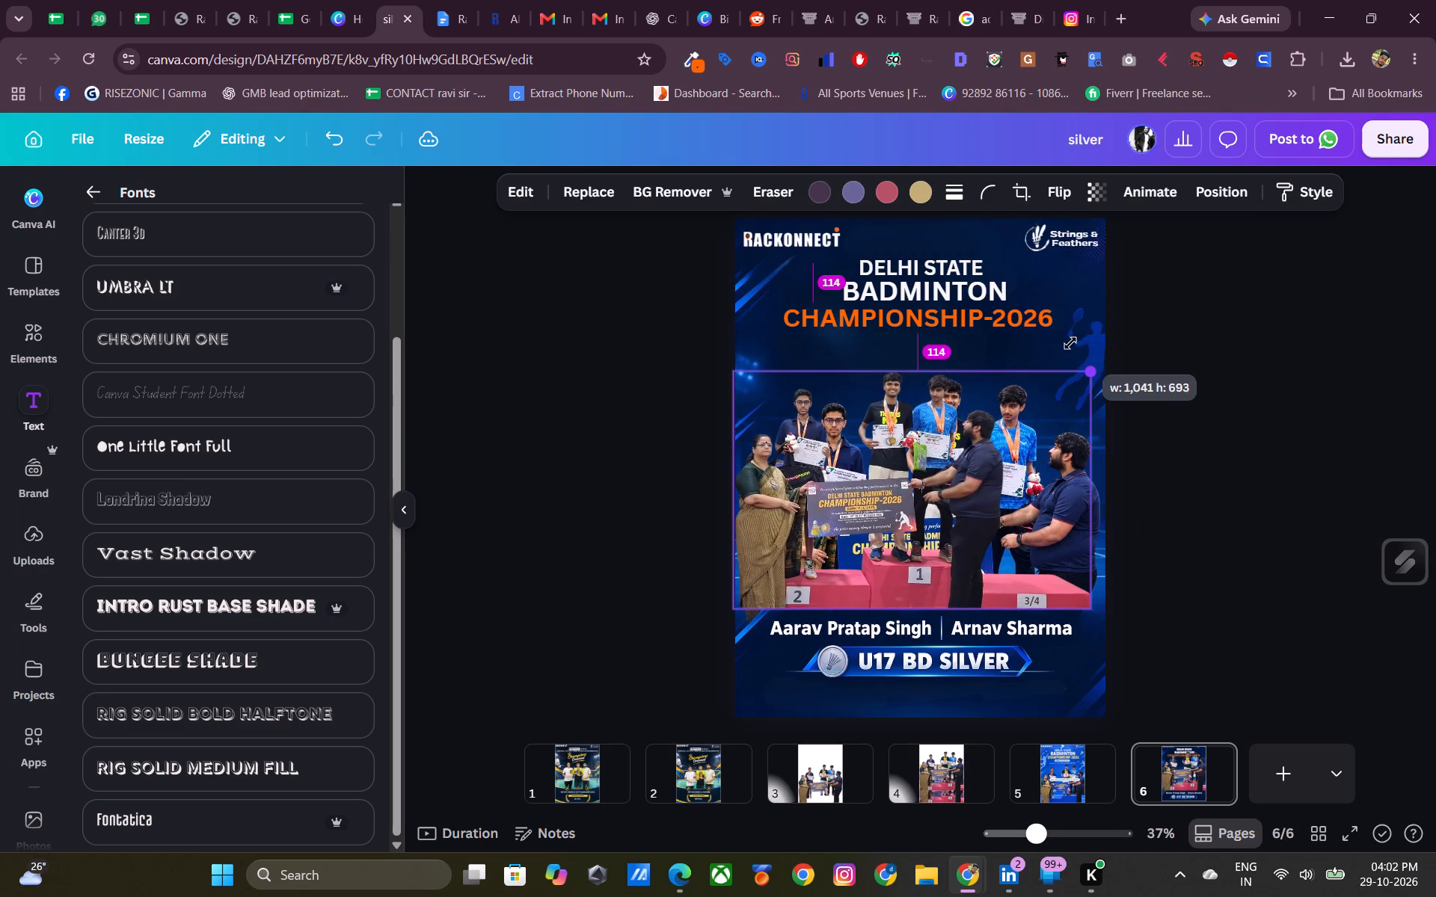
{"action": "left_click_drag", "start_coordinate": [1070, 343], "coordinate": [1070, 343]}
{"action": "left_click_drag", "start_coordinate": [929, 487], "coordinate": [948, 481]}
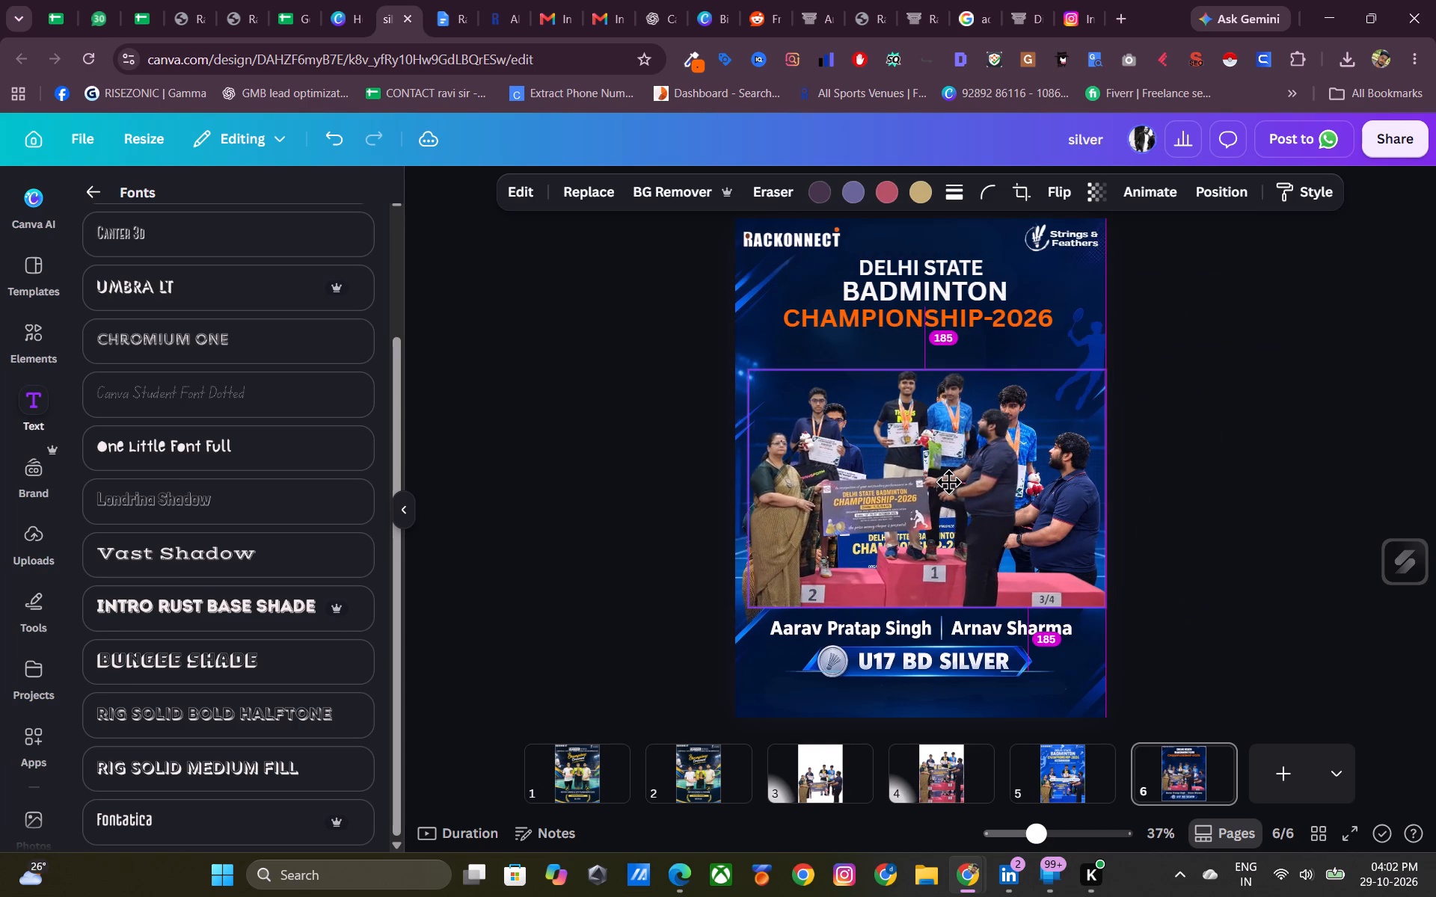
{"action": "left_click_drag", "start_coordinate": [948, 481], "coordinate": [955, 481]}
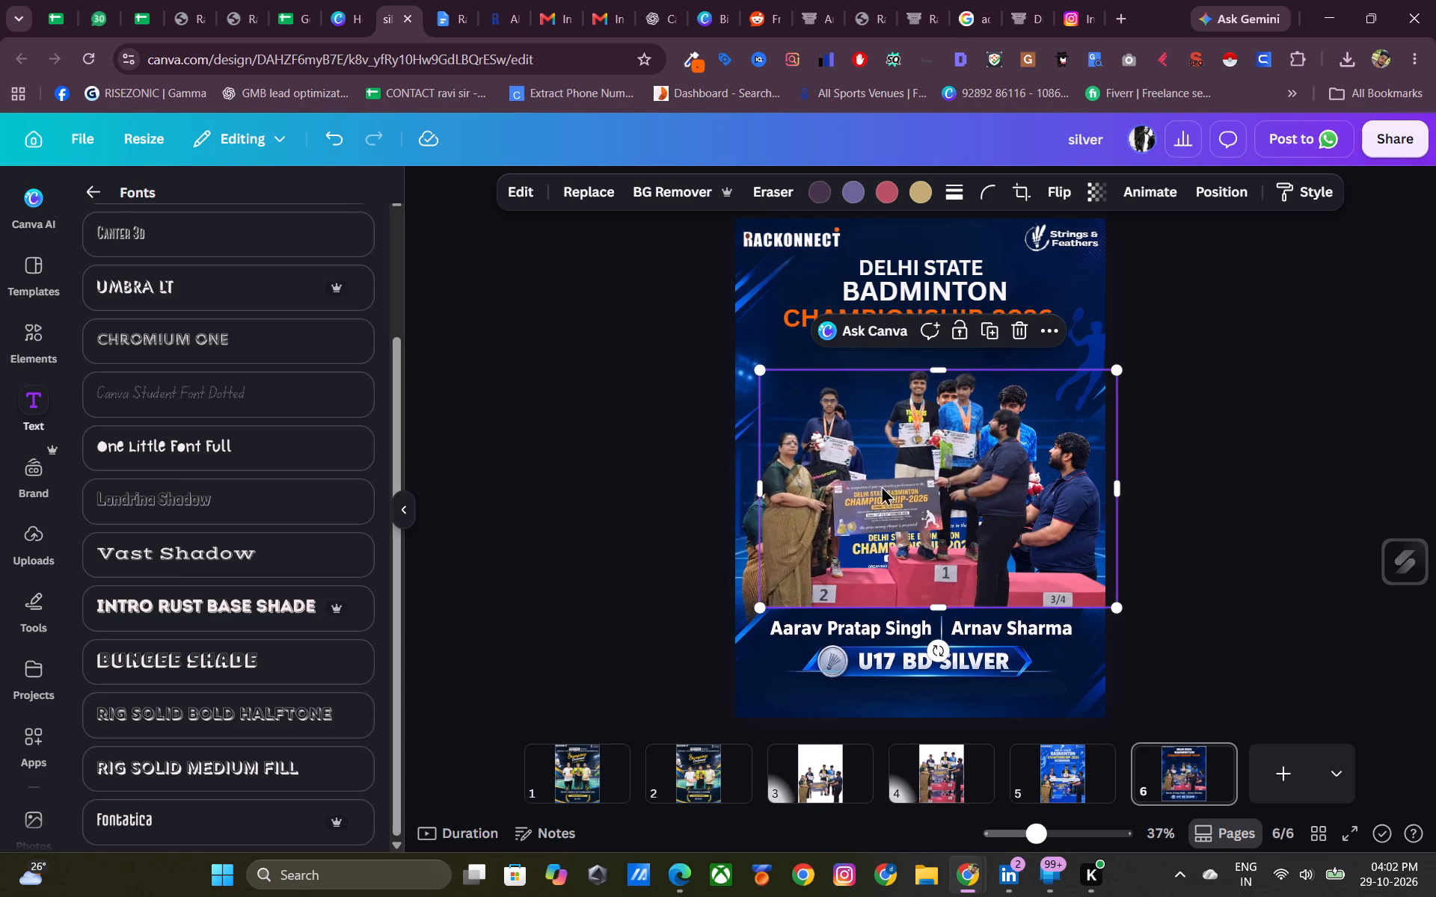
Widen the group cutout past the poster's left edge to uncover the second woman, and enlarge it to about 1,351 × 807.
{"action": "left_click_drag", "start_coordinate": [764, 483], "coordinate": [737, 490]}
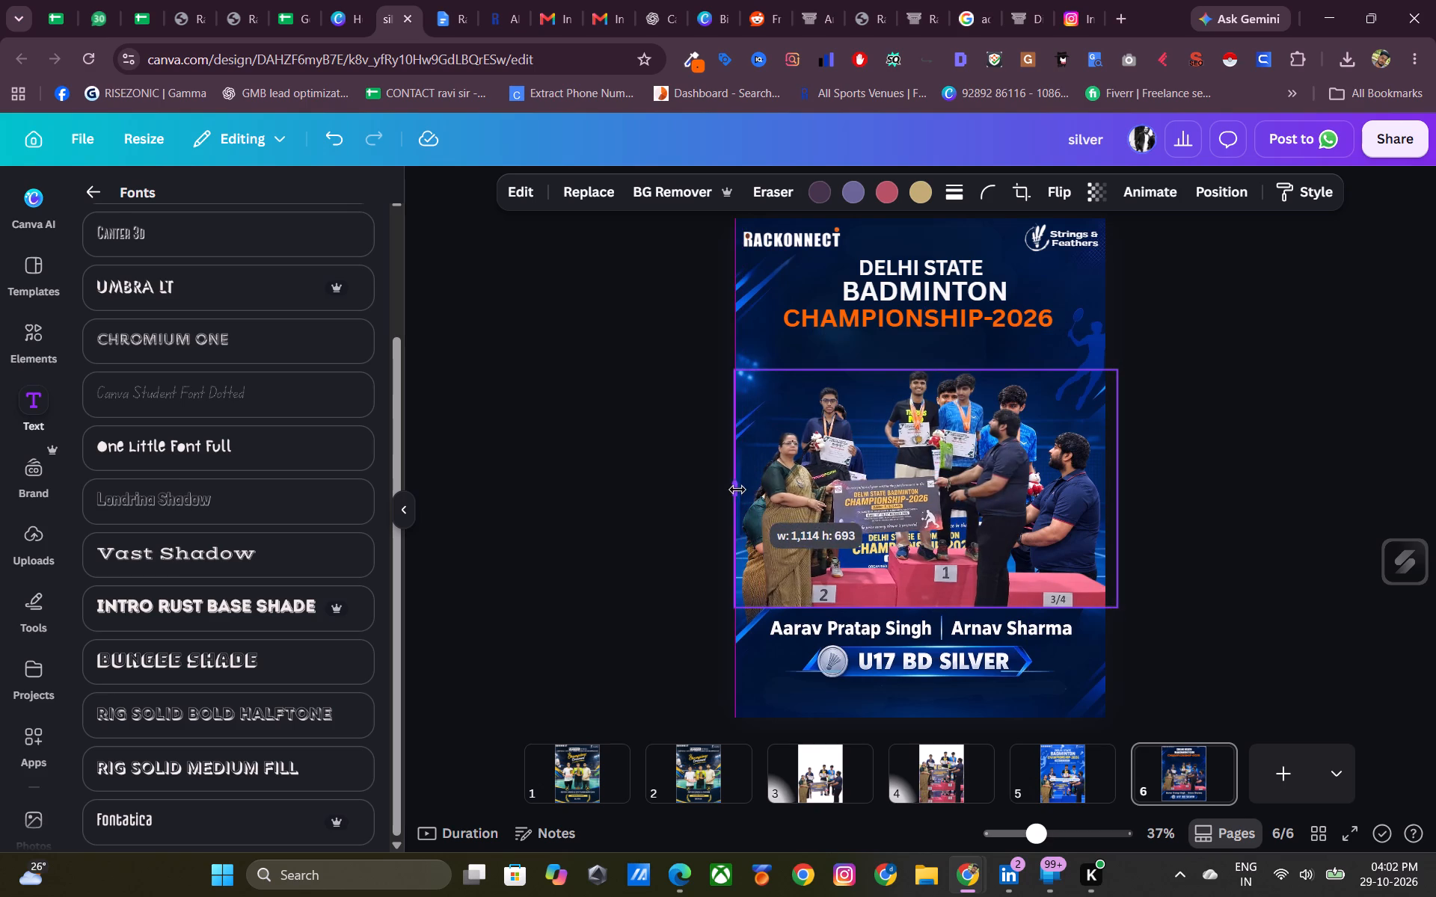
{"action": "left_click_drag", "start_coordinate": [737, 490], "coordinate": [722, 496]}
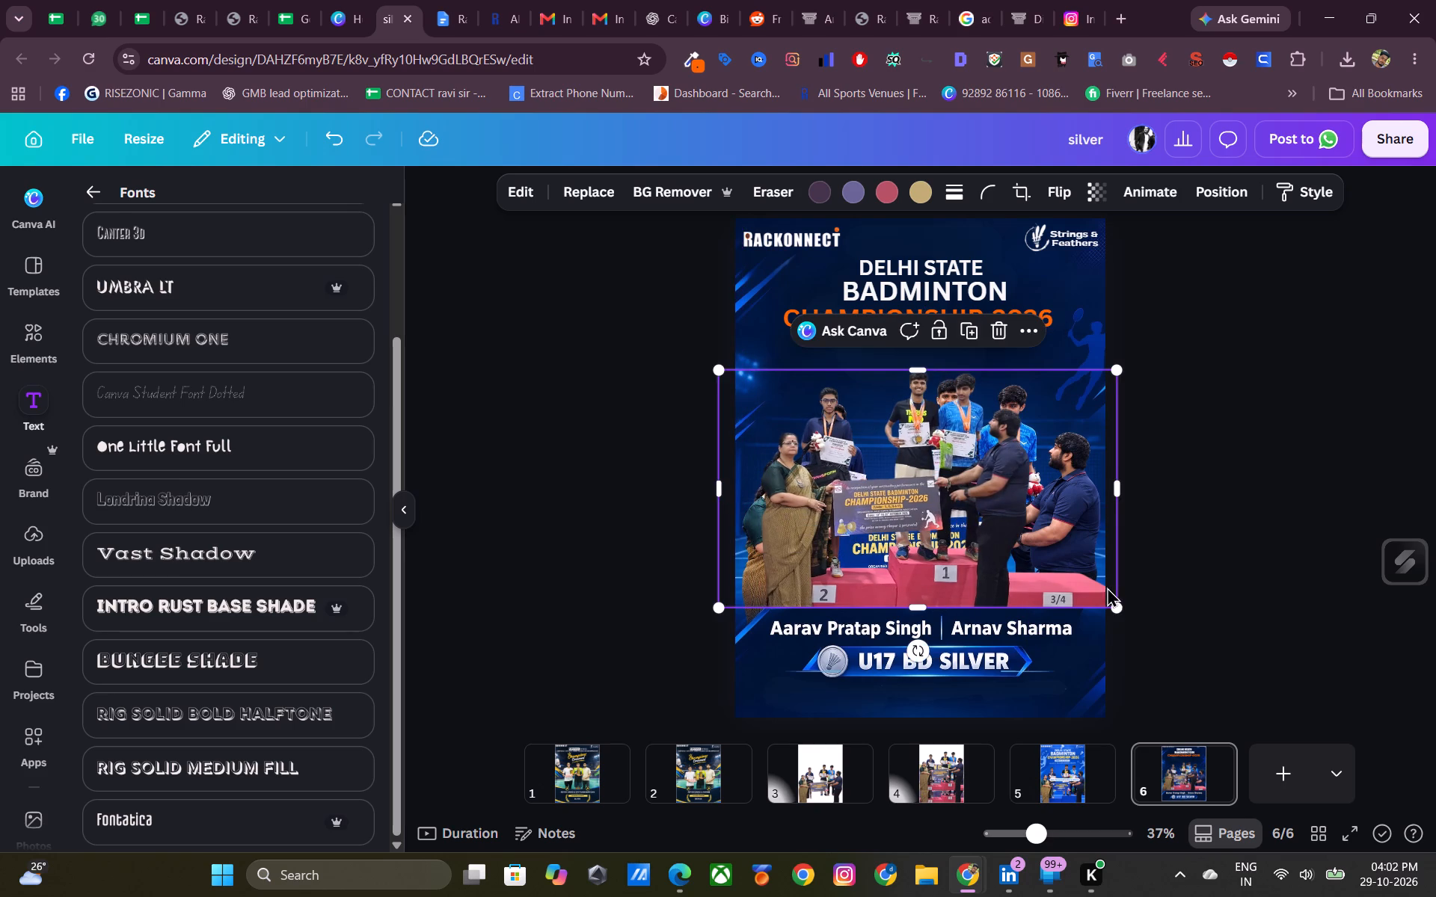
{"action": "left_click_drag", "start_coordinate": [1116, 608], "coordinate": [1126, 608]}
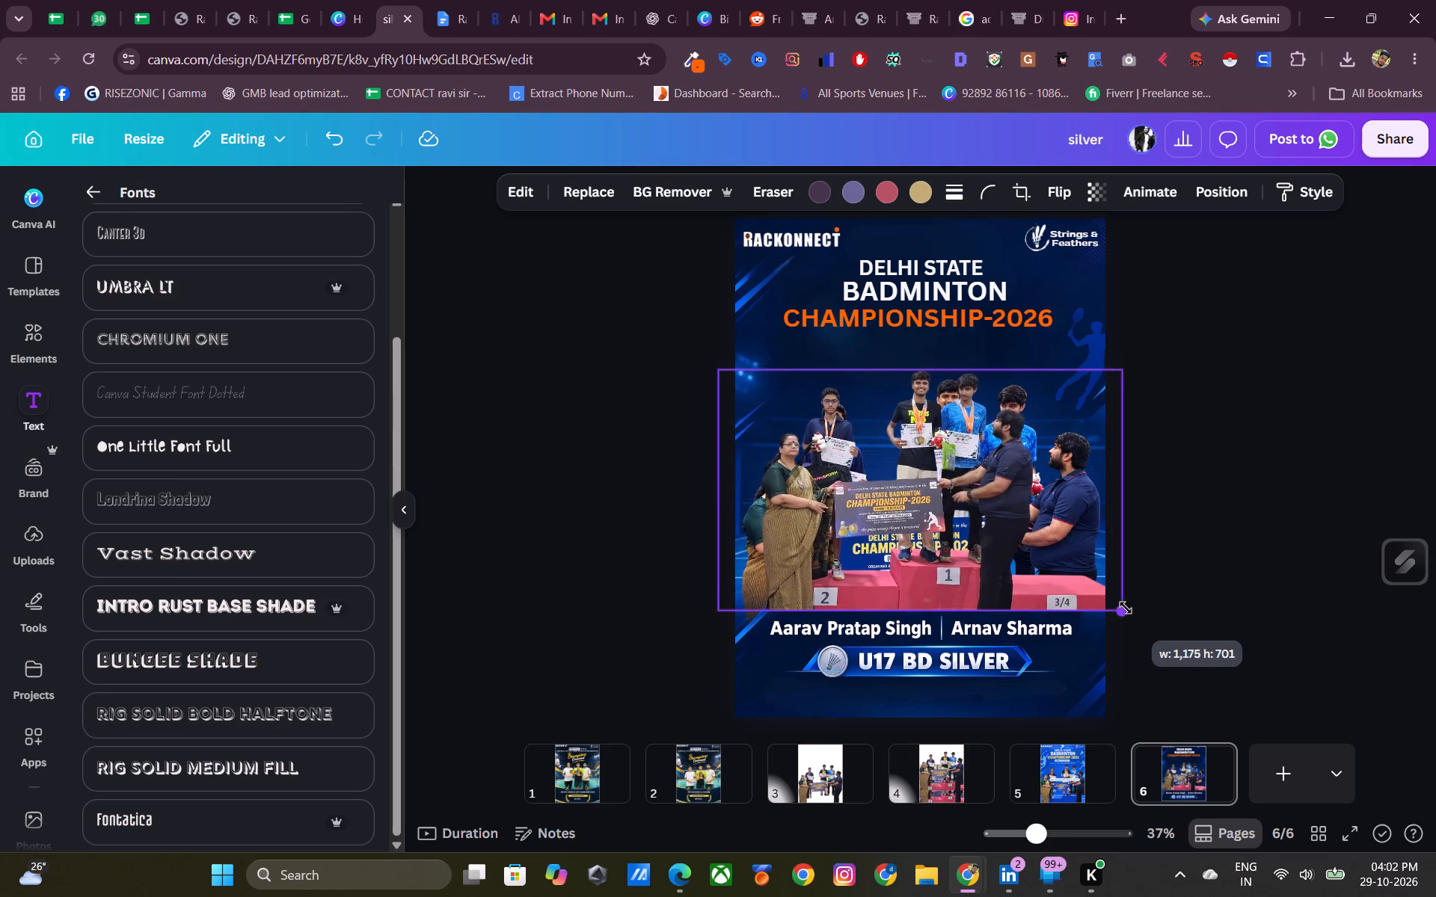
{"action": "left_click_drag", "start_coordinate": [1126, 608], "coordinate": [1176, 654]}
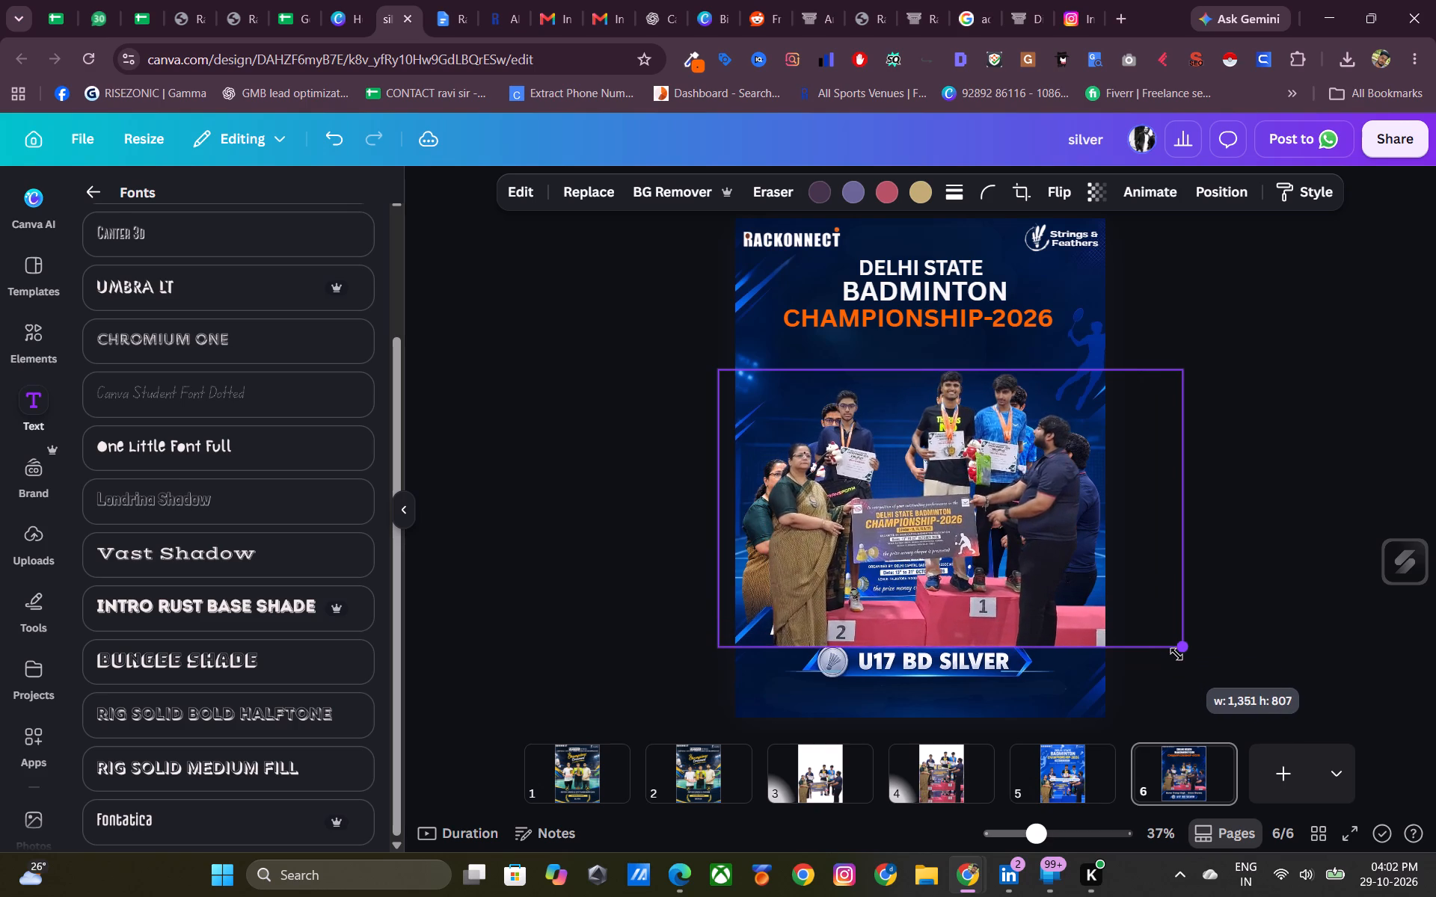
{"action": "left_click_drag", "start_coordinate": [1176, 654], "coordinate": [1177, 656]}
Move the enlarged cutout down the poster until it covers the players' names and the U17 BD SILVER banner.
{"action": "left_click_drag", "start_coordinate": [1042, 577], "coordinate": [1025, 572]}
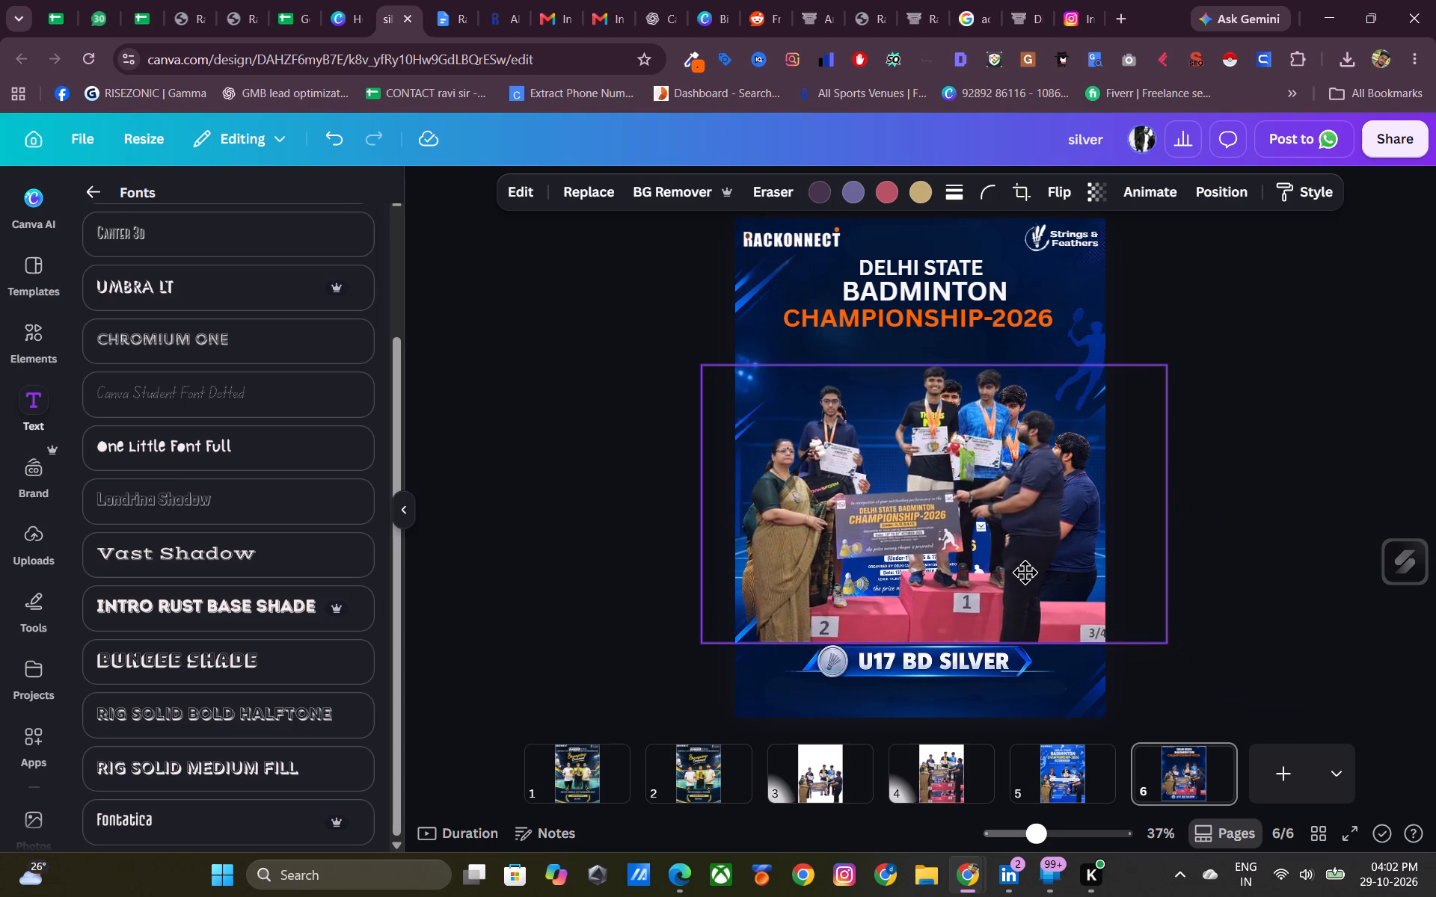
{"action": "left_click_drag", "start_coordinate": [1025, 572], "coordinate": [1035, 570]}
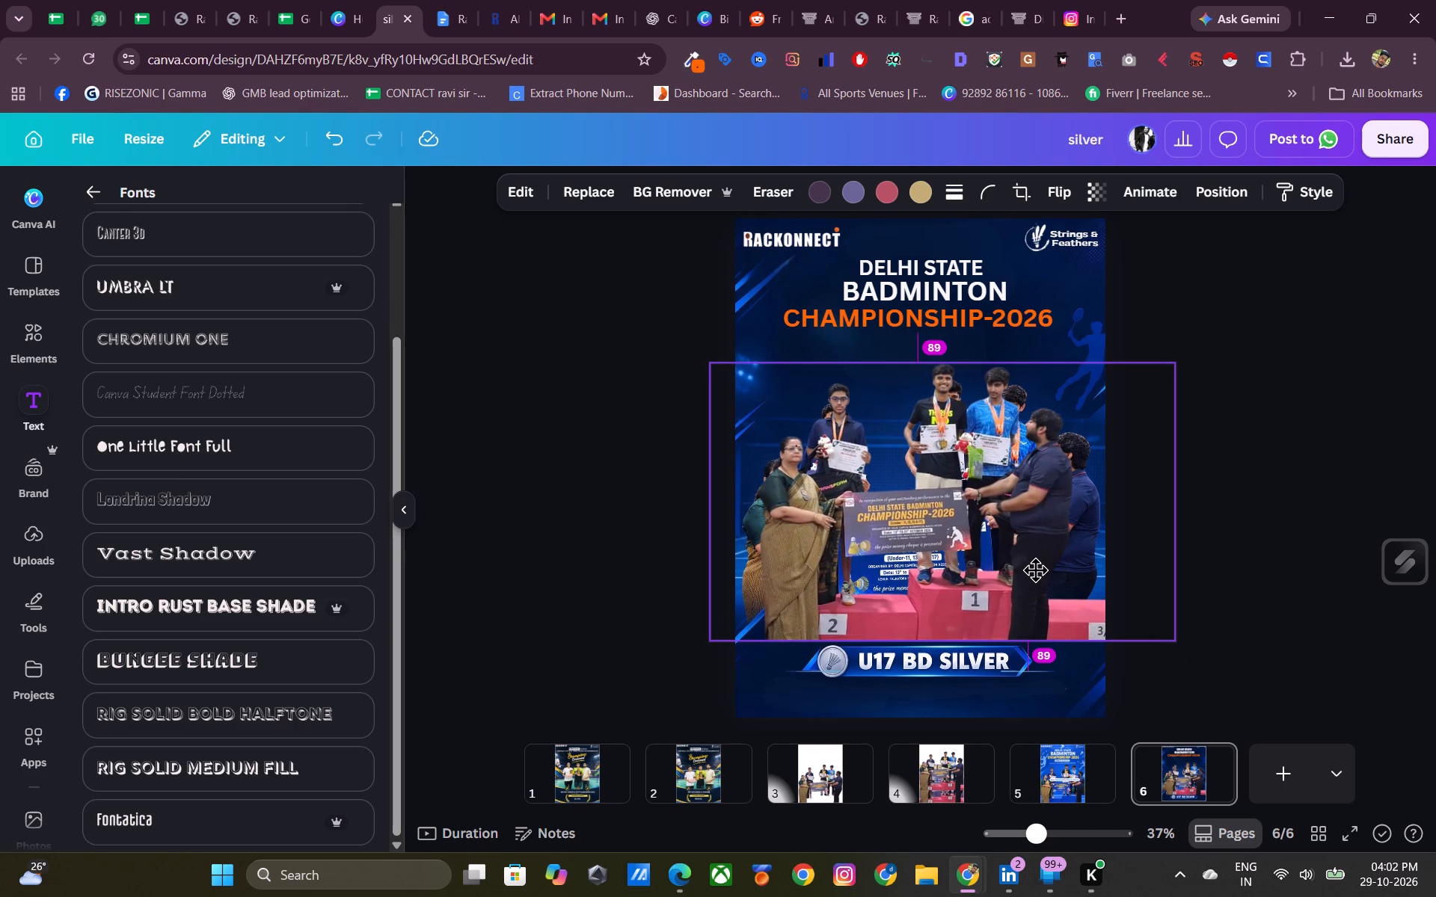
{"action": "left_click_drag", "start_coordinate": [1035, 570], "coordinate": [1042, 567]}
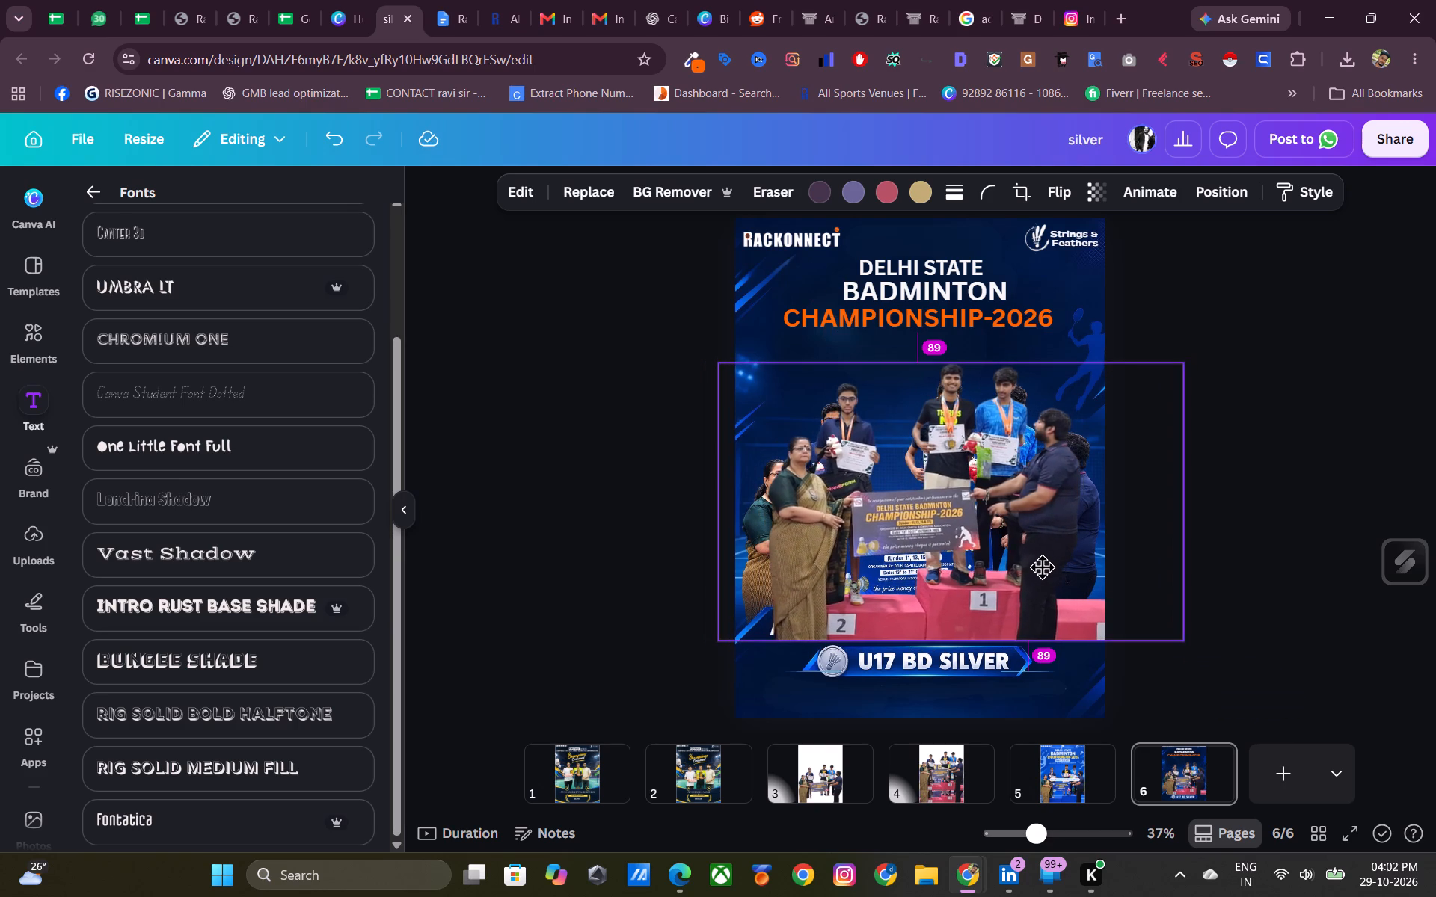
{"action": "left_click_drag", "start_coordinate": [1042, 567], "coordinate": [1036, 585]}
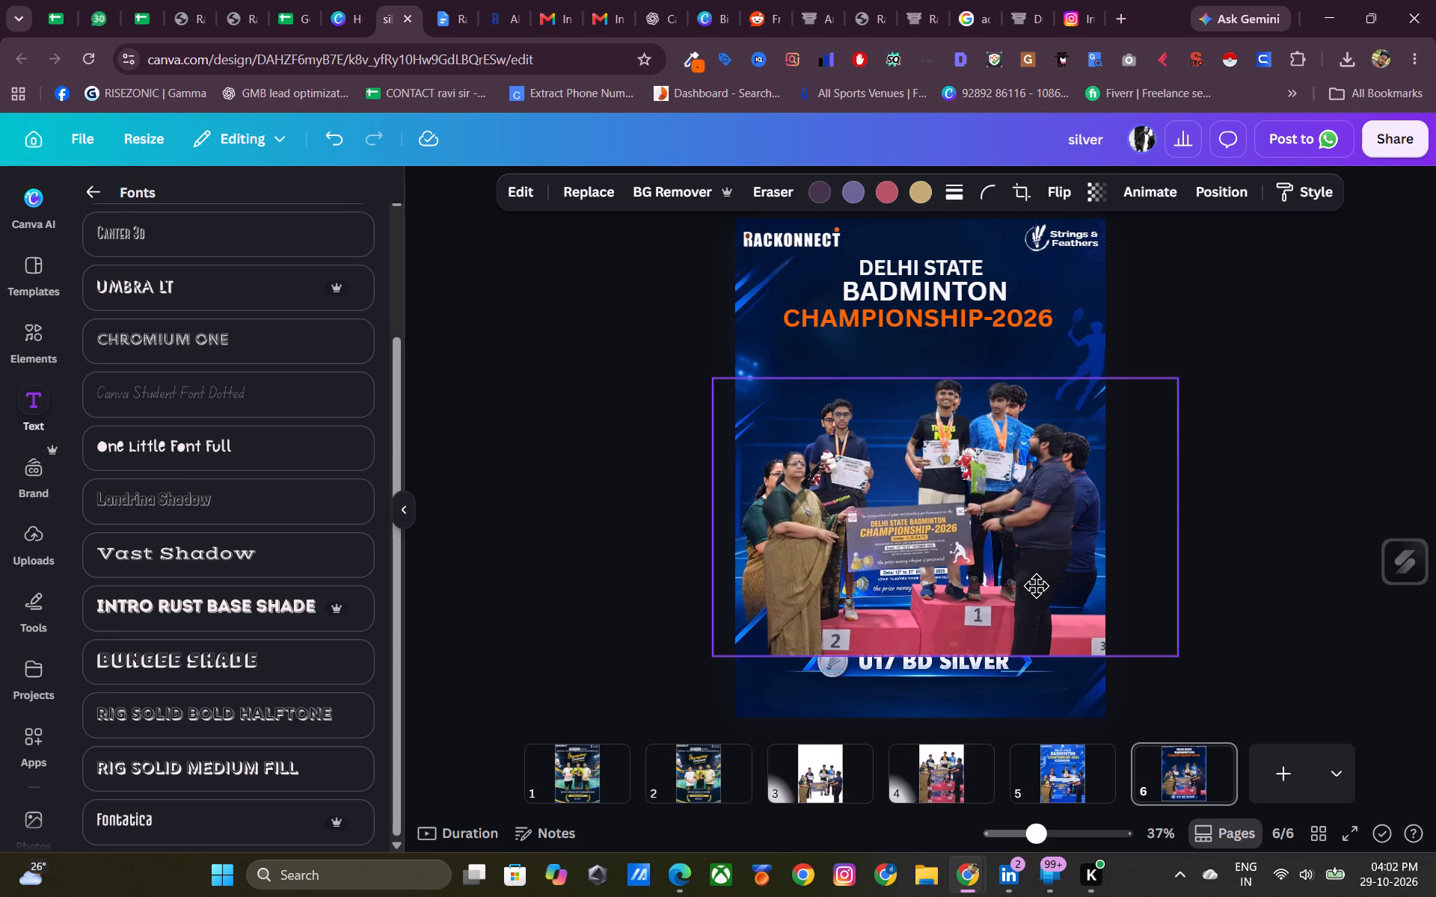
{"action": "left_click_drag", "start_coordinate": [1036, 585], "coordinate": [1025, 601]}
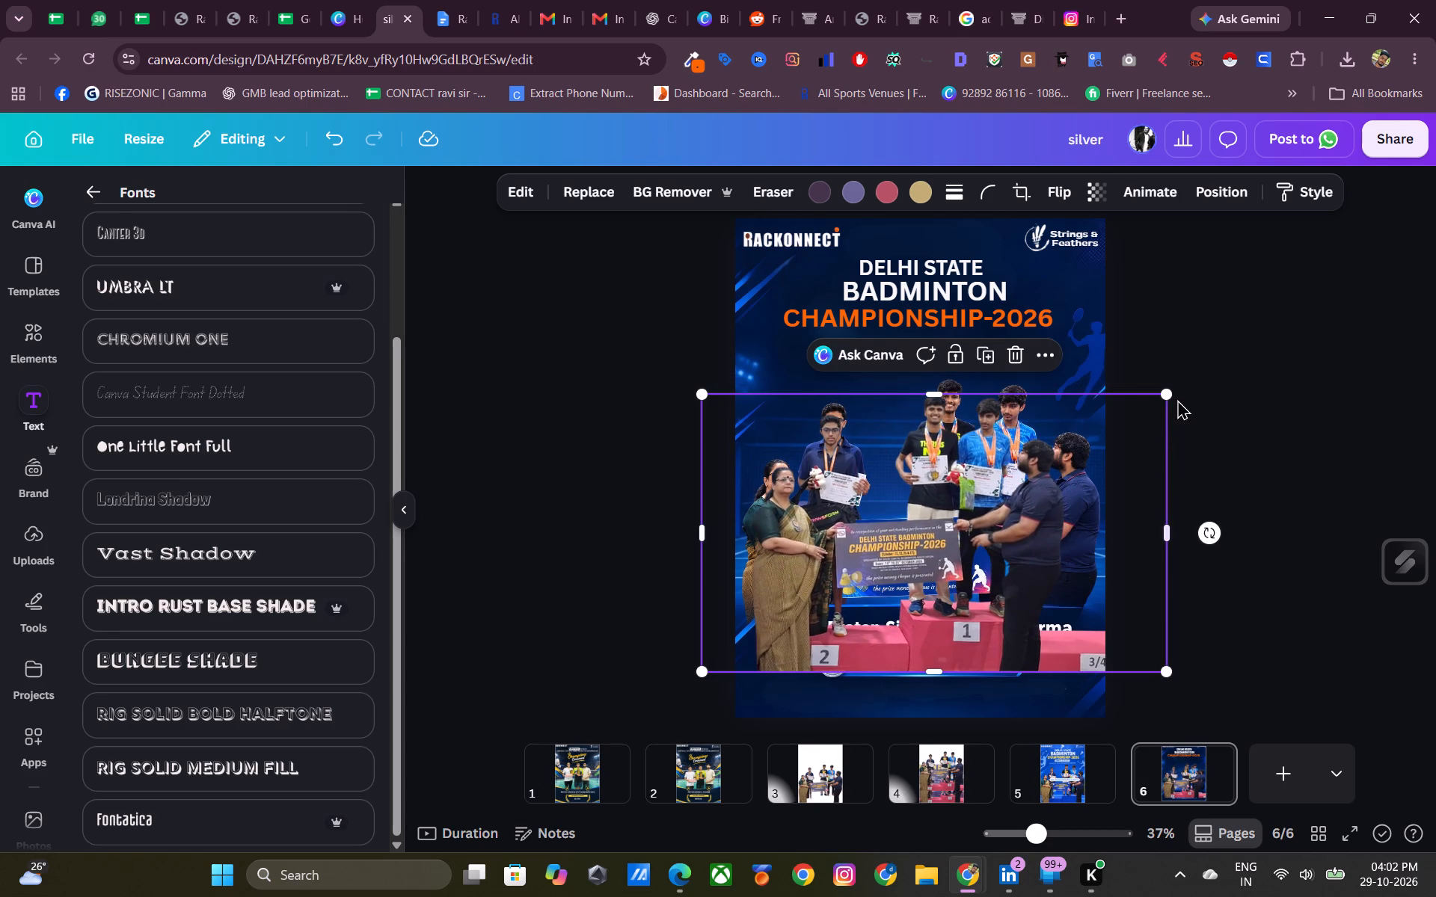
Enlarge the cutout to about 875 high and shift it slightly left to balance the group across the poster.
{"action": "left_click_drag", "start_coordinate": [1167, 398], "coordinate": [1199, 389]}
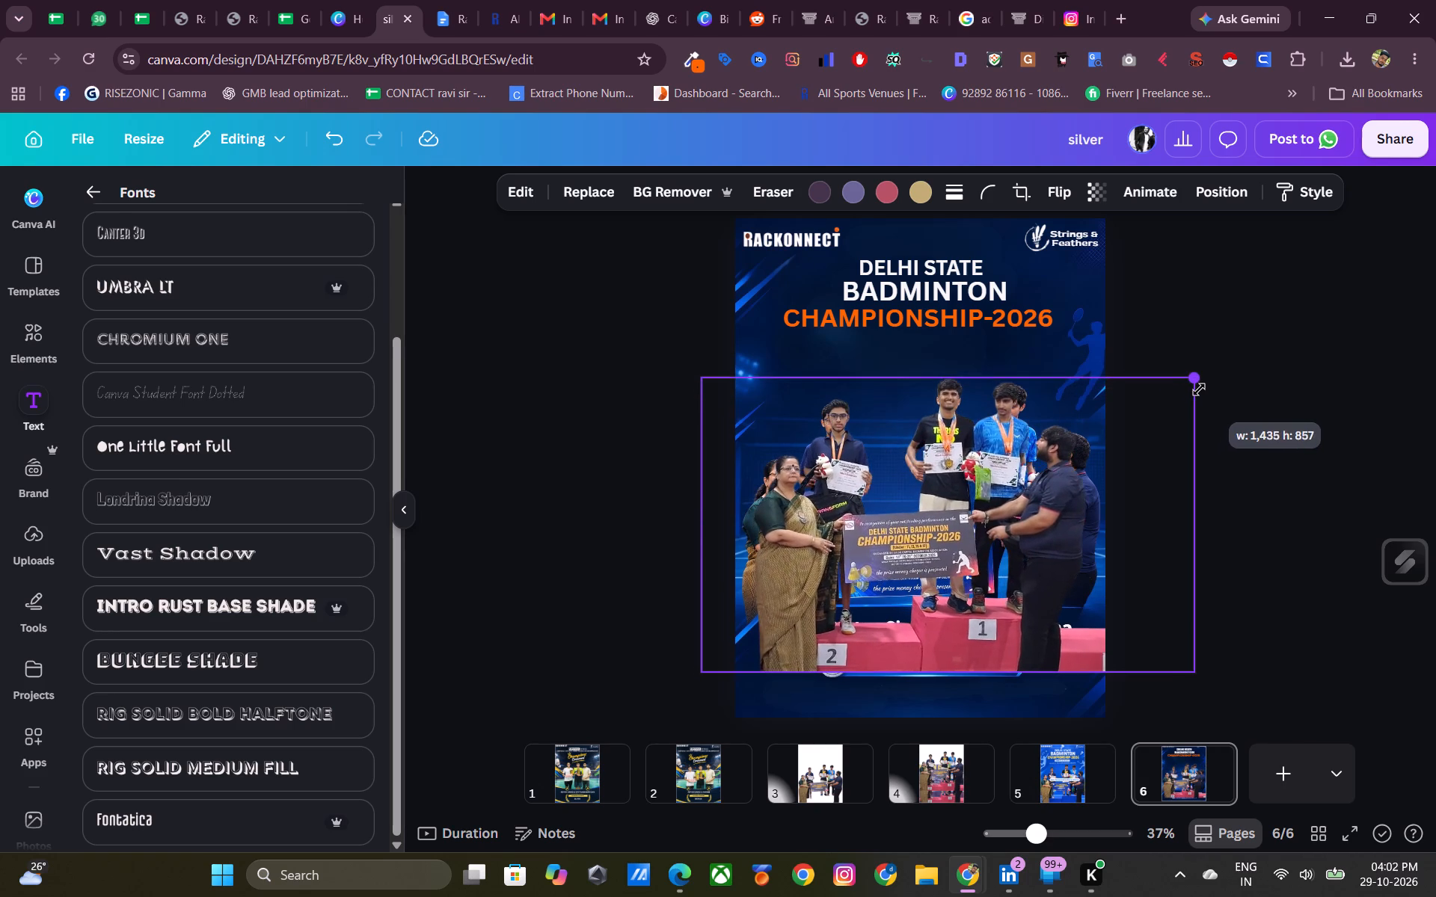
{"action": "left_click_drag", "start_coordinate": [1199, 389], "coordinate": [1208, 389]}
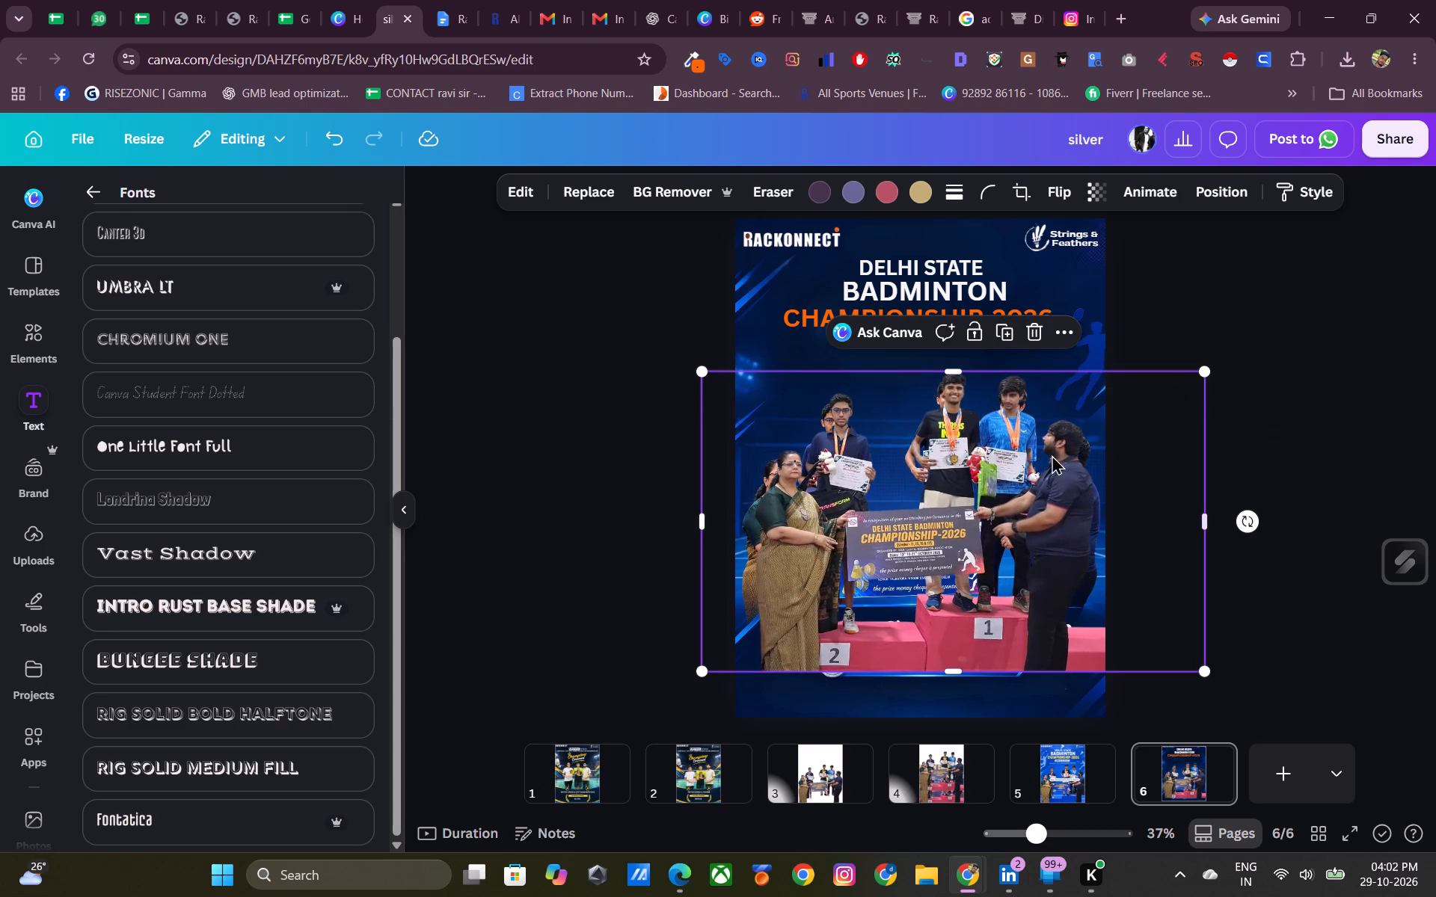
{"action": "left_click_drag", "start_coordinate": [1023, 476], "coordinate": [1013, 479]}
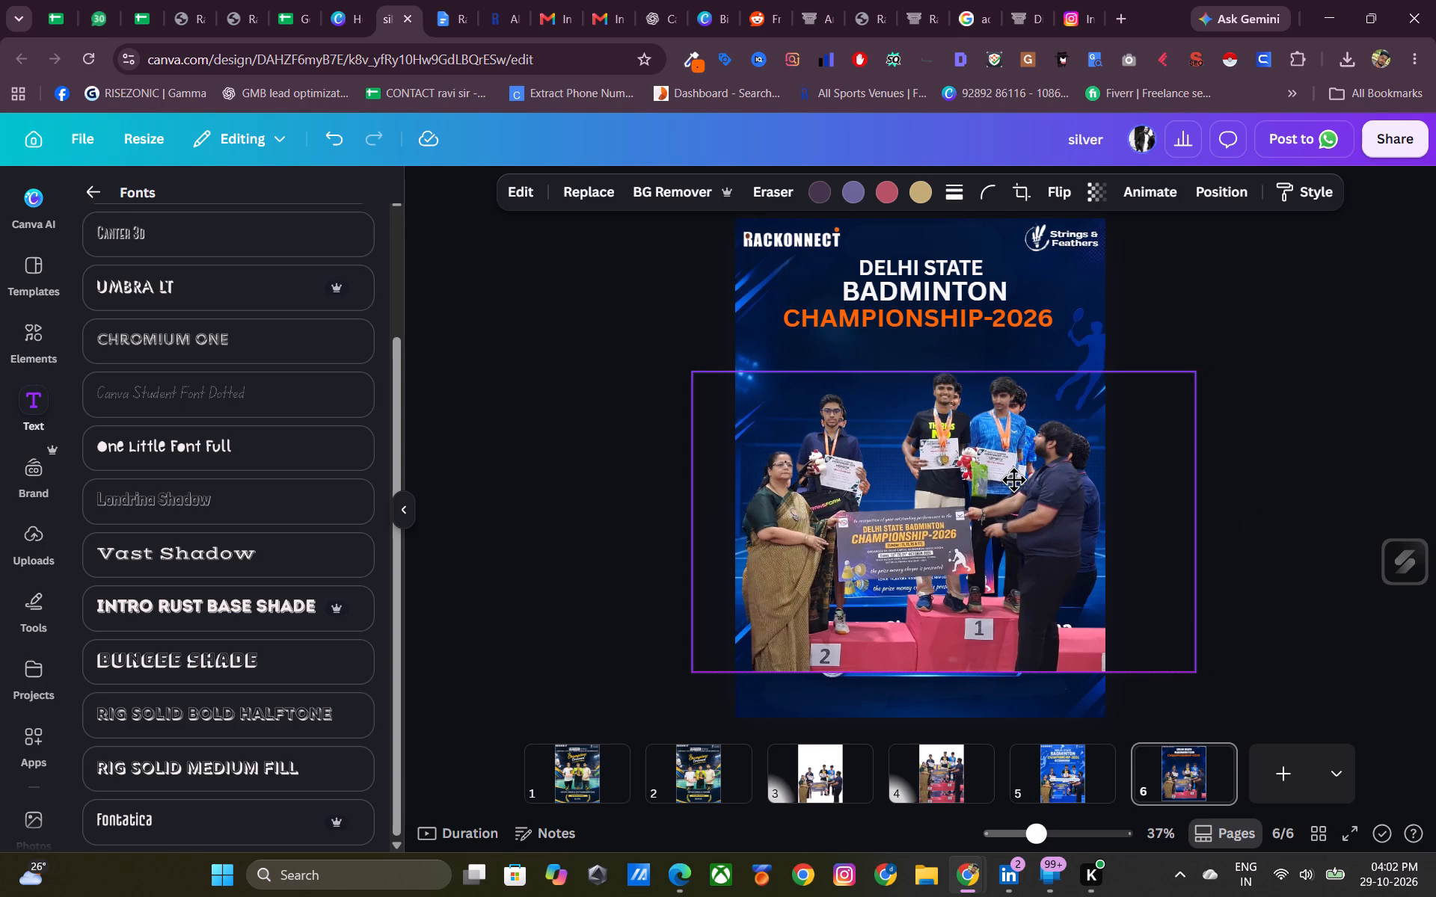
{"action": "left_click_drag", "start_coordinate": [1013, 479], "coordinate": [1016, 479]}
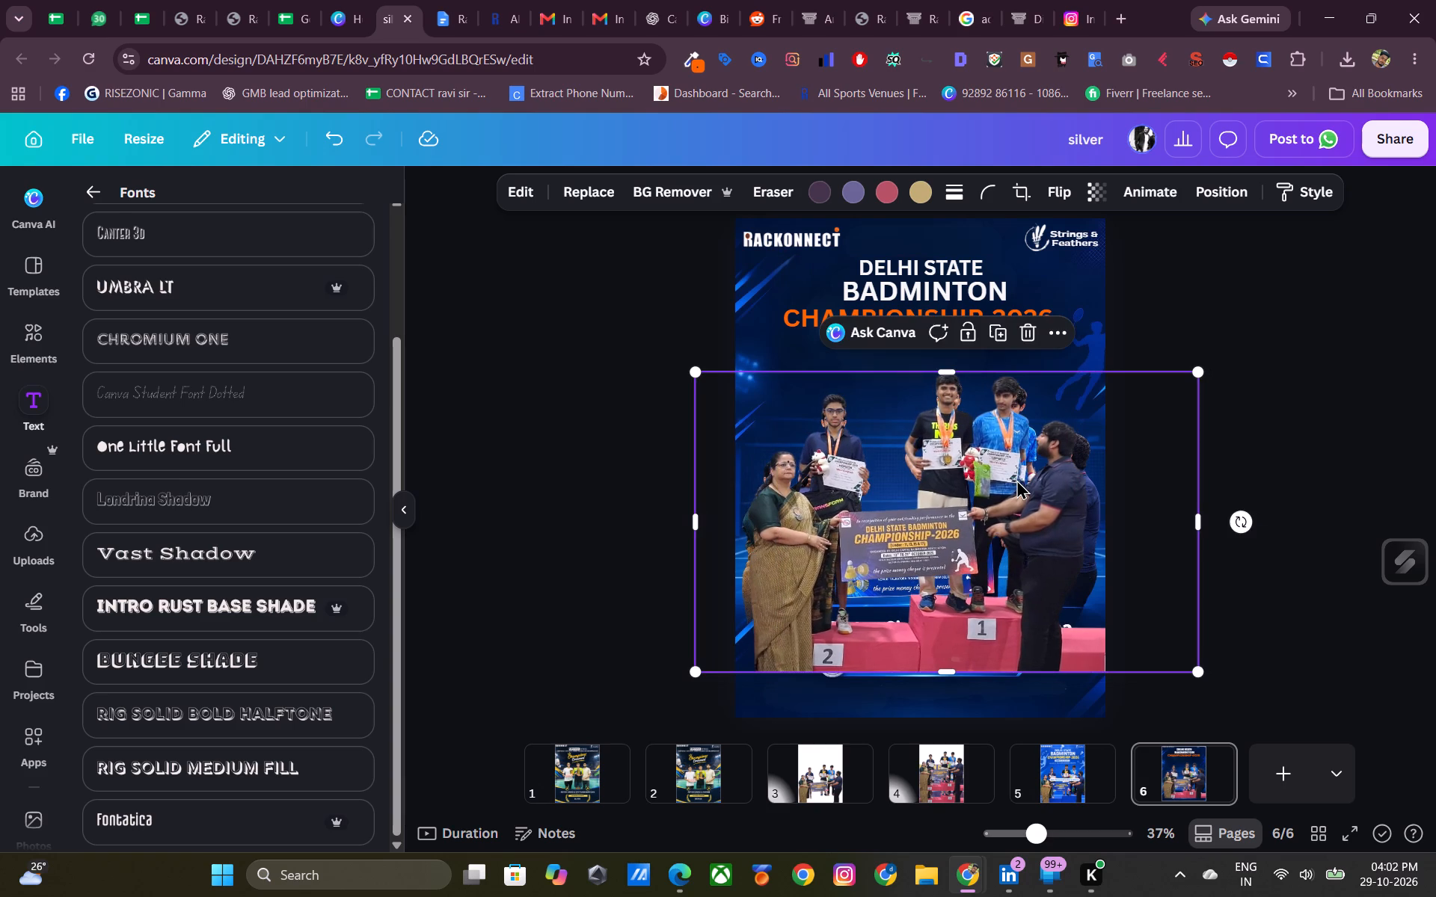
Nudge the group cutout down in small increments over the lower part of the poster.
{"action": "key", "text": "Down"}
{"action": "key", "text": "Down"}
{"action": "key", "text": "Down"}
{"action": "key", "text": "Down"}
{"action": "key", "text": "Down"}
{"action": "key", "text": "Down"}
{"action": "key", "text": "Down"}
{"action": "key", "text": "Down"}
{"action": "key", "text": "Down"}
{"action": "key", "text": "Down"}
{"action": "key", "text": "Down"}
{"action": "key", "text": "Down"}
{"action": "key", "text": "Down"}
{"action": "key", "text": "Down"}
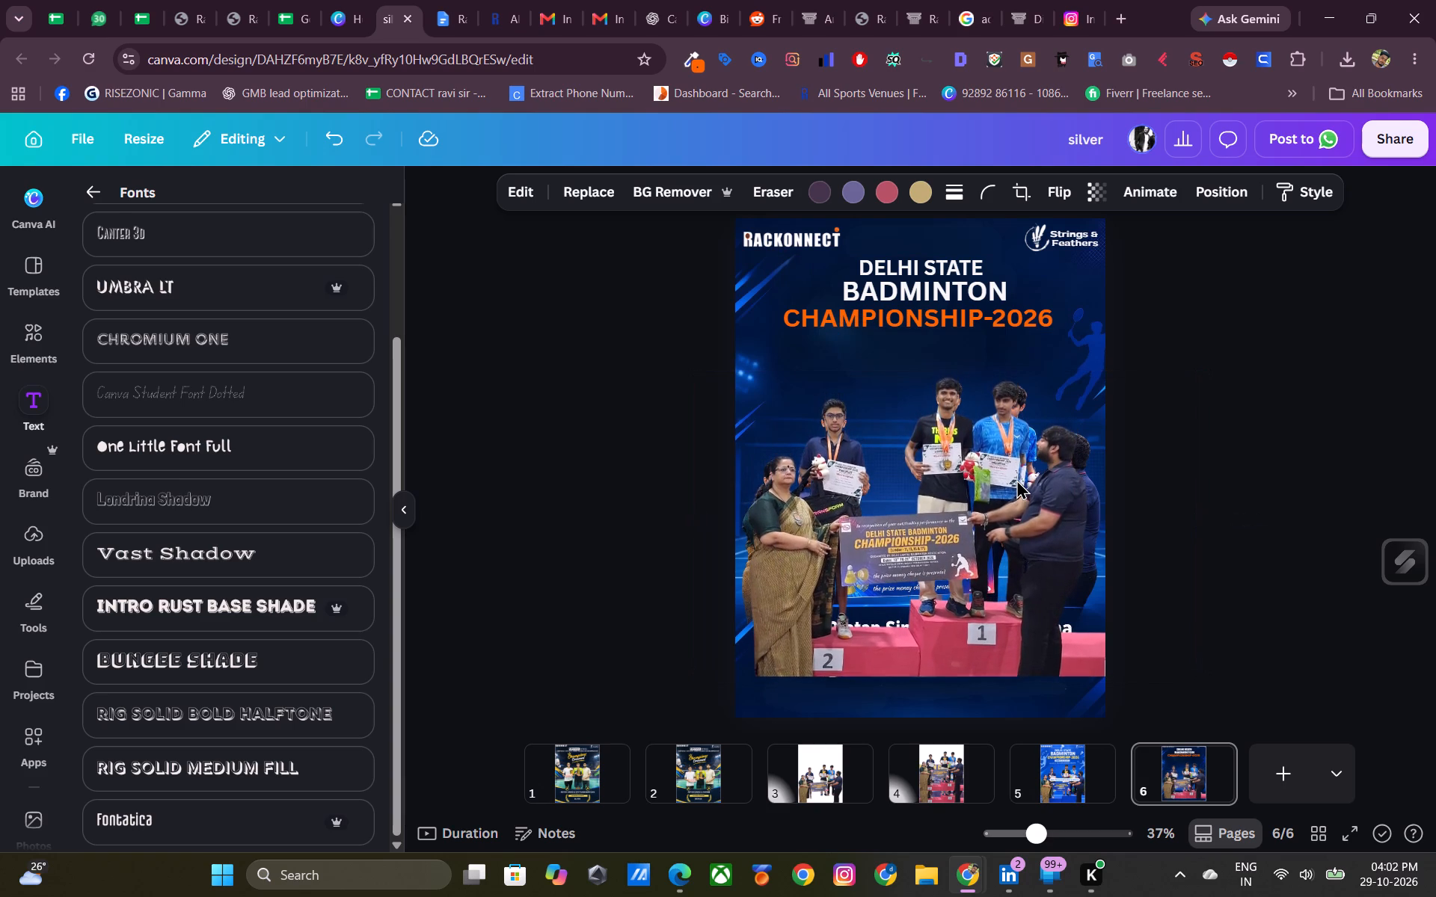
{"action": "key", "text": "Down"}
{"action": "key", "text": "Down"}
{"action": "key", "text": "Down"}
{"action": "key", "text": "Down"}
{"action": "key", "text": "Down"}
{"action": "key", "text": "Down"}
{"action": "key", "text": "Down"}
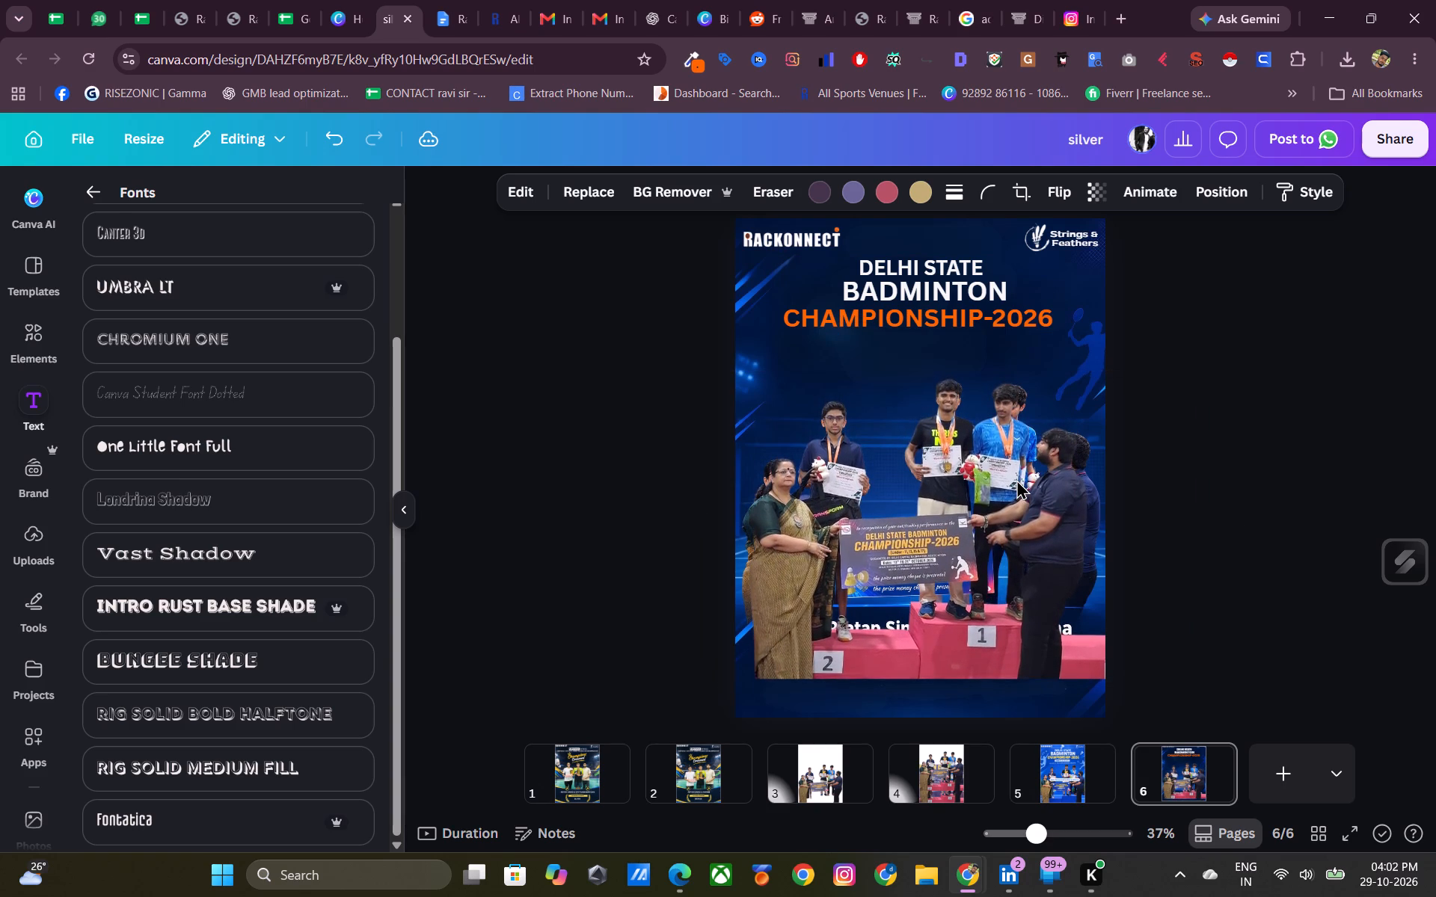
{"action": "key", "text": "Down"}
{"action": "key", "text": "Down"}
Widen the cutout slightly on the side of the man receiving or presenting the cheque.
{"action": "left_click", "coordinate": [1019, 479]}
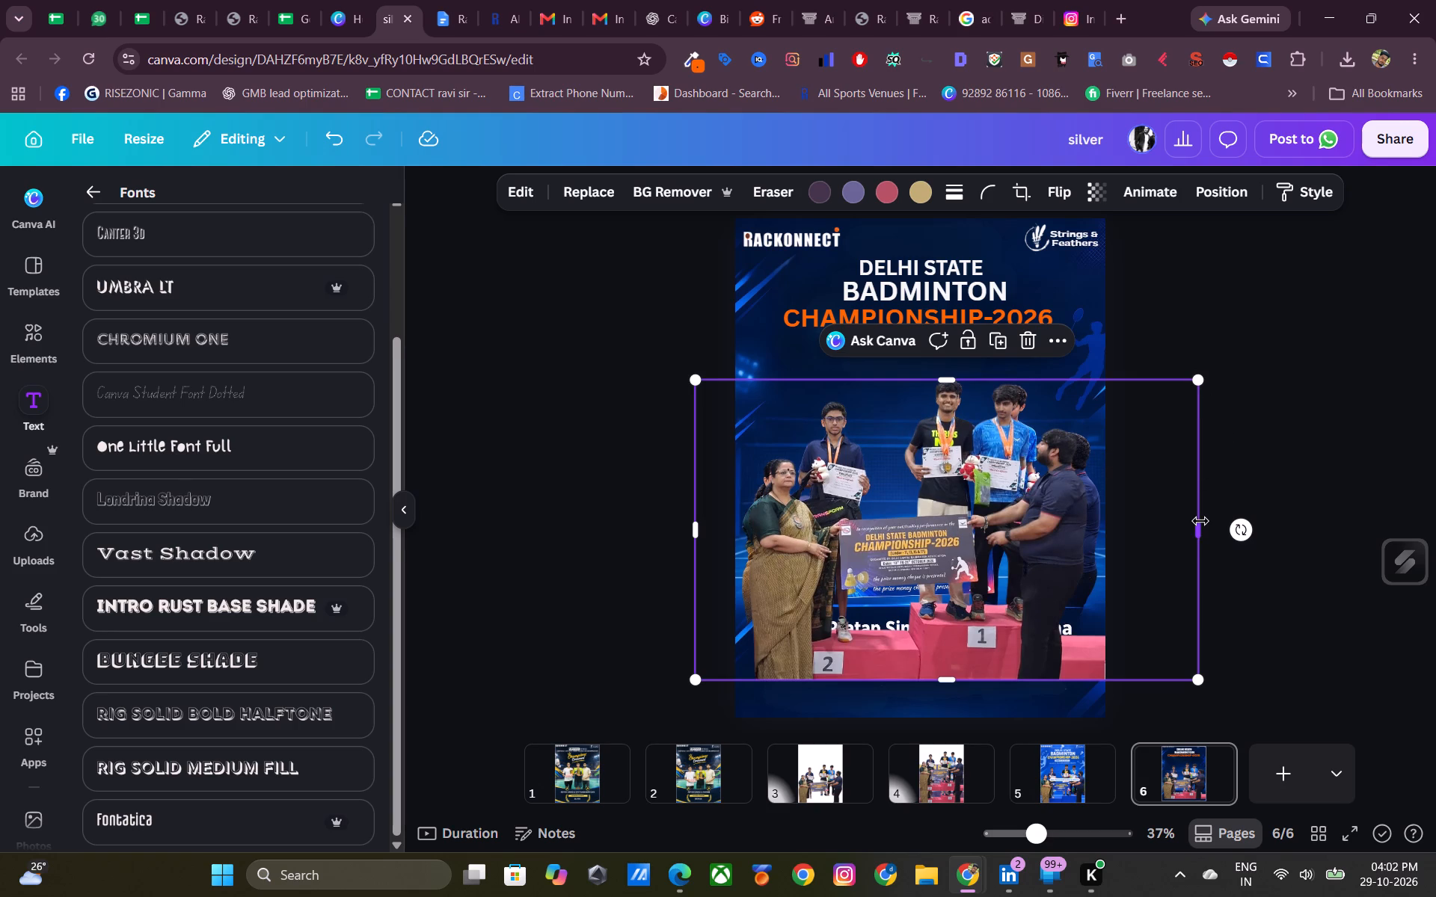
{"action": "left_click_drag", "start_coordinate": [1200, 521], "coordinate": [1218, 514]}
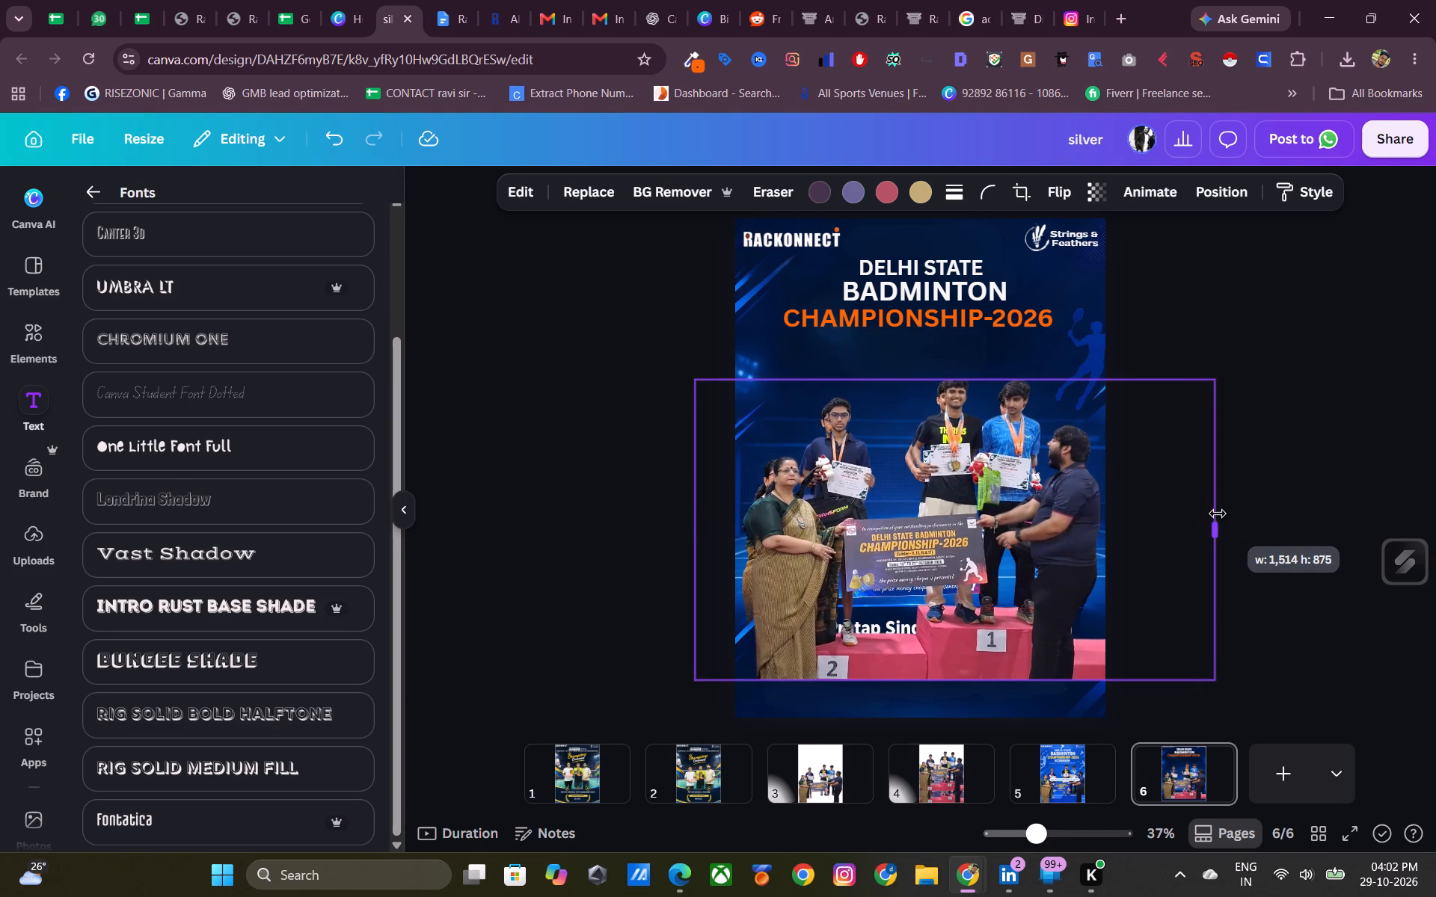
{"action": "left_click_drag", "start_coordinate": [1218, 514], "coordinate": [1211, 514]}
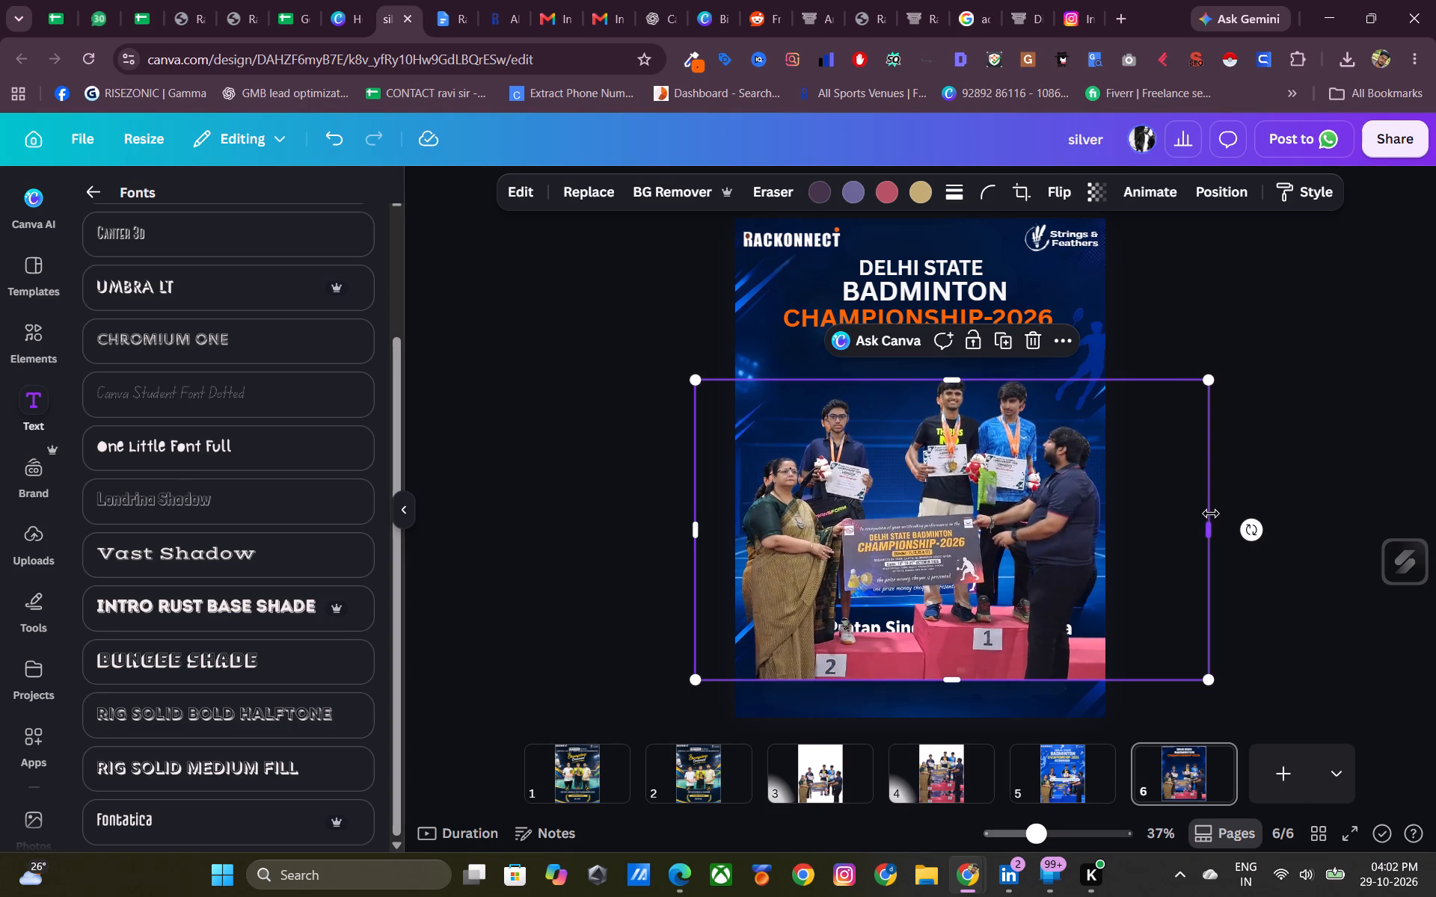
Nudge the widened cutout slightly further down the poster in small increments.
{"action": "key", "text": "Down"}
{"action": "key", "text": "Down"}
{"action": "key", "text": "Down"}
{"action": "key", "text": "Down"}
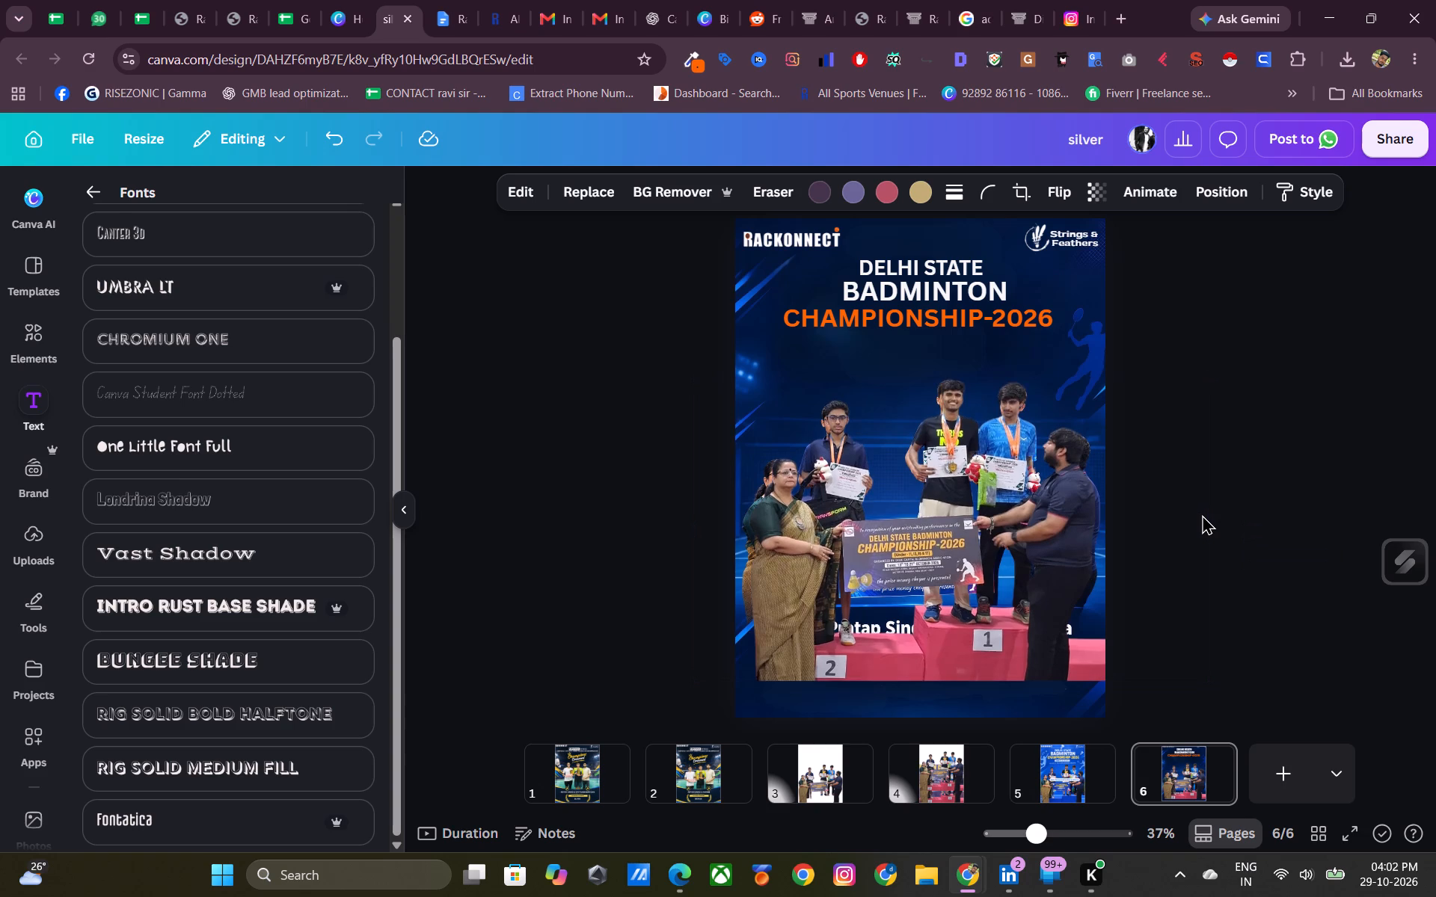
{"action": "key", "text": "Down"}
{"action": "key", "text": "Down"}
{"action": "key", "text": "Down"}
{"action": "key", "text": "Down"}
{"action": "key", "text": "Down"}
{"action": "key", "text": "Down"}
{"action": "key", "text": "Down"}
{"action": "key", "text": "Down"}
{"action": "key", "text": "Down"}
{"action": "key", "text": "Down"}
{"action": "key", "text": "Down"}
{"action": "key", "text": "Down"}
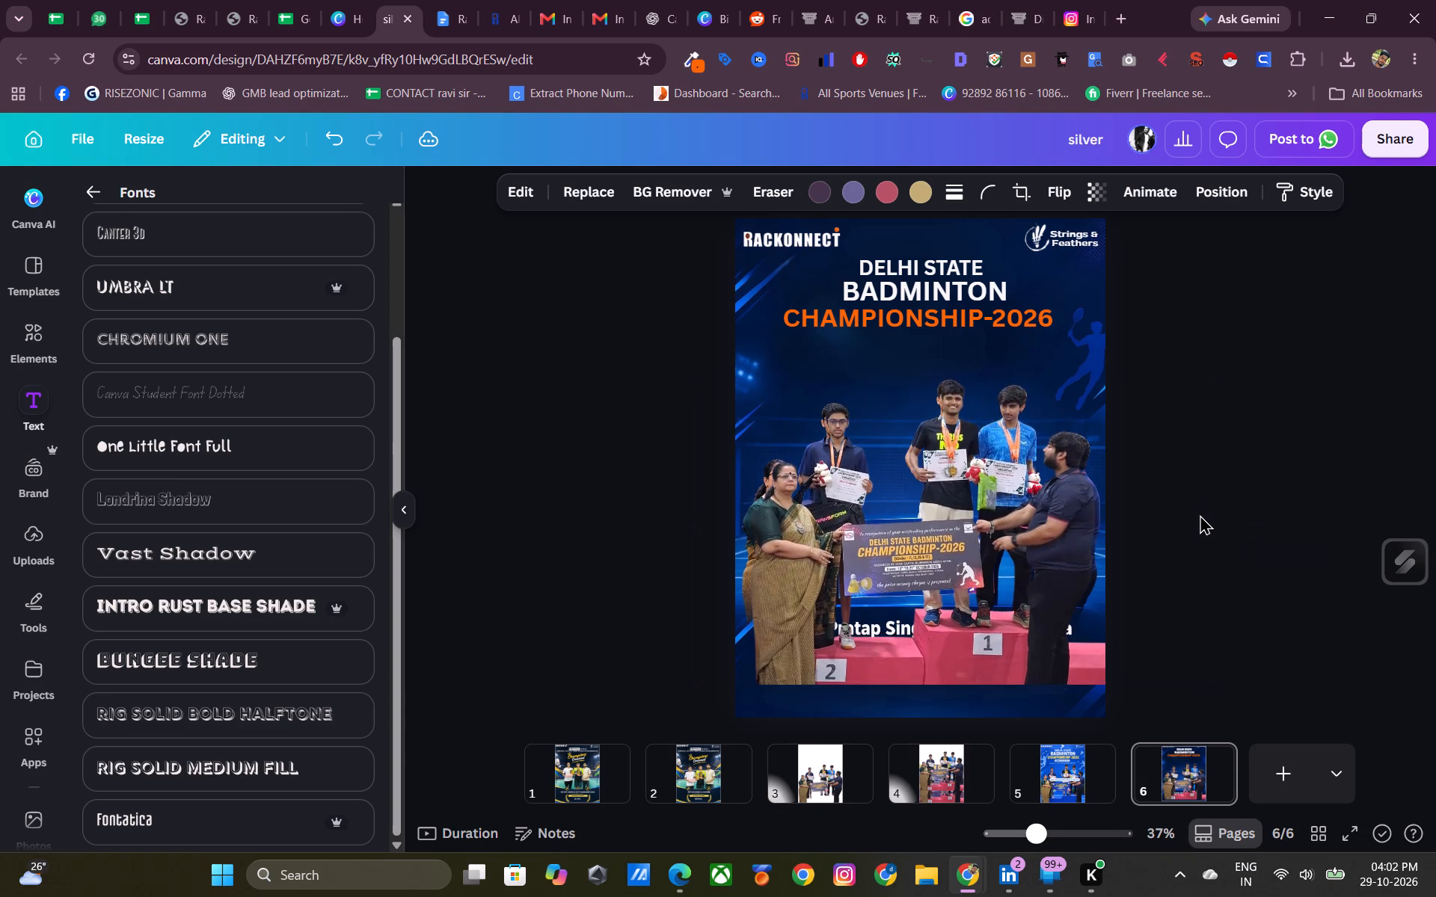
Widen the cutout a little more on both sides, extending its frame beyond both poster edges.
{"action": "left_click", "coordinate": [1048, 528]}
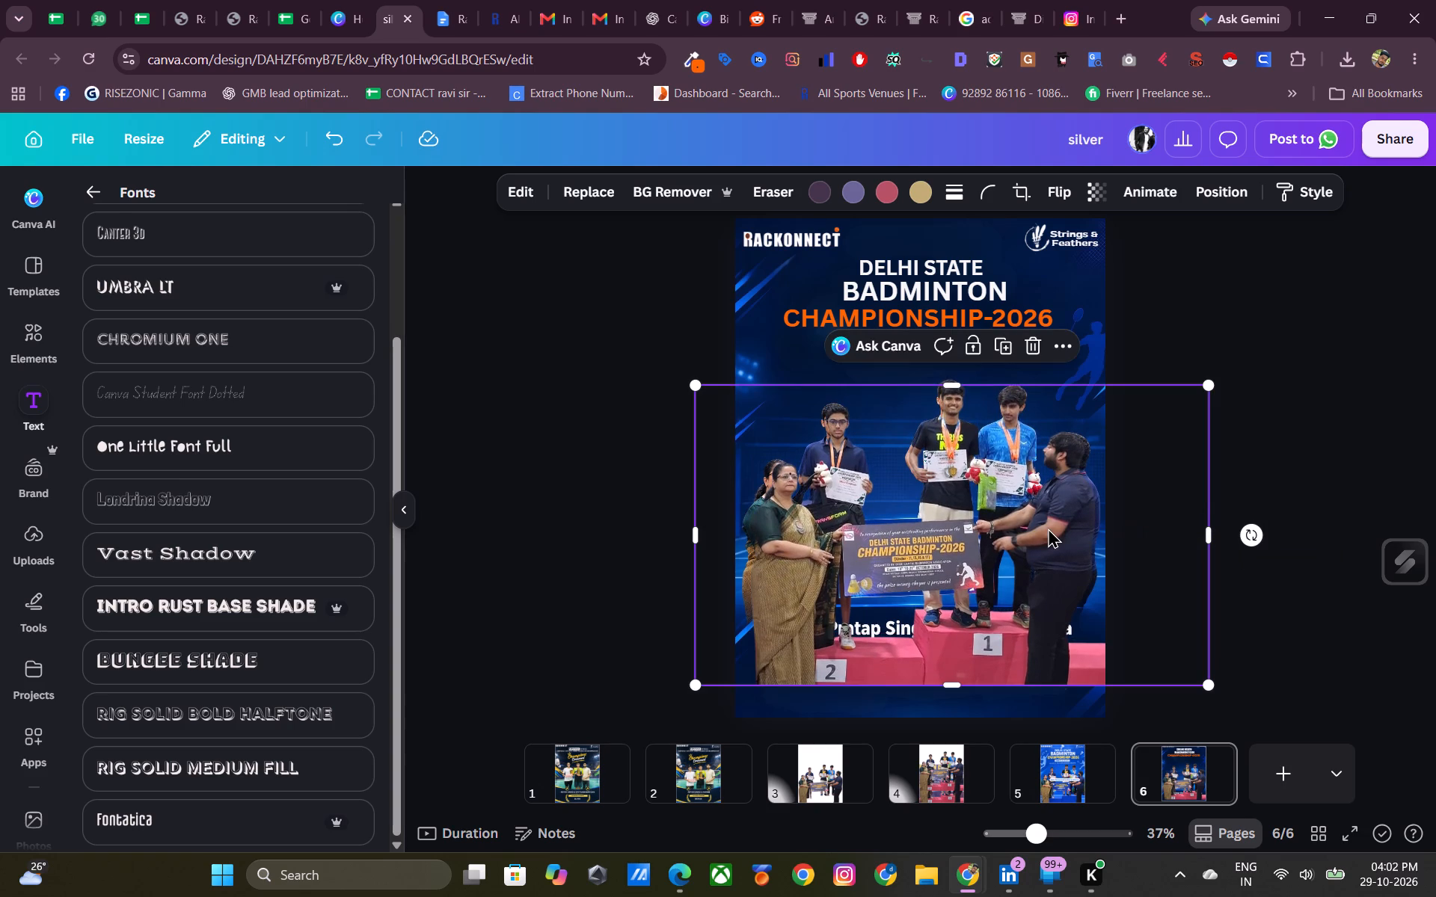
{"action": "left_click", "coordinate": [1066, 525]}
{"action": "left_click_drag", "start_coordinate": [1211, 528], "coordinate": [1212, 528]}
{"action": "left_click_drag", "start_coordinate": [1212, 528], "coordinate": [1221, 526]}
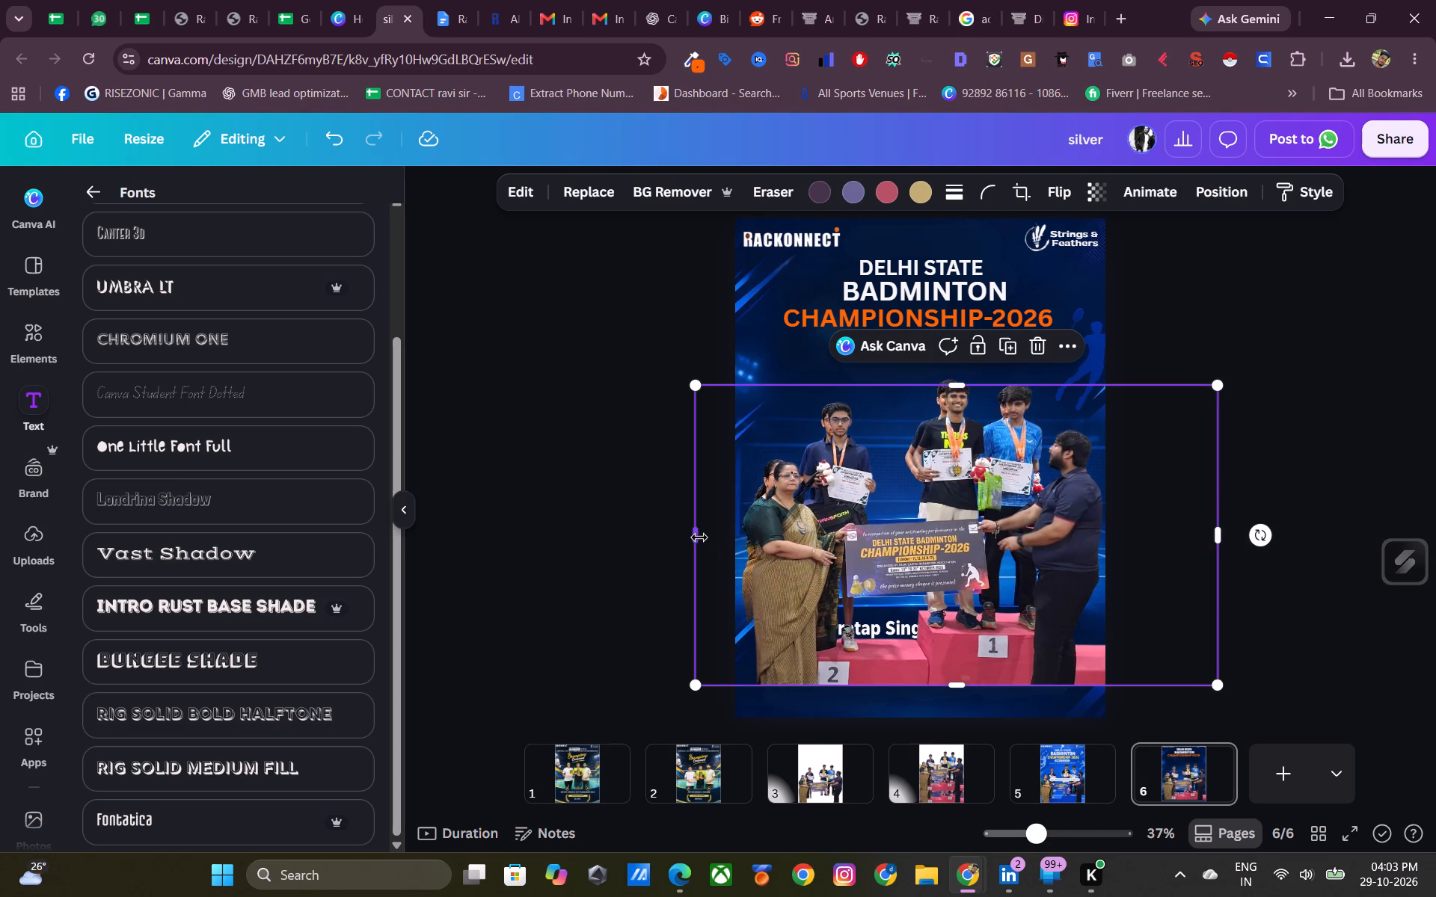
{"action": "left_click_drag", "start_coordinate": [699, 537], "coordinate": [681, 541]}
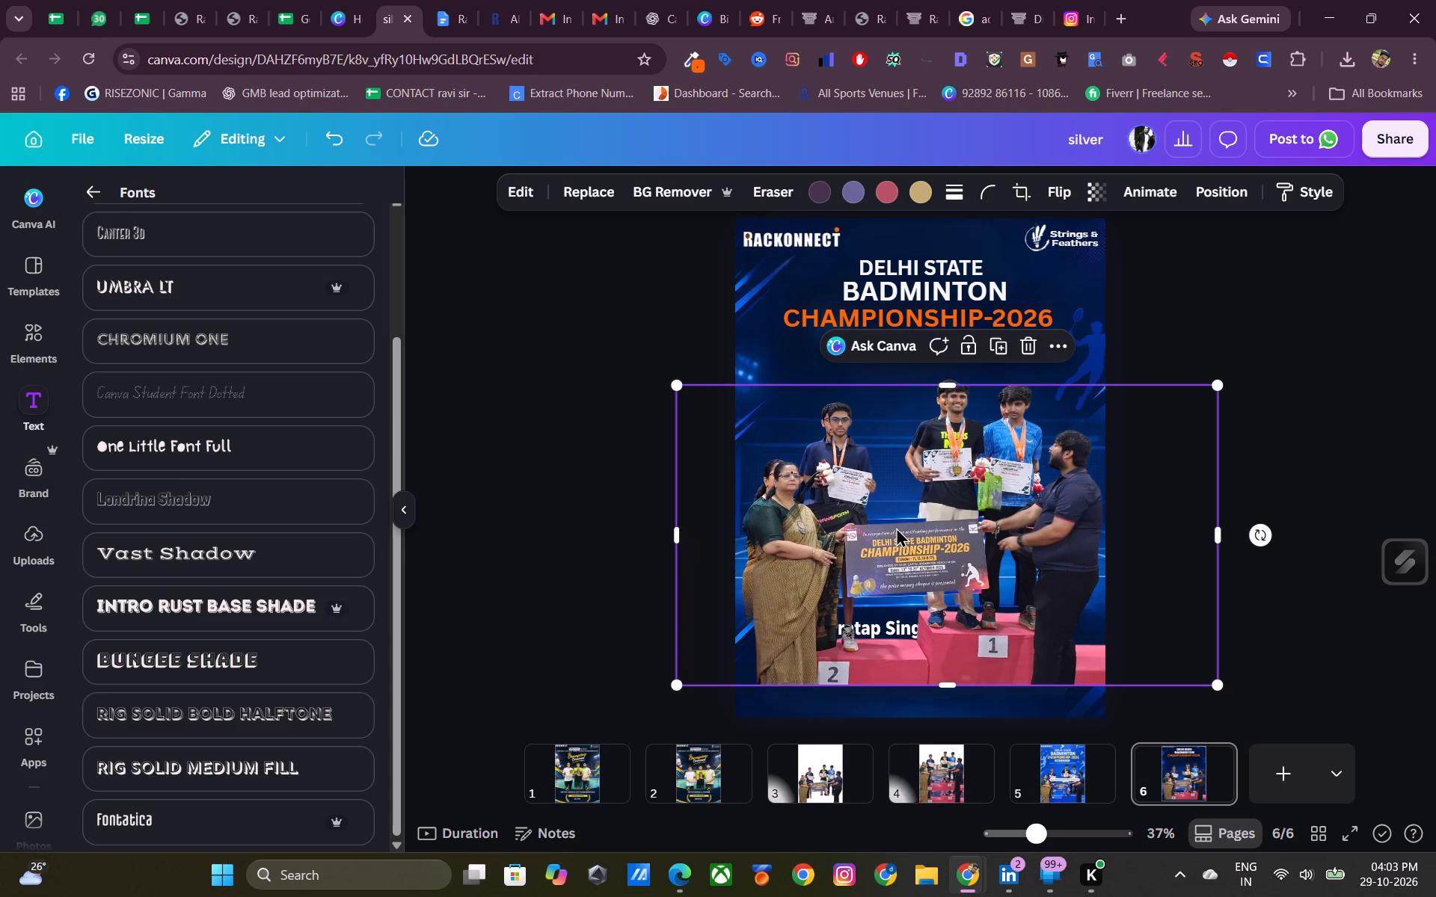
Expand the cutout's crop frame above the players' heads and outward on the women's side, and apply the crop.
{"action": "double_click", "coordinate": [896, 527]}
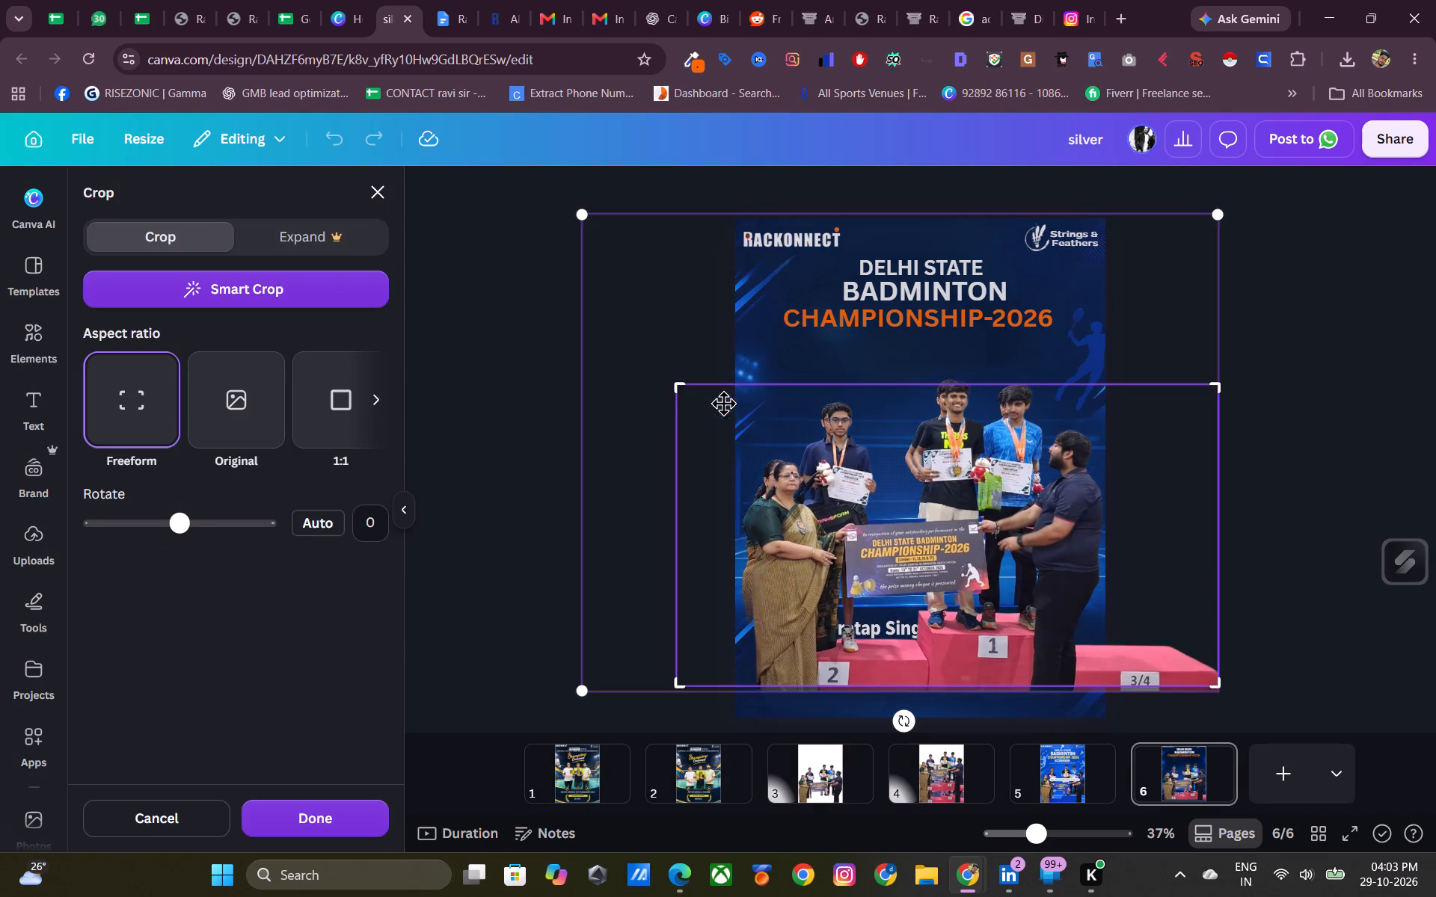
{"action": "left_click_drag", "start_coordinate": [681, 388], "coordinate": [665, 380]}
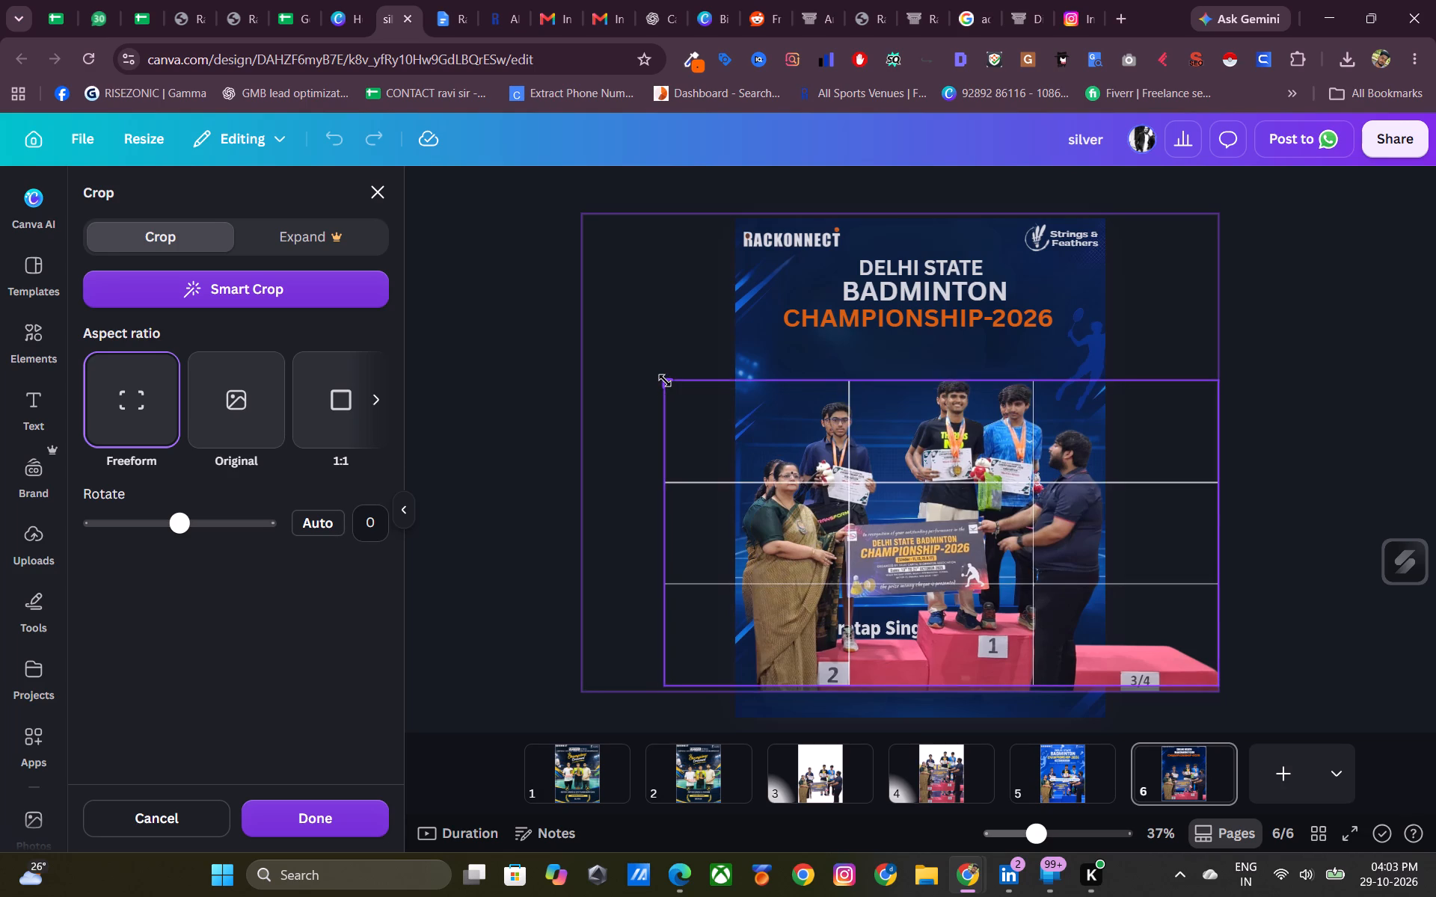
{"action": "left_click_drag", "start_coordinate": [665, 380], "coordinate": [610, 372]}
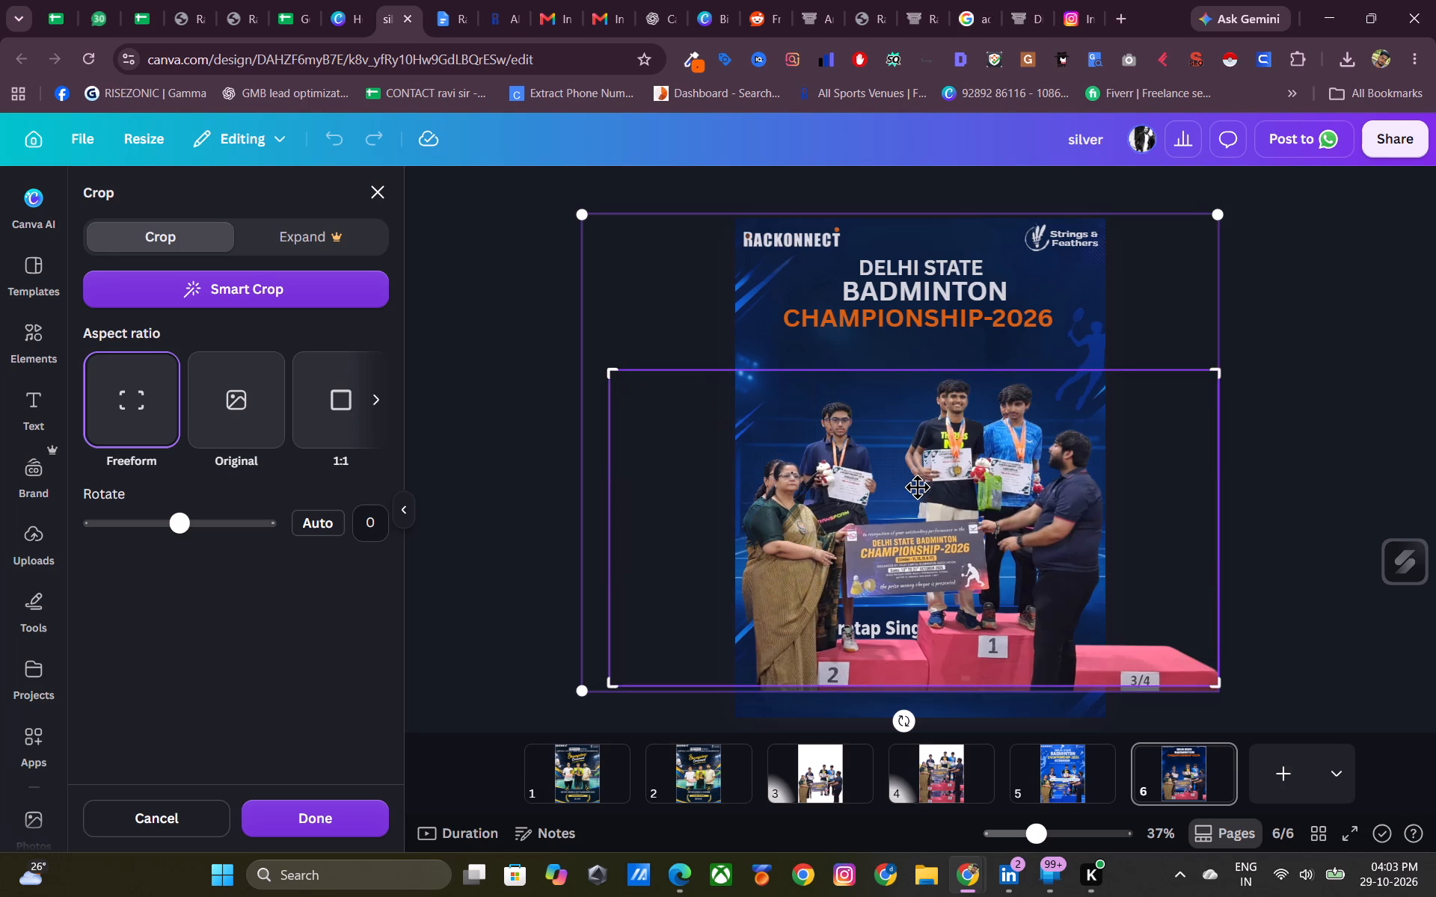
{"action": "left_click", "coordinate": [924, 496]}
{"action": "left_click_drag", "start_coordinate": [924, 496], "coordinate": [916, 502]}
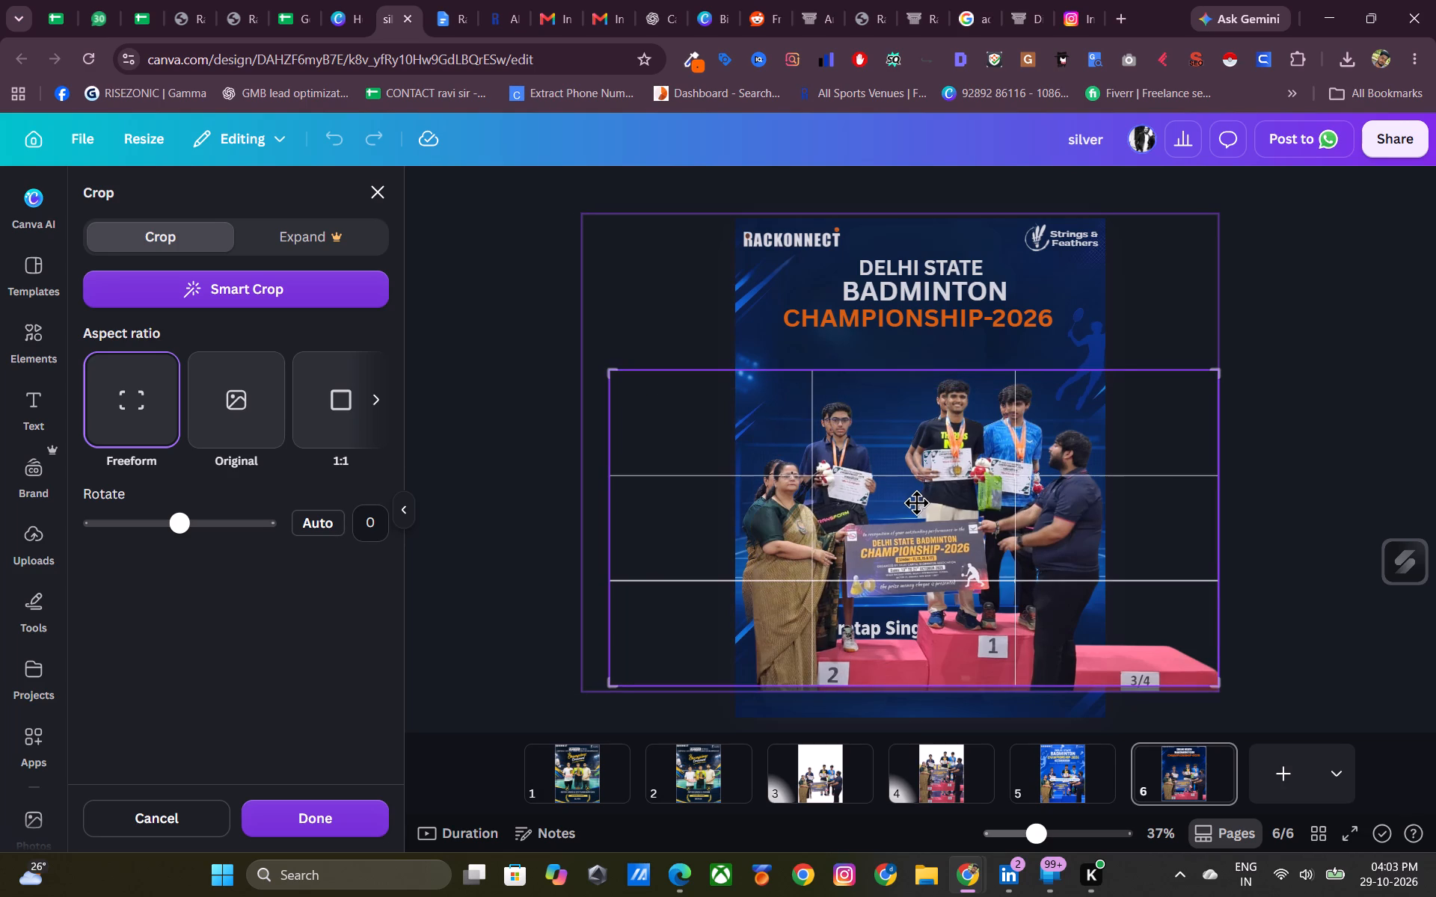
{"action": "left_click_drag", "start_coordinate": [916, 502], "coordinate": [892, 500]}
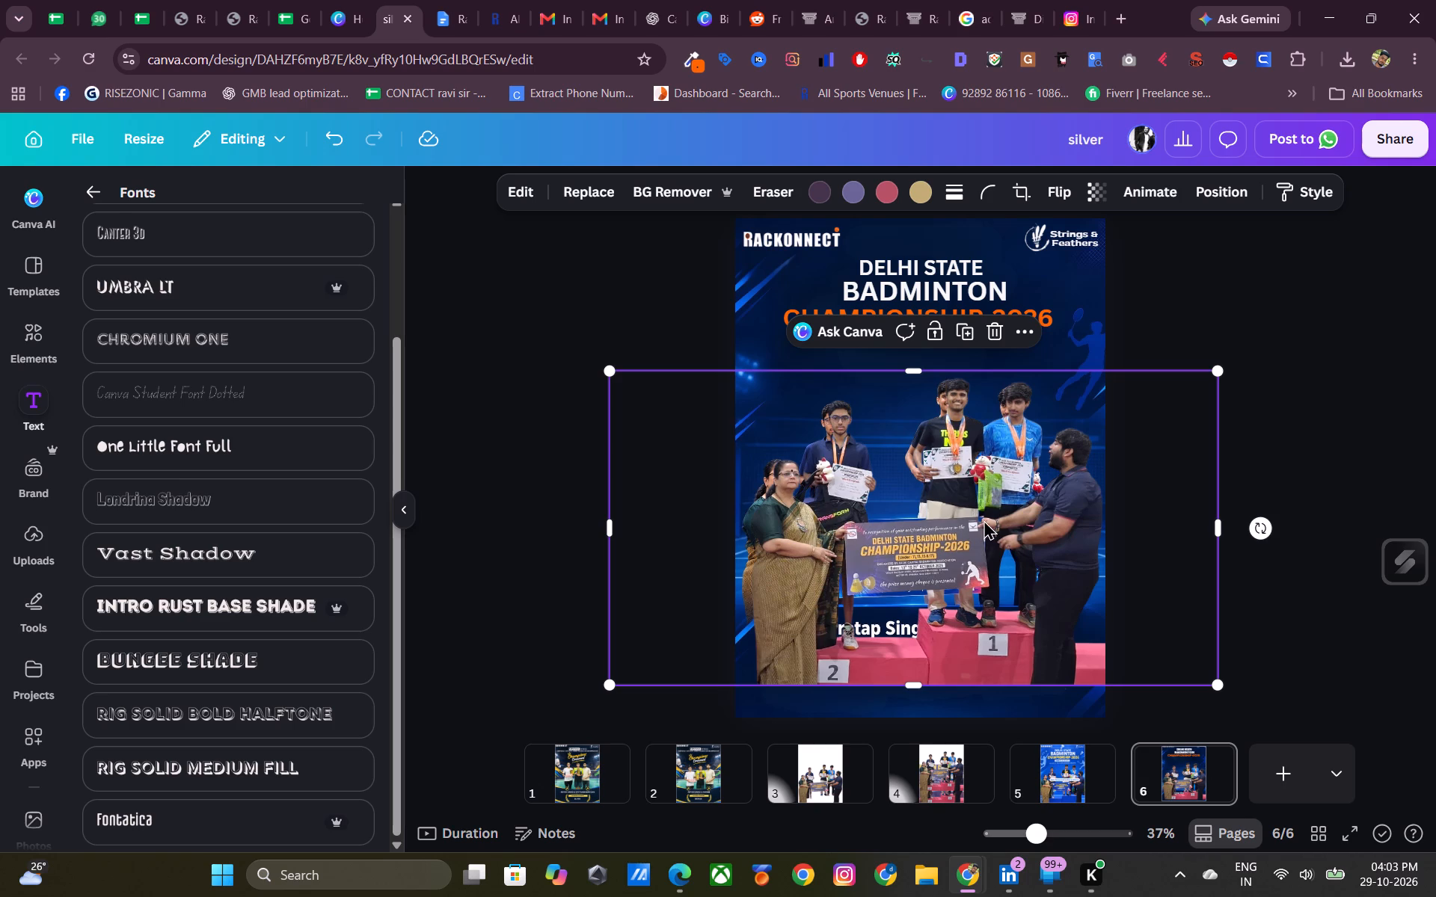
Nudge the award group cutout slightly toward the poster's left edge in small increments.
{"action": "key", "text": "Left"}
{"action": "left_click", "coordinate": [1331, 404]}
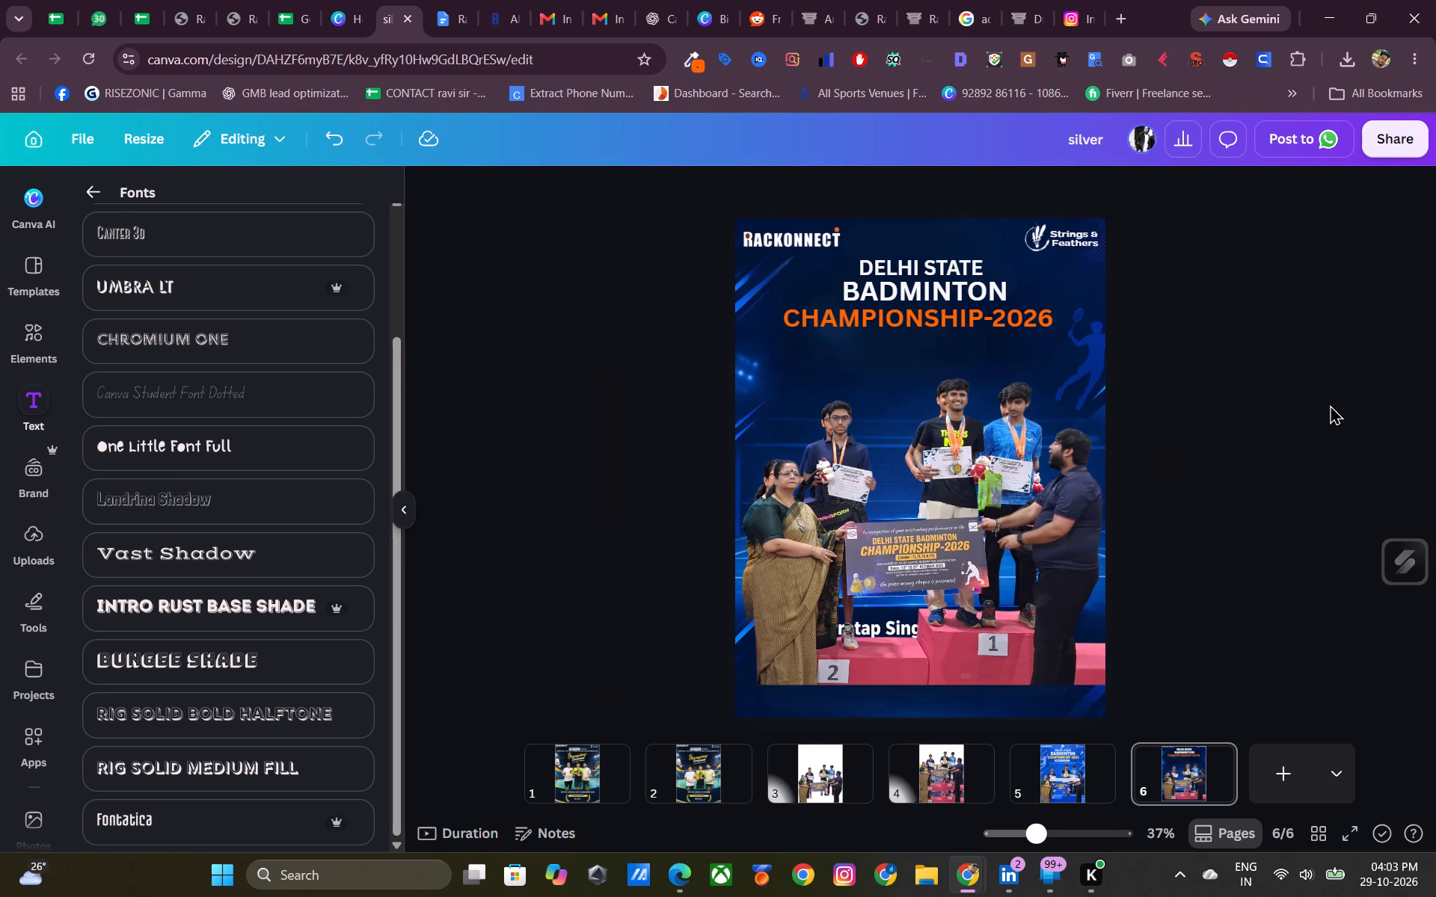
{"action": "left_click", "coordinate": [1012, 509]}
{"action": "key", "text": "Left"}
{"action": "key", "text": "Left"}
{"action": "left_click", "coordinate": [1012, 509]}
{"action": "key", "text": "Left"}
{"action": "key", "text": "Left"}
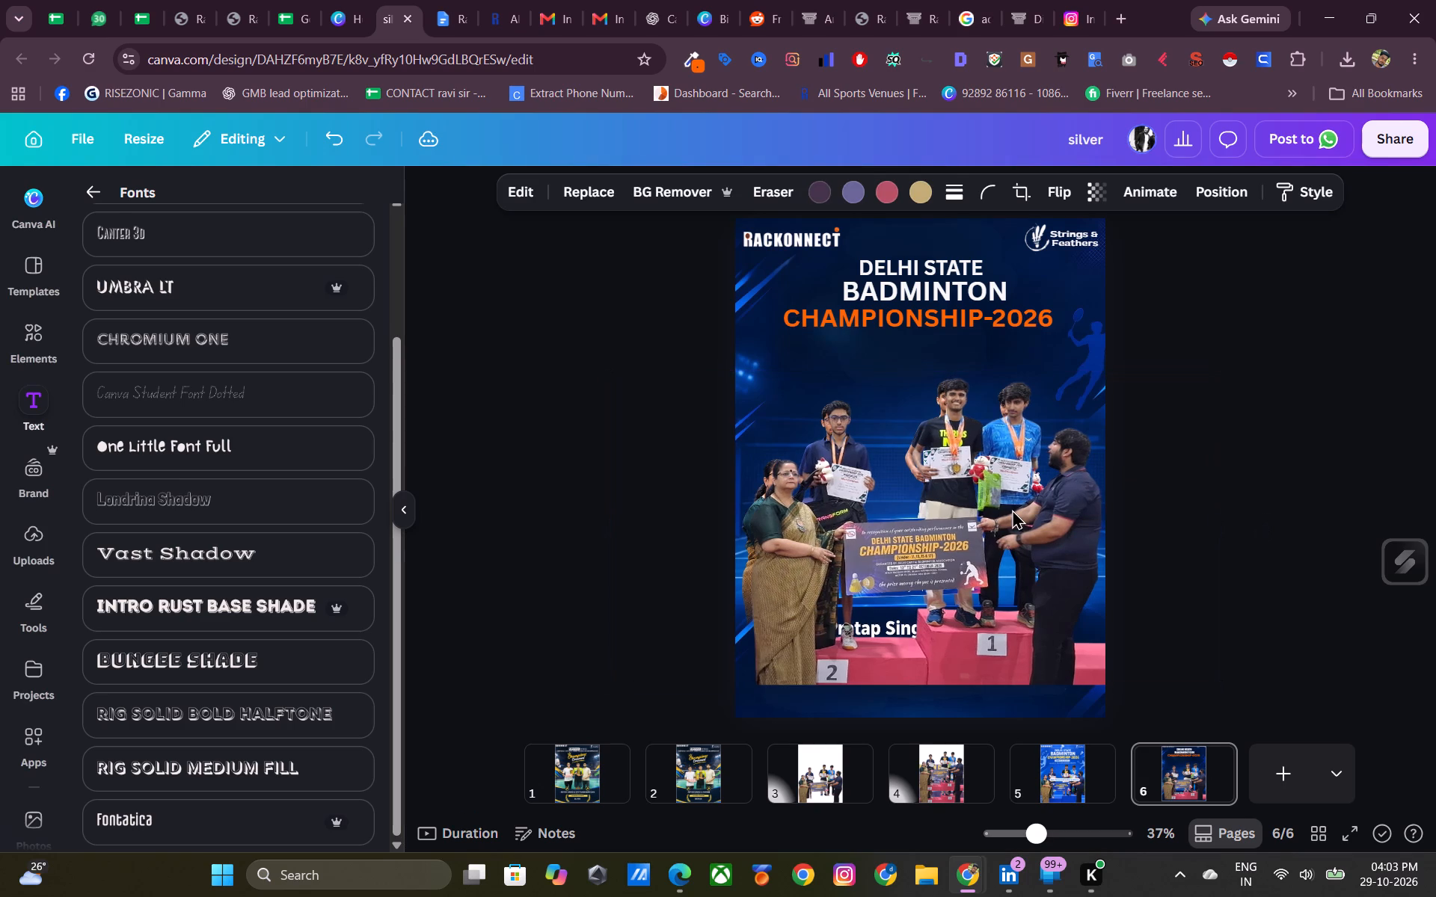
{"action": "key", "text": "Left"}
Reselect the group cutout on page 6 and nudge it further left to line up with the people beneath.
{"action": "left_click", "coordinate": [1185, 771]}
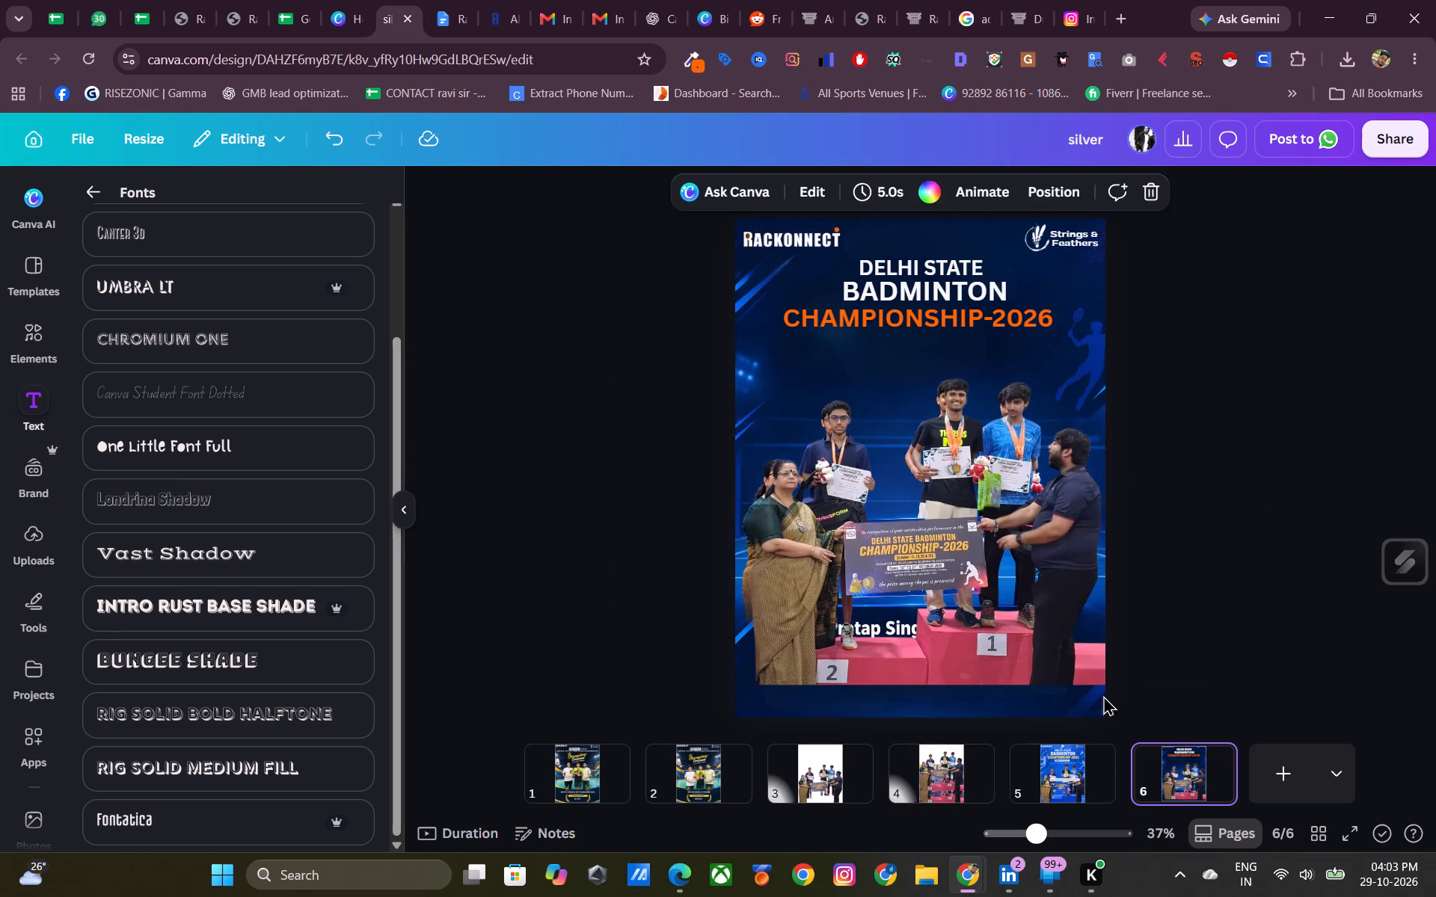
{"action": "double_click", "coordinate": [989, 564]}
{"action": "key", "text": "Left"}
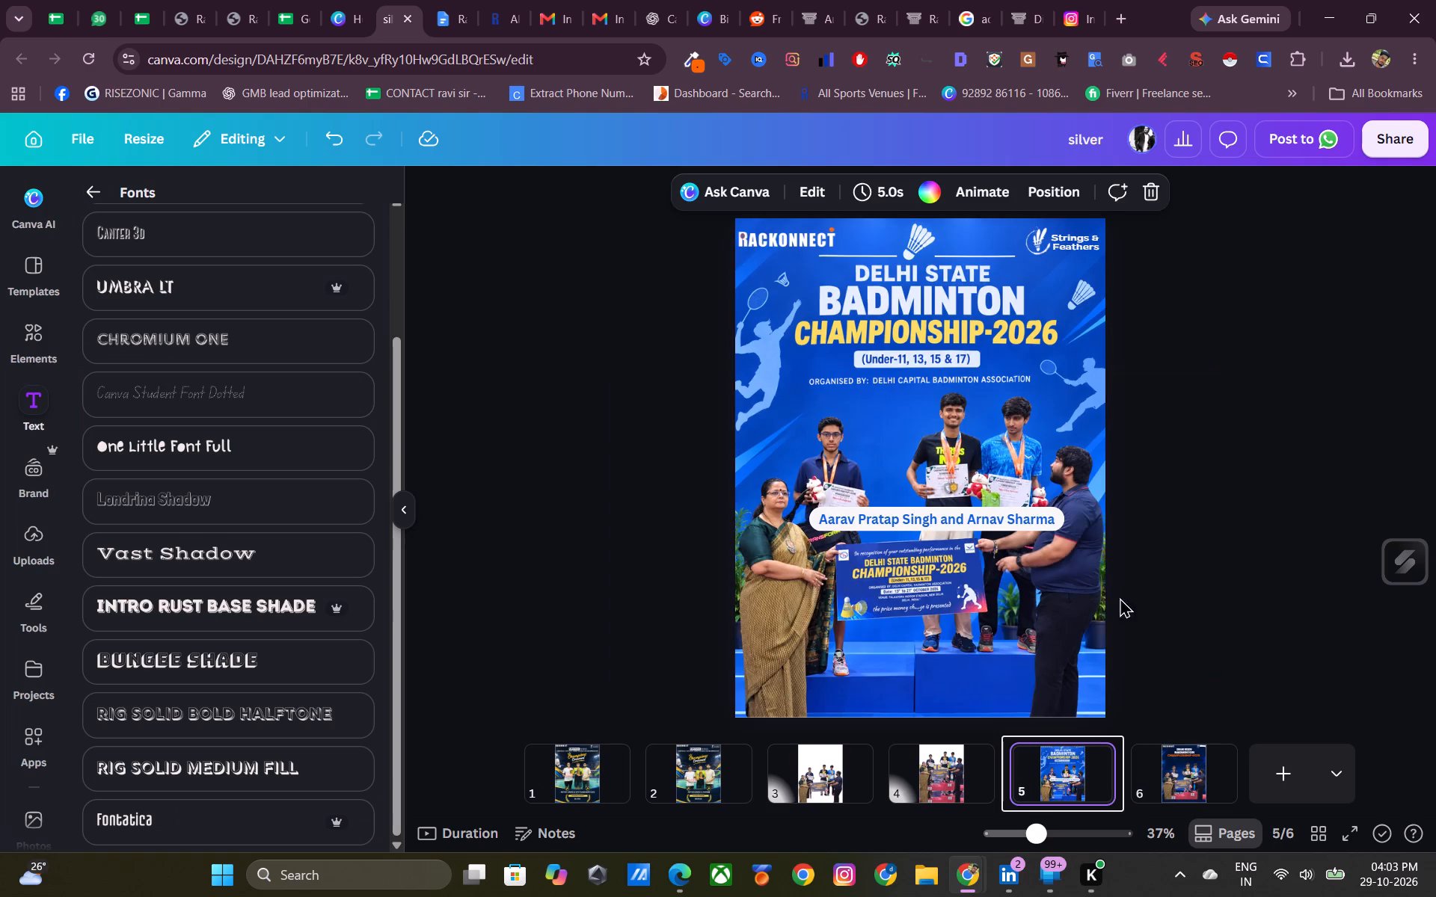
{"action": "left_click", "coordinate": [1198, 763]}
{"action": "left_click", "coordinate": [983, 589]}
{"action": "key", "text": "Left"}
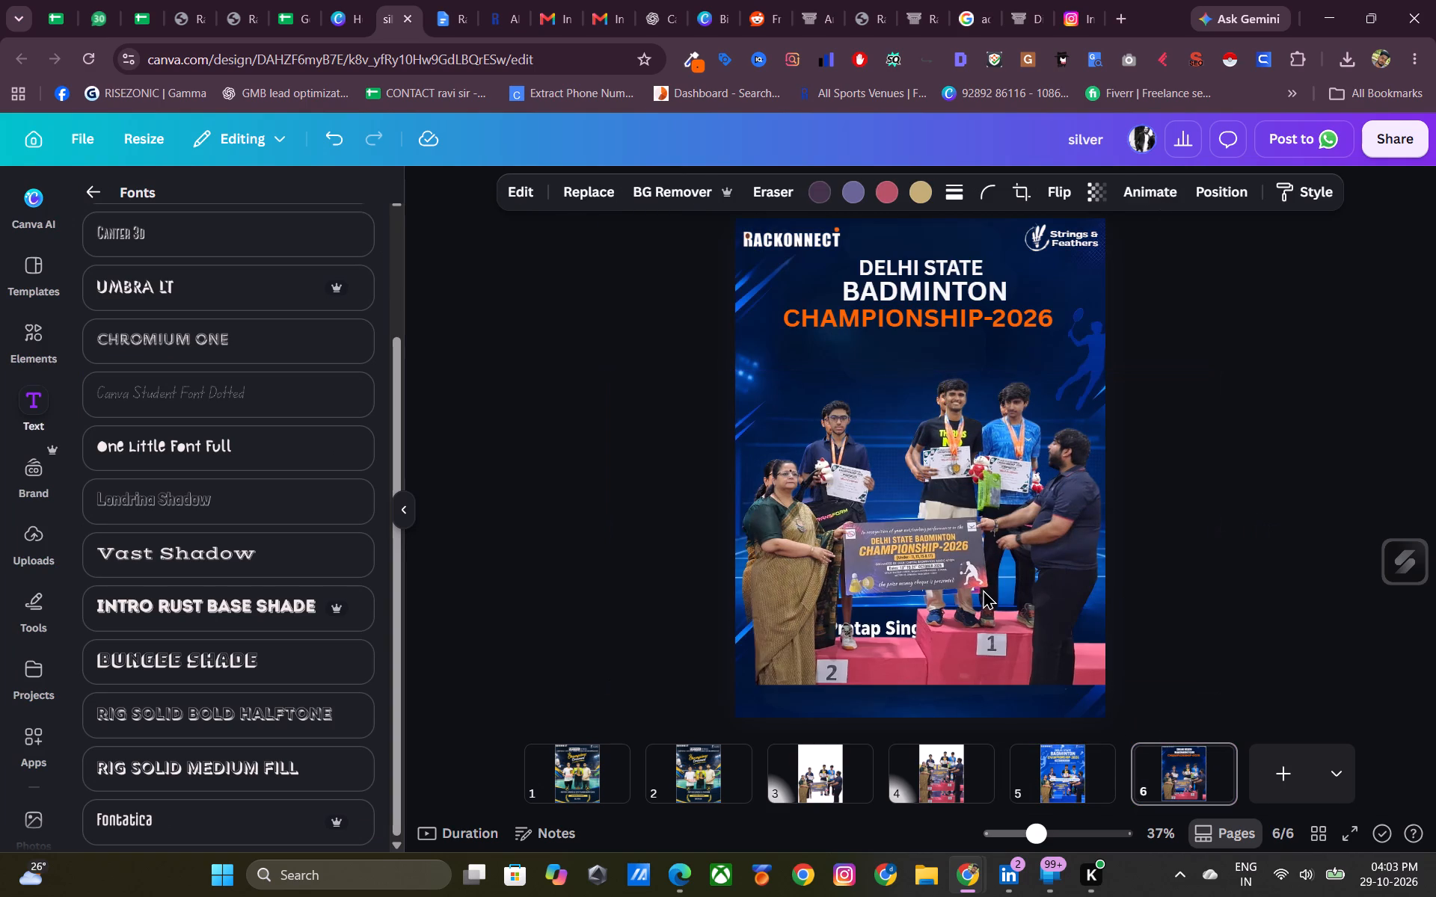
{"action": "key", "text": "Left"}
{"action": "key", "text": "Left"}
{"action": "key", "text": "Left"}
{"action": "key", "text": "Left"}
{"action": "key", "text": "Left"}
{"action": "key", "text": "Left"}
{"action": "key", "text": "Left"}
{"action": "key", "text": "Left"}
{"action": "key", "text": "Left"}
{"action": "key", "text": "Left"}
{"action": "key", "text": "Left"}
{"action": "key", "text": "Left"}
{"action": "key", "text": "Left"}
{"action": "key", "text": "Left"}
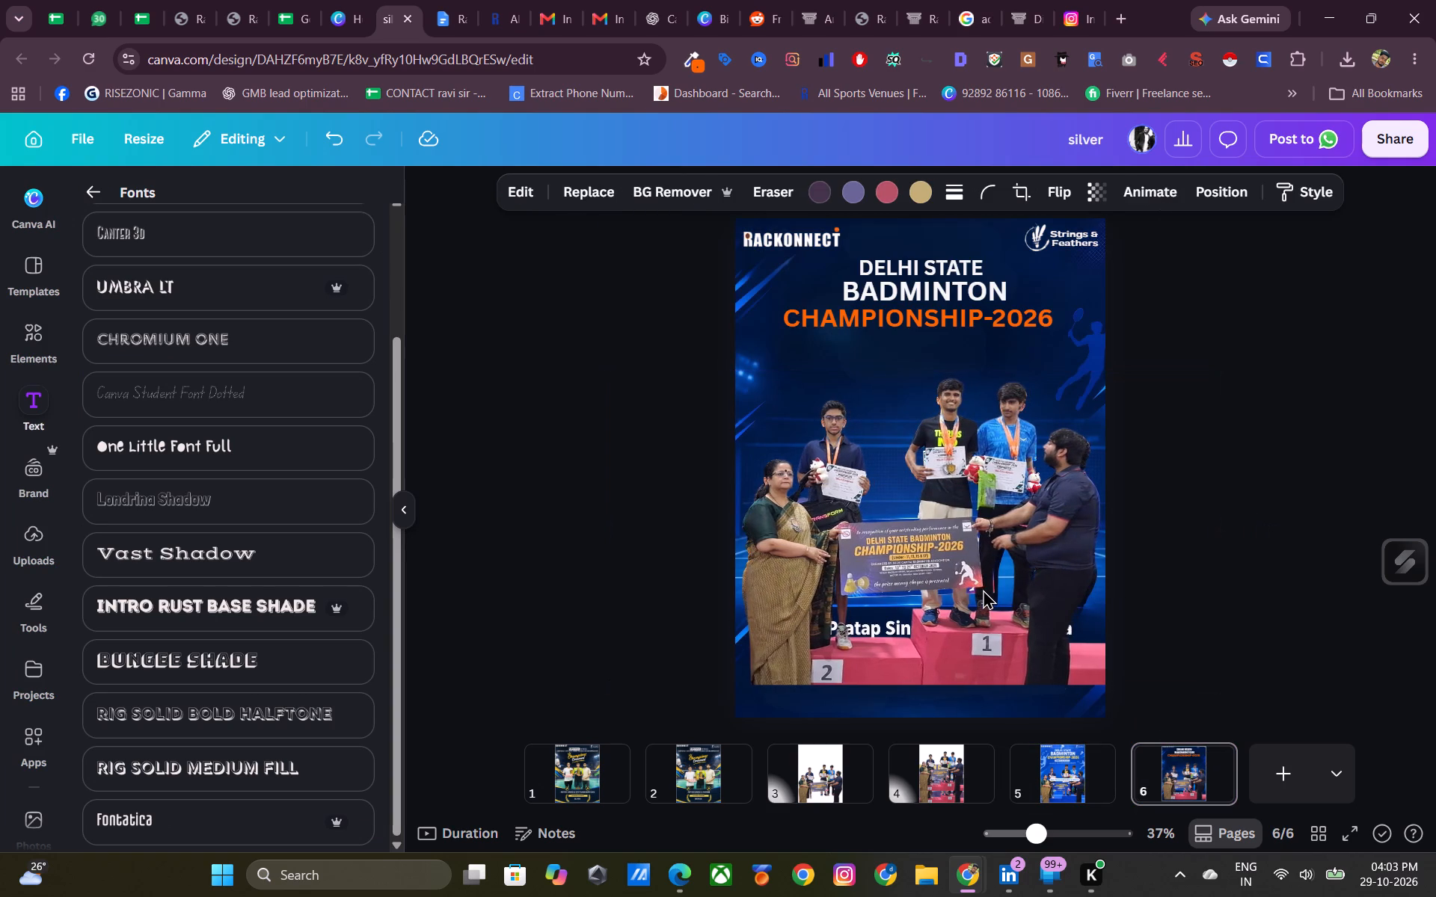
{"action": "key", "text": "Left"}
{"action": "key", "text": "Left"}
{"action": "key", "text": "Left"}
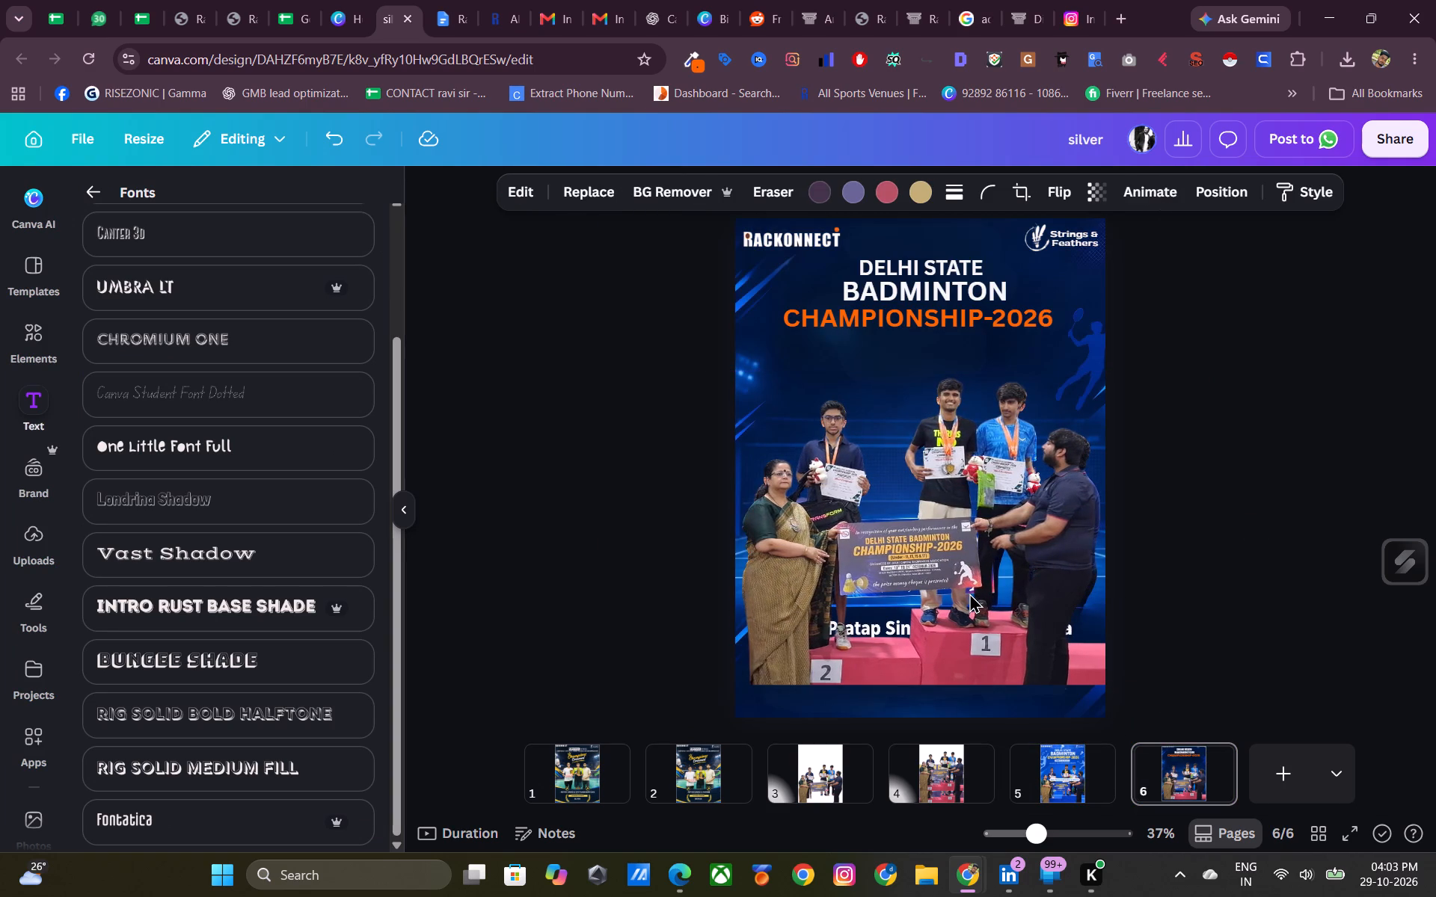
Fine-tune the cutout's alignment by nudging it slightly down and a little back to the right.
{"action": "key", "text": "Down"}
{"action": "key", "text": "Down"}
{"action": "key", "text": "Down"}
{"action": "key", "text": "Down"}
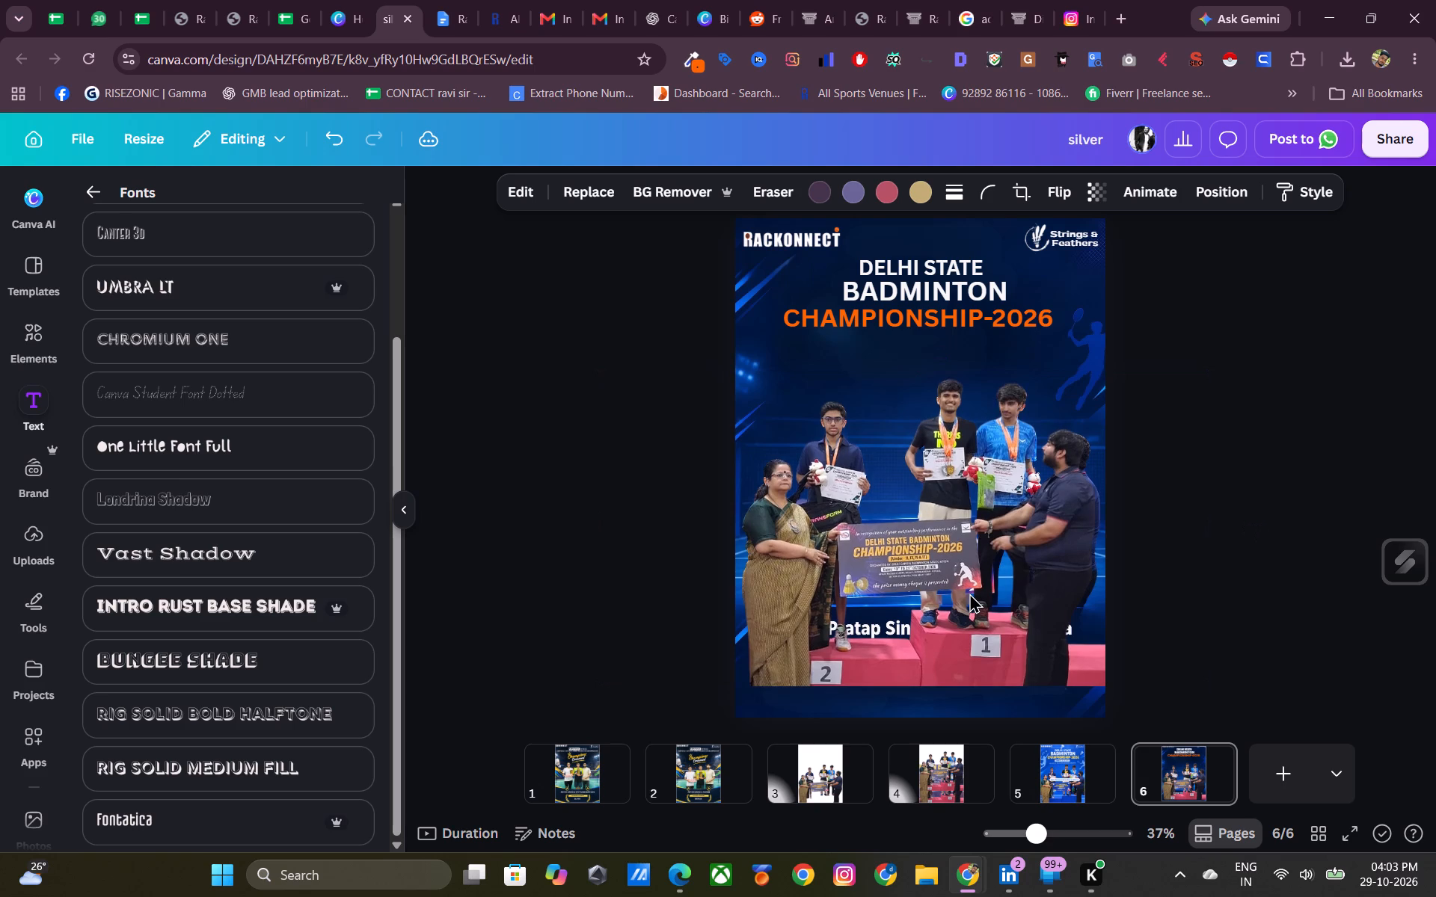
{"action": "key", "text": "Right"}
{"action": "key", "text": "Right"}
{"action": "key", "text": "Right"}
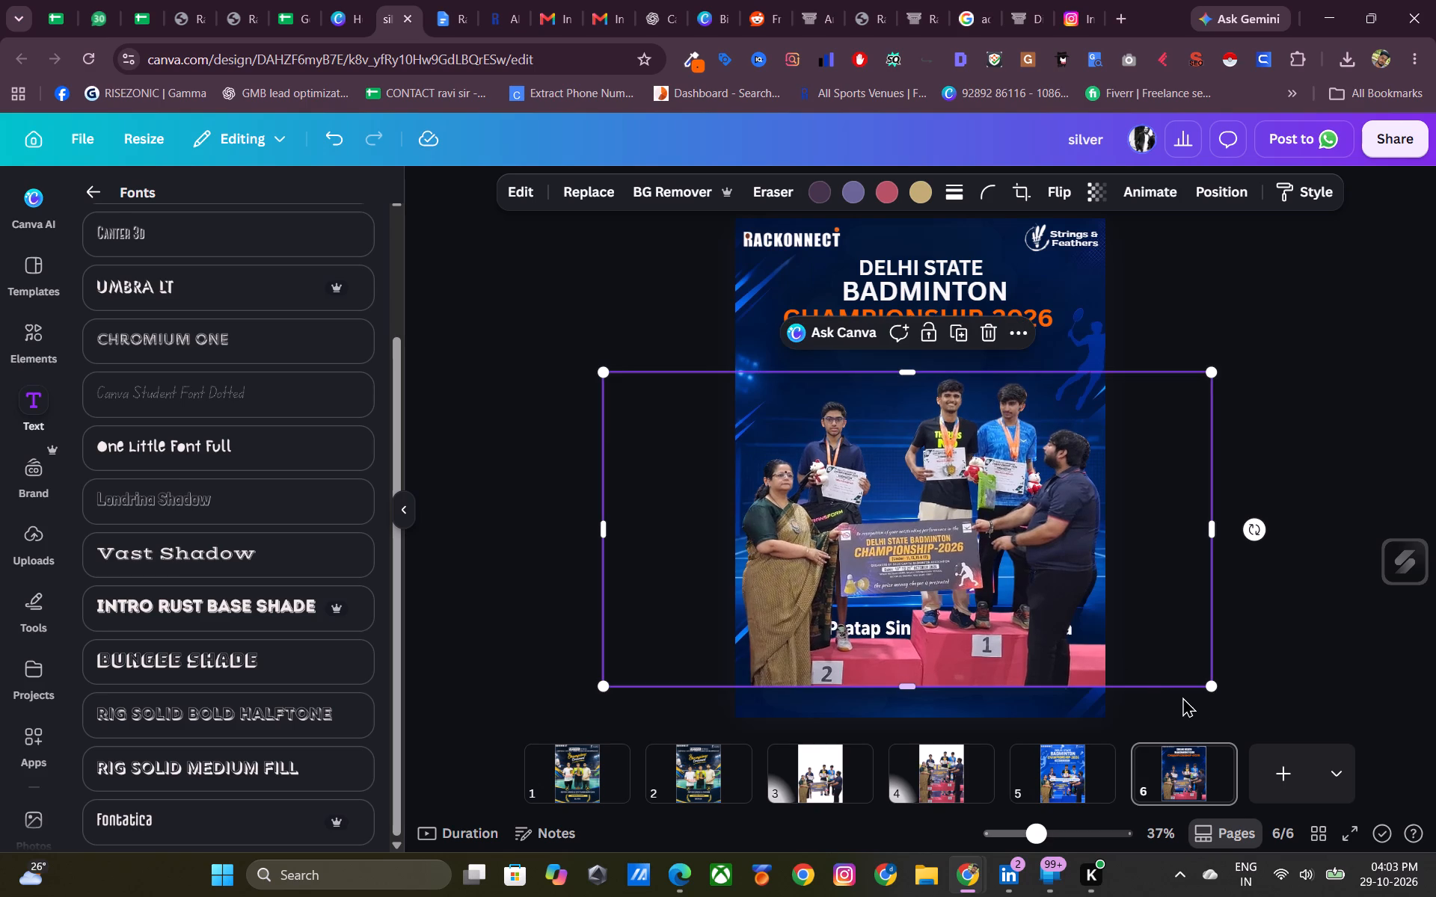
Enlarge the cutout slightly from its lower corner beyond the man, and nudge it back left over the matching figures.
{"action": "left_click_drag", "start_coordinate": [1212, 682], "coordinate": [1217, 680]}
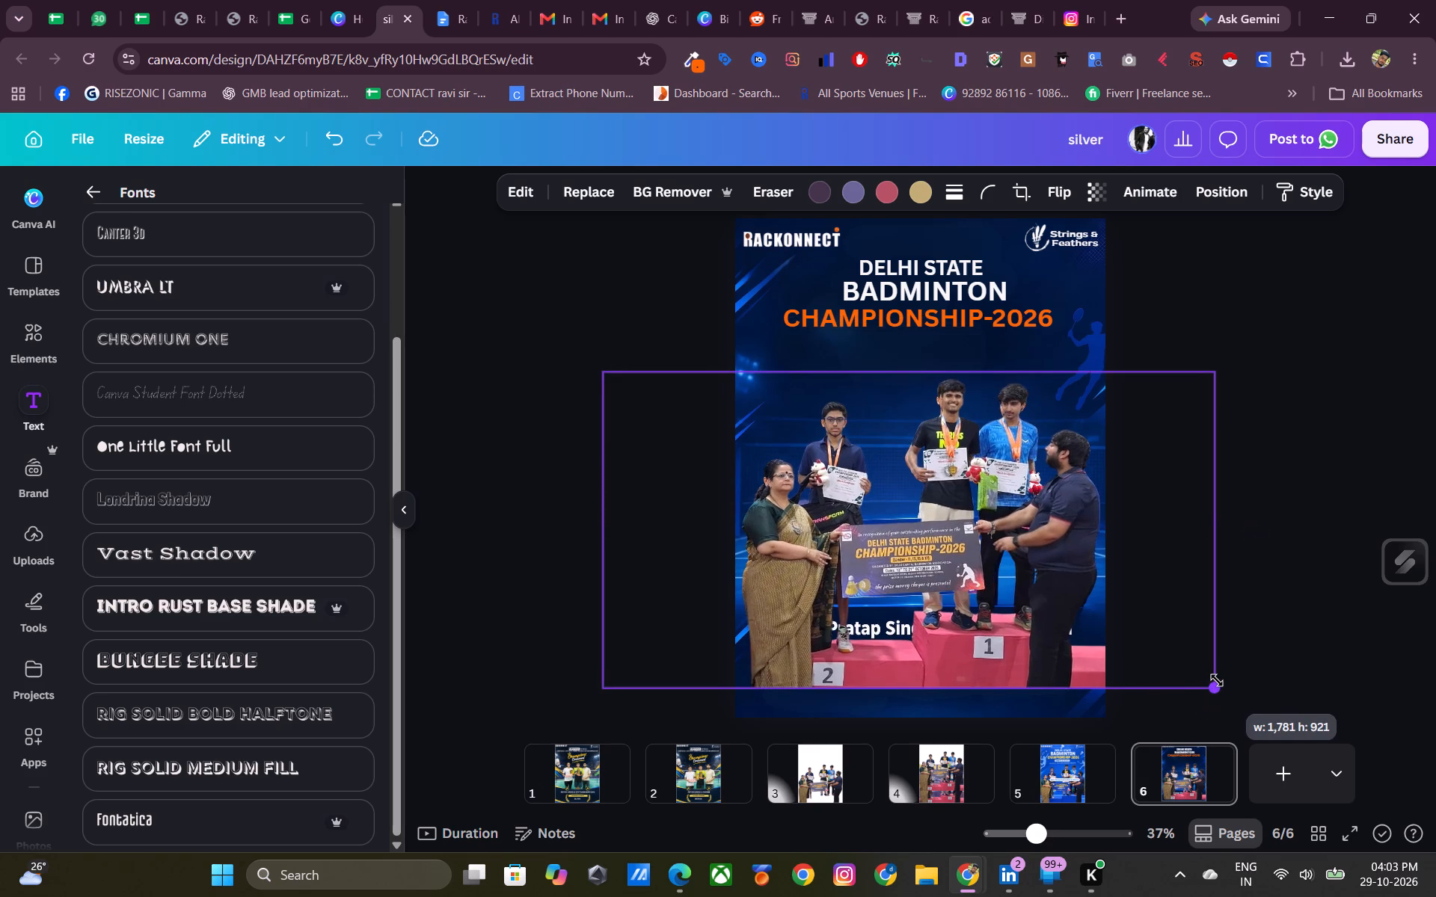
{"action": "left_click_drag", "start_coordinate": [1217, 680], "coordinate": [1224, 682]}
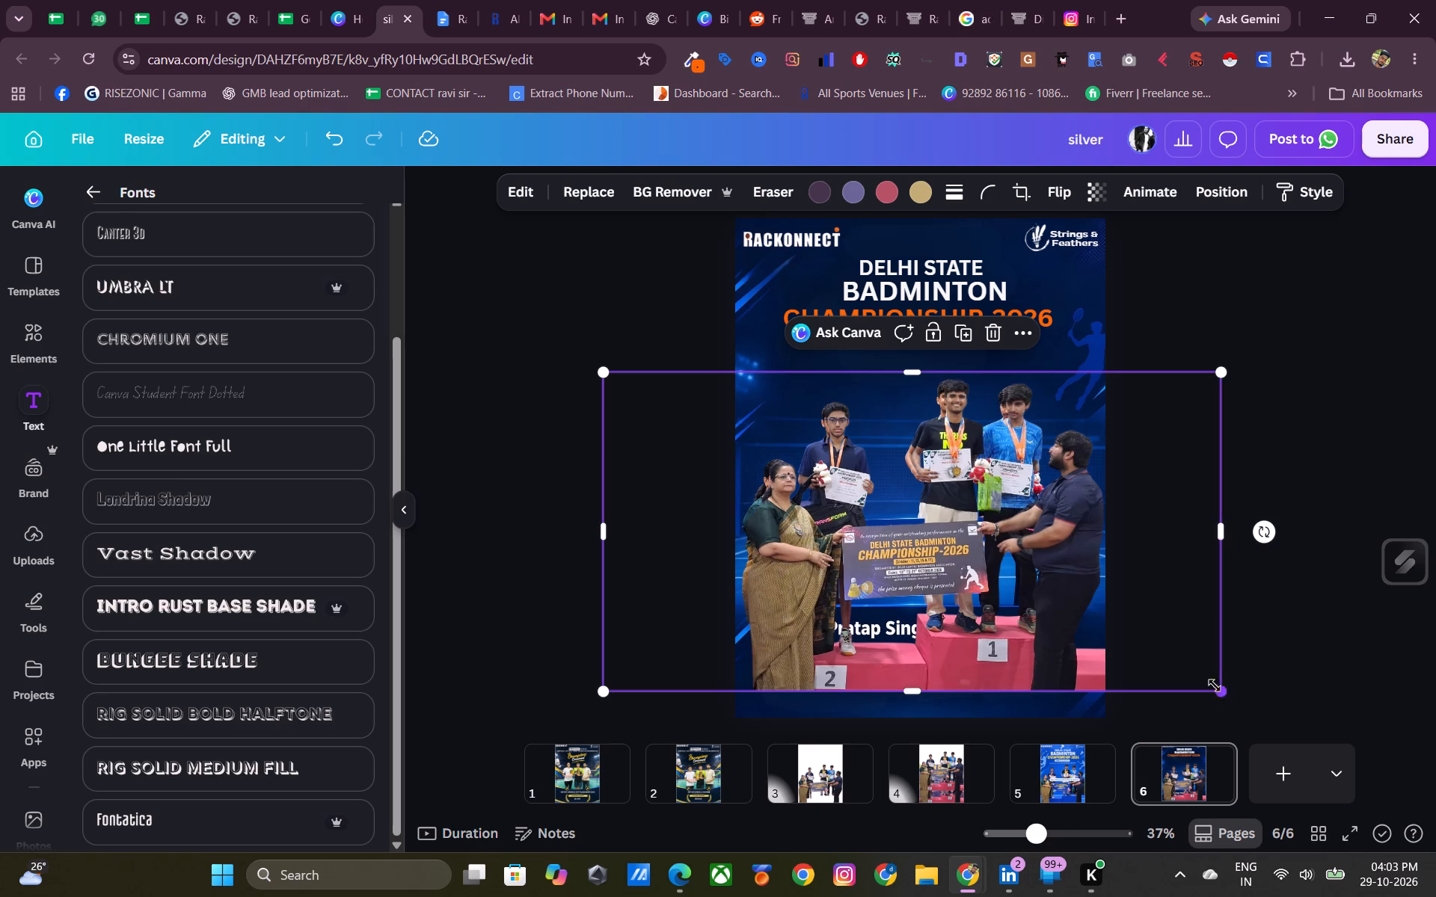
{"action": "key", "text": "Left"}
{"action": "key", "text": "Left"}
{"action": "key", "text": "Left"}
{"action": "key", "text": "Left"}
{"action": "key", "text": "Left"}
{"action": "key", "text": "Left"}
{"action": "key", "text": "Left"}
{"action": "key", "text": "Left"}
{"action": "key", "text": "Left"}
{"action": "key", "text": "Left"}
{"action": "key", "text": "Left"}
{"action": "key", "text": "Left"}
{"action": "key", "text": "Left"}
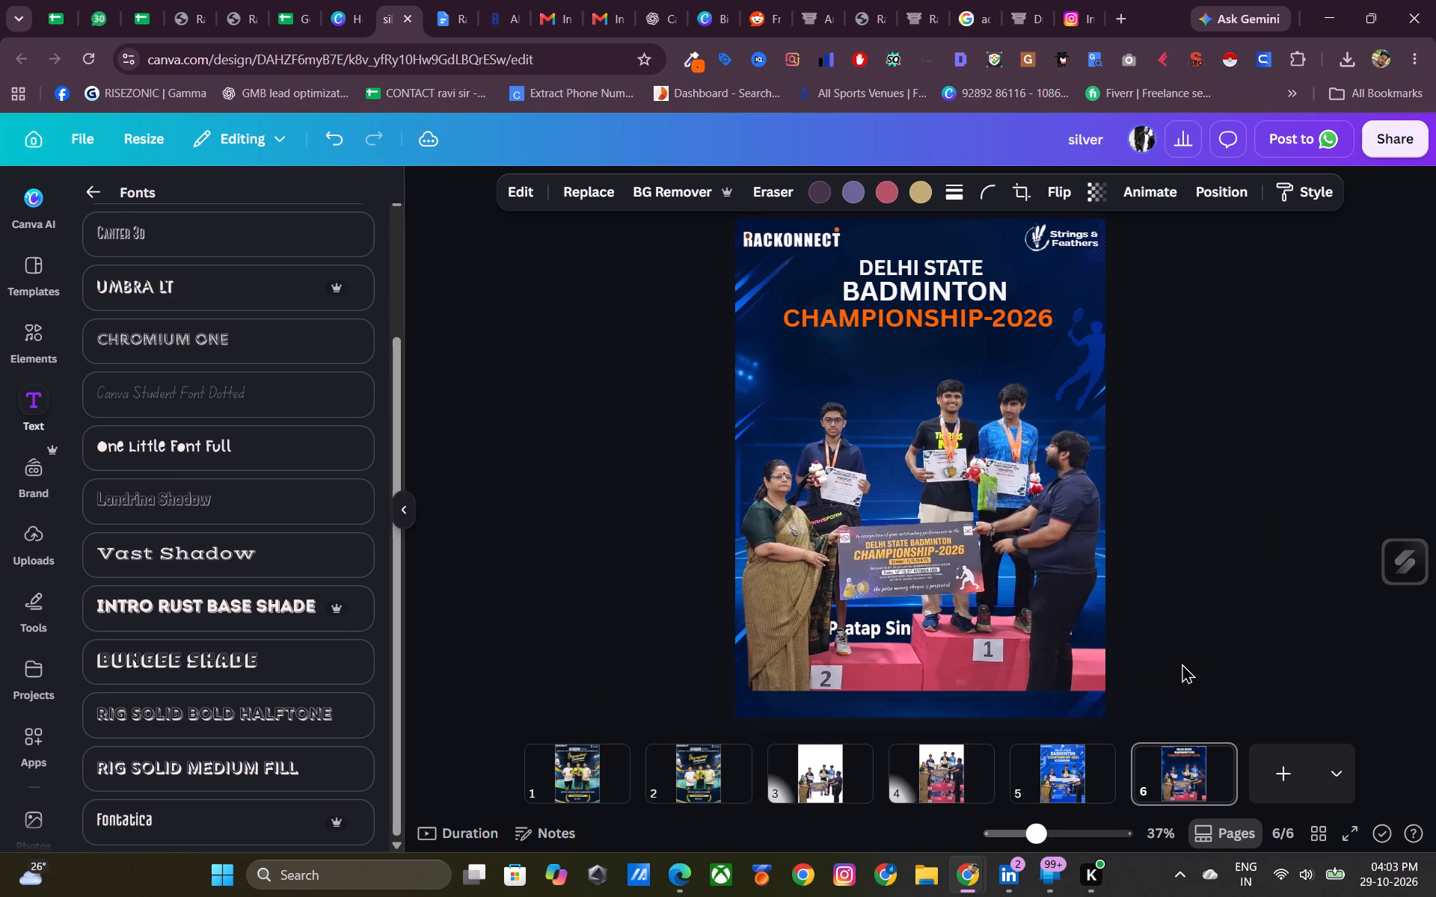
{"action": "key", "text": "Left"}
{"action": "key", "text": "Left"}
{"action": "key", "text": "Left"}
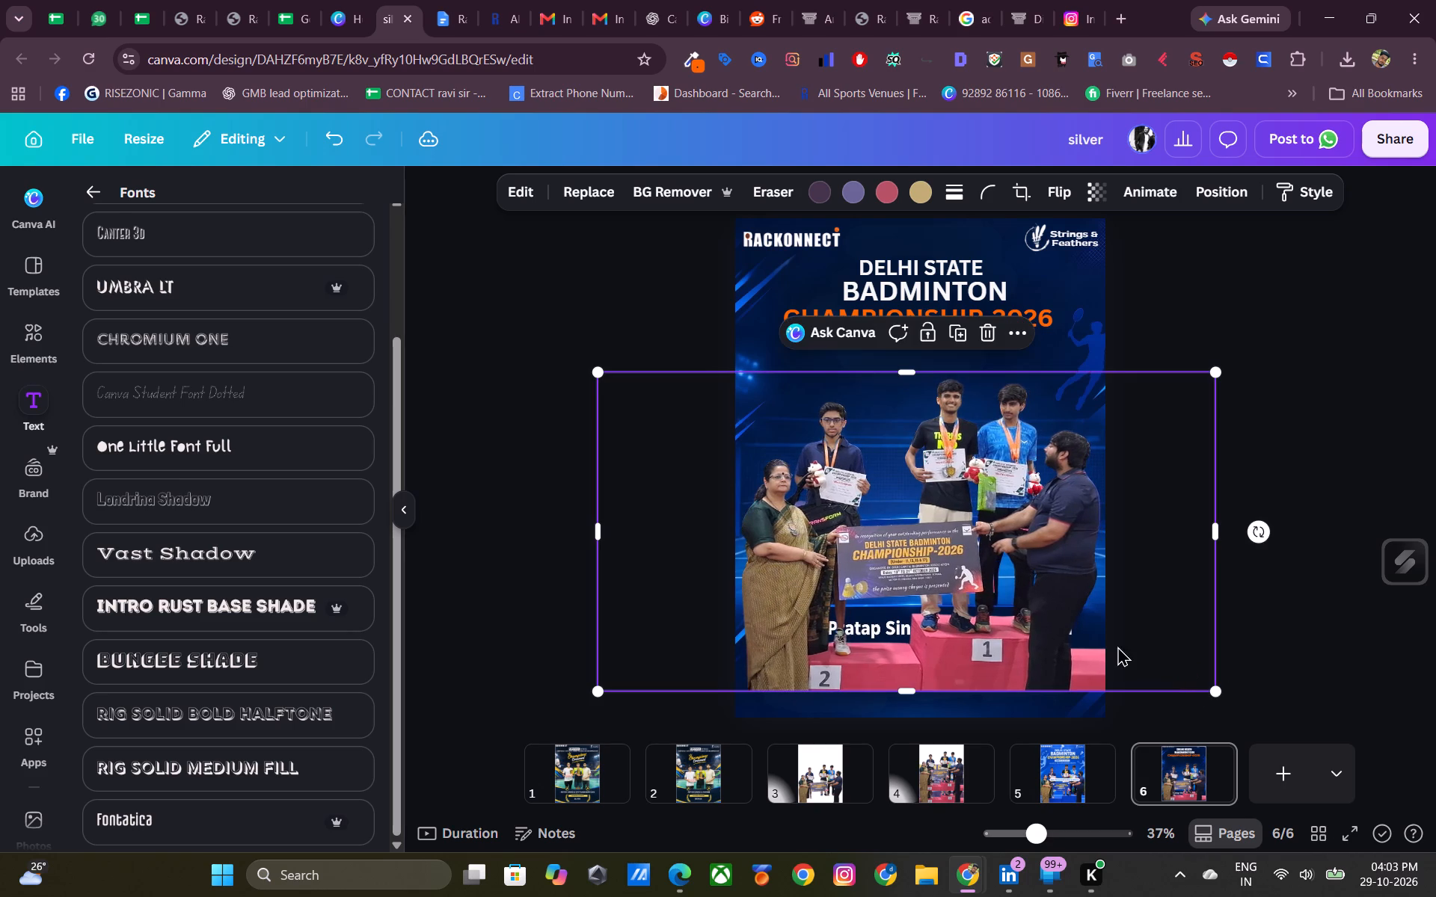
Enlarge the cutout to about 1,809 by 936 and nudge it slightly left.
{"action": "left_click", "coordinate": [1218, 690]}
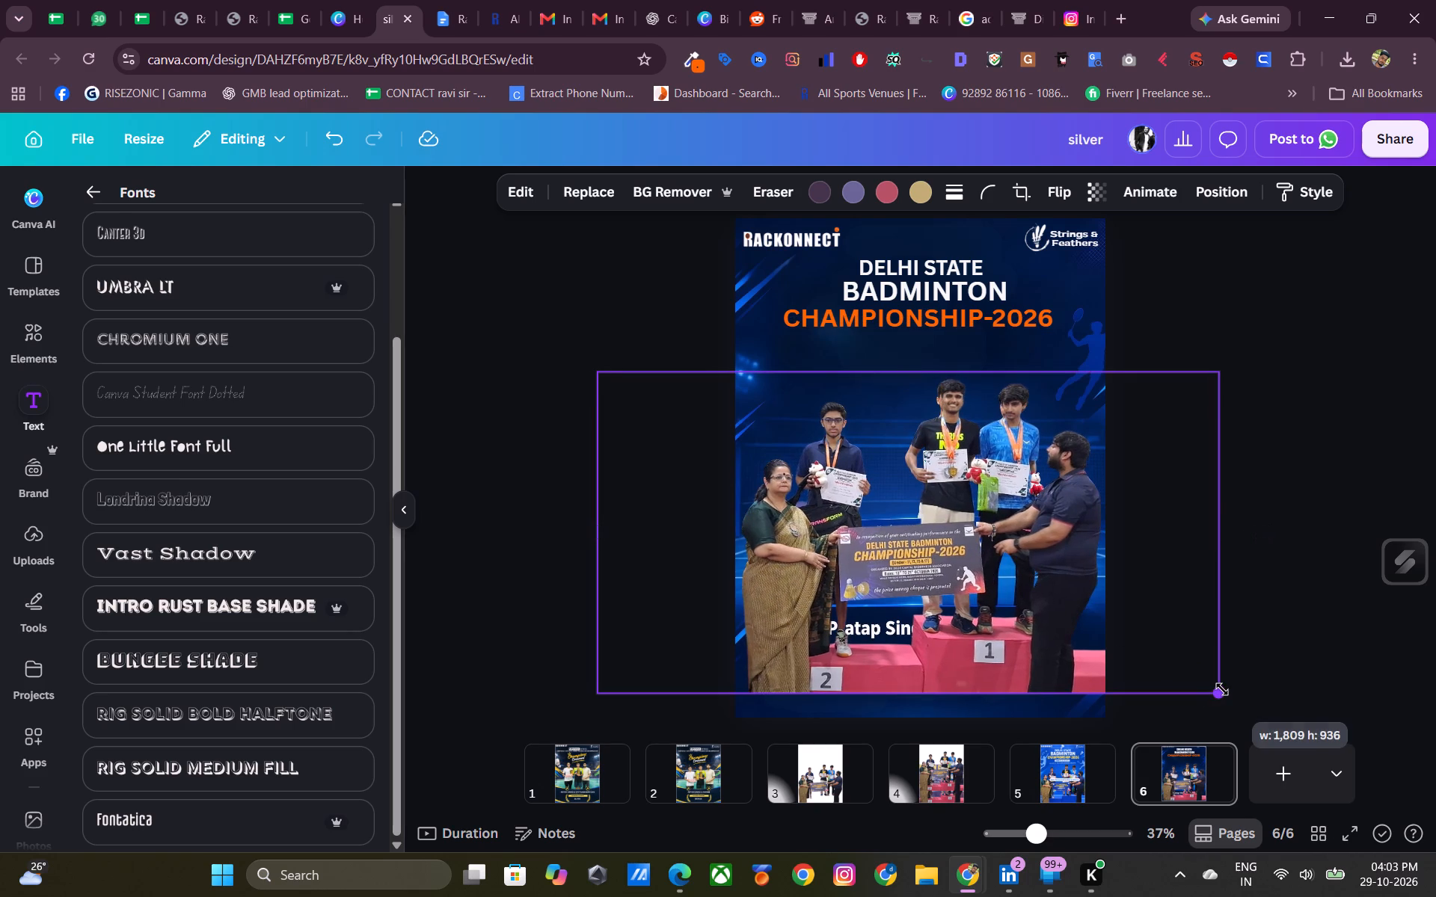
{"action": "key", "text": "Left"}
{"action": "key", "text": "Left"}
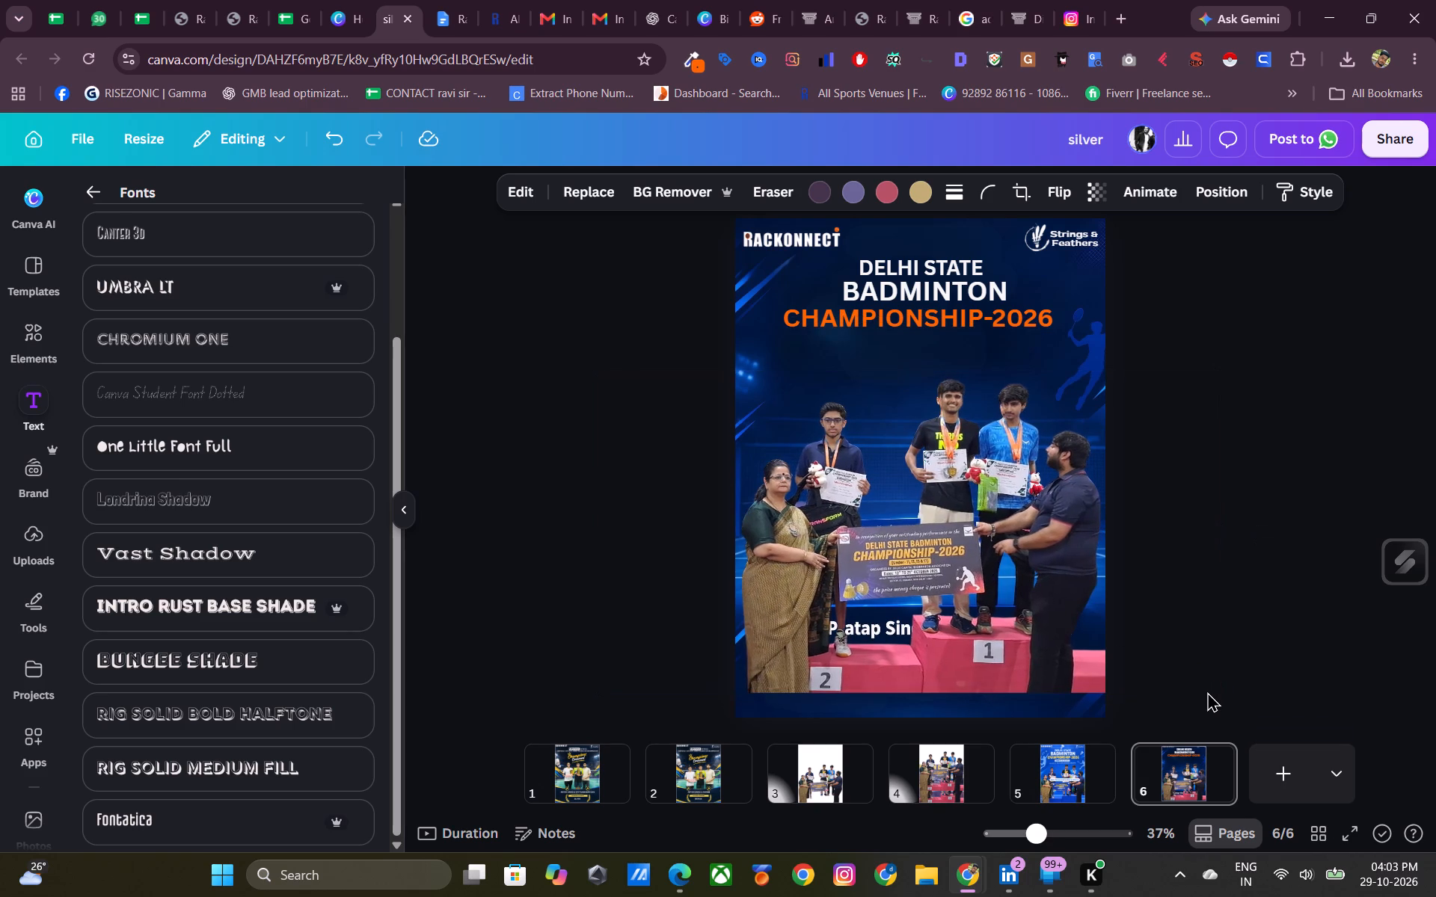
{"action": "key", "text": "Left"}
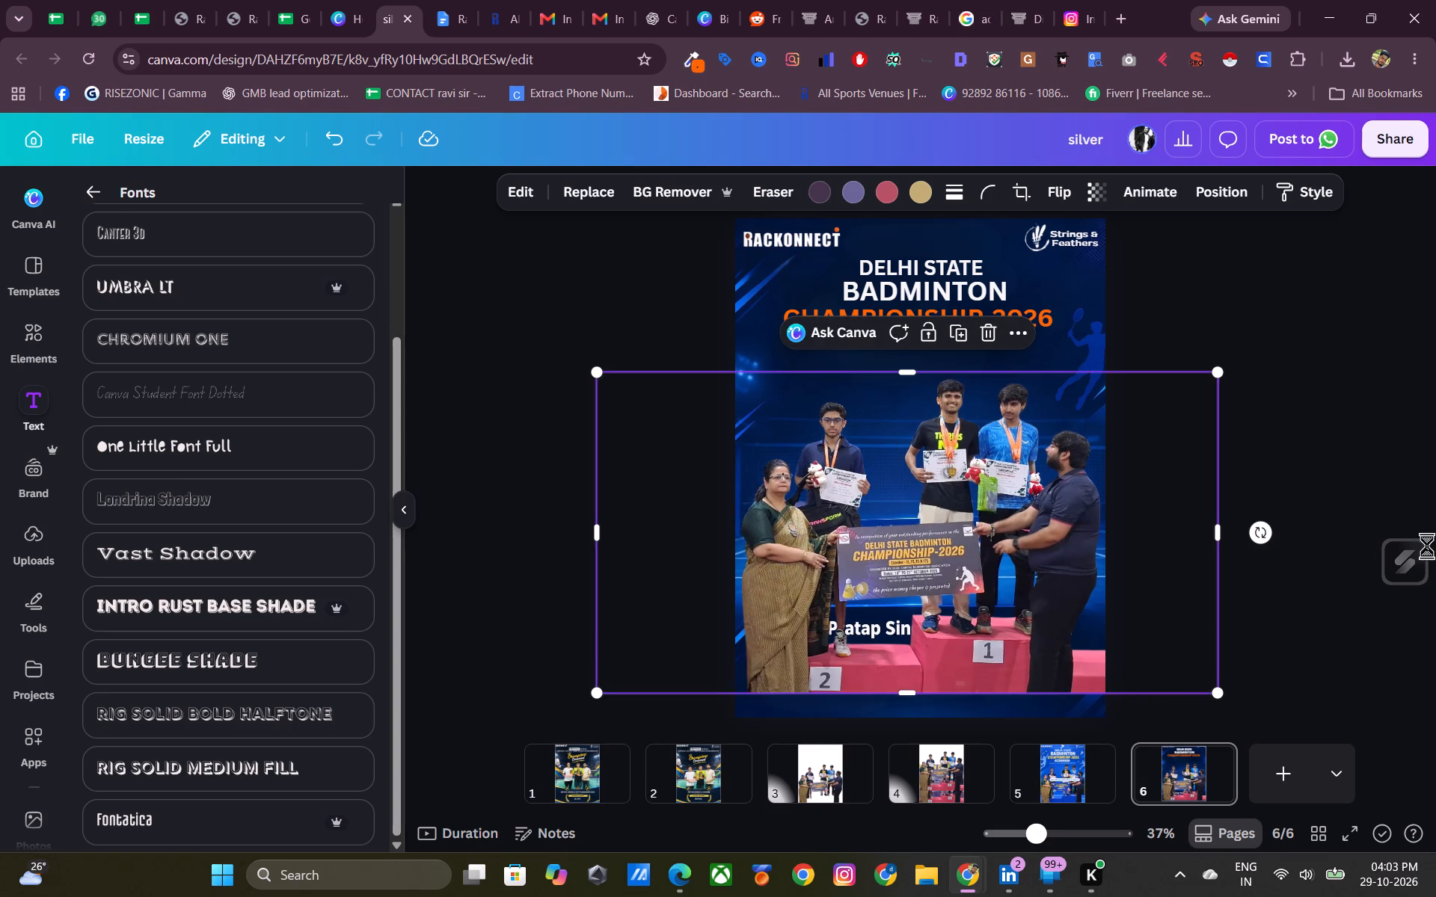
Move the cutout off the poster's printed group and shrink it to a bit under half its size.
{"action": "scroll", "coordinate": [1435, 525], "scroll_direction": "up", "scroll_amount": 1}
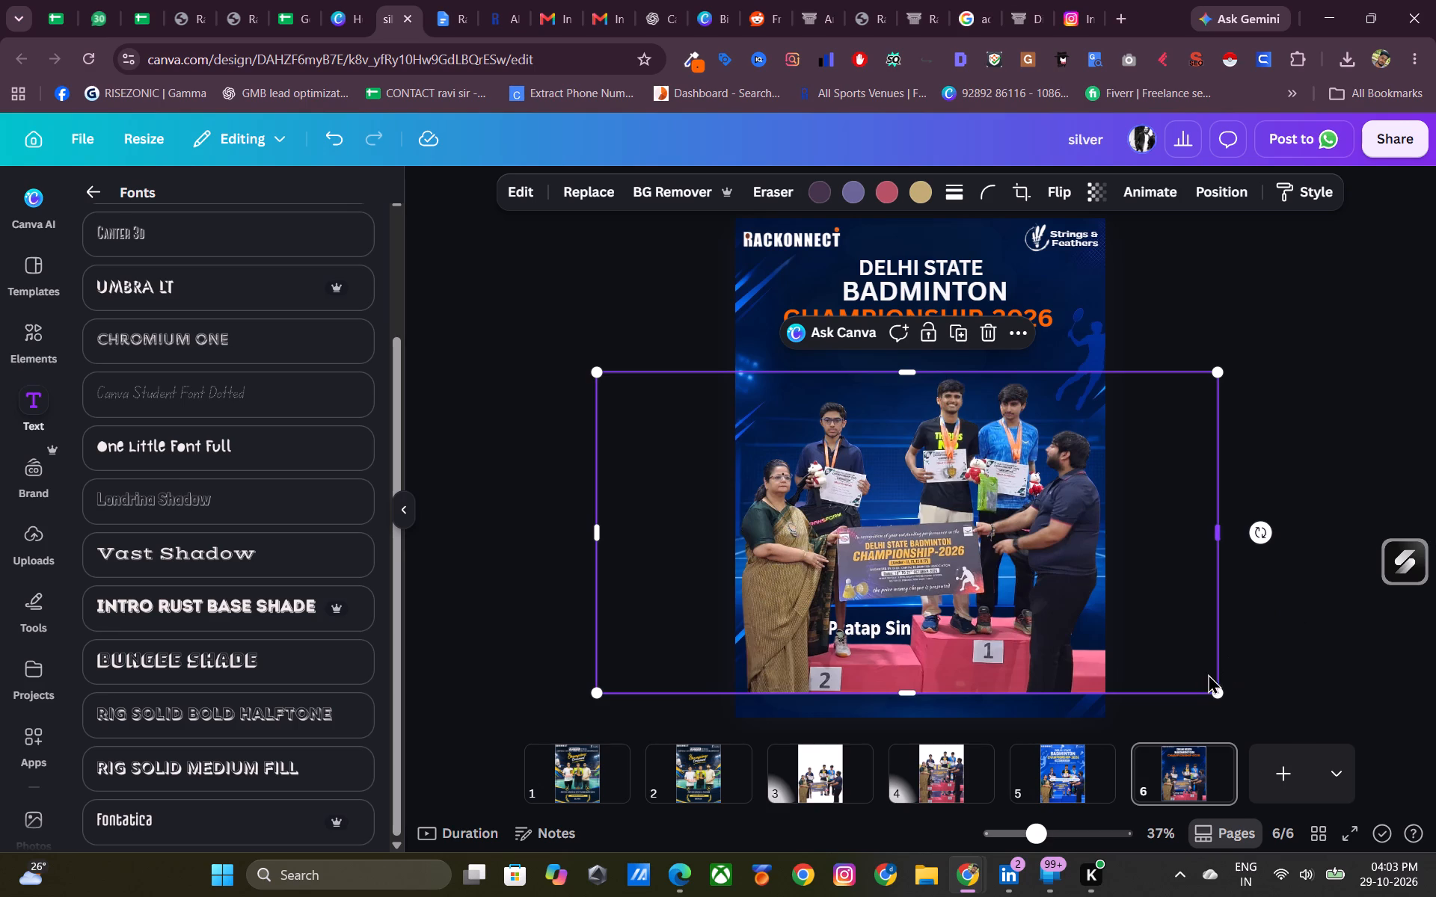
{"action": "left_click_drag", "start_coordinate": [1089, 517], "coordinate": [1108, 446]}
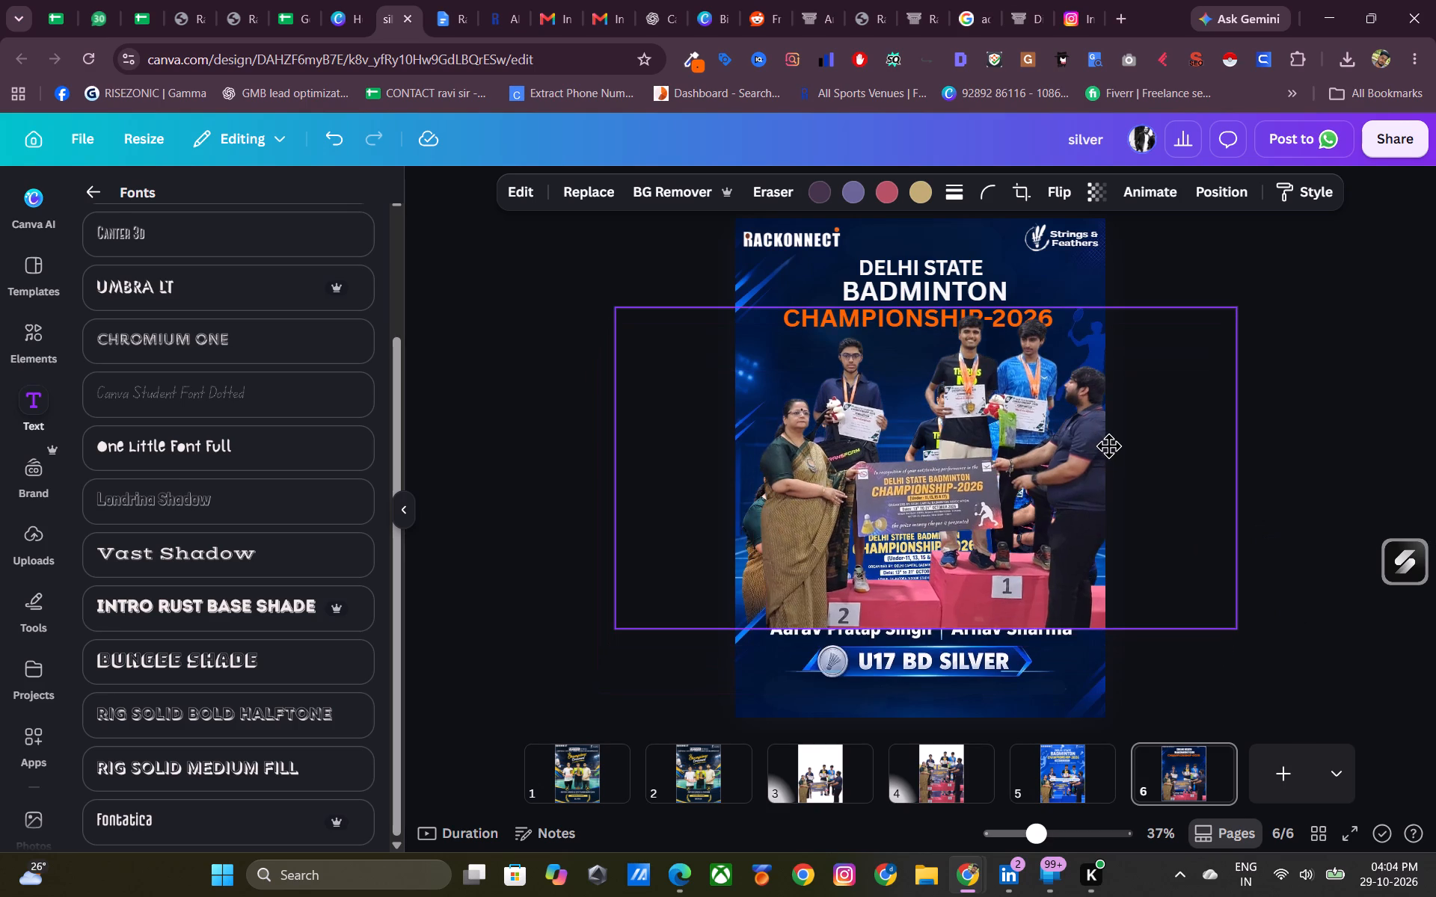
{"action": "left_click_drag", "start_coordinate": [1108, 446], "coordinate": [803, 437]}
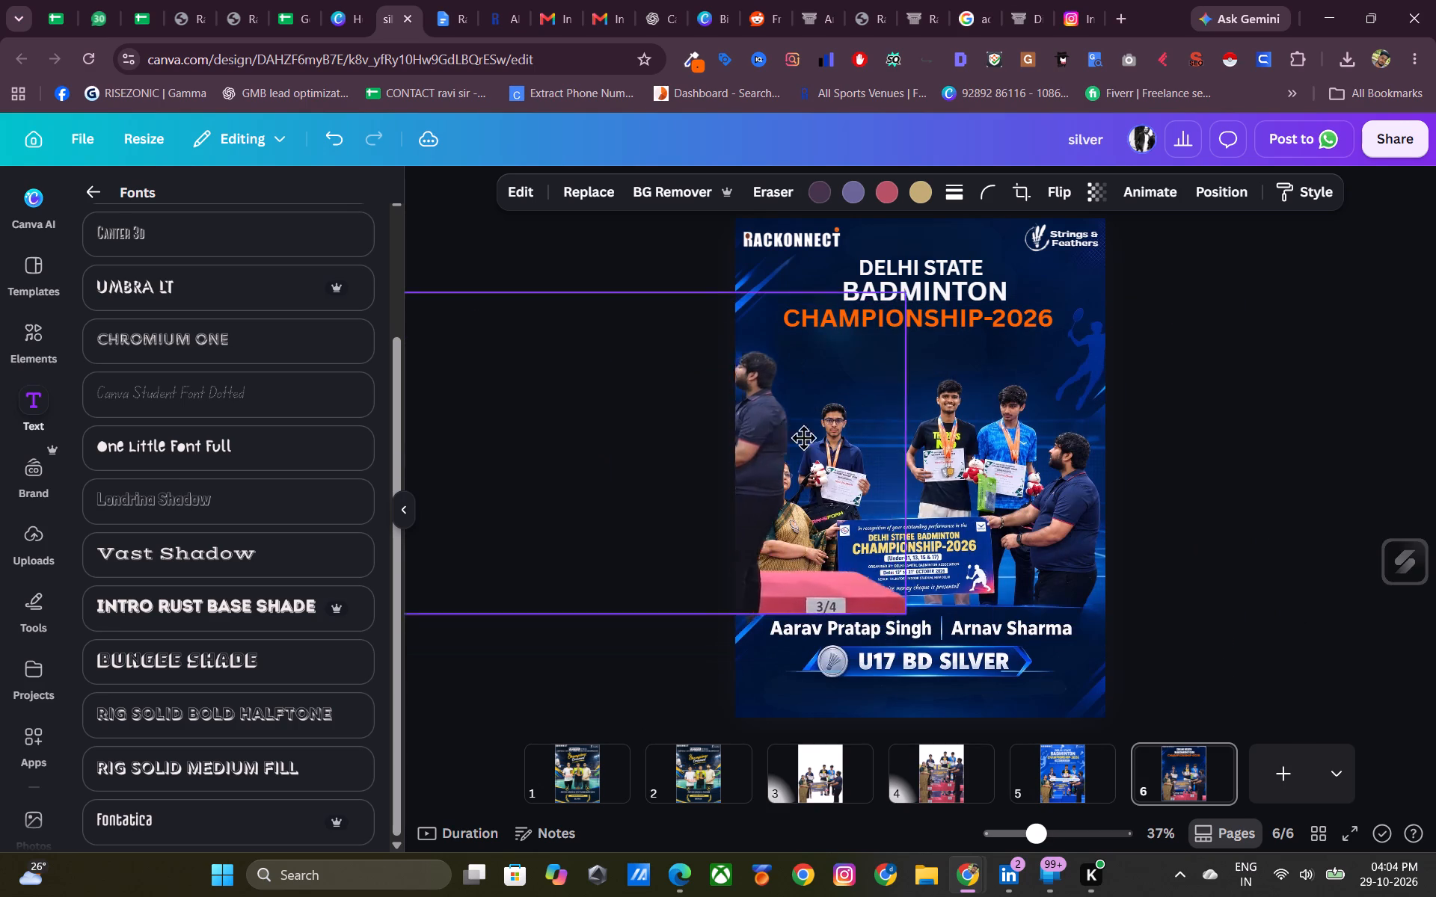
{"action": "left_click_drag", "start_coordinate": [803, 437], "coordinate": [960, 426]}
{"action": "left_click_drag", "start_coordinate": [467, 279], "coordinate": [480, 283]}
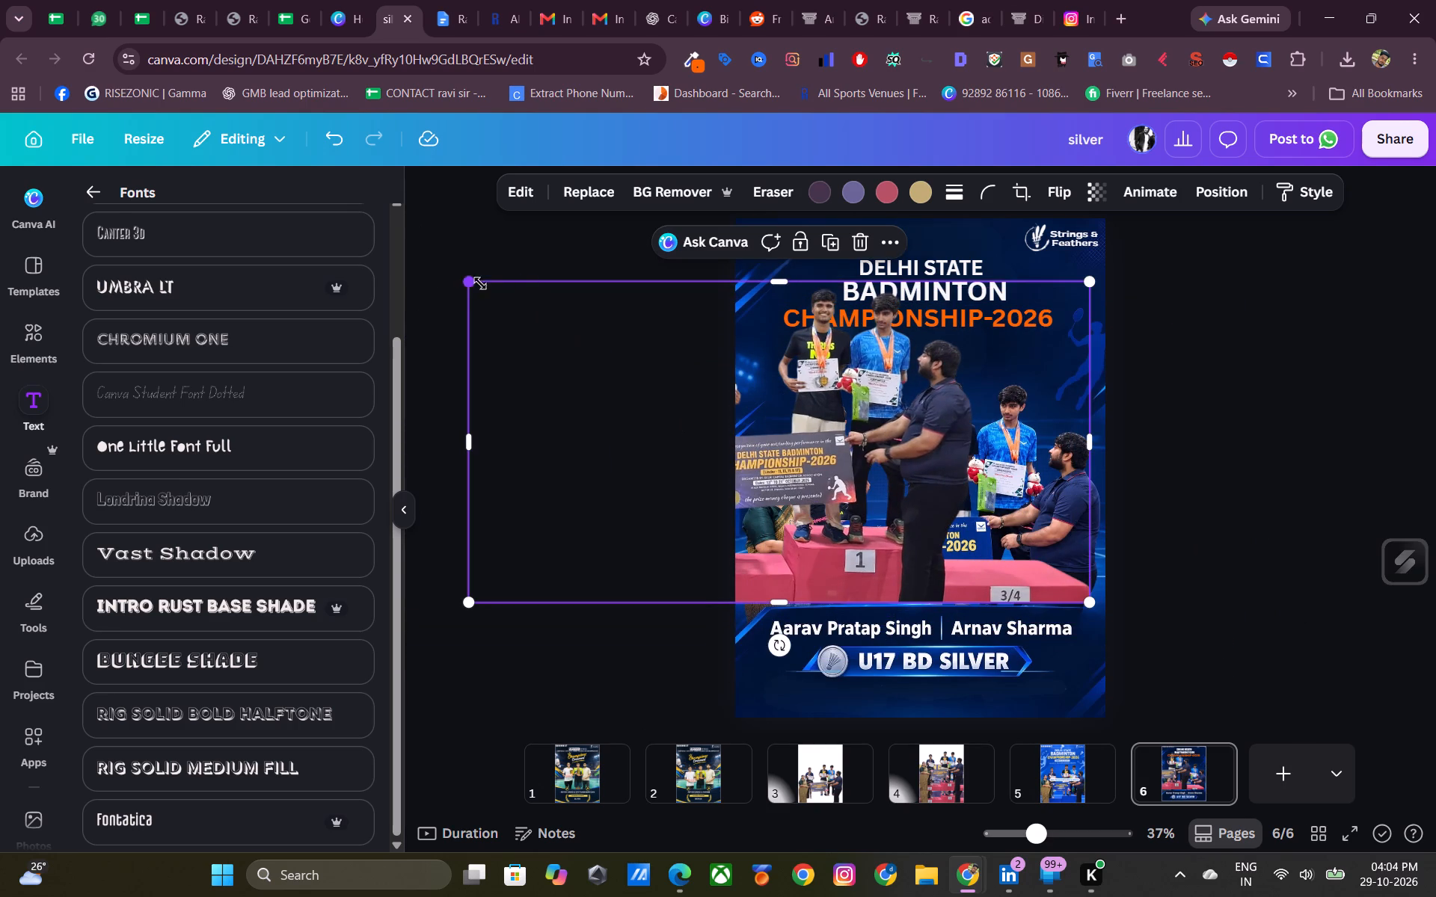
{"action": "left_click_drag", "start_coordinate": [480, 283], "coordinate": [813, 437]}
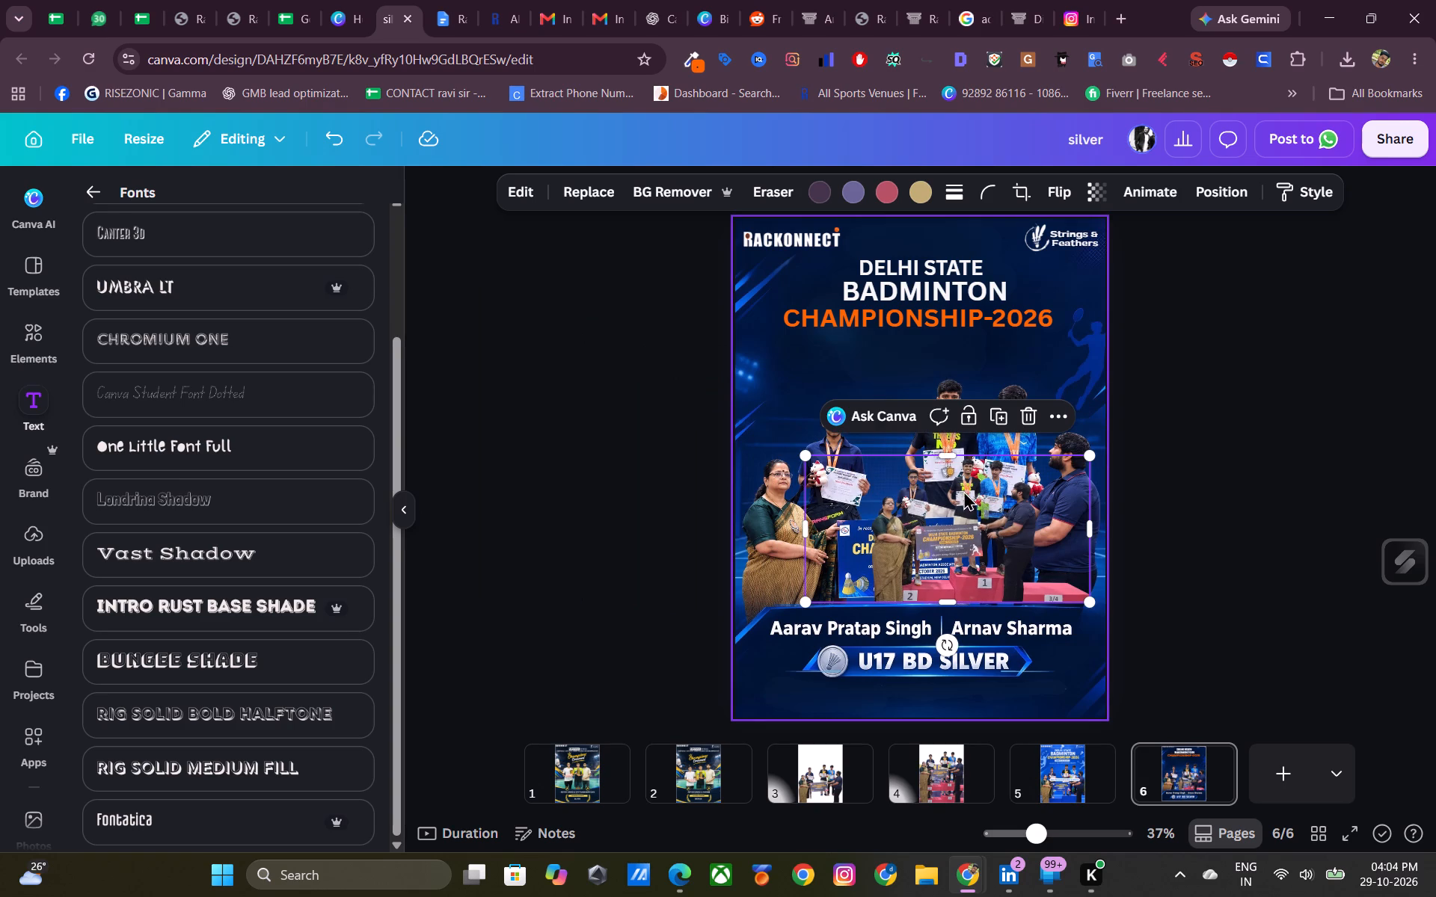
View page 5, and on page 4 move the group cutout upward off the original photo beneath it.
{"action": "left_click", "coordinate": [1071, 773]}
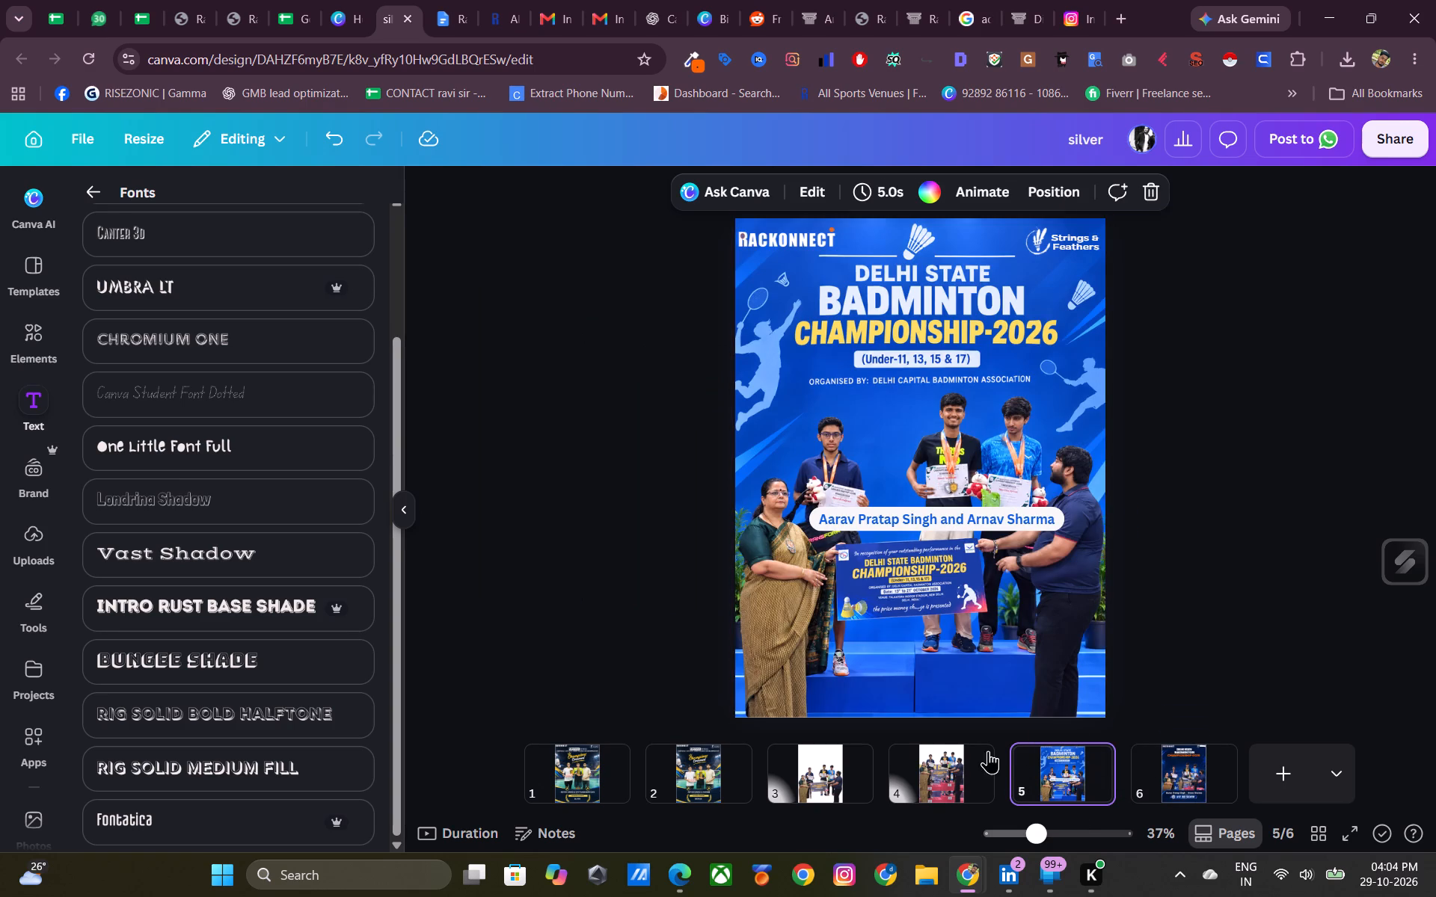
{"action": "left_click", "coordinate": [927, 765]}
{"action": "left_click_drag", "start_coordinate": [932, 472], "coordinate": [929, 399]}
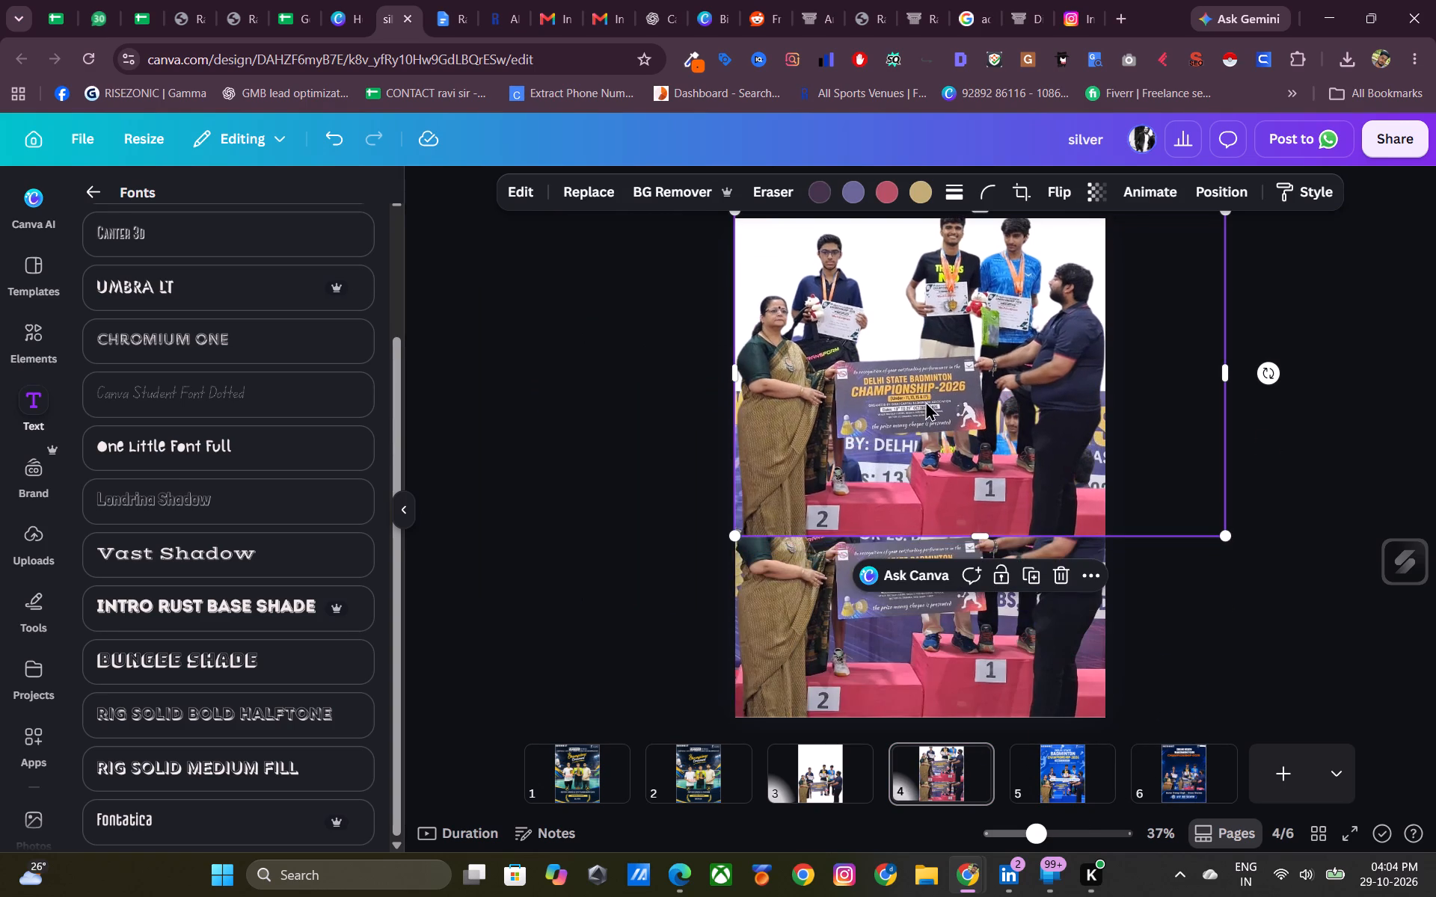
Delete the shrunken group cutout from the poster on page 6.
{"action": "left_click", "coordinate": [1187, 774]}
{"action": "left_click", "coordinate": [987, 517]}
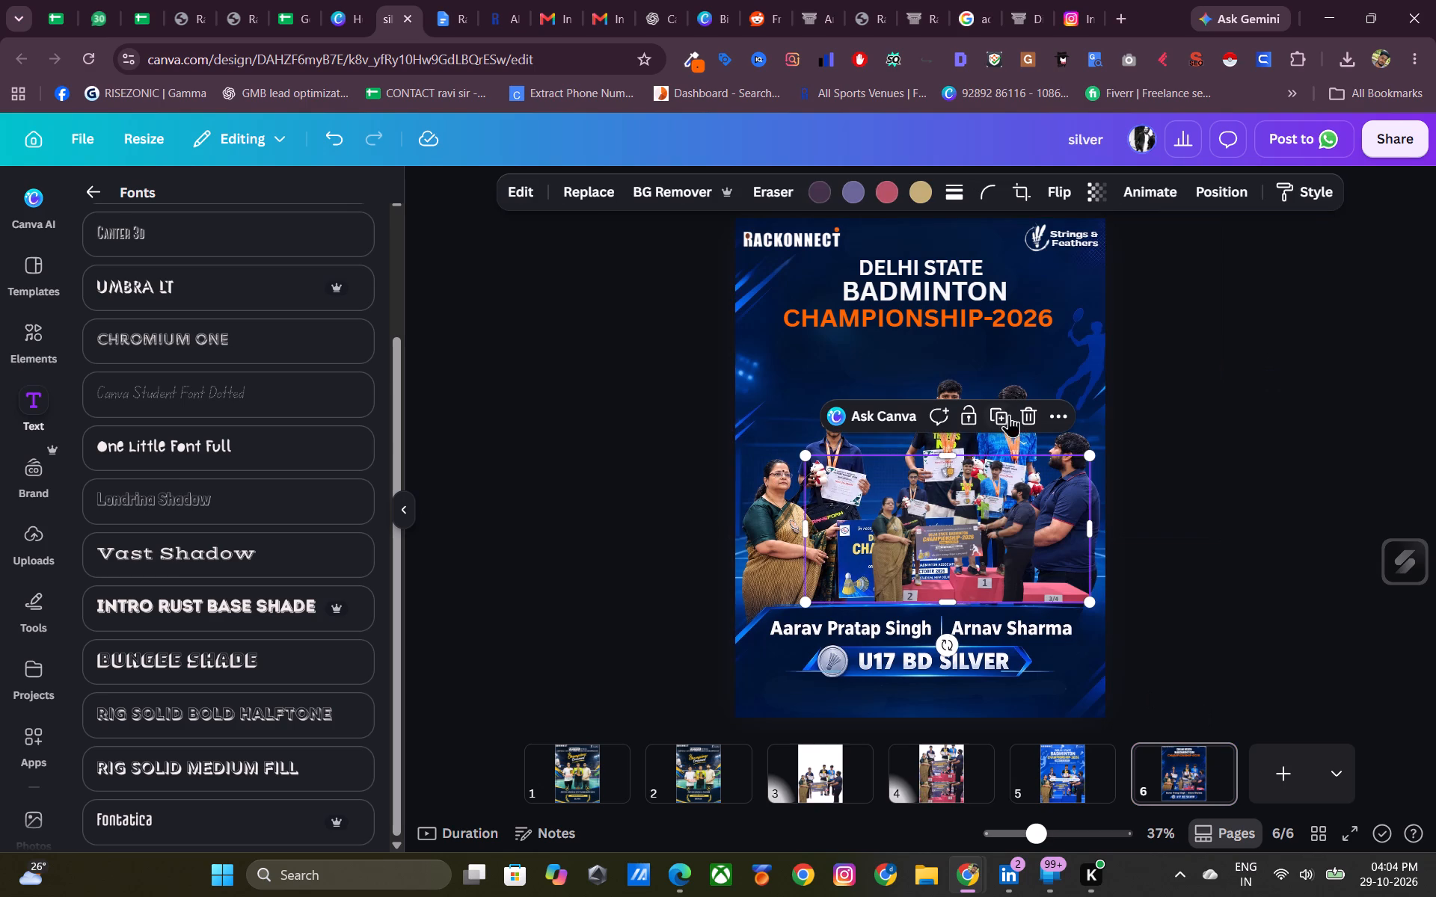
{"action": "left_click", "coordinate": [1022, 410]}
Erase the five people and the prize cheque from the page 6 poster background with Magic Eraser's Element selection.
{"action": "left_click", "coordinate": [826, 487]}
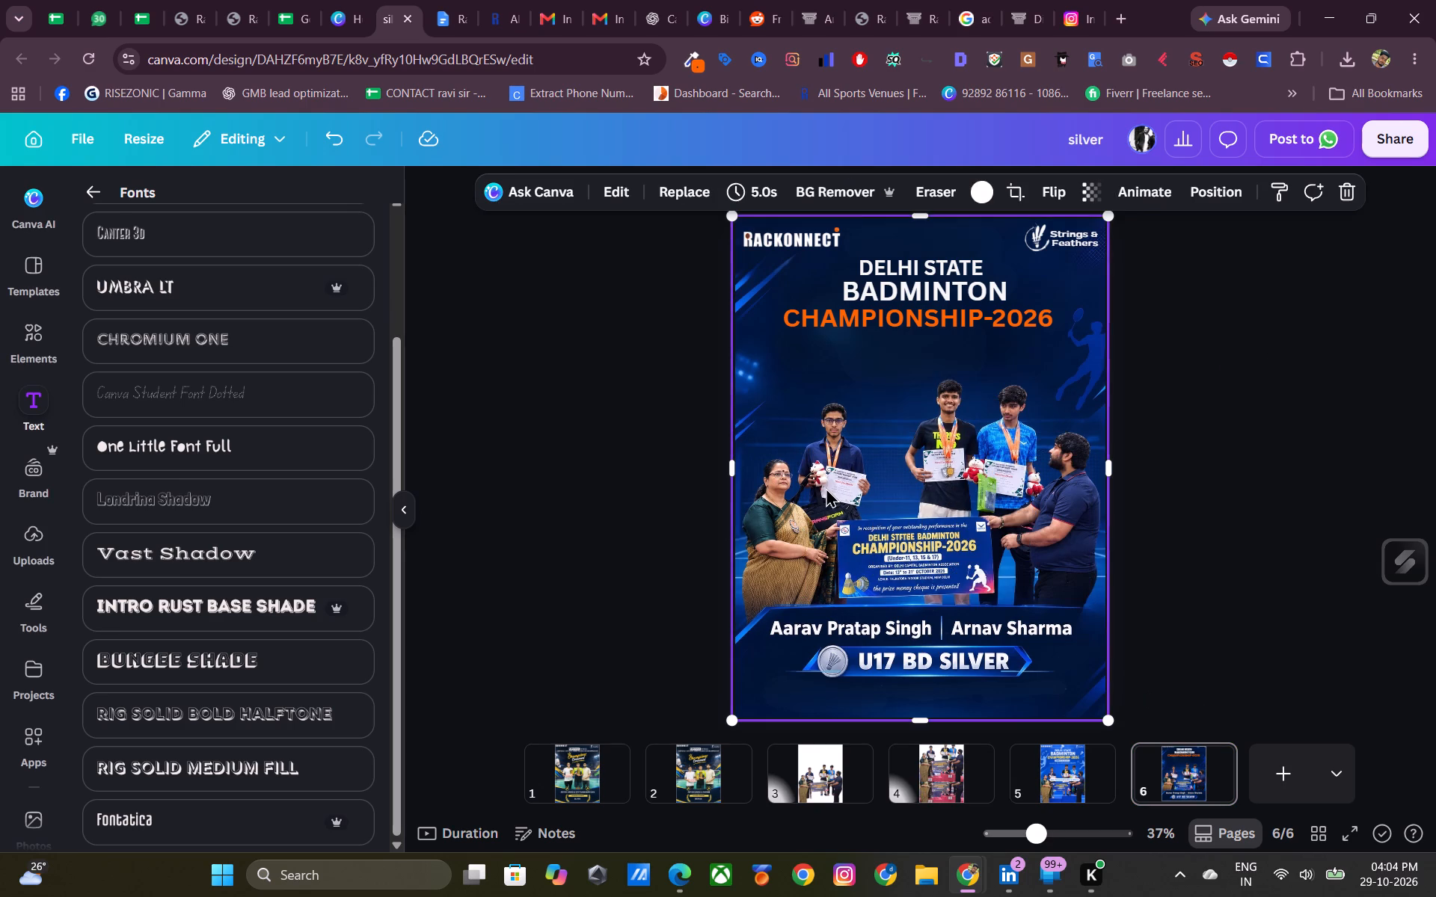
{"action": "left_click", "coordinate": [938, 185]}
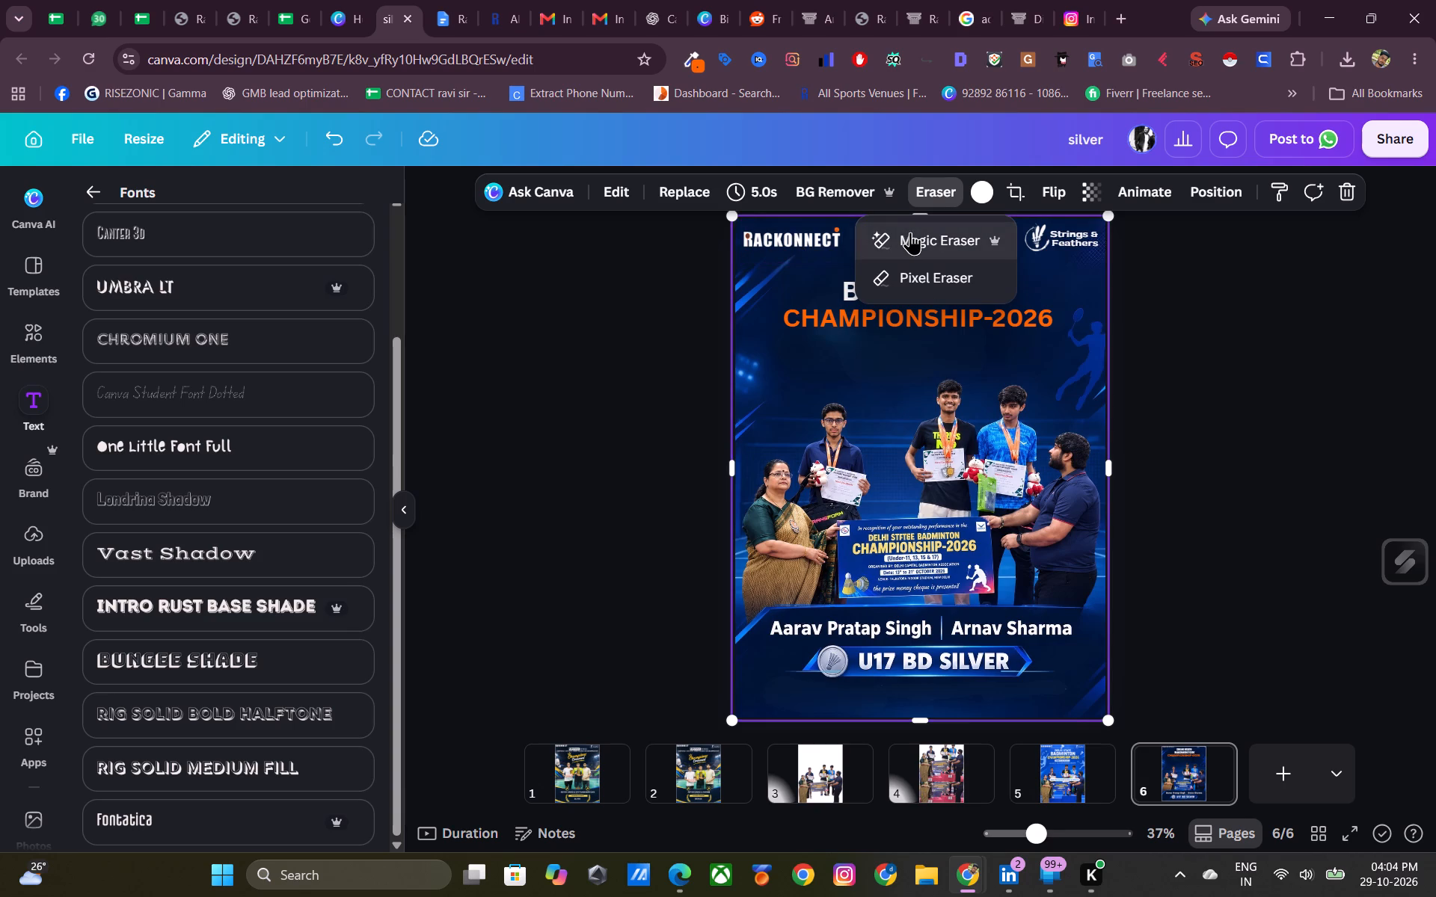
{"action": "left_click", "coordinate": [910, 232]}
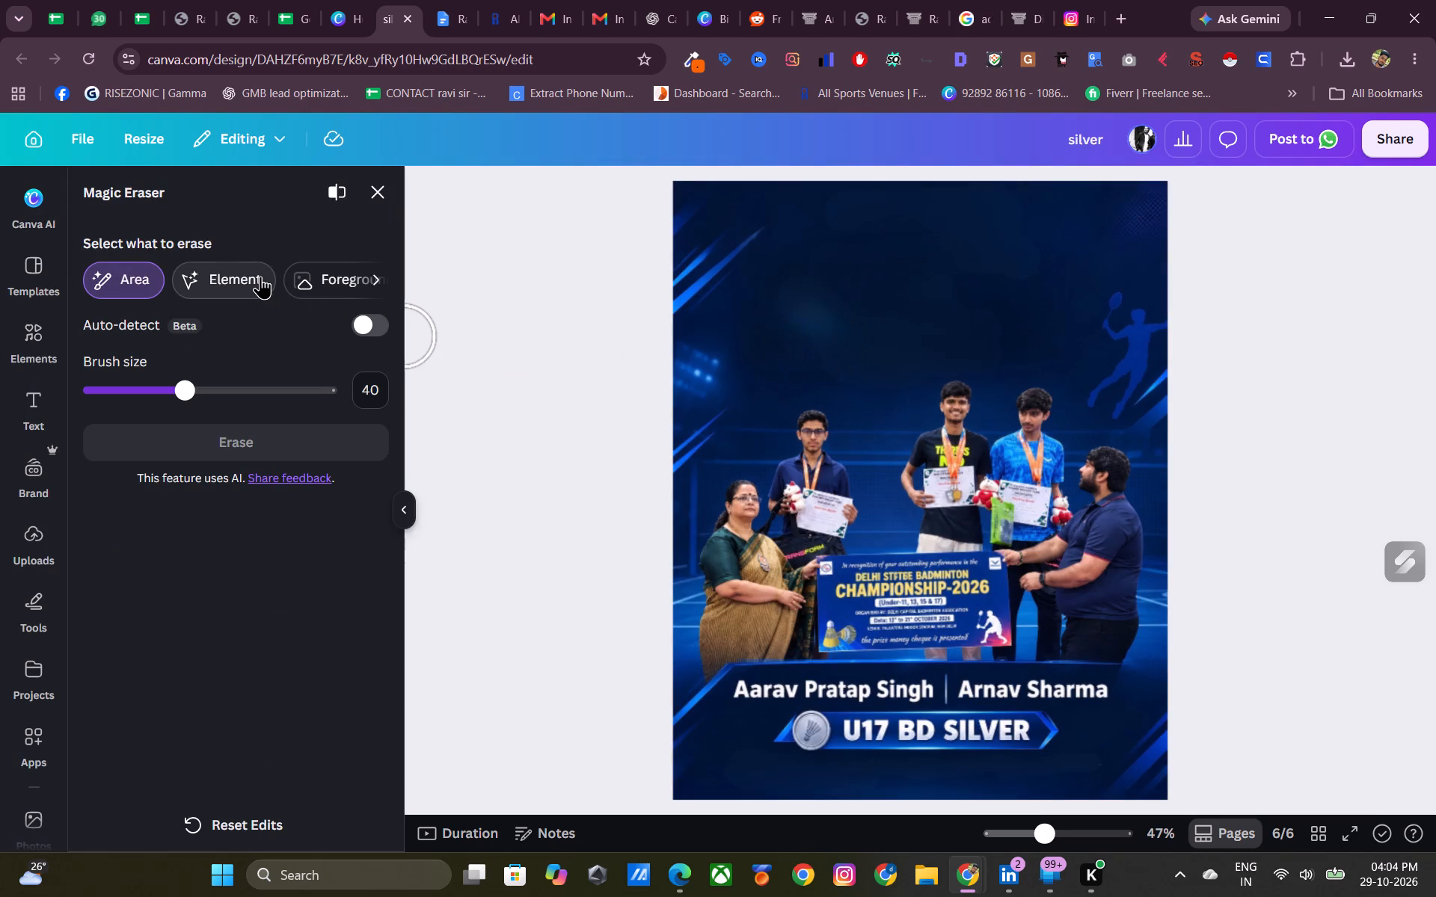
{"action": "left_click", "coordinate": [260, 276]}
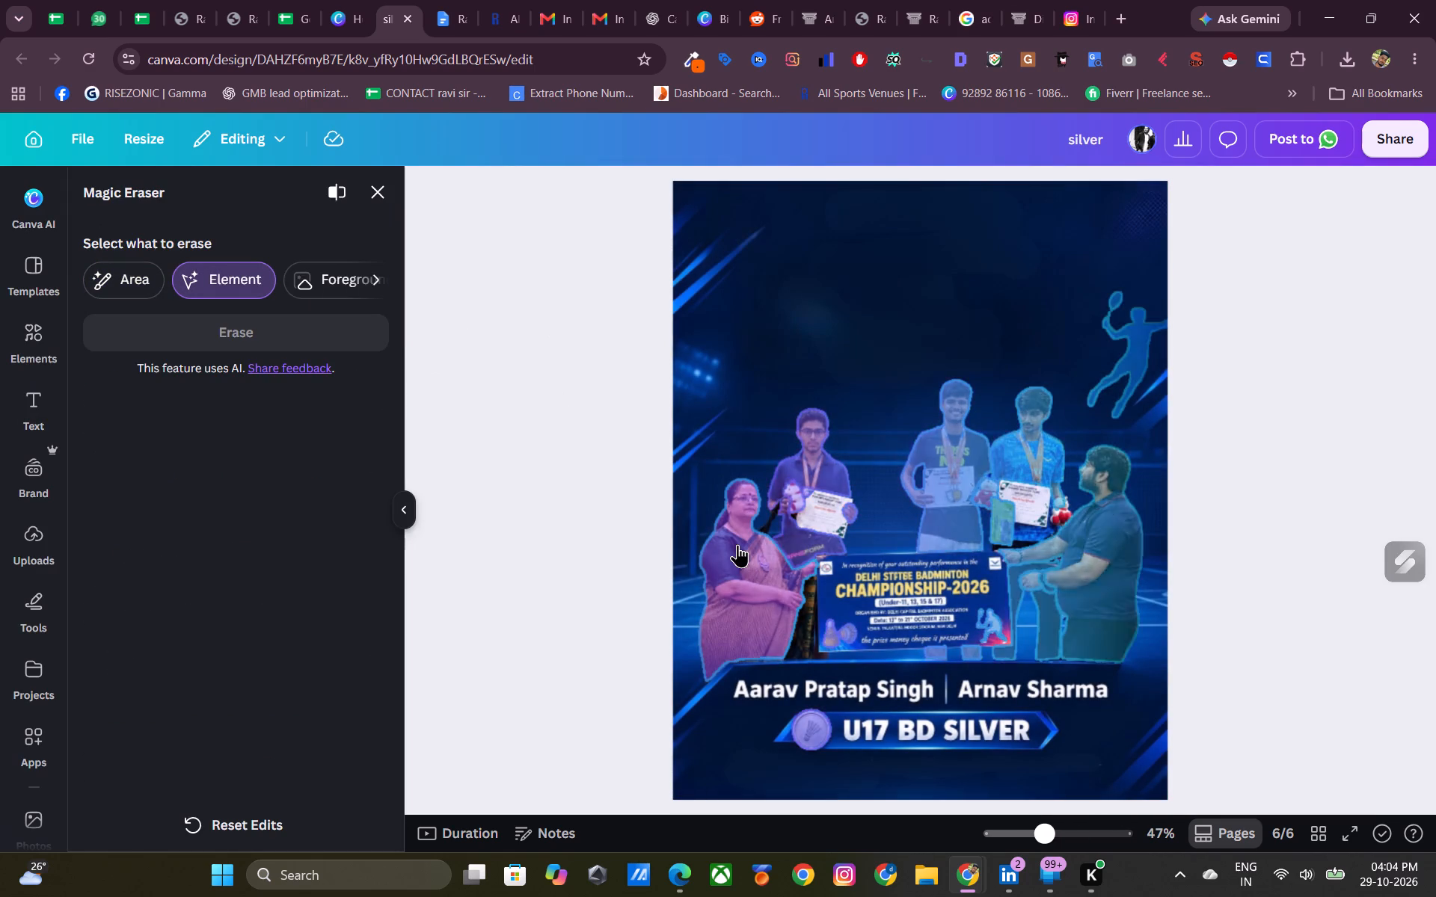
{"action": "left_click", "coordinate": [737, 544]}
{"action": "left_click", "coordinate": [807, 463]}
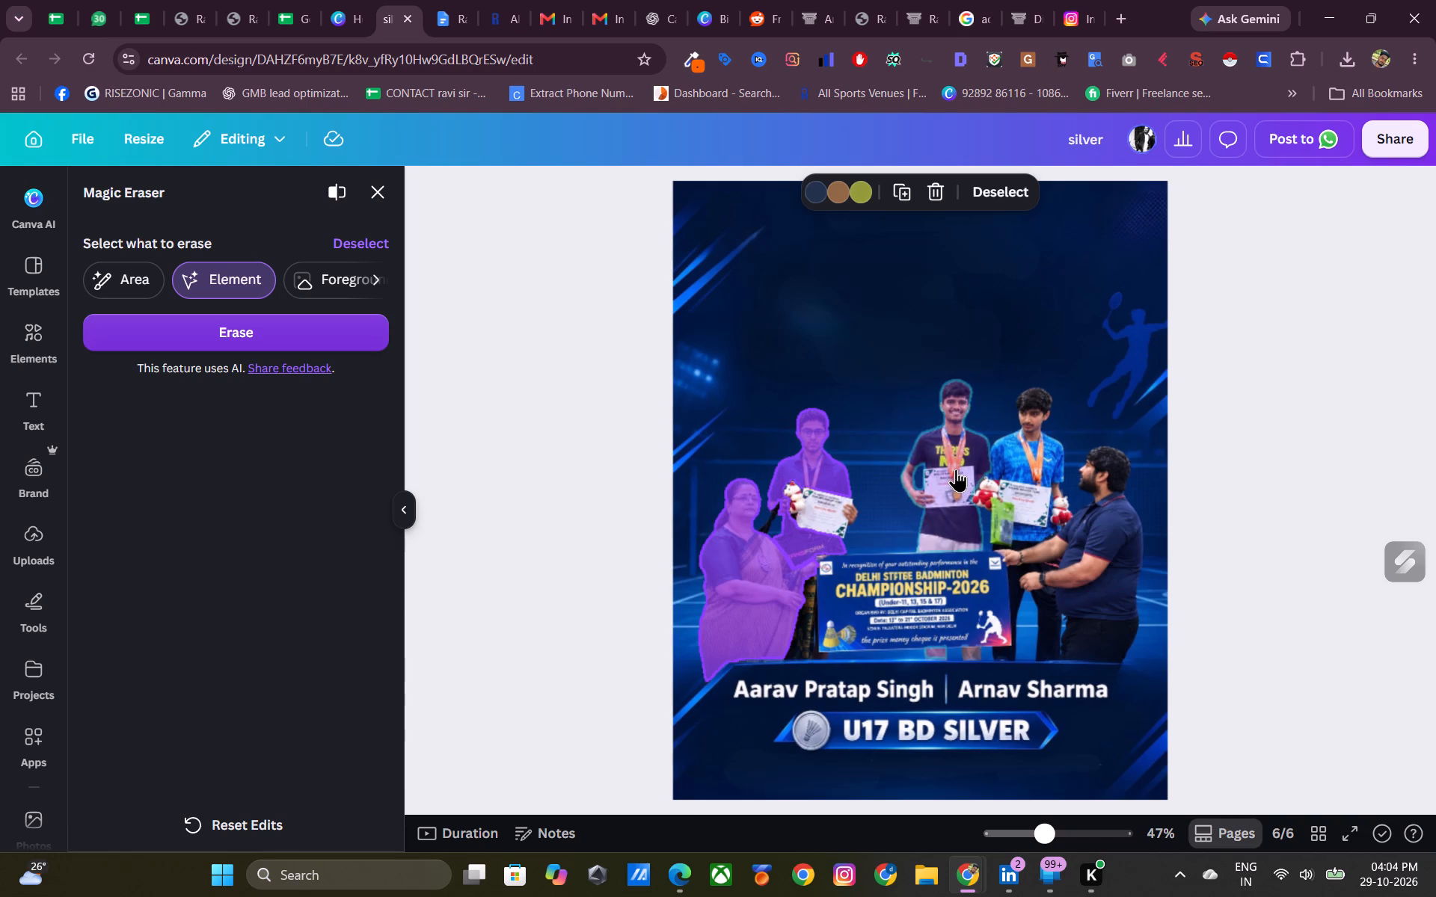
{"action": "left_click", "coordinate": [956, 469]}
{"action": "left_click", "coordinate": [1024, 469]}
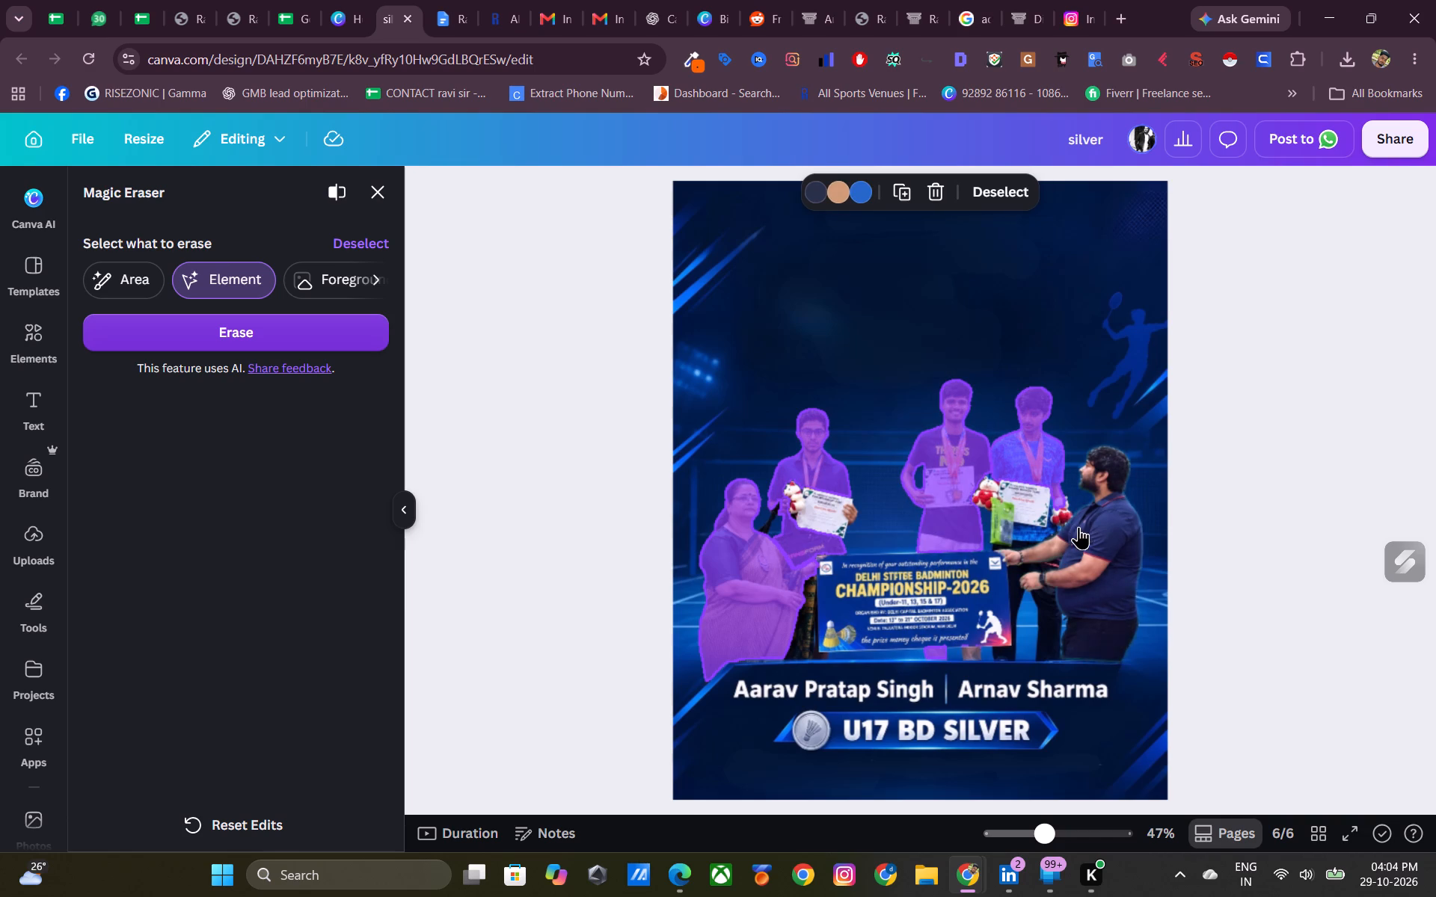
{"action": "left_click", "coordinate": [1090, 534]}
{"action": "left_click", "coordinate": [822, 561]}
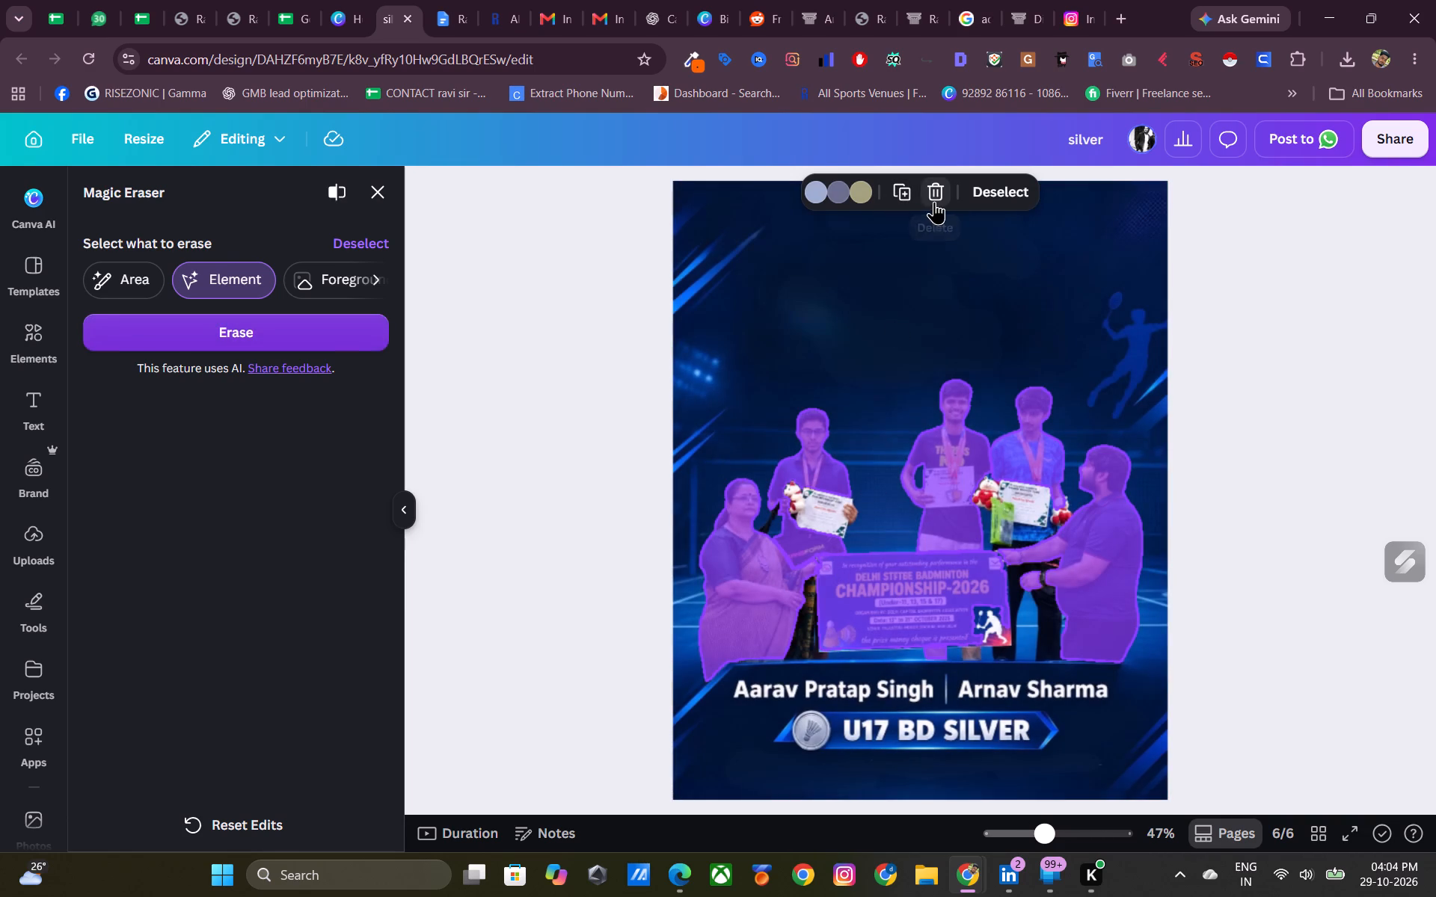
{"action": "left_click", "coordinate": [934, 201]}
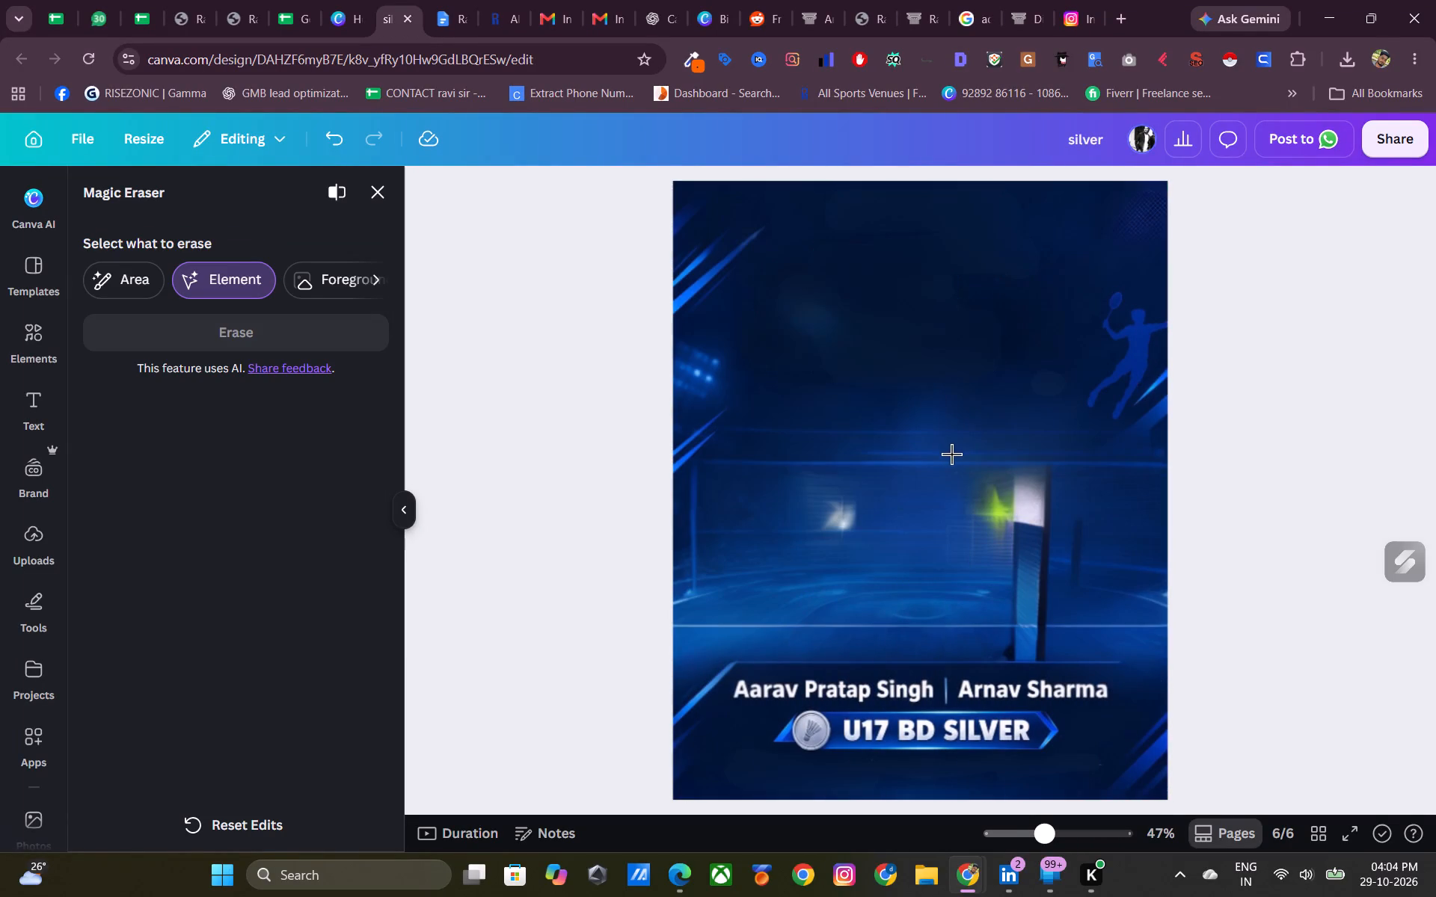
{"action": "left_click", "coordinate": [378, 198]}
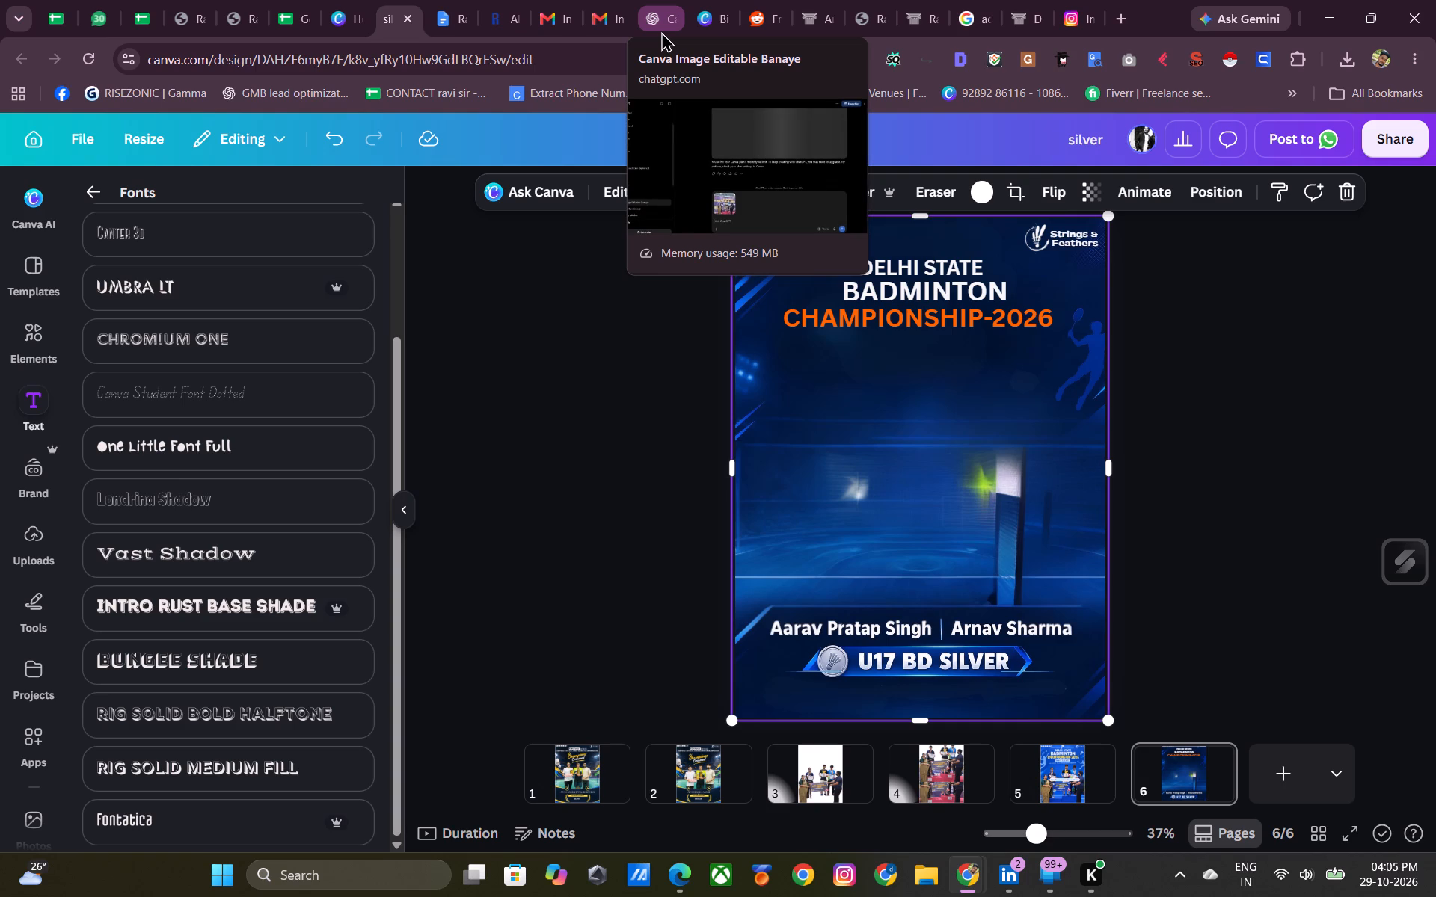
Erase the leftover net post and the bright spots beside it from the page 6 background with Magic Eraser's Area brush at size 40.
{"action": "left_click", "coordinate": [943, 200]}
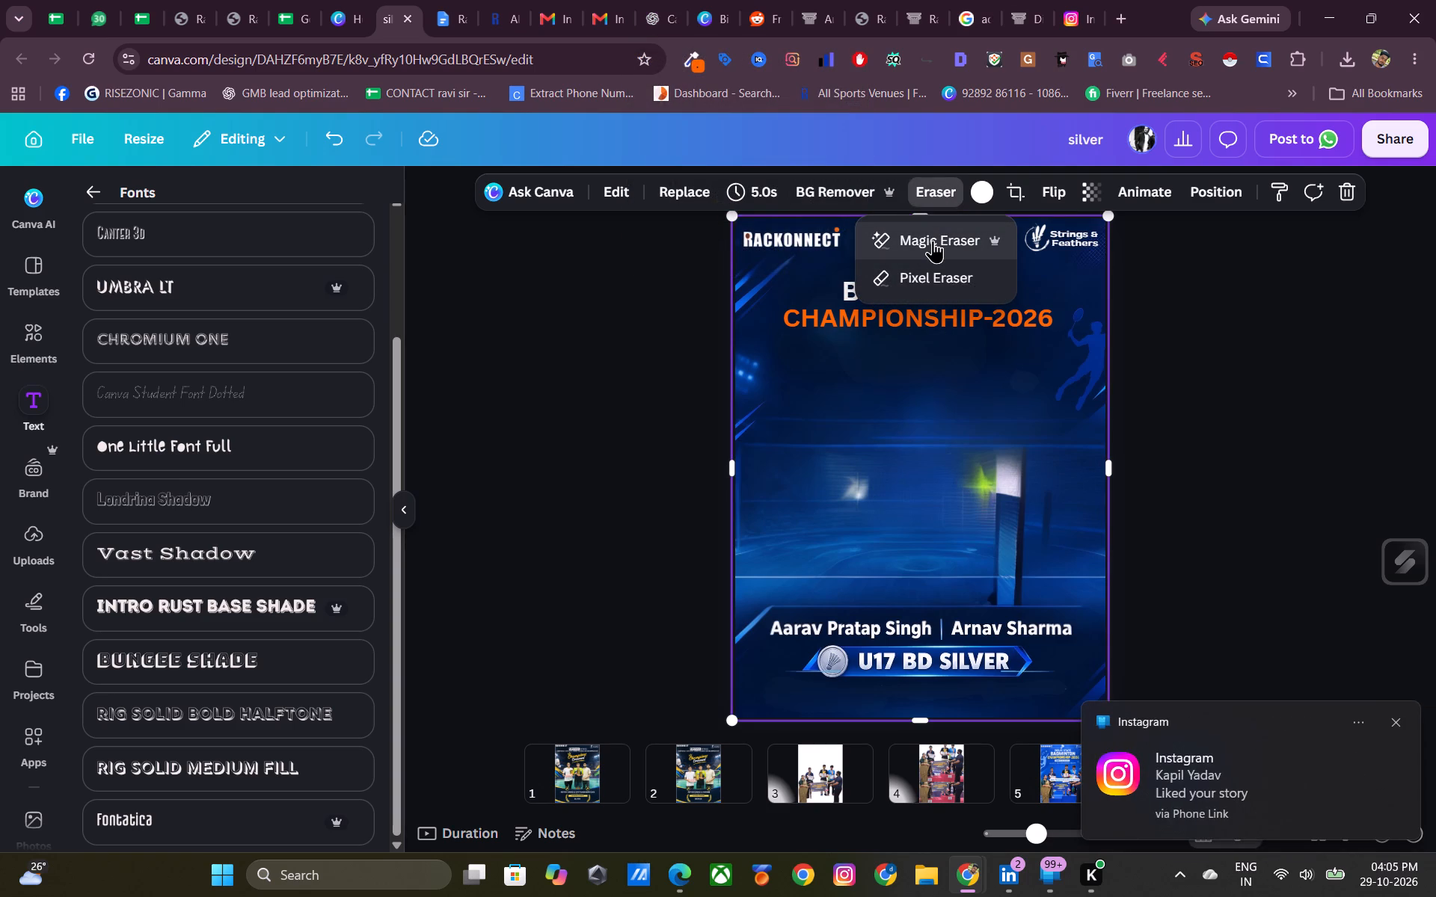
{"action": "left_click", "coordinate": [933, 240]}
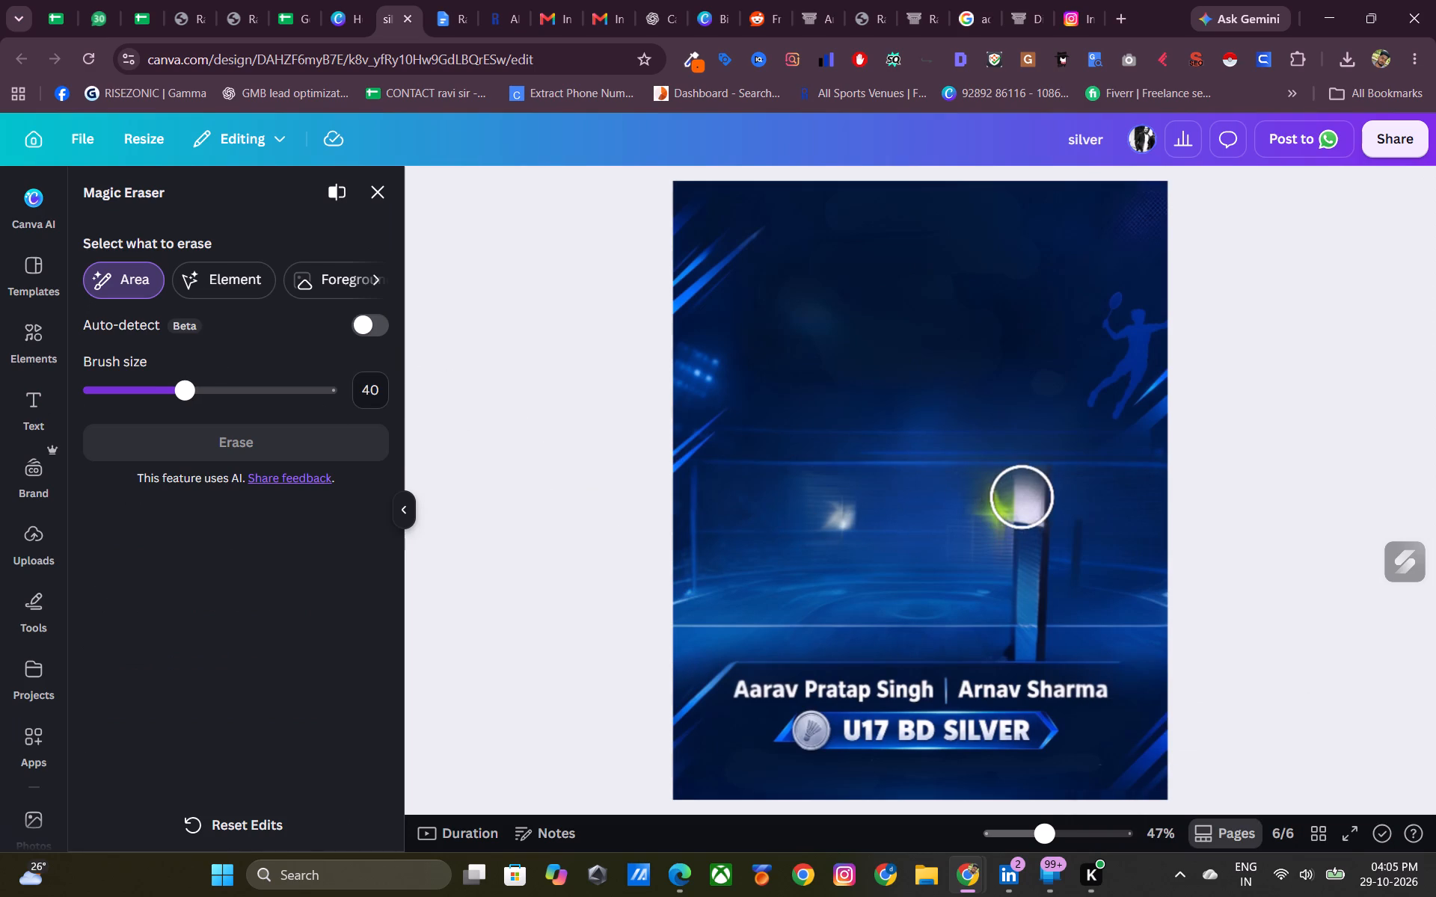
{"action": "left_click_drag", "start_coordinate": [1021, 496], "coordinate": [1025, 625]}
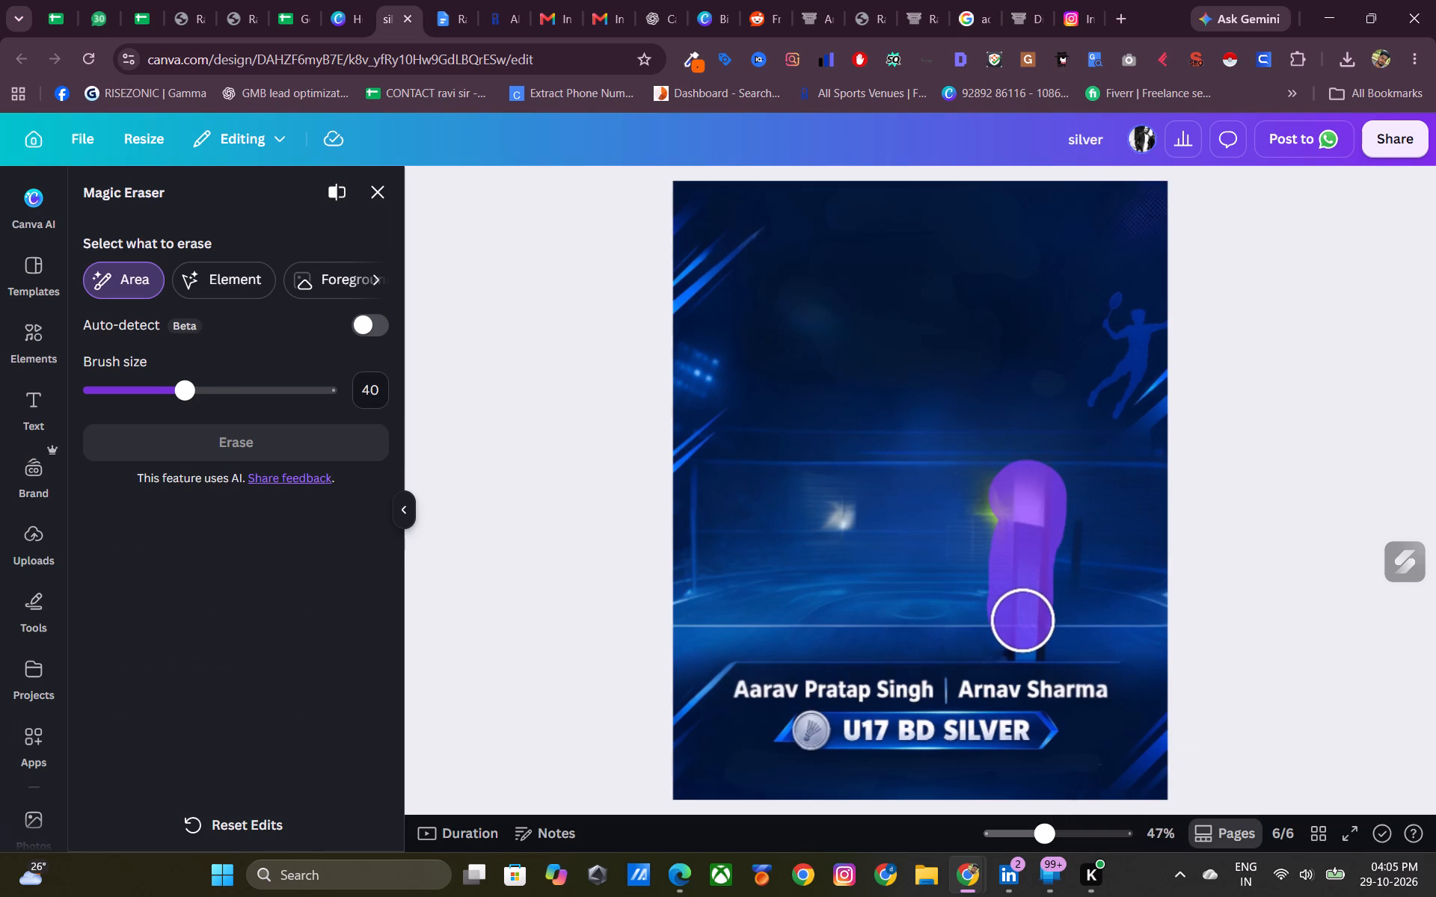
{"action": "left_click_drag", "start_coordinate": [1025, 625], "coordinate": [1016, 613]}
{"action": "left_click", "coordinate": [842, 525]}
{"action": "left_click", "coordinate": [987, 511]}
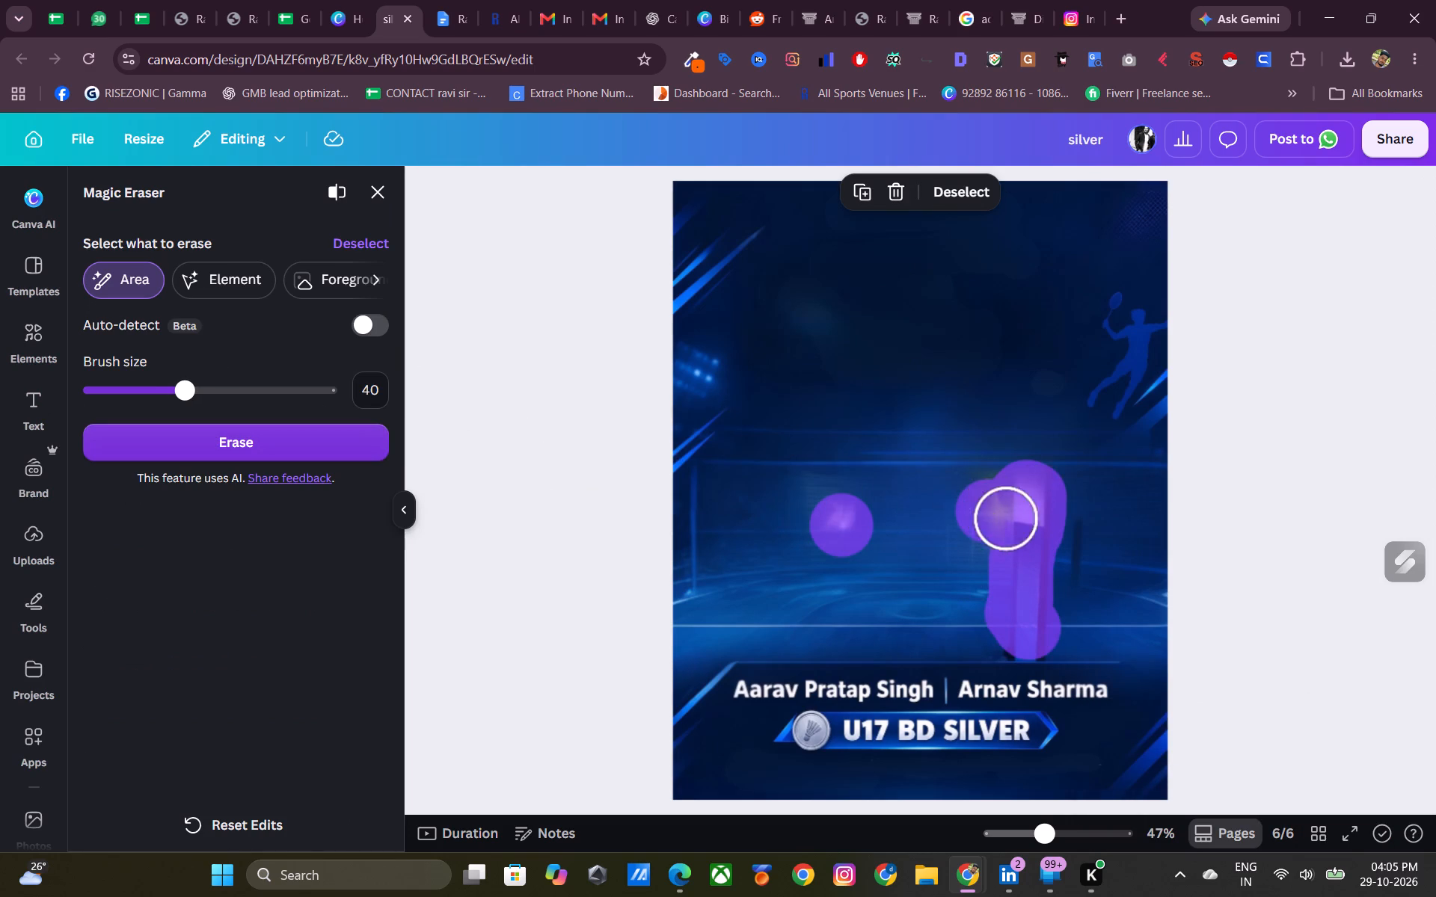
{"action": "left_click", "coordinate": [903, 188]}
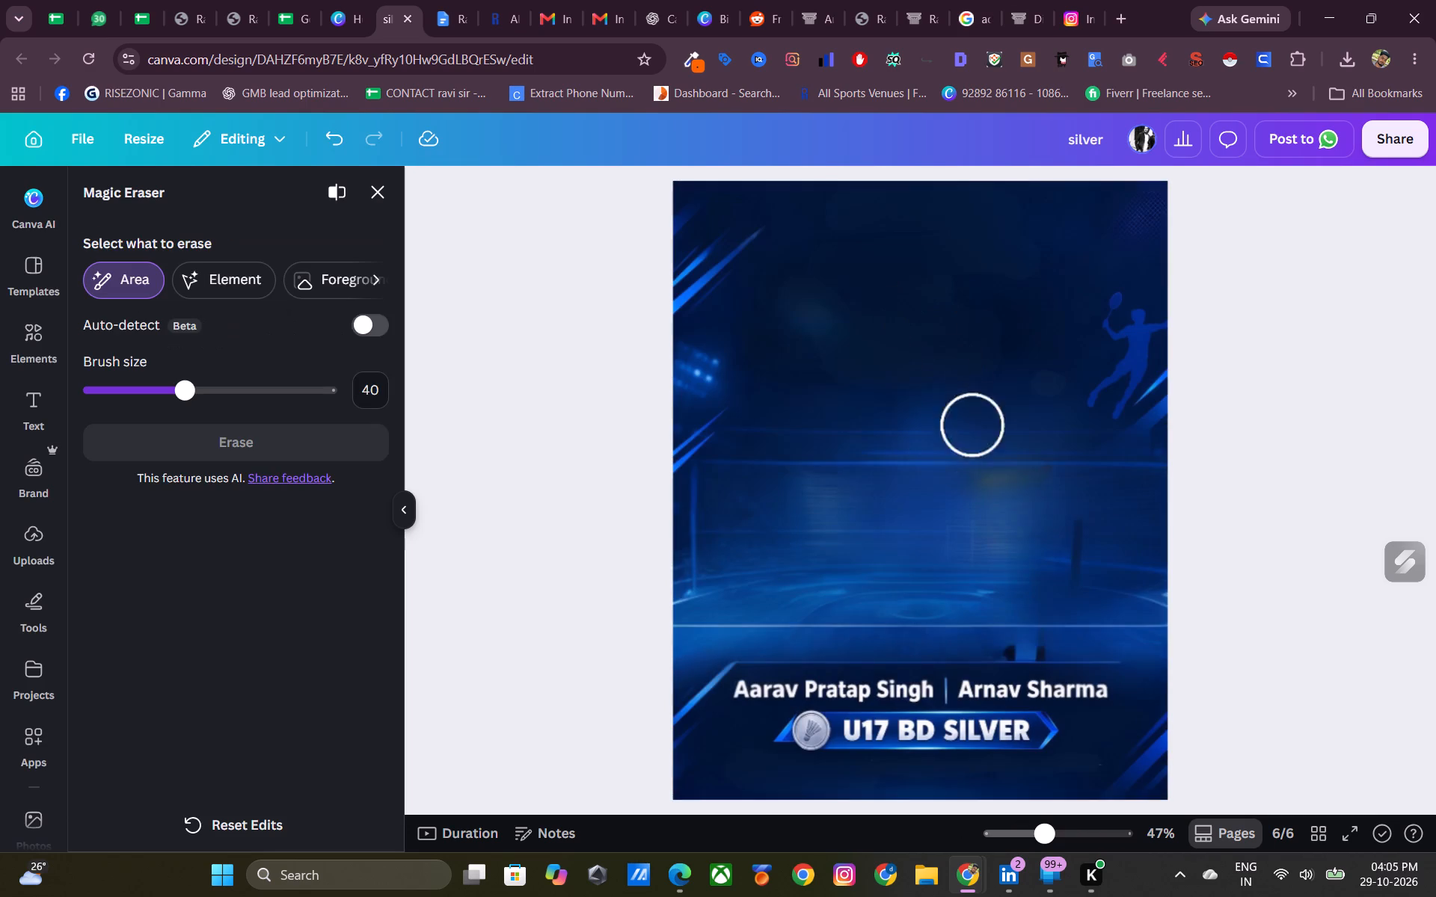
{"action": "left_click", "coordinate": [384, 192]}
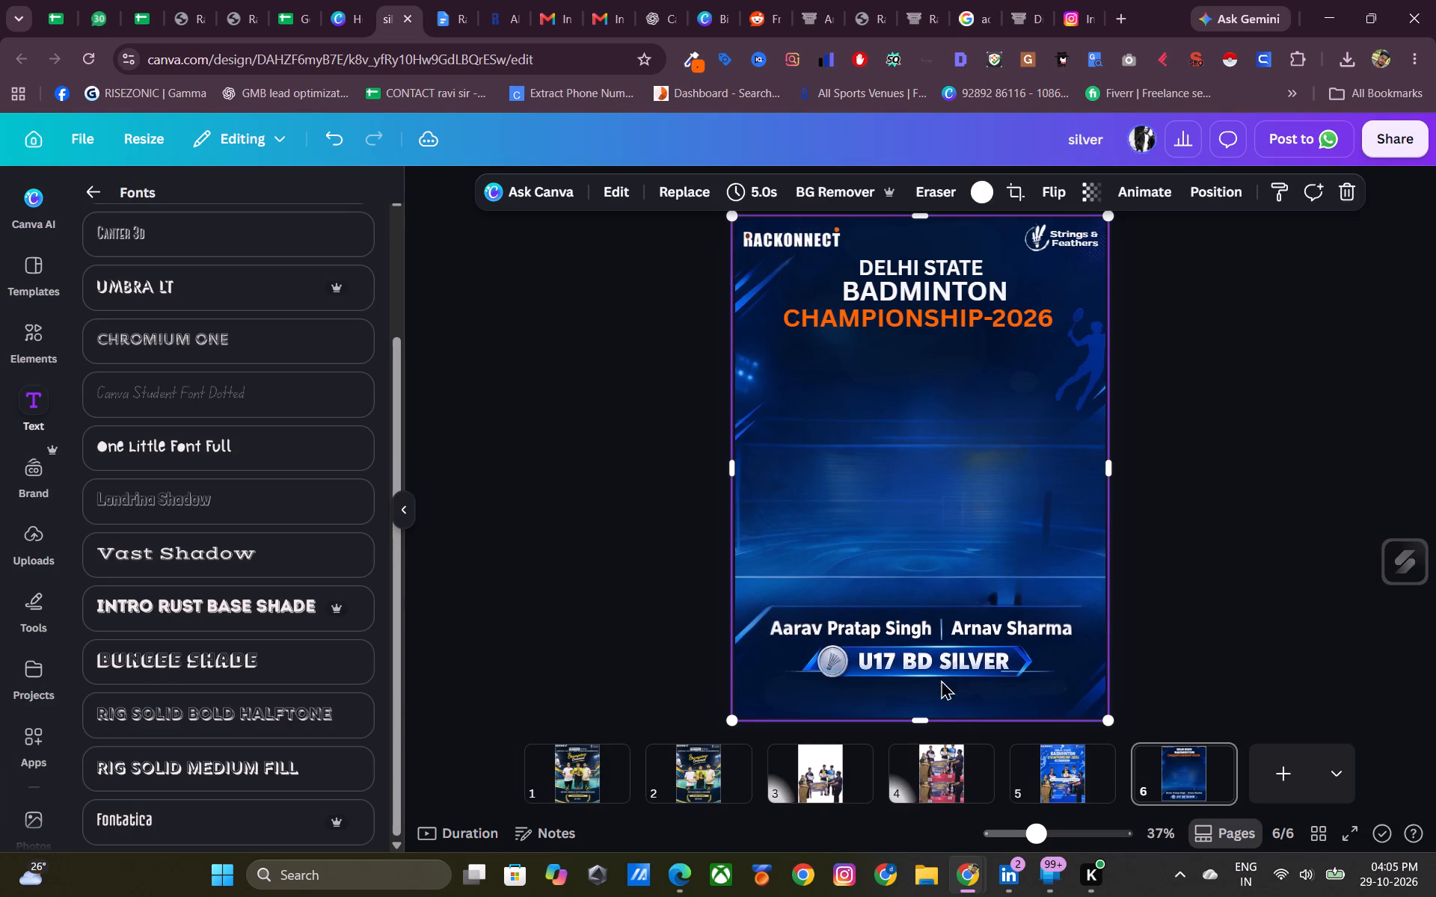
Erase the small dark remnants of the post just above the names banner with Magic Eraser's Area brush at size 20.
{"action": "left_click", "coordinate": [932, 191]}
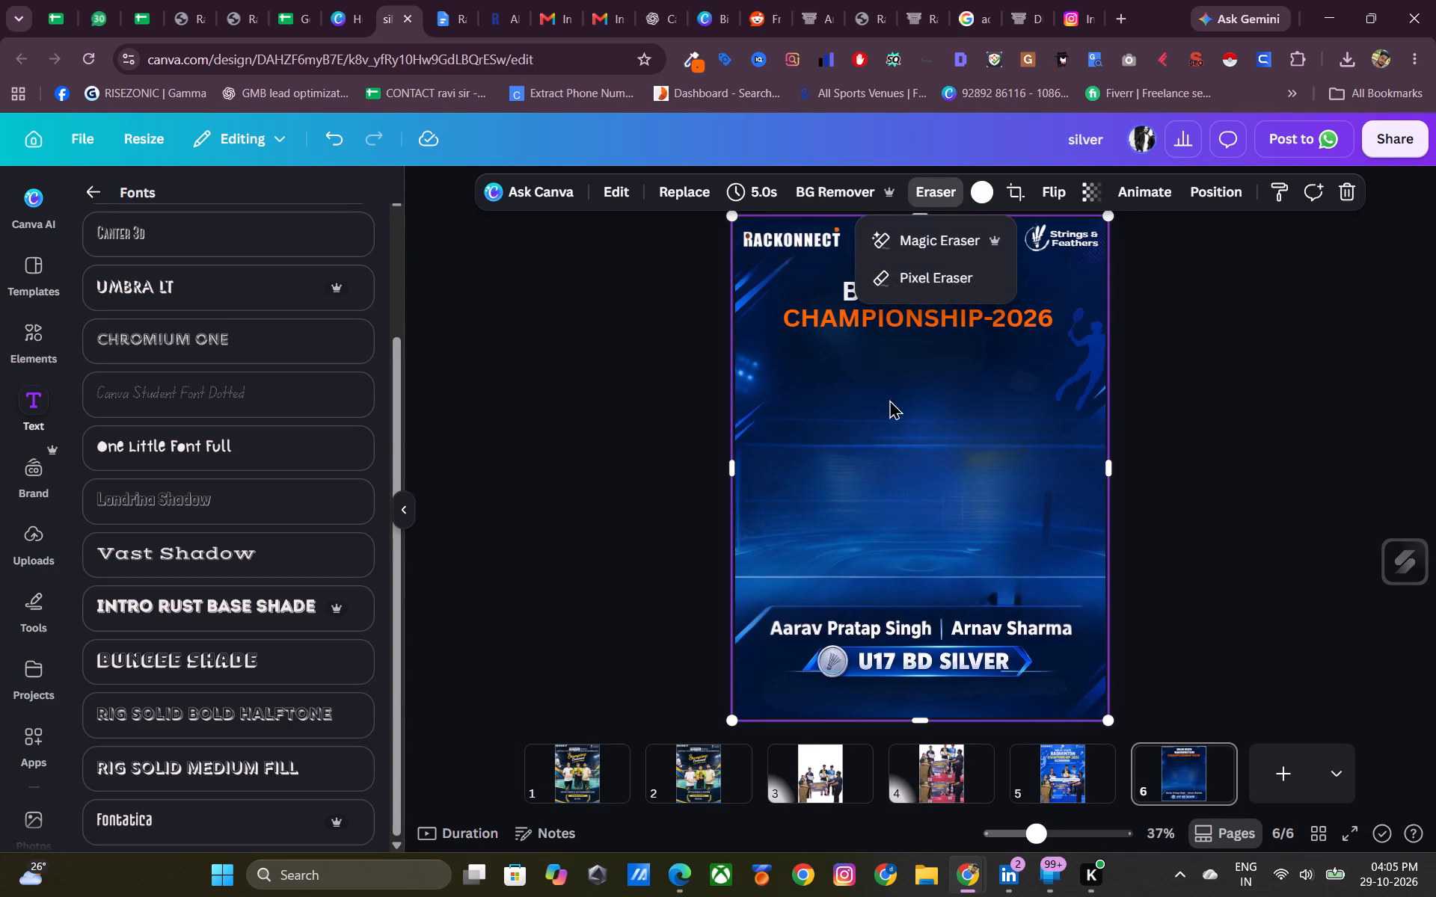
{"action": "left_click", "coordinate": [920, 240]}
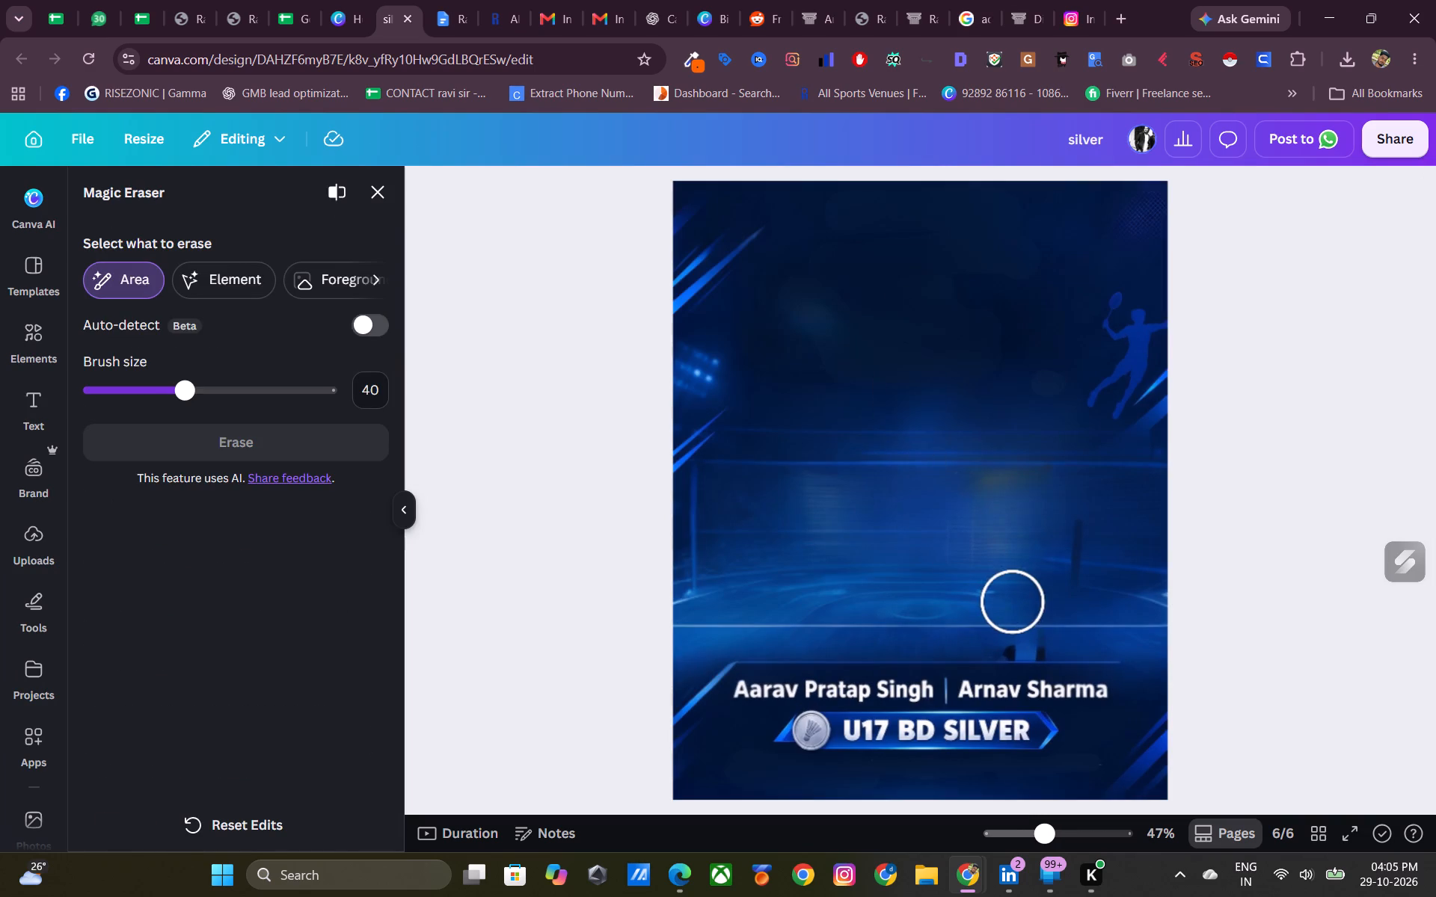
{"action": "left_click_drag", "start_coordinate": [191, 395], "coordinate": [187, 396]}
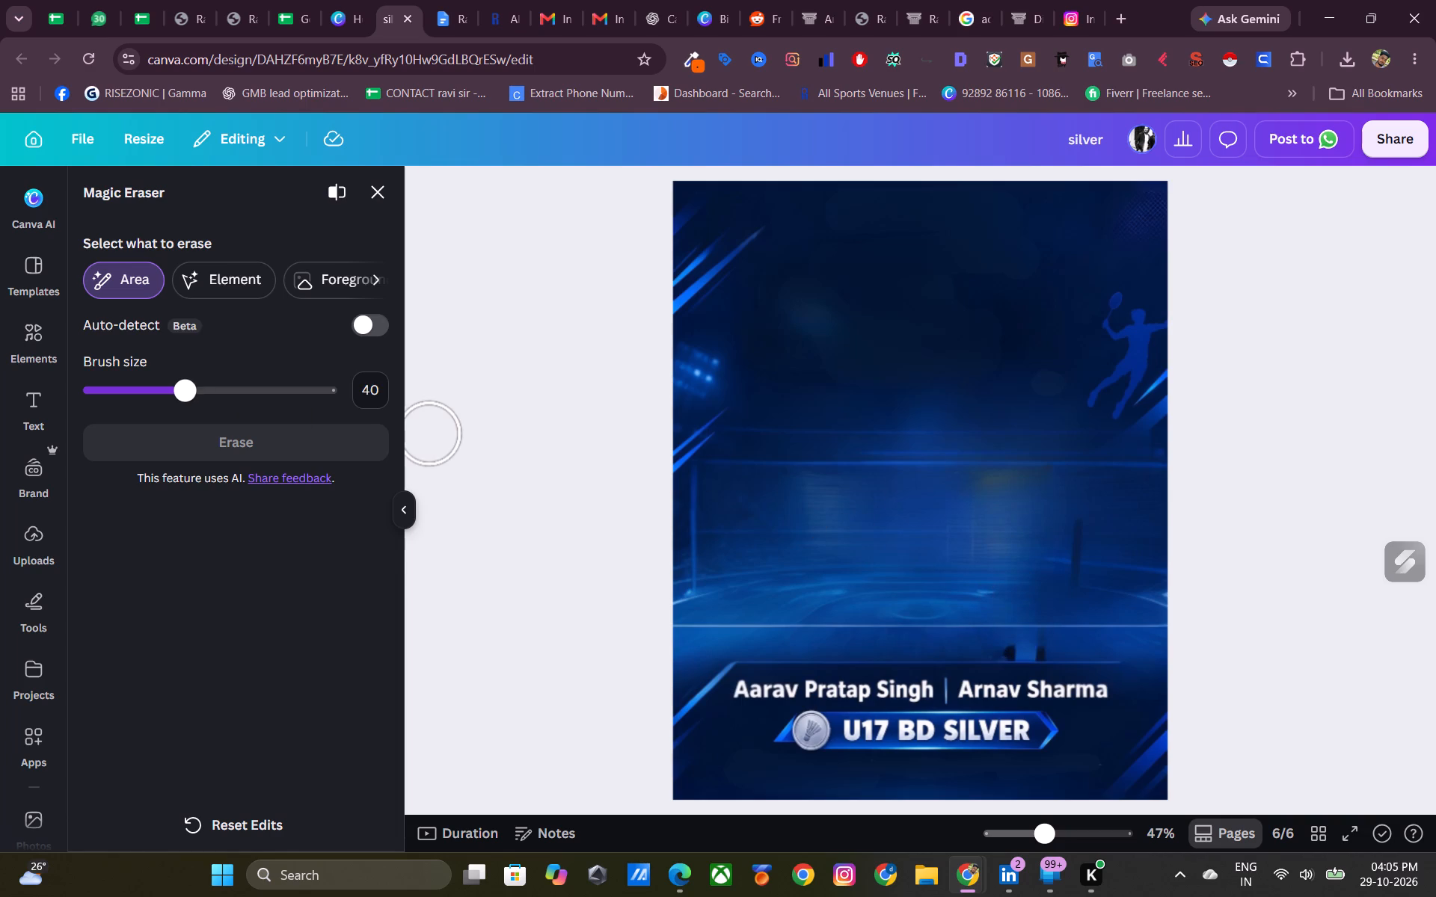
{"action": "left_click_drag", "start_coordinate": [187, 396], "coordinate": [137, 410]}
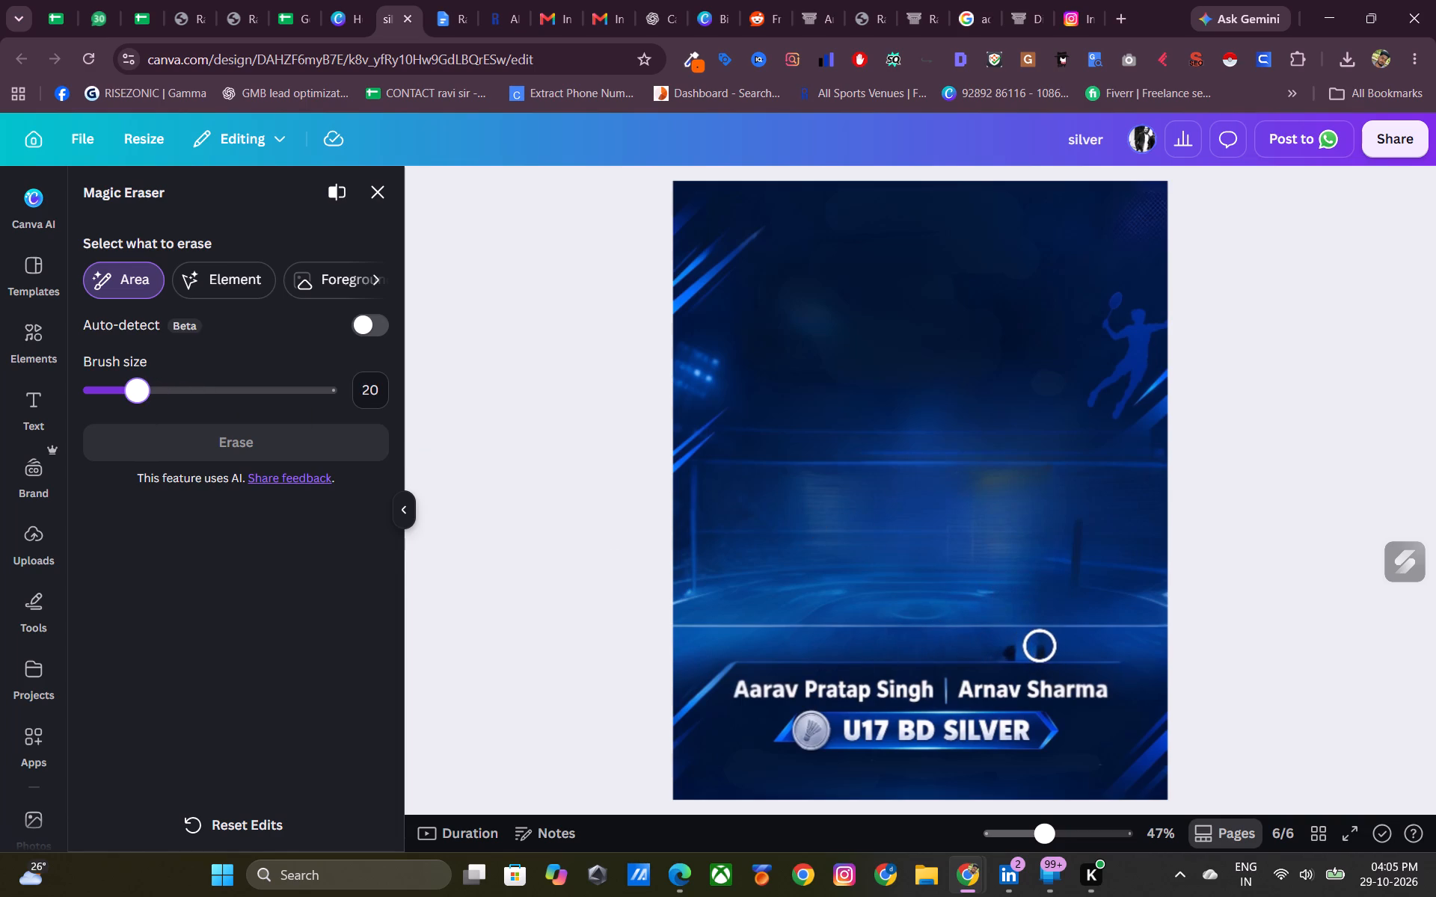
{"action": "left_click", "coordinate": [1040, 646]}
{"action": "left_click", "coordinate": [1024, 647]}
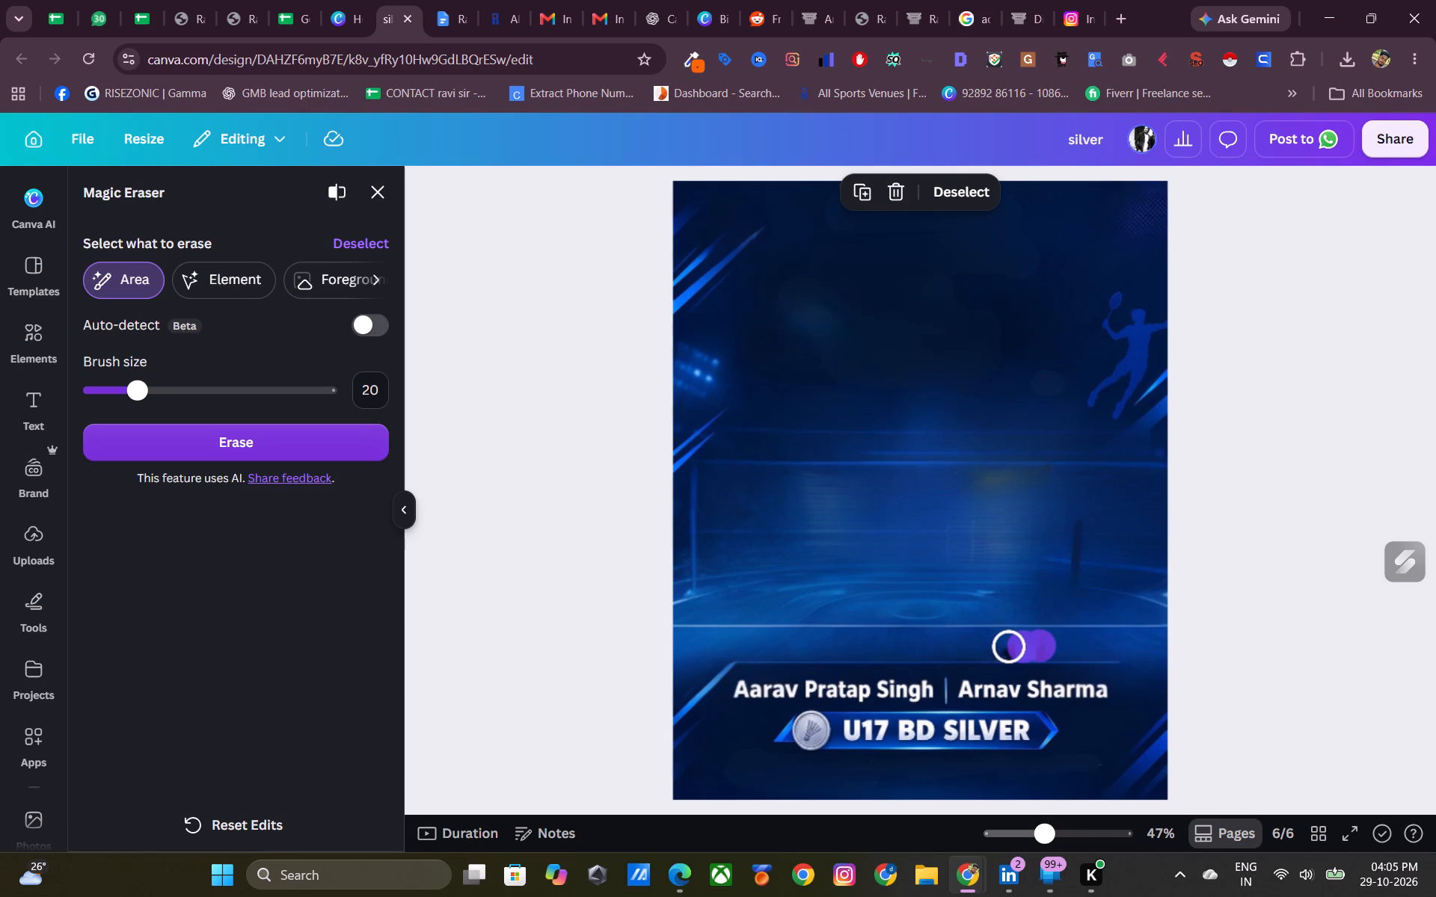
{"action": "left_click", "coordinate": [1009, 647]}
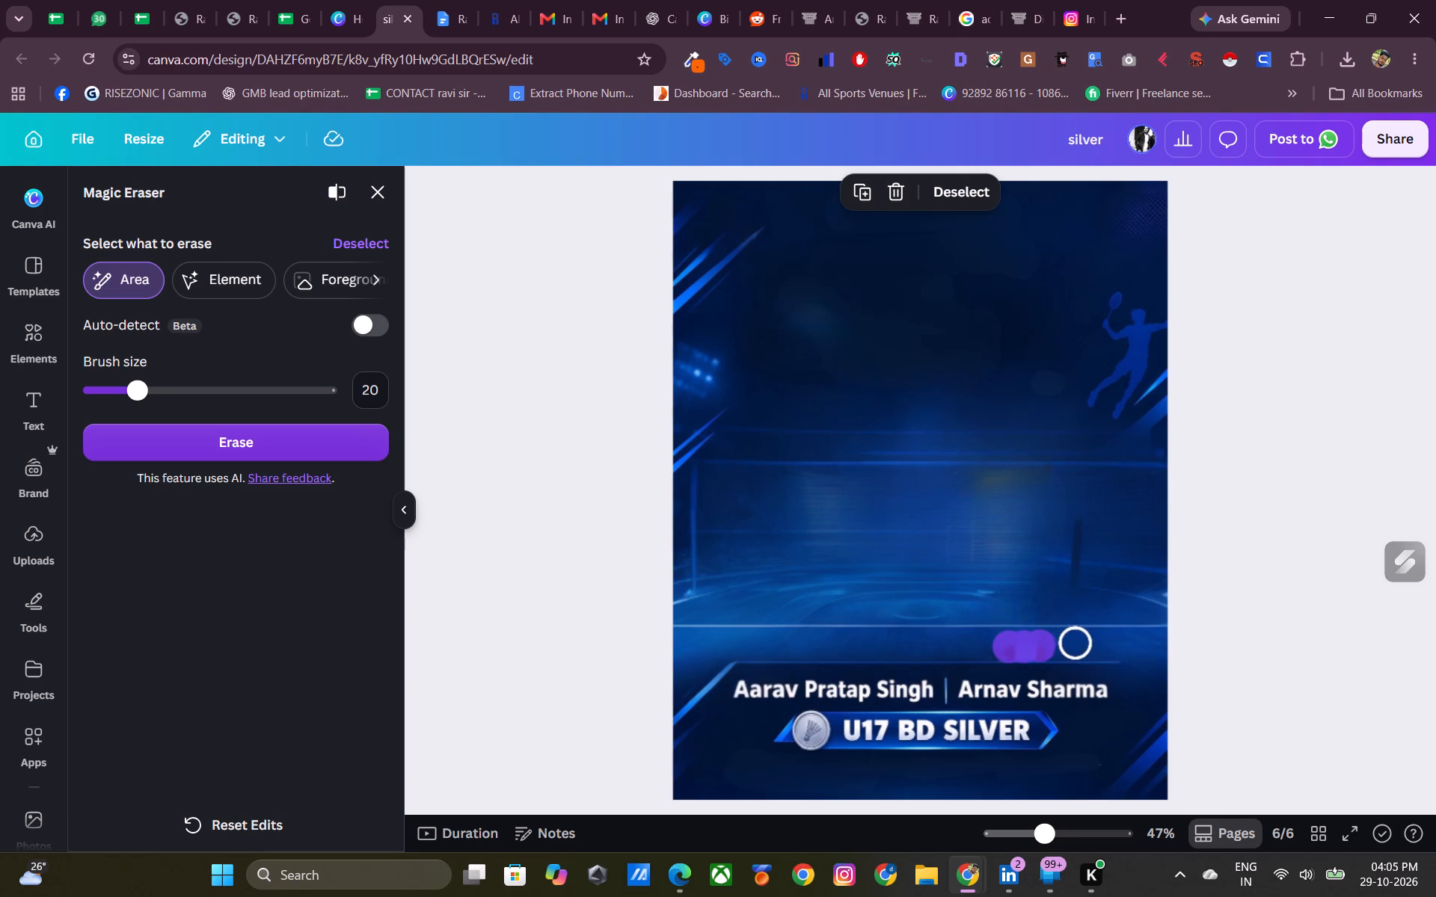
{"action": "left_click", "coordinate": [902, 193]}
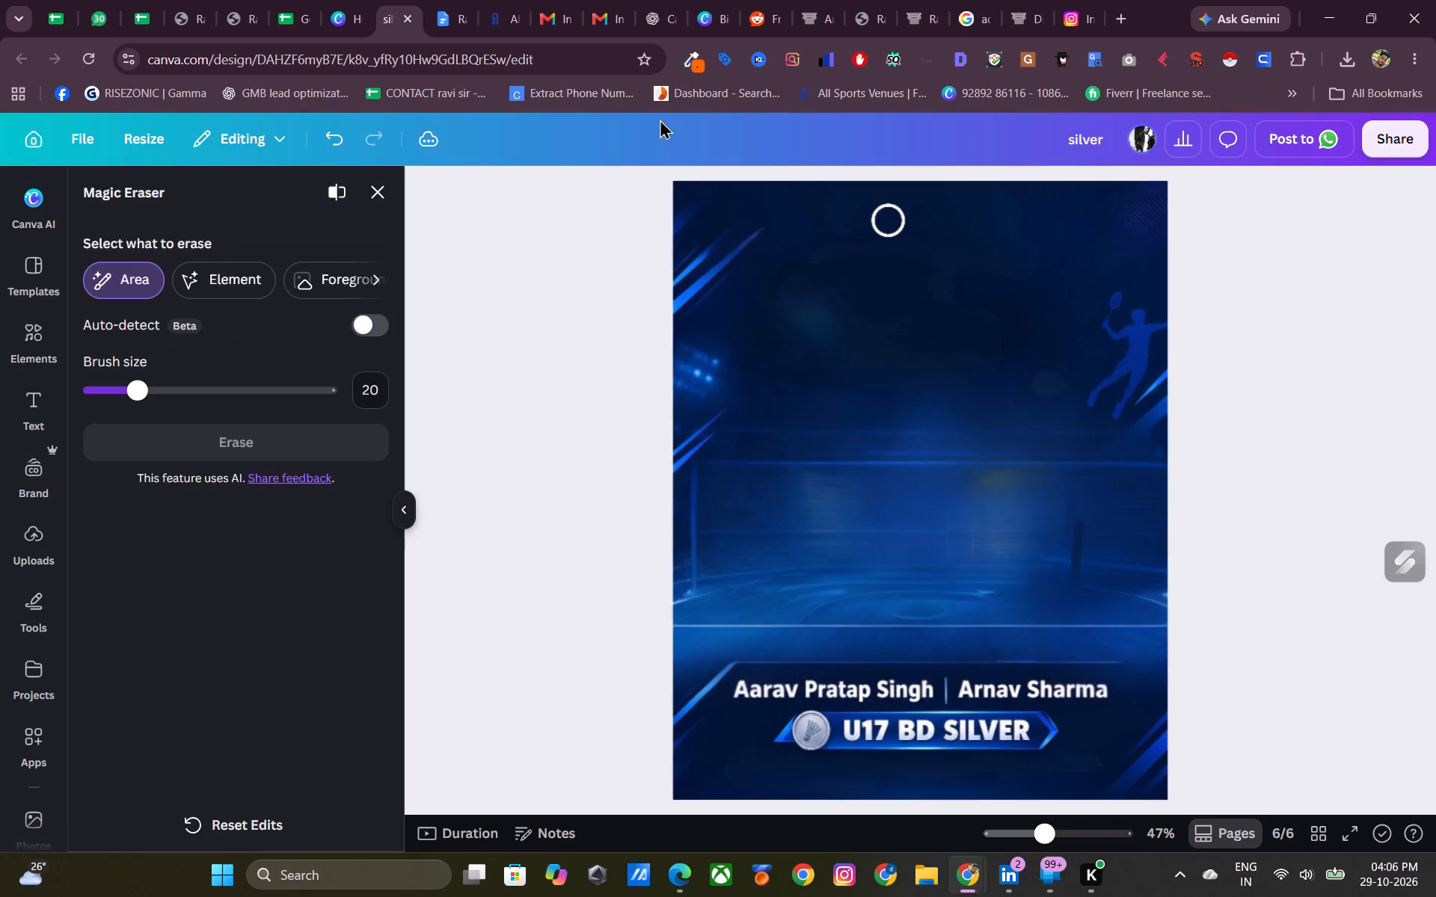
{"action": "left_click", "coordinate": [389, 185]}
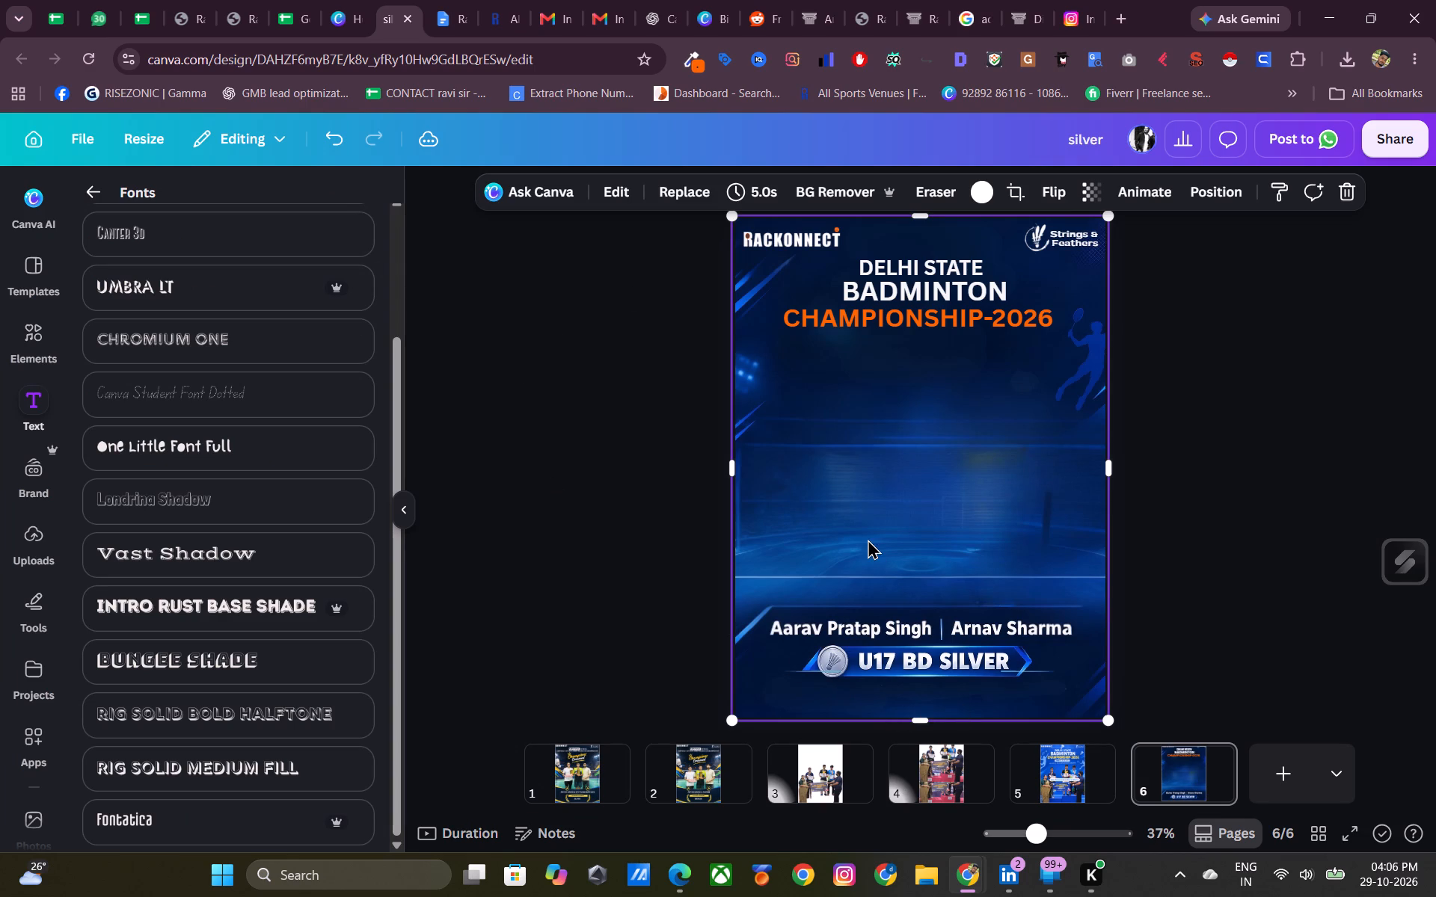
Paste the original group cutout onto the cleared page 6 poster, shrink it slightly and shift it toward the poster's left edge.
{"action": "key", "text": "ctrl+v"}
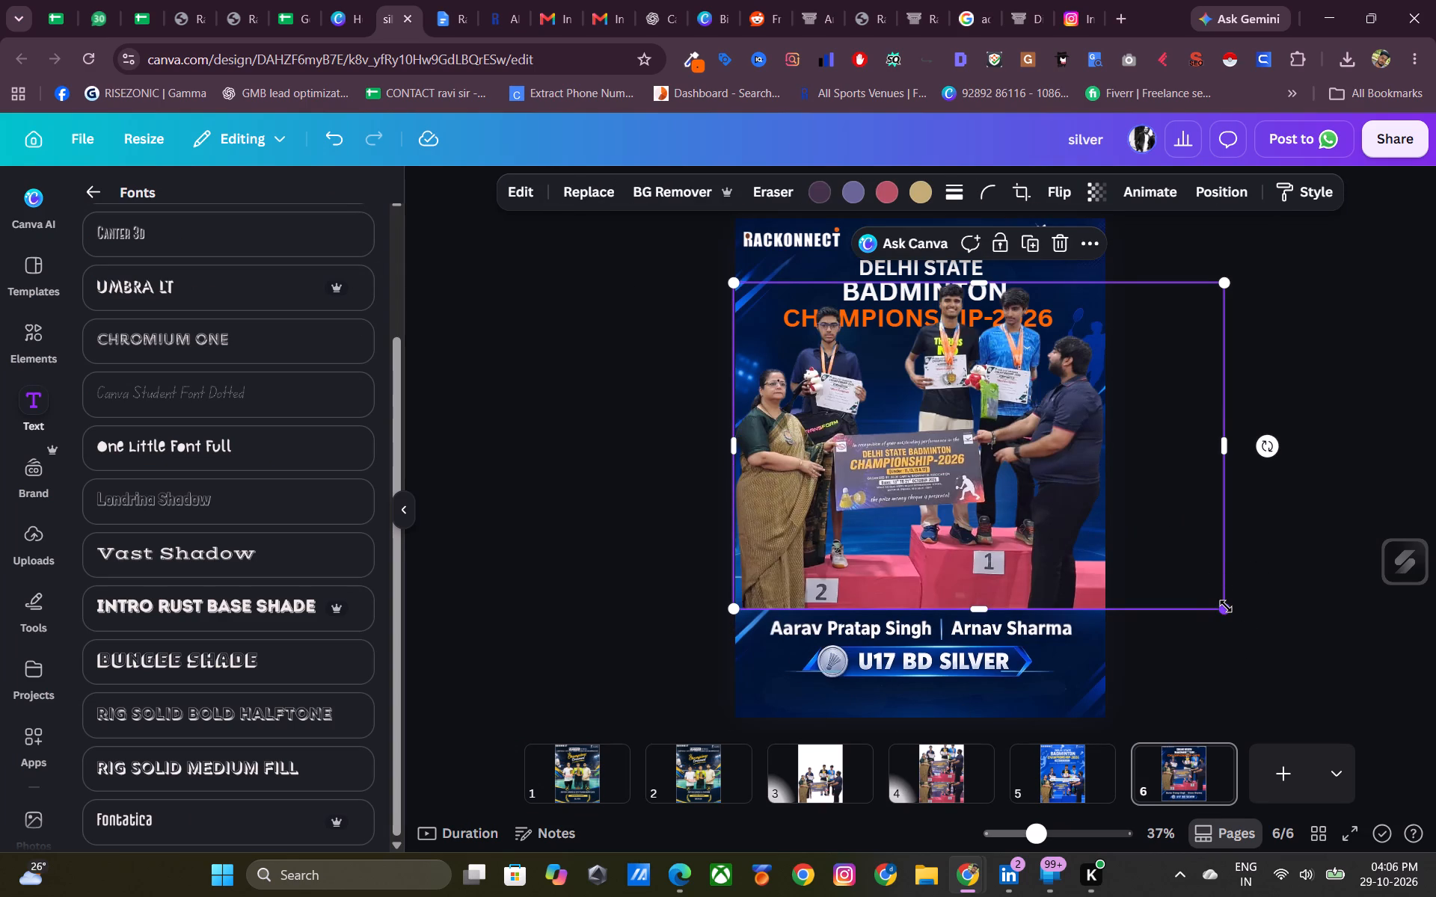
{"action": "left_click_drag", "start_coordinate": [1226, 606], "coordinate": [1207, 609]}
{"action": "left_click_drag", "start_coordinate": [1022, 506], "coordinate": [1007, 508]}
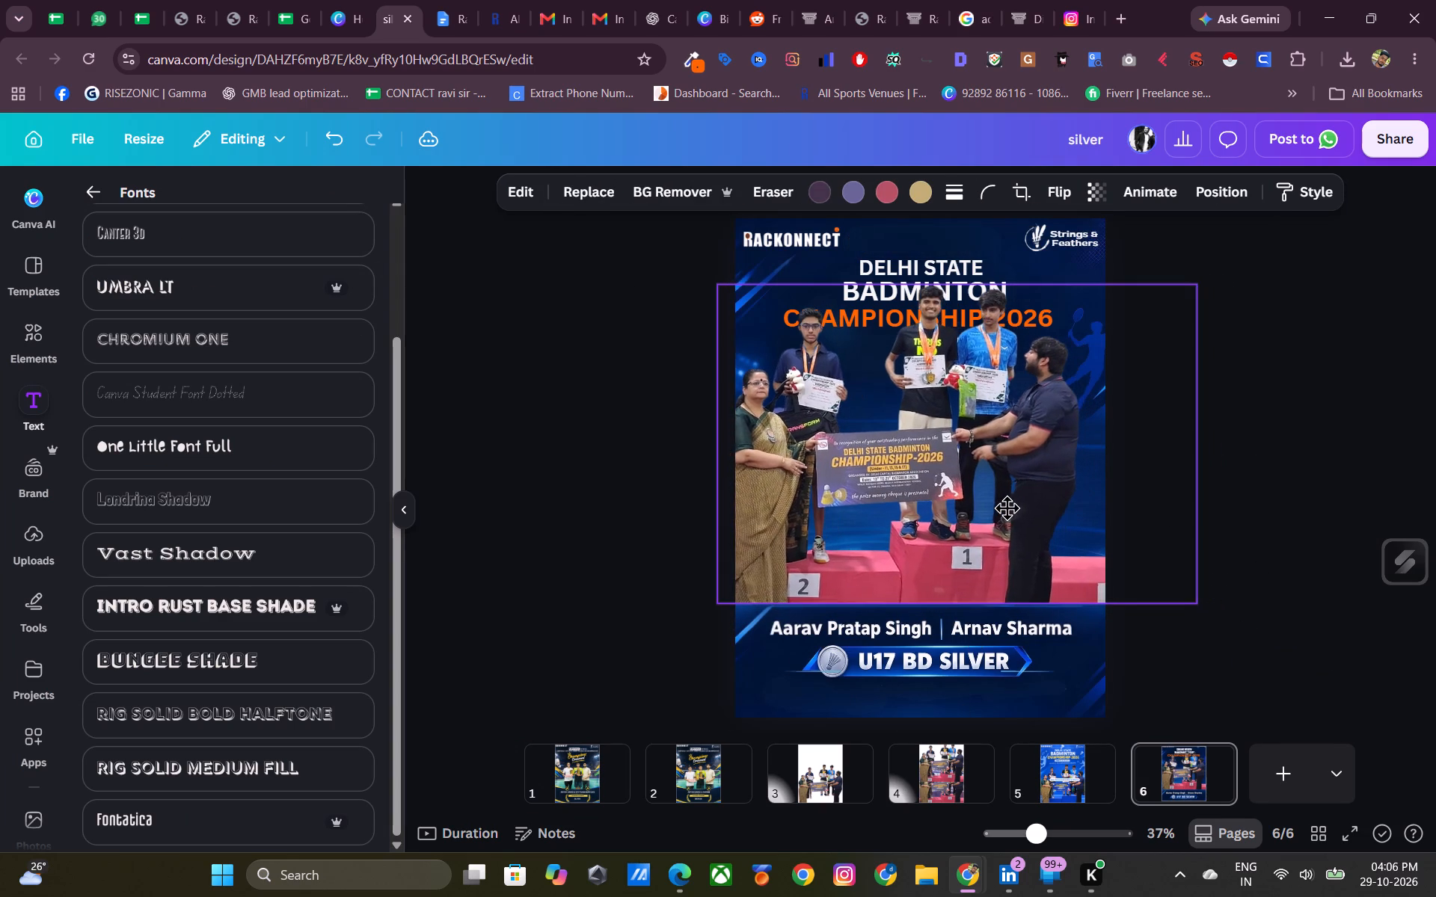
{"action": "left_click_drag", "start_coordinate": [1007, 508], "coordinate": [1013, 508]}
{"action": "left_click", "coordinate": [1278, 469]}
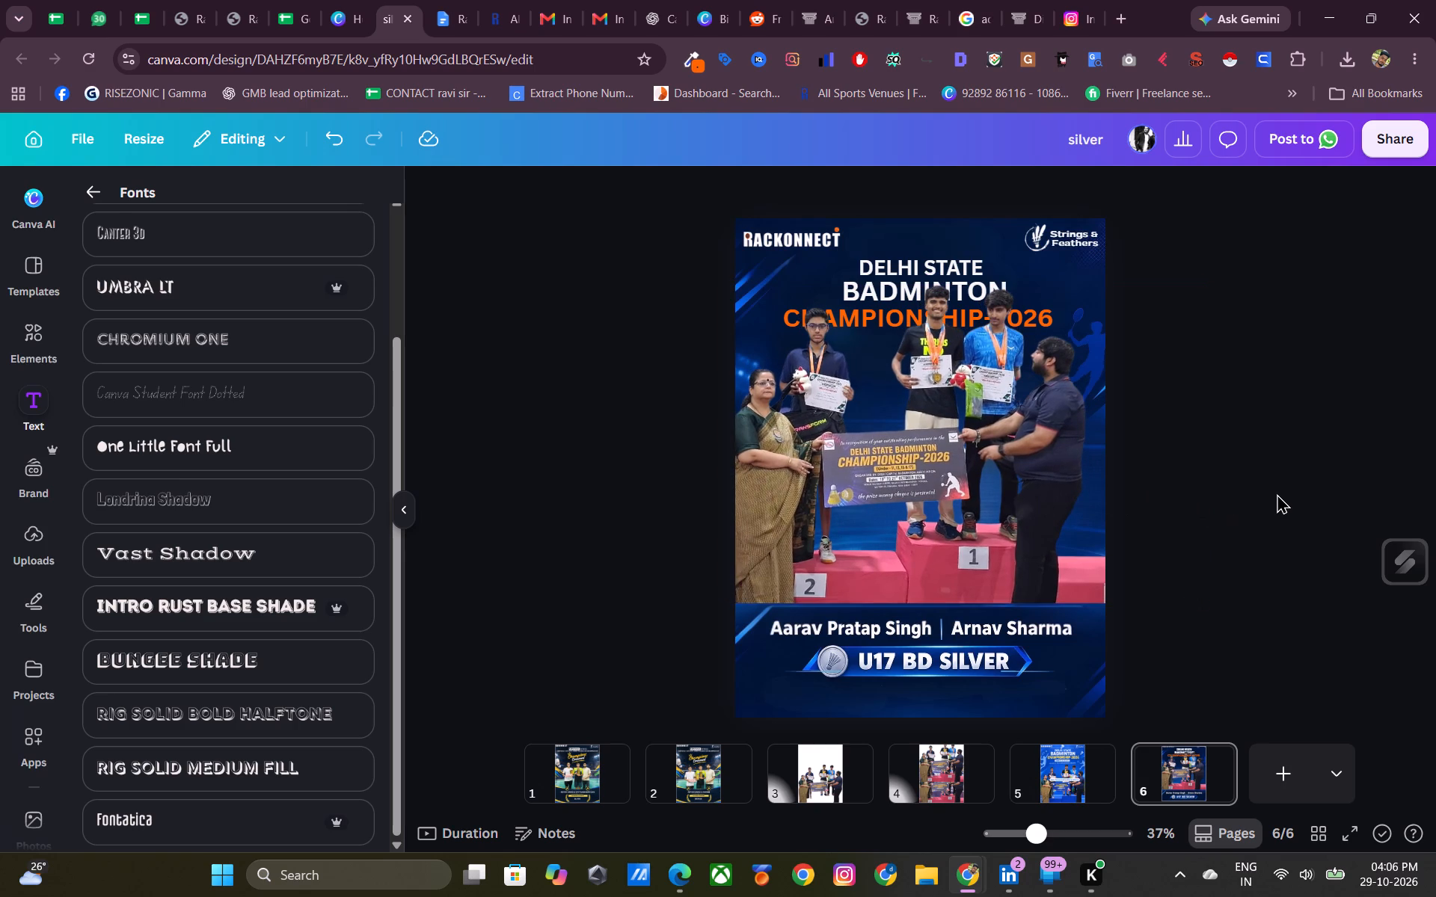
Reposition the group cutout on page 6 so the podium's base sits above the names banner, overlapping the championship title.
{"action": "left_click_drag", "start_coordinate": [1009, 519], "coordinate": [1008, 531]}
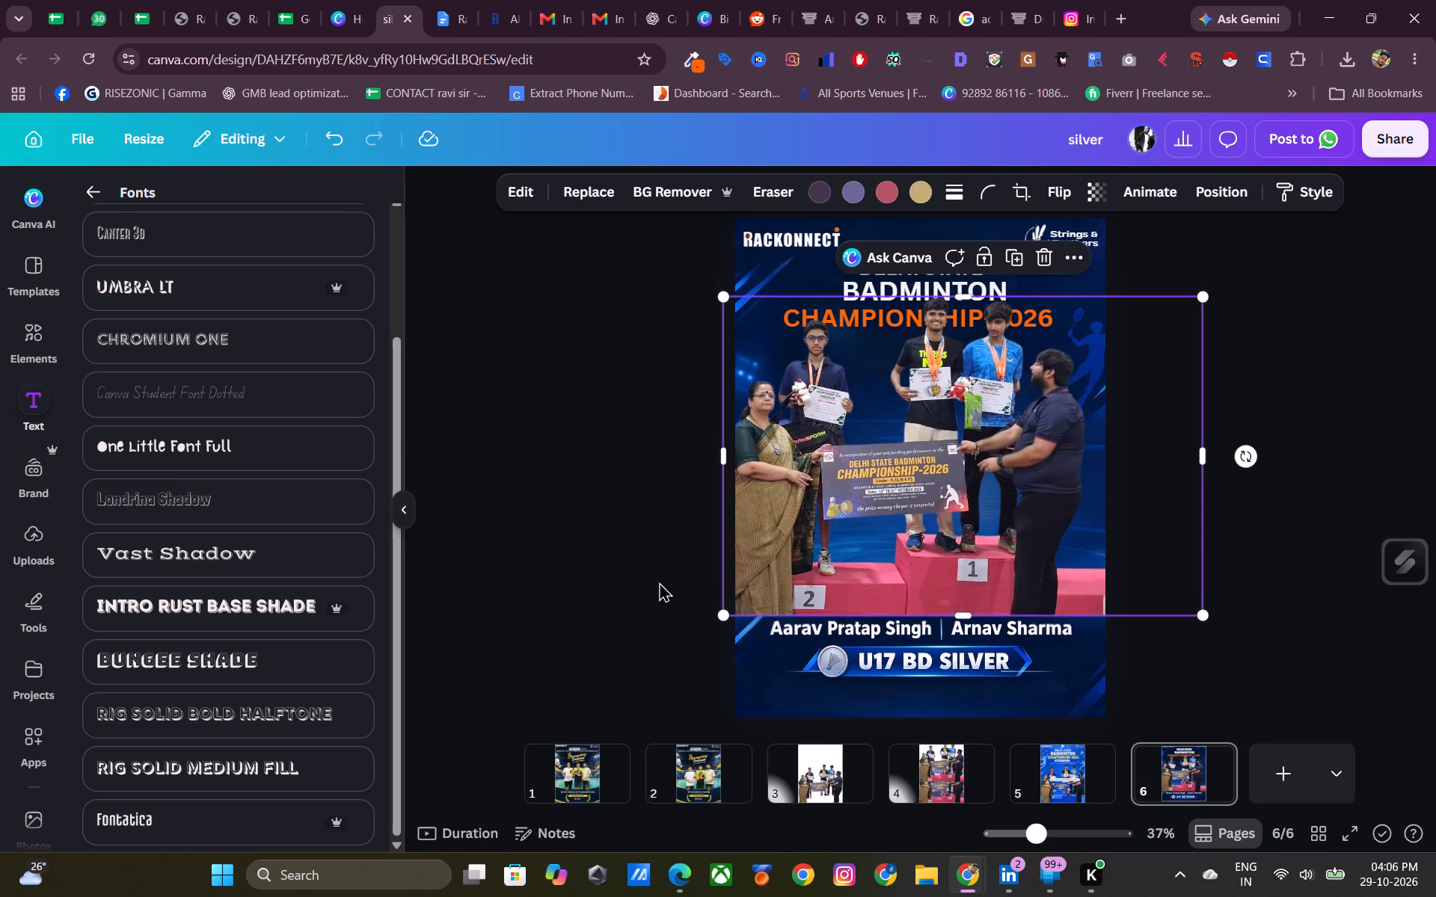
{"action": "left_click", "coordinate": [641, 585]}
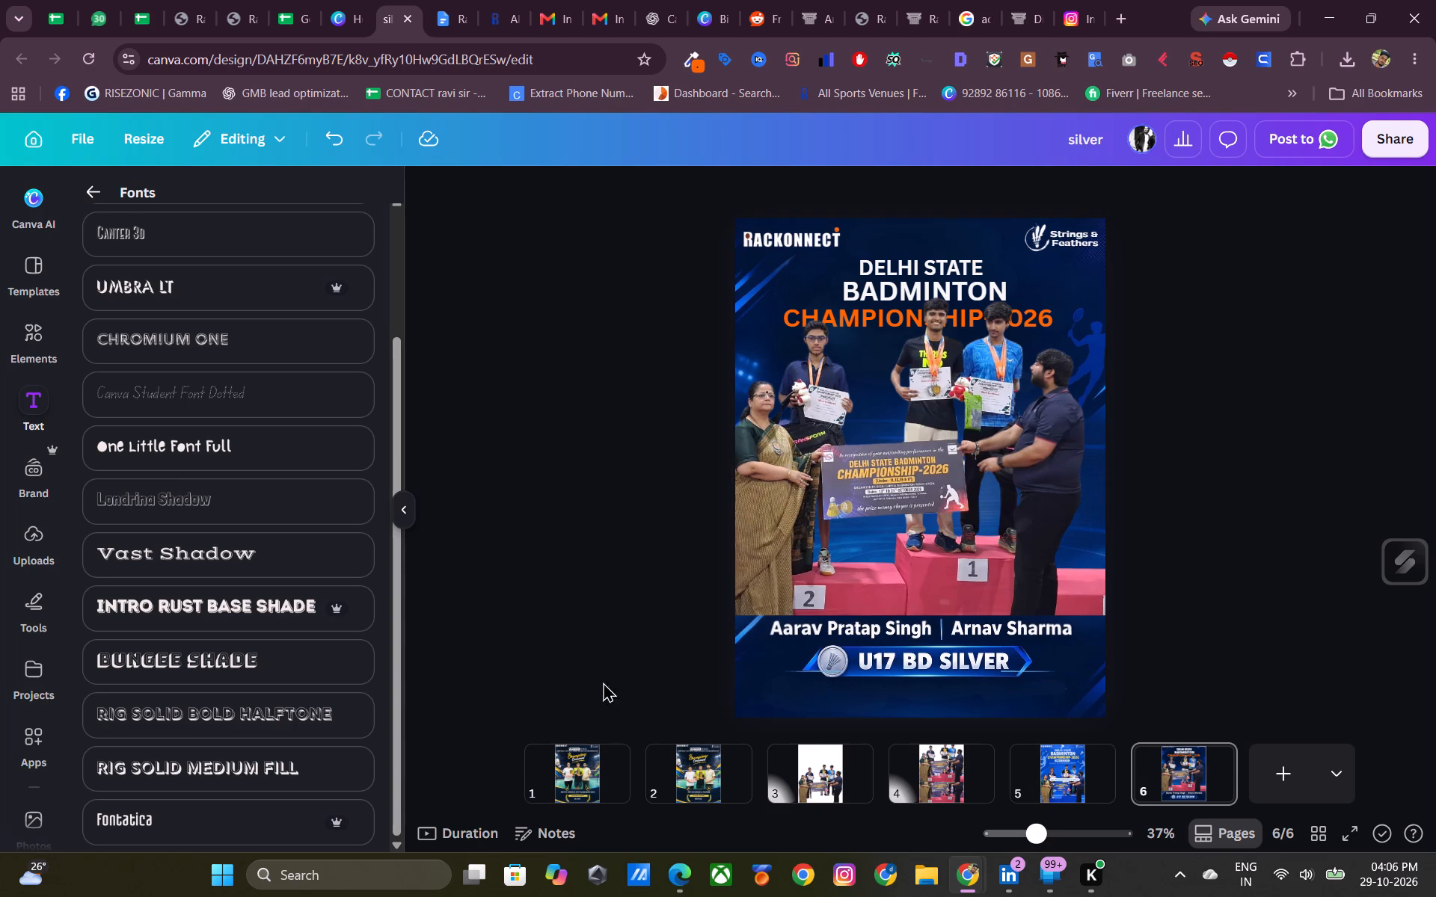
{"action": "left_click", "coordinate": [540, 682]}
{"action": "left_click_drag", "start_coordinate": [916, 539], "coordinate": [918, 564]}
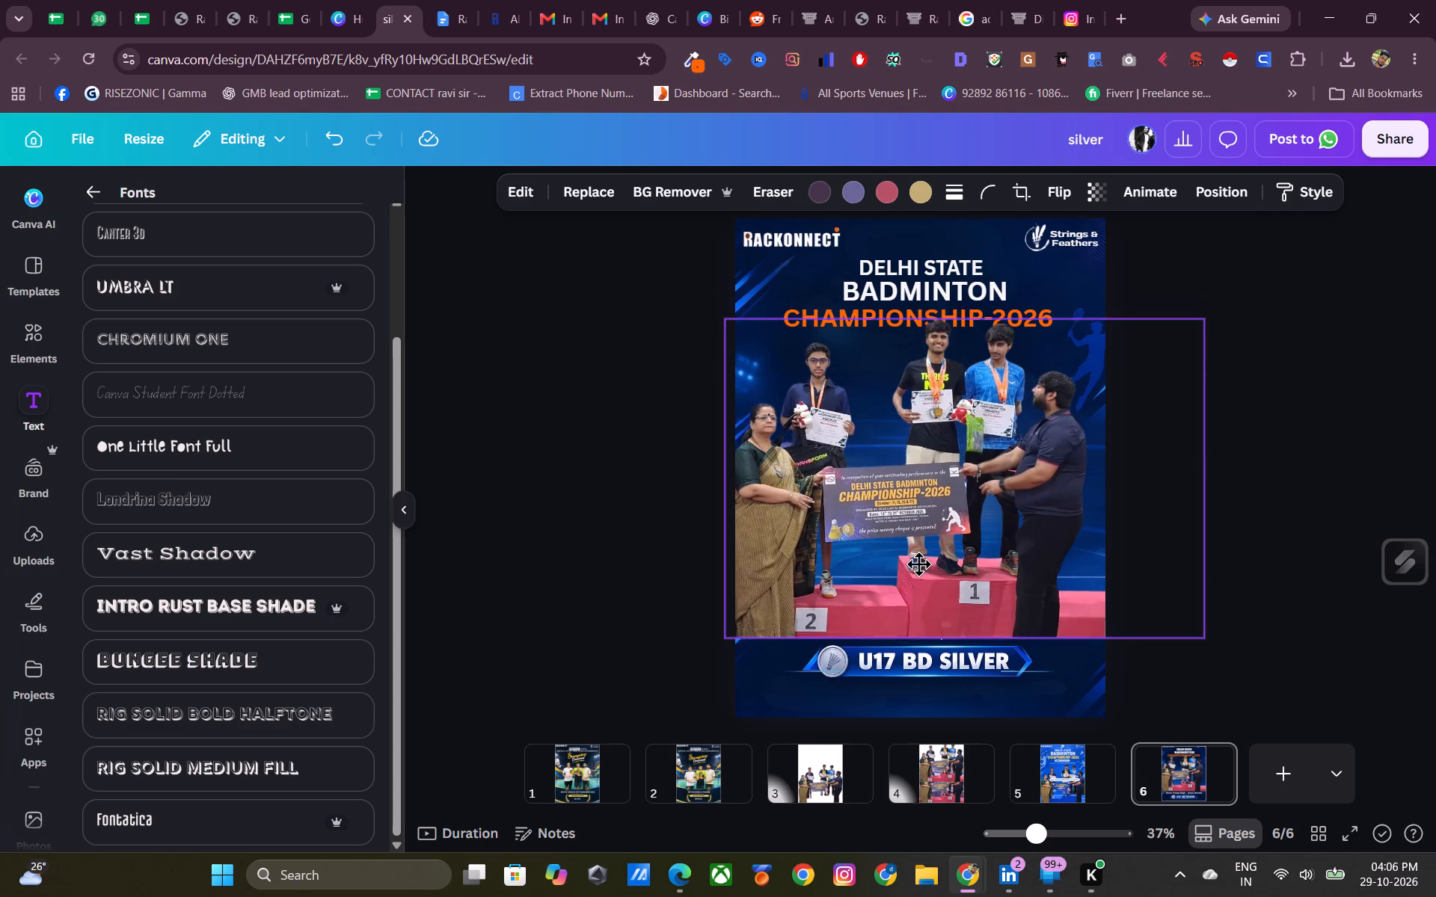
{"action": "left_click_drag", "start_coordinate": [918, 564], "coordinate": [923, 558]}
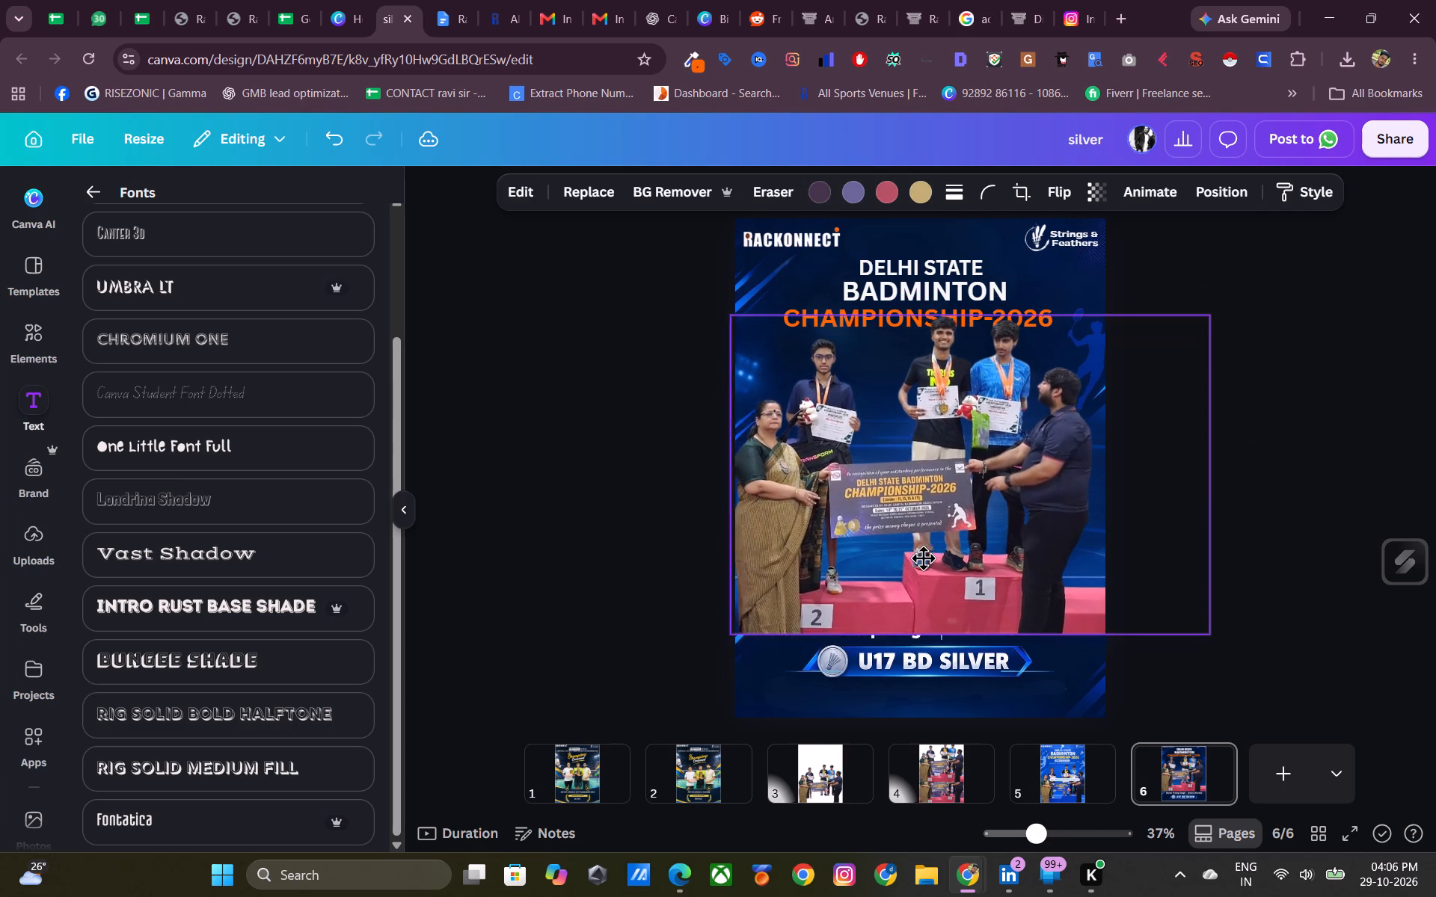
{"action": "left_click_drag", "start_coordinate": [923, 558], "coordinate": [916, 560]}
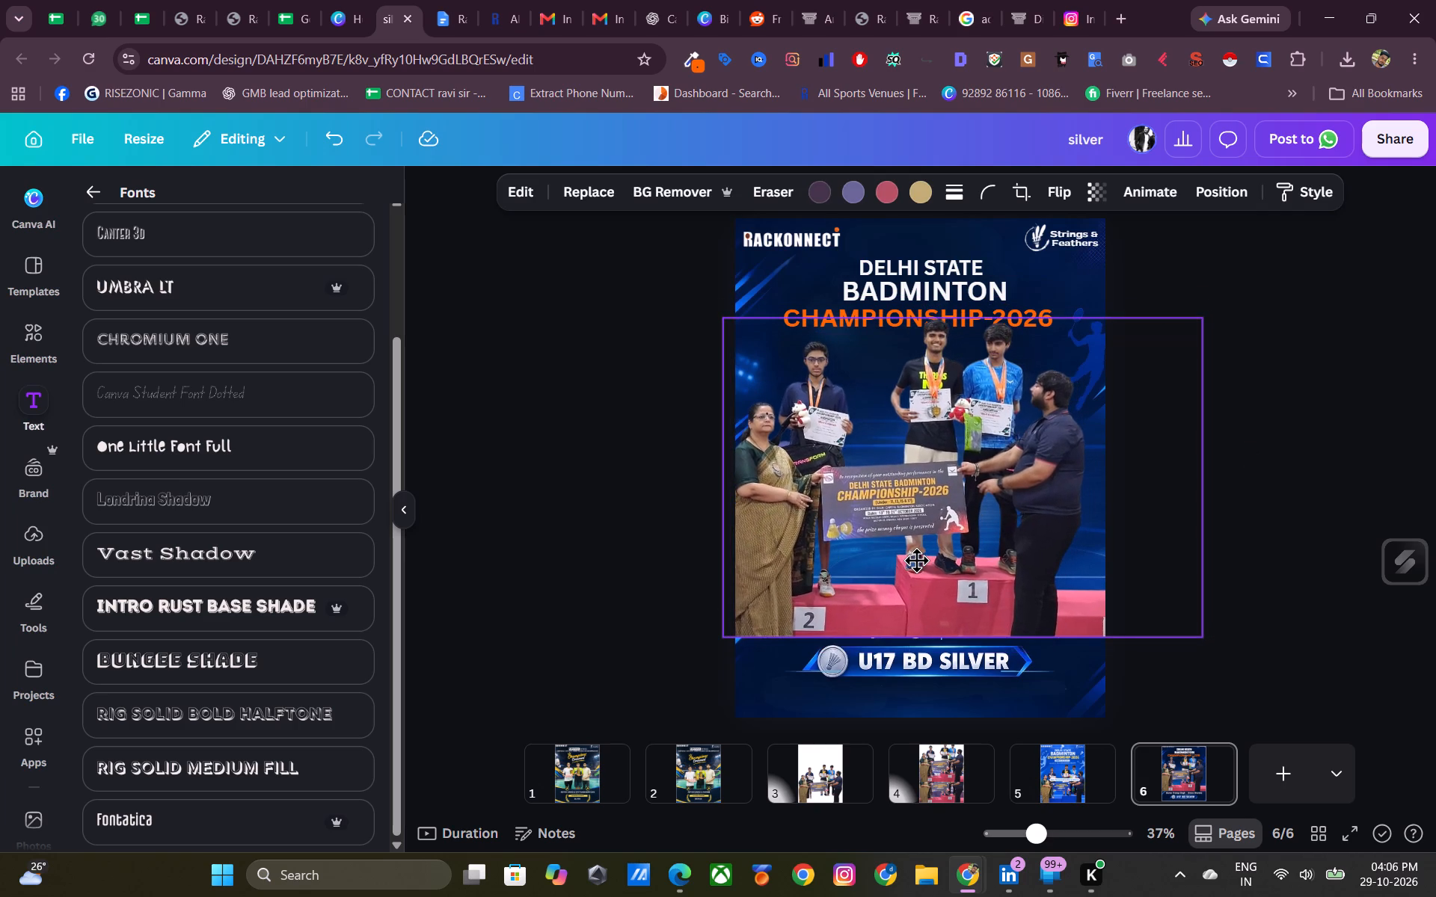
{"action": "left_click_drag", "start_coordinate": [916, 560], "coordinate": [911, 505]}
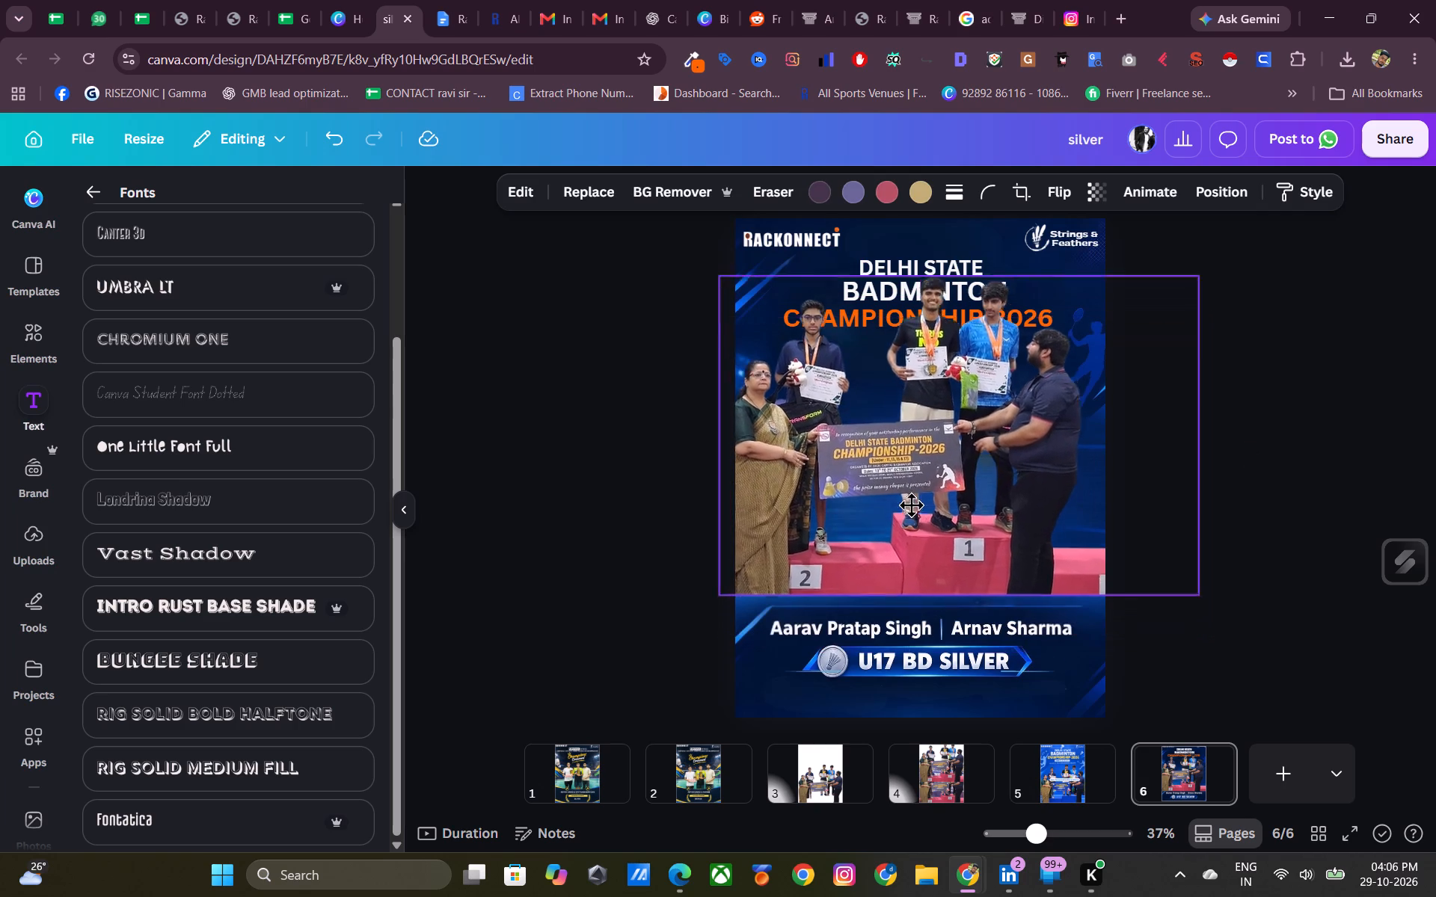
{"action": "left_click_drag", "start_coordinate": [911, 505], "coordinate": [909, 493]}
{"action": "left_click", "coordinate": [625, 631]}
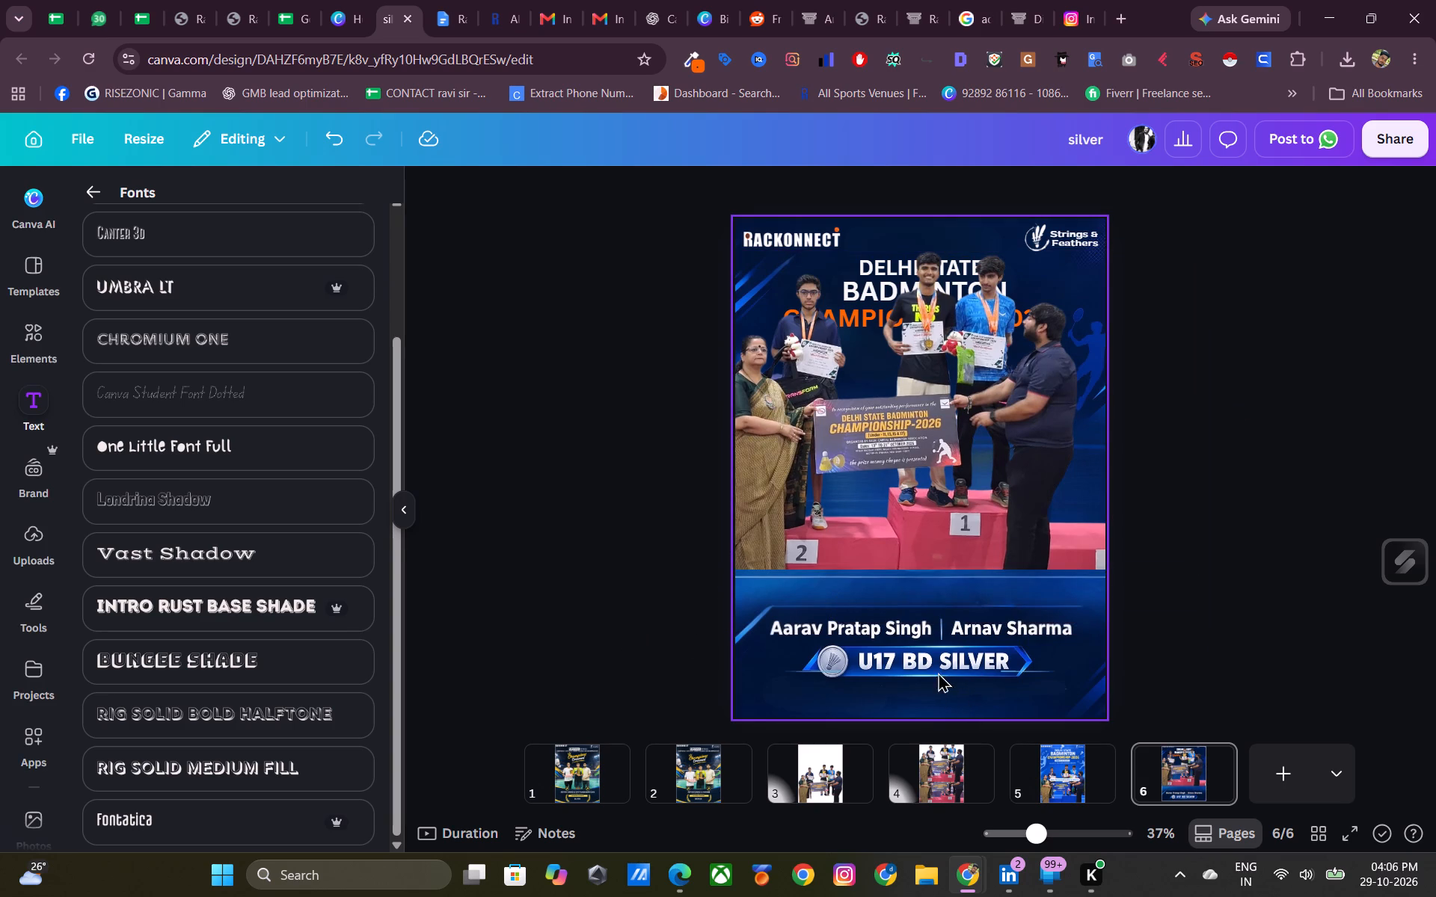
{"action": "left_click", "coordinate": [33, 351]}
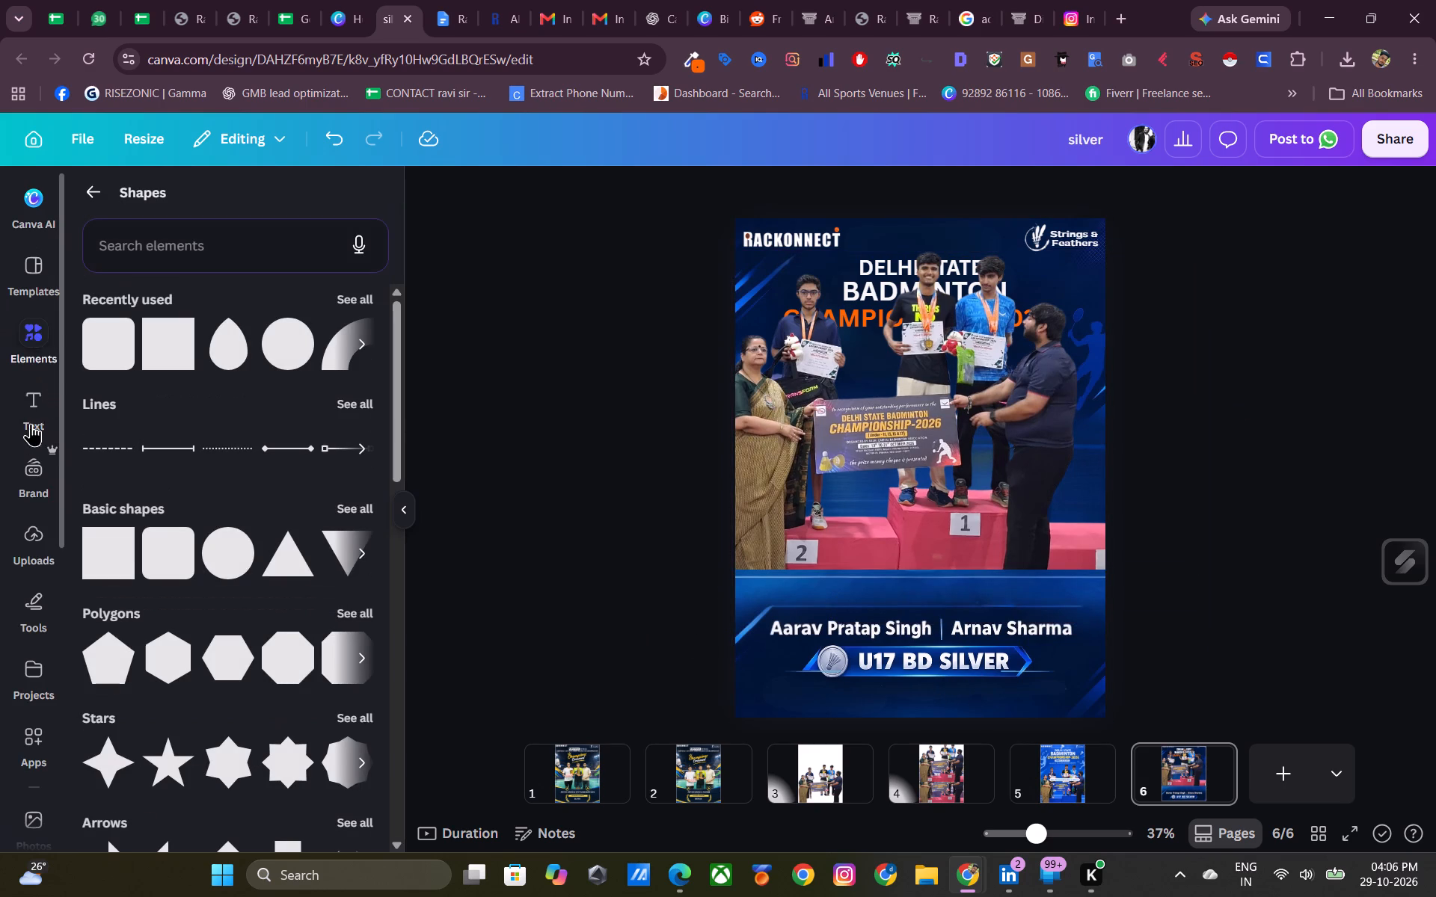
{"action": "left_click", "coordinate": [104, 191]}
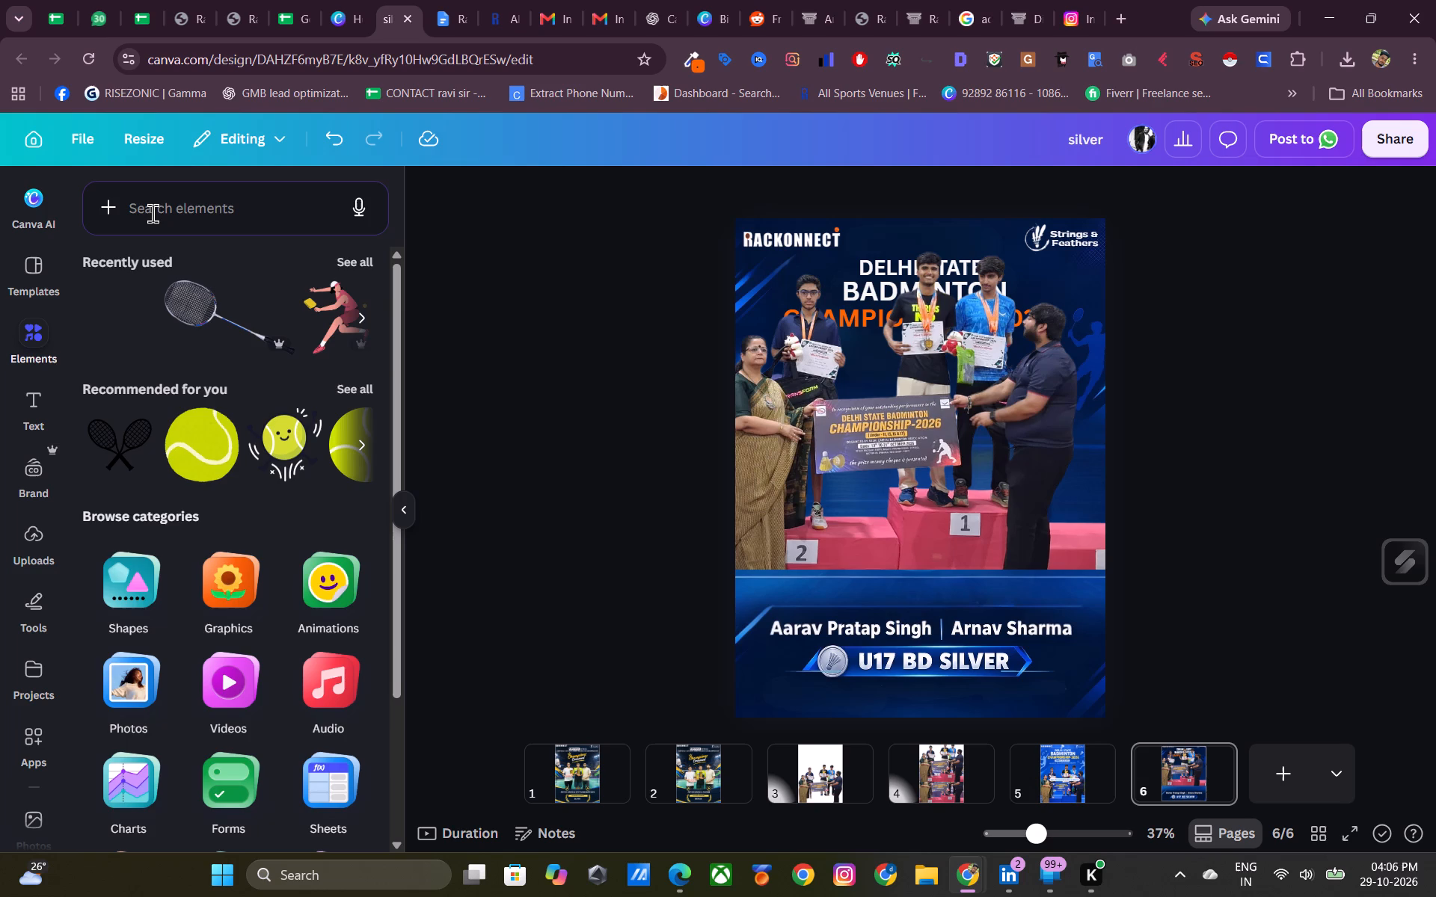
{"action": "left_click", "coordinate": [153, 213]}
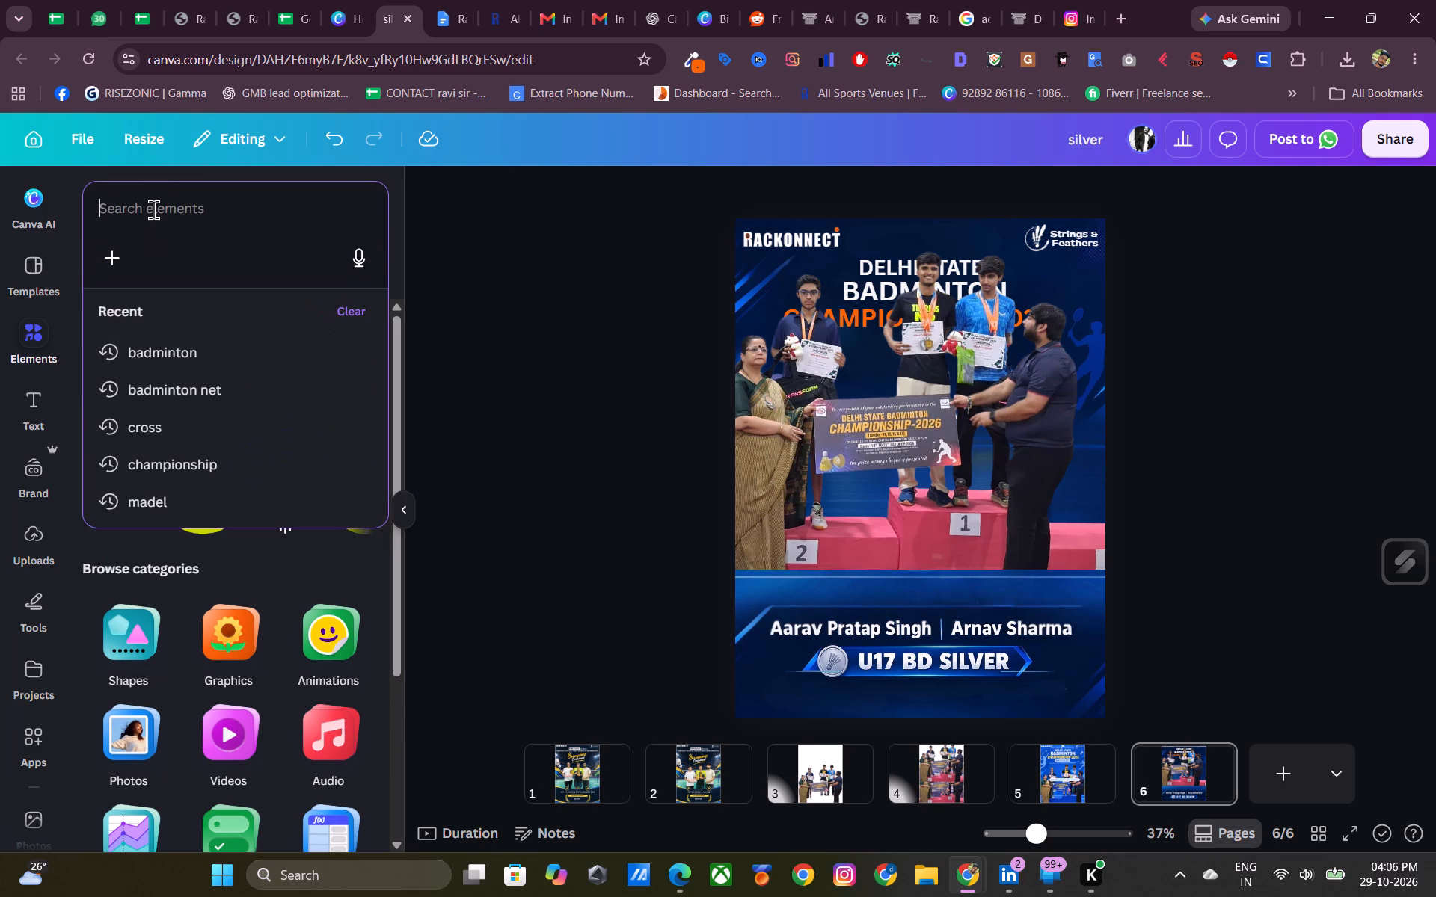
Search the templates for "campions" and apply the blue Borcelle Soccer League Champions design to a new page 7.
{"action": "left_click", "coordinate": [22, 289]}
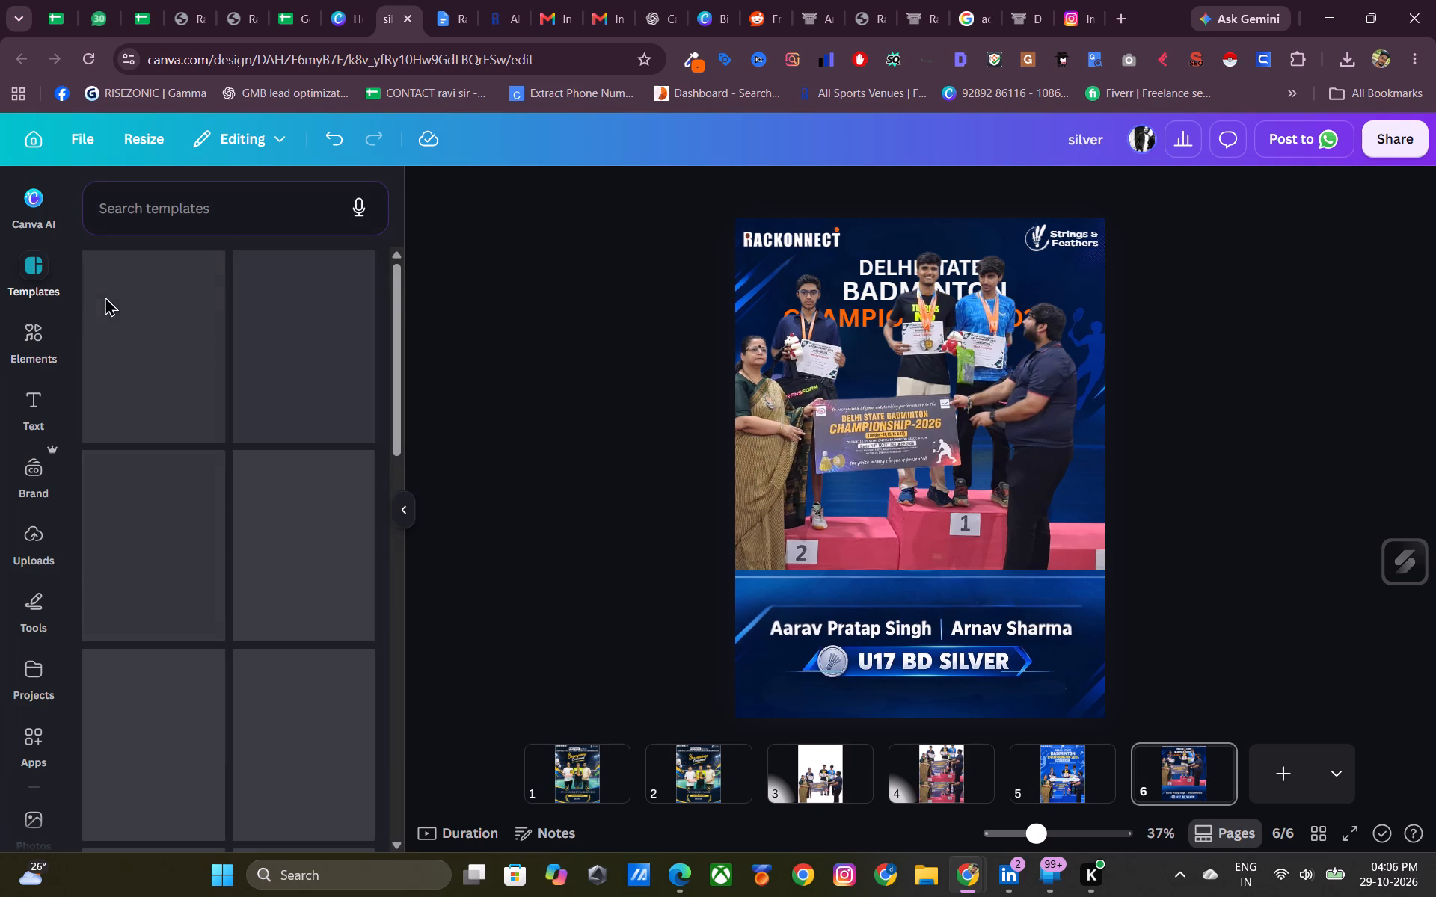
{"action": "left_click", "coordinate": [233, 222]}
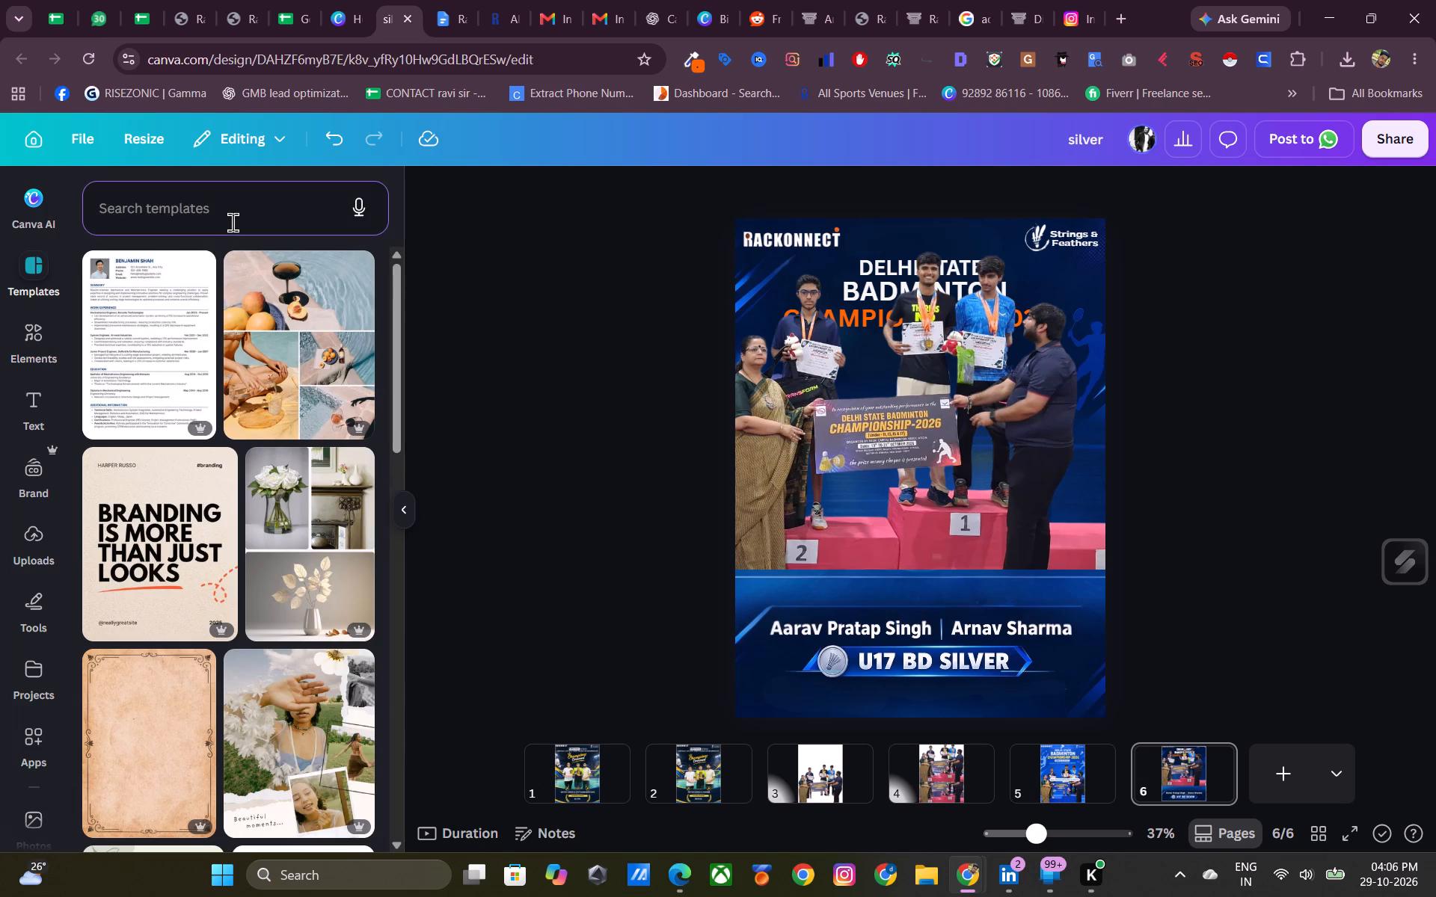
{"action": "left_click", "coordinate": [221, 217]}
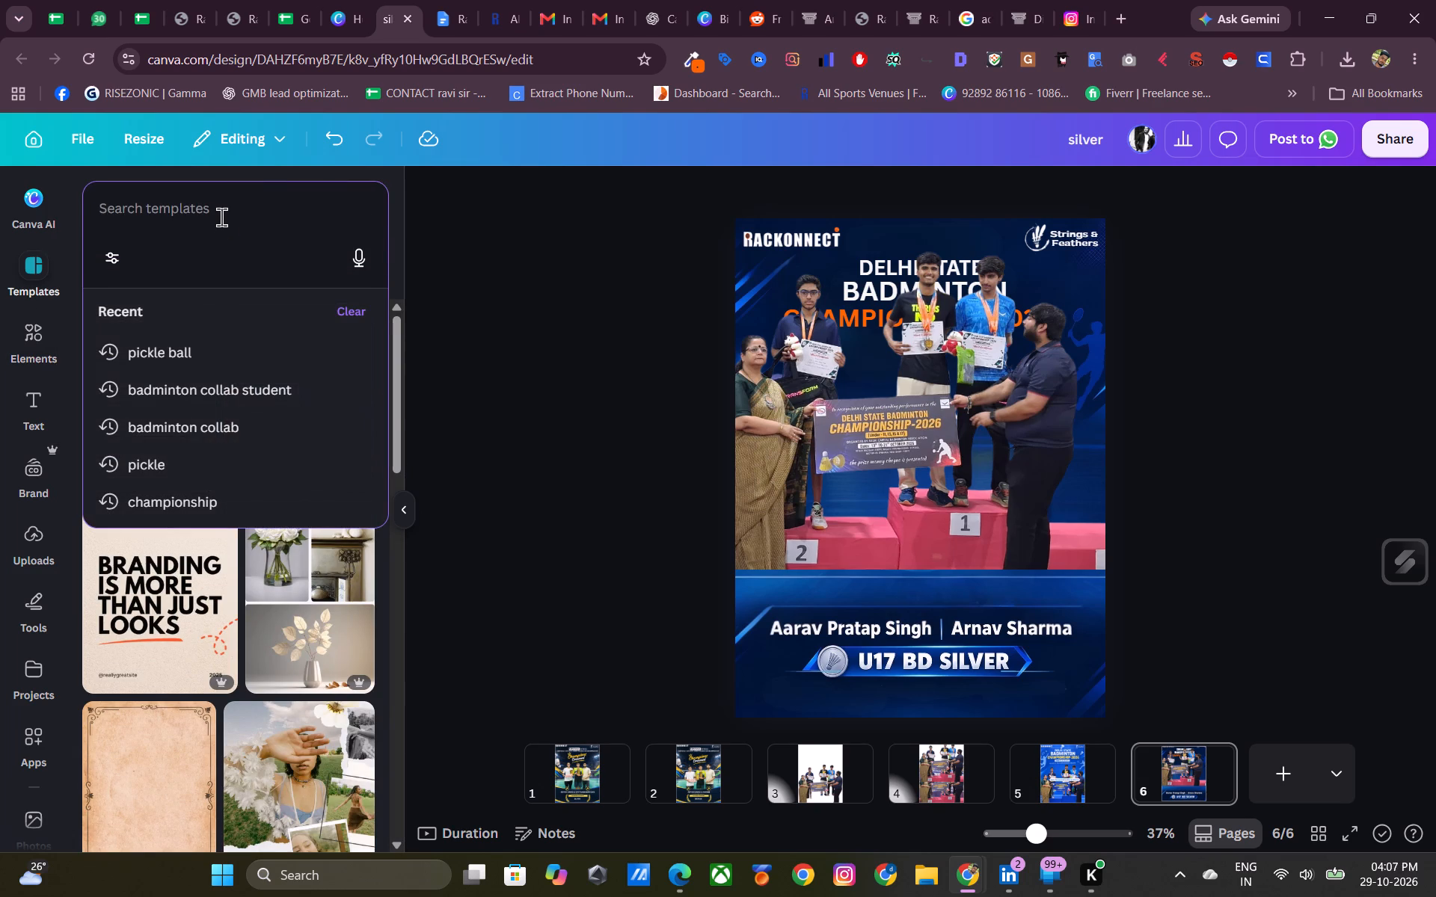
{"action": "type", "text": "cam"}
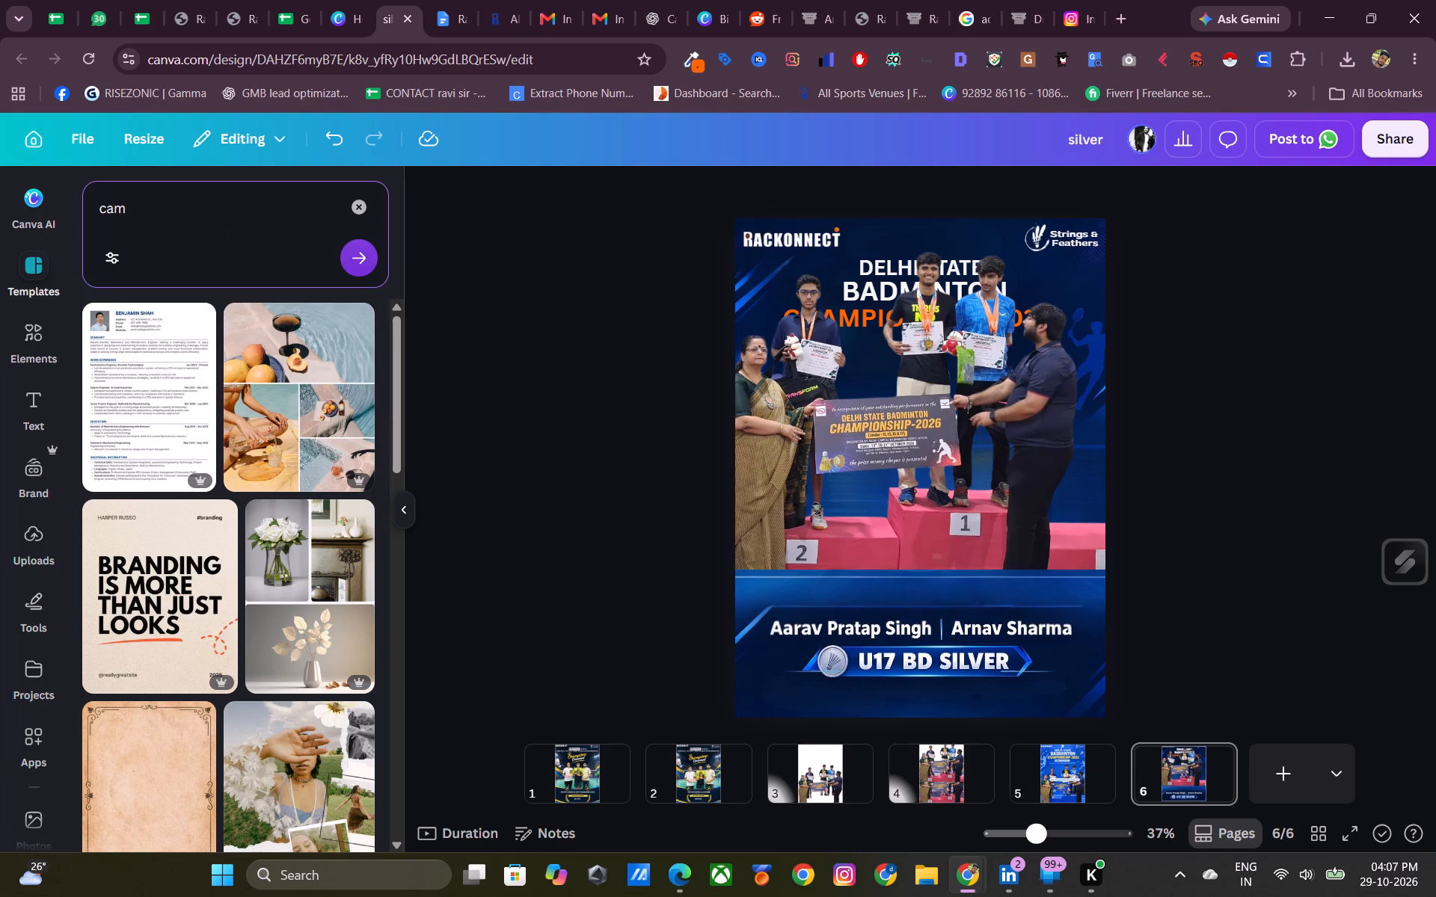
{"action": "key", "text": "p"}
{"action": "type", "text": "ions"}
{"action": "key", "text": "Return"}
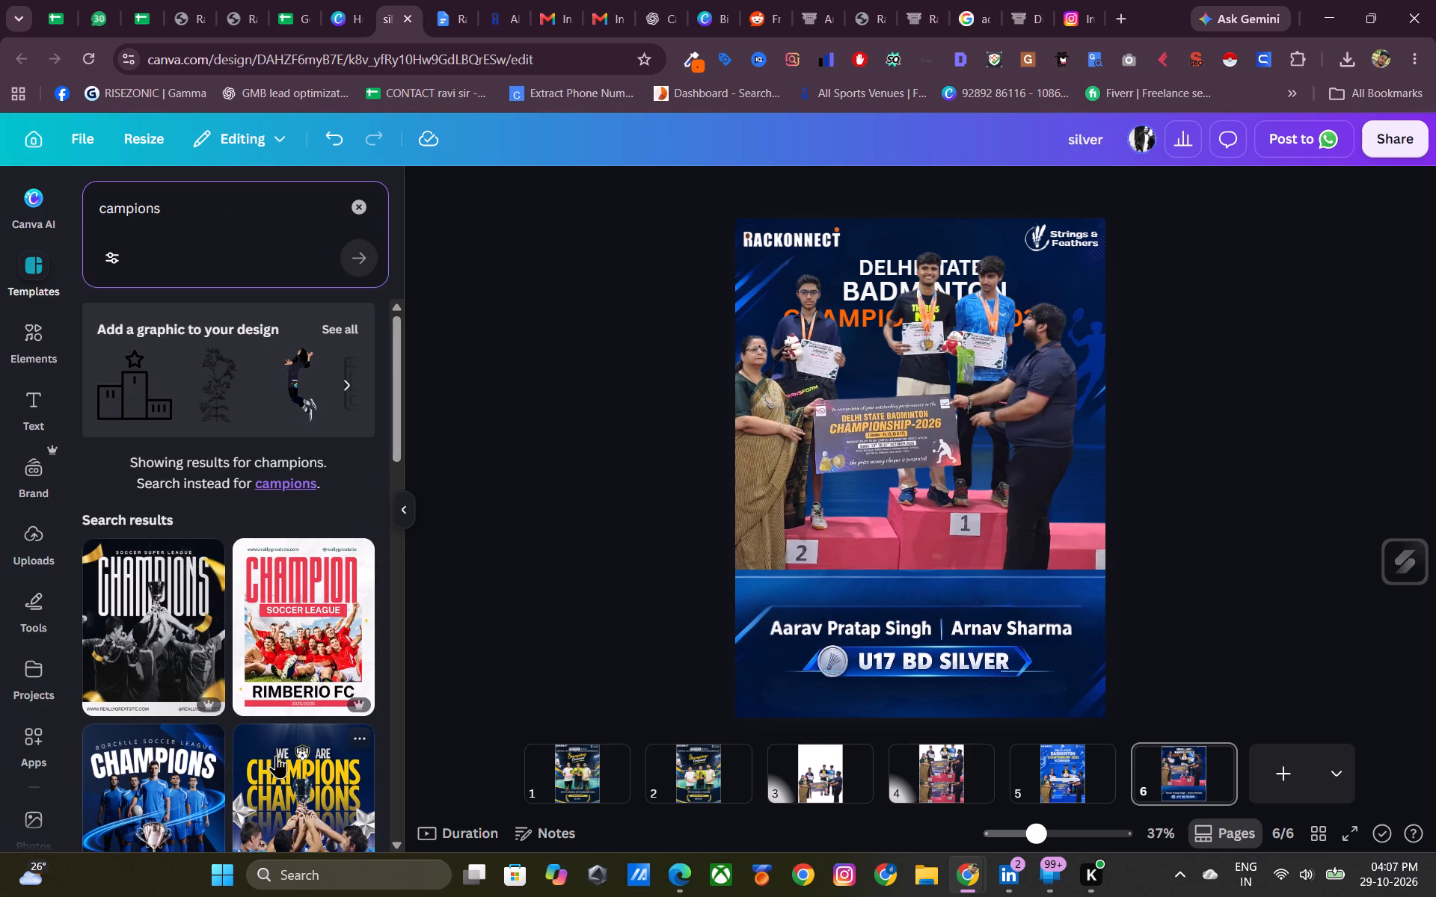
{"action": "scroll", "coordinate": [261, 732], "scroll_direction": "down", "scroll_amount": 1}
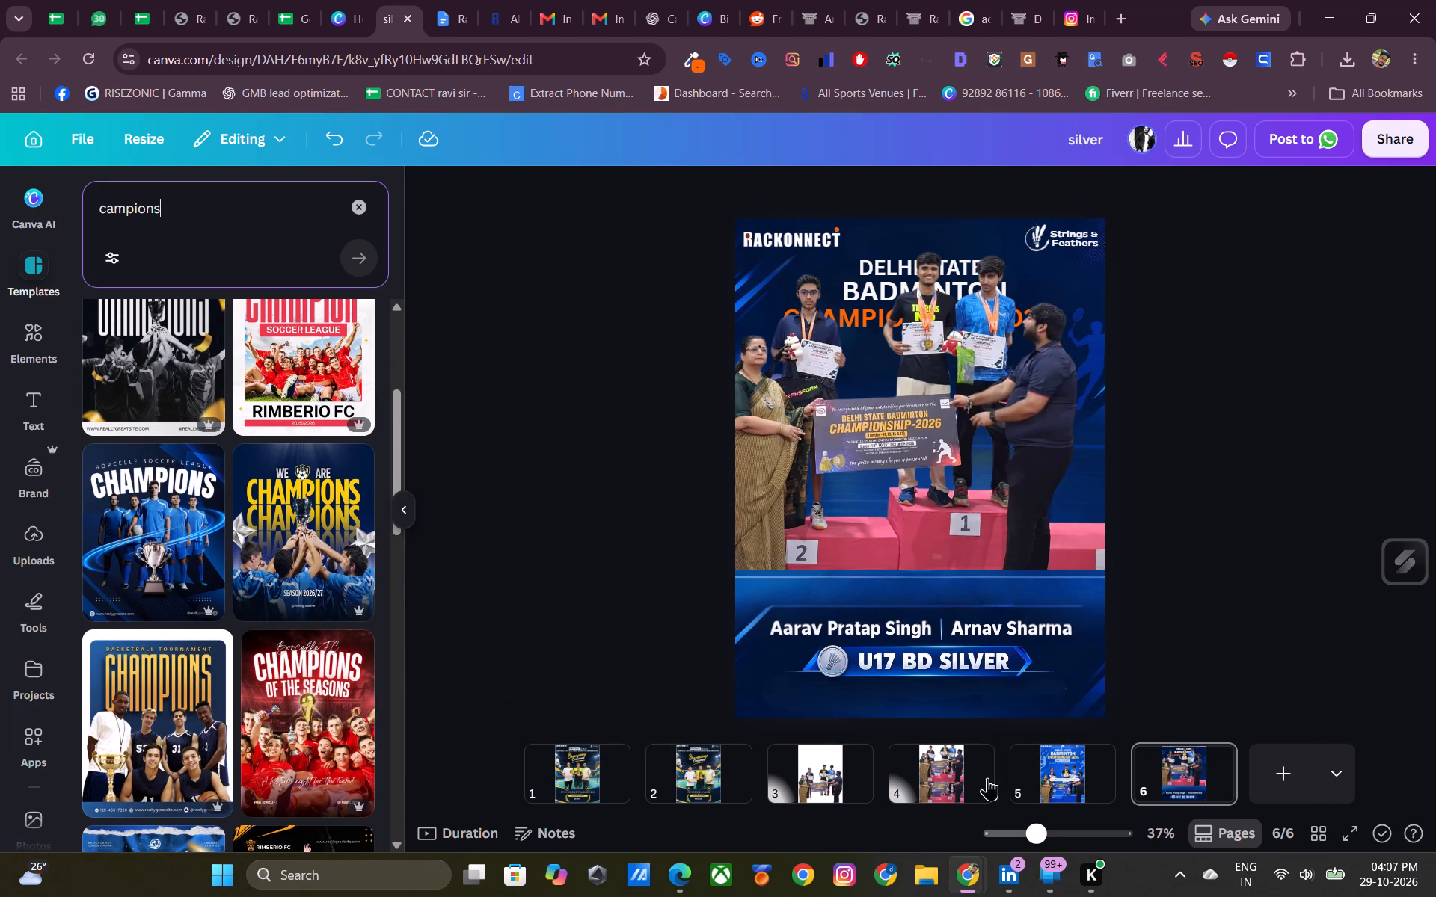
{"action": "left_click", "coordinate": [1274, 771]}
{"action": "left_click", "coordinate": [146, 549]}
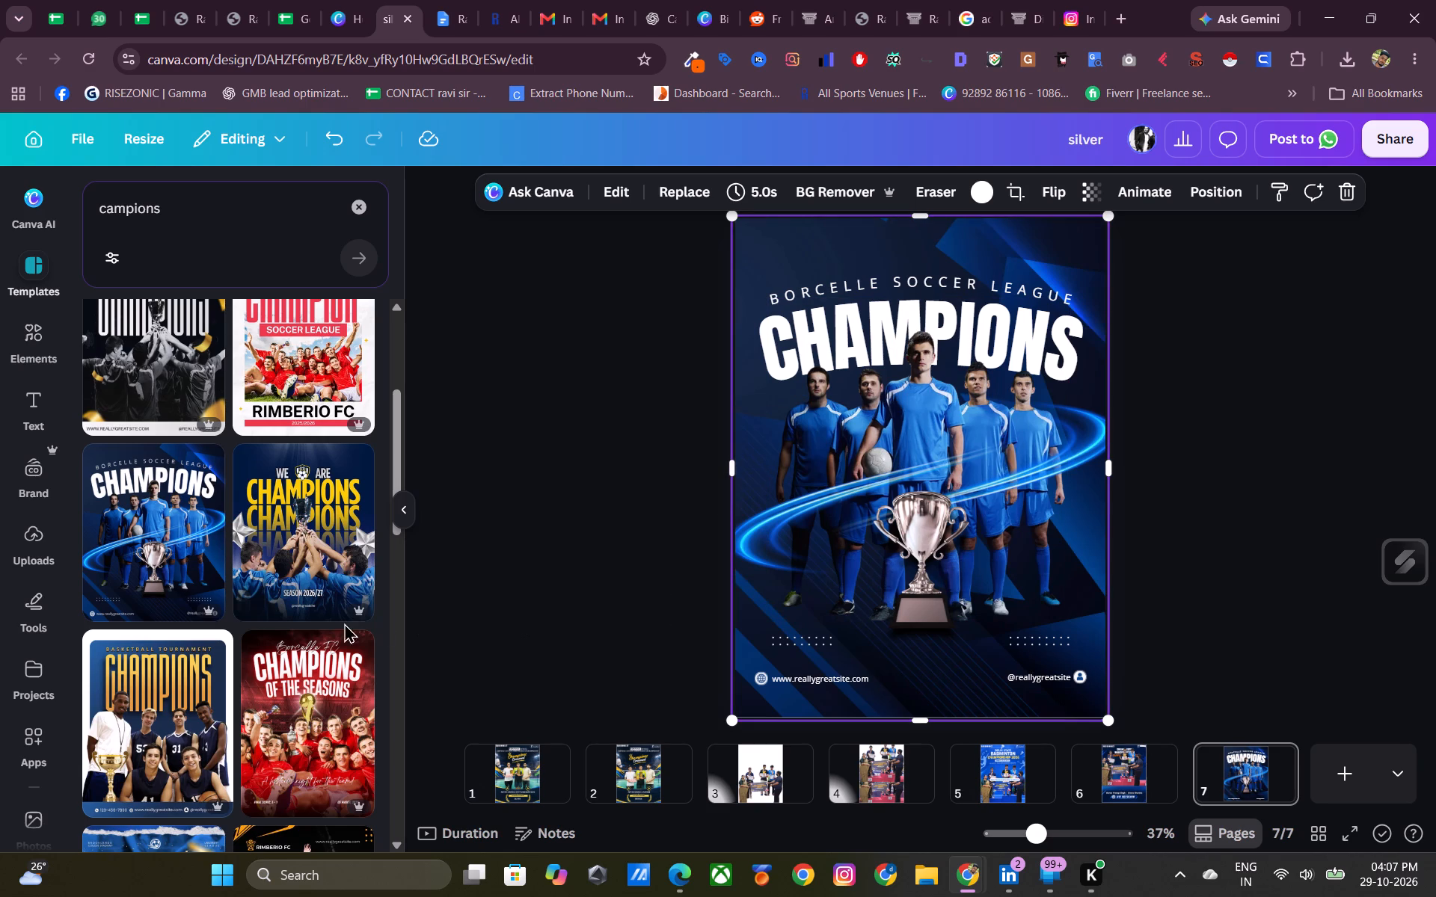
{"action": "scroll", "coordinate": [263, 659], "scroll_direction": "down", "scroll_amount": 3}
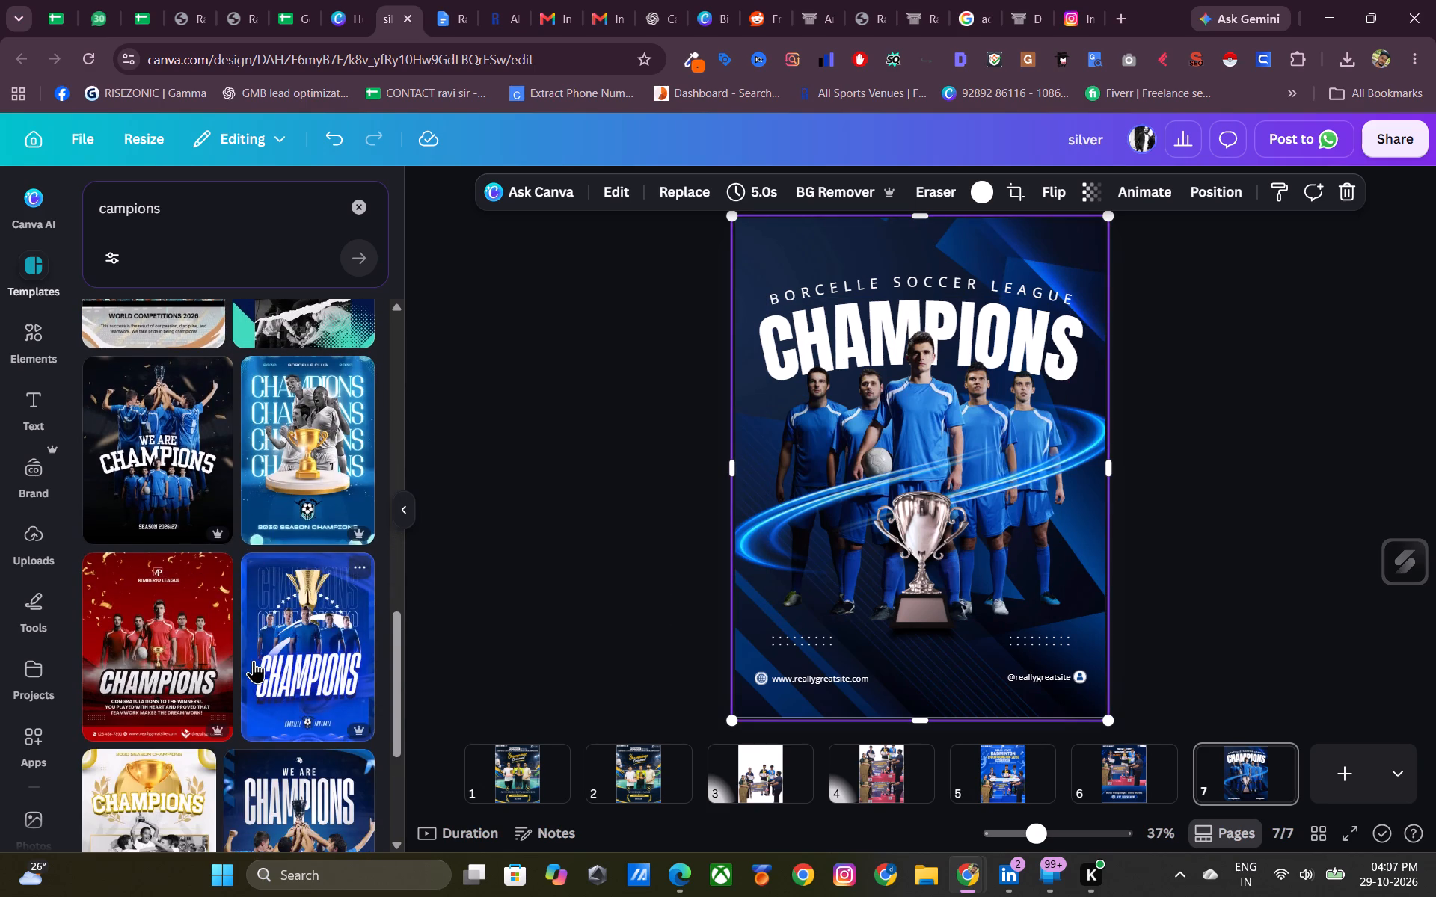
{"action": "scroll", "coordinate": [252, 653], "scroll_direction": "down", "scroll_amount": 2}
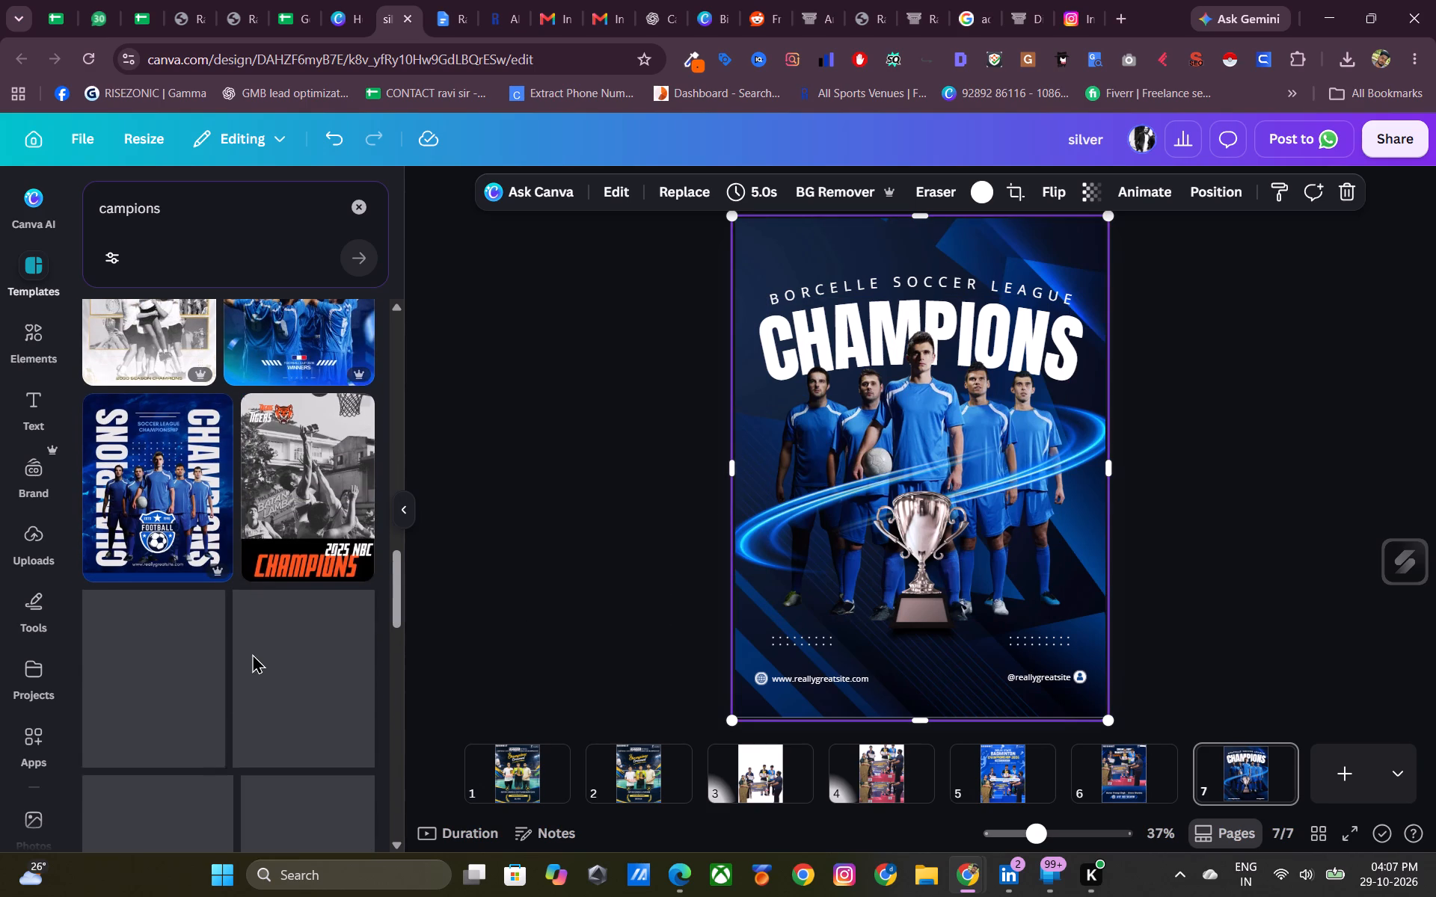
{"action": "scroll", "coordinate": [254, 640], "scroll_direction": "down", "scroll_amount": 1}
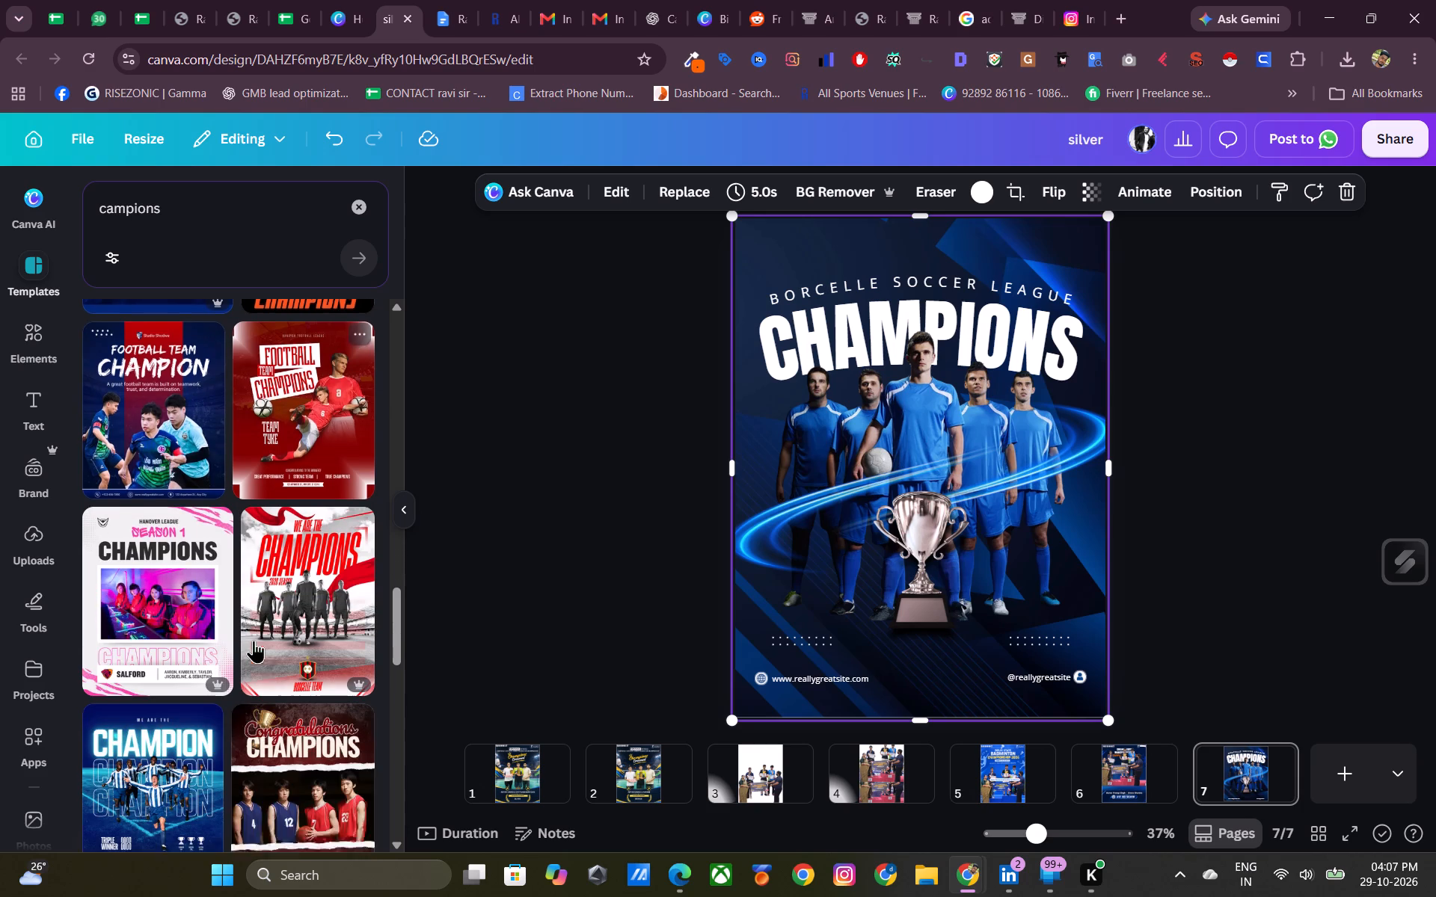
{"action": "scroll", "coordinate": [260, 633], "scroll_direction": "down", "scroll_amount": 2}
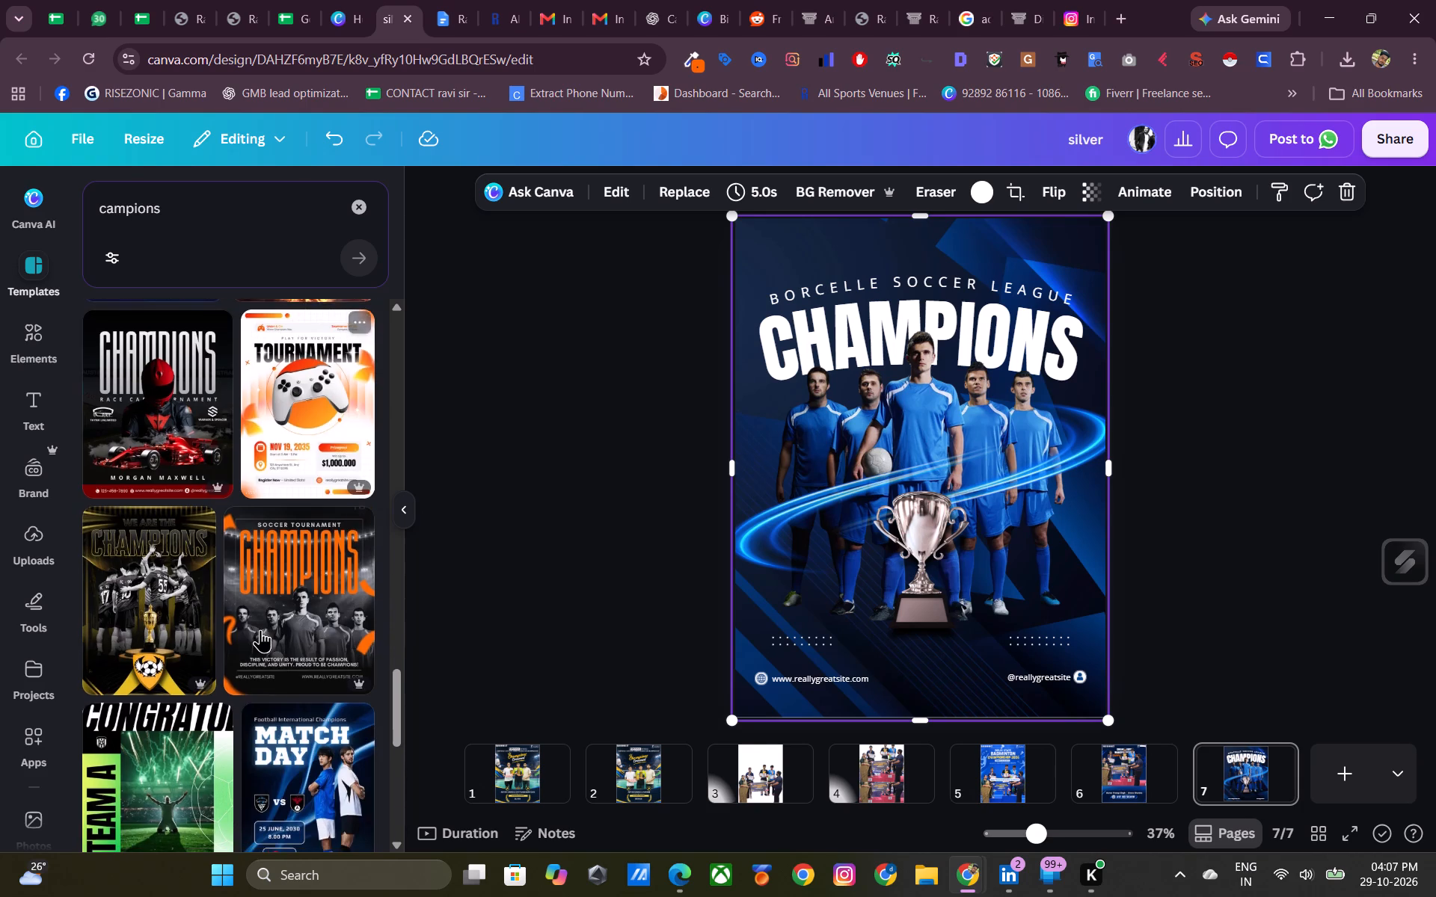
{"action": "scroll", "coordinate": [260, 627], "scroll_direction": "down", "scroll_amount": 2}
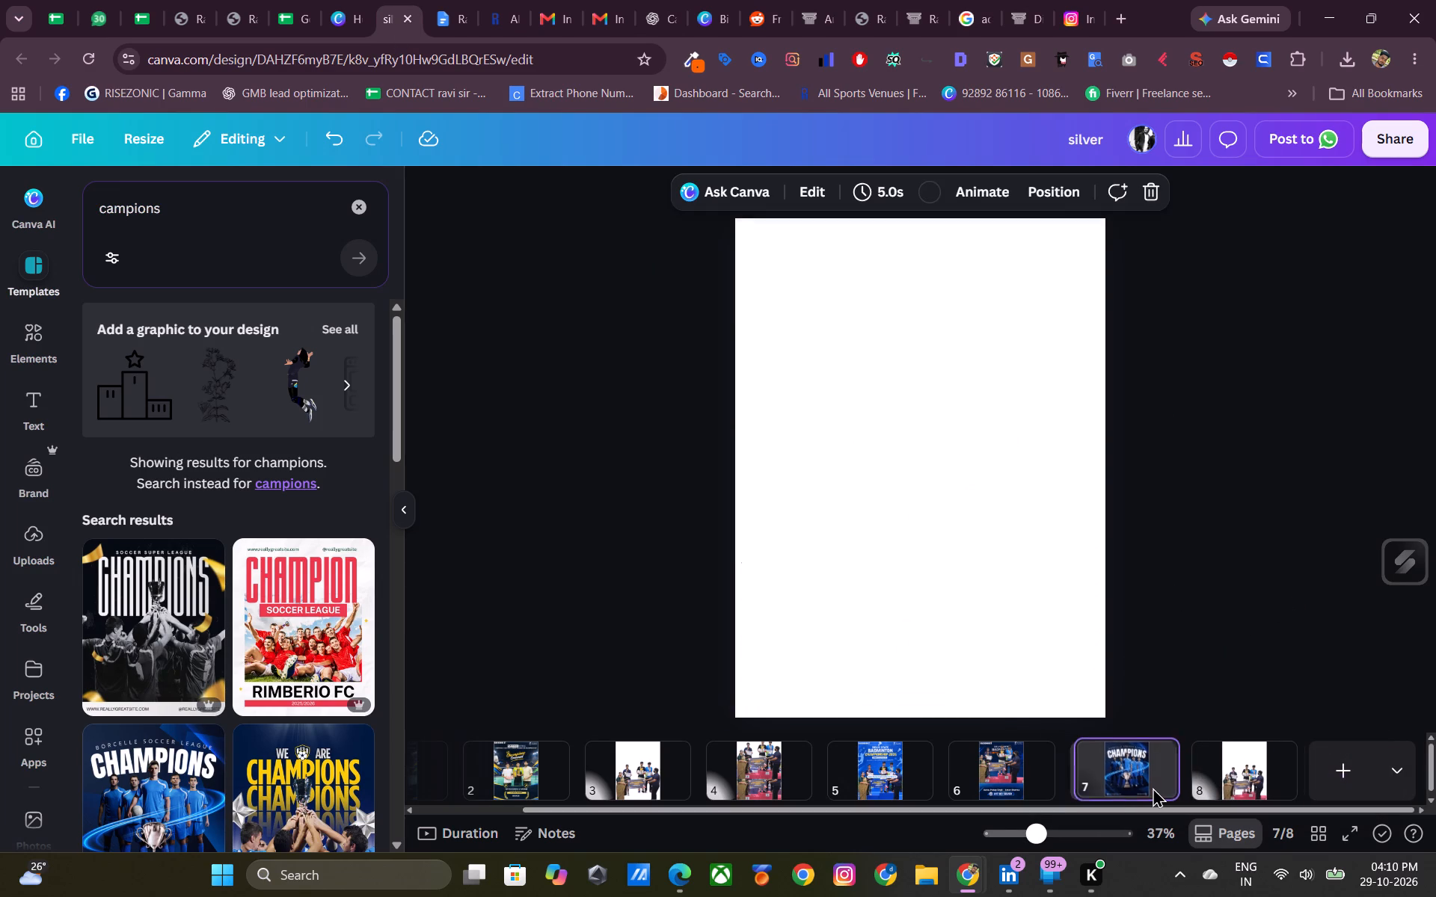
{"action": "left_click", "coordinate": [1007, 776]}
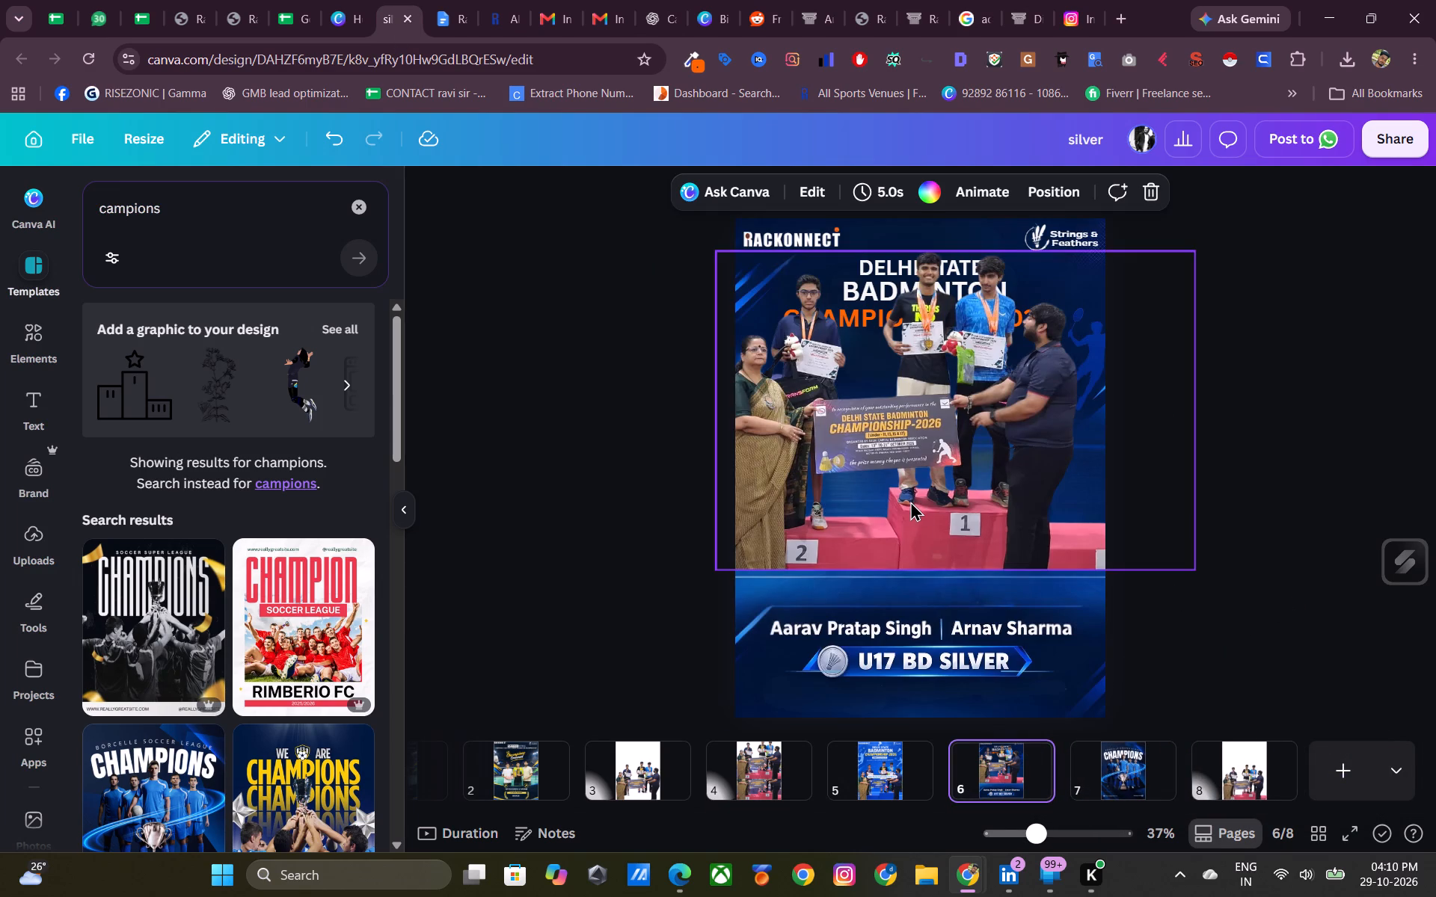
{"action": "left_click_drag", "start_coordinate": [921, 505], "coordinate": [922, 565]}
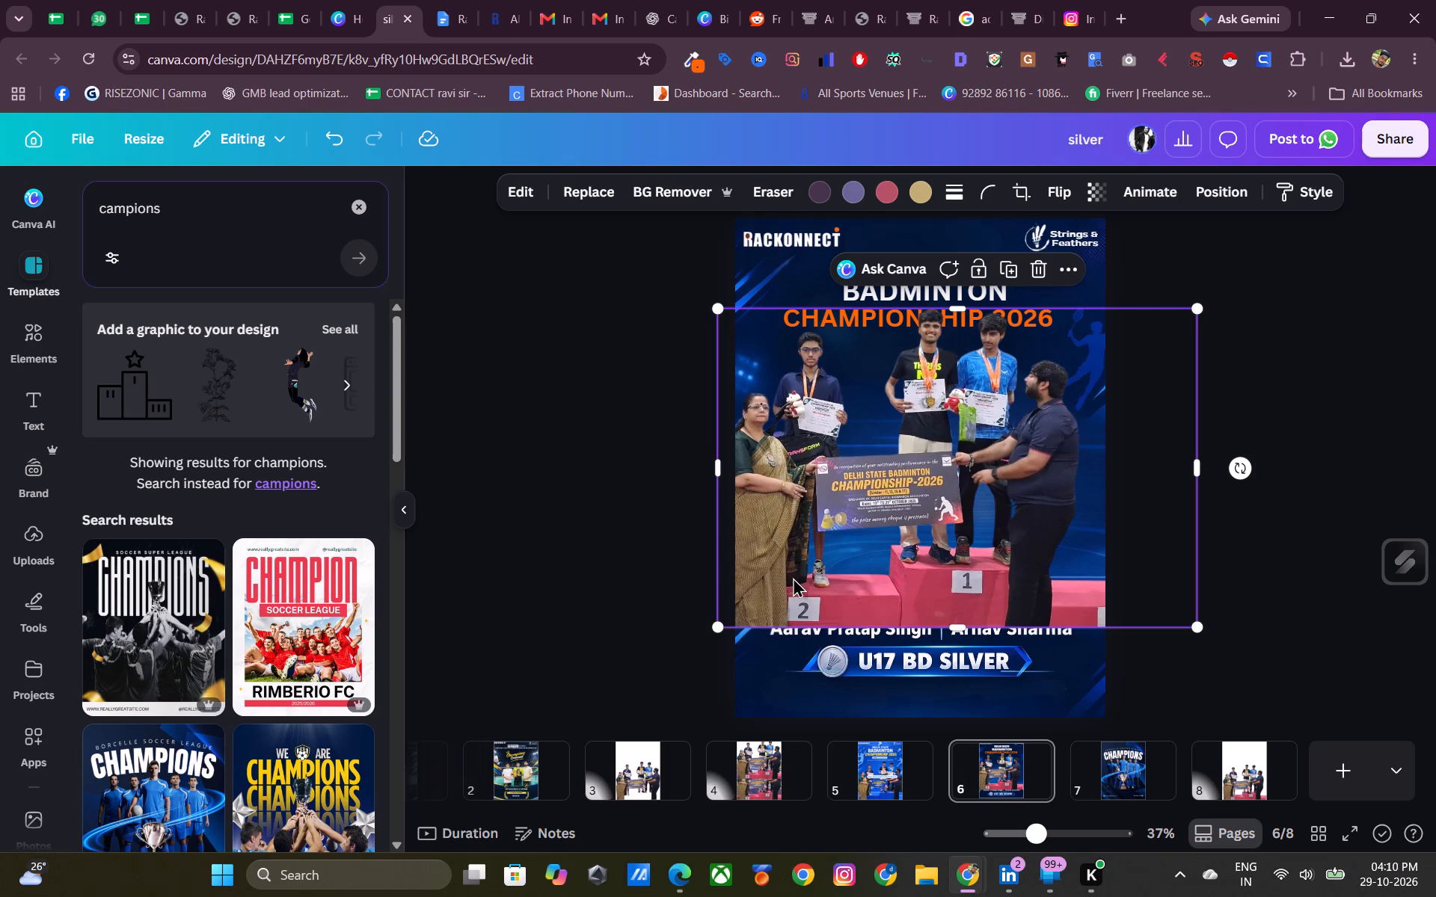
Search the elements library for "shade".
{"action": "scroll", "coordinate": [143, 585], "scroll_direction": "down", "scroll_amount": 1}
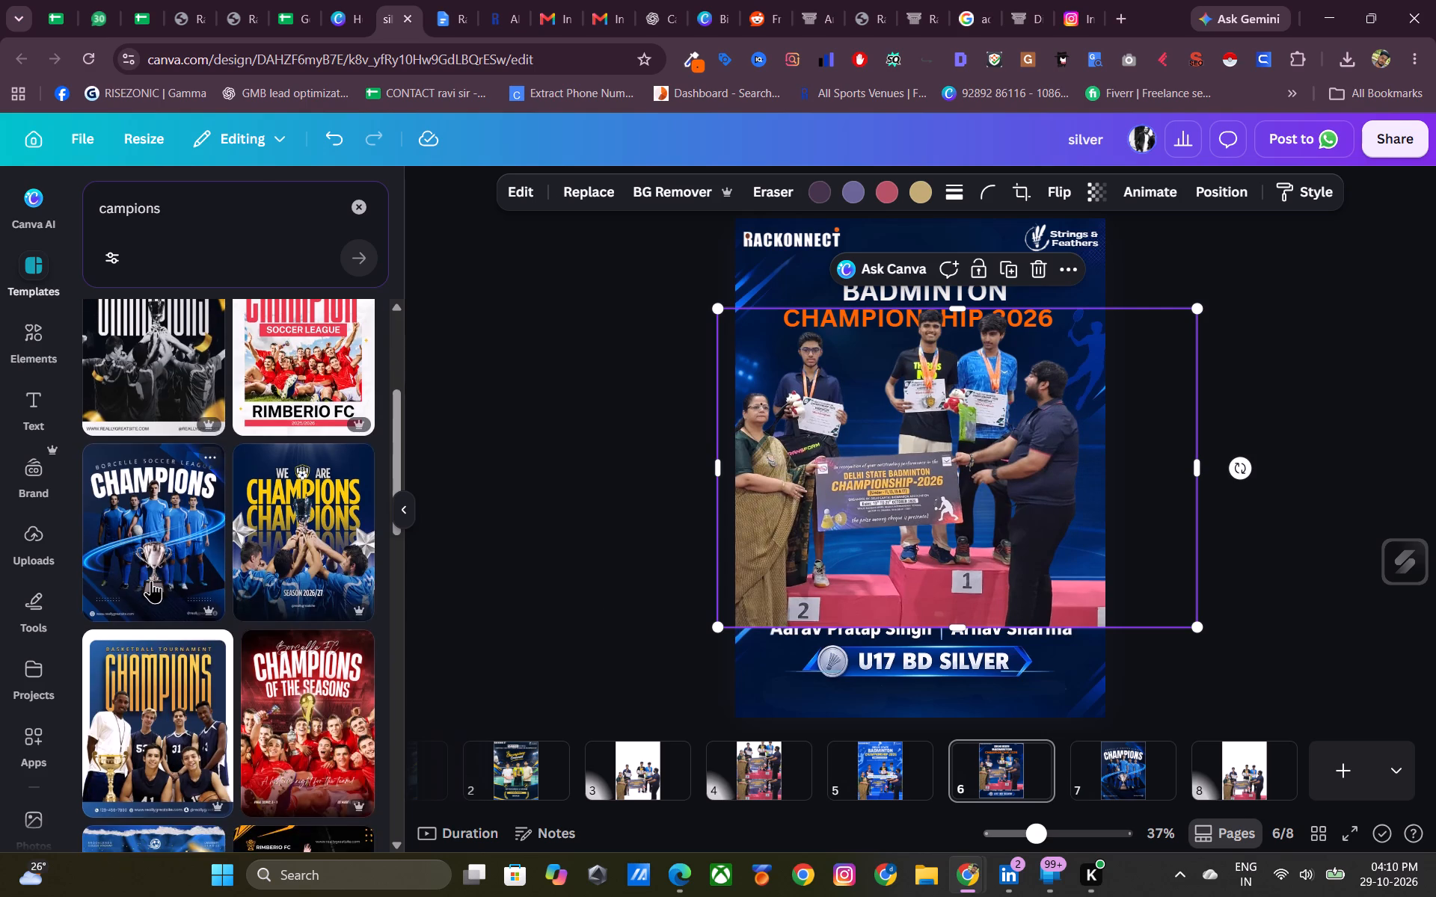
{"action": "scroll", "coordinate": [153, 572], "scroll_direction": "down", "scroll_amount": 1}
{"action": "left_click", "coordinate": [38, 363]}
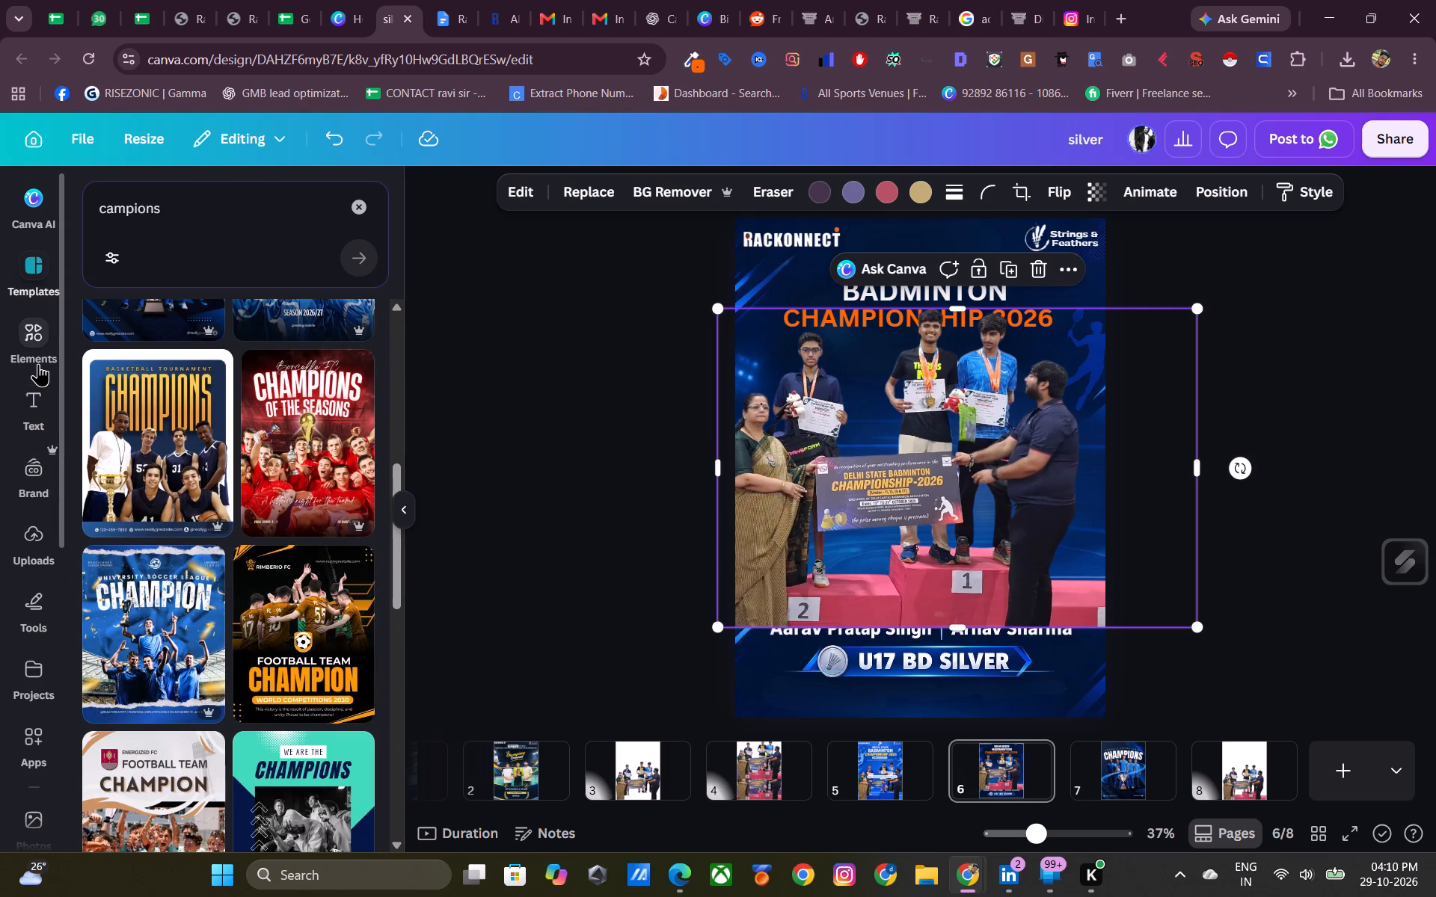
{"action": "left_click", "coordinate": [227, 221]}
{"action": "left_click", "coordinate": [249, 220]}
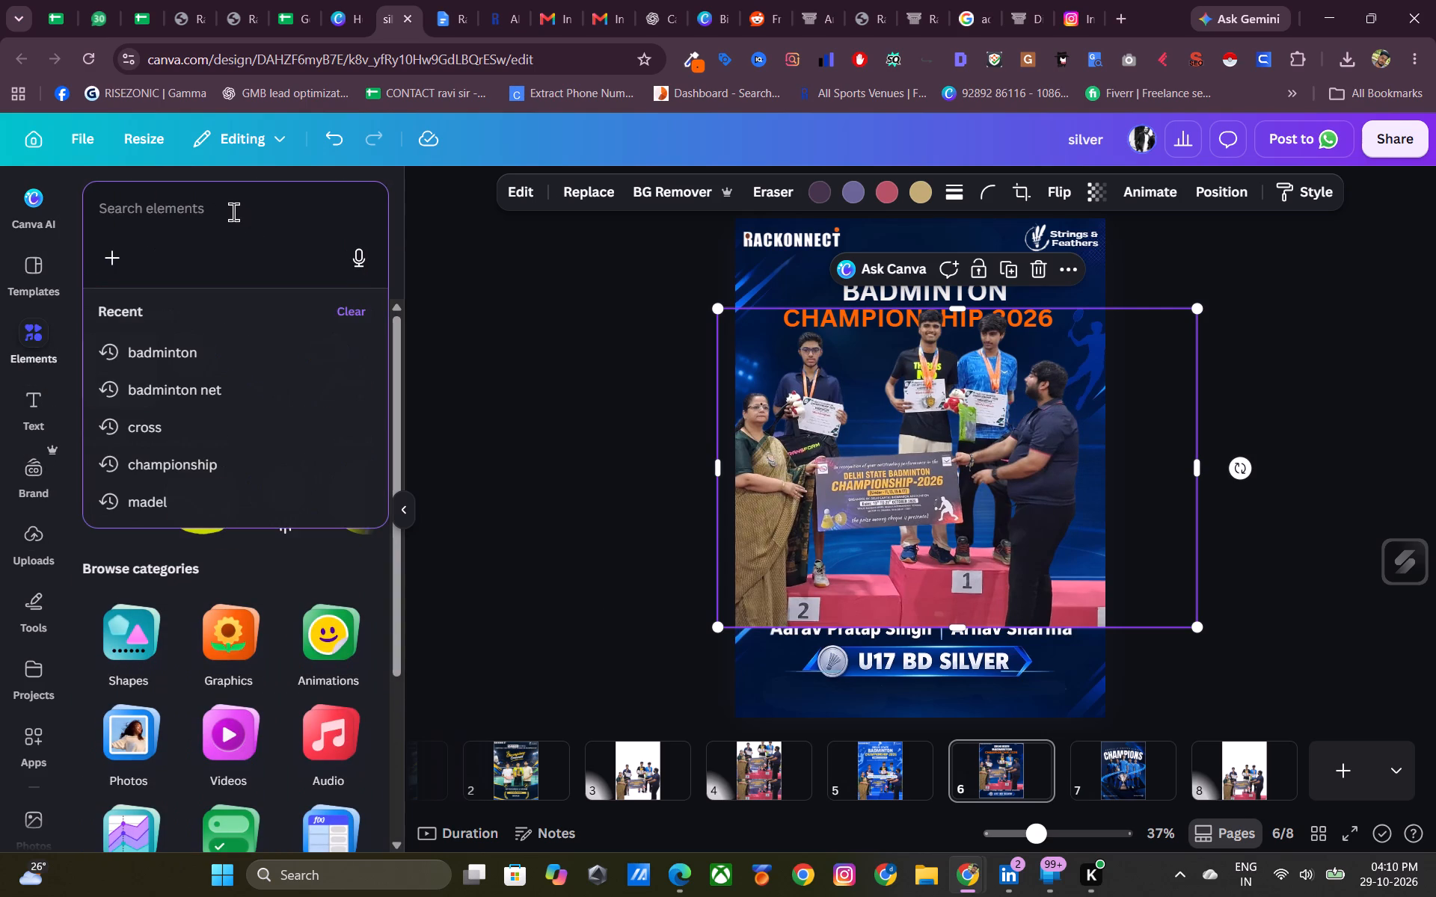
{"action": "type", "text": "shade"}
{"action": "key", "text": "Return"}
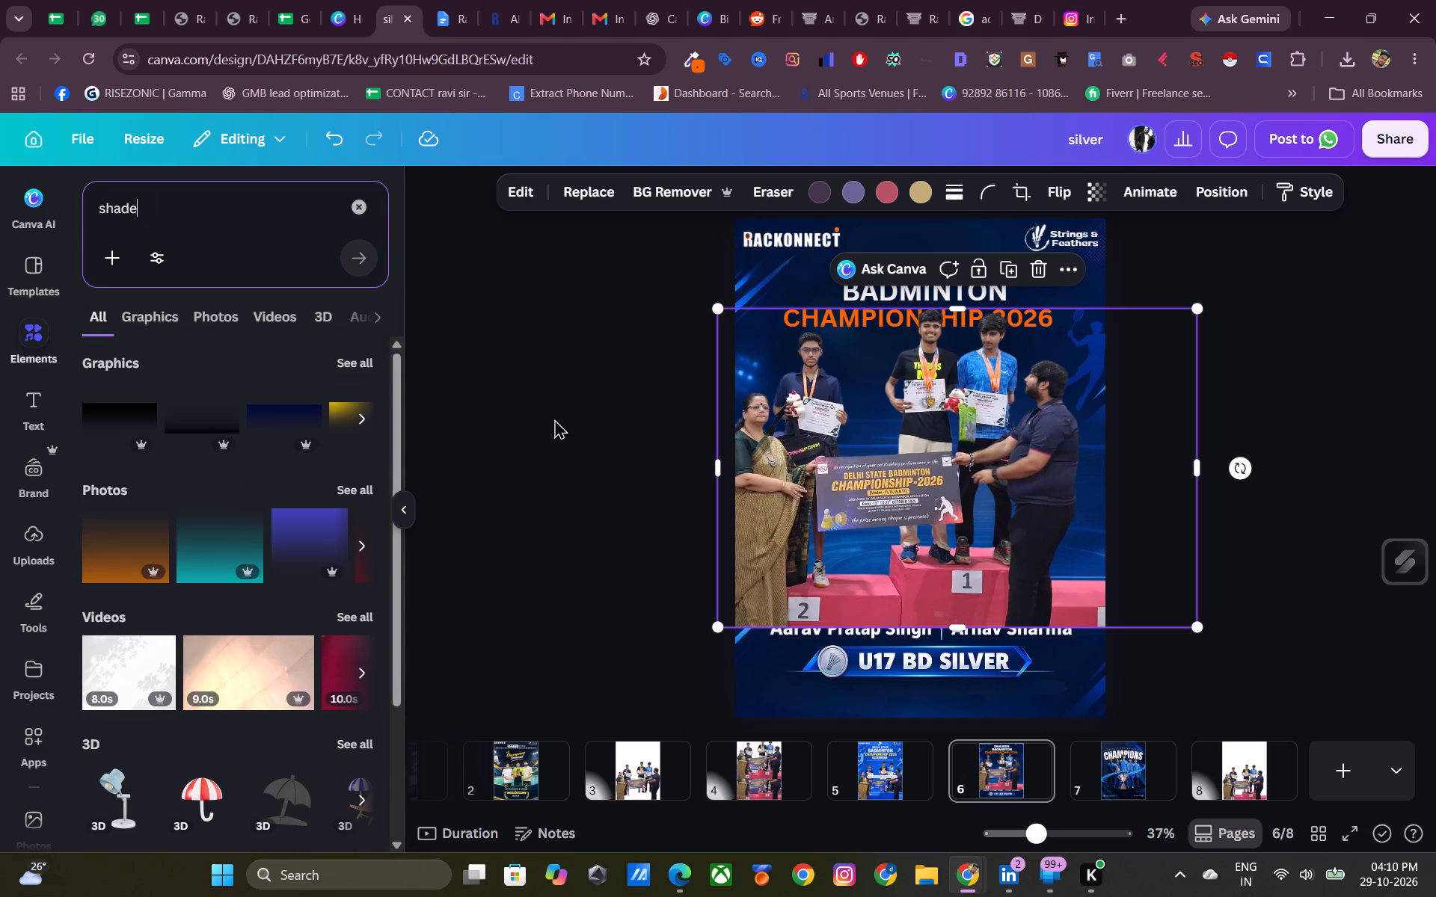
Move page 6's group photo below the CHAMPIONSHIP-2026 title, align its left side with the page edge and shrink it to clear the names.
{"action": "left_click_drag", "start_coordinate": [885, 506], "coordinate": [893, 518]}
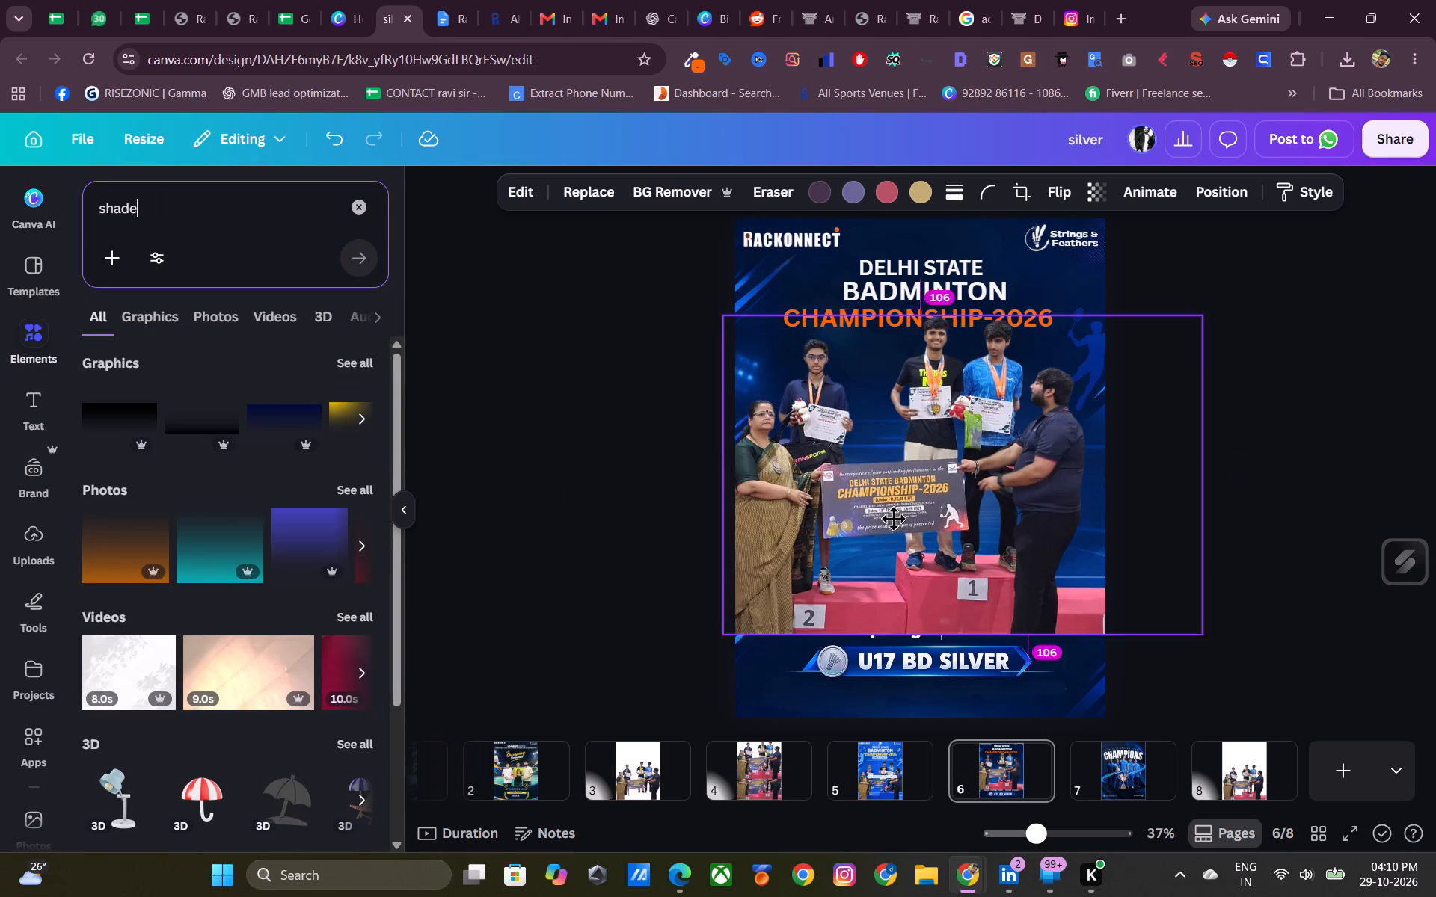
{"action": "left_click_drag", "start_coordinate": [893, 518], "coordinate": [901, 542]}
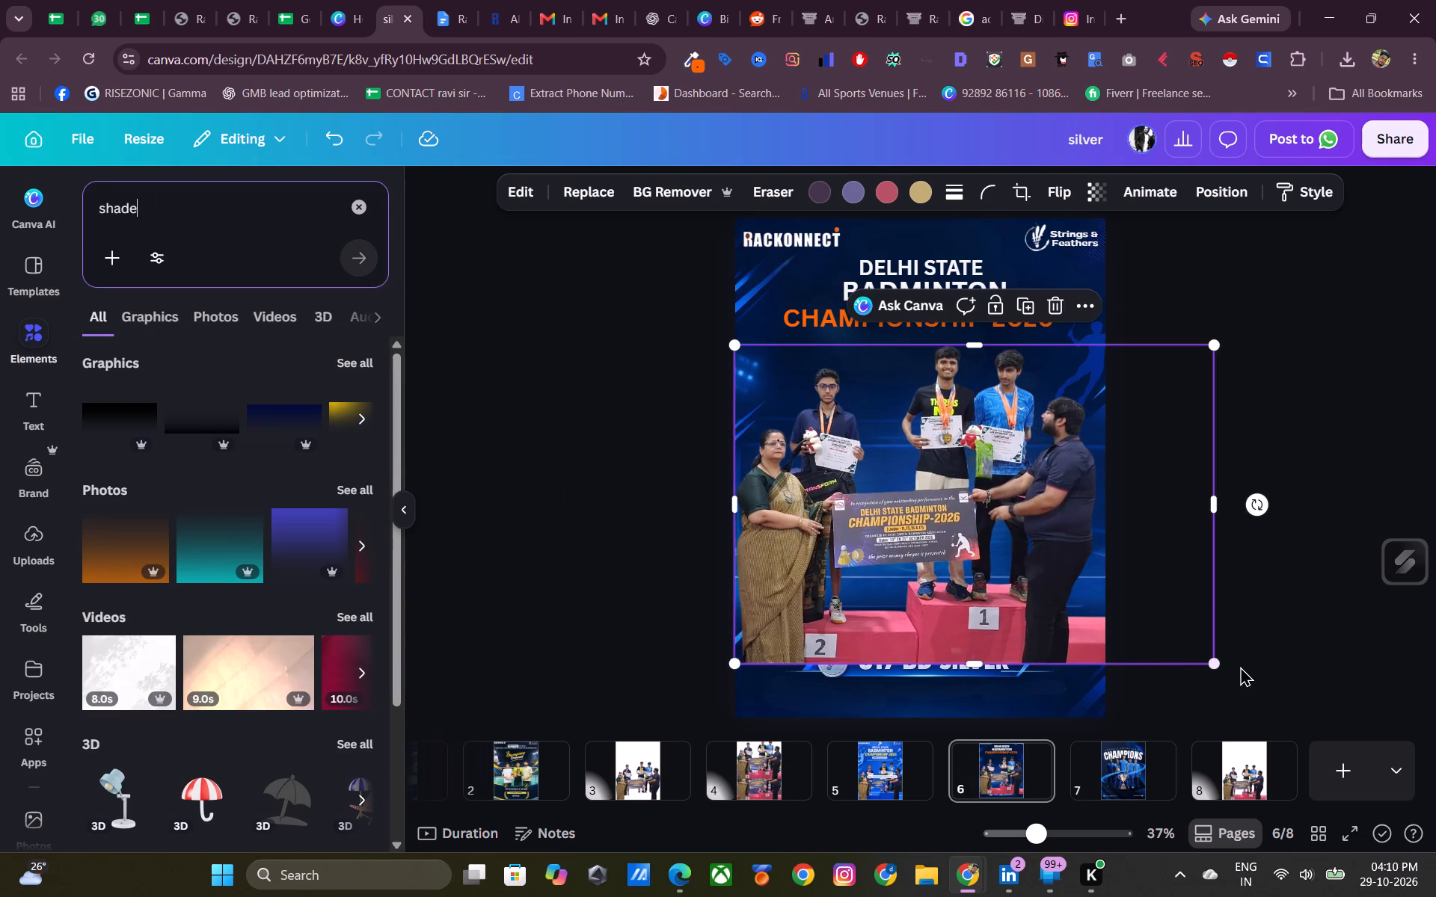
{"action": "left_click_drag", "start_coordinate": [1218, 665], "coordinate": [1120, 655]}
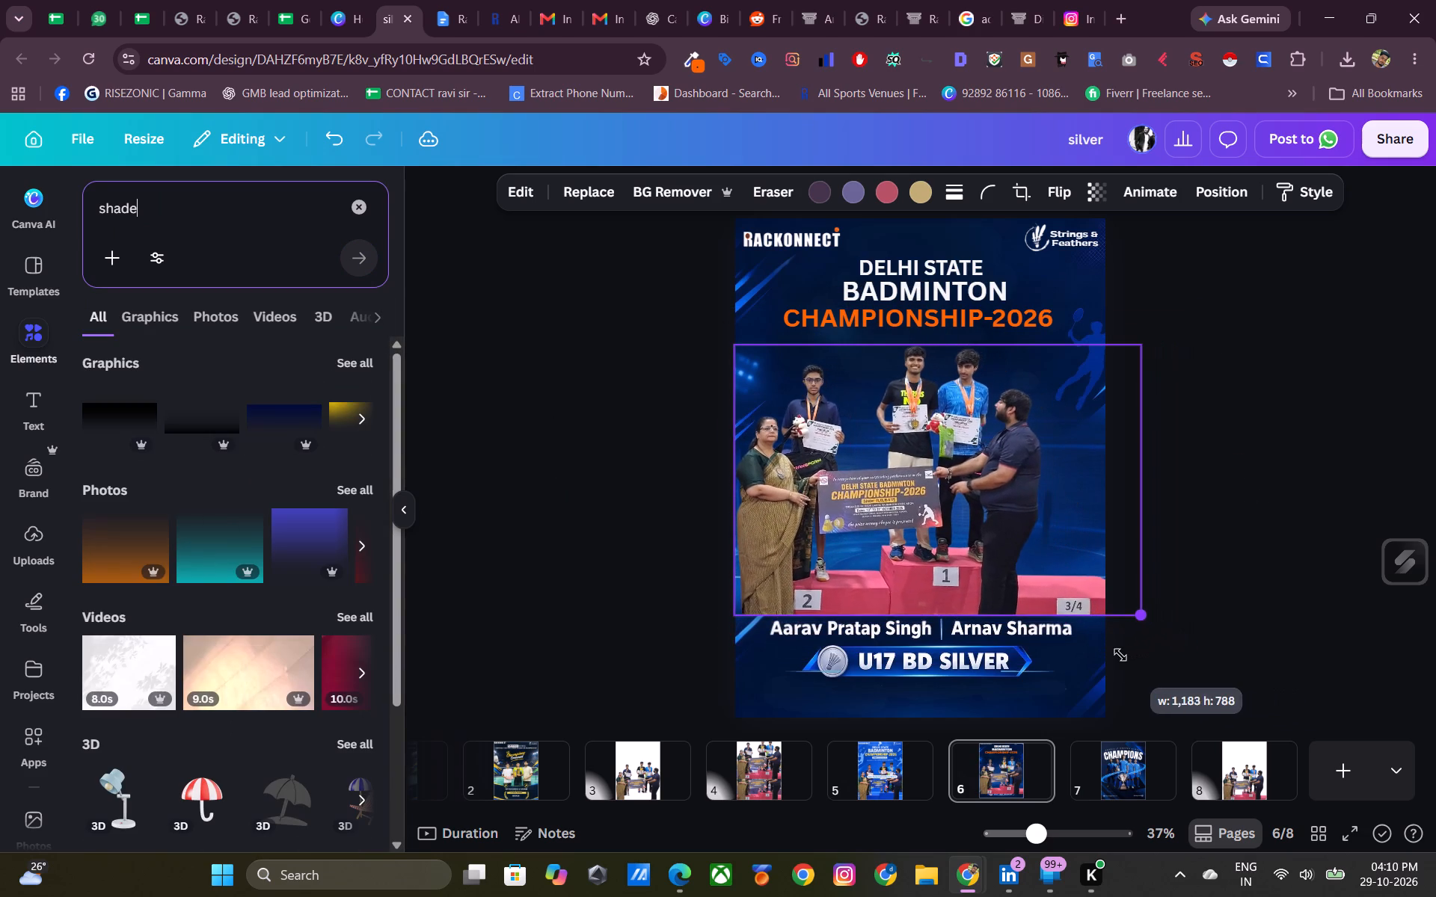
{"action": "left_click_drag", "start_coordinate": [1120, 655], "coordinate": [1091, 652]}
{"action": "left_click", "coordinate": [1218, 549]}
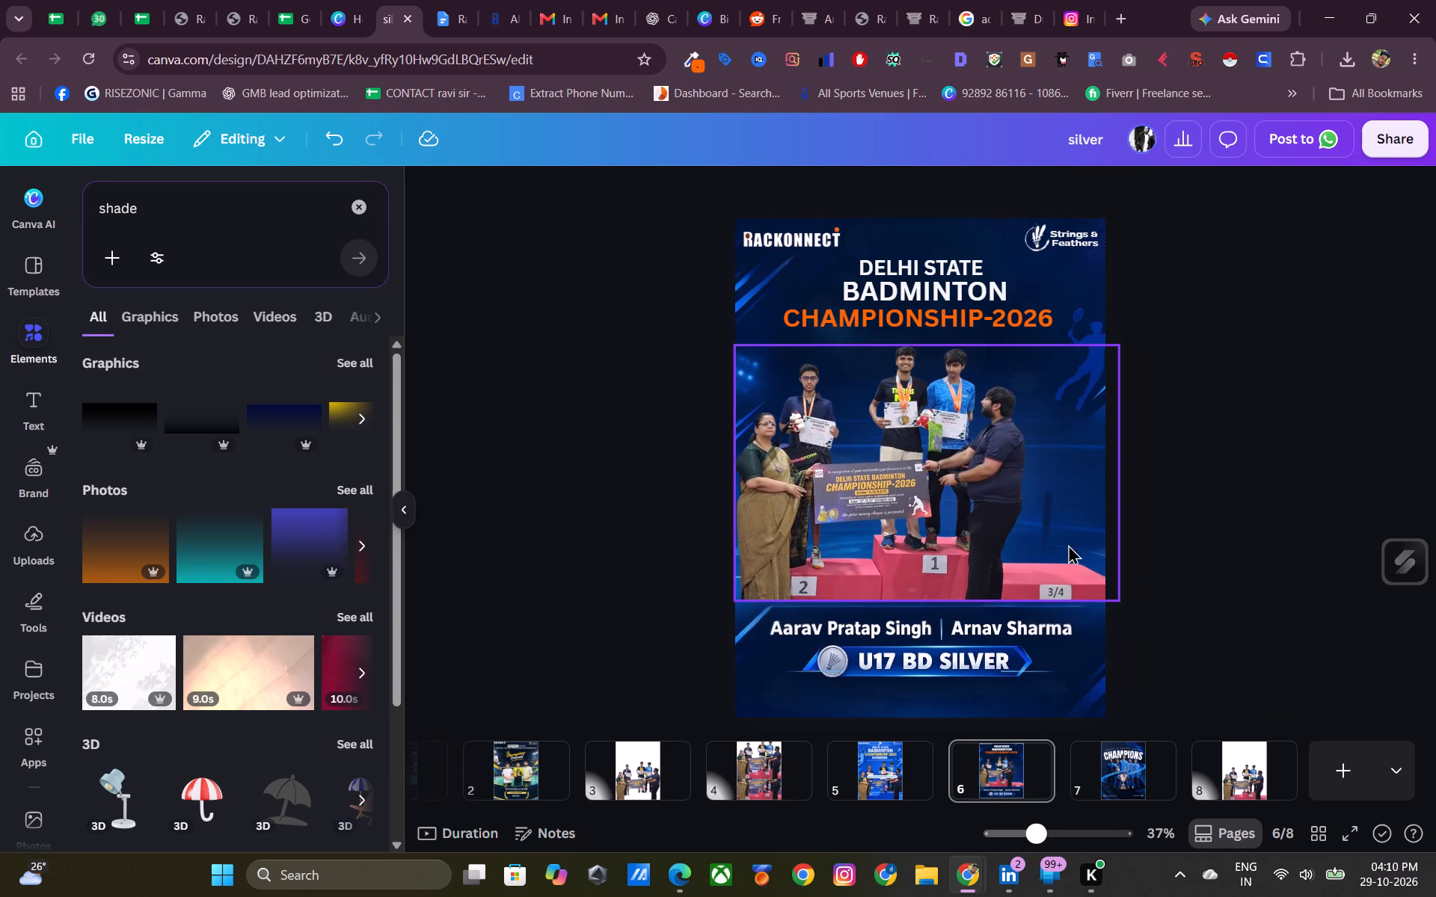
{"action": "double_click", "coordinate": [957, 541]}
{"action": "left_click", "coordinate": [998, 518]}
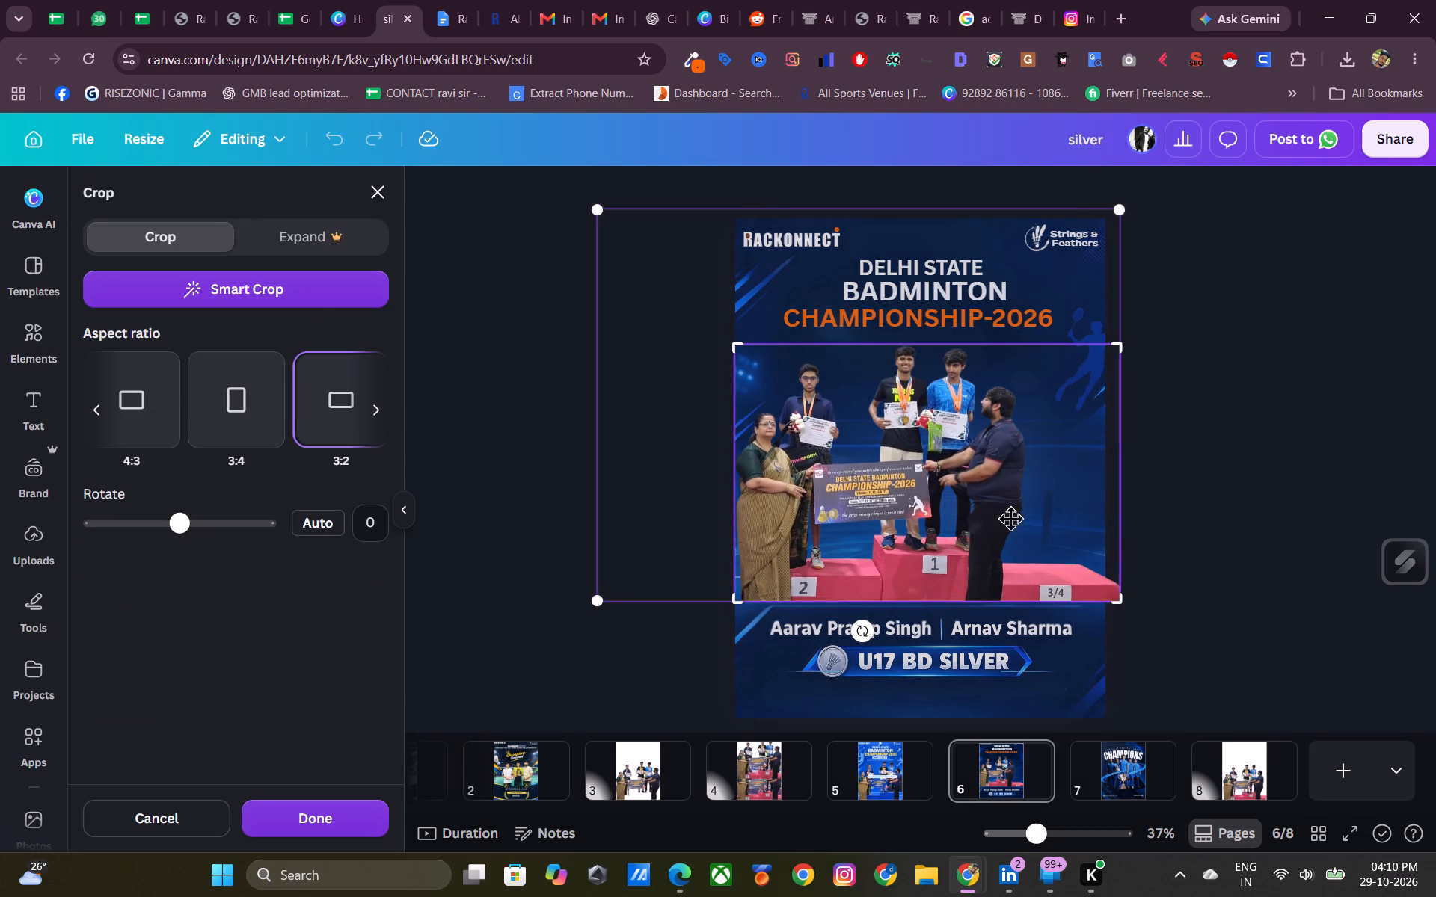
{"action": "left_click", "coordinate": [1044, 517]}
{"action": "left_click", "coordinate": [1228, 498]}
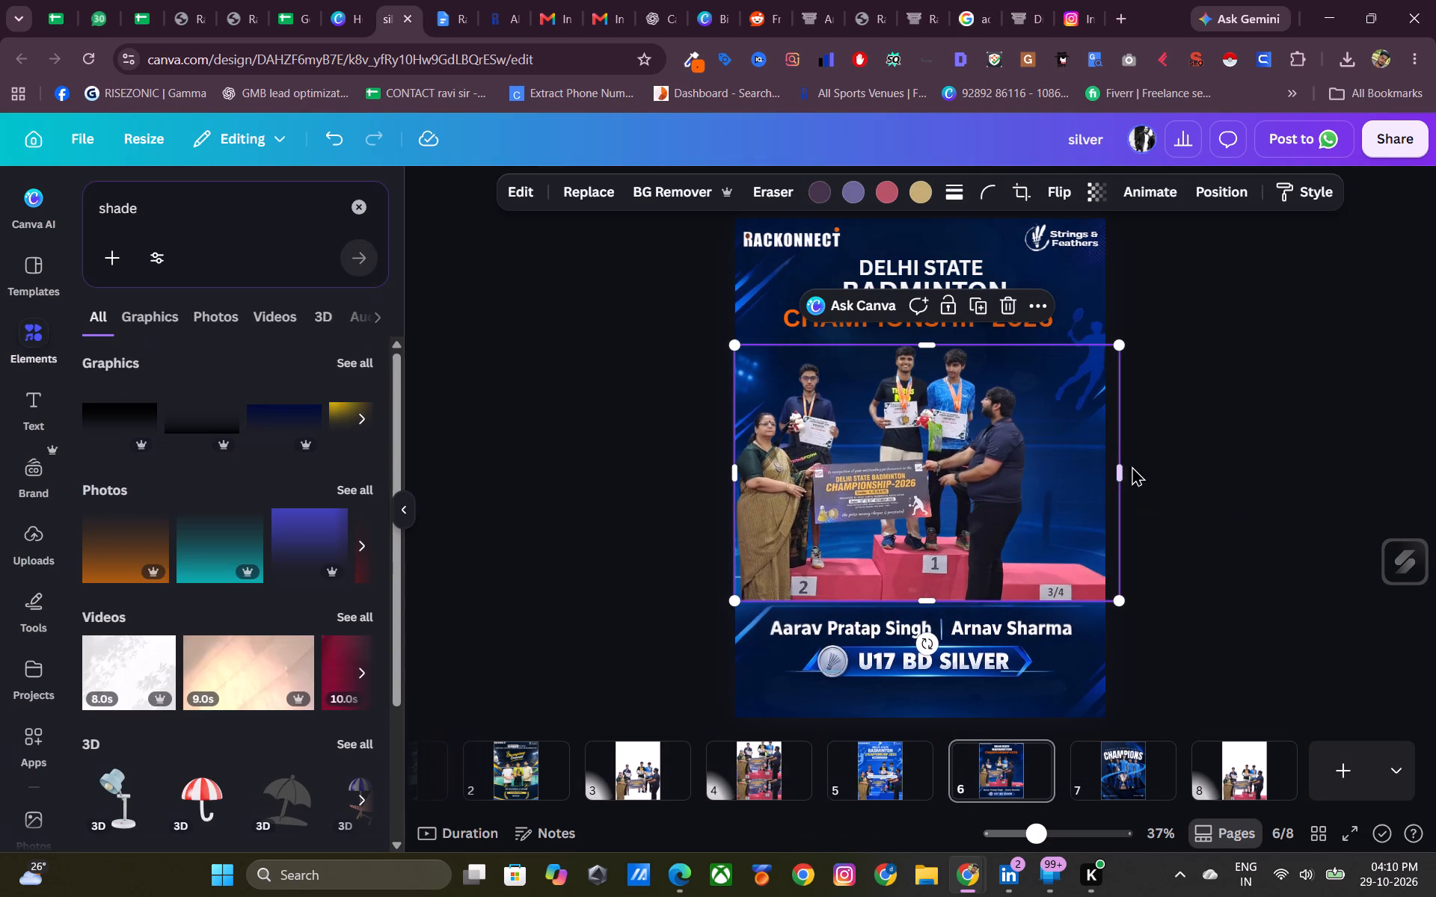
Trim the group photo's right side to about the page edge and shift the photo slightly right and down, just above the names.
{"action": "left_click_drag", "start_coordinate": [1123, 470], "coordinate": [1111, 478]}
{"action": "left_click", "coordinate": [1209, 487]}
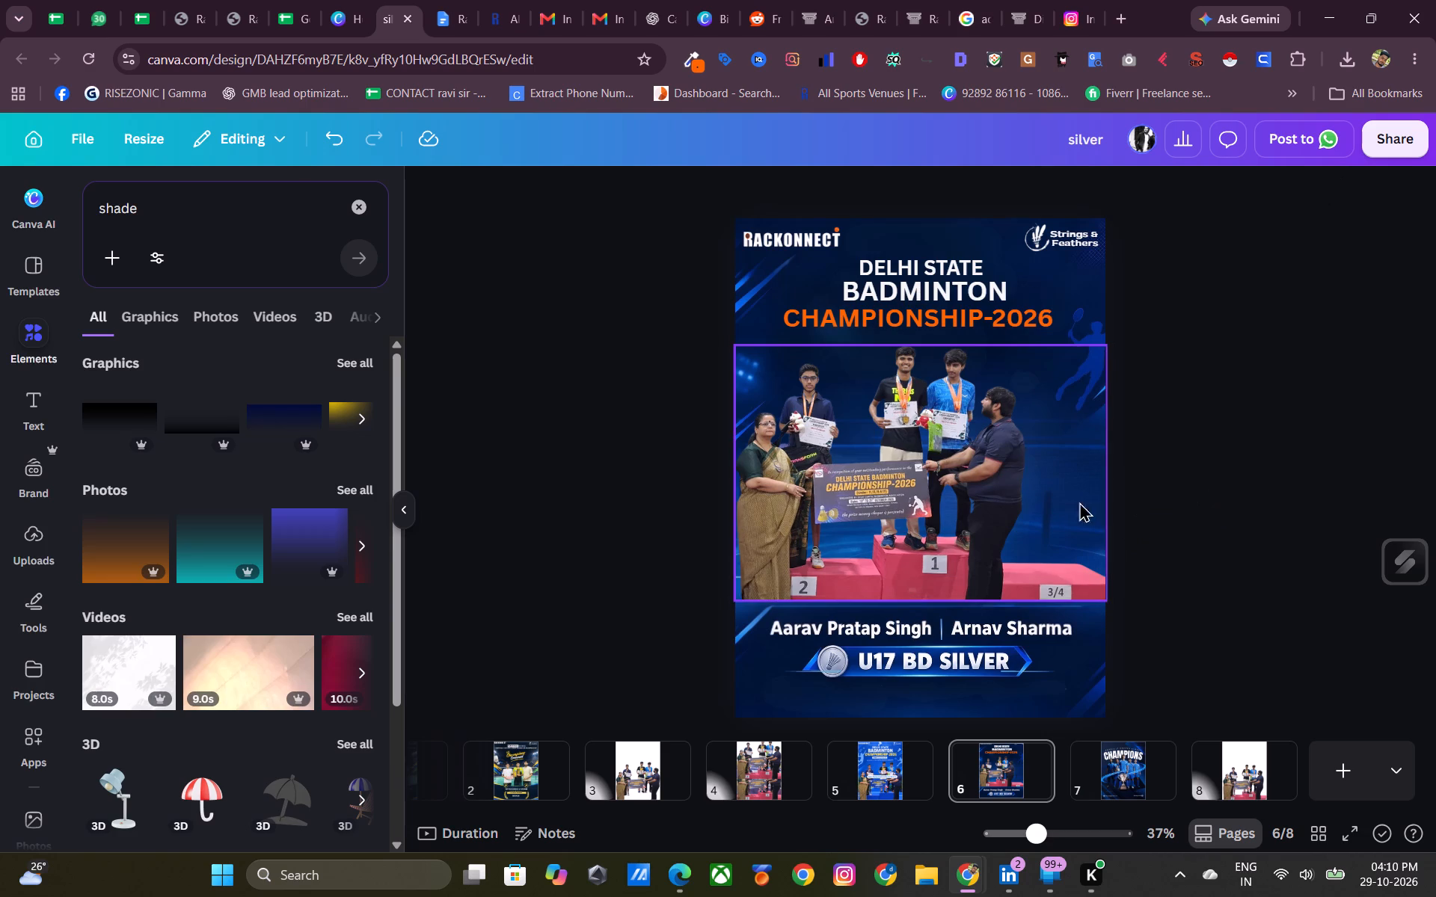
{"action": "left_click_drag", "start_coordinate": [960, 505], "coordinate": [972, 509]}
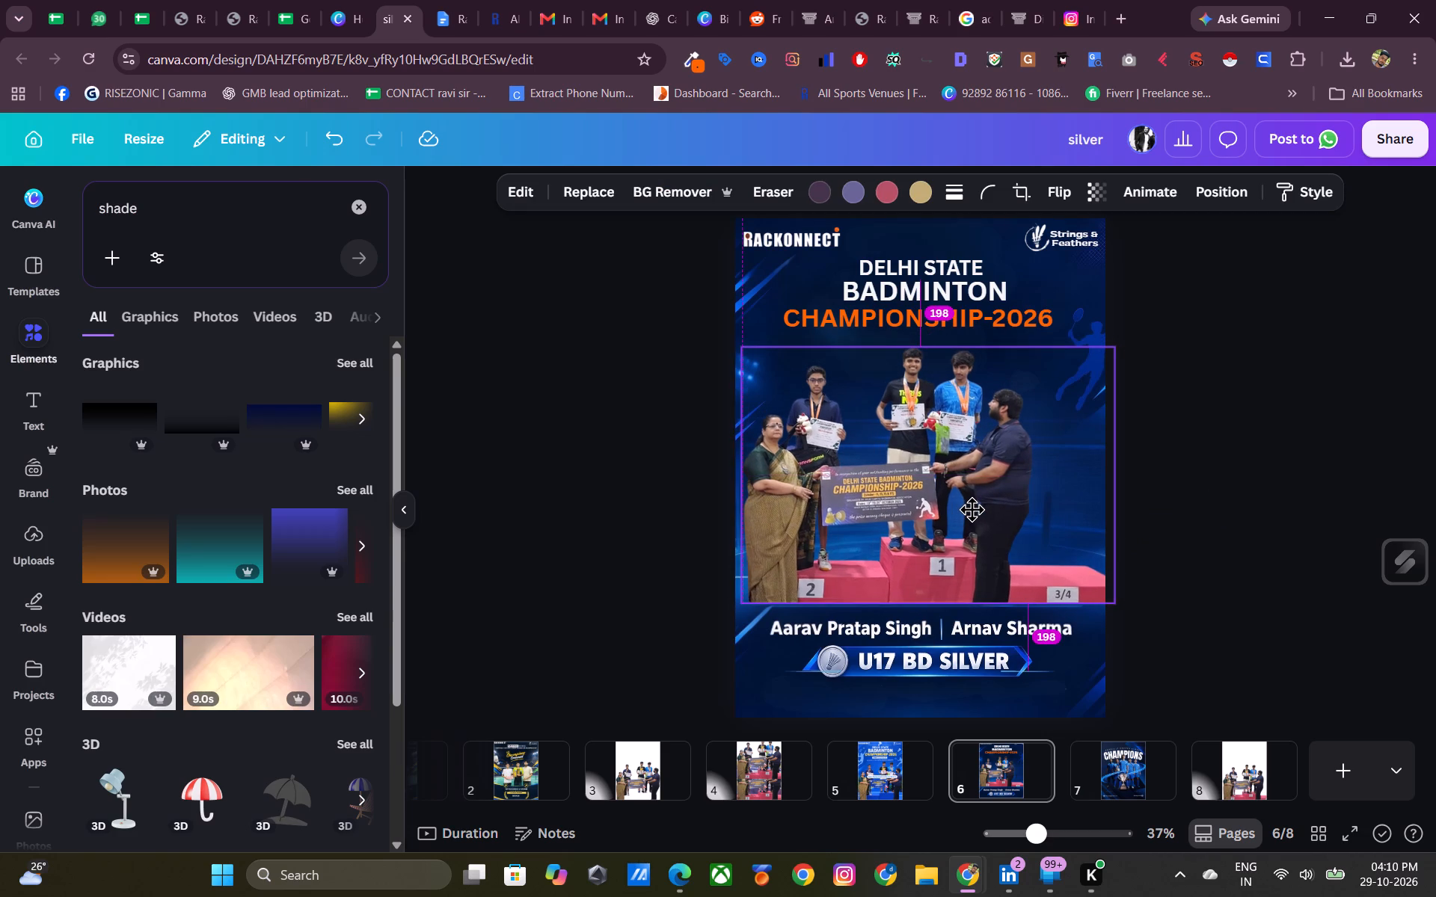
{"action": "left_click_drag", "start_coordinate": [972, 509], "coordinate": [971, 511]}
{"action": "left_click", "coordinate": [1206, 490]}
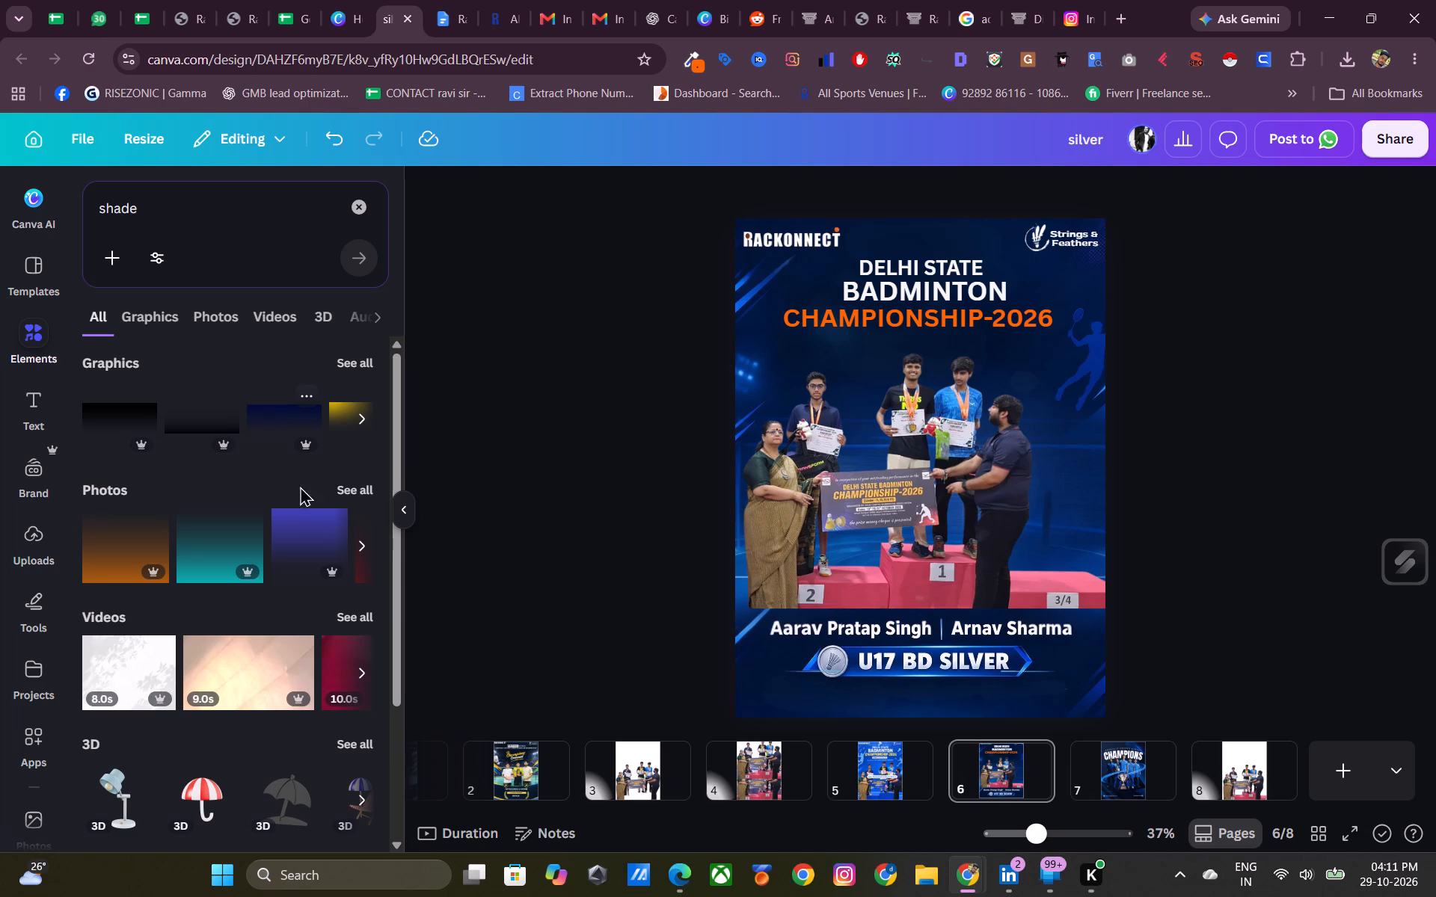
Narrow the elements results to graphics and search them for "shade design".
{"action": "scroll", "coordinate": [269, 600], "scroll_direction": "down", "scroll_amount": 1}
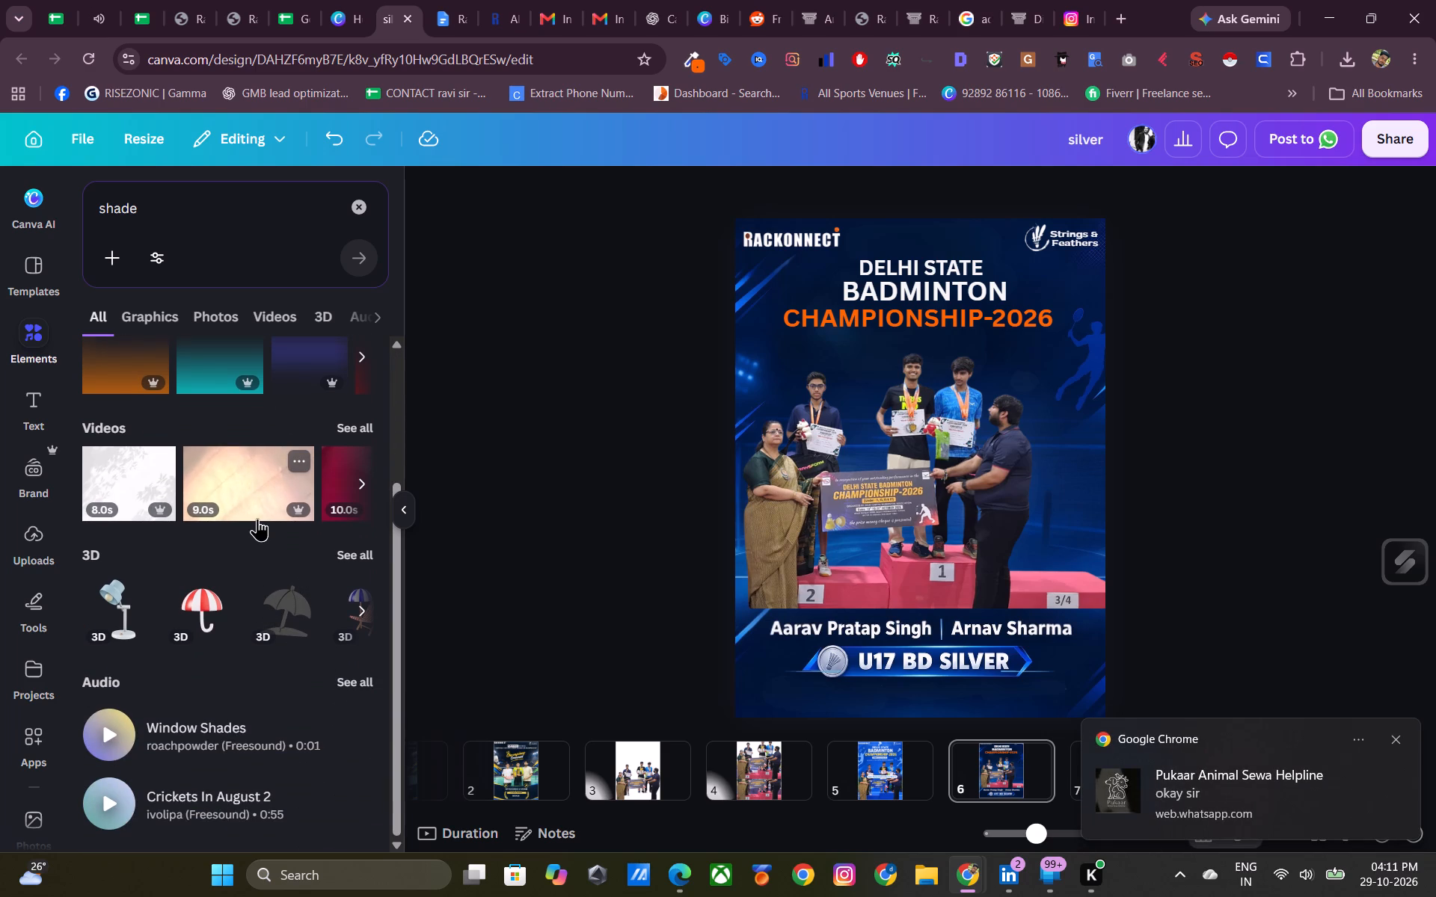
{"action": "scroll", "coordinate": [257, 511], "scroll_direction": "up", "scroll_amount": 1}
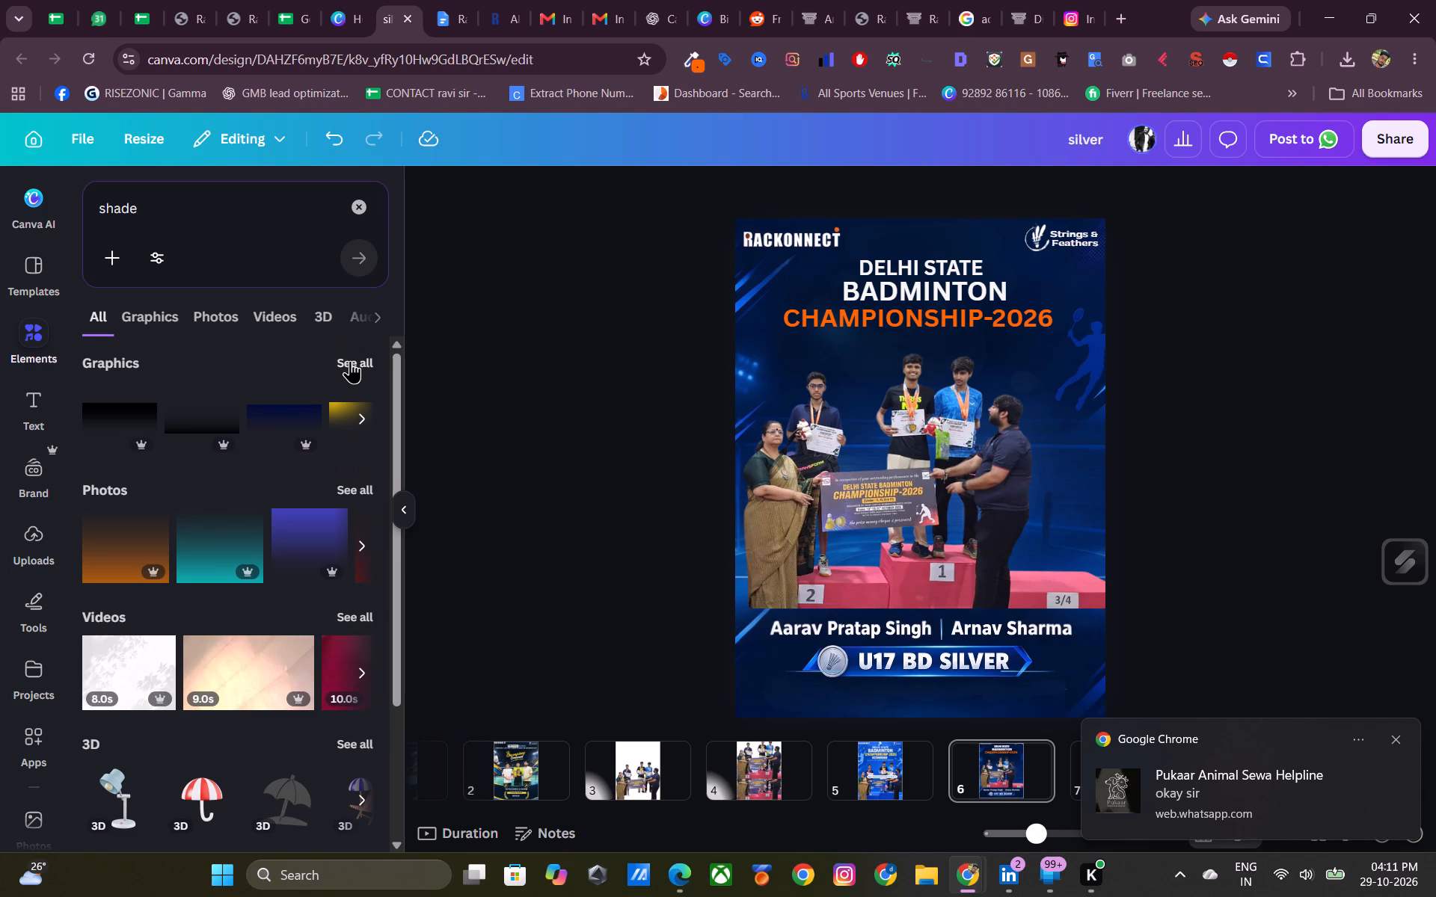
{"action": "left_click", "coordinate": [350, 360]}
{"action": "left_click", "coordinate": [203, 217]}
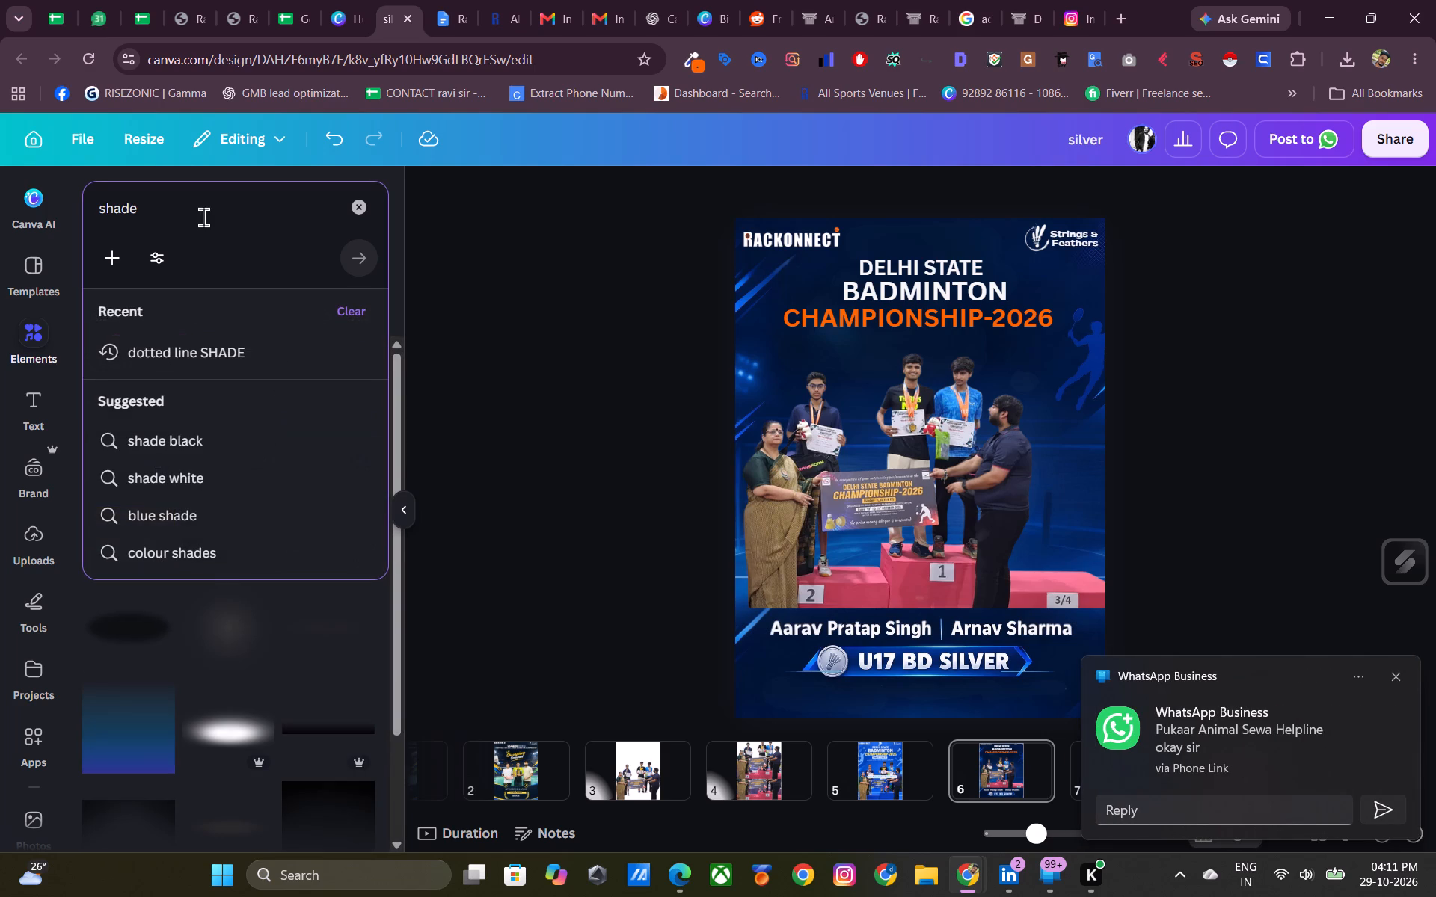
{"action": "key", "text": "space"}
{"action": "type", "text": "design"}
{"action": "key", "text": "Return"}
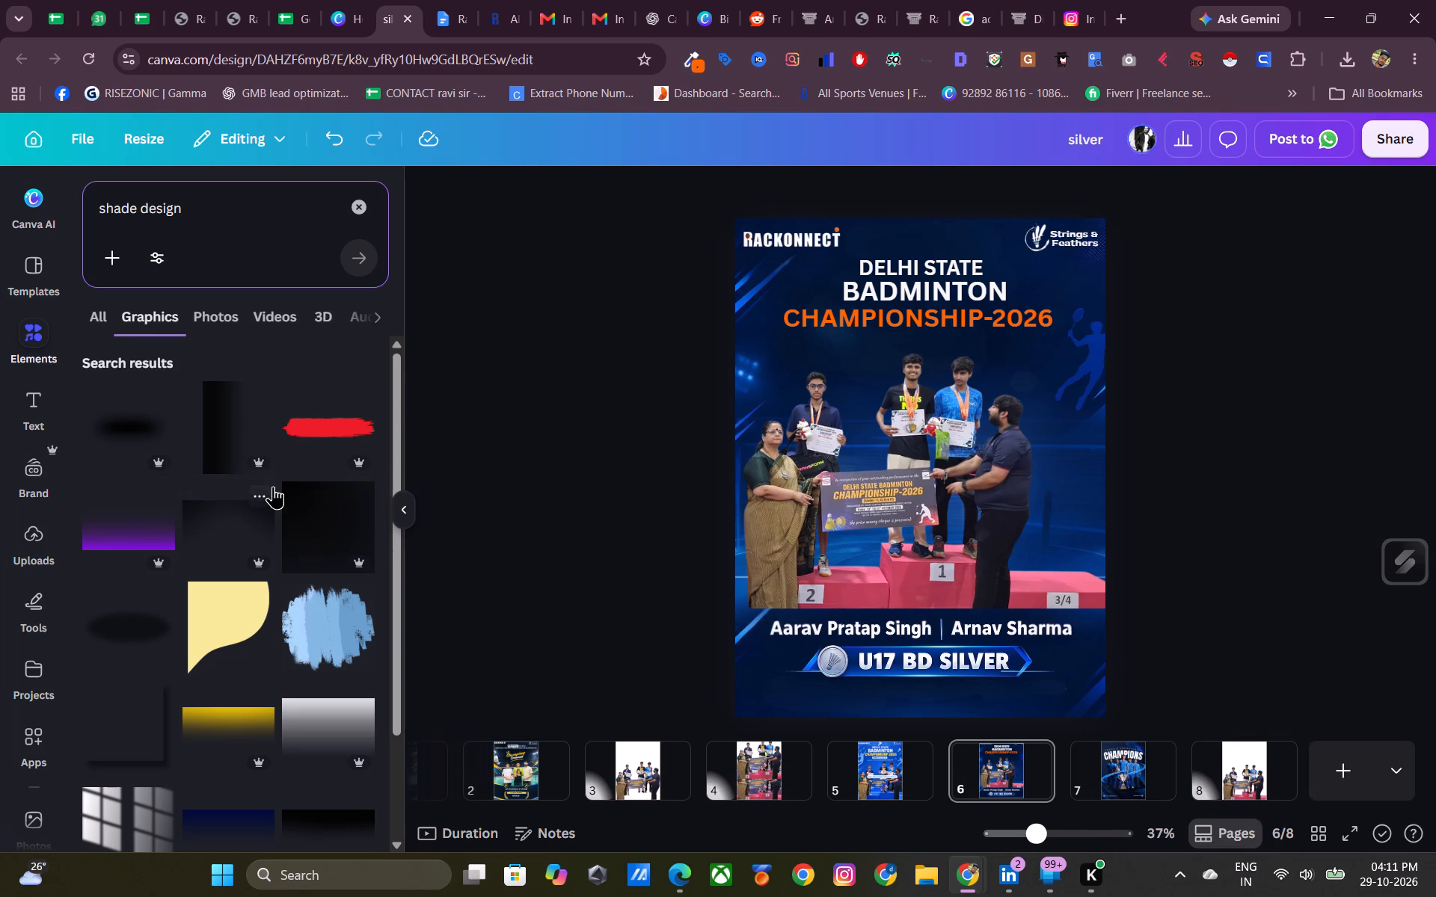
Add the dark blue gradient graphic over page 6's names and U17 BD SILVER lines, stretched past the page width to about 1,156 wide.
{"action": "scroll", "coordinate": [267, 536], "scroll_direction": "down", "scroll_amount": 2}
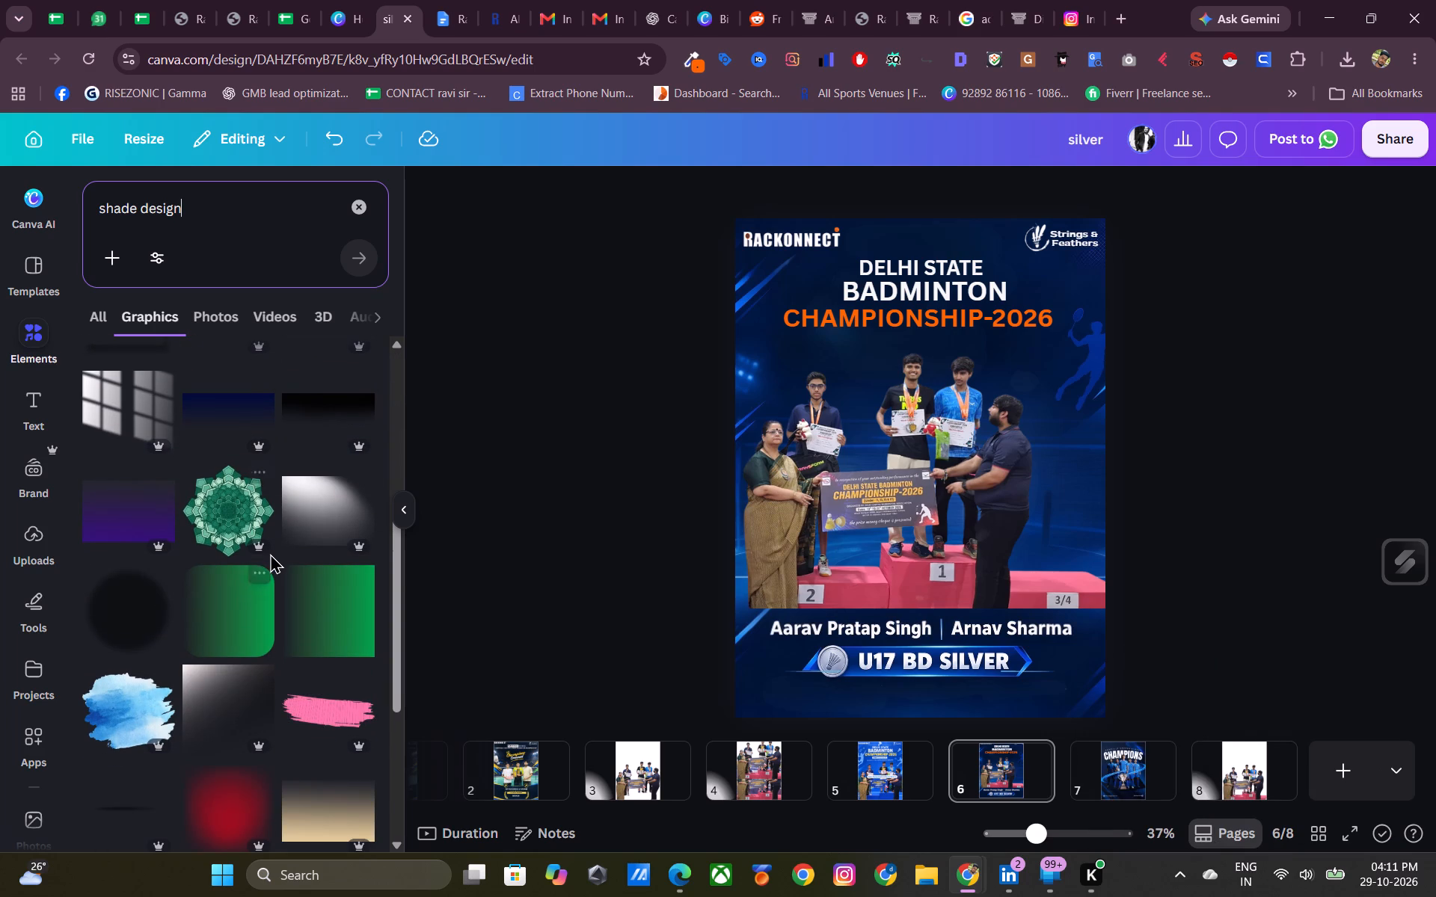
{"action": "left_click", "coordinate": [213, 413]}
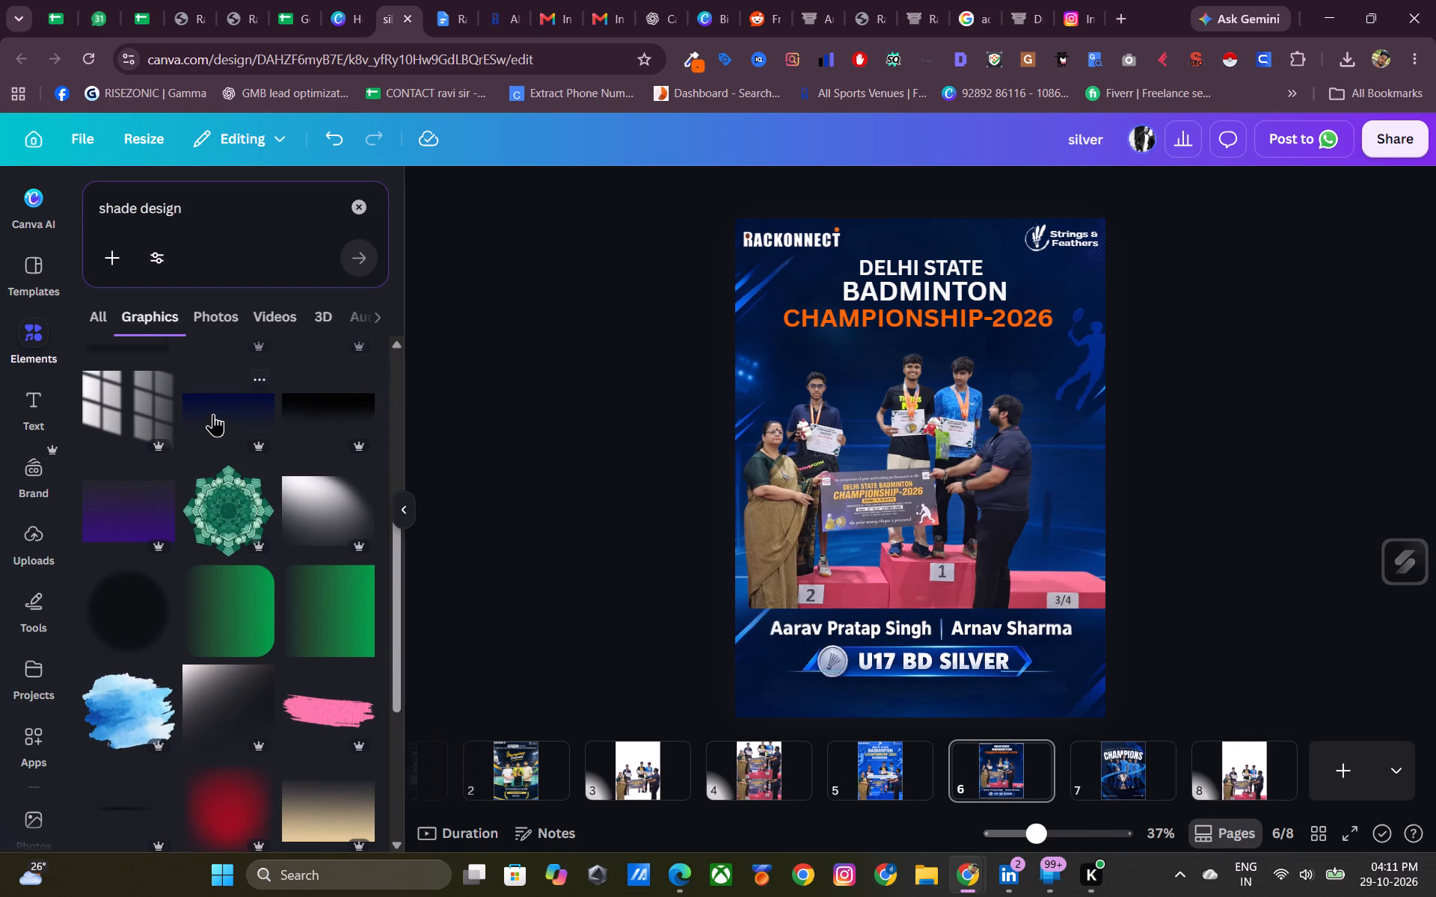
{"action": "left_click_drag", "start_coordinate": [915, 470], "coordinate": [877, 653]}
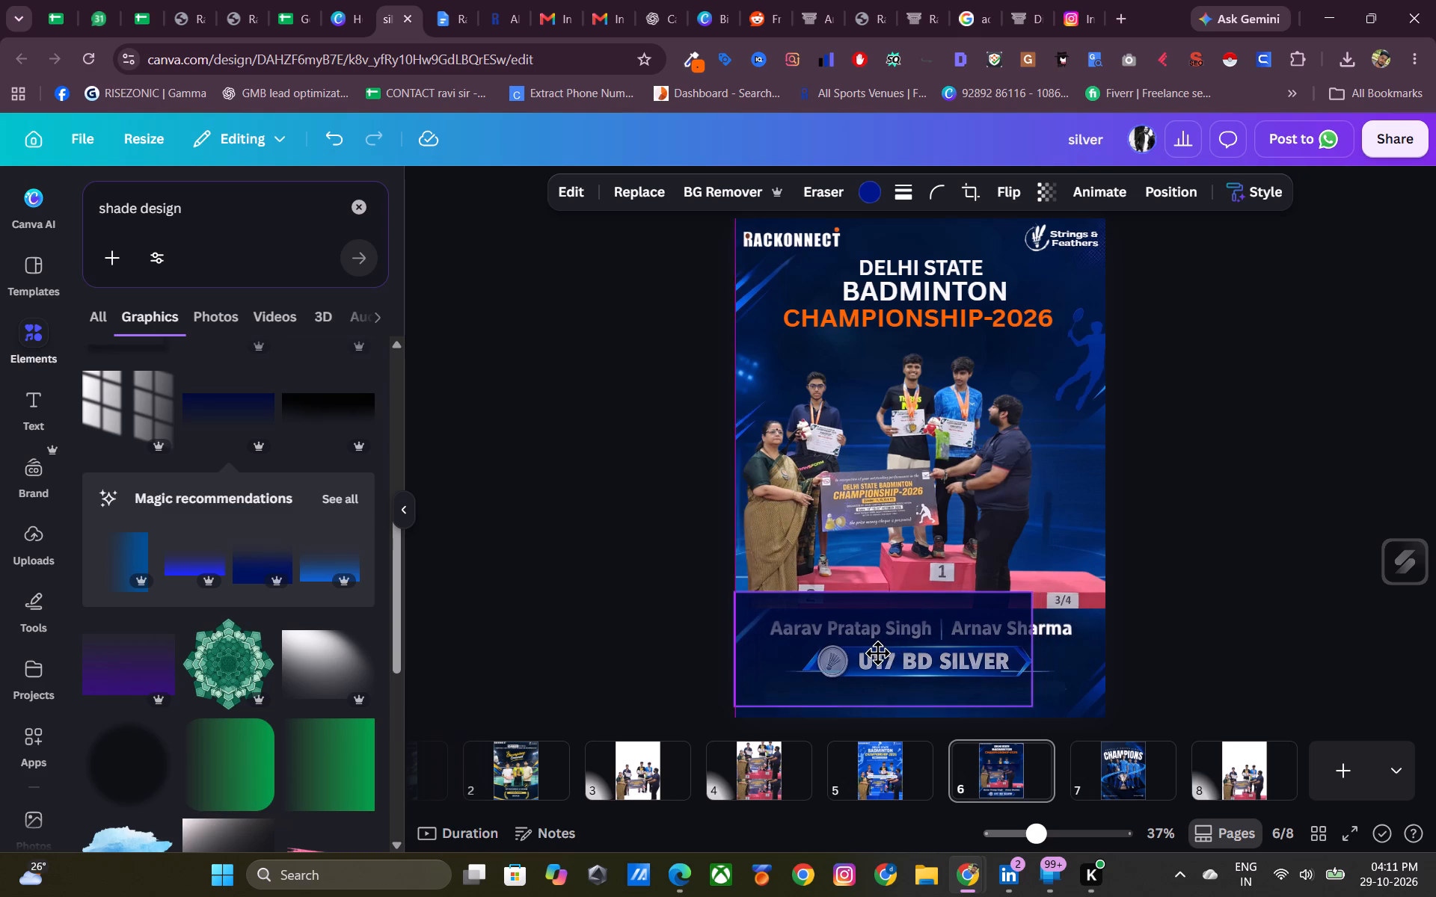
{"action": "left_click_drag", "start_coordinate": [877, 653], "coordinate": [877, 653]}
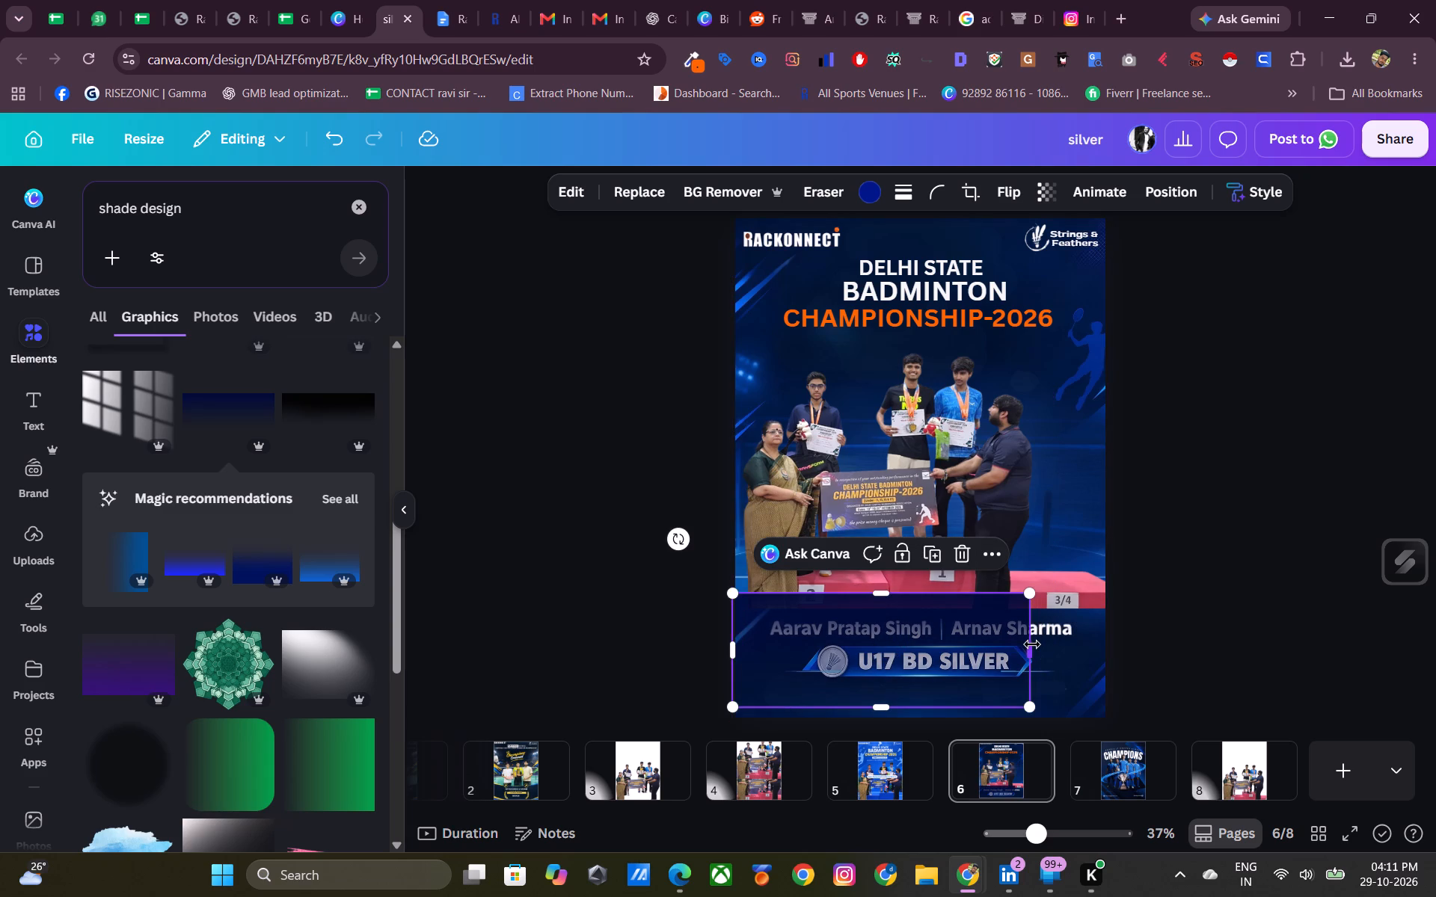
{"action": "left_click_drag", "start_coordinate": [1032, 644], "coordinate": [1120, 648]}
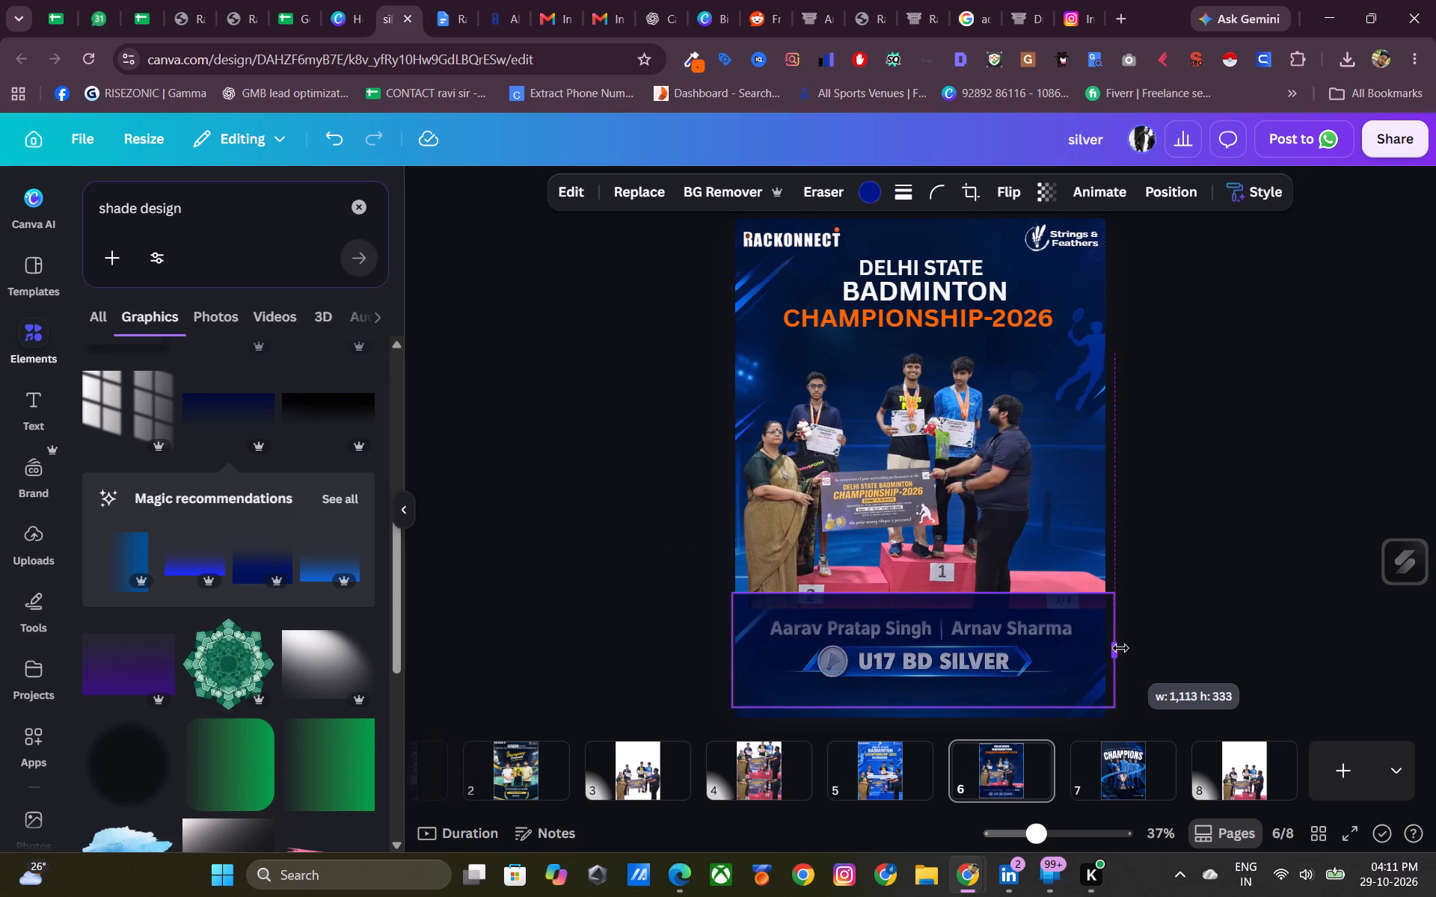
{"action": "left_click_drag", "start_coordinate": [1120, 648], "coordinate": [1132, 647]}
{"action": "left_click", "coordinate": [1207, 614]}
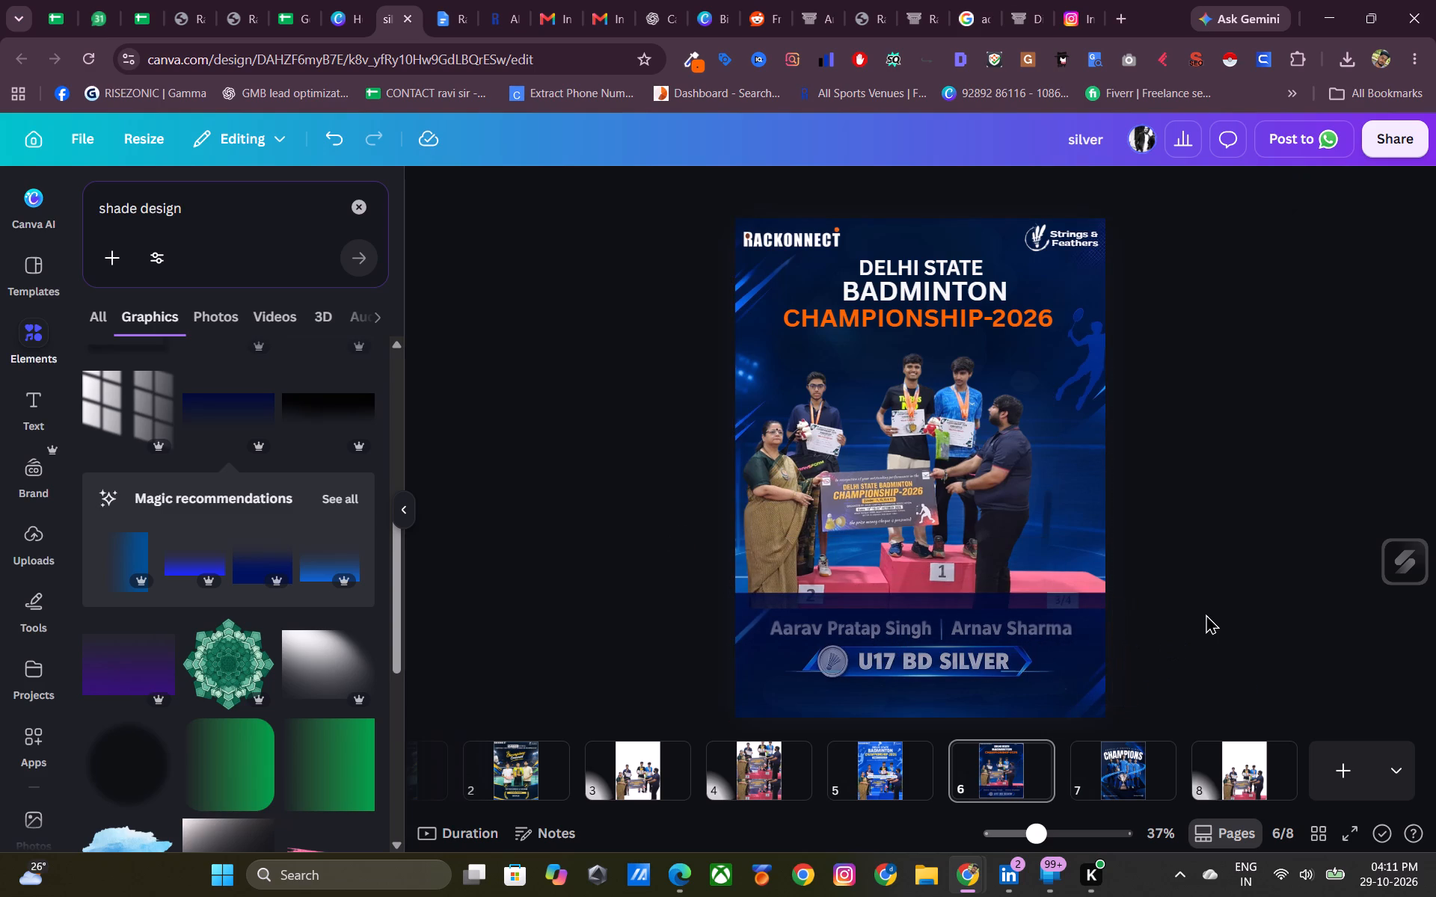
{"action": "left_click_drag", "start_coordinate": [954, 627], "coordinate": [950, 641]}
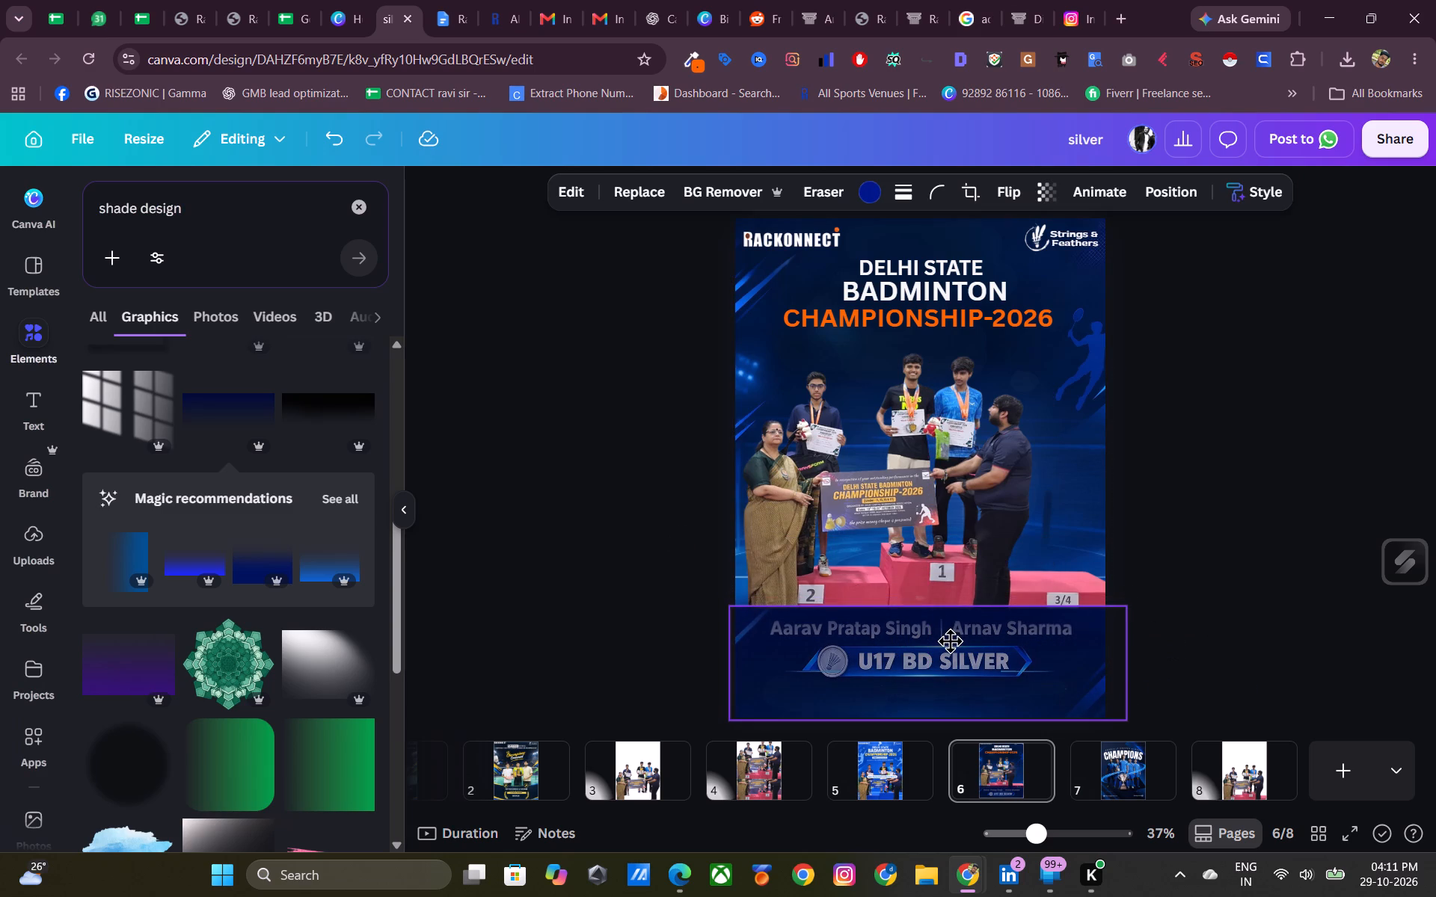
{"action": "left_click_drag", "start_coordinate": [950, 641], "coordinate": [948, 641]}
{"action": "left_click", "coordinate": [1156, 555]}
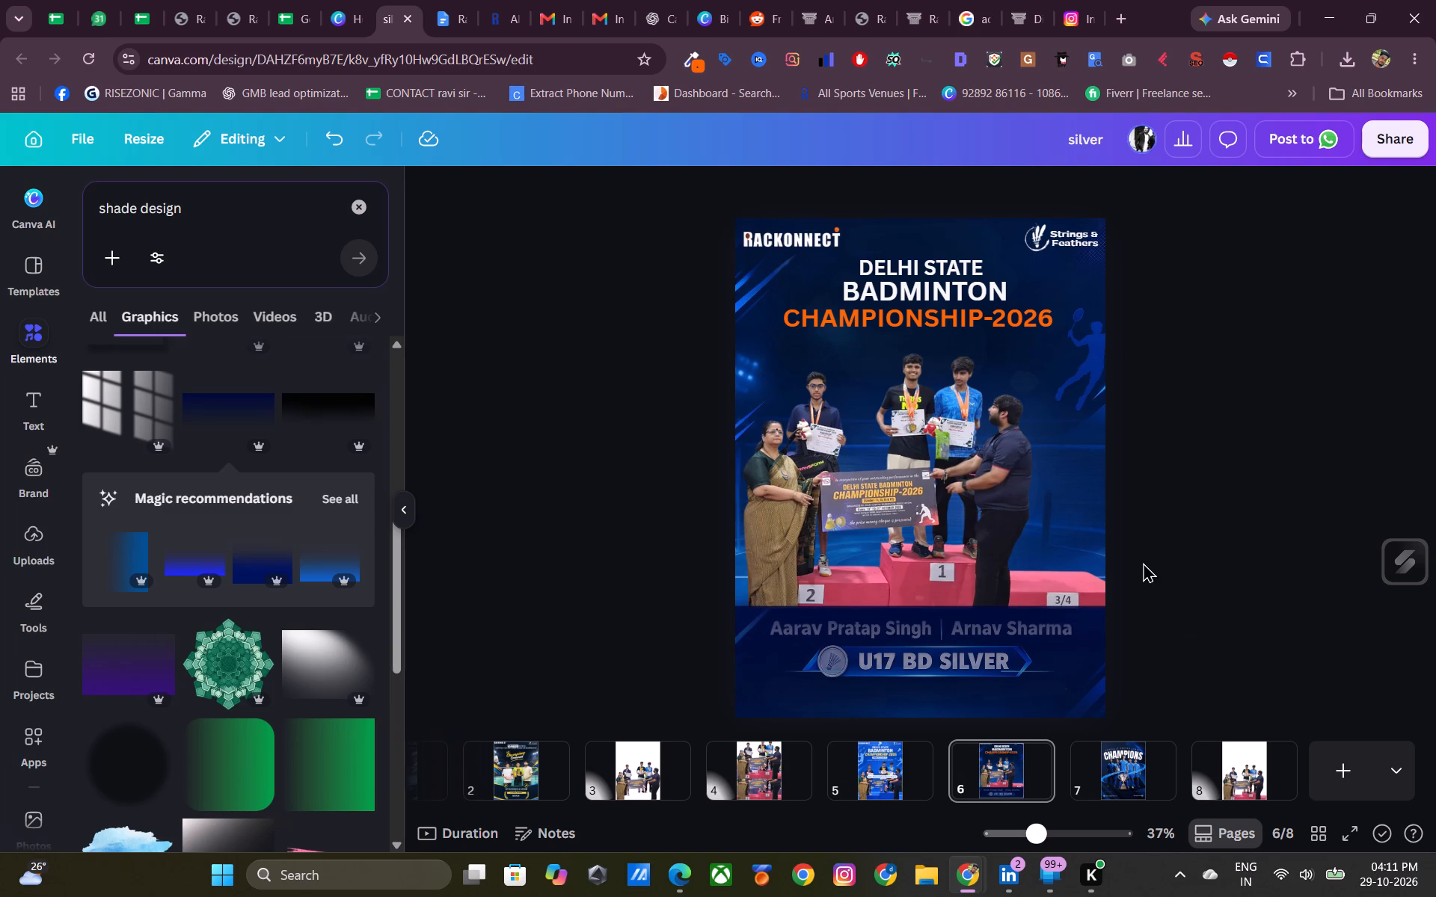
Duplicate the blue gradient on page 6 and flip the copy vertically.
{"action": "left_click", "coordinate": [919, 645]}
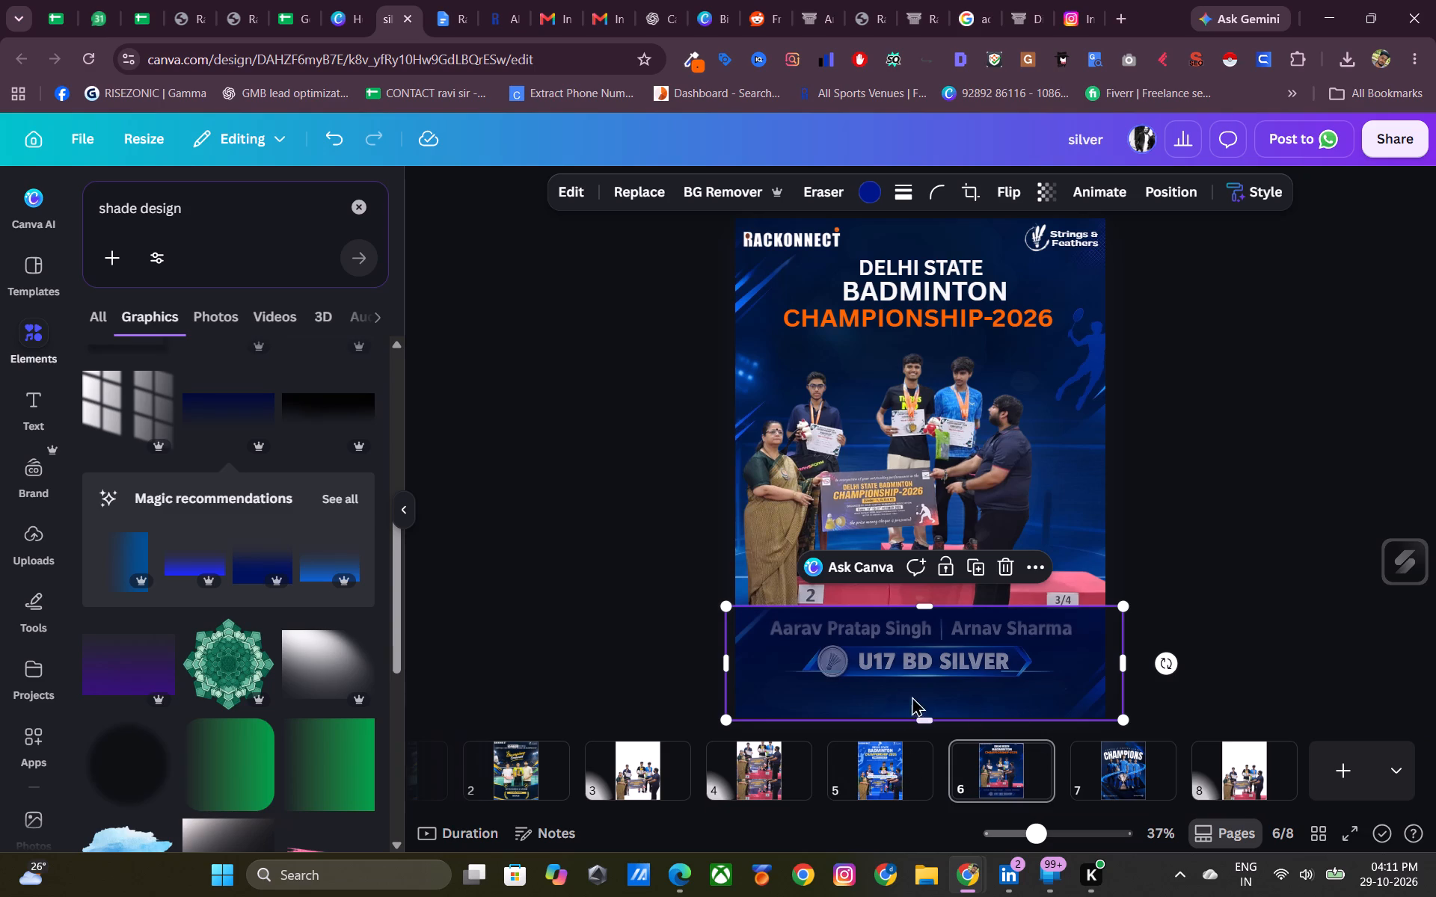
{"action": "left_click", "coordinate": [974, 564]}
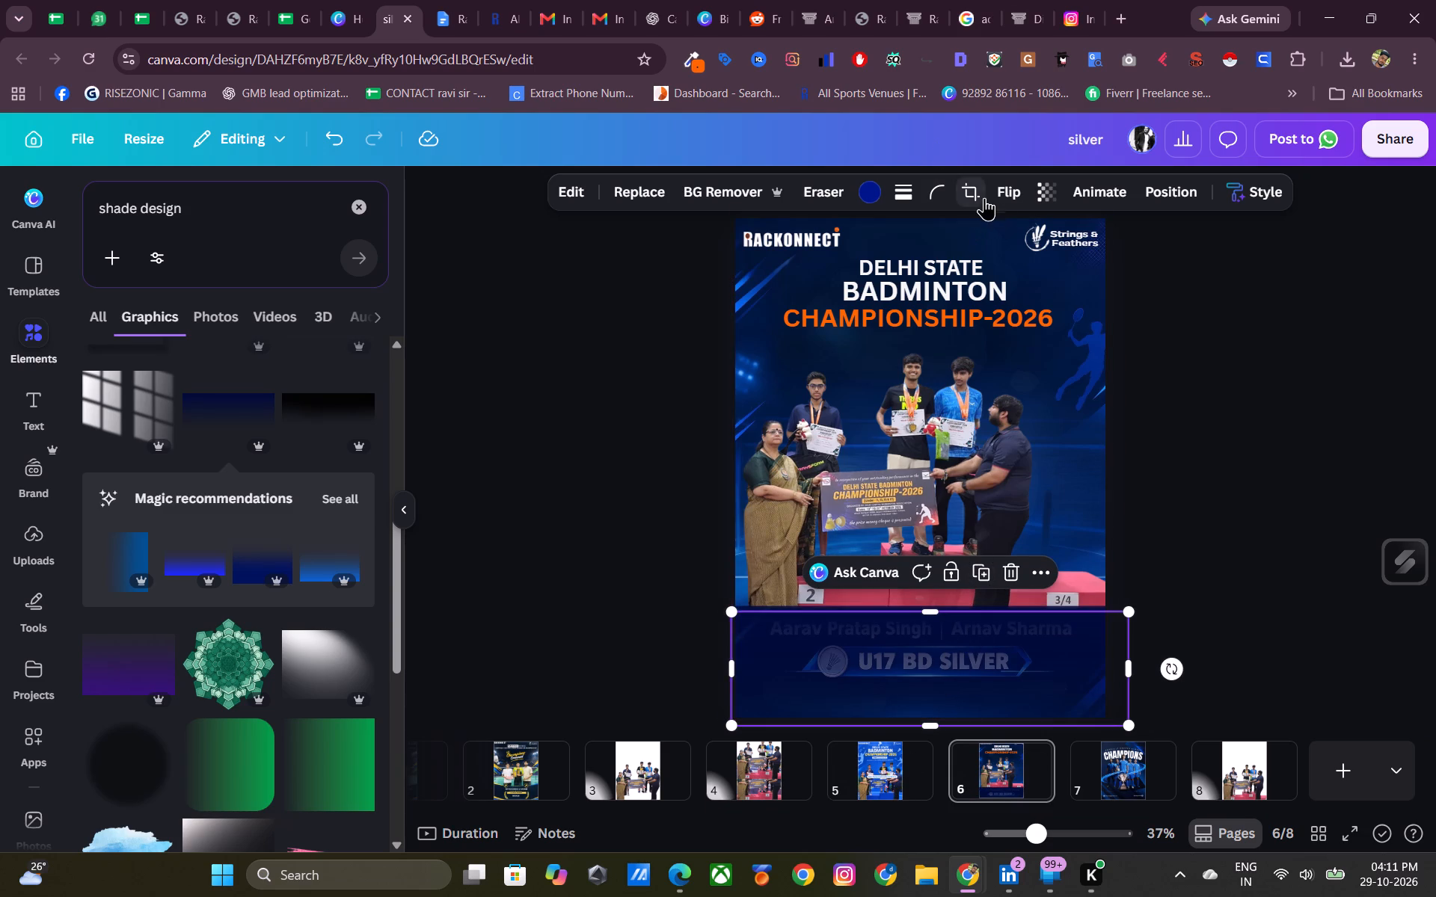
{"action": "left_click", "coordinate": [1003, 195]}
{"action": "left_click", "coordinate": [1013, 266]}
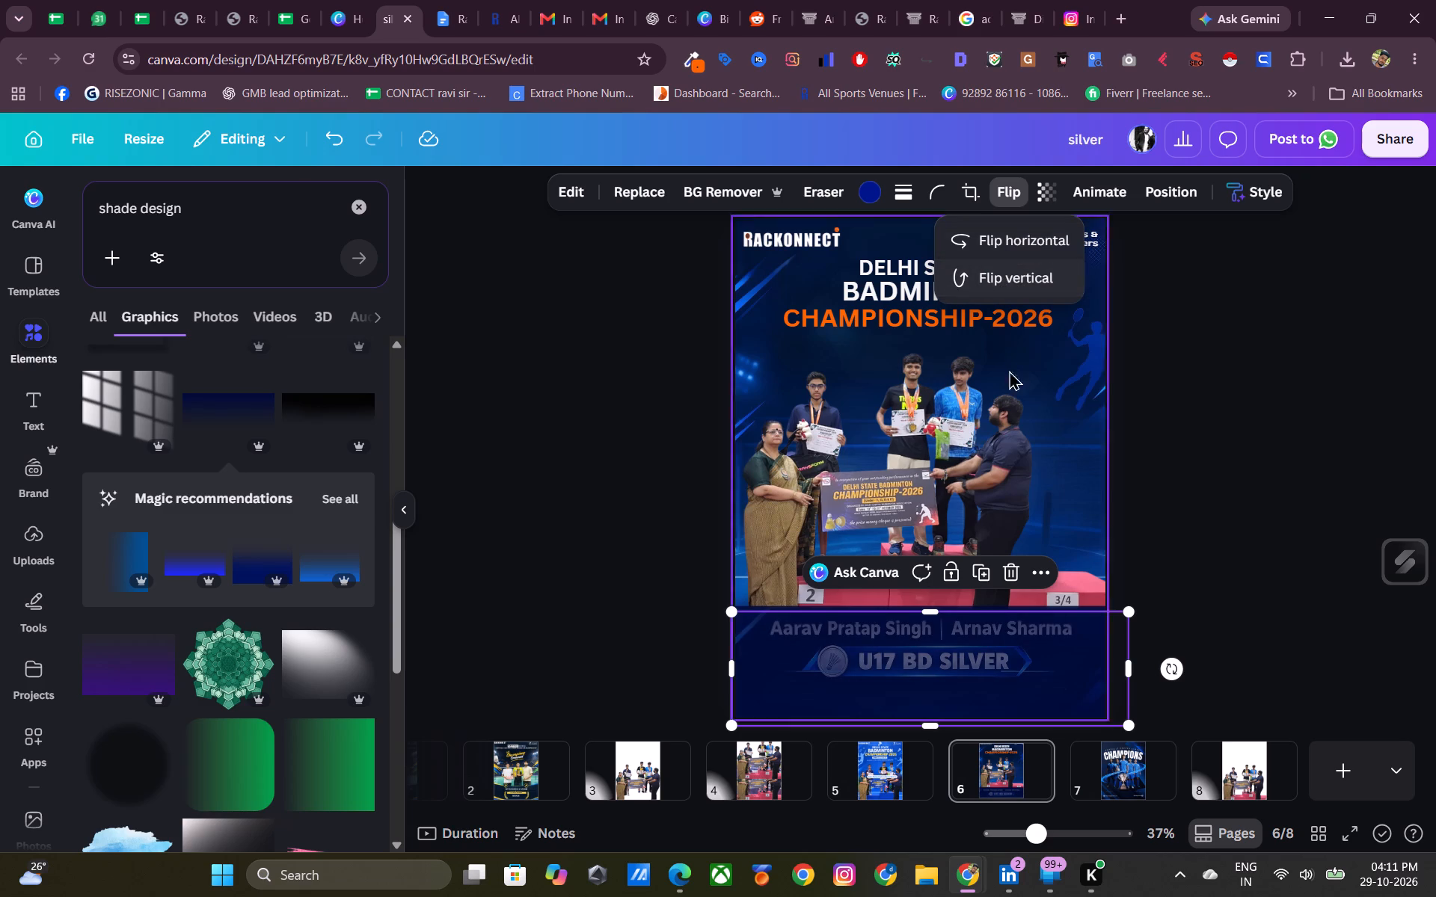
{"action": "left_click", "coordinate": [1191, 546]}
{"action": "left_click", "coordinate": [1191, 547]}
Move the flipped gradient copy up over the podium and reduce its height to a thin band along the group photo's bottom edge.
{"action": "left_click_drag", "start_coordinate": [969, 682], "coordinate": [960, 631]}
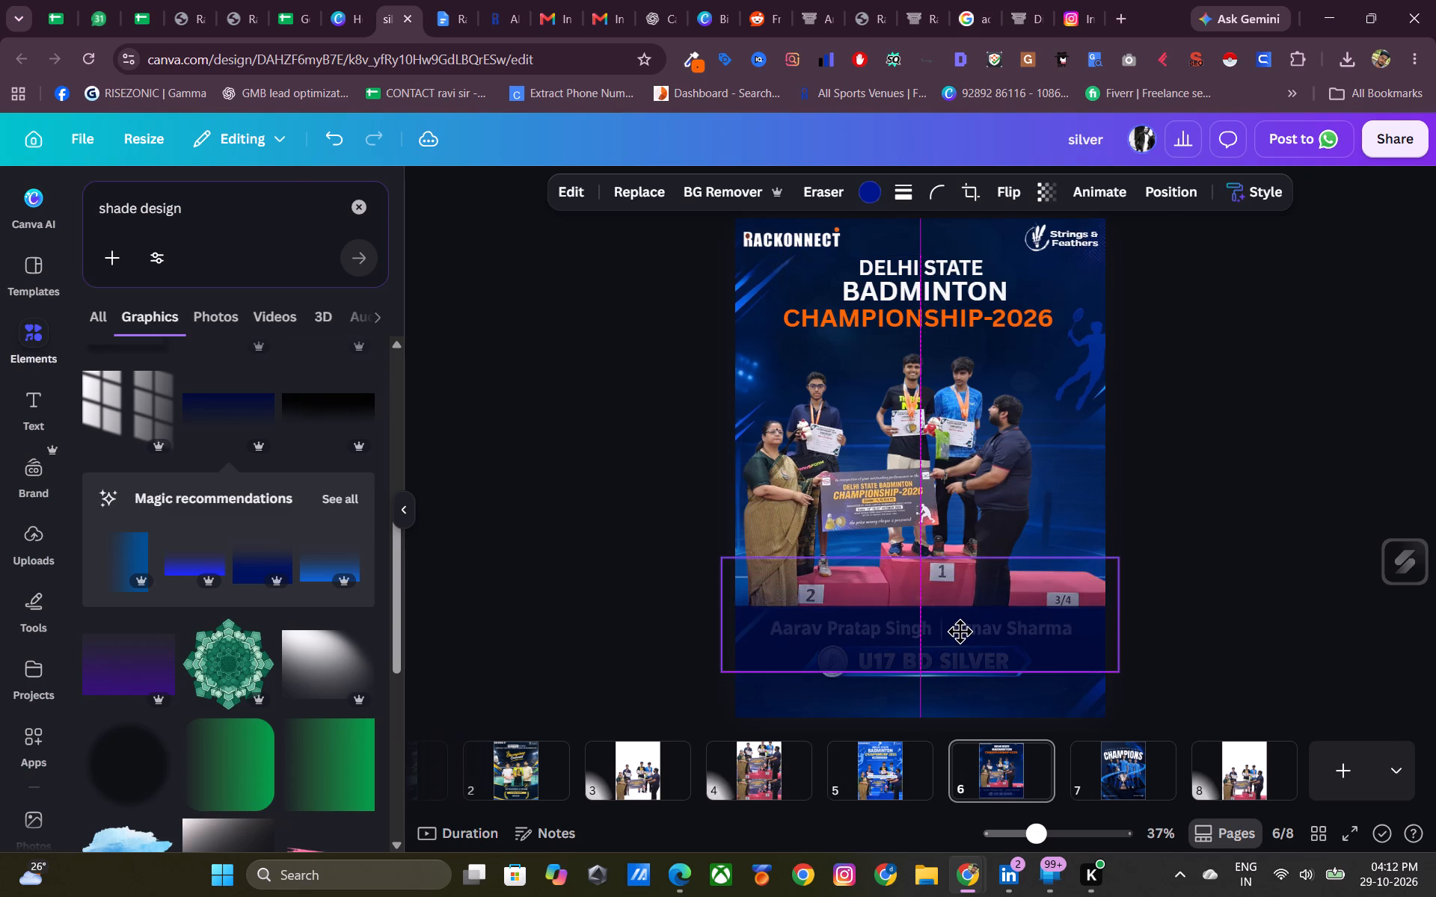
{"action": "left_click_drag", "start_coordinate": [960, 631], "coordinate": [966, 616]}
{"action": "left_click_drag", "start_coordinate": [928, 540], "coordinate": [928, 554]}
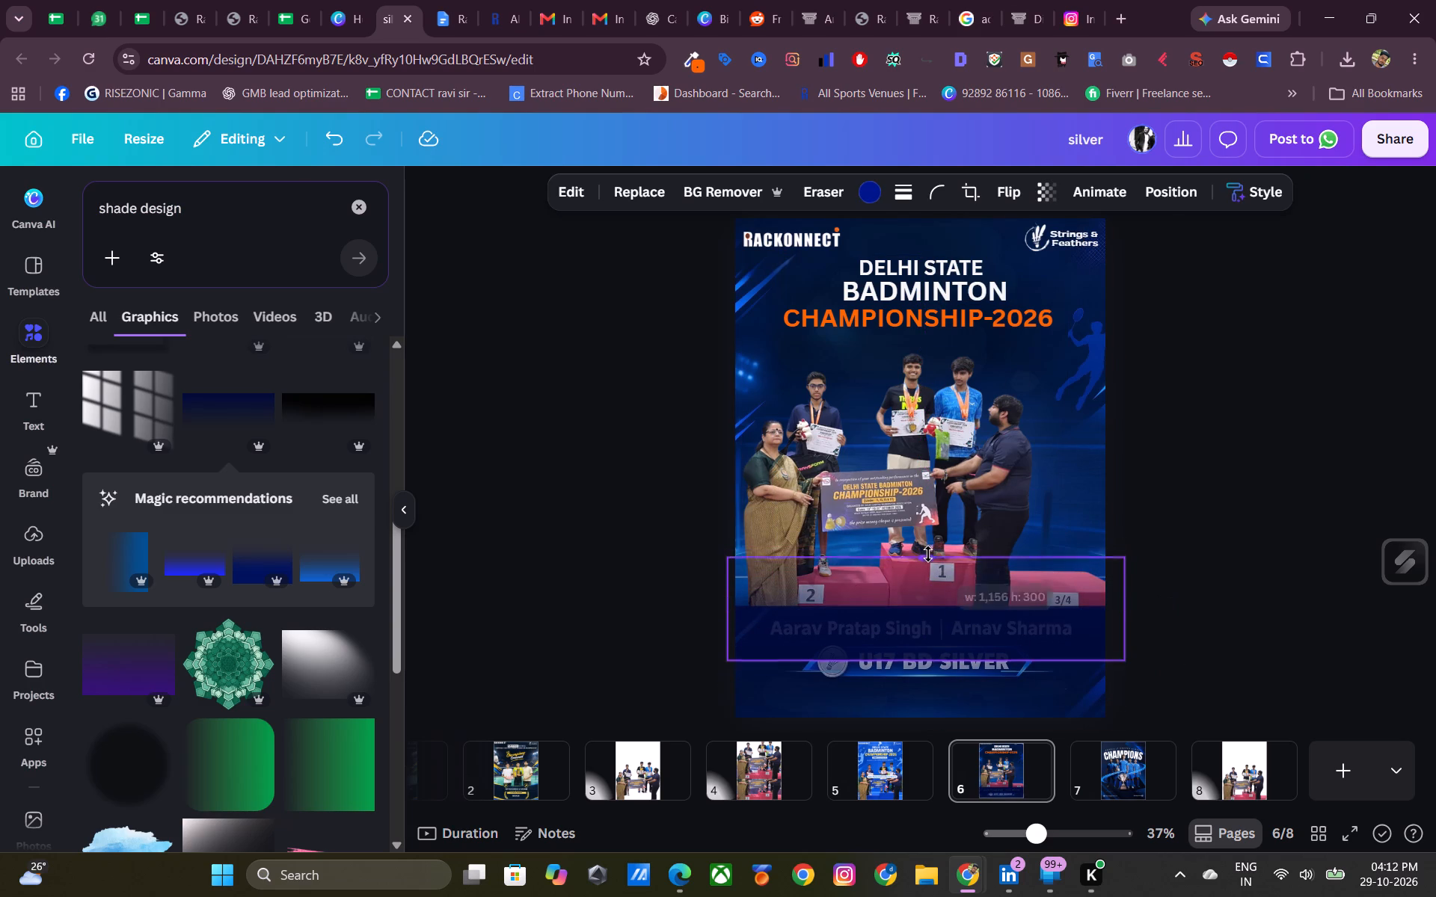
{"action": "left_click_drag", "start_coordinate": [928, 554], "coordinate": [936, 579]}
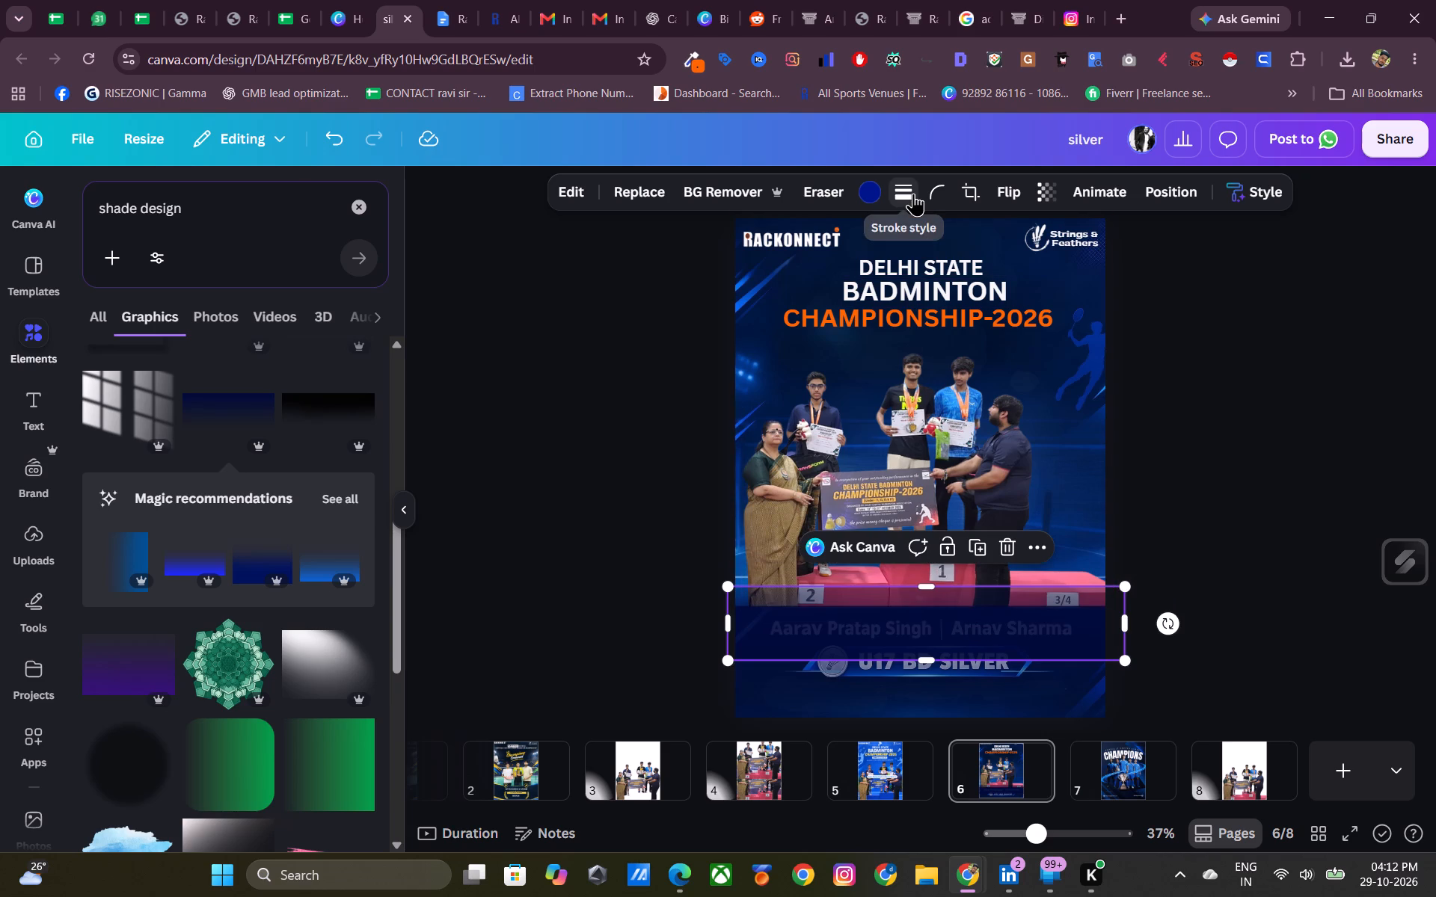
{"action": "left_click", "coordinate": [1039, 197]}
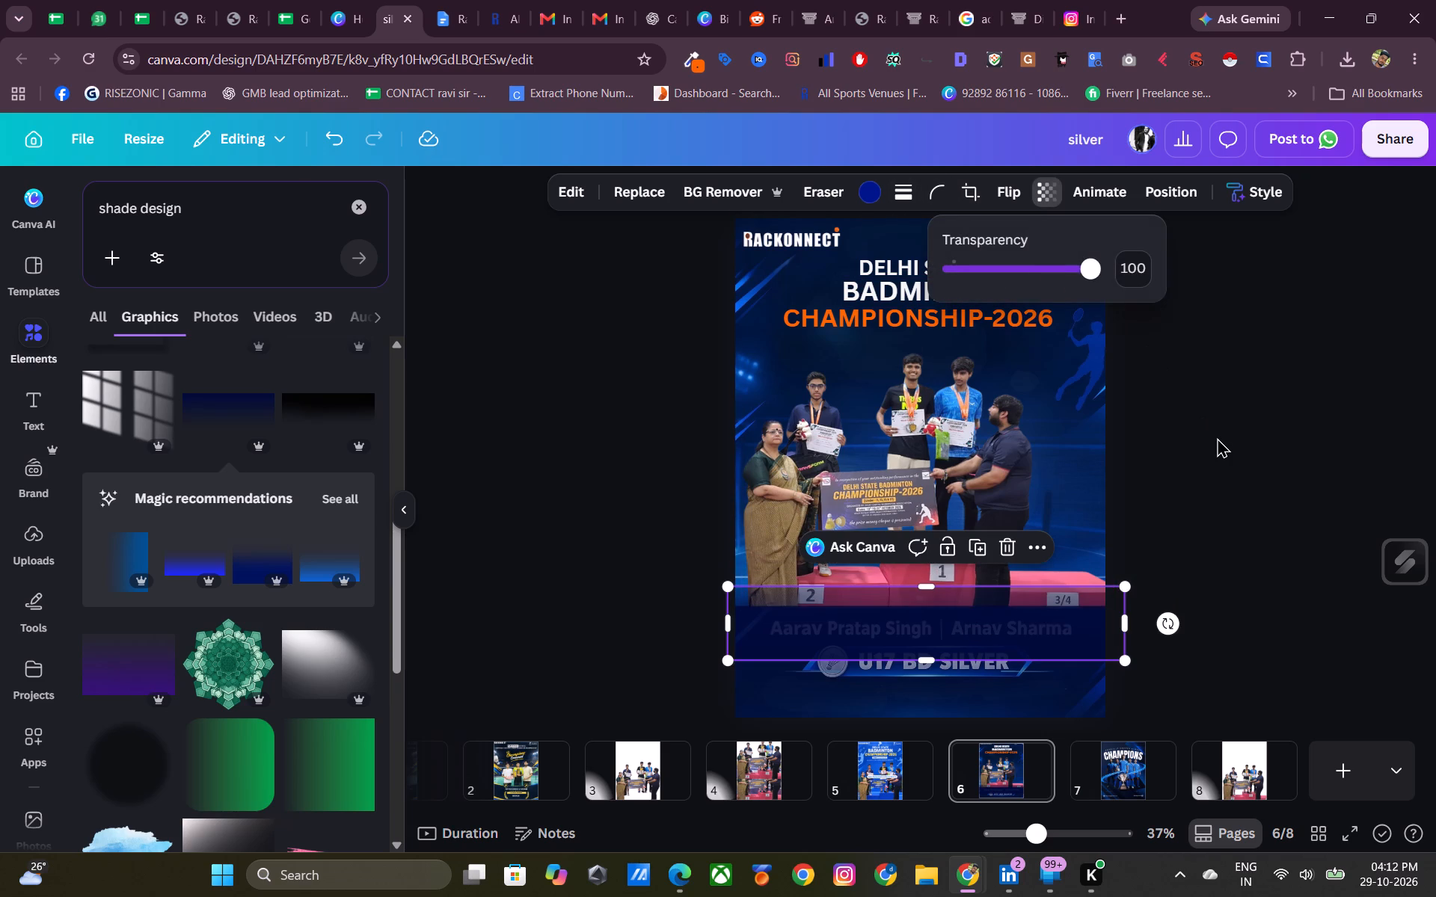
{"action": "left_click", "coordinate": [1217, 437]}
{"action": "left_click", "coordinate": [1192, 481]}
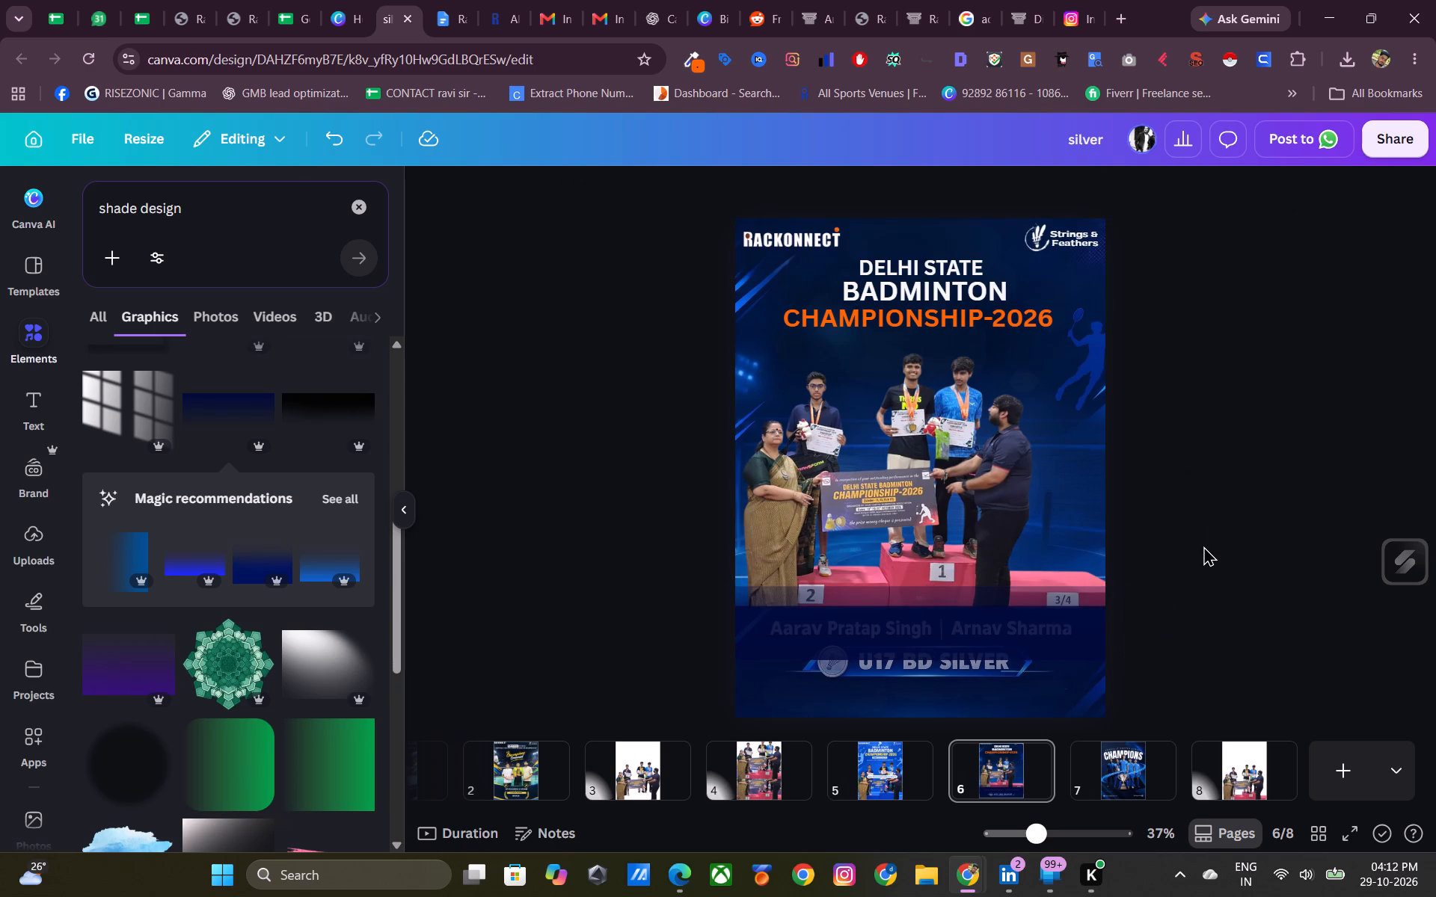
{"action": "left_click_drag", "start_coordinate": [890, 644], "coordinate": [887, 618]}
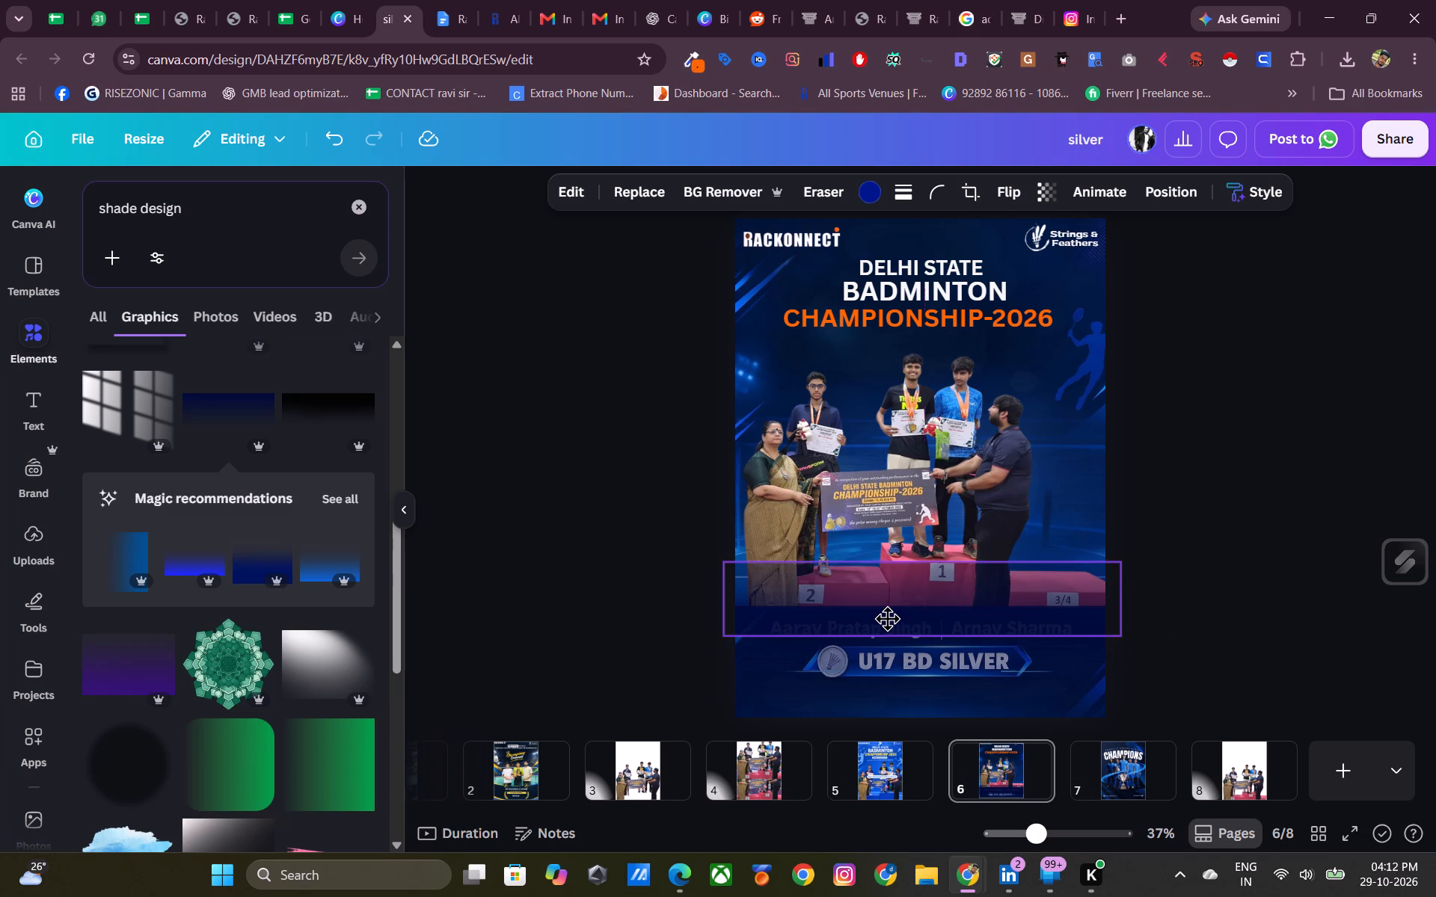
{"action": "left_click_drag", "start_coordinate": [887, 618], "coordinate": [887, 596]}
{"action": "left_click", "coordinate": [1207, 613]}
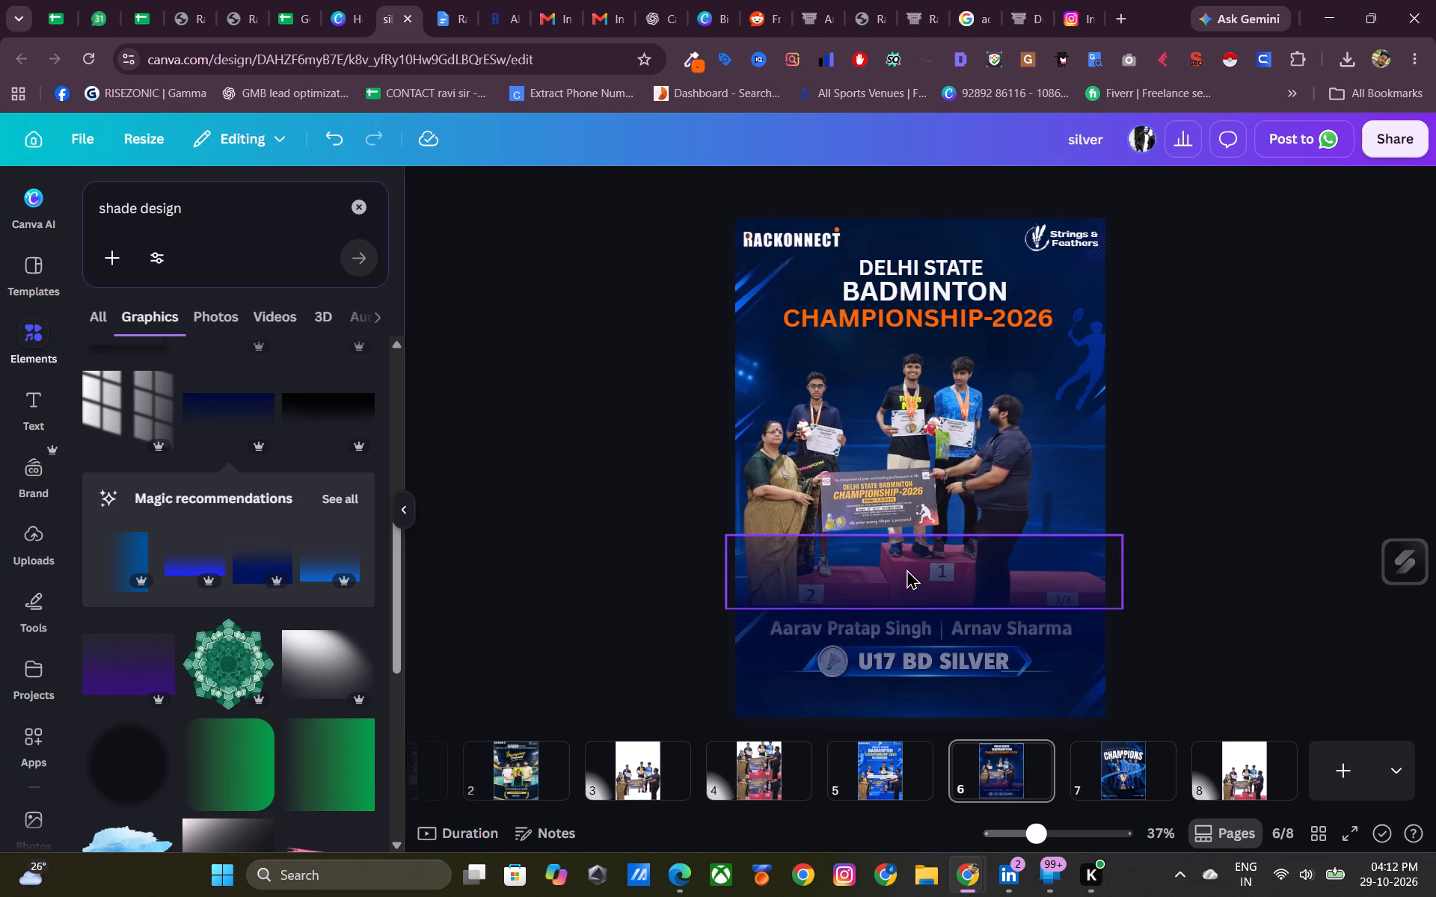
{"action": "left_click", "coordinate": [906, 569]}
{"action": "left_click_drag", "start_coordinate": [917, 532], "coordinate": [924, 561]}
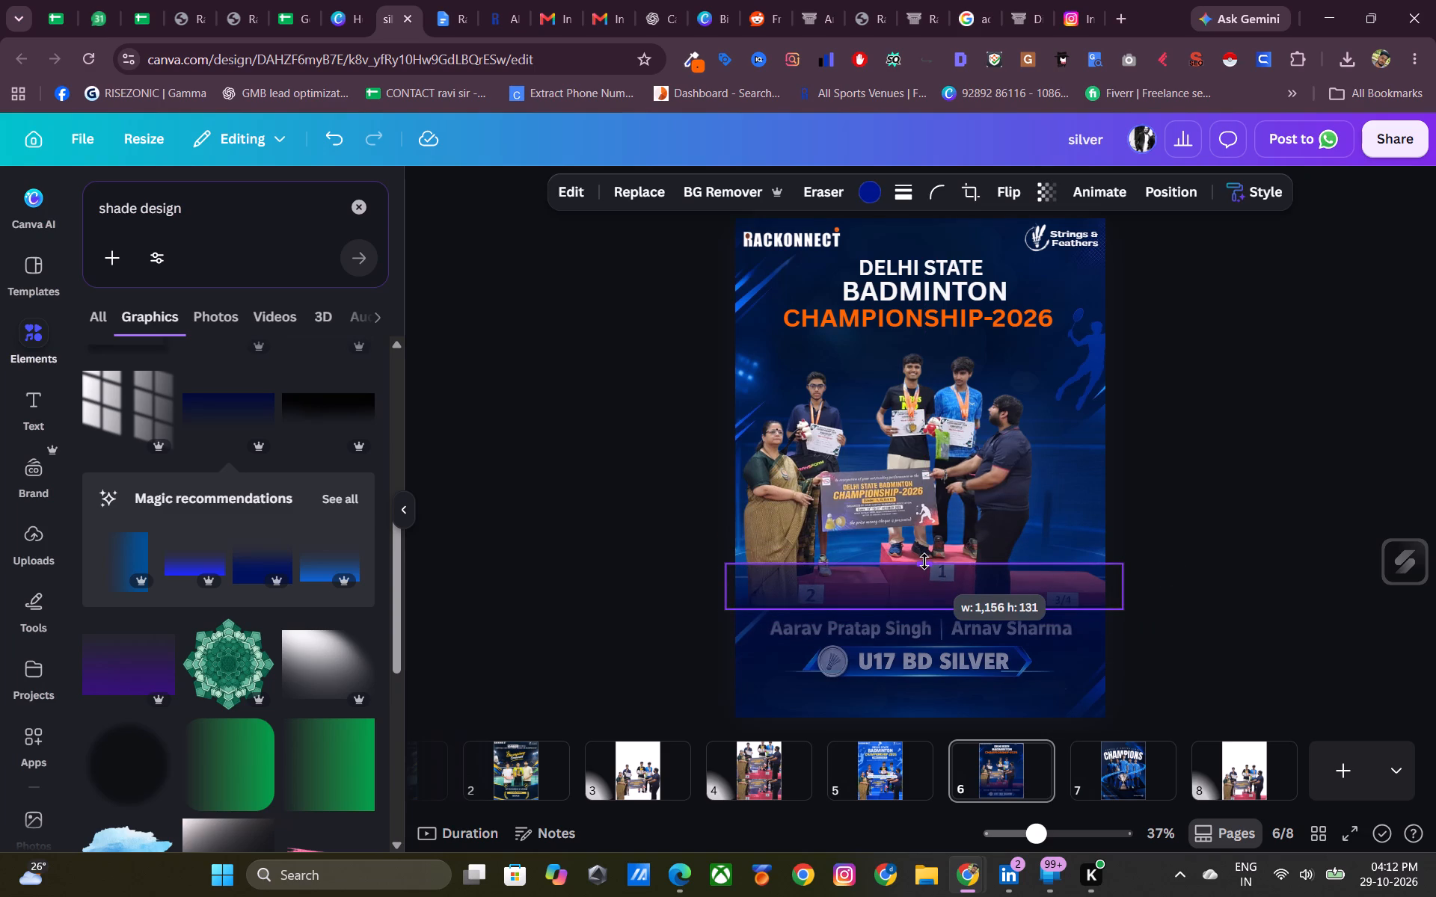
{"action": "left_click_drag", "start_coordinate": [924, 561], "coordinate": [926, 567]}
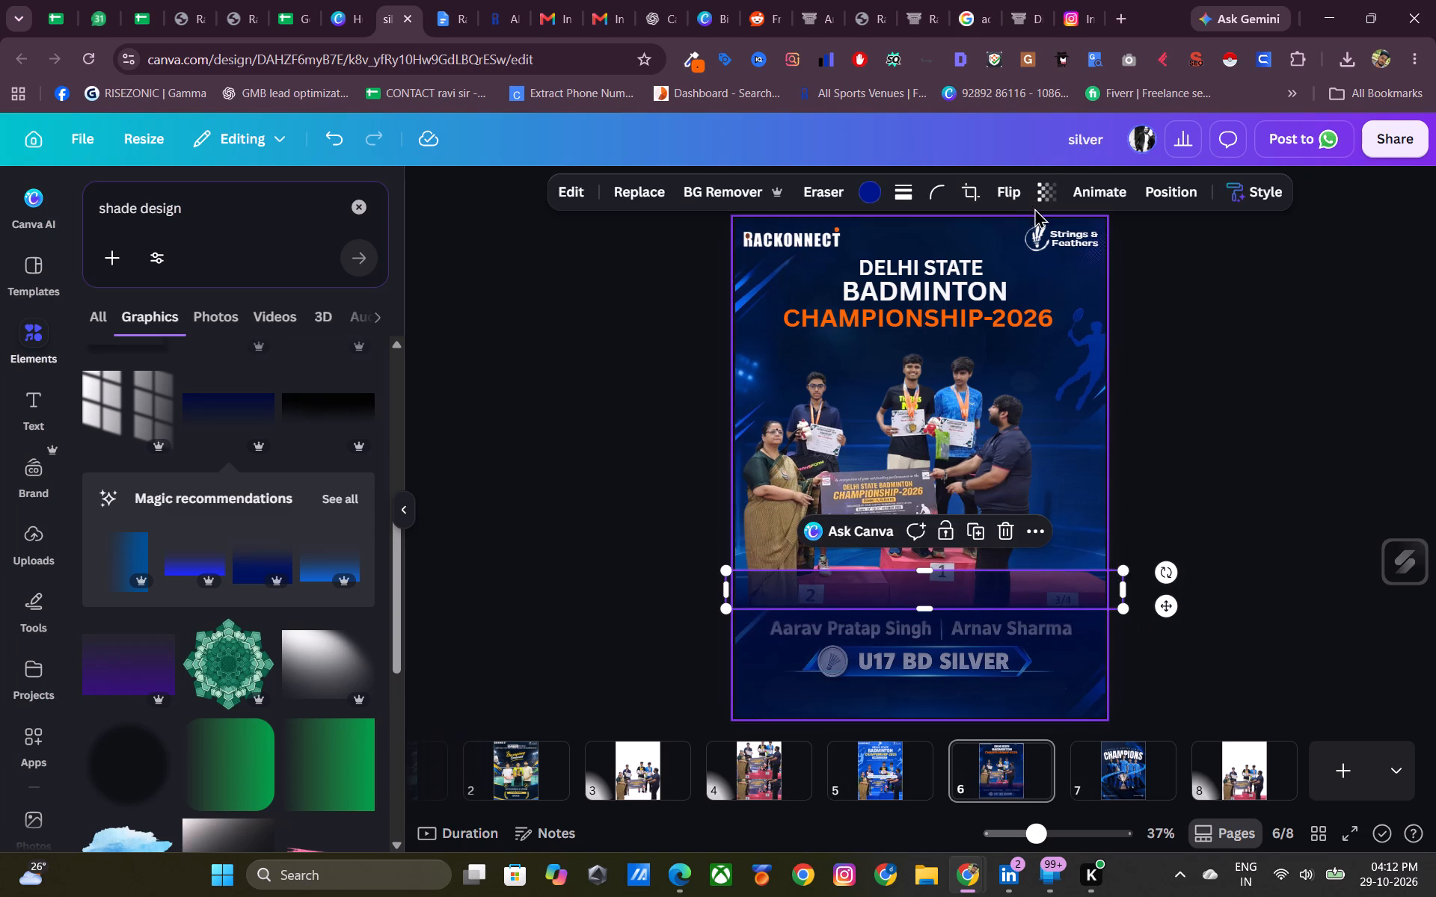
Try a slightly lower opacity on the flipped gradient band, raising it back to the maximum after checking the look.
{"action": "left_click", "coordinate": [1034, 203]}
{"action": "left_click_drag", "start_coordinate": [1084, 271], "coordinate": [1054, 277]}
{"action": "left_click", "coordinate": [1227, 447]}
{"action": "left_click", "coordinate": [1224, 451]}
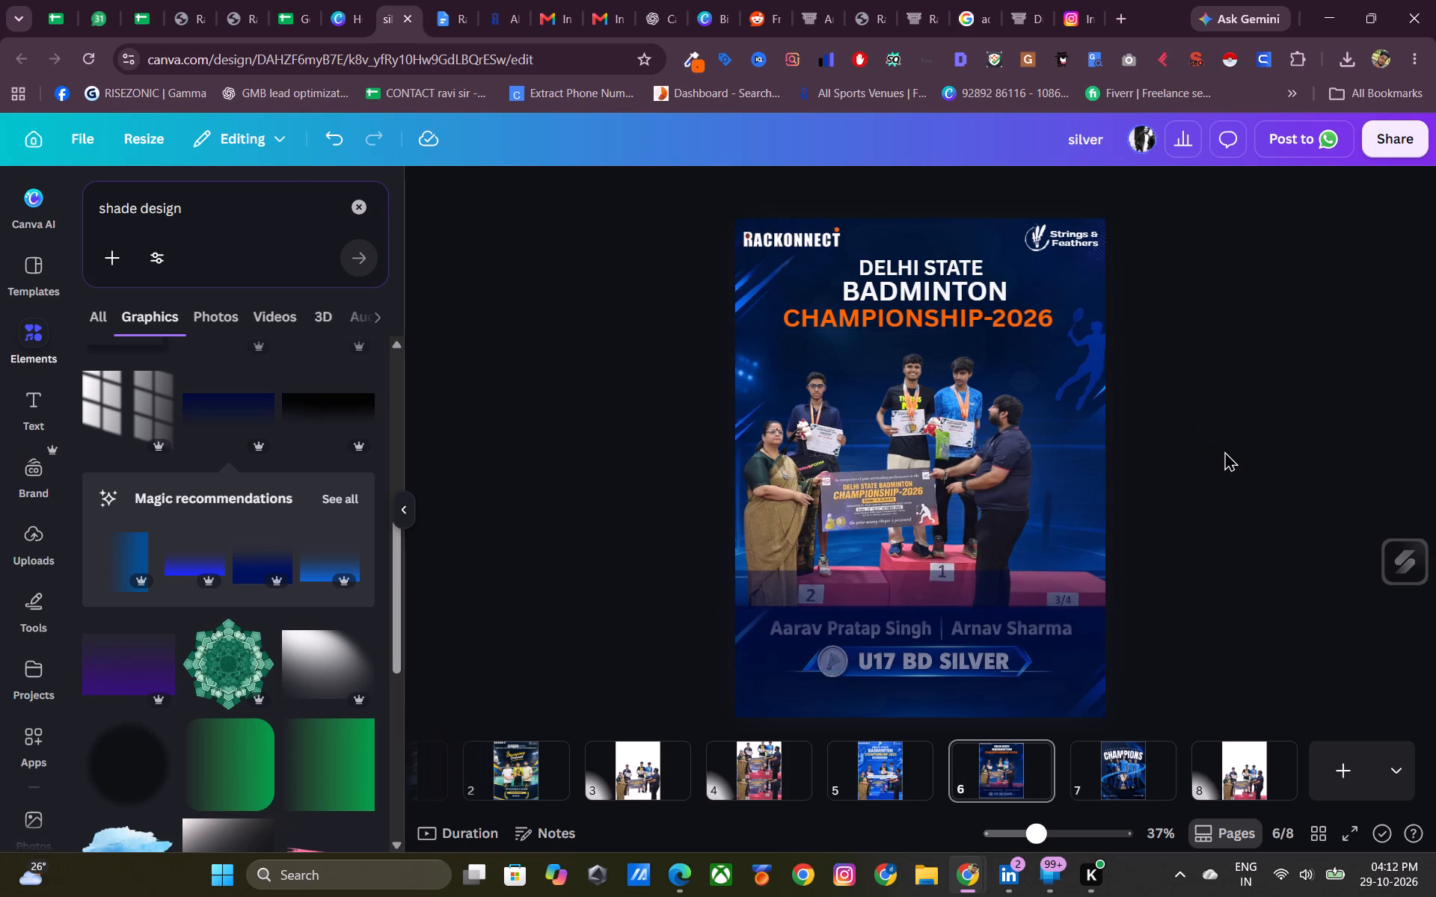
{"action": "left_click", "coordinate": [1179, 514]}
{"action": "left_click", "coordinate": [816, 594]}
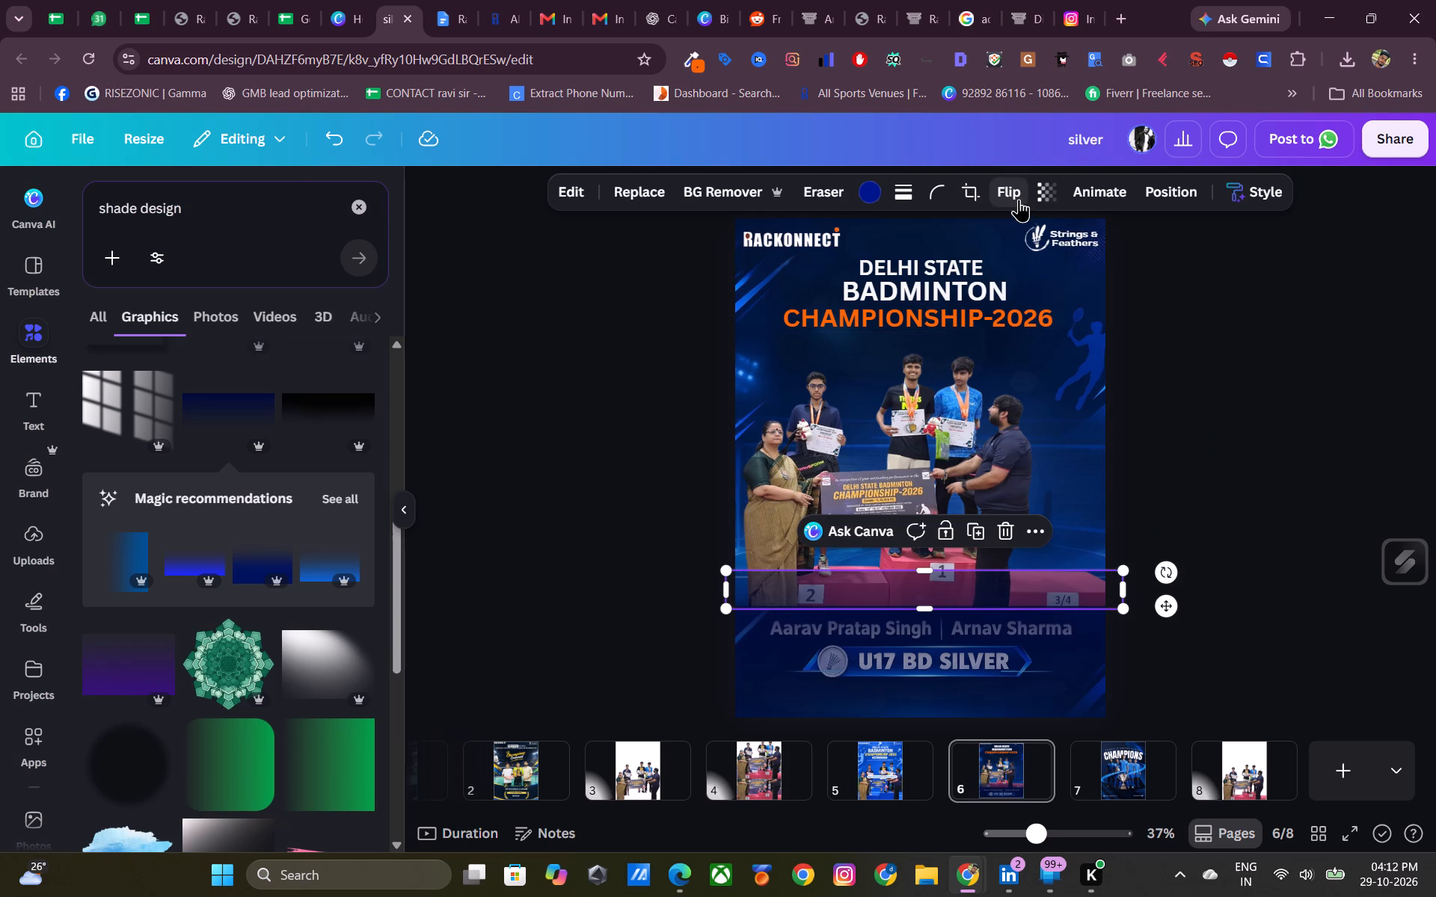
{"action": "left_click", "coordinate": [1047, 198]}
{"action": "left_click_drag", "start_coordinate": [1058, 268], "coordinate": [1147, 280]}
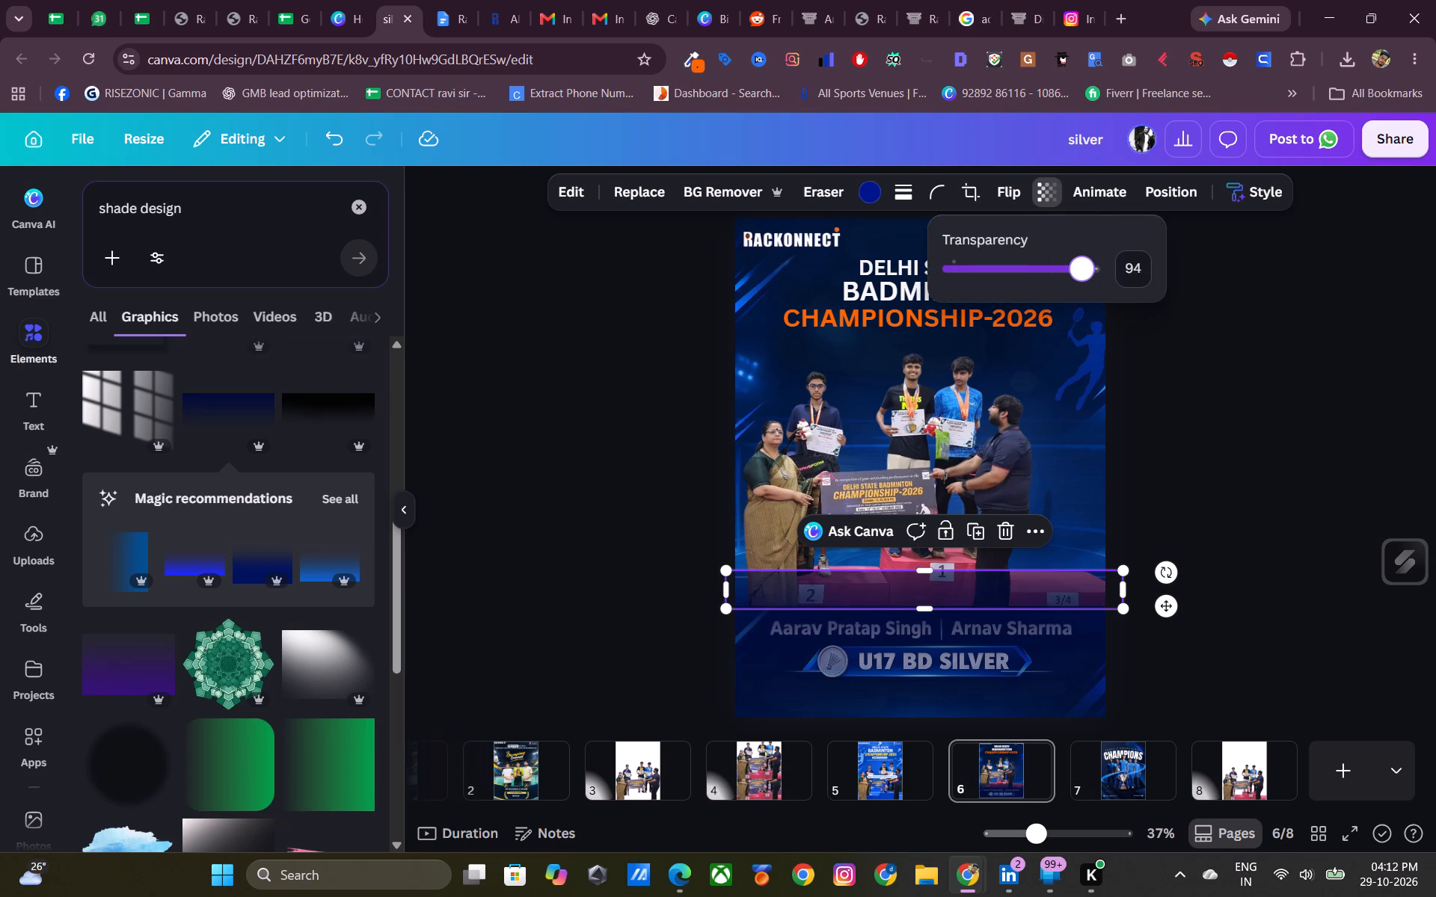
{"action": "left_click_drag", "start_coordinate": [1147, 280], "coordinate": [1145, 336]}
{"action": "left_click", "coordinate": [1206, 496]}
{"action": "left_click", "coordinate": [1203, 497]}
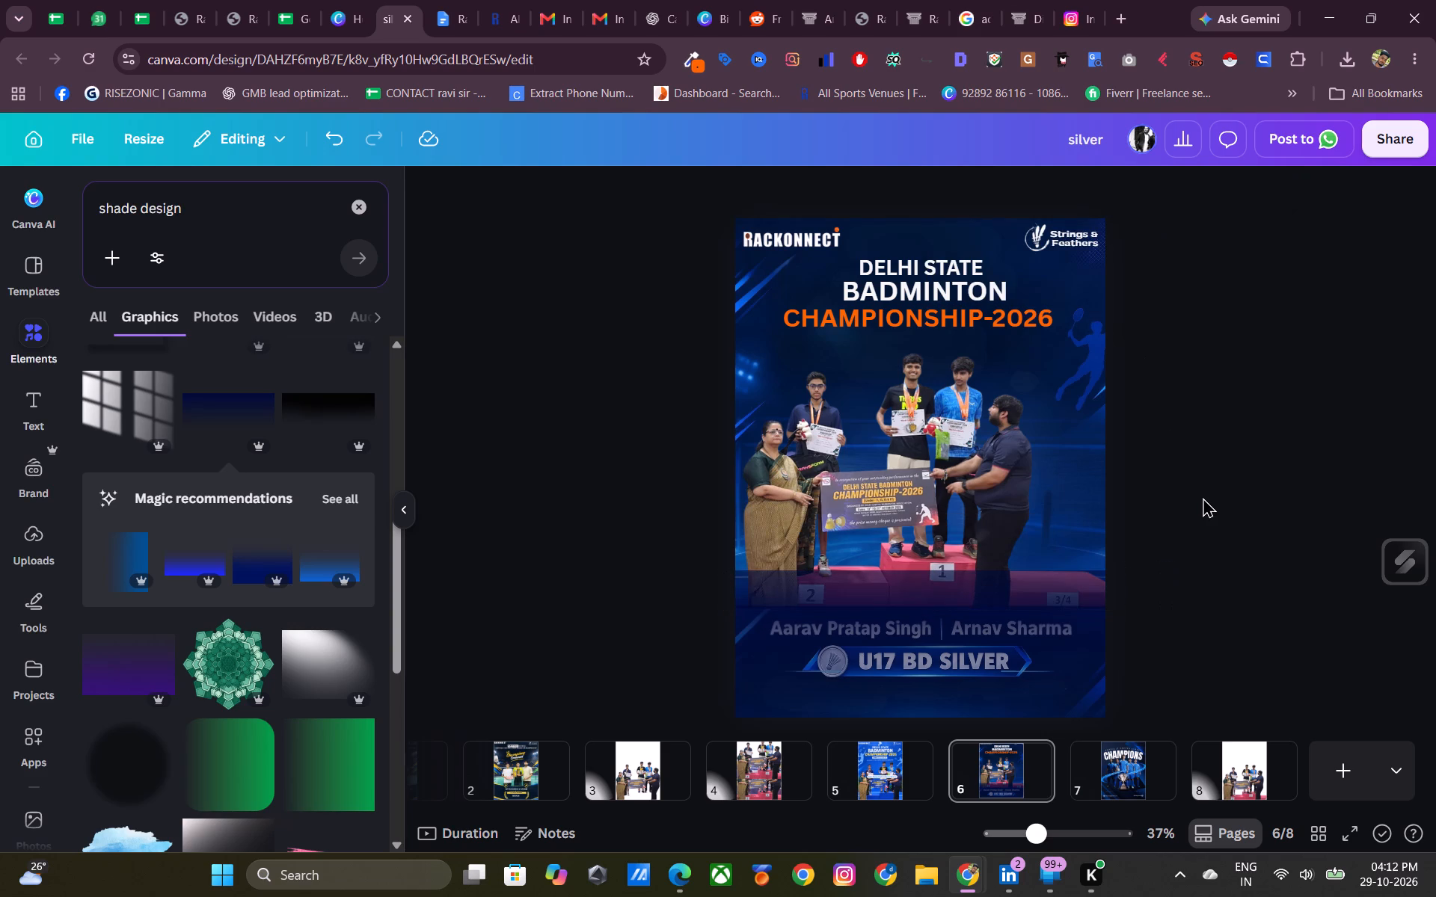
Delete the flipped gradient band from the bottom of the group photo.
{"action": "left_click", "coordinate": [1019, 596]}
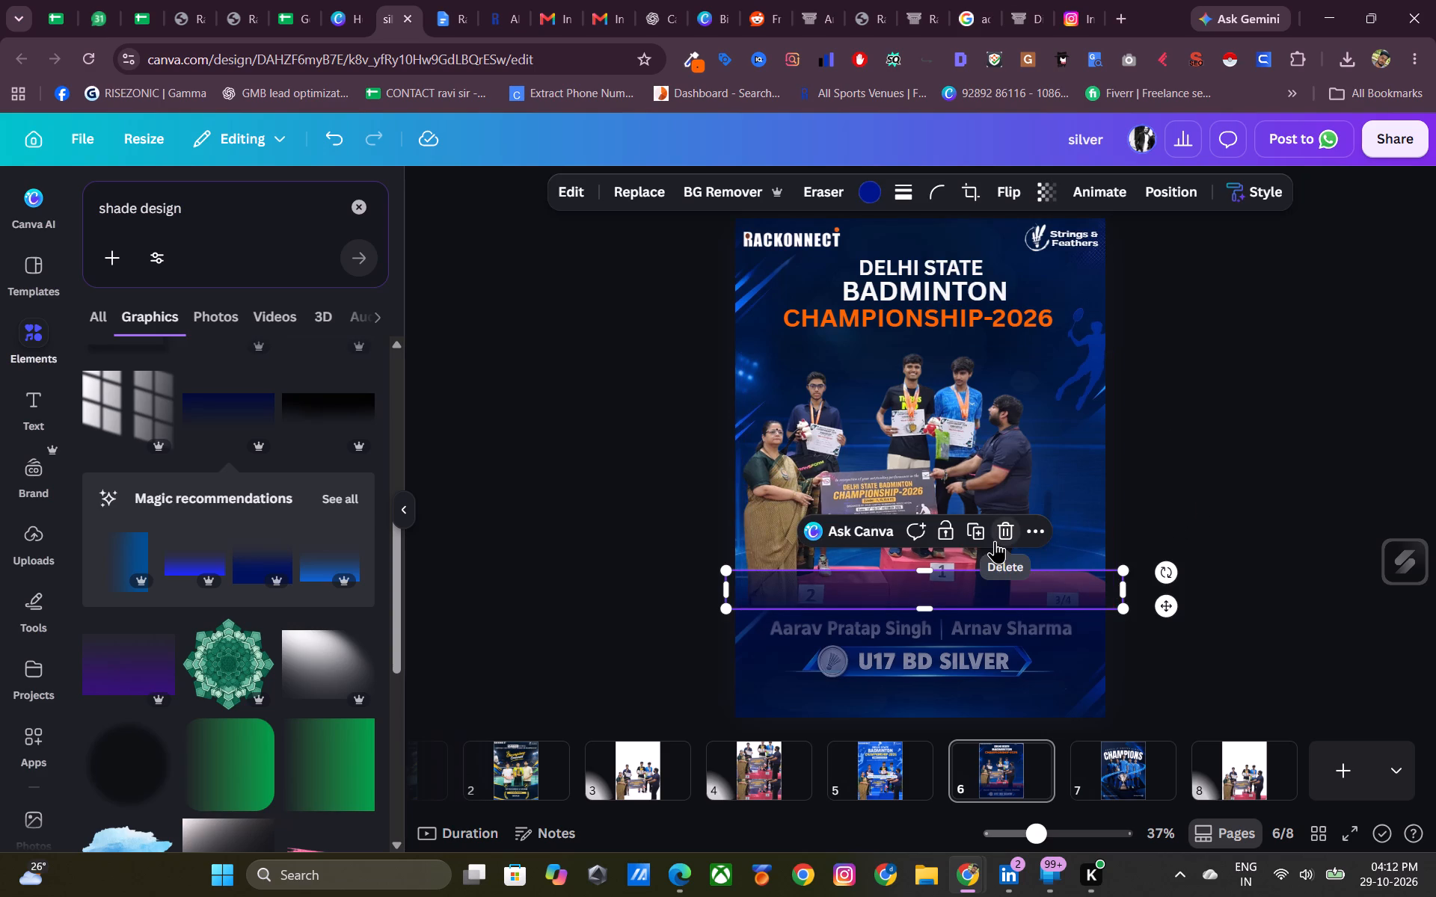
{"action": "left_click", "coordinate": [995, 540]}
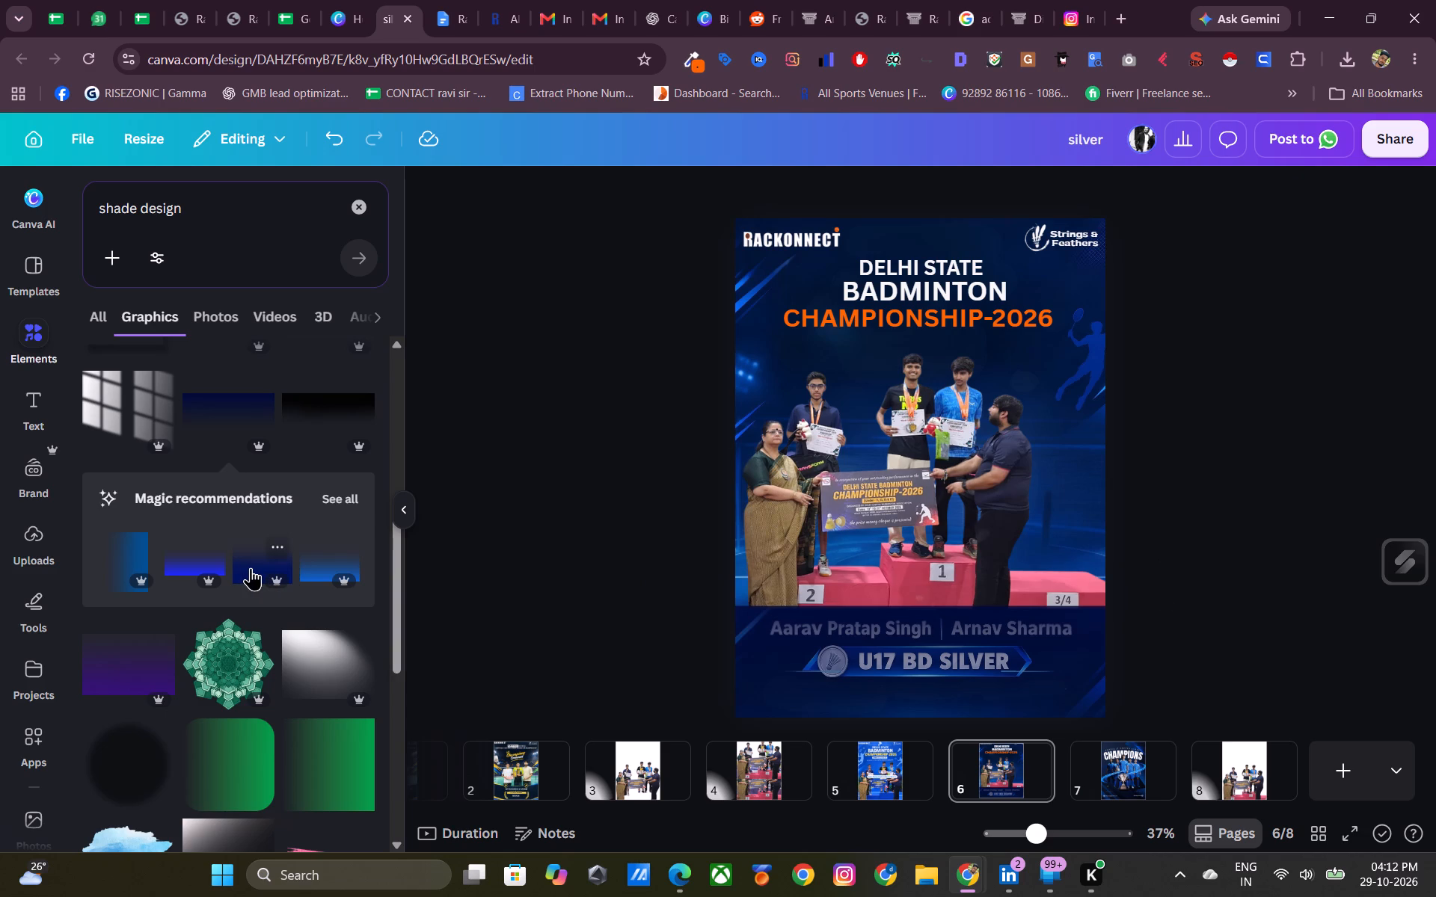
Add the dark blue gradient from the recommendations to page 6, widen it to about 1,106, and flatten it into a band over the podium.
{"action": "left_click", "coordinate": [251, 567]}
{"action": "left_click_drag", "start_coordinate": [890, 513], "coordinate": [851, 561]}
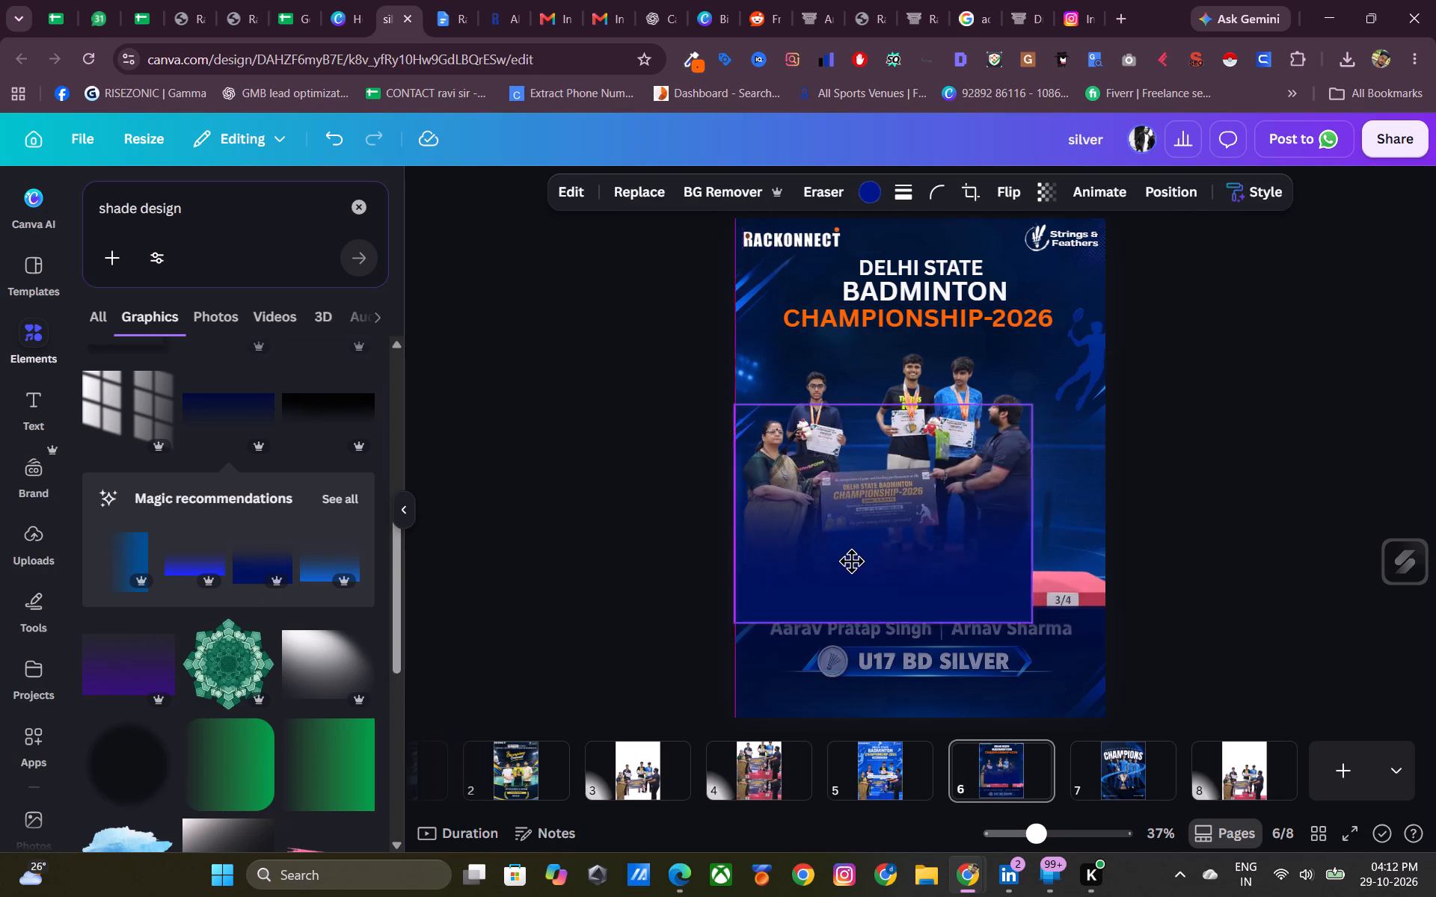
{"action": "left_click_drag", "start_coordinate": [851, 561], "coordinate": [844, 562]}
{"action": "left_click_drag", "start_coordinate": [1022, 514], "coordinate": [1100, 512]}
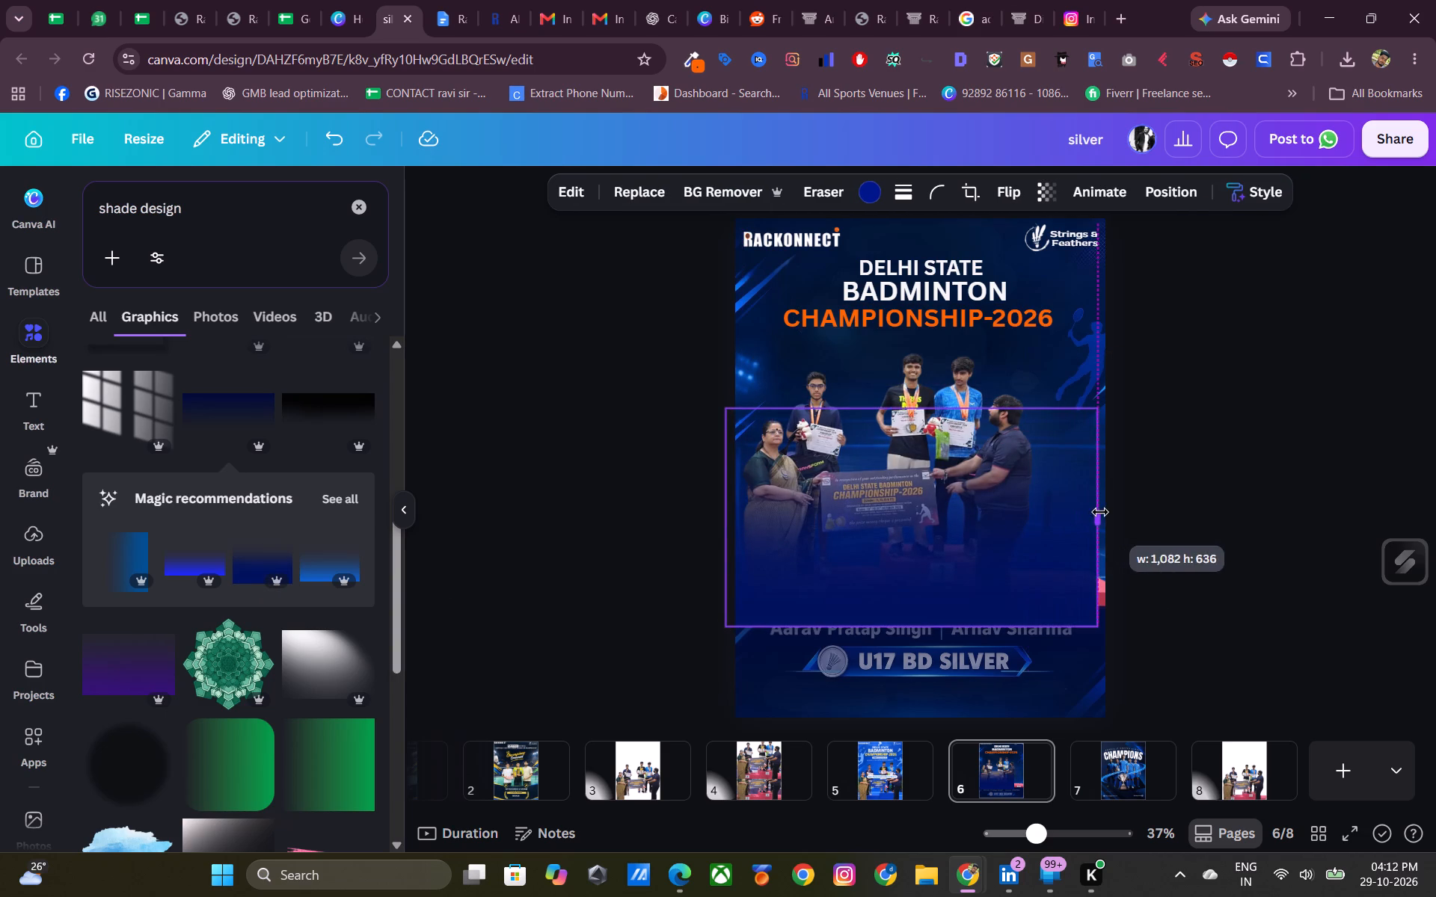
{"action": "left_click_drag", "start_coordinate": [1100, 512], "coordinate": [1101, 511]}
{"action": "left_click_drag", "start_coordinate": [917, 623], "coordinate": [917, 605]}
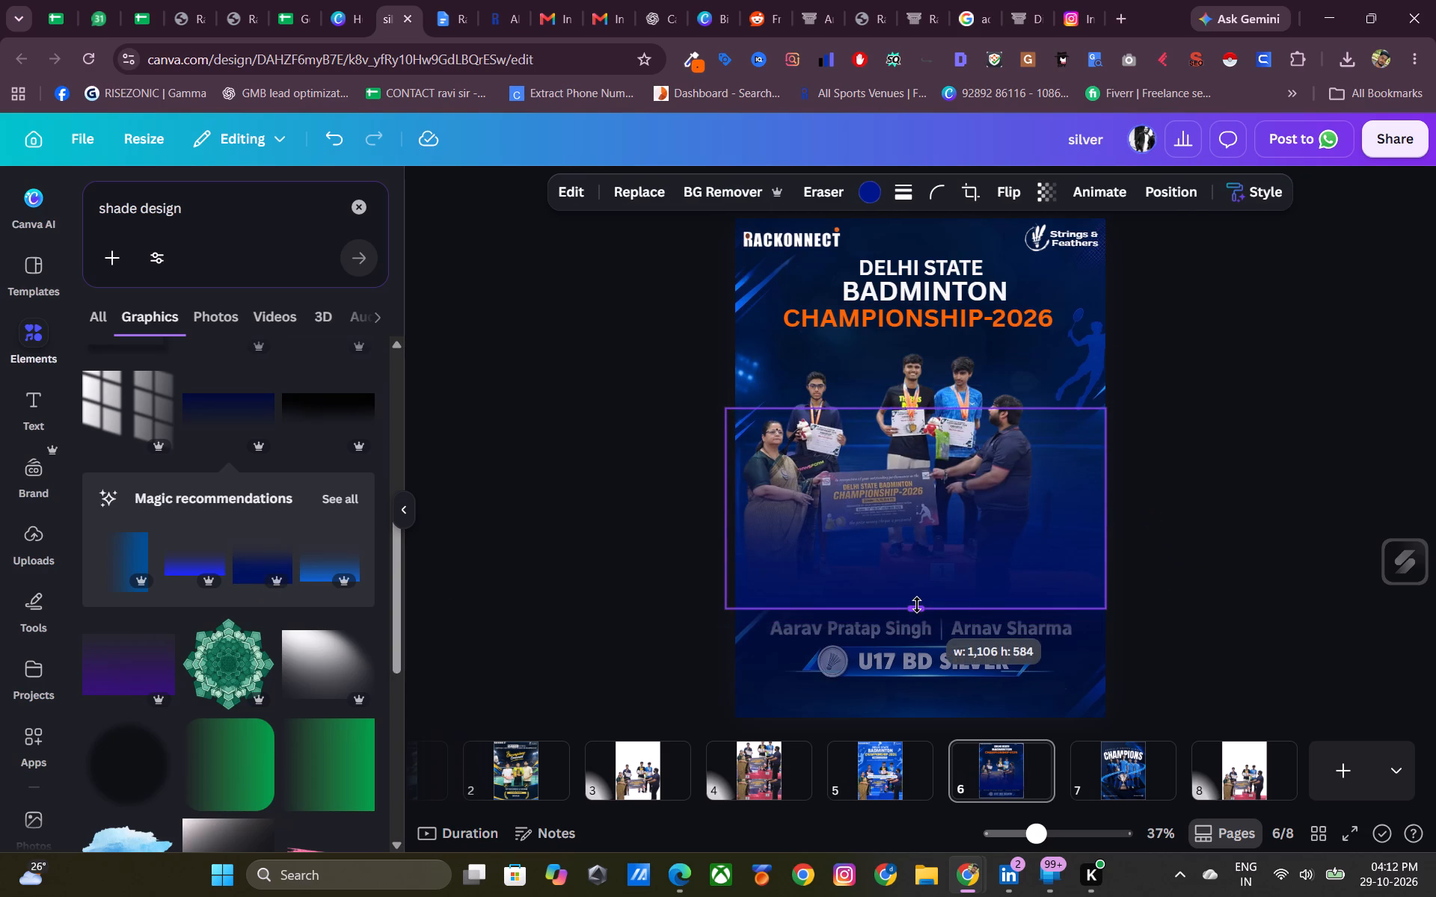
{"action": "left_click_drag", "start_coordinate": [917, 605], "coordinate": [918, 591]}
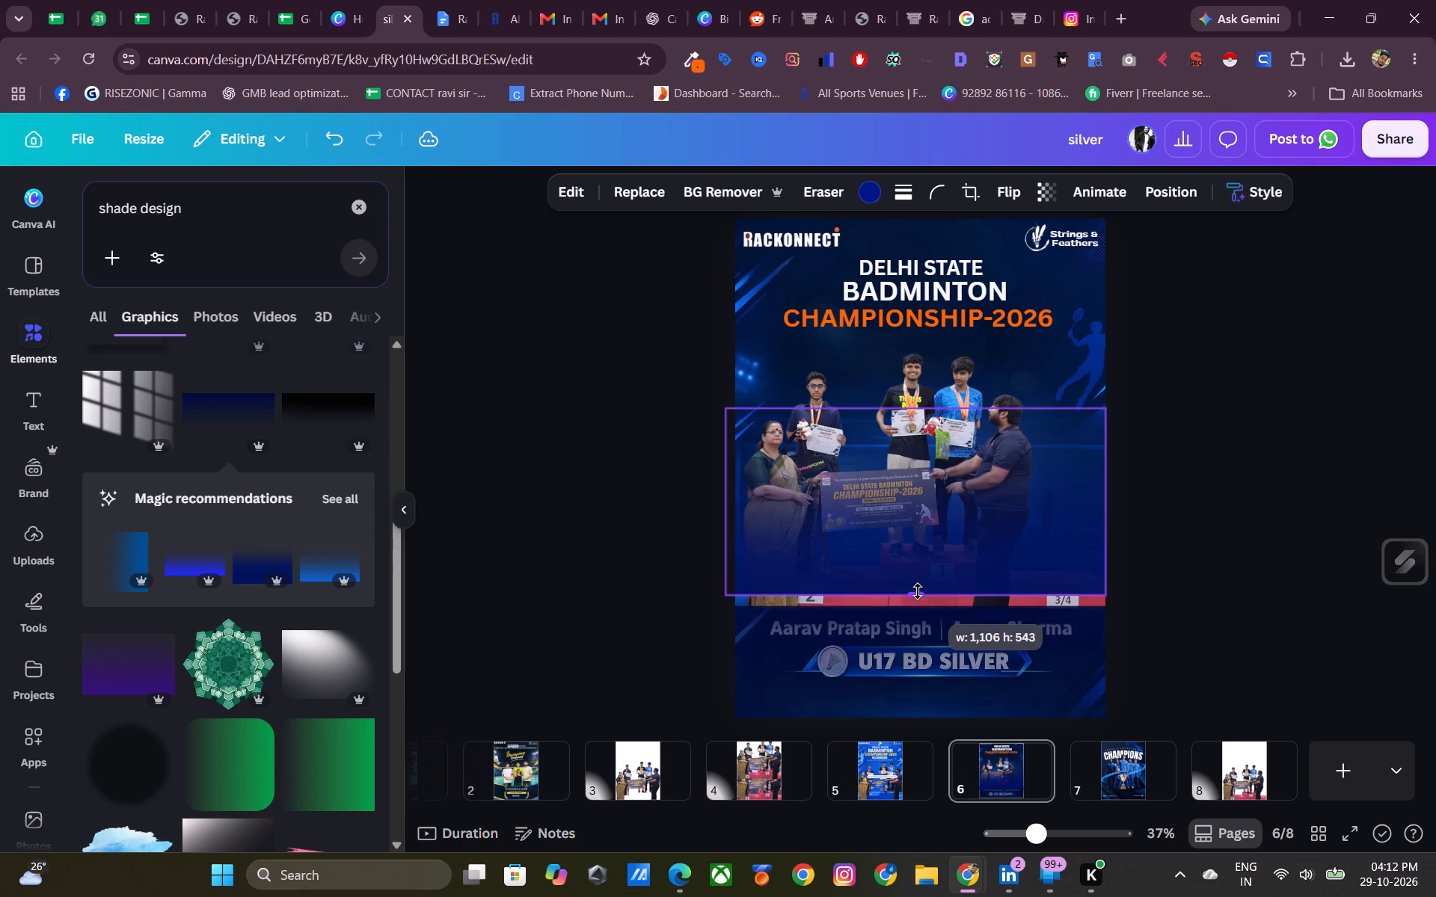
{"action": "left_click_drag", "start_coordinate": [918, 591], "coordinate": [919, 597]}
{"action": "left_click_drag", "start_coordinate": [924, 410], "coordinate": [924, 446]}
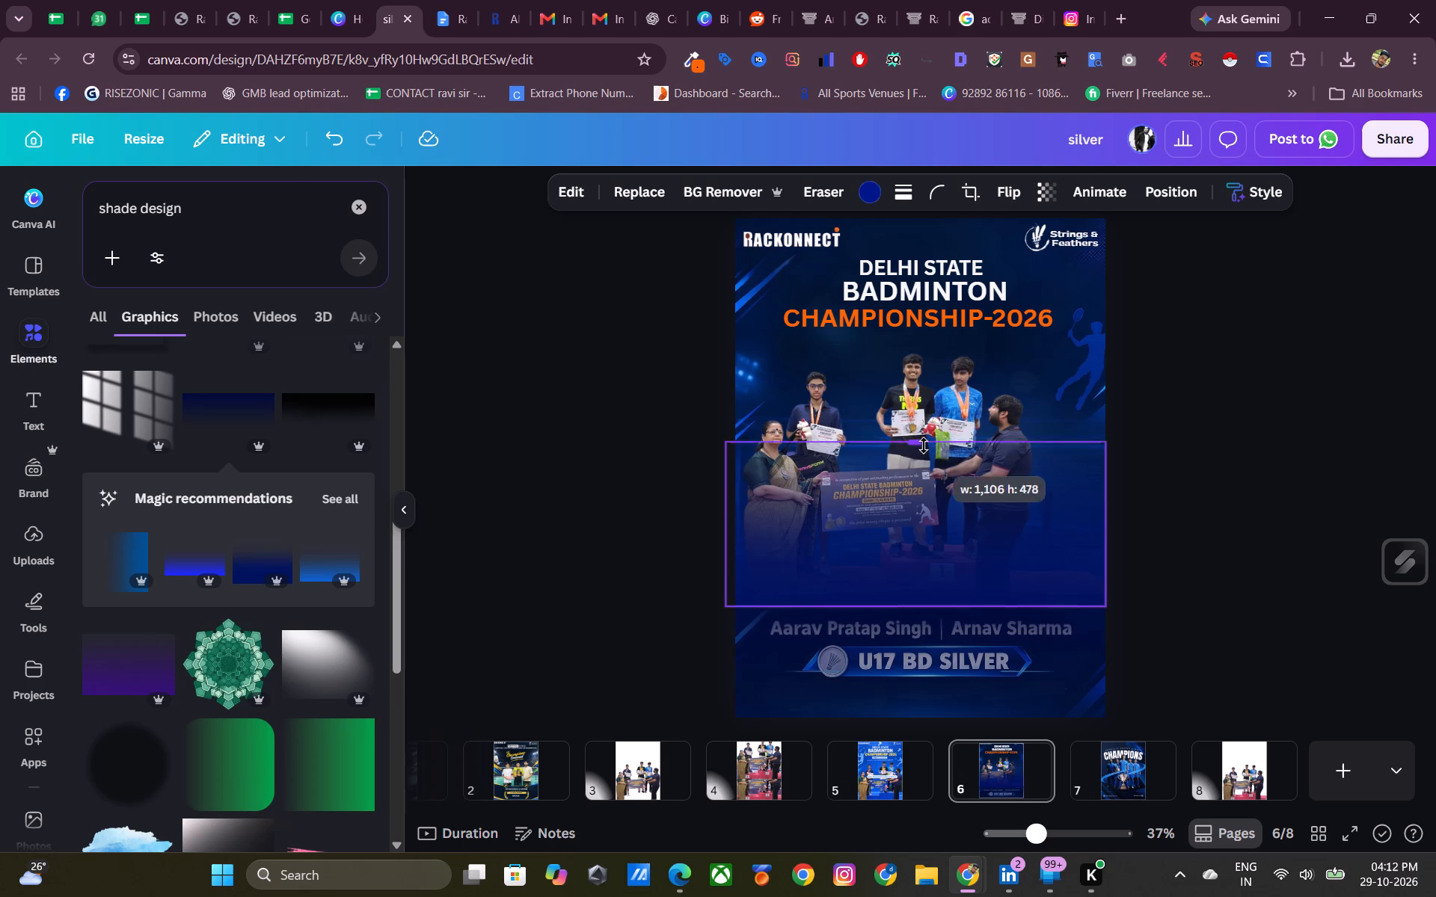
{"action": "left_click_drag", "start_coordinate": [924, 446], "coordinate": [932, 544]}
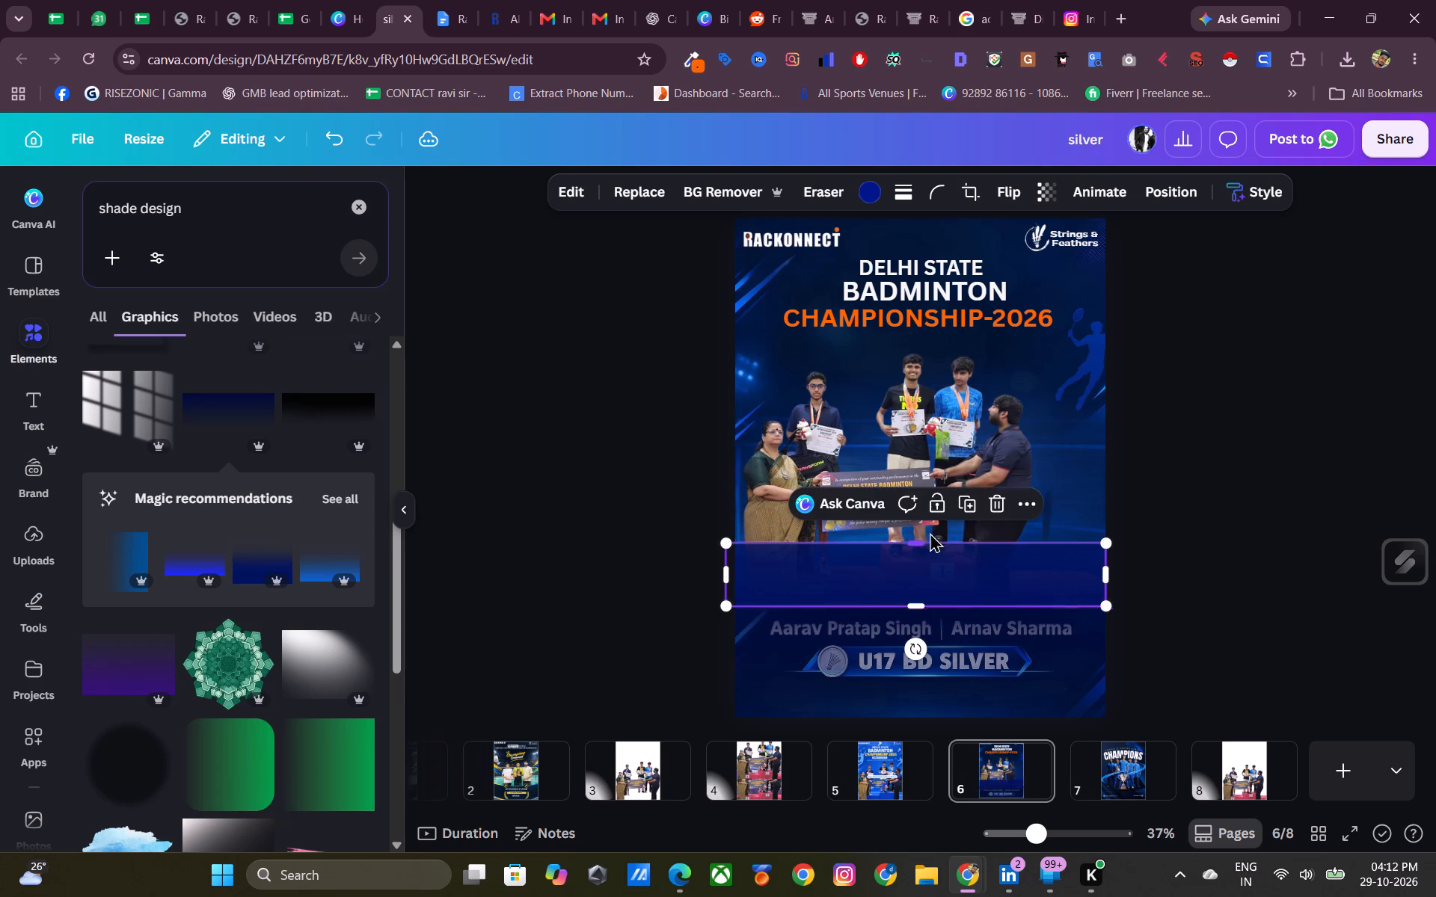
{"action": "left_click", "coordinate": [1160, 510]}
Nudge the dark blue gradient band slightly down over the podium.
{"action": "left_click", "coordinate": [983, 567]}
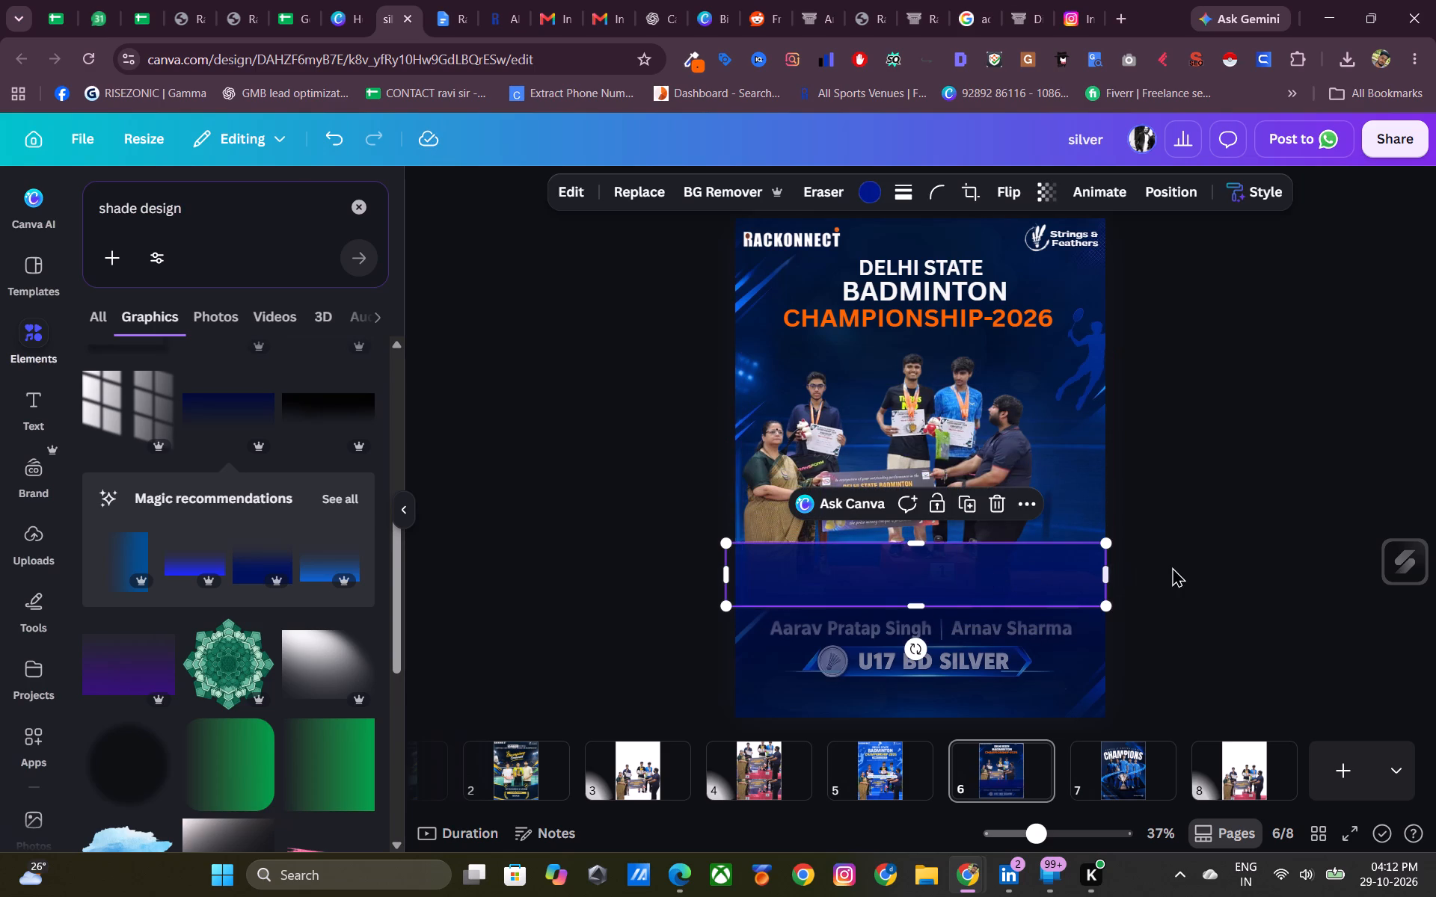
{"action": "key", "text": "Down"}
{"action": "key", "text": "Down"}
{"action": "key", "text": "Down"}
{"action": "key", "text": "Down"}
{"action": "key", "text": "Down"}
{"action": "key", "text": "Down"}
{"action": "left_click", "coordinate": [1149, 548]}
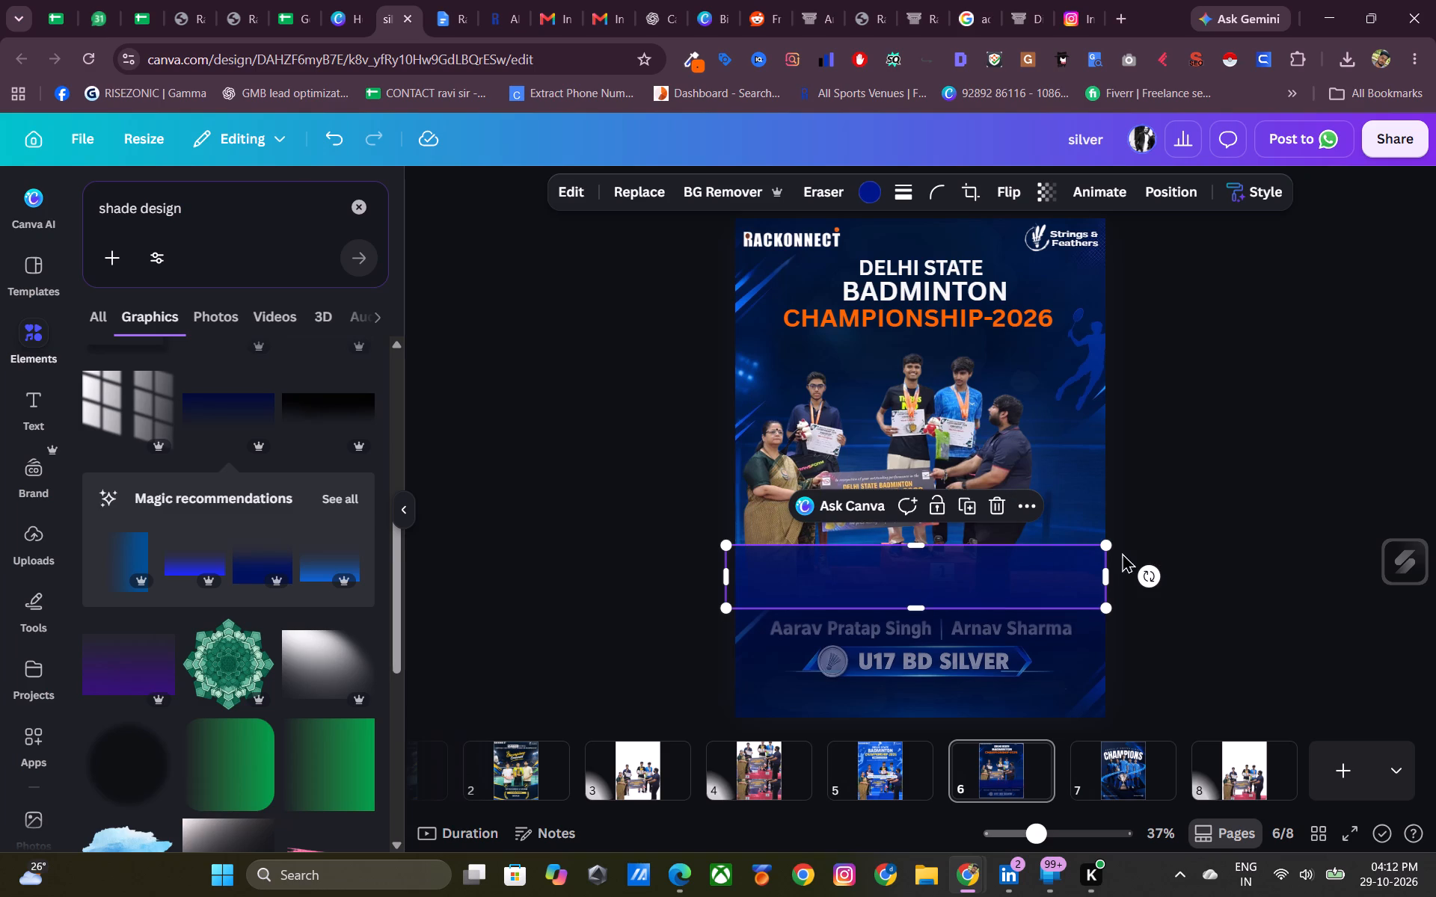
Flip the gradient behind the player names and U17 BD SILVER label vertically.
{"action": "left_click", "coordinate": [958, 647]}
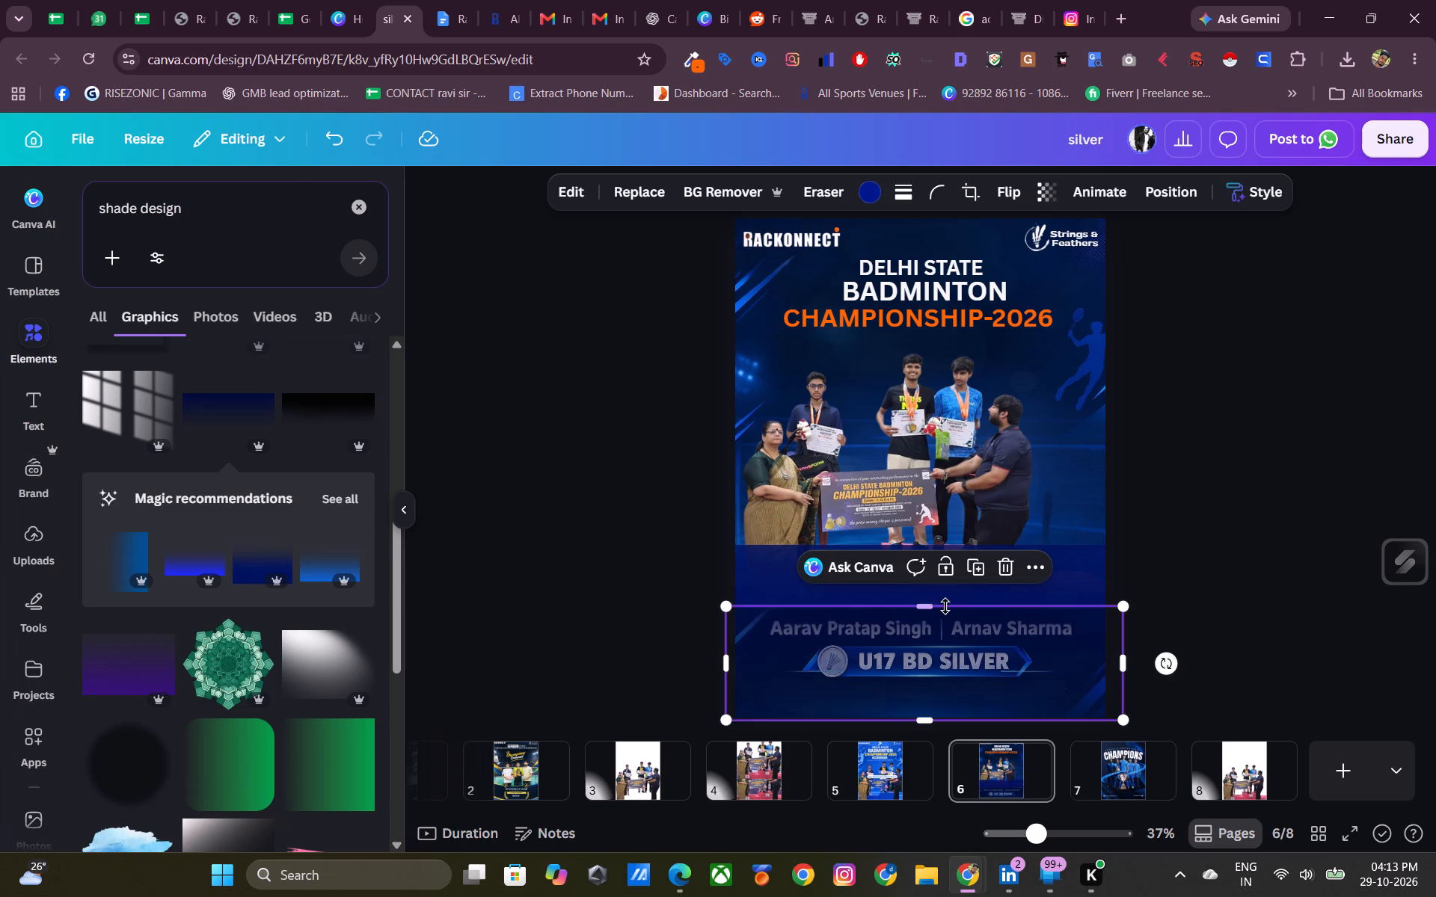
{"action": "left_click", "coordinate": [996, 203]}
{"action": "left_click", "coordinate": [1016, 273]}
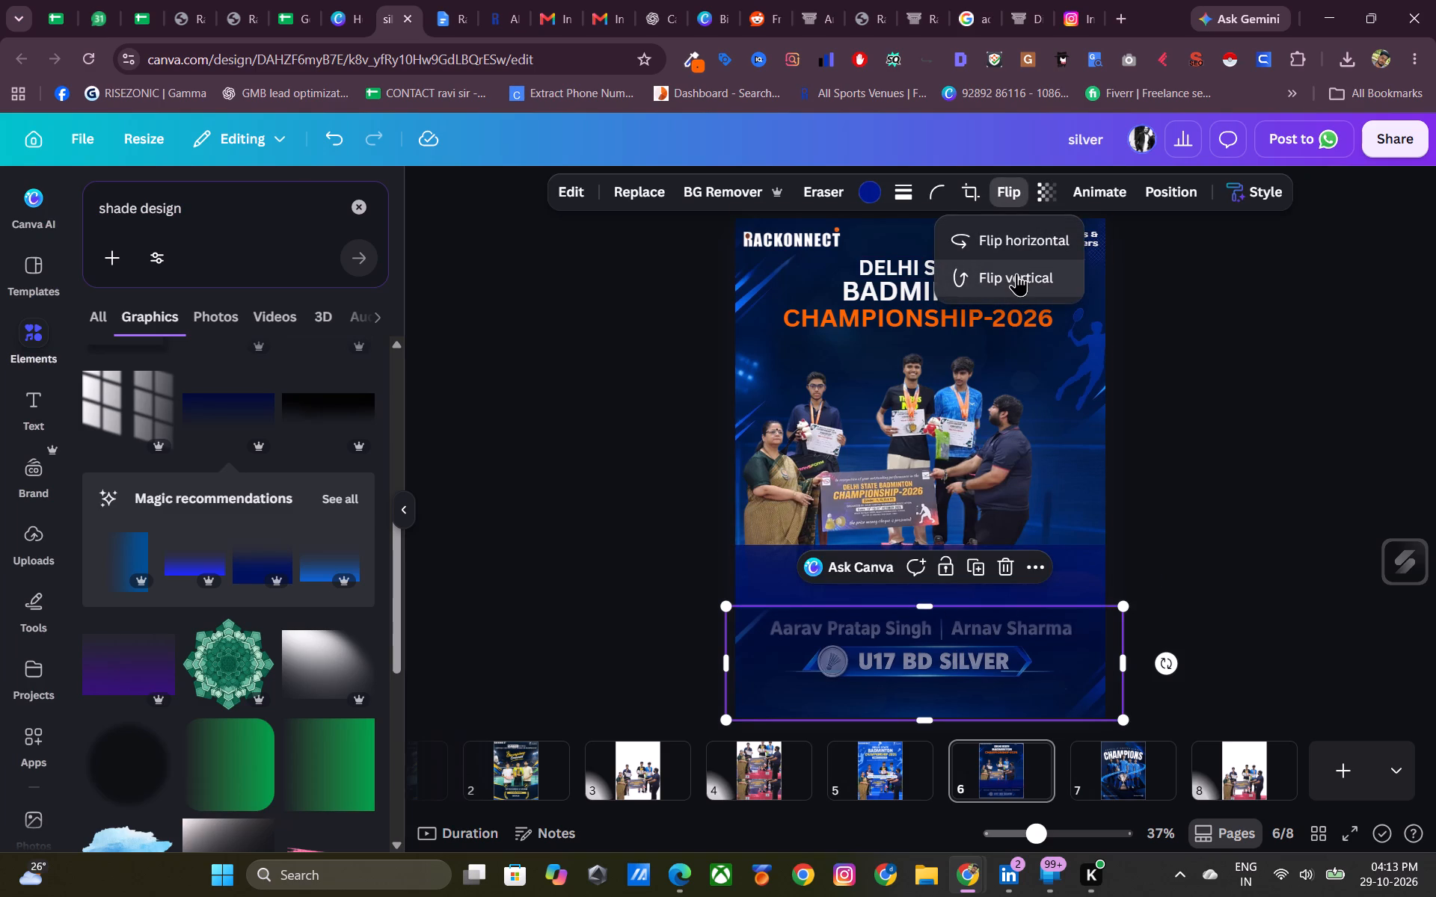
{"action": "left_click", "coordinate": [1153, 449]}
{"action": "left_click", "coordinate": [1176, 482]}
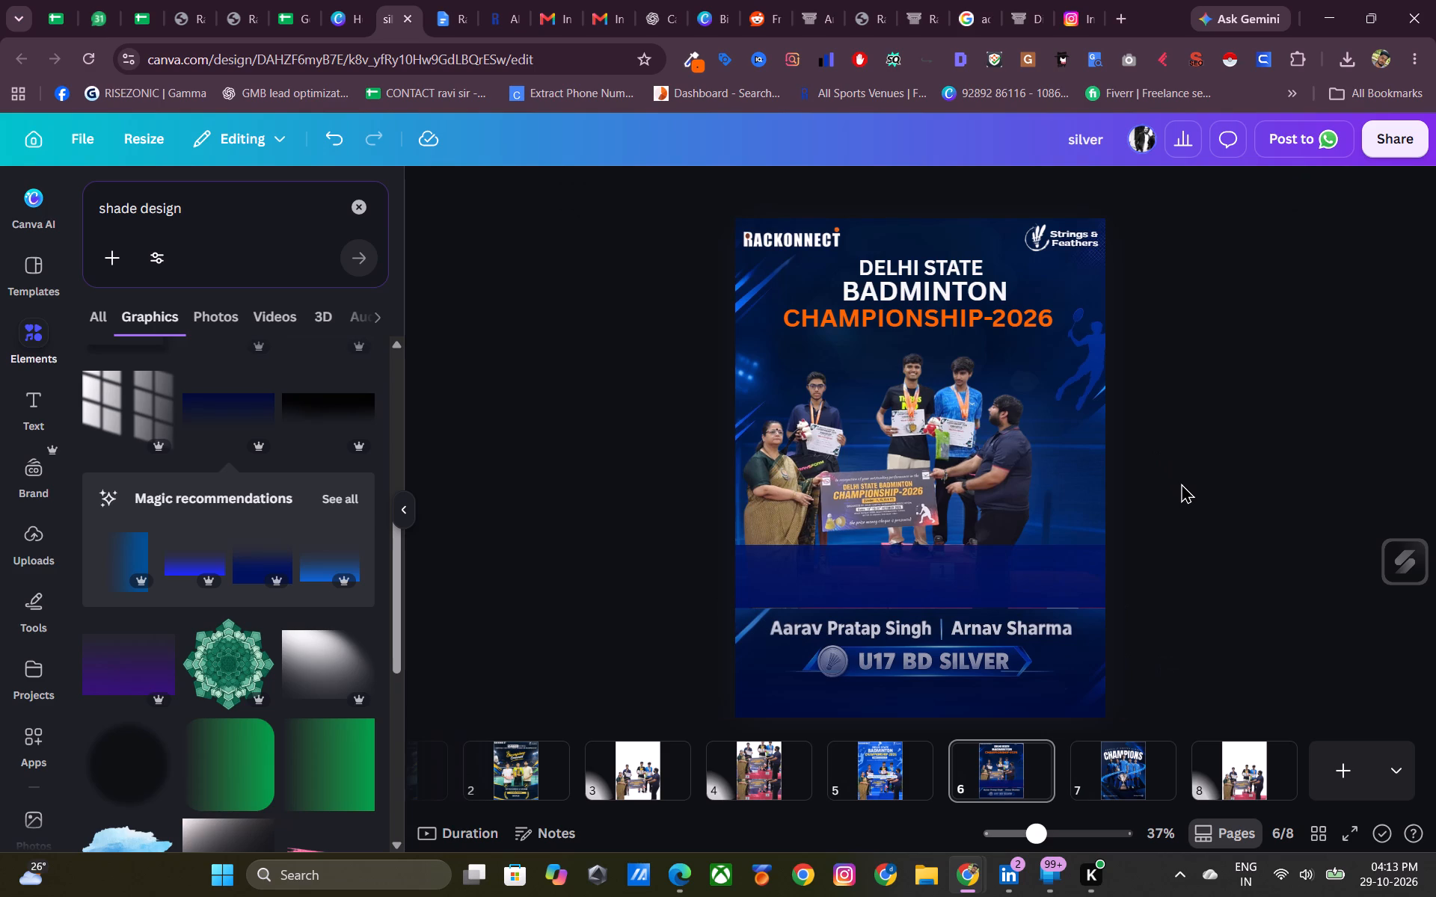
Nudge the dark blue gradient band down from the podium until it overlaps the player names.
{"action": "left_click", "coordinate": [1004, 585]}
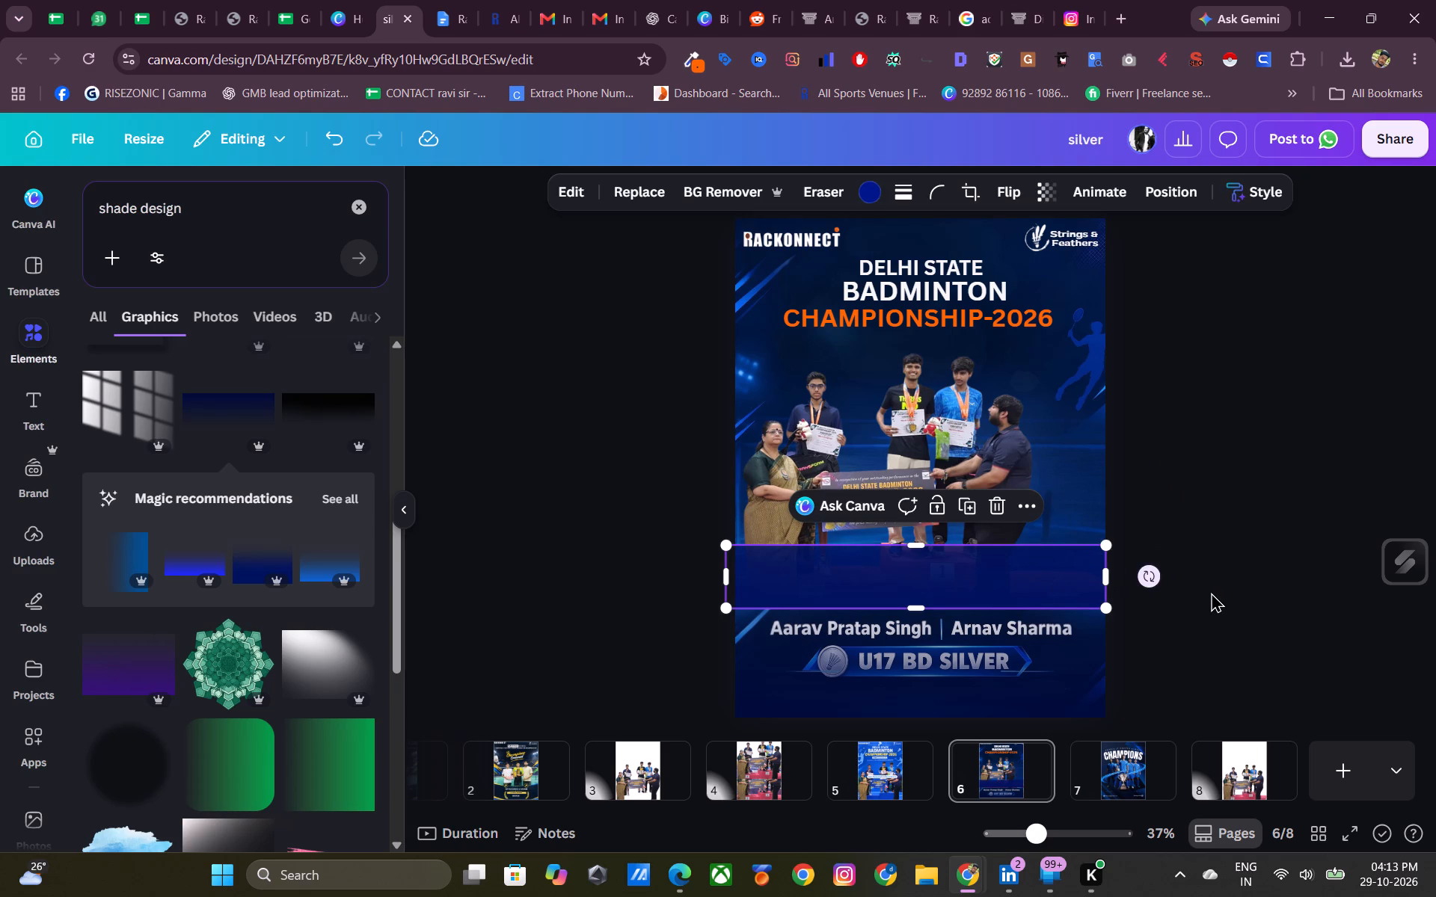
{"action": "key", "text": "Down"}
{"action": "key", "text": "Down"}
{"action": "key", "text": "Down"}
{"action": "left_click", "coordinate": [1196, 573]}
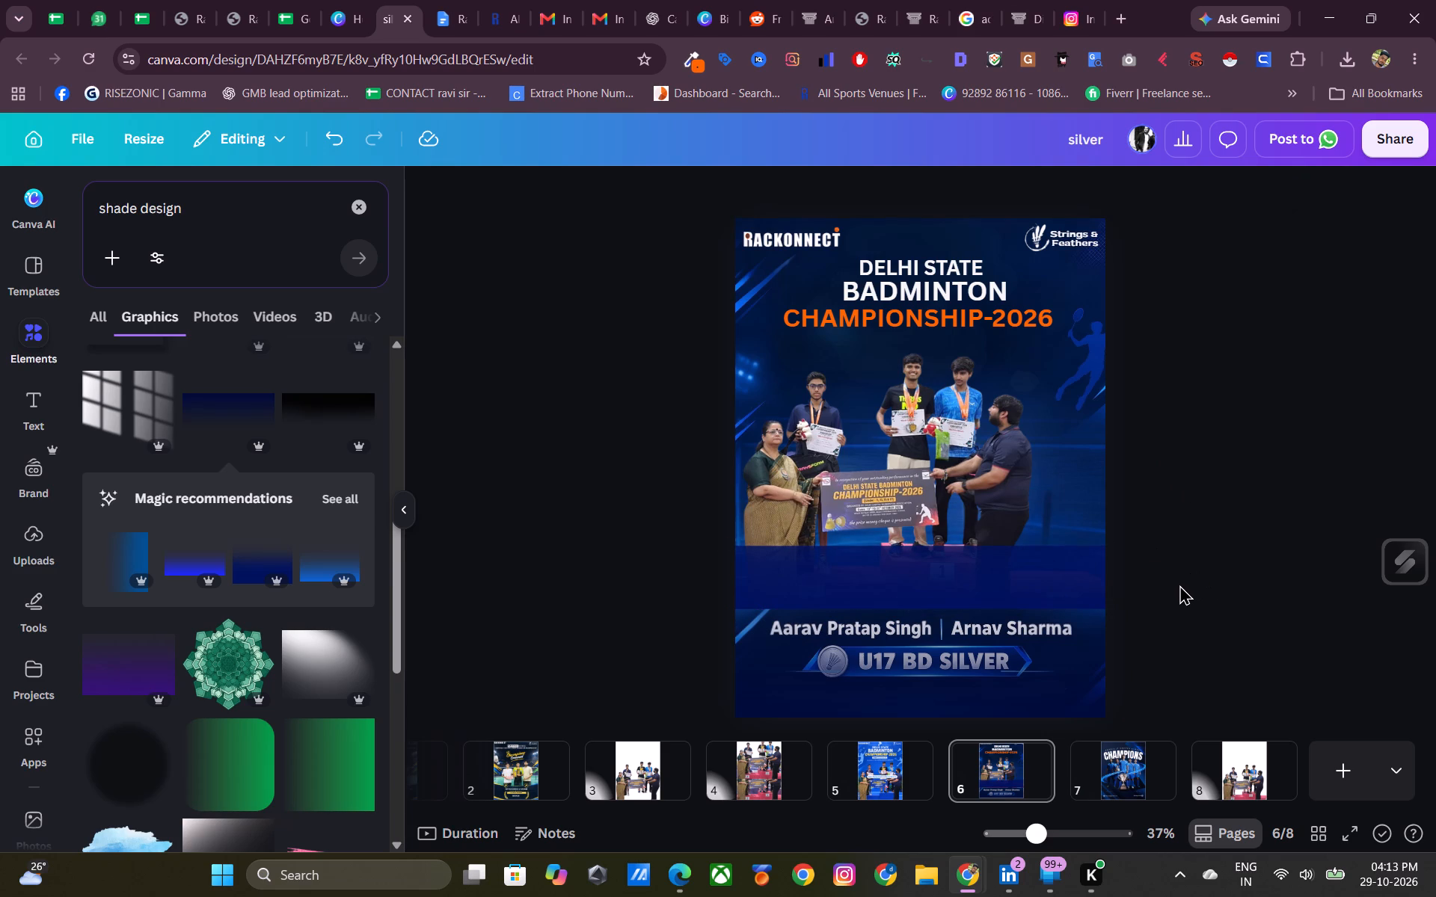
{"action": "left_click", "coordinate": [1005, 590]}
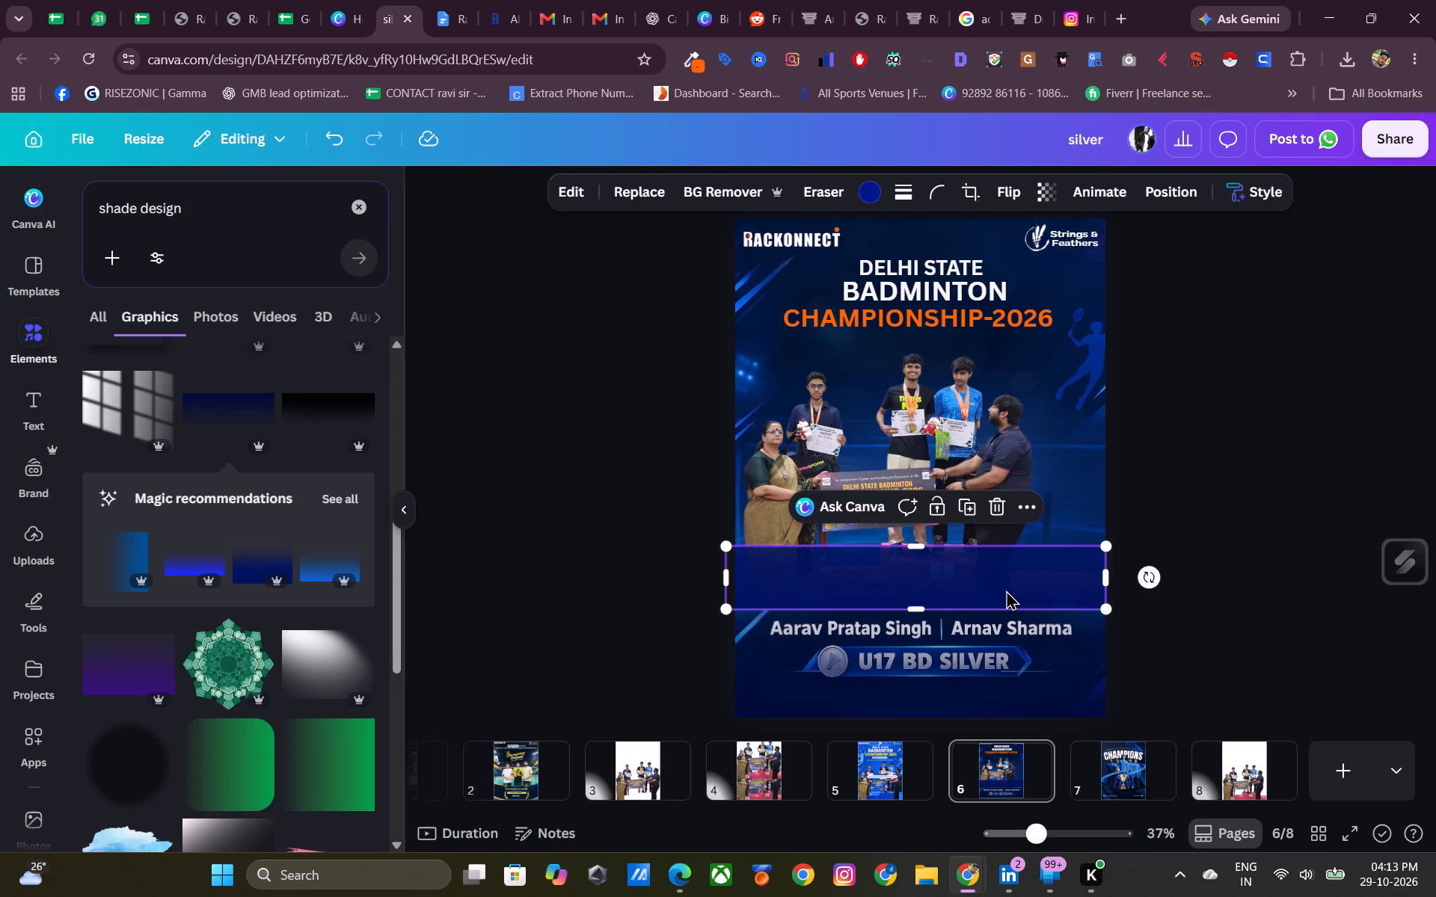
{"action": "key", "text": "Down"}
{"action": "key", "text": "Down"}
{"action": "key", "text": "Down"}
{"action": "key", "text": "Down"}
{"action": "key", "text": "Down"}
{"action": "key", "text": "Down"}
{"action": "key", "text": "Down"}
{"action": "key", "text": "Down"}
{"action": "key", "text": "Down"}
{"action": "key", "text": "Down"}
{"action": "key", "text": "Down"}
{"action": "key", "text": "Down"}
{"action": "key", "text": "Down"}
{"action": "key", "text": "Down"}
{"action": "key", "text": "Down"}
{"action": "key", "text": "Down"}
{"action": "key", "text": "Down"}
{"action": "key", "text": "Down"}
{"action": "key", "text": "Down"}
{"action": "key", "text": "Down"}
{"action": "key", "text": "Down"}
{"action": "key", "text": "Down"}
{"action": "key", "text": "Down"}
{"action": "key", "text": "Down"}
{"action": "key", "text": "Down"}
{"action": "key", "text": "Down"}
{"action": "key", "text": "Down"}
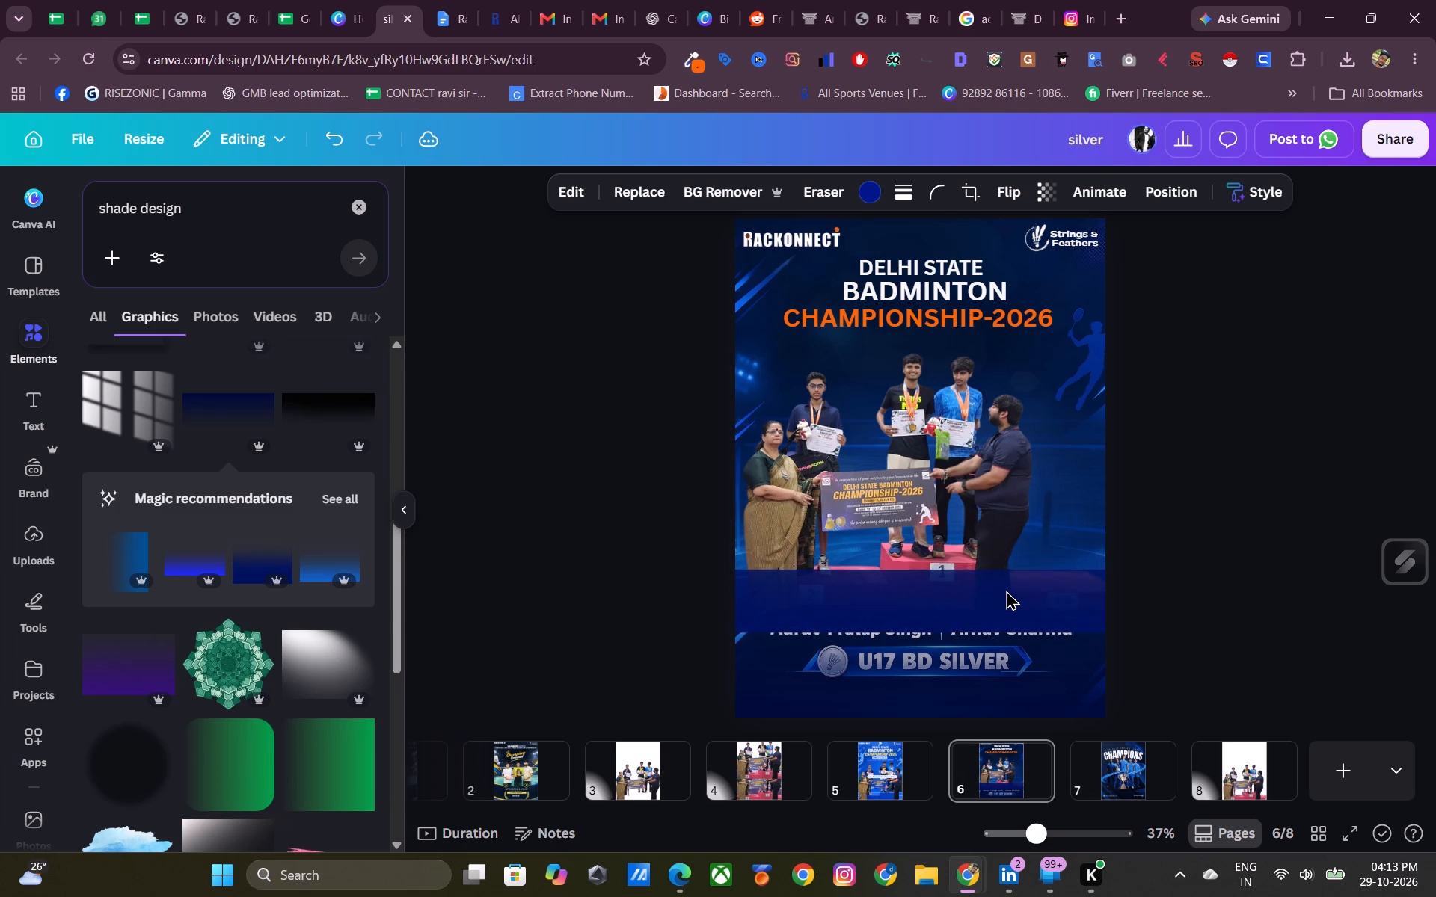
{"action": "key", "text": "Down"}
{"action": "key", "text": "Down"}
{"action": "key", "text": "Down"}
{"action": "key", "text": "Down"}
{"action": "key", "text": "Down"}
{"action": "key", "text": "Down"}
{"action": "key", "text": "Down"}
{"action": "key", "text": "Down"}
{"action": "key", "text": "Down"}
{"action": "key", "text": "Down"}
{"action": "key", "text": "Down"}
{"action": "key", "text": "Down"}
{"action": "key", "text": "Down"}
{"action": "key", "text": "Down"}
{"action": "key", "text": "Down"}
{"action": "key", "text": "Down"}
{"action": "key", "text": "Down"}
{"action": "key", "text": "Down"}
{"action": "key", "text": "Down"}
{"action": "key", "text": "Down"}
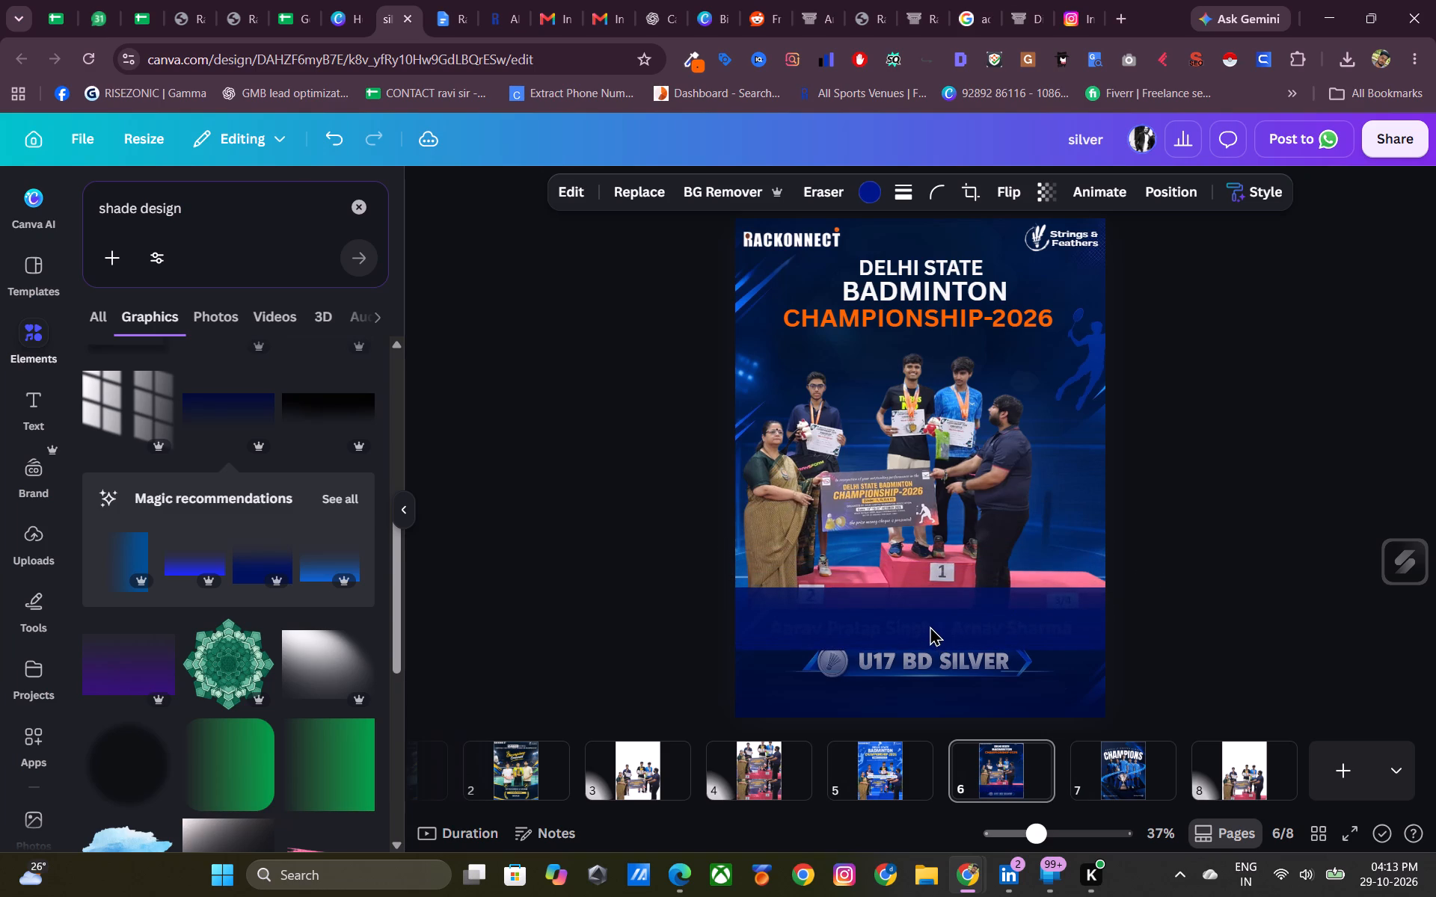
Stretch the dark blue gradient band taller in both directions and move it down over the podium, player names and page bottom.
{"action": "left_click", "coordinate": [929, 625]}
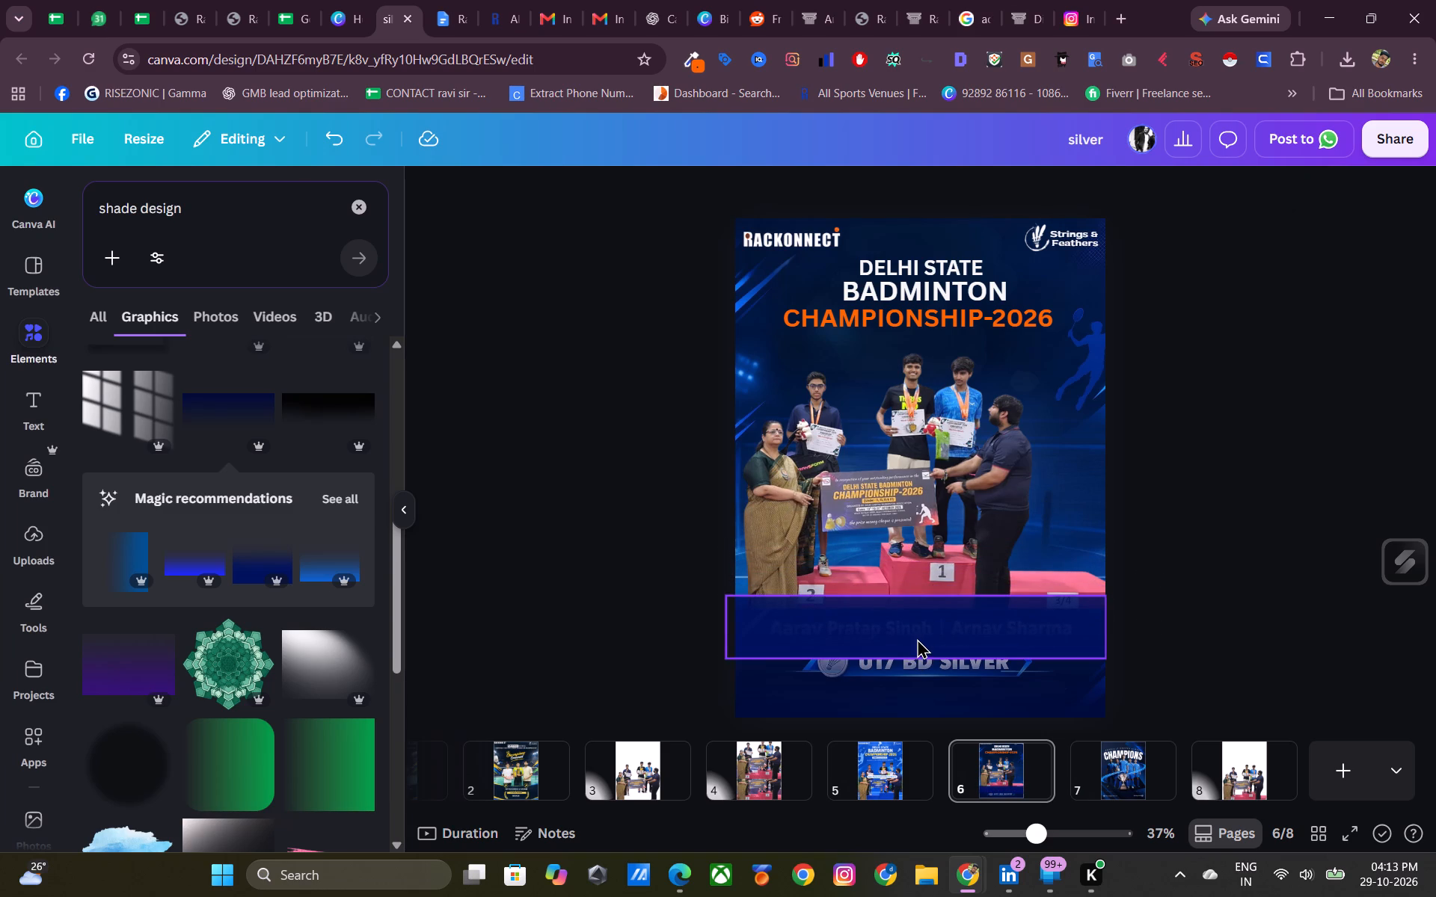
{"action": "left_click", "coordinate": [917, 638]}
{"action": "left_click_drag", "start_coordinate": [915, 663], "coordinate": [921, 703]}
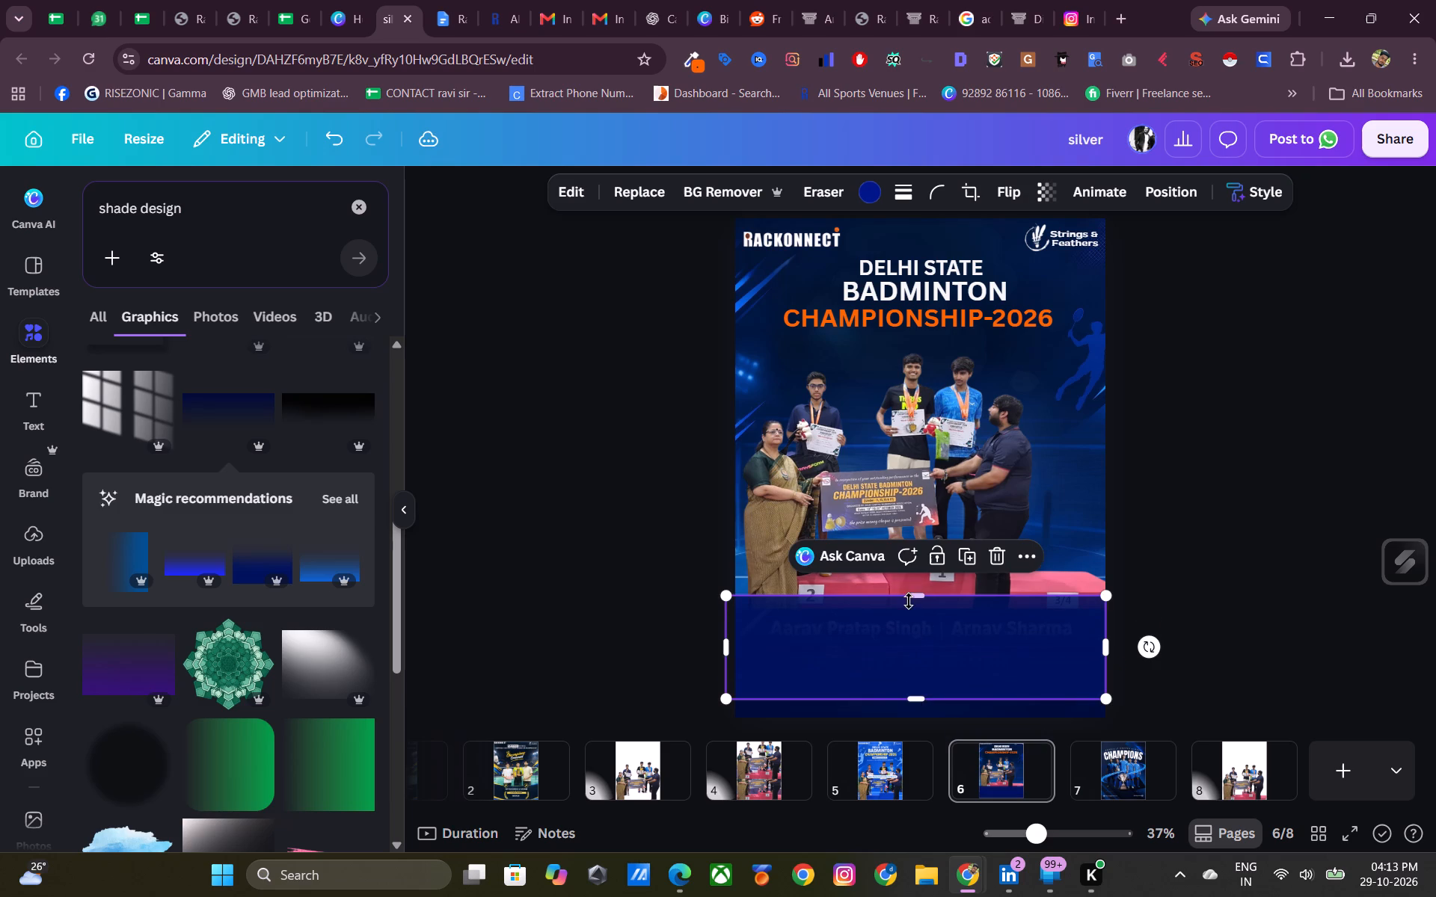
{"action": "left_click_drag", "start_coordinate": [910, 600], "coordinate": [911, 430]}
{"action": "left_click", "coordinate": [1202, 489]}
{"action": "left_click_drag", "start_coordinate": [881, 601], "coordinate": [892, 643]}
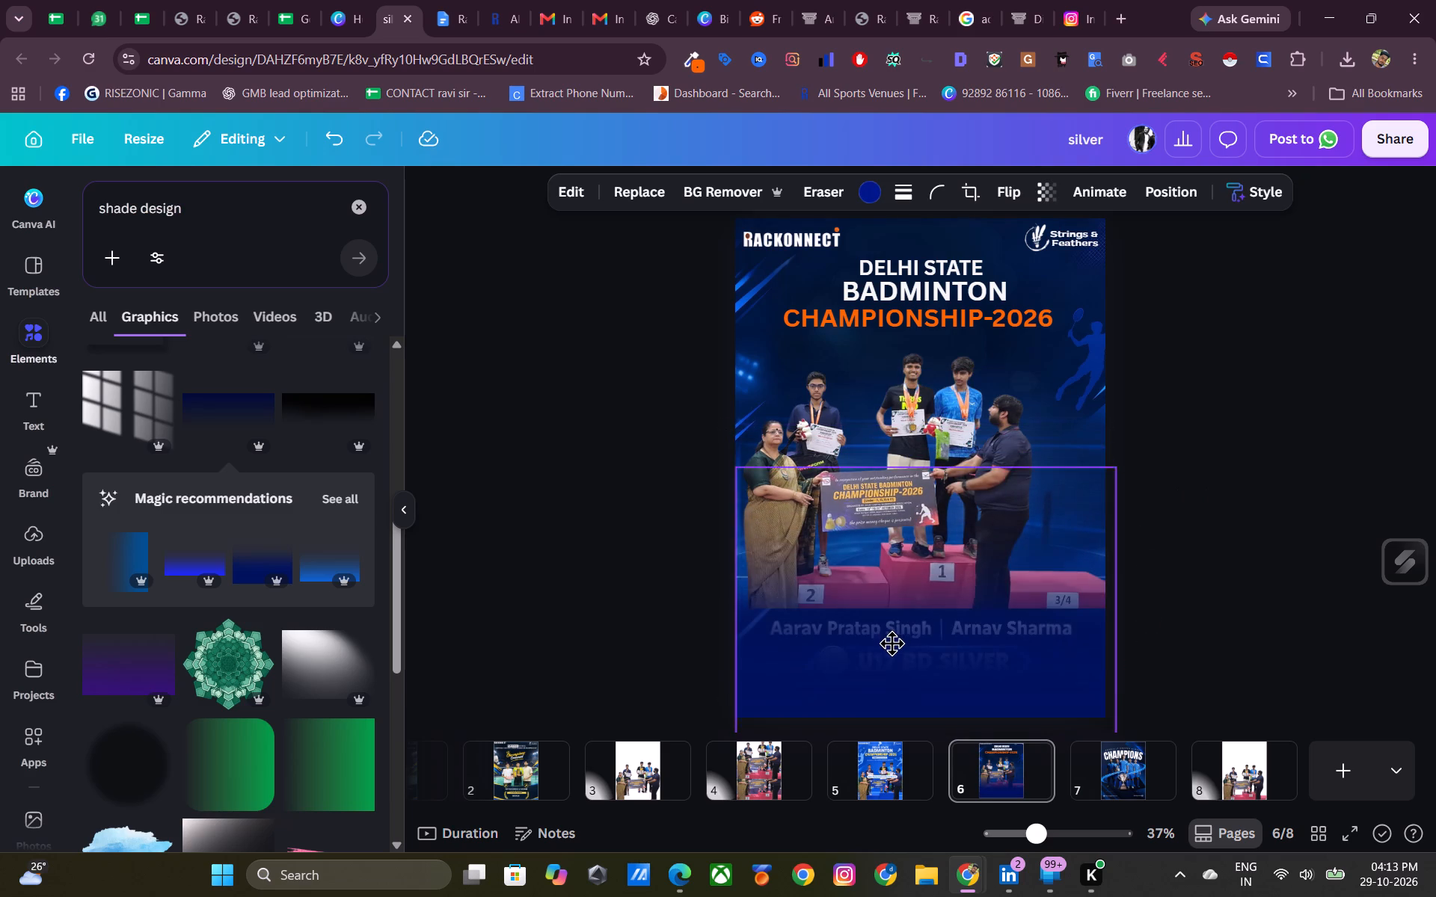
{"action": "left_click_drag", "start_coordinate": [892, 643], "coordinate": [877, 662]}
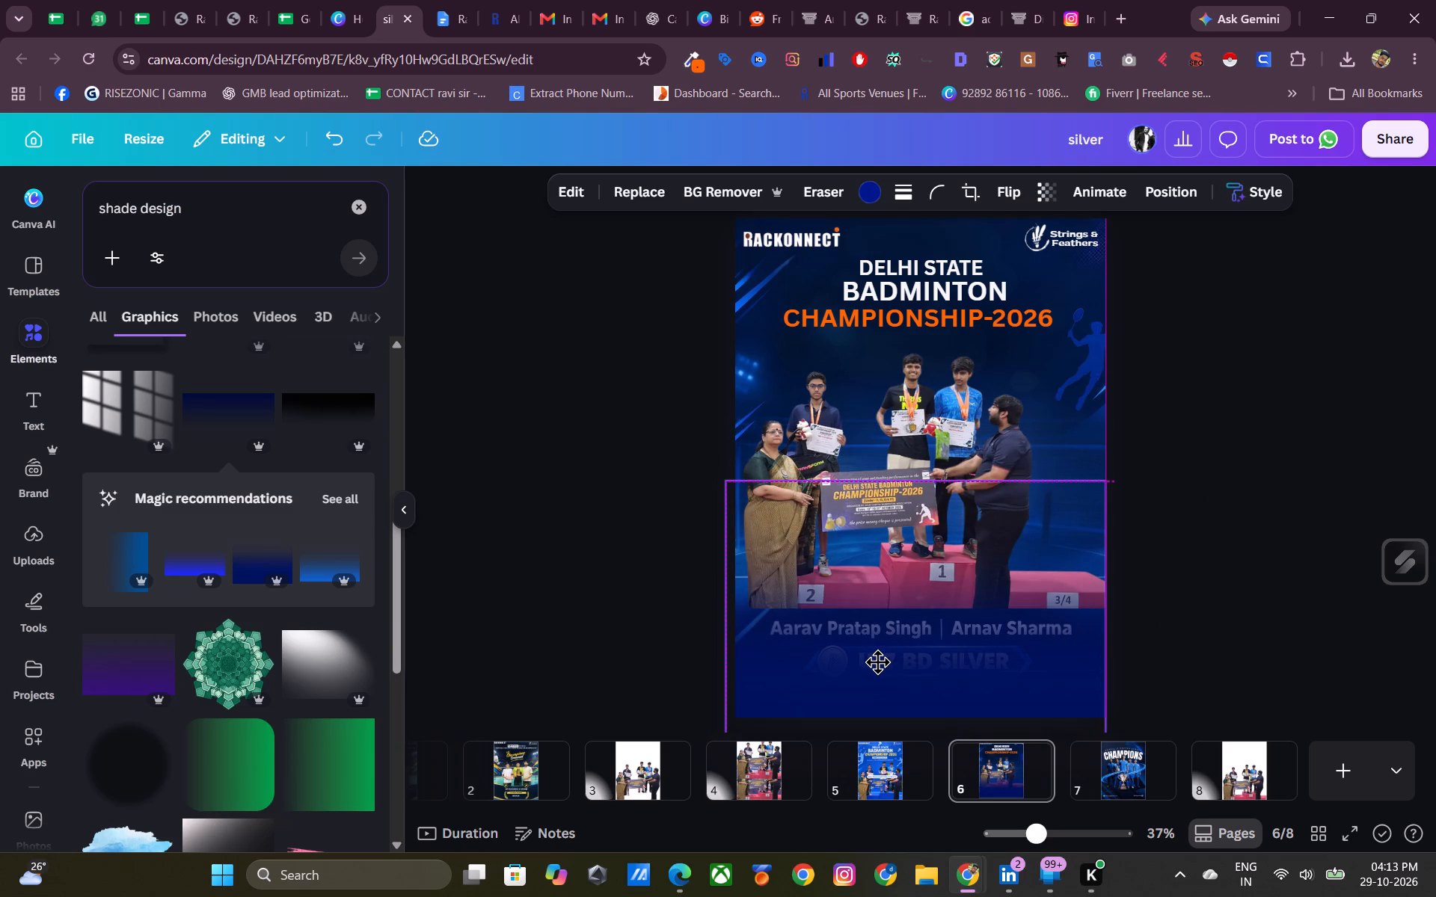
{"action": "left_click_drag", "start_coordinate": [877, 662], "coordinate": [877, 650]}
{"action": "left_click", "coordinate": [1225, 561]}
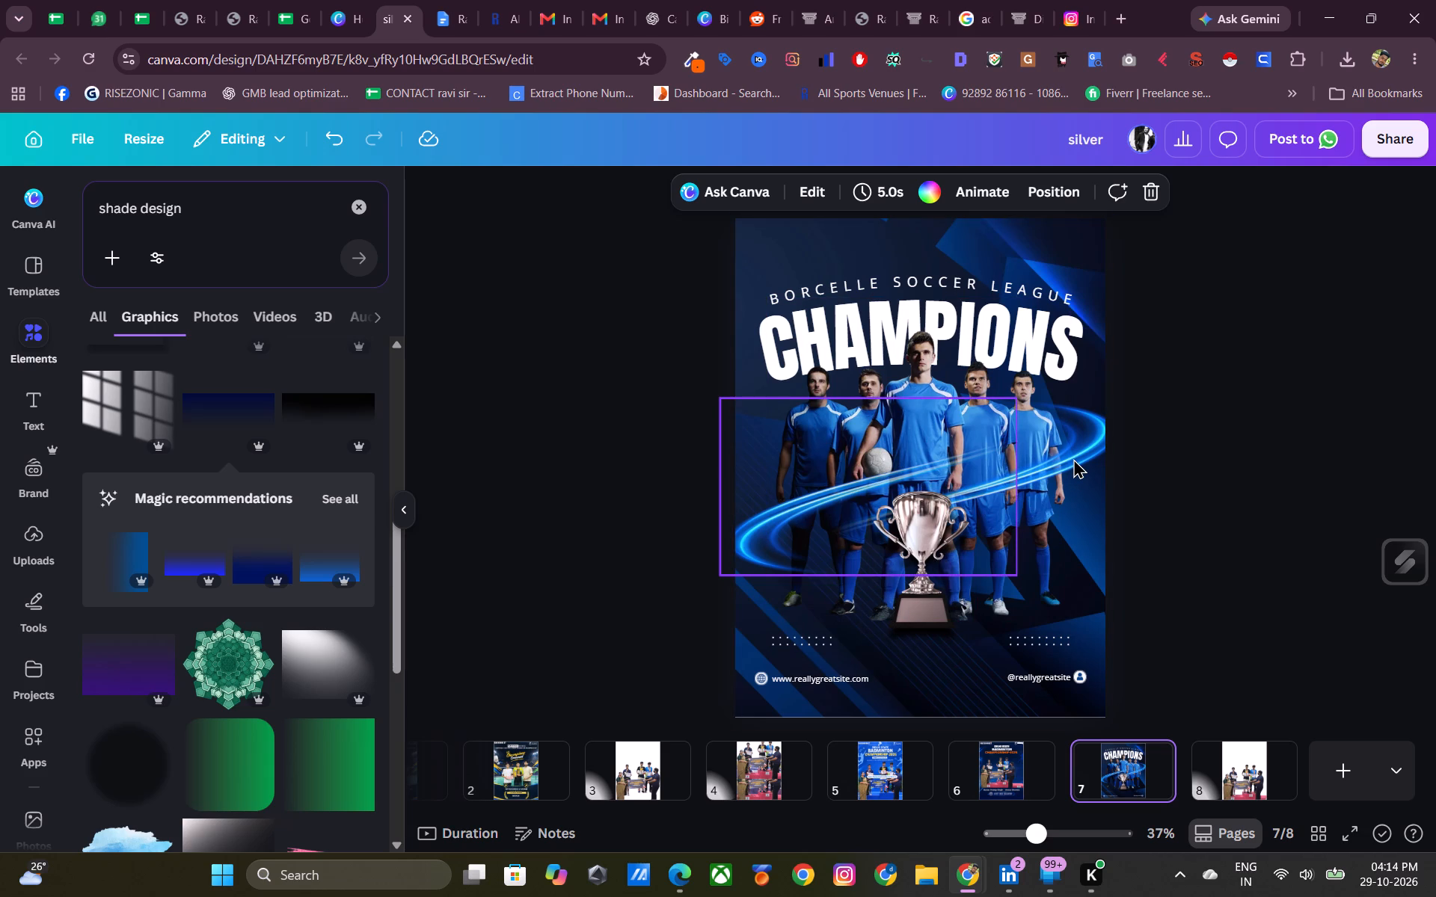
{"action": "left_click", "coordinate": [1025, 765]}
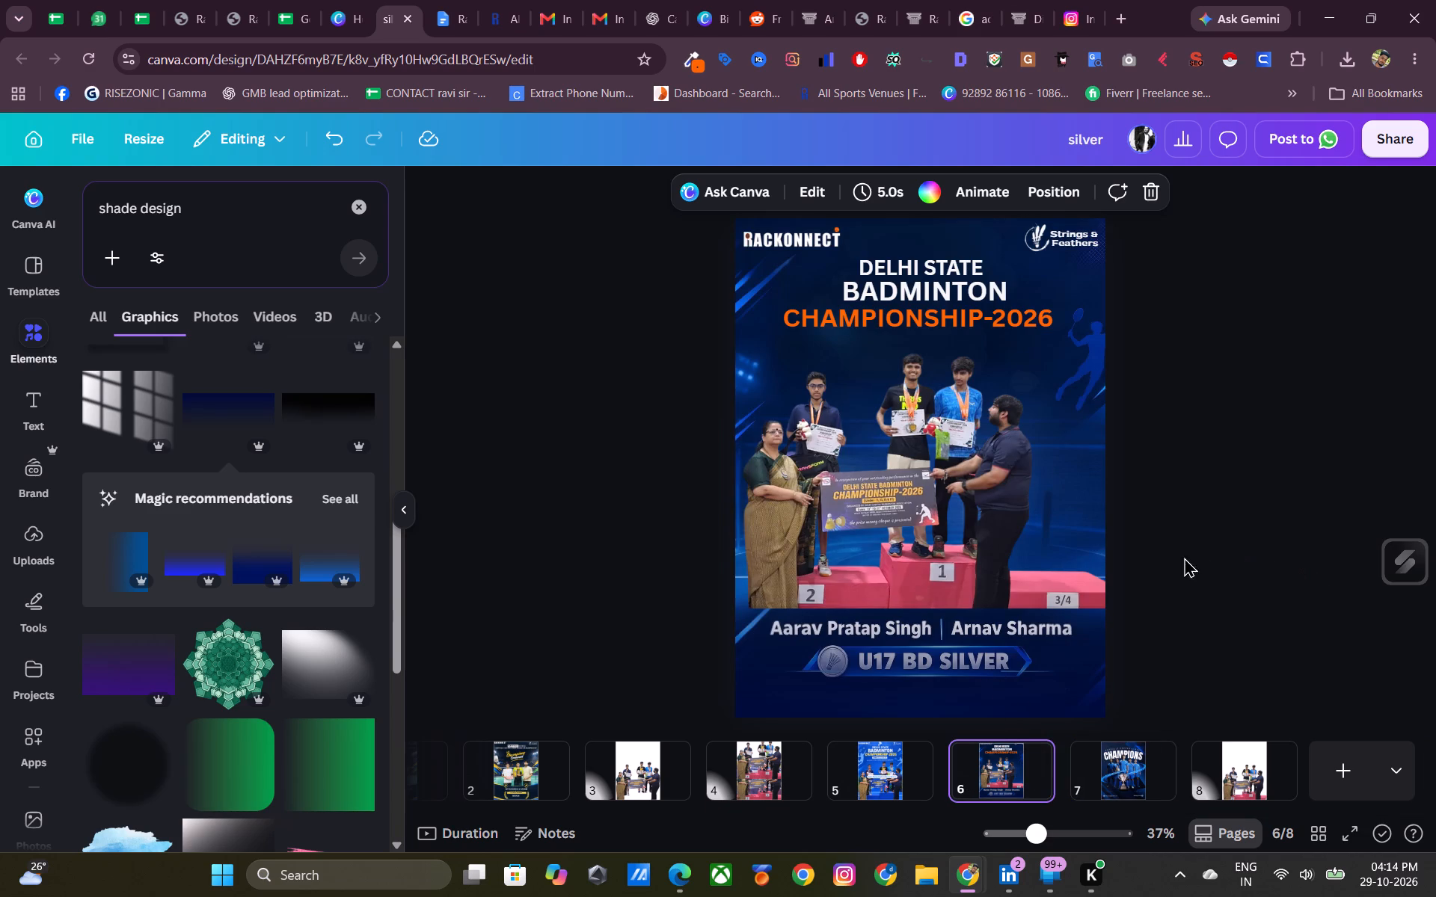
{"action": "left_click", "coordinate": [1003, 569]}
{"action": "left_click_drag", "start_coordinate": [935, 611], "coordinate": [923, 633]}
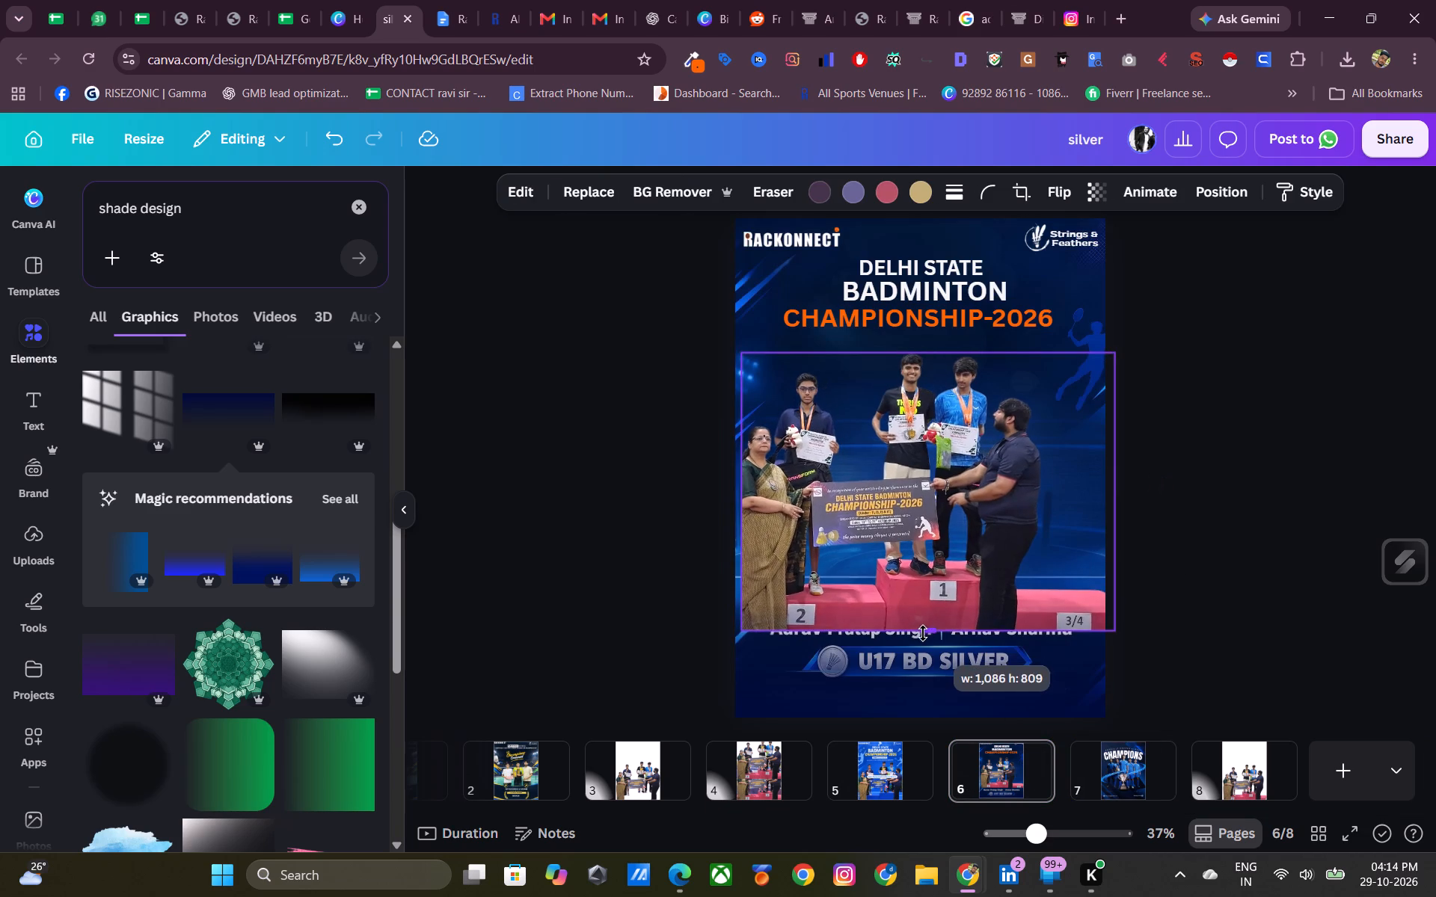
{"action": "left_click_drag", "start_coordinate": [923, 633], "coordinate": [919, 641]}
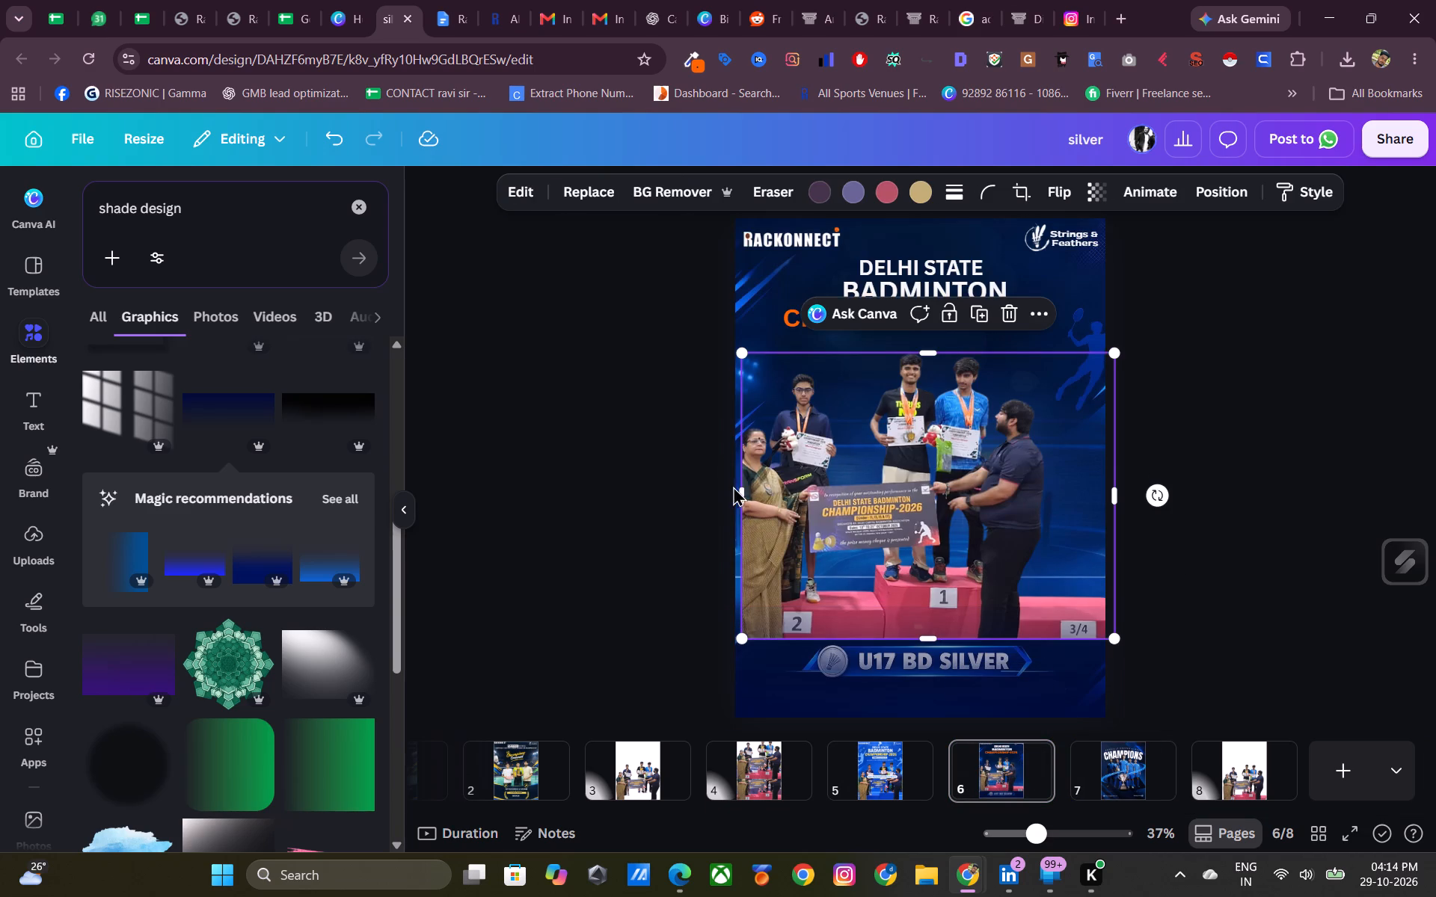
{"action": "left_click_drag", "start_coordinate": [744, 491], "coordinate": [725, 498]}
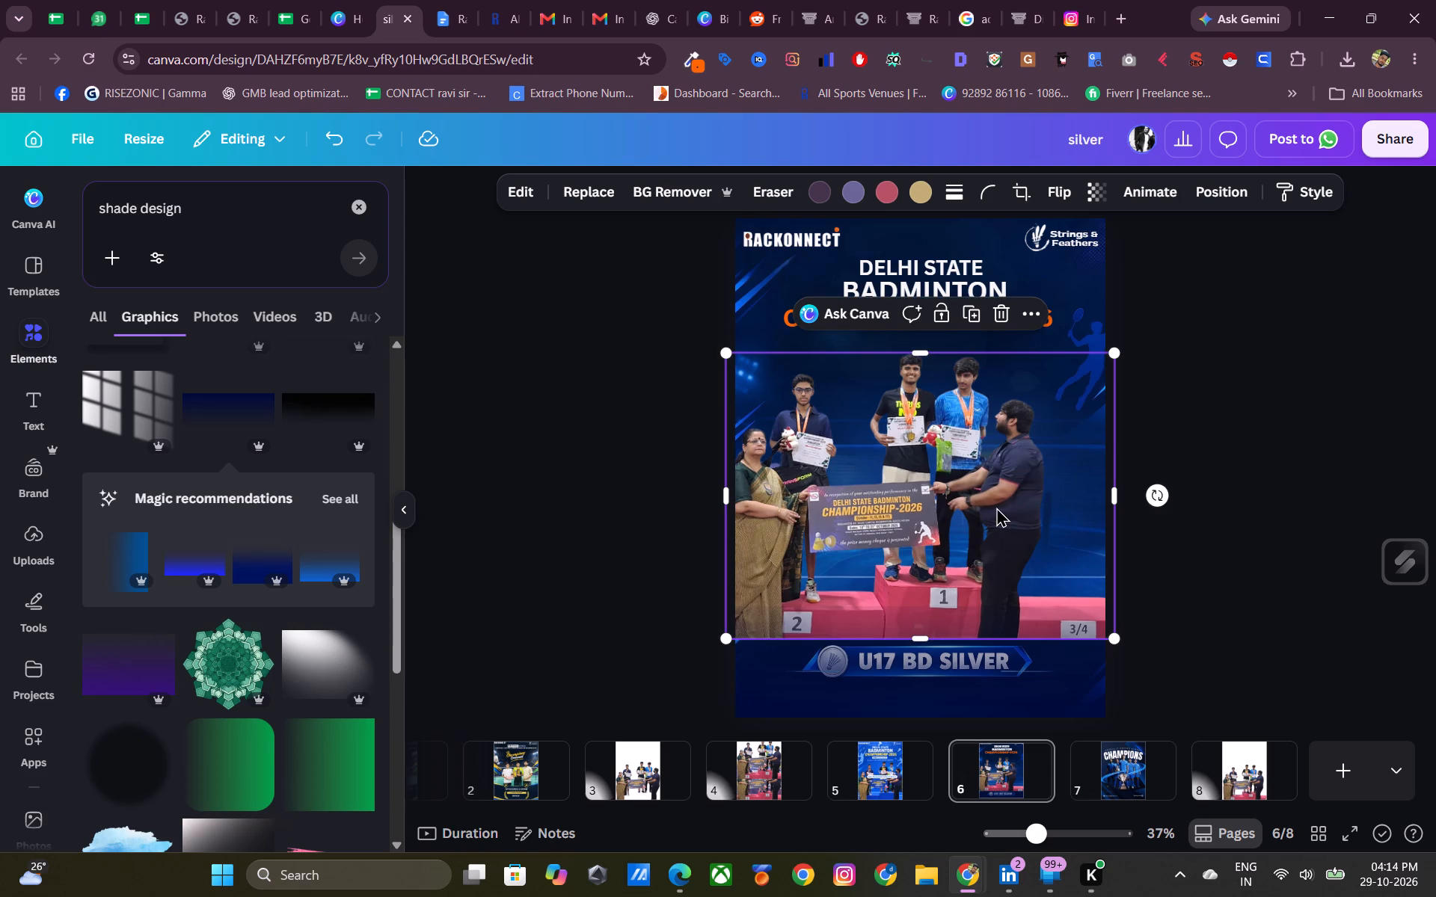
{"action": "left_click", "coordinate": [989, 506]}
{"action": "left_click_drag", "start_coordinate": [969, 507], "coordinate": [983, 501]}
{"action": "left_click", "coordinate": [915, 518]}
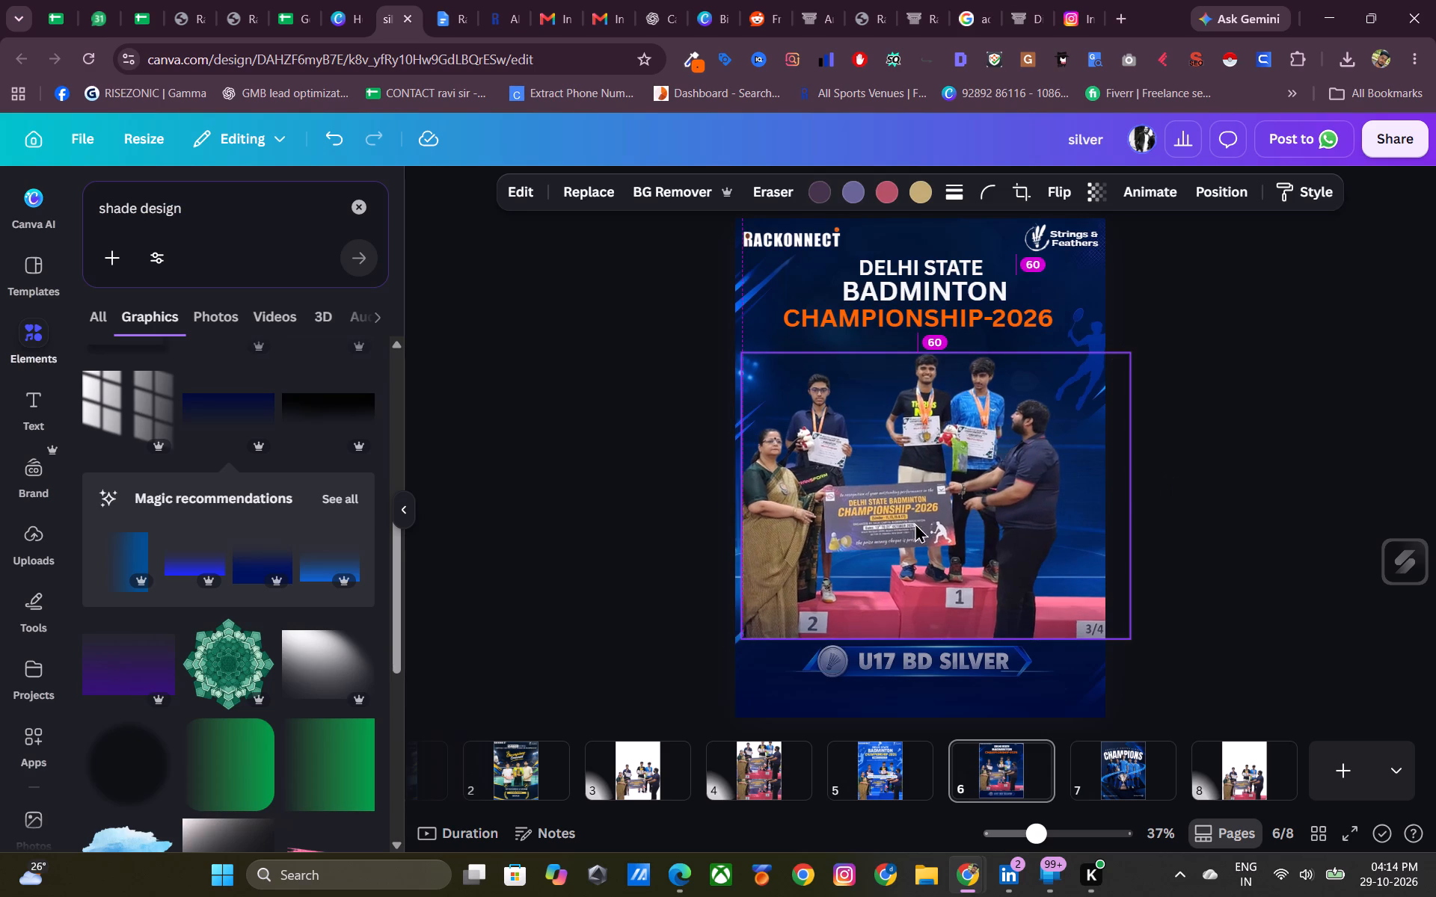
{"action": "left_click", "coordinate": [1244, 550]}
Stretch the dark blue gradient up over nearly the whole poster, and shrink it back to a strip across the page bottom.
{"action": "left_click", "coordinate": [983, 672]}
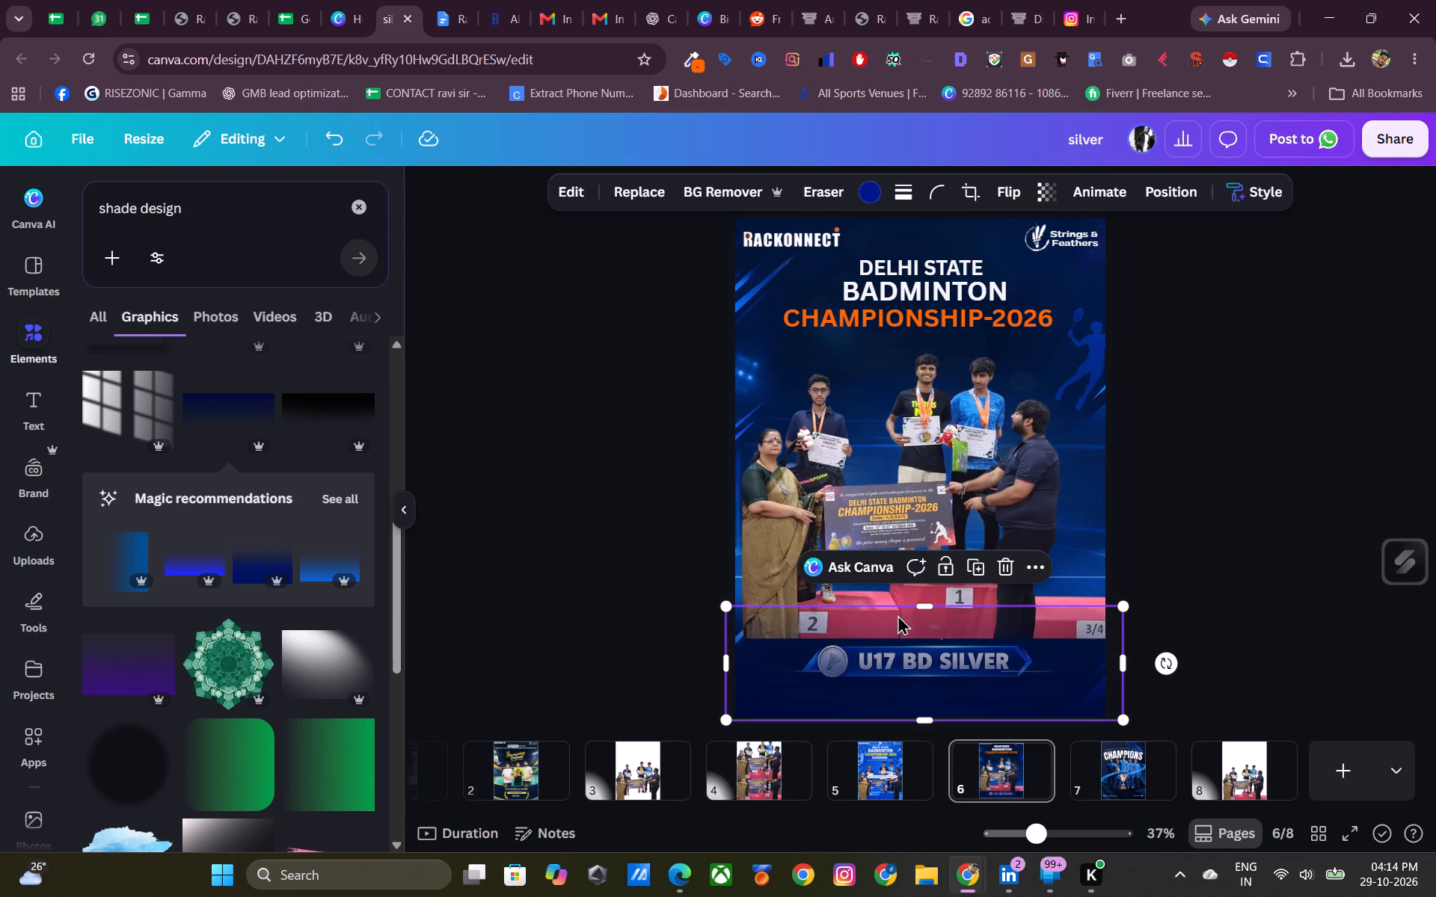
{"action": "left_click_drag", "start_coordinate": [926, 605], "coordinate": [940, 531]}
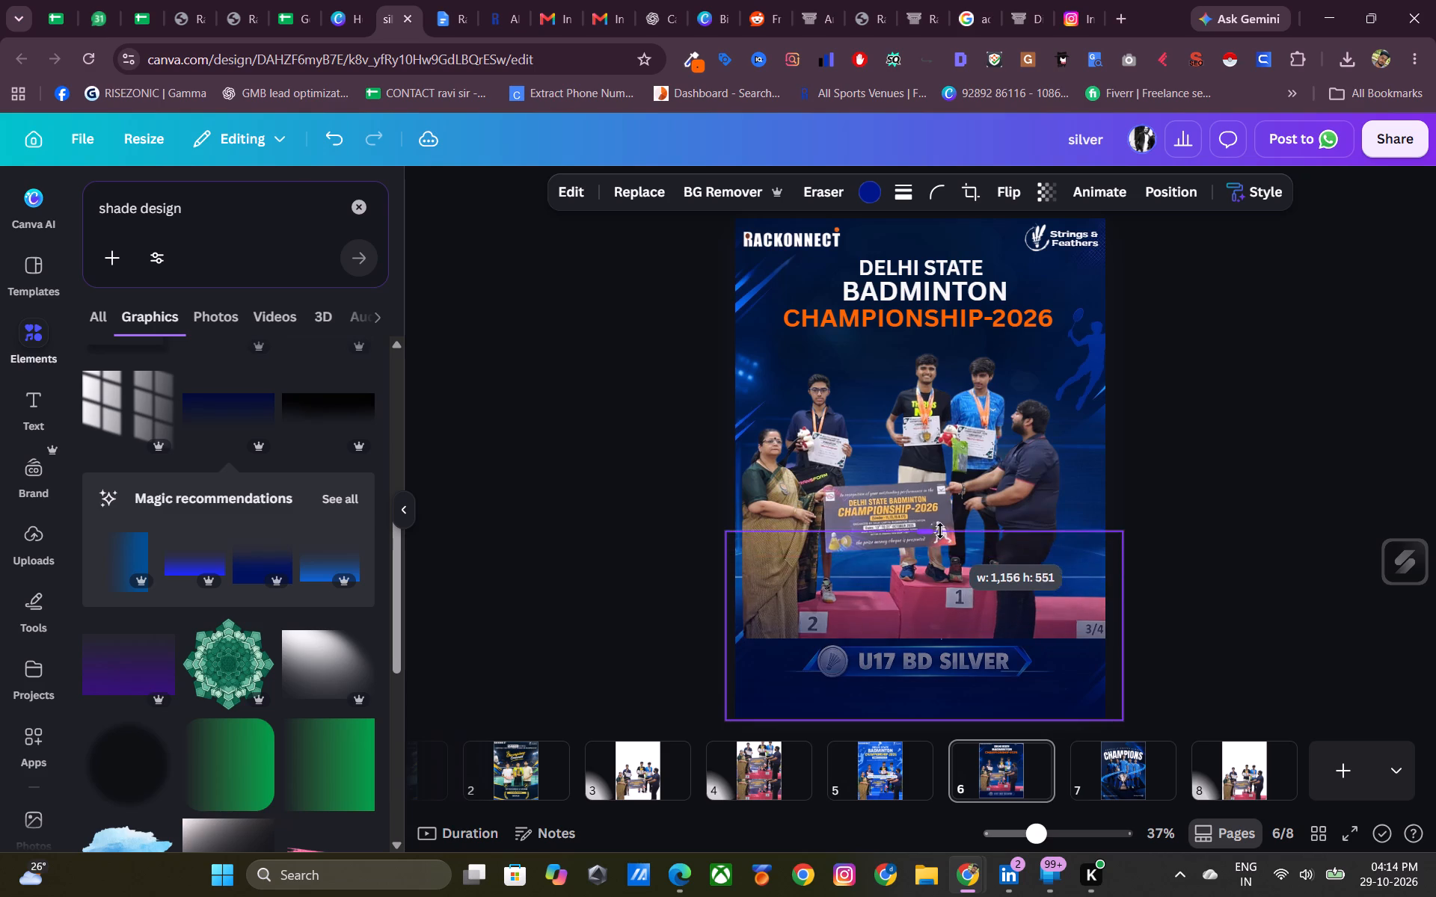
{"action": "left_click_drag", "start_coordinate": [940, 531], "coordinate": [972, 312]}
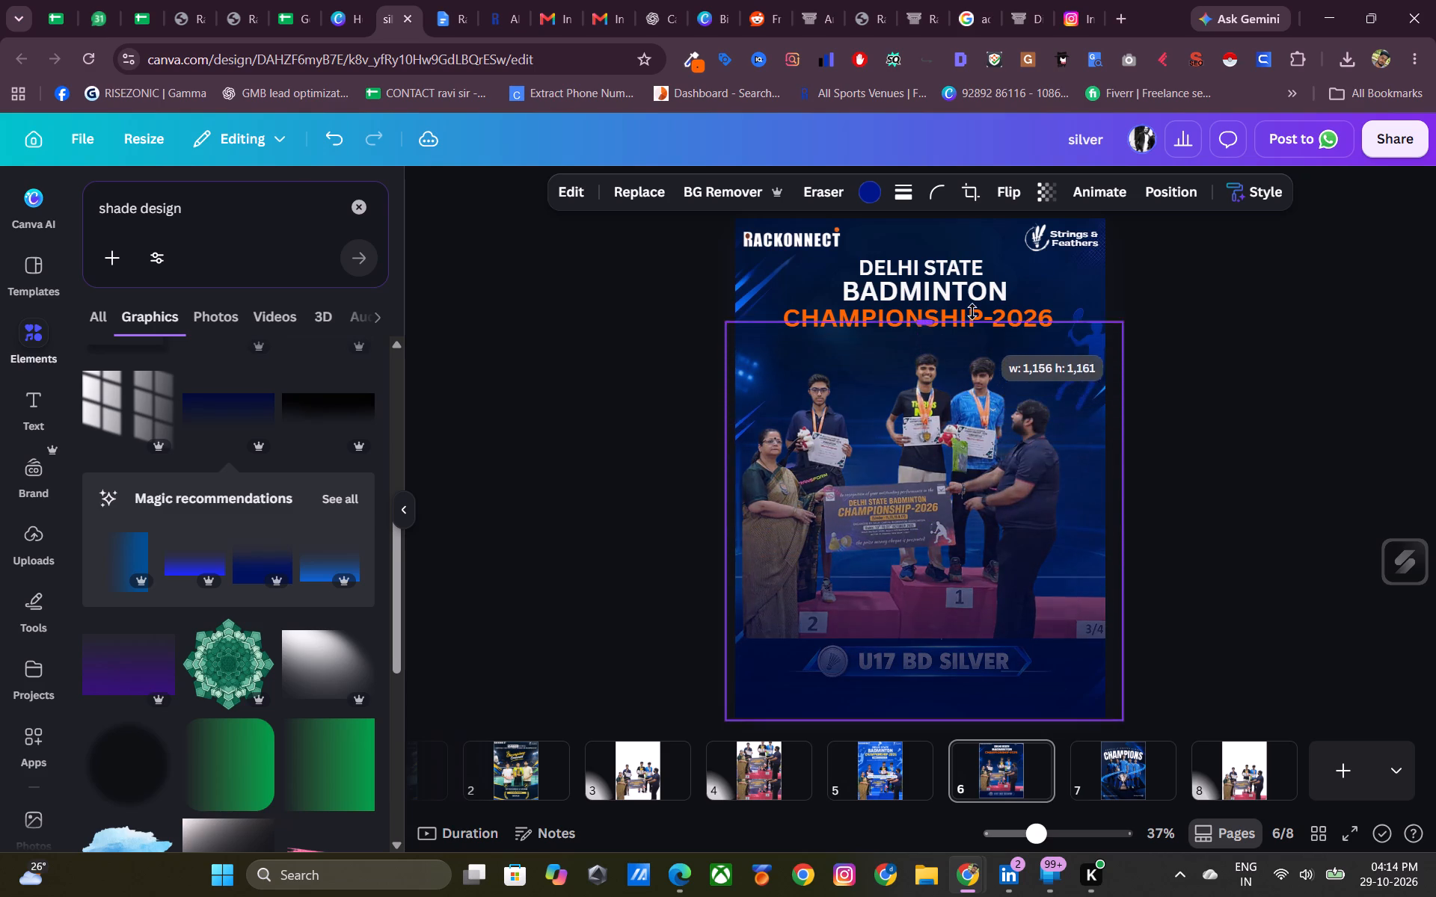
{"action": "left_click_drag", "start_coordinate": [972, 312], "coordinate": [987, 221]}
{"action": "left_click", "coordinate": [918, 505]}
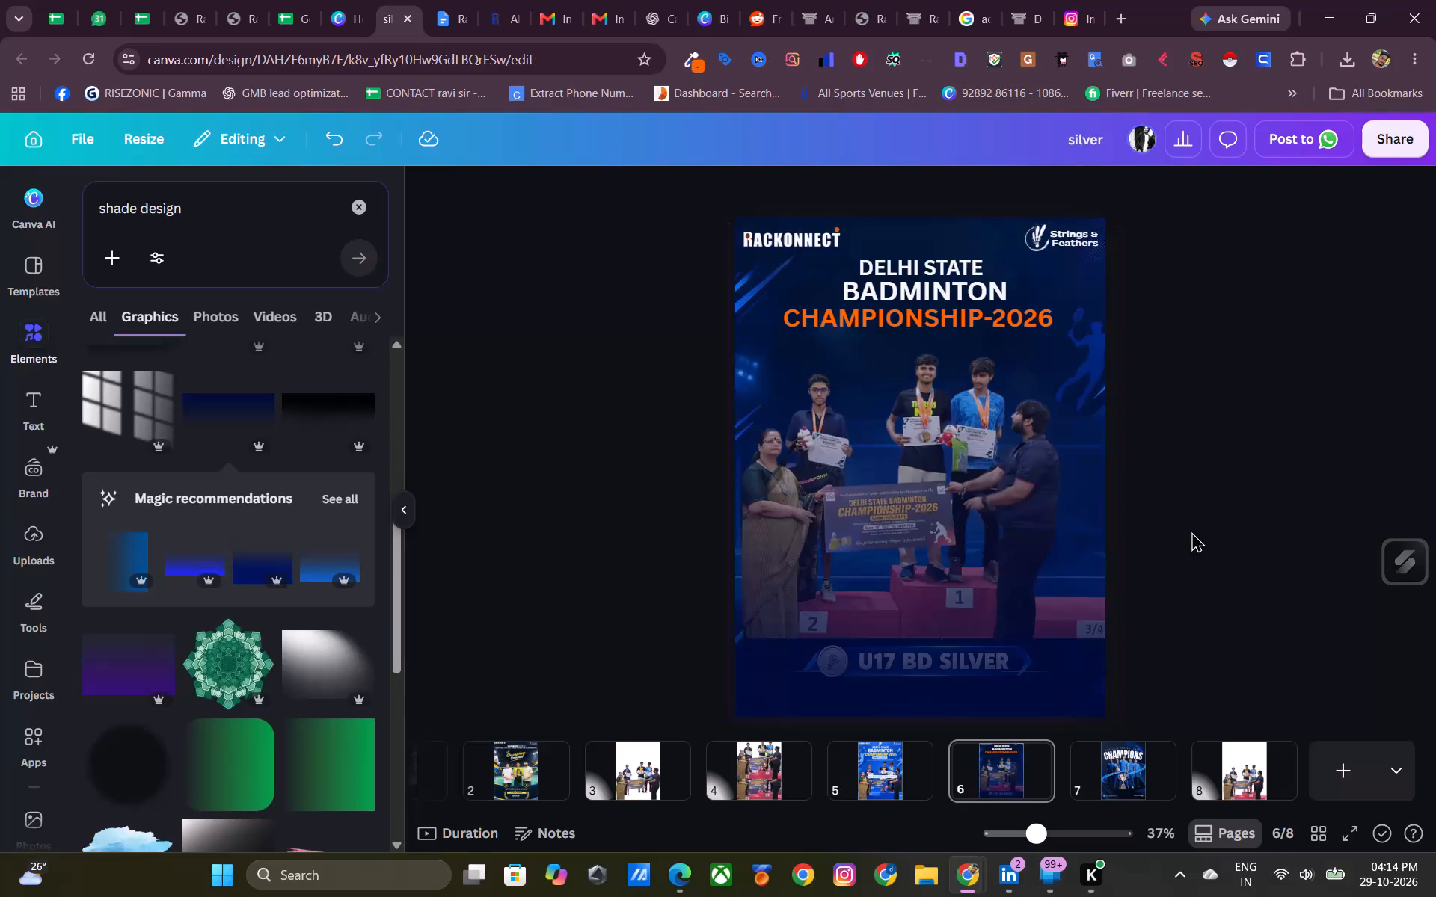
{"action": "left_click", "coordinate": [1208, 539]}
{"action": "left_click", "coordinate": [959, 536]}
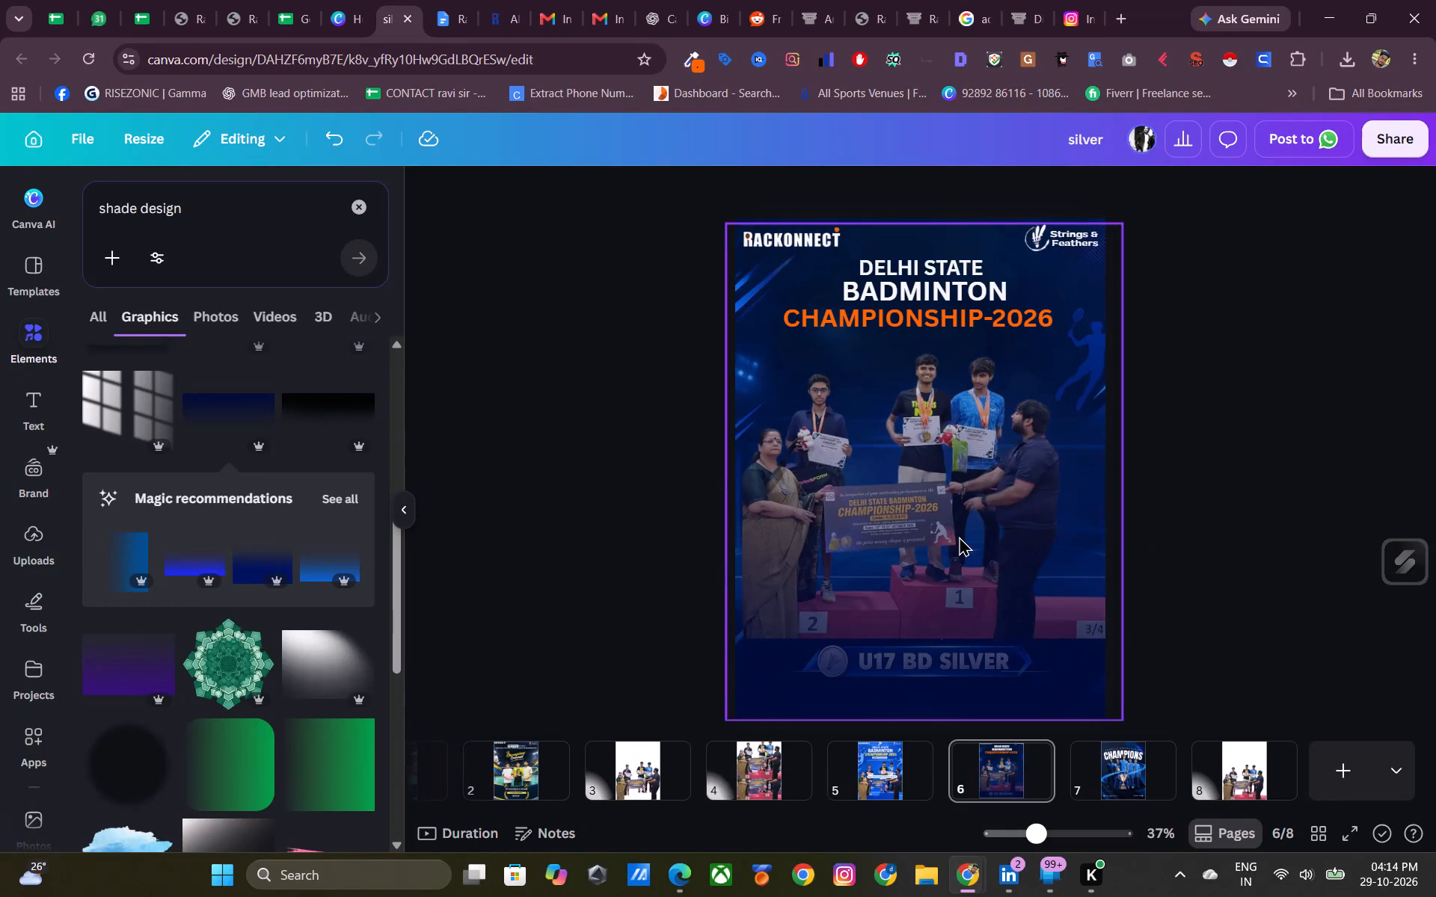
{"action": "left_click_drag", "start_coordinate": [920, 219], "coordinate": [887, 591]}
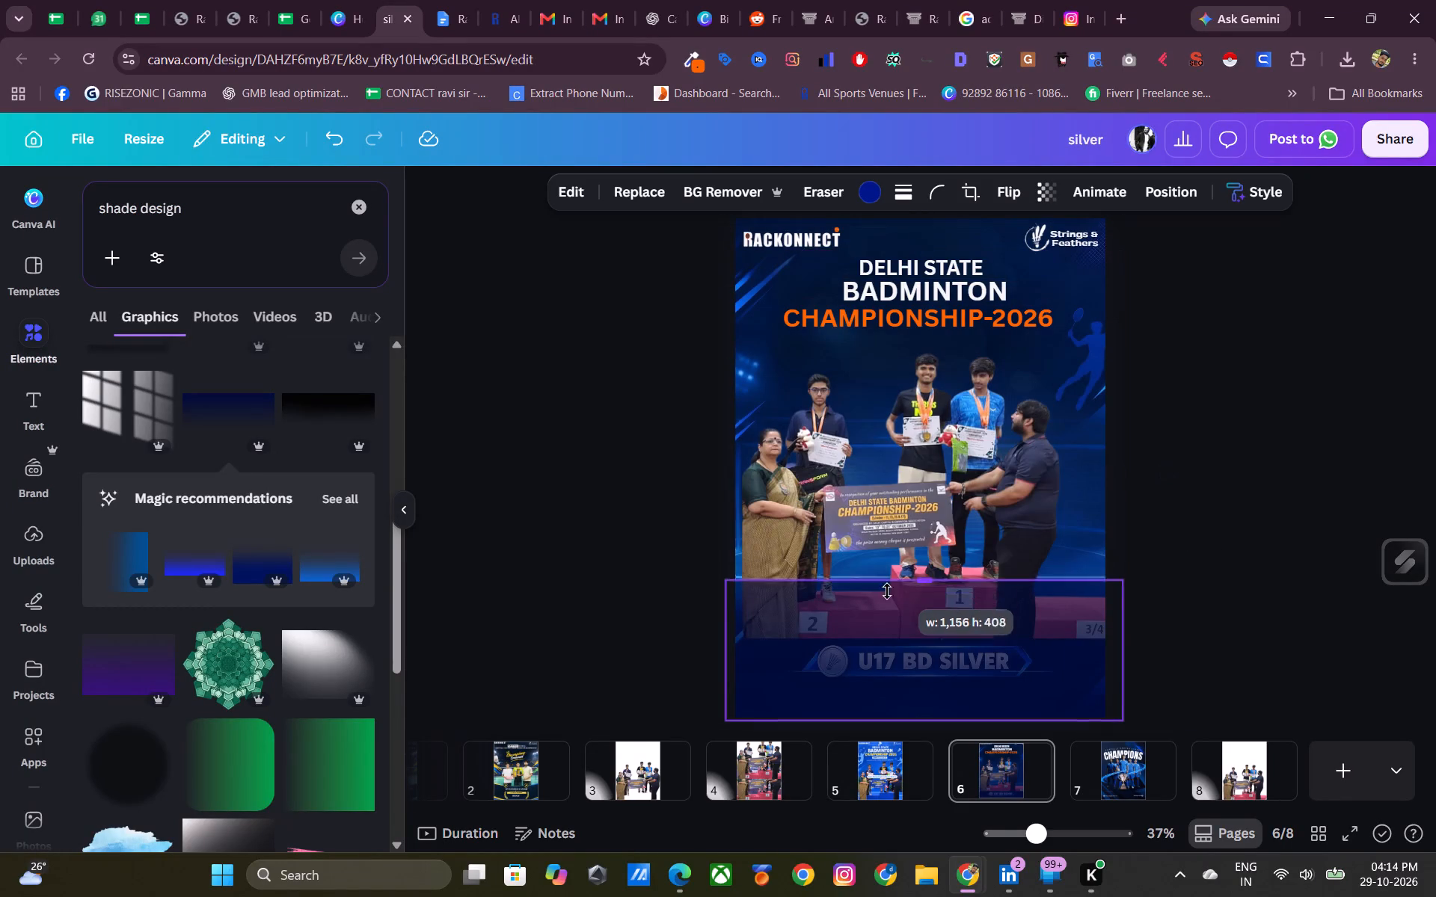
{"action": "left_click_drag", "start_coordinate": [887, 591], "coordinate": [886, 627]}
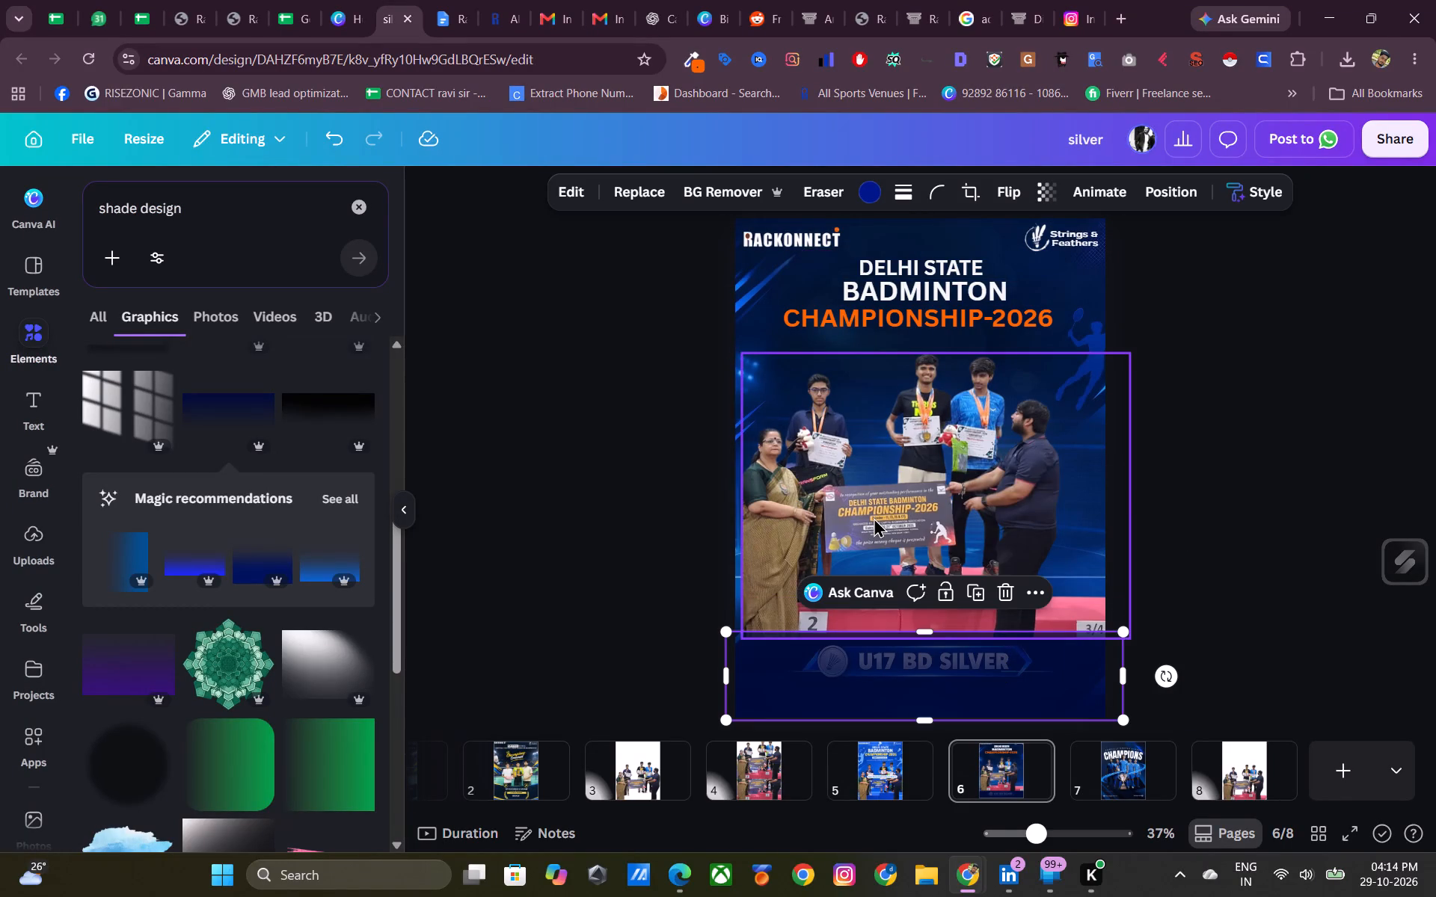
Enlarge the group photo past both page sides and place it below the title with its podium near the page bottom.
{"action": "left_click", "coordinate": [874, 517]}
{"action": "left_click_drag", "start_coordinate": [744, 637], "coordinate": [740, 640]}
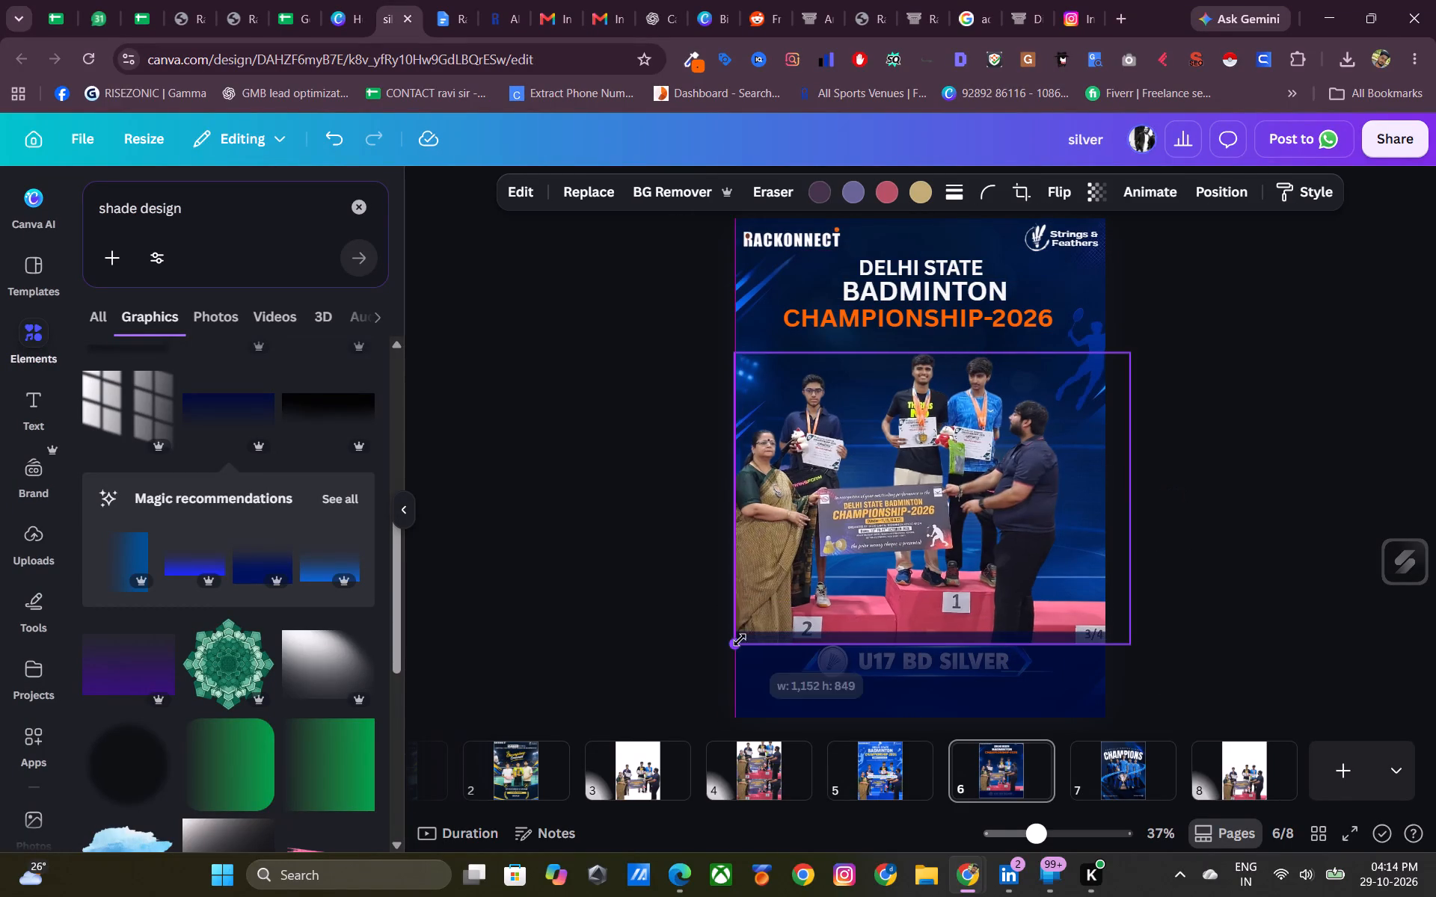
{"action": "left_click_drag", "start_coordinate": [740, 640], "coordinate": [711, 664]}
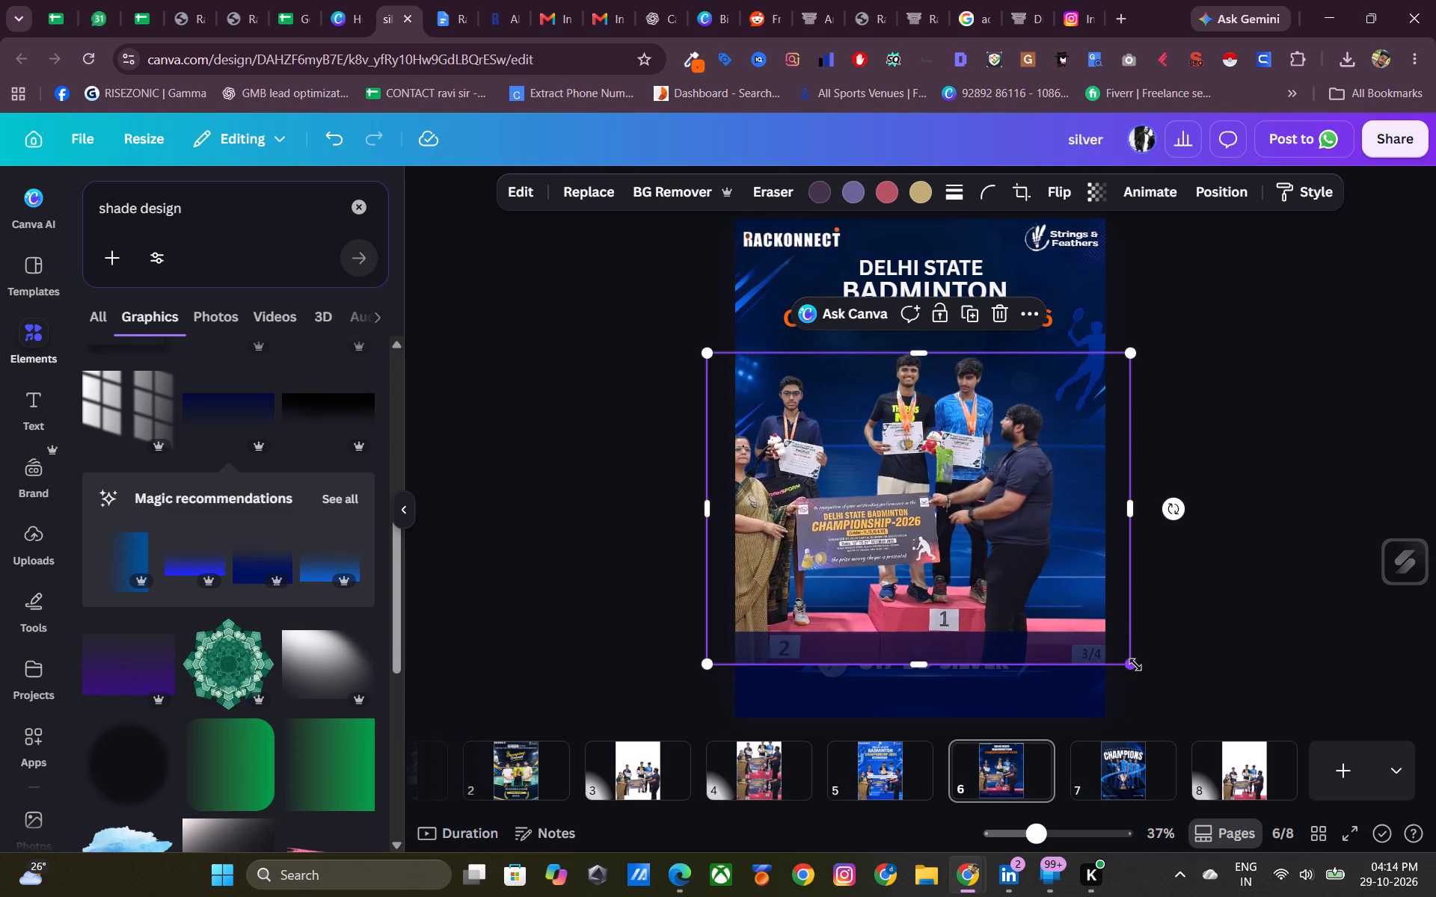
{"action": "left_click_drag", "start_coordinate": [1133, 667], "coordinate": [1203, 702]}
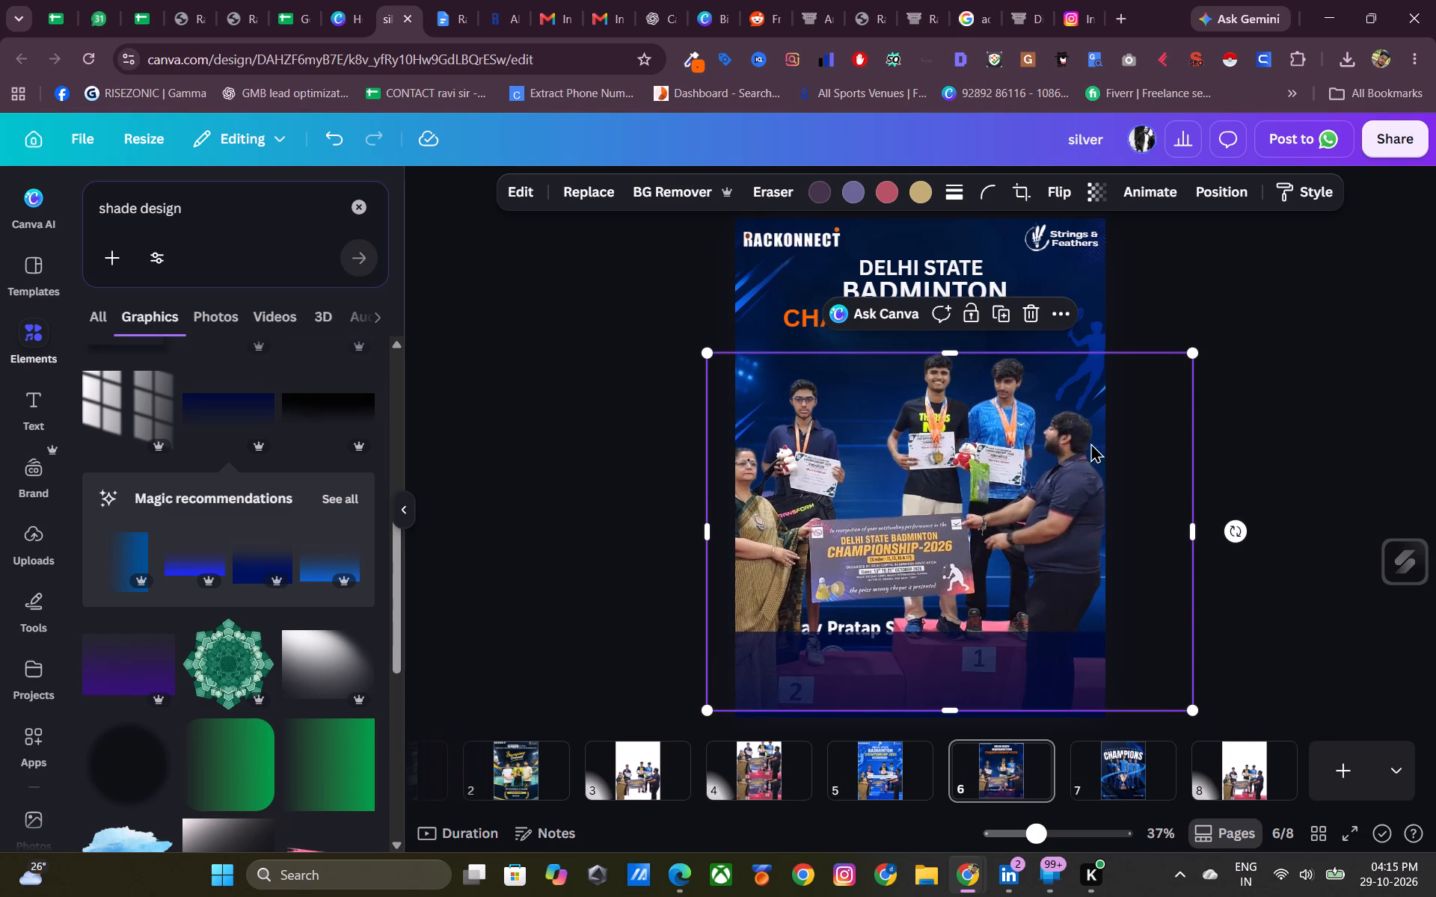
{"action": "left_click_drag", "start_coordinate": [1195, 357], "coordinate": [1170, 367]}
{"action": "left_click_drag", "start_coordinate": [917, 508], "coordinate": [934, 493]}
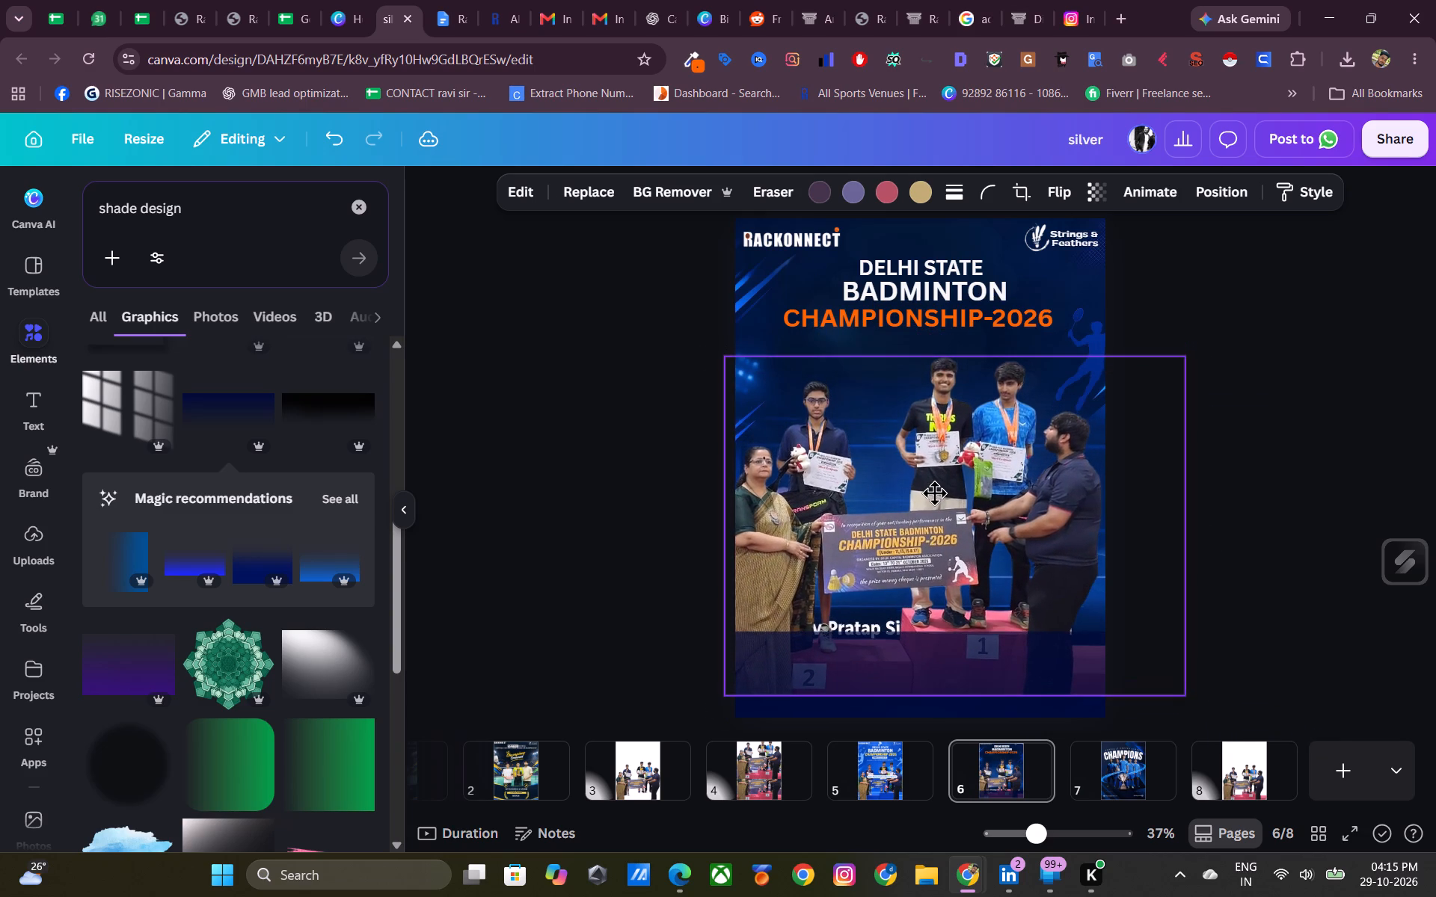
{"action": "left_click_drag", "start_coordinate": [934, 493], "coordinate": [934, 501]}
{"action": "left_click", "coordinate": [1294, 387]}
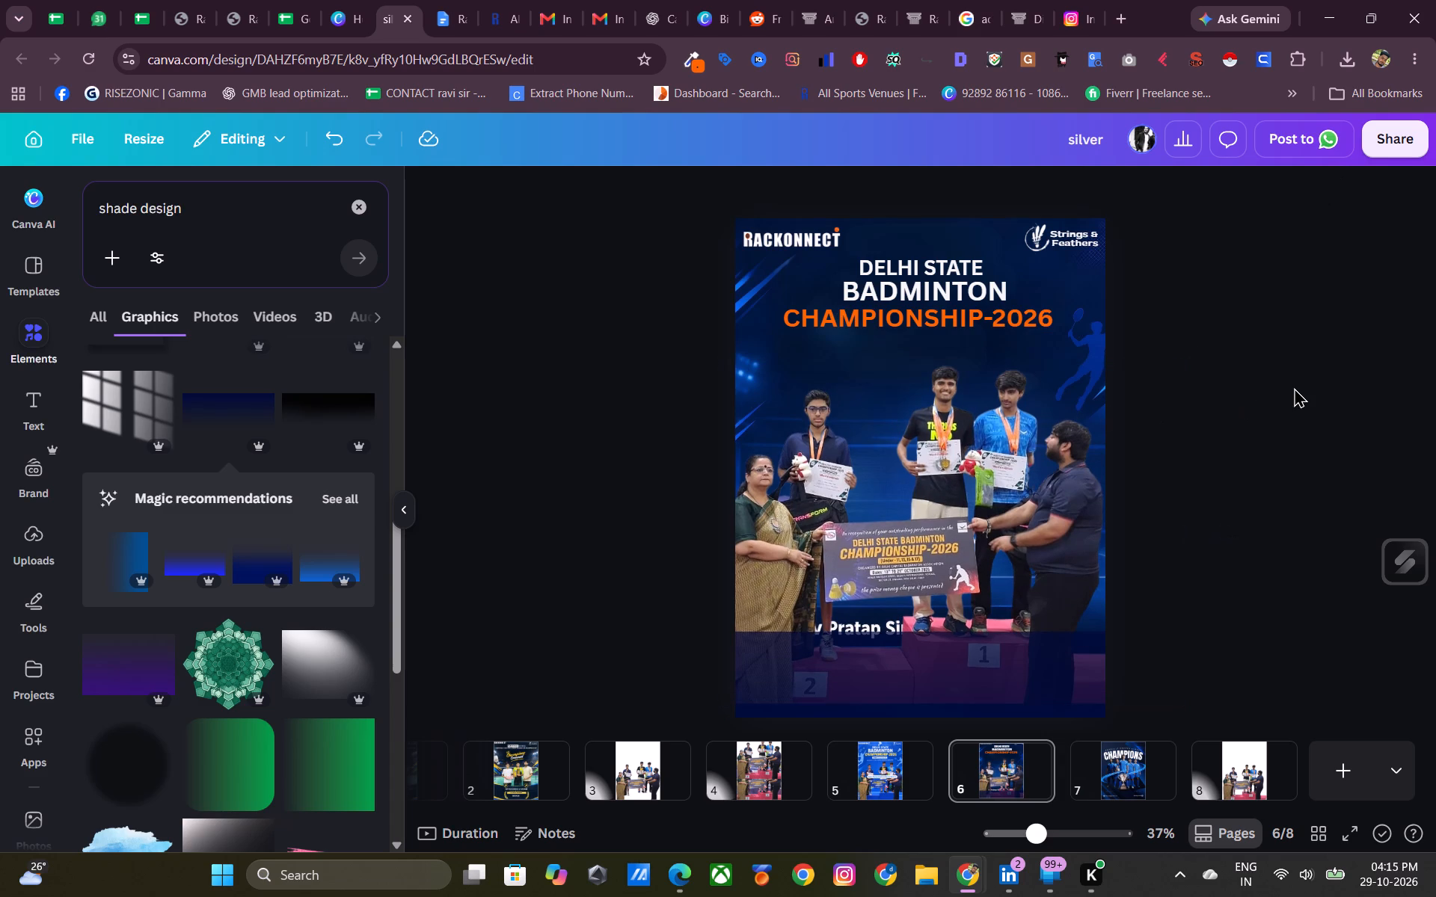
Delete the dark blue gradient strip from the bottom of page 6.
{"action": "left_click", "coordinate": [892, 700]}
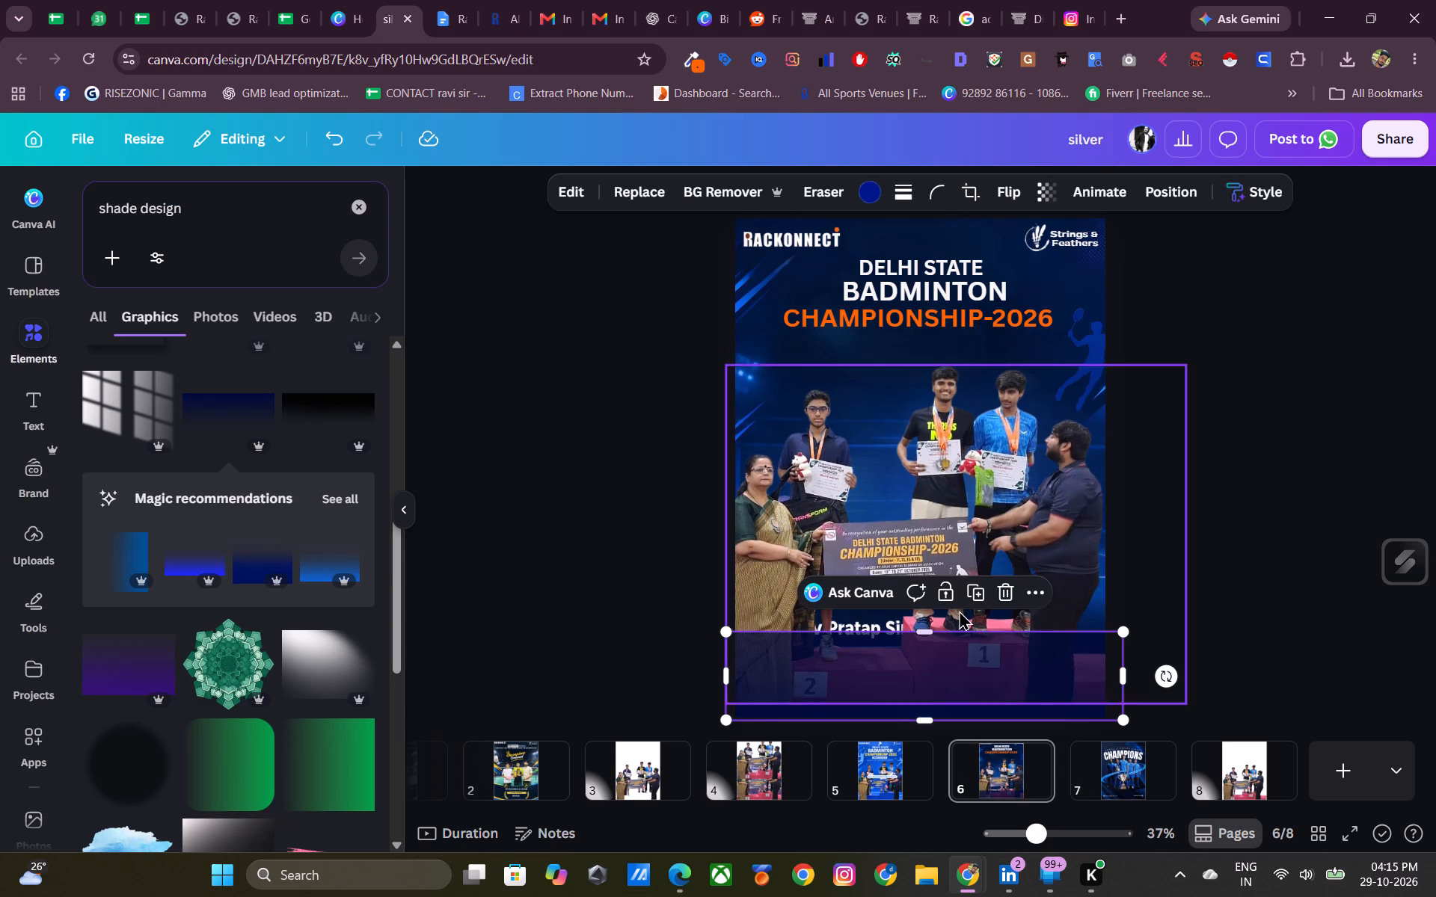
{"action": "left_click", "coordinate": [1002, 591]}
Move the group photo up, raise the background's lower edge to delete the short line behind U17 BD SILVER, and restore the background's full height.
{"action": "left_click_drag", "start_coordinate": [916, 671], "coordinate": [922, 621]}
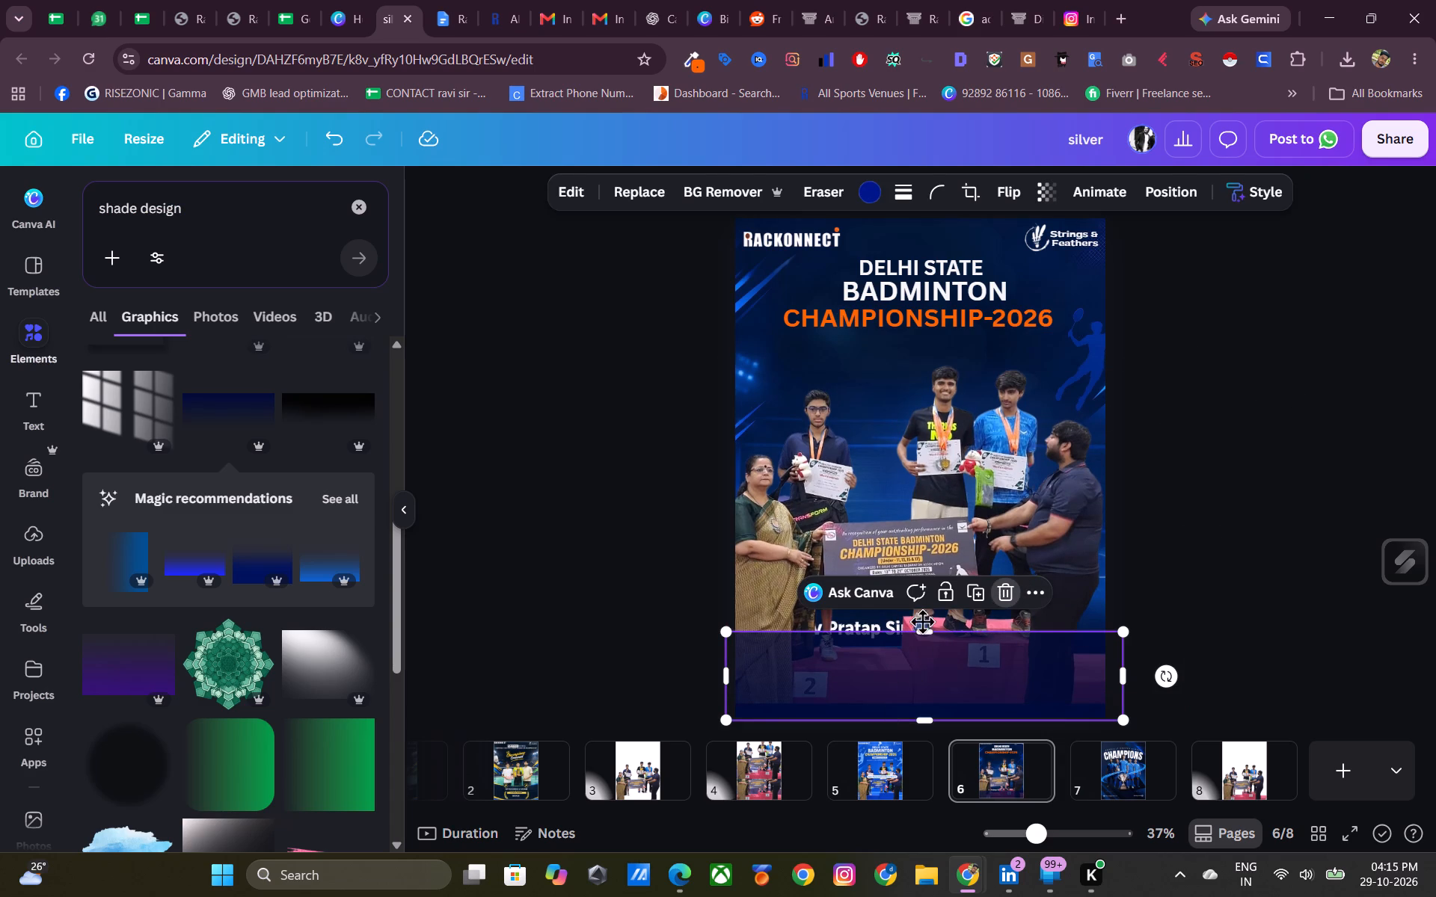
{"action": "left_click_drag", "start_coordinate": [922, 621], "coordinate": [919, 477]}
{"action": "left_click", "coordinate": [883, 662]}
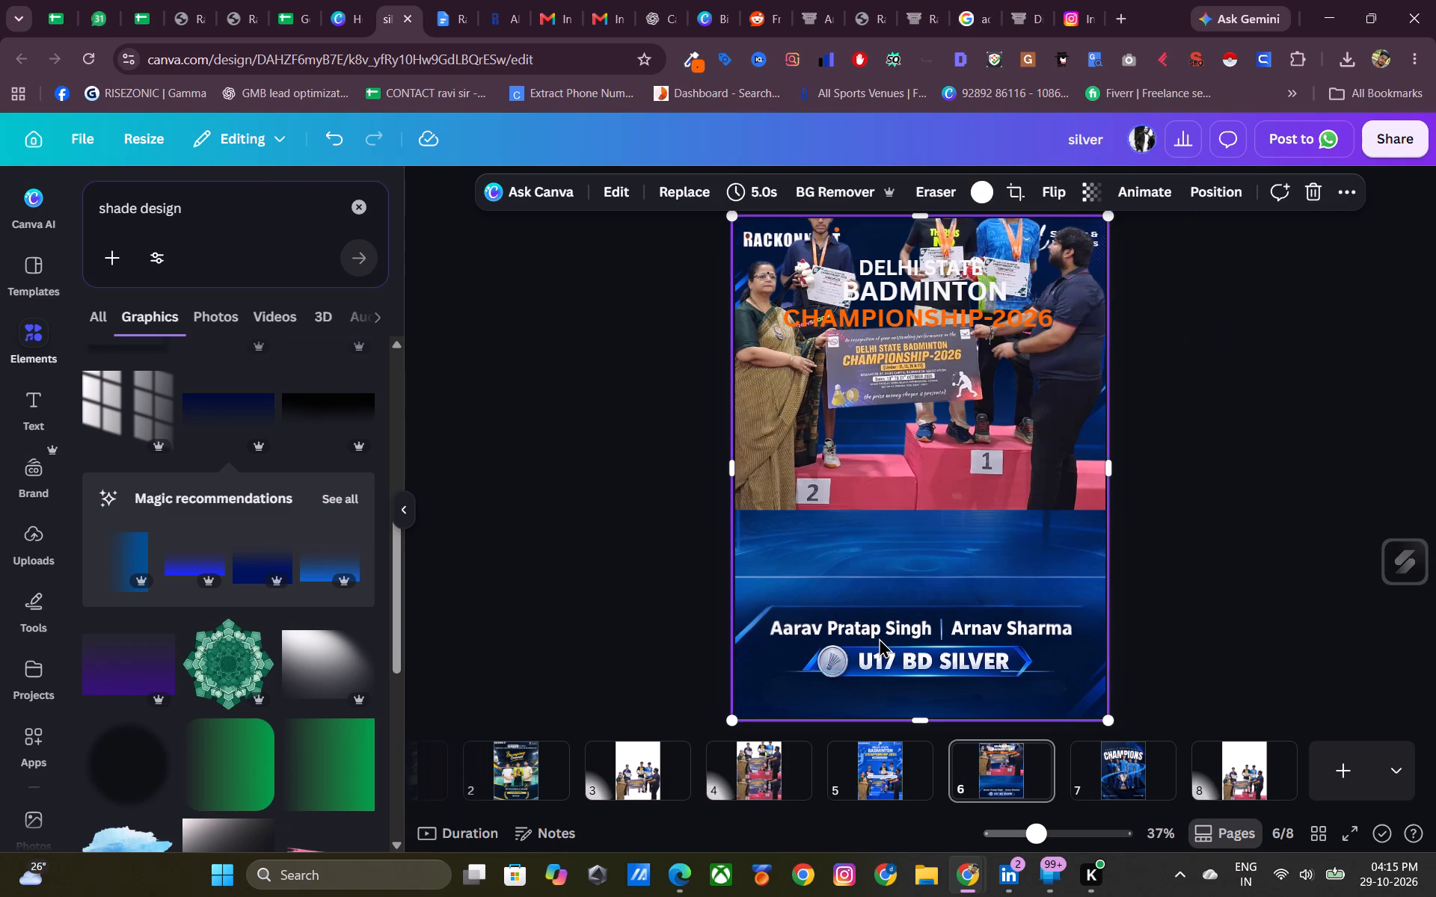
{"action": "left_click_drag", "start_coordinate": [920, 726], "coordinate": [925, 607]}
{"action": "left_click", "coordinate": [823, 671]}
{"action": "left_click", "coordinate": [879, 635]}
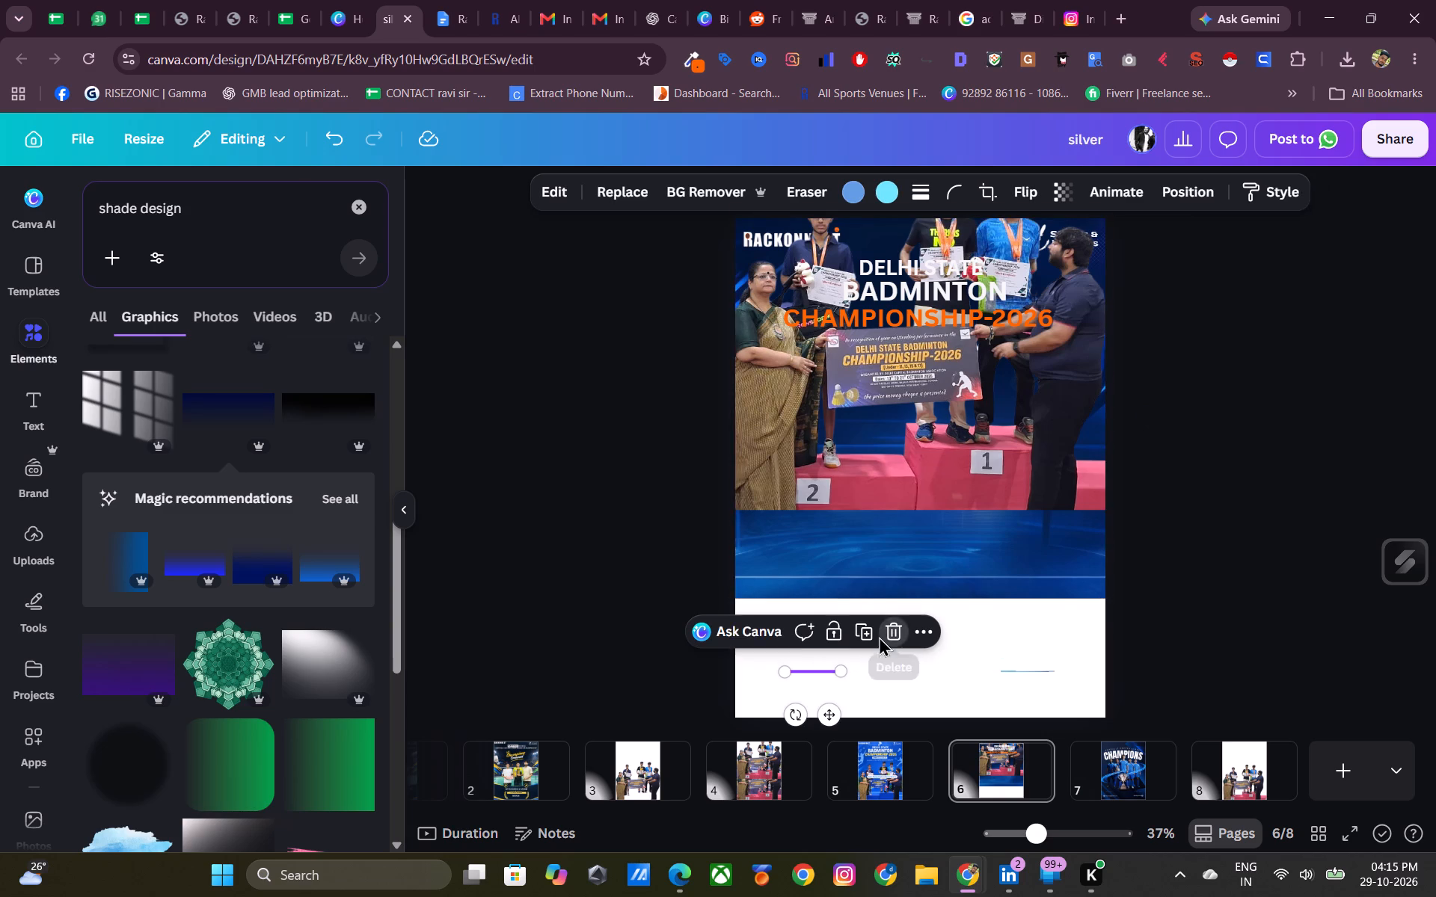
{"action": "left_click", "coordinate": [914, 582]}
{"action": "left_click_drag", "start_coordinate": [912, 601], "coordinate": [906, 726]}
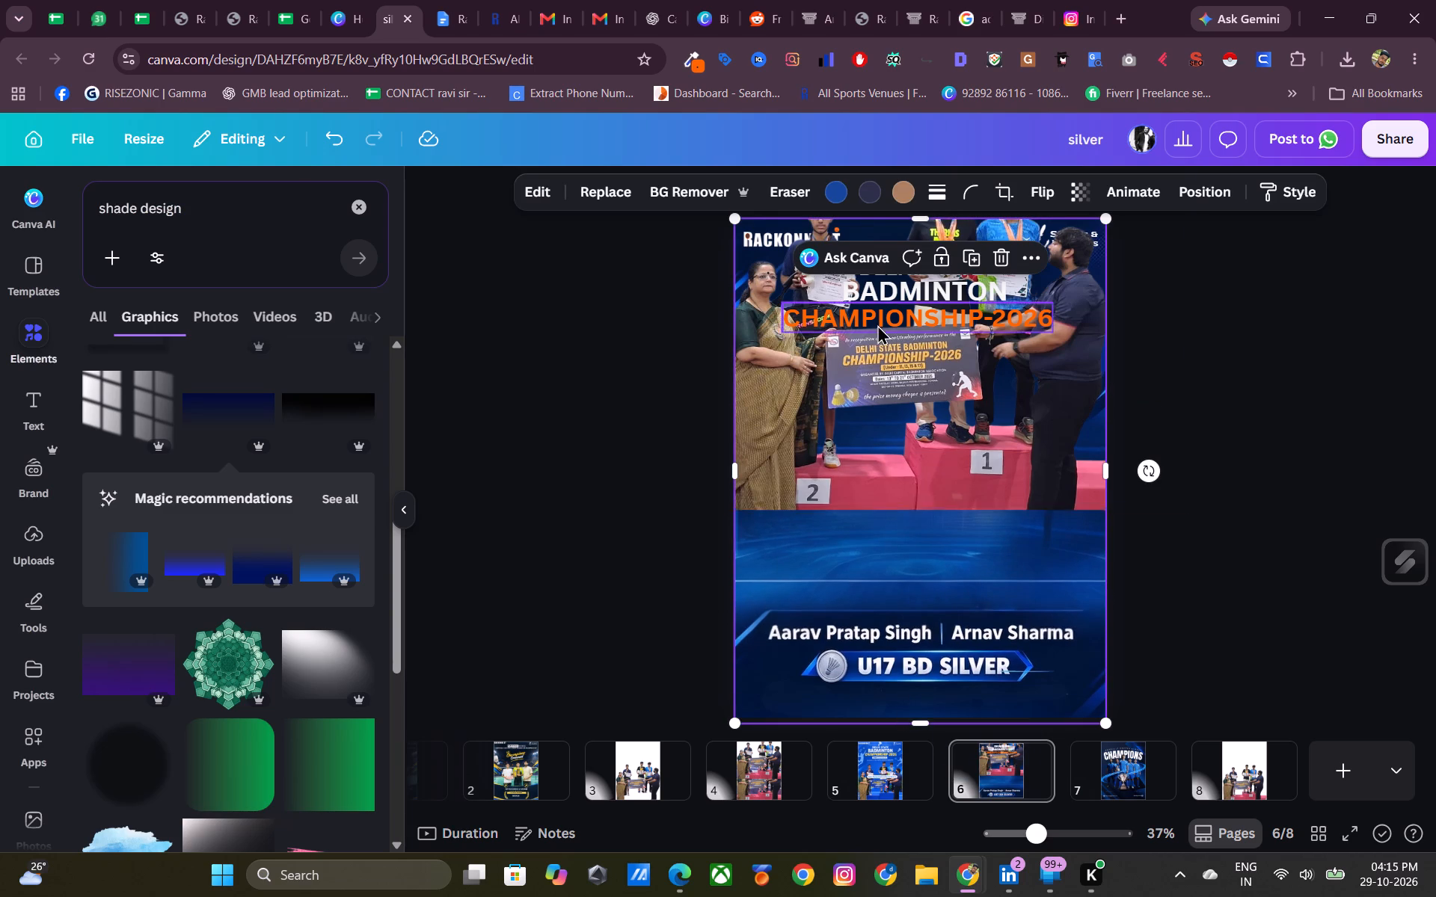
Erase the player names and the U17 BD SILVER badge from the background image with Magic Eraser at brush size 40.
{"action": "left_click", "coordinate": [802, 202]}
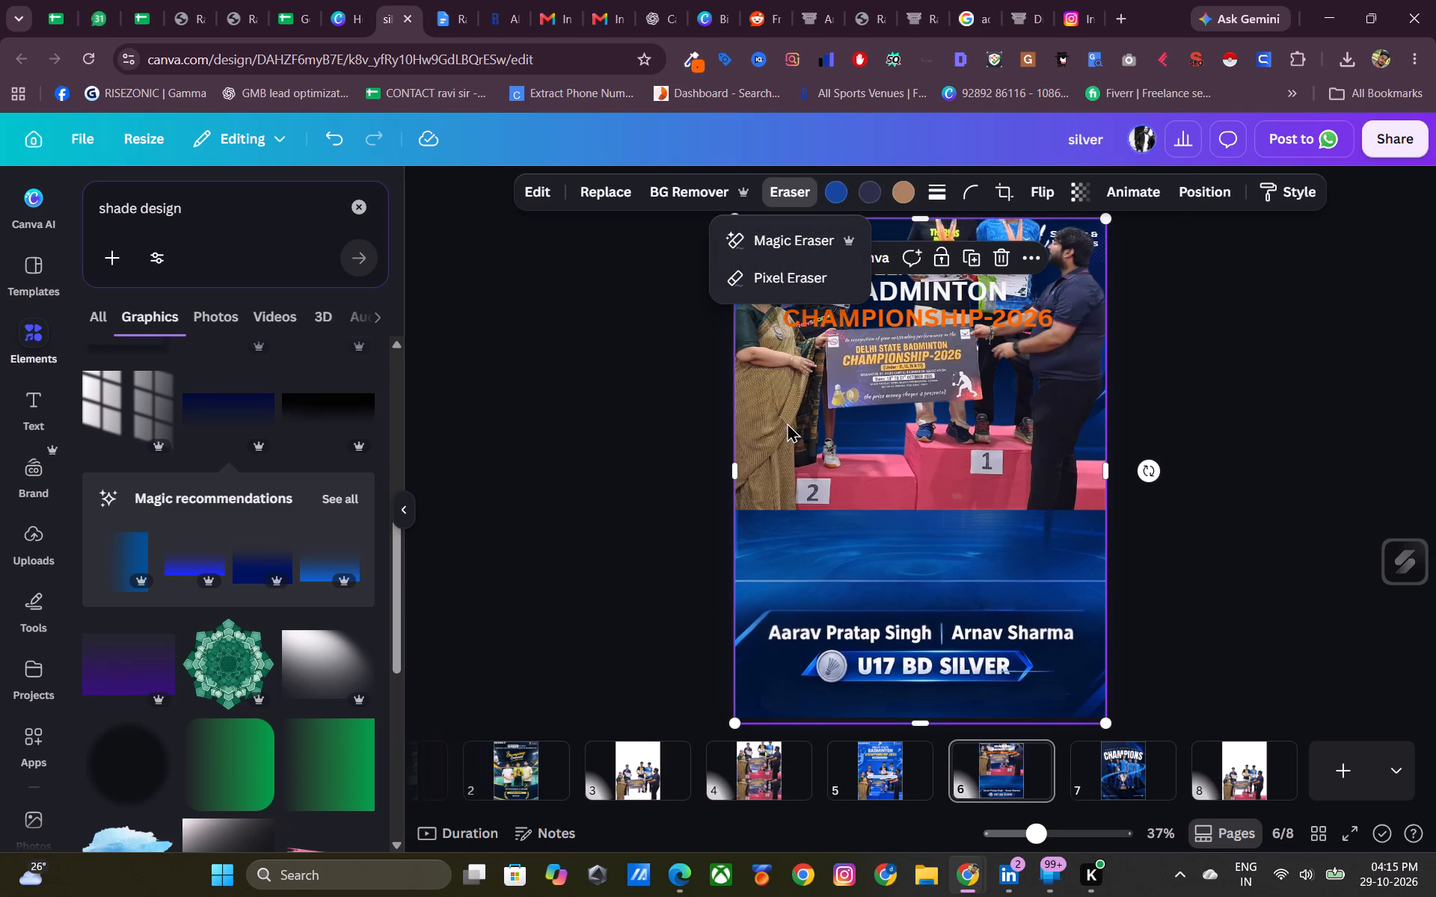
{"action": "left_click", "coordinate": [767, 230]}
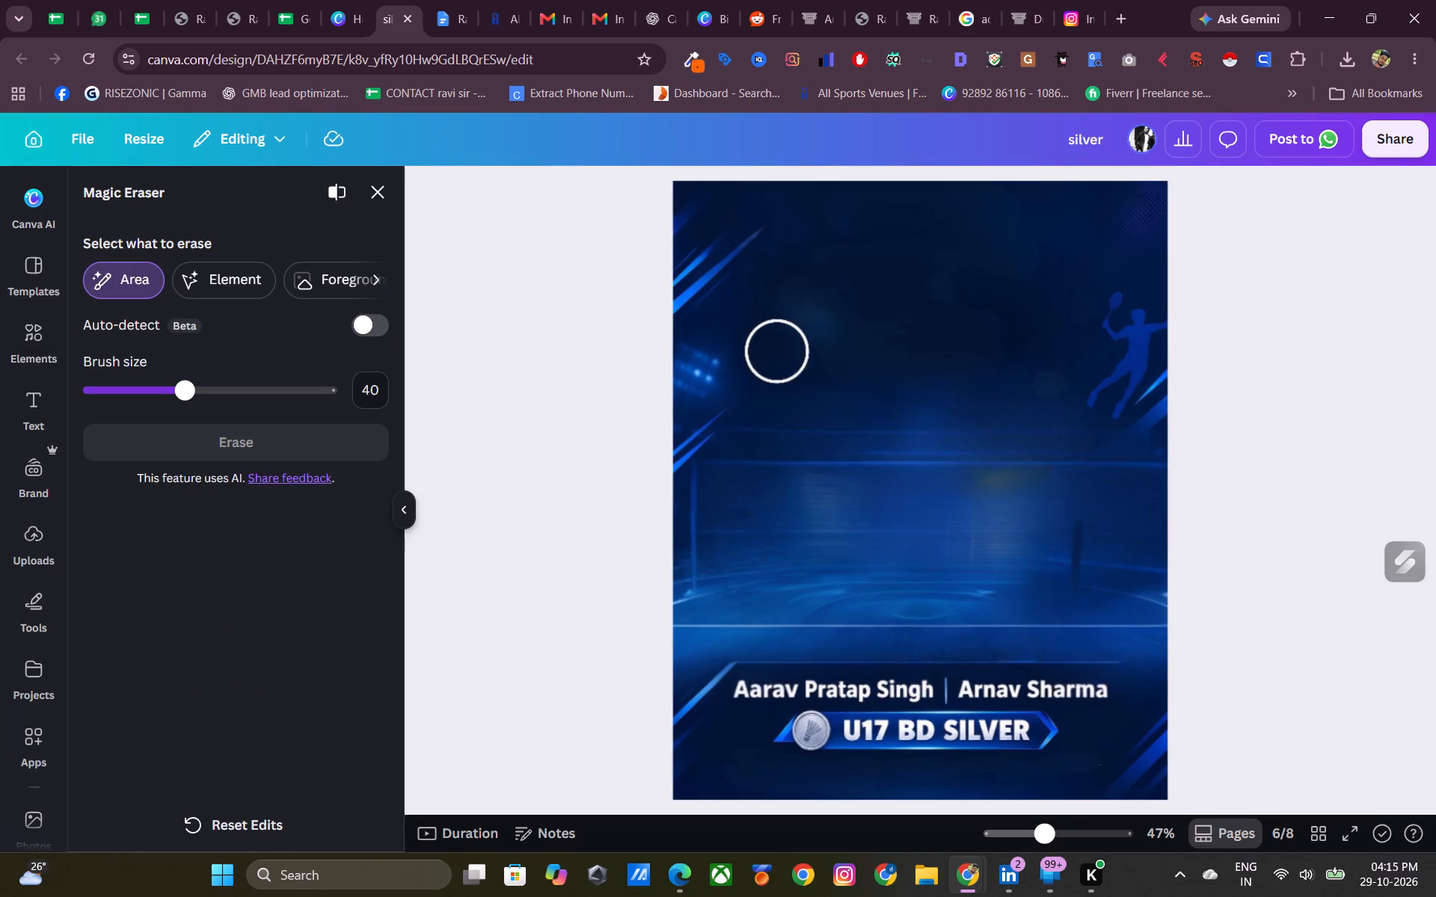
{"action": "left_click_drag", "start_coordinate": [749, 695], "coordinate": [1034, 685]}
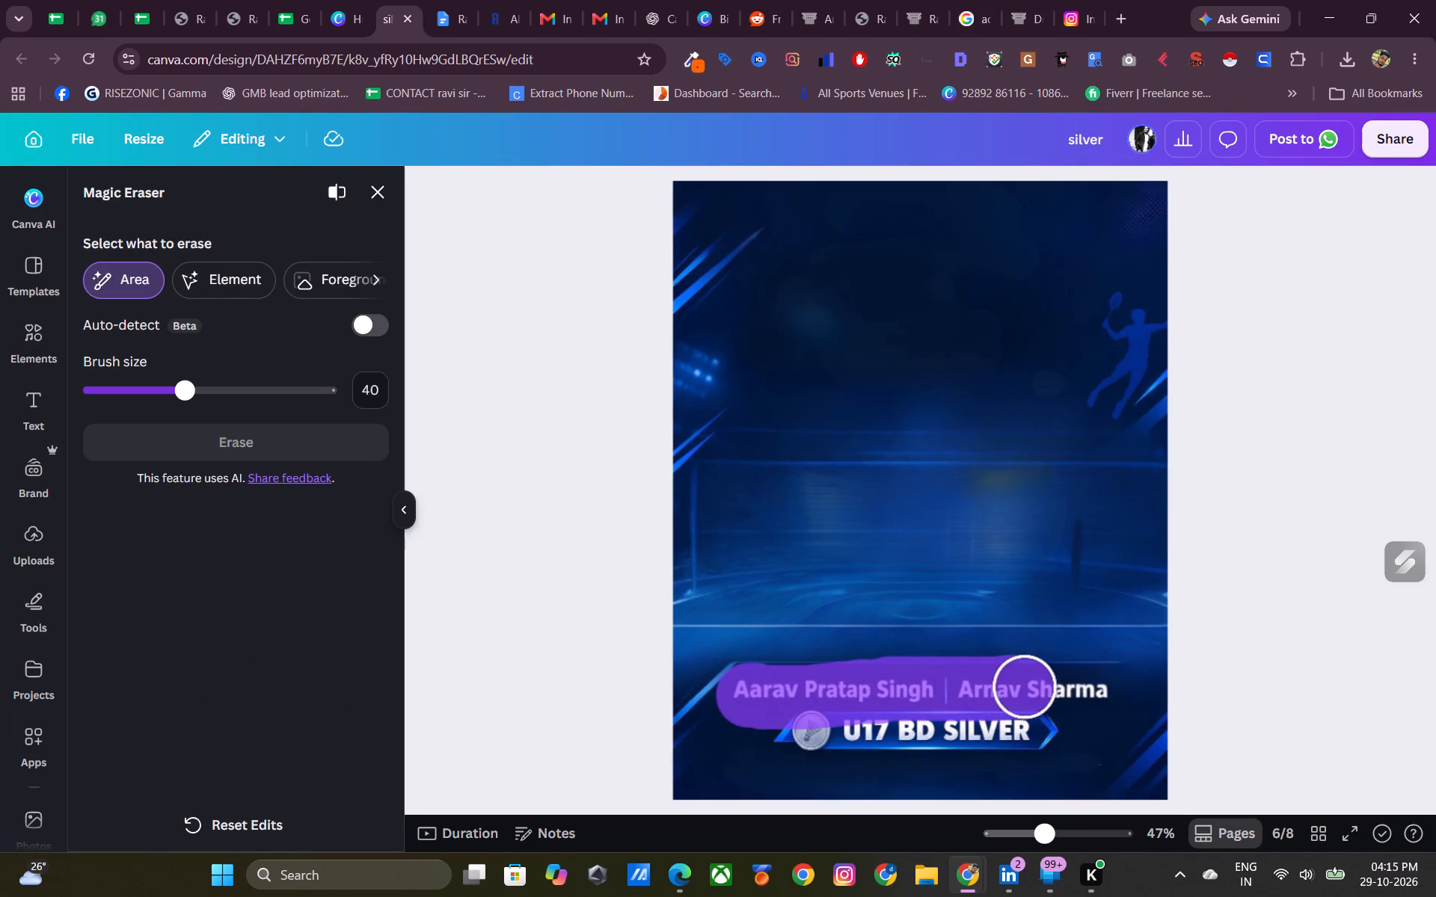
{"action": "left_click_drag", "start_coordinate": [1034, 685], "coordinate": [800, 741]}
{"action": "left_click", "coordinate": [900, 197]}
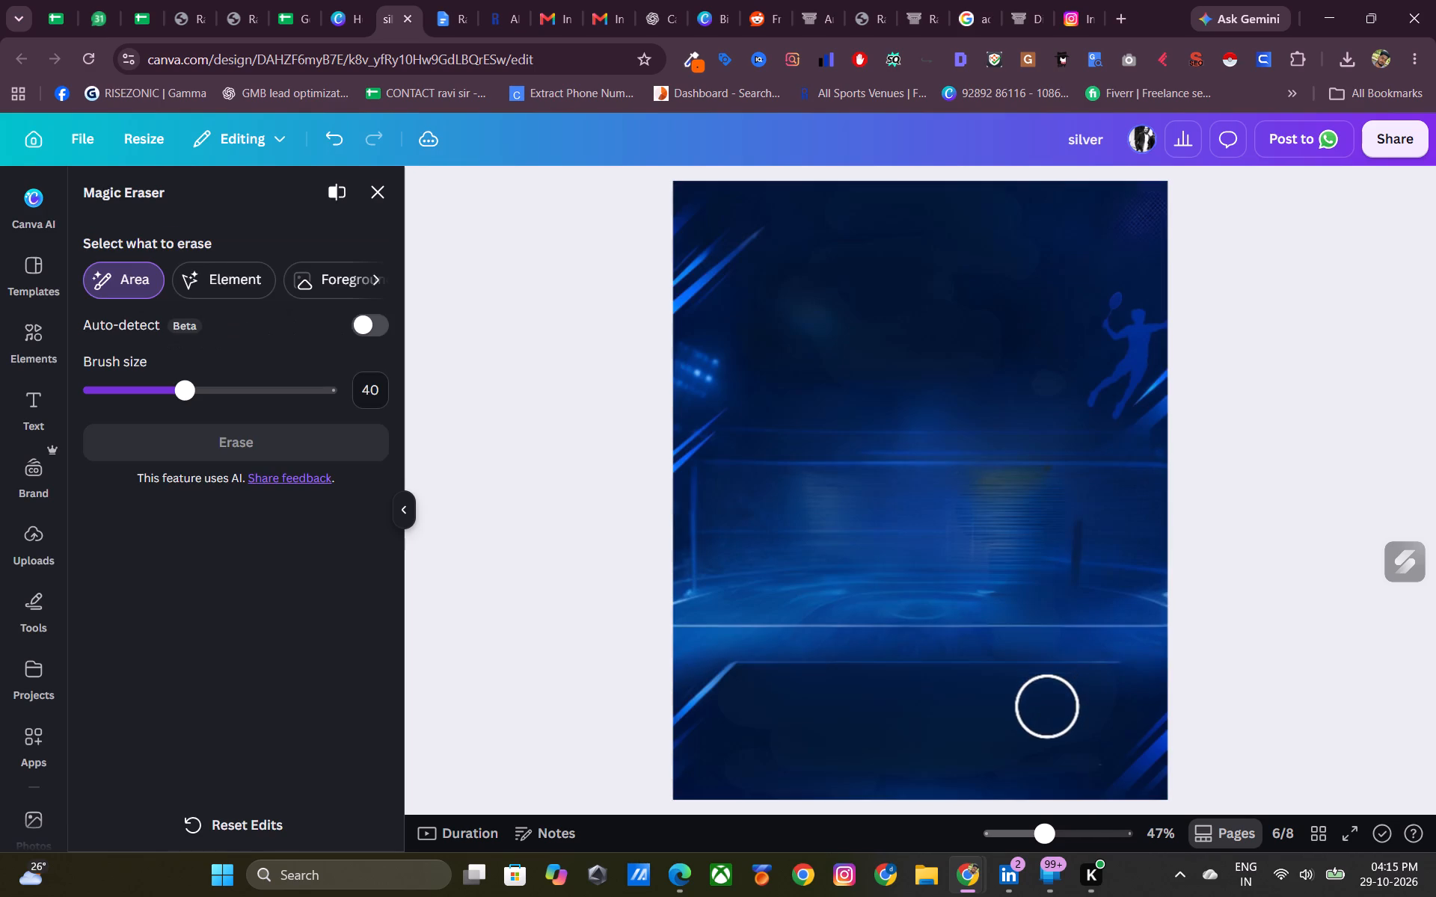
{"action": "left_click", "coordinate": [372, 194]}
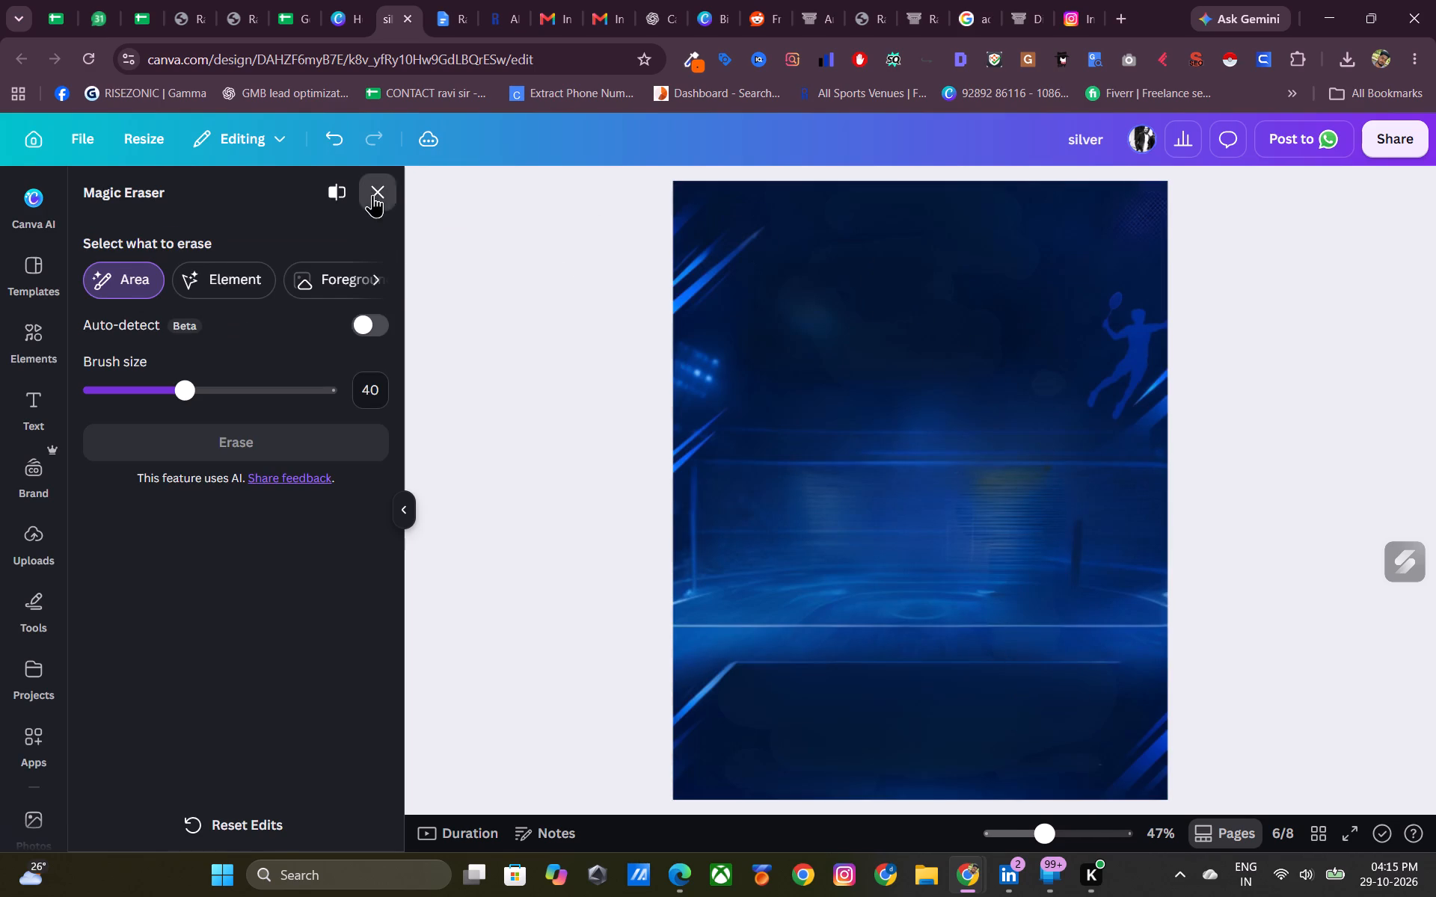
Move the group photo down over the page bottom and shrink it to about 1,281 wide, aligning its left edge with the page.
{"action": "left_click", "coordinate": [890, 448]}
{"action": "left_click_drag", "start_coordinate": [908, 444], "coordinate": [893, 622]}
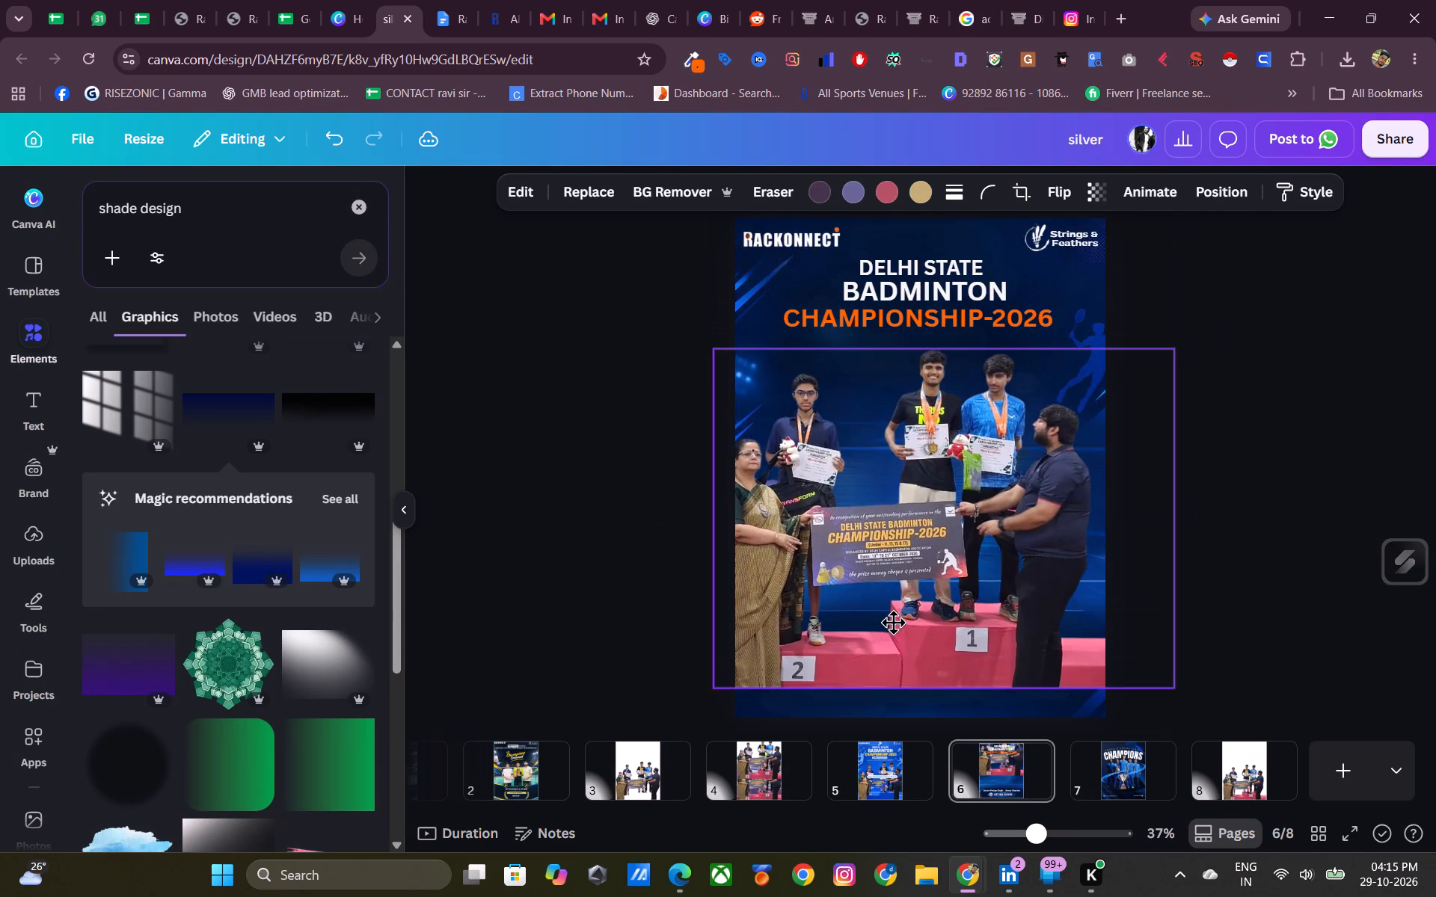
{"action": "left_click_drag", "start_coordinate": [893, 622], "coordinate": [893, 645]}
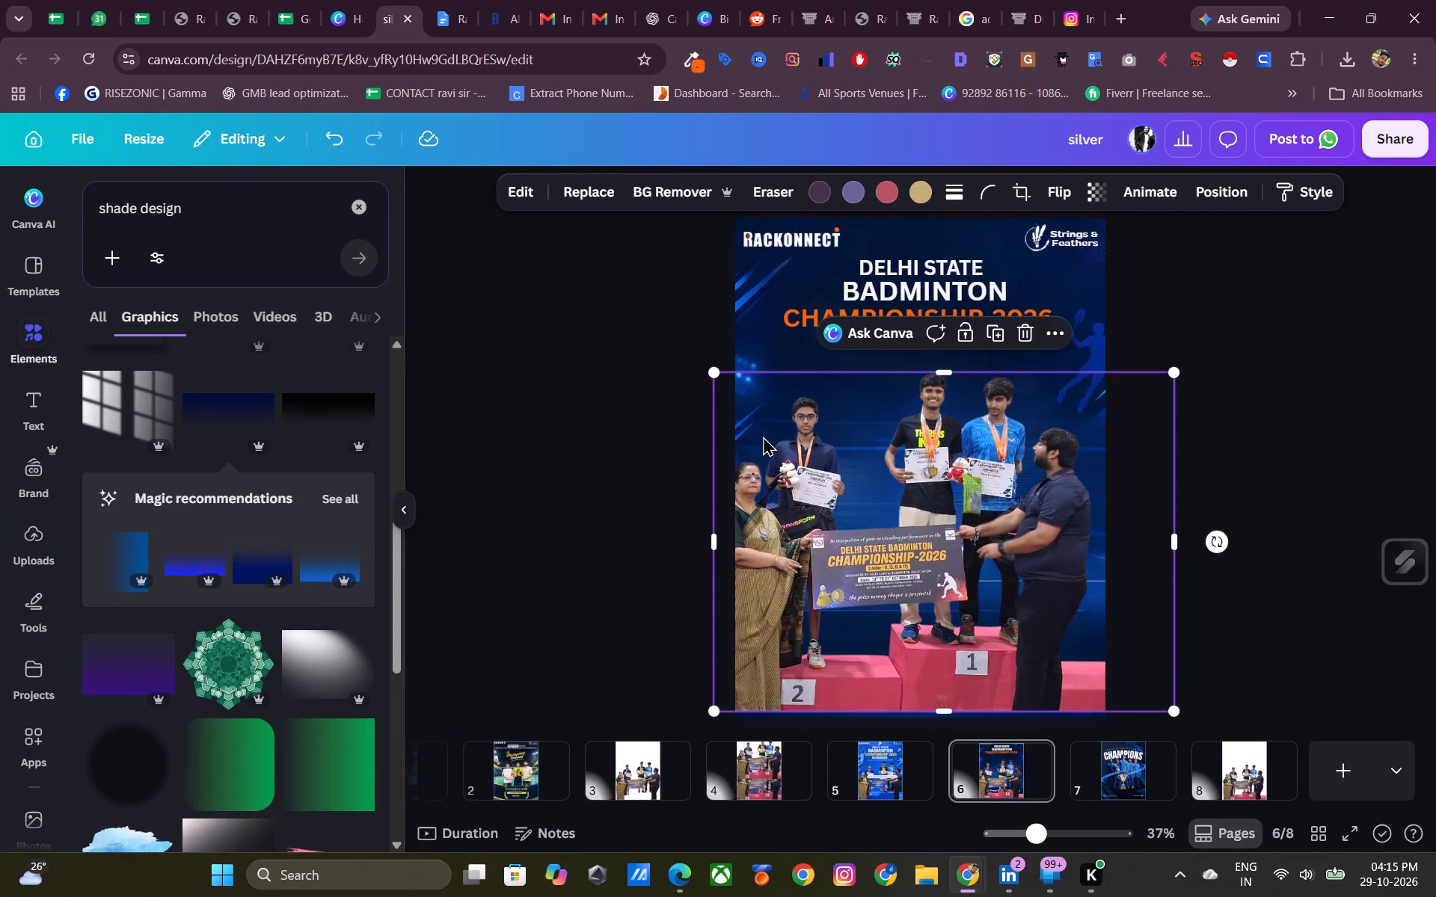
{"action": "left_click_drag", "start_coordinate": [714, 372], "coordinate": [743, 372]}
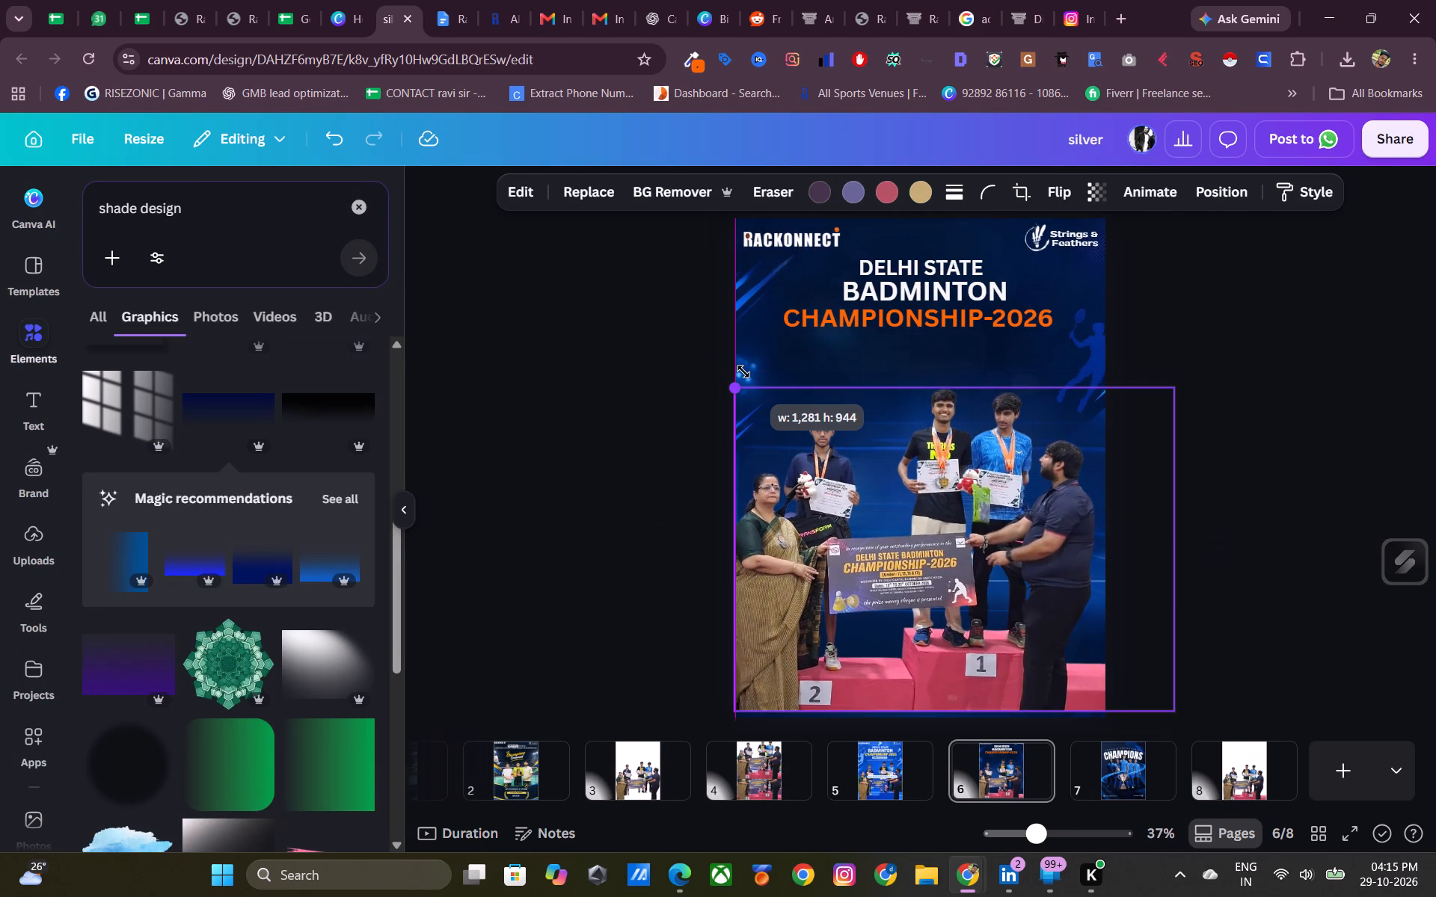
{"action": "left_click_drag", "start_coordinate": [743, 372], "coordinate": [749, 372]}
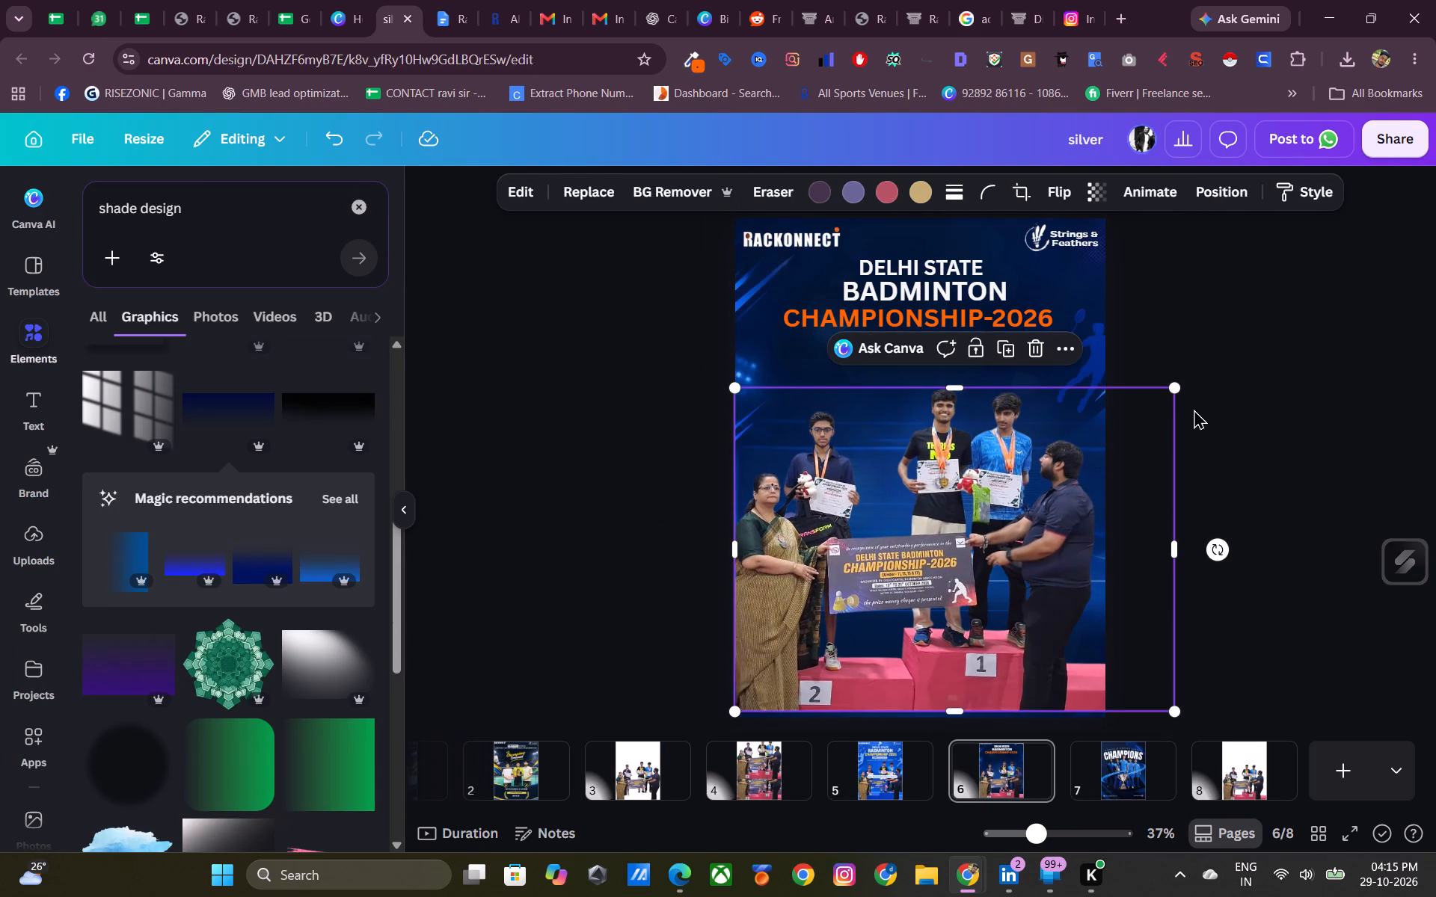
Shrink the group photo to about 1,125 wide and lower it so the podium meets page 6's bottom edge.
{"action": "left_click_drag", "start_coordinate": [1179, 386], "coordinate": [1150, 397]}
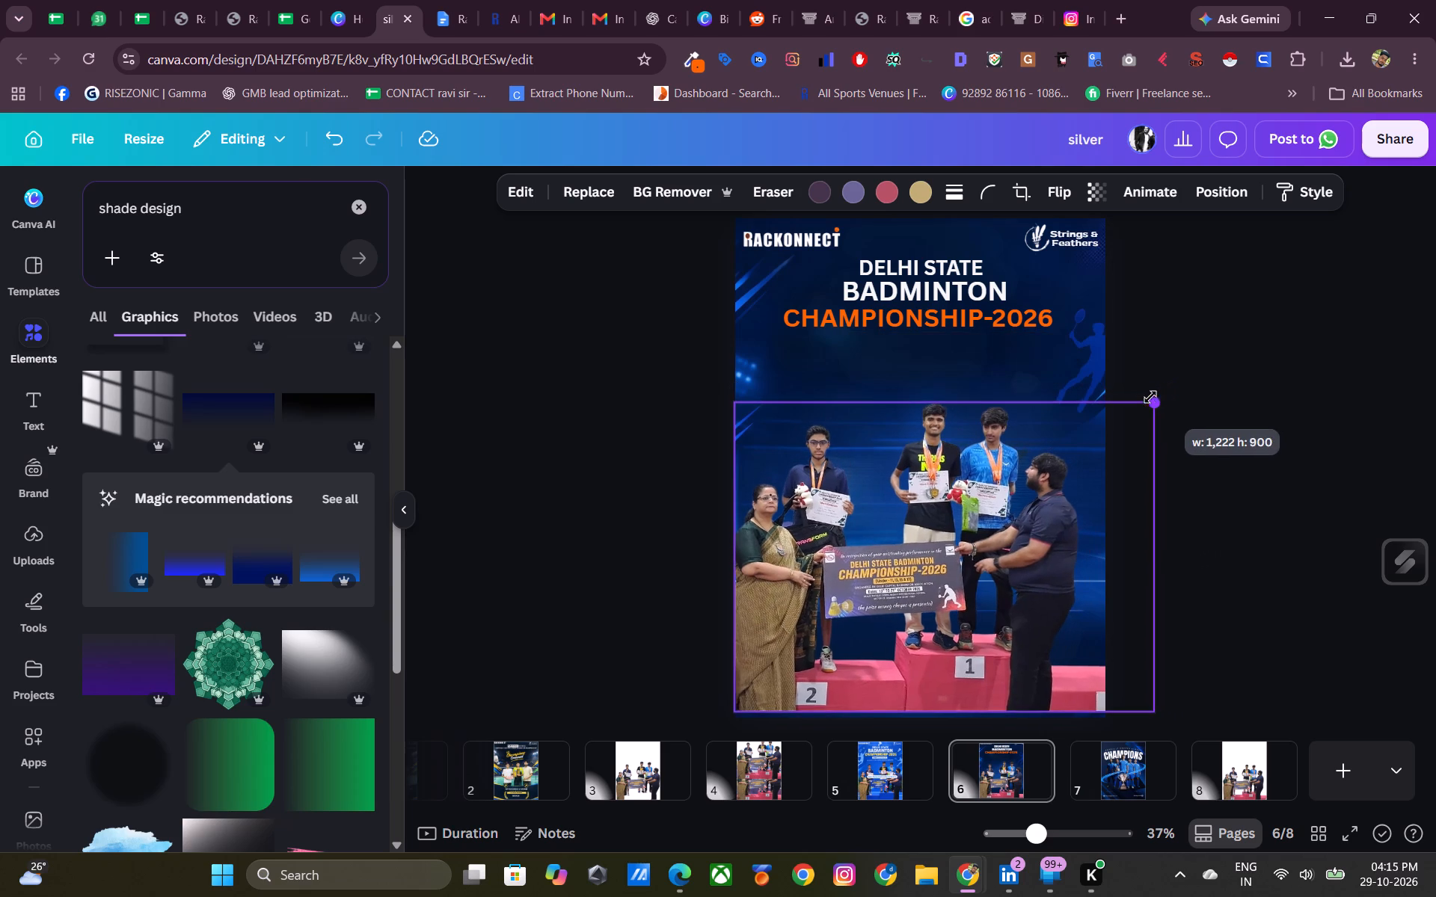
{"action": "left_click_drag", "start_coordinate": [1150, 397], "coordinate": [1114, 410]}
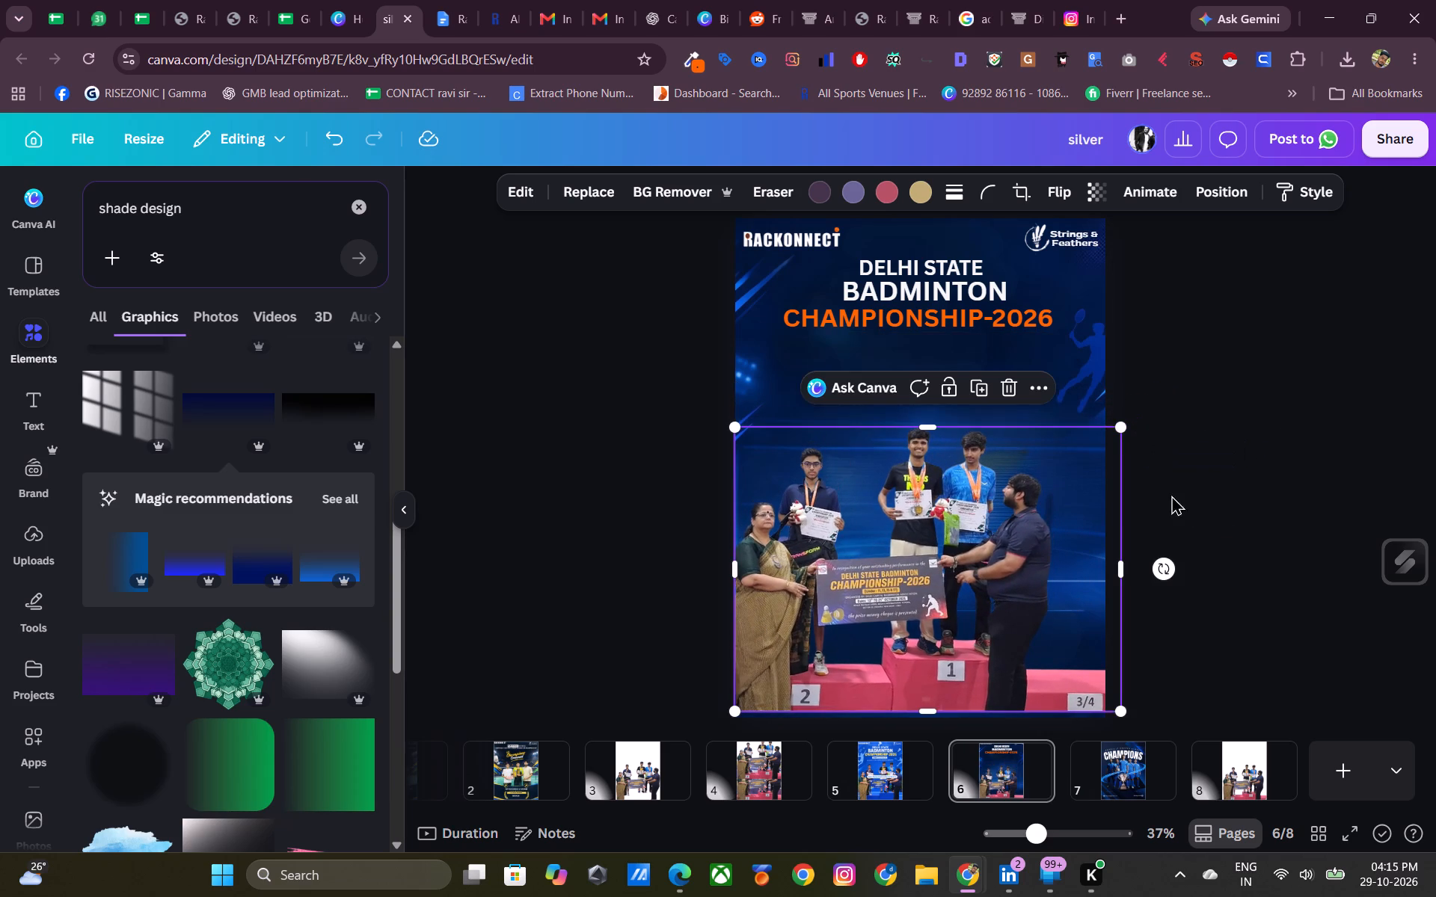
{"action": "key", "text": "Down"}
{"action": "key", "text": "Down"}
{"action": "key", "text": "Down"}
{"action": "key", "text": "Down"}
{"action": "key", "text": "Down"}
{"action": "key", "text": "Down"}
{"action": "key", "text": "Down"}
{"action": "key", "text": "Down"}
{"action": "key", "text": "Down"}
{"action": "key", "text": "Down"}
{"action": "key", "text": "Down"}
{"action": "key", "text": "Down"}
{"action": "key", "text": "Down"}
{"action": "key", "text": "Down"}
{"action": "key", "text": "Down"}
{"action": "key", "text": "Down"}
{"action": "key", "text": "Down"}
{"action": "key", "text": "Down"}
{"action": "key", "text": "Down"}
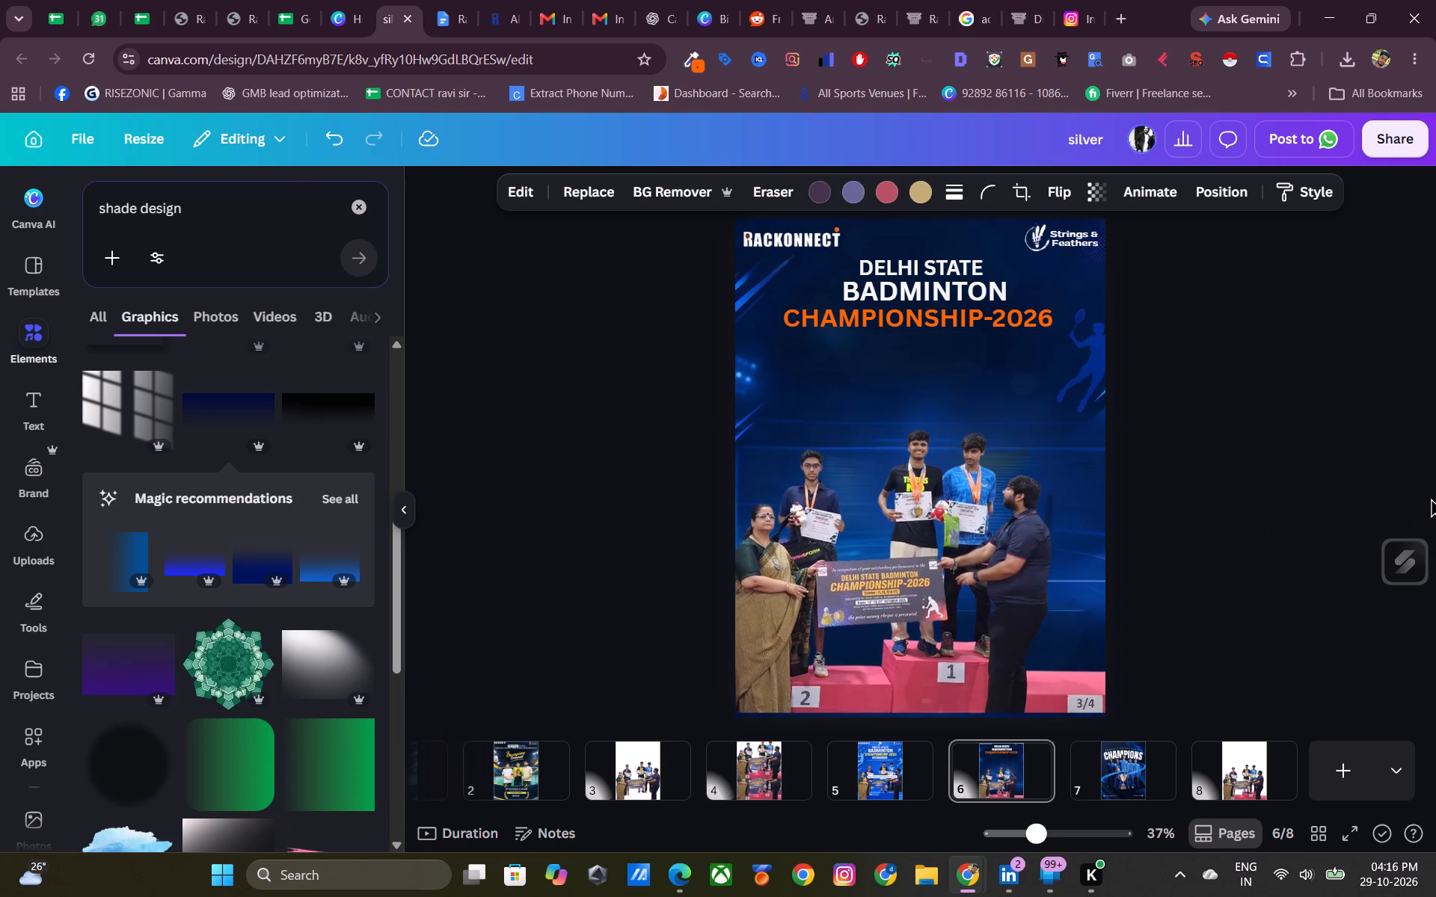
{"action": "key", "text": "Down"}
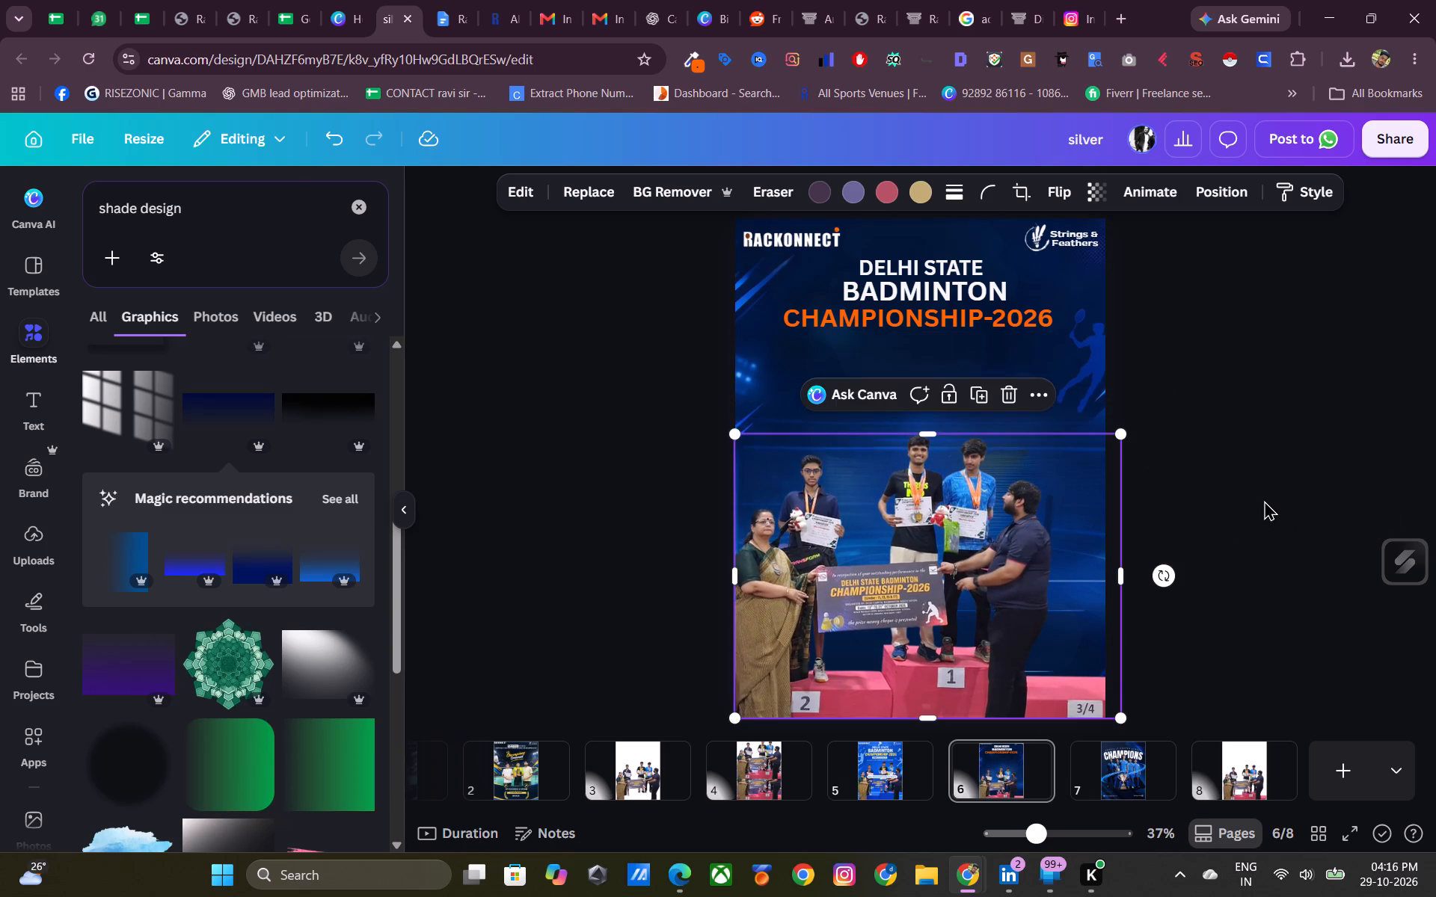
{"action": "left_click", "coordinate": [1268, 496]}
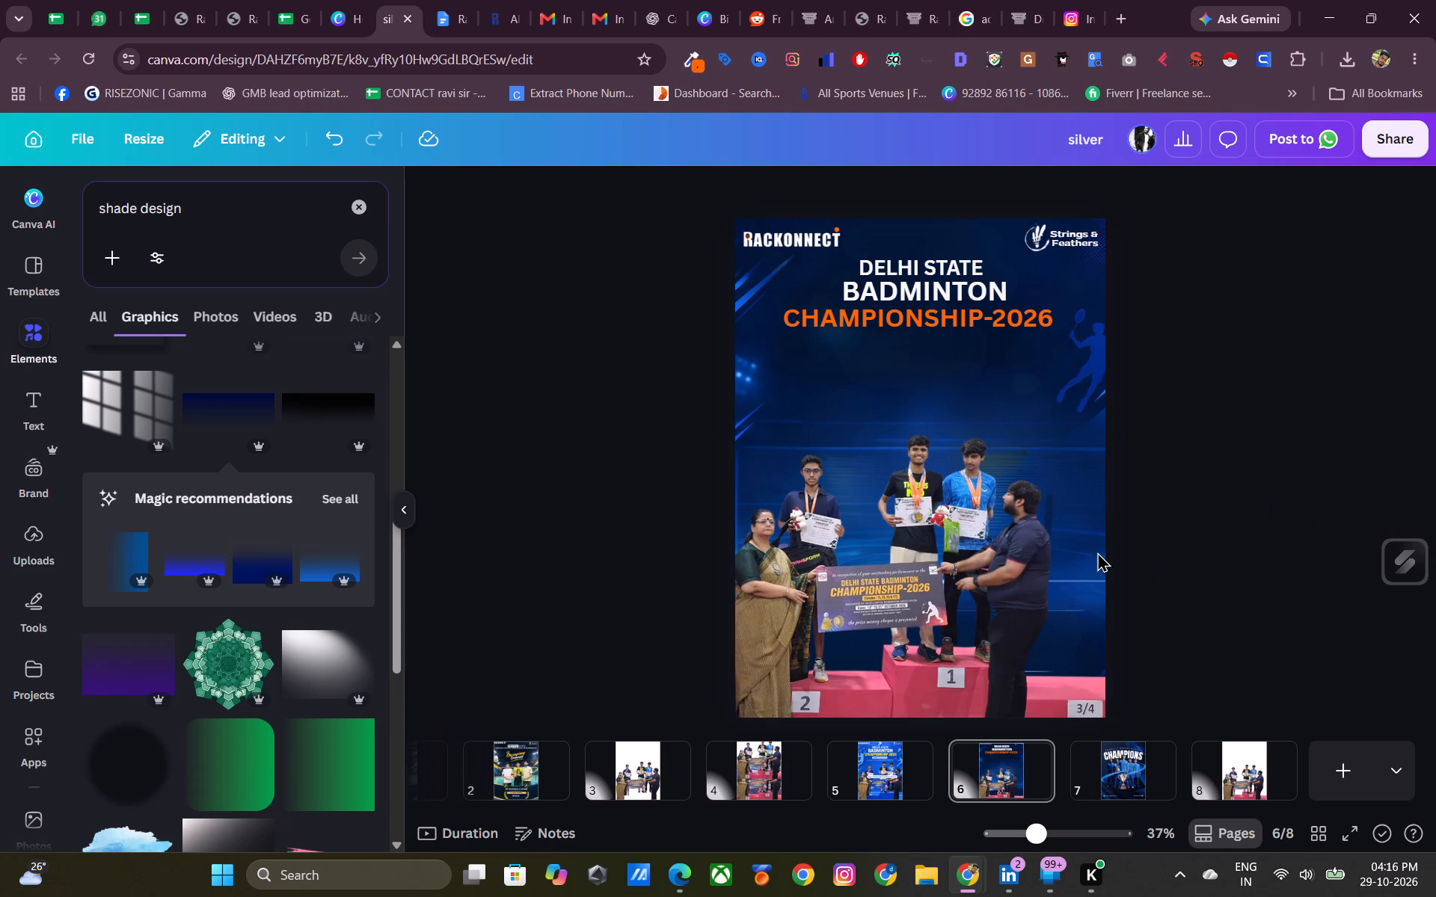
Extend the top of the group photo's frame slightly and enlarge the photo past the page's right side.
{"action": "left_click", "coordinate": [921, 593]}
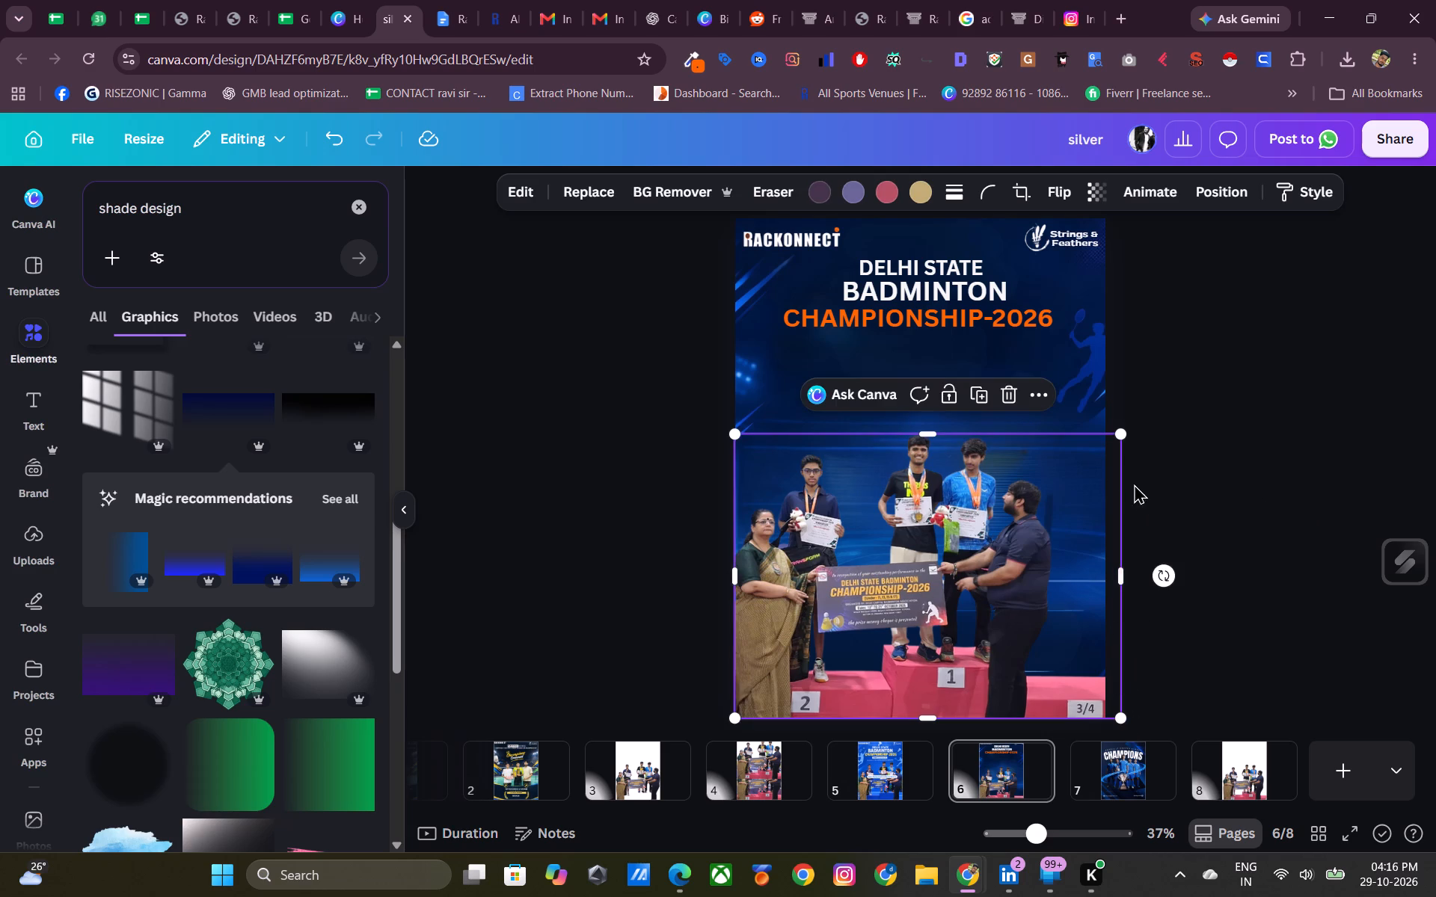
{"action": "left_click_drag", "start_coordinate": [930, 437], "coordinate": [930, 415]}
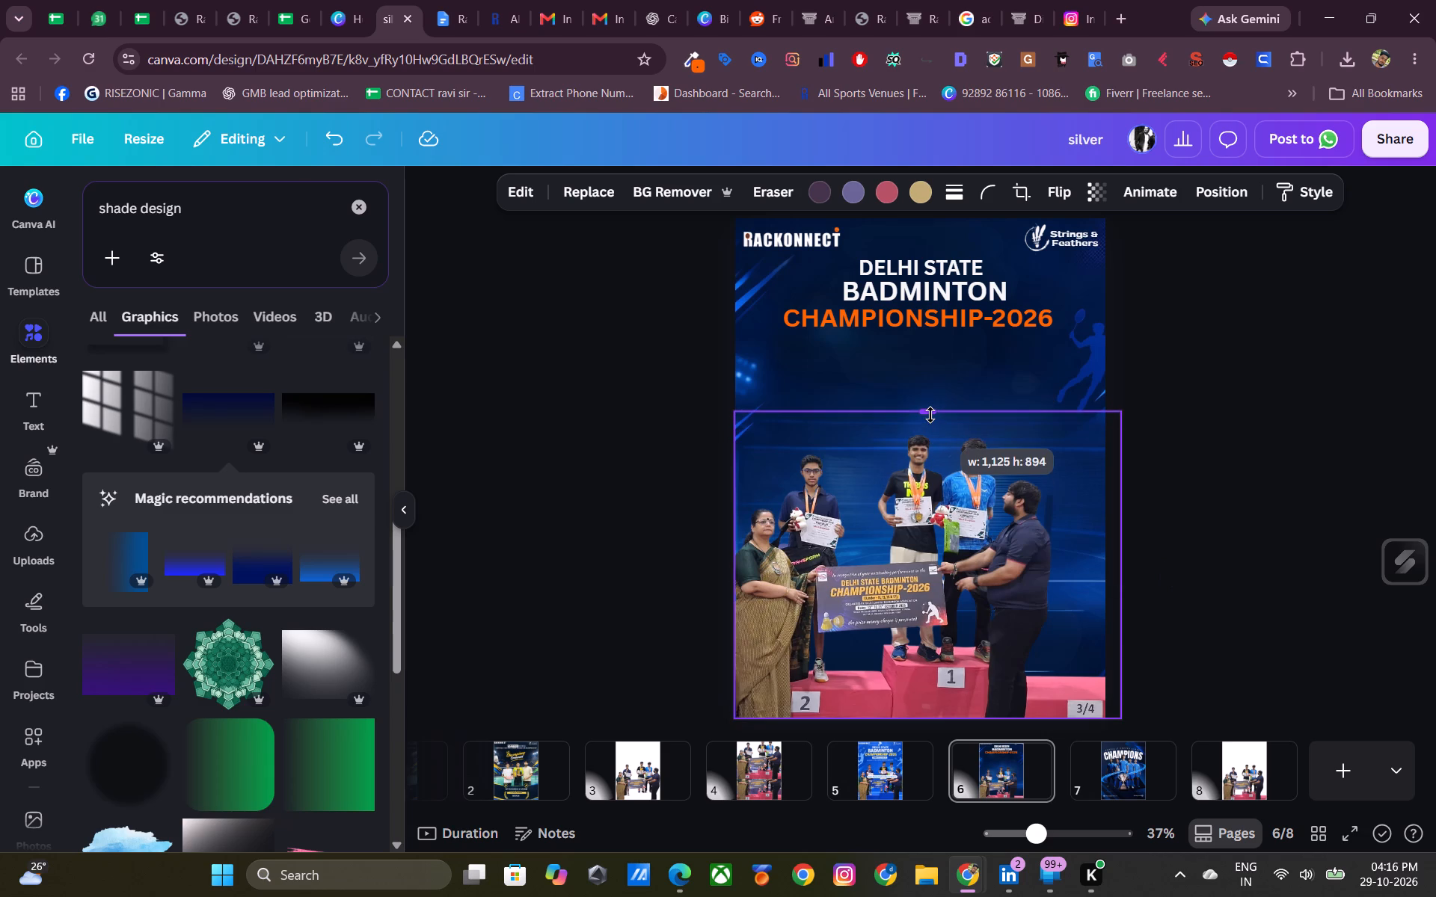
{"action": "left_click_drag", "start_coordinate": [930, 415], "coordinate": [930, 428]}
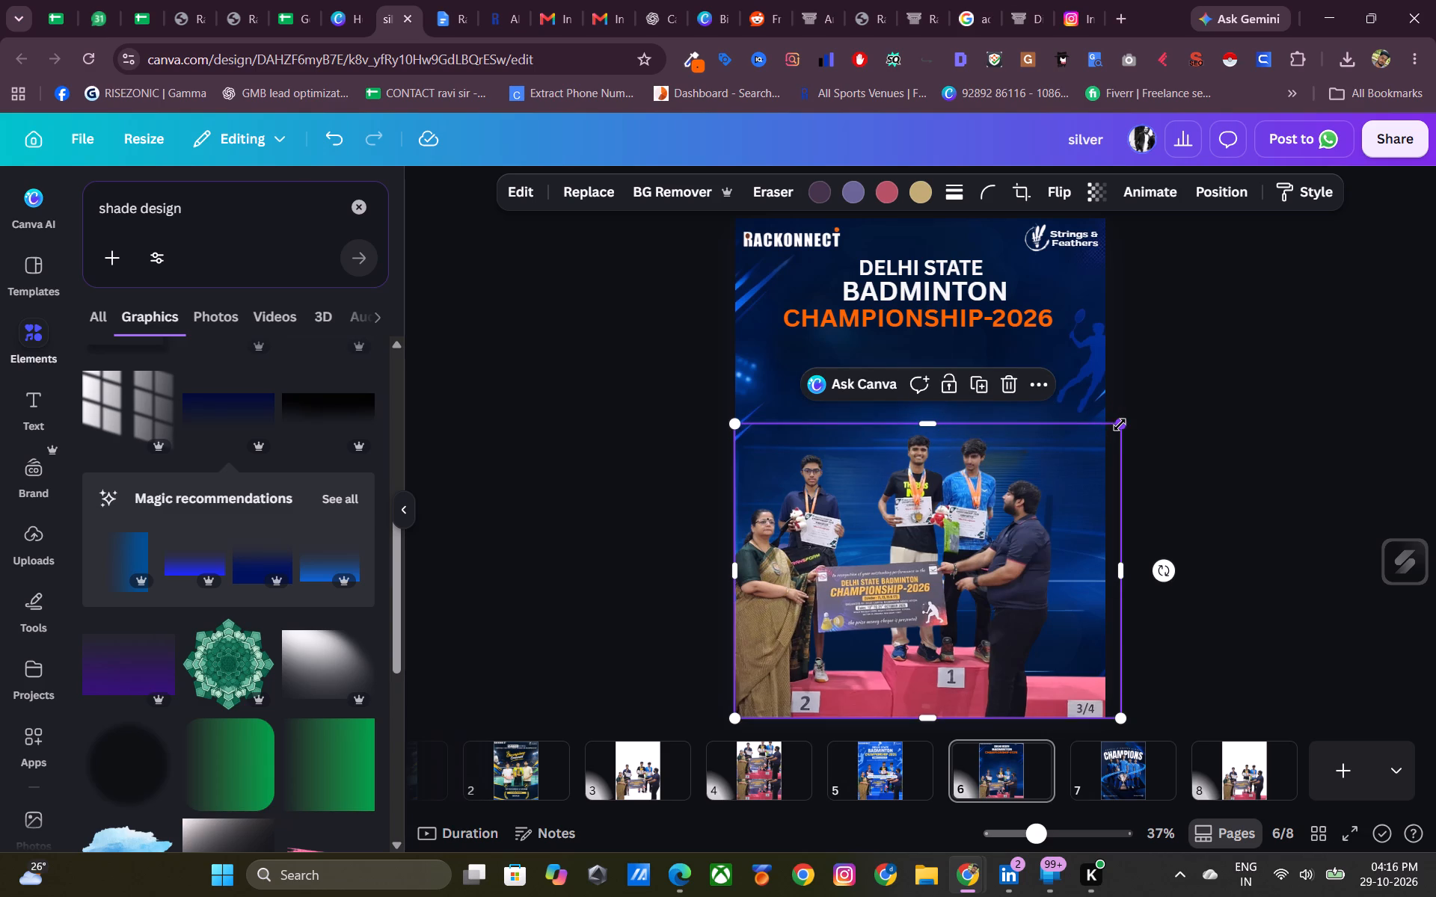
{"action": "left_click_drag", "start_coordinate": [1120, 425], "coordinate": [1193, 409]}
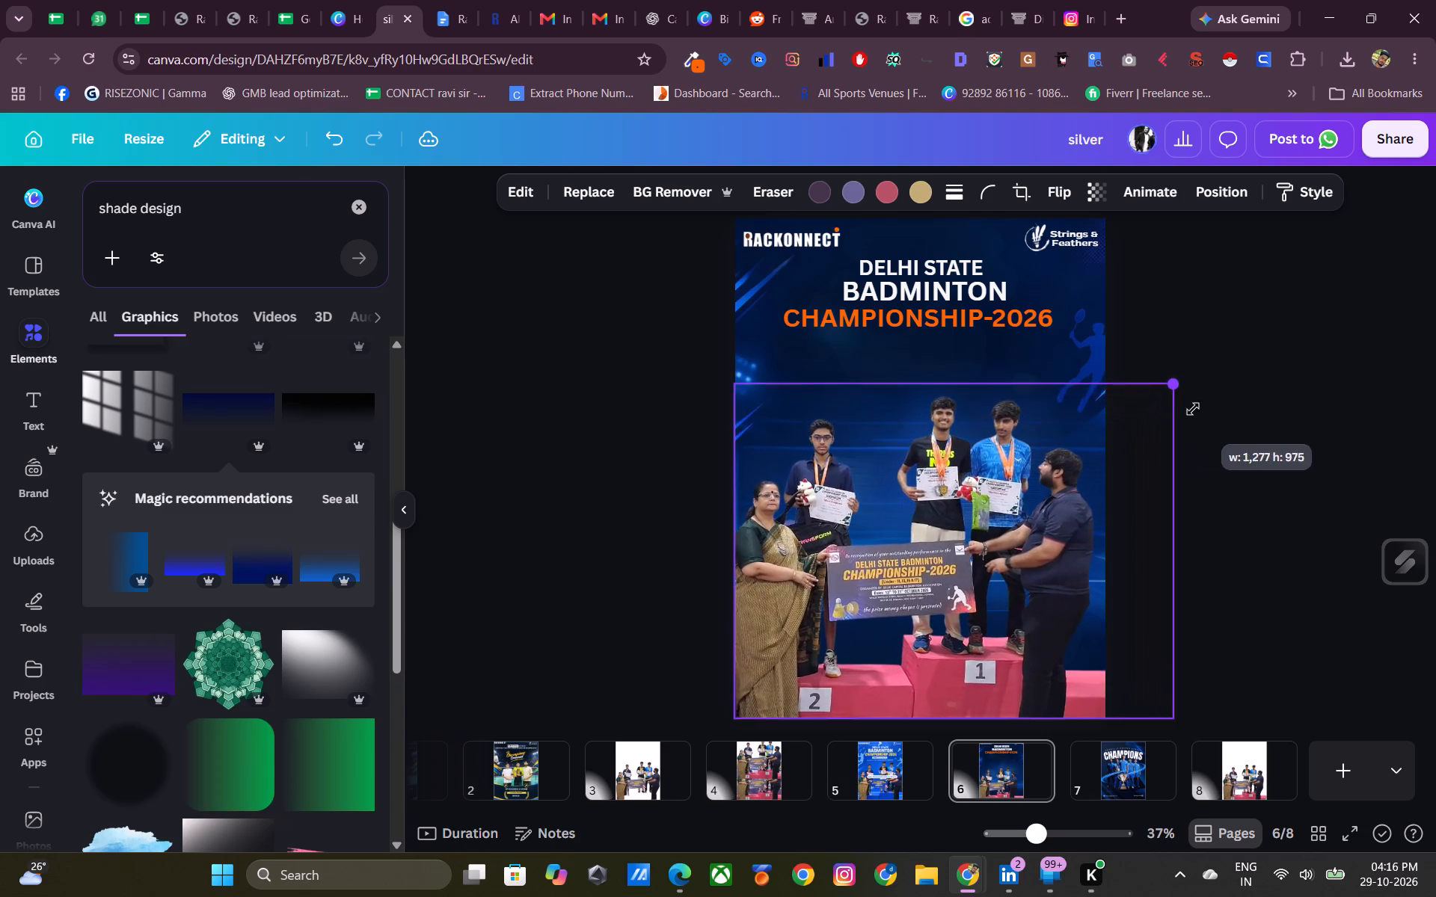
{"action": "left_click_drag", "start_coordinate": [1193, 409], "coordinate": [1212, 404]}
{"action": "left_click", "coordinate": [1268, 394]}
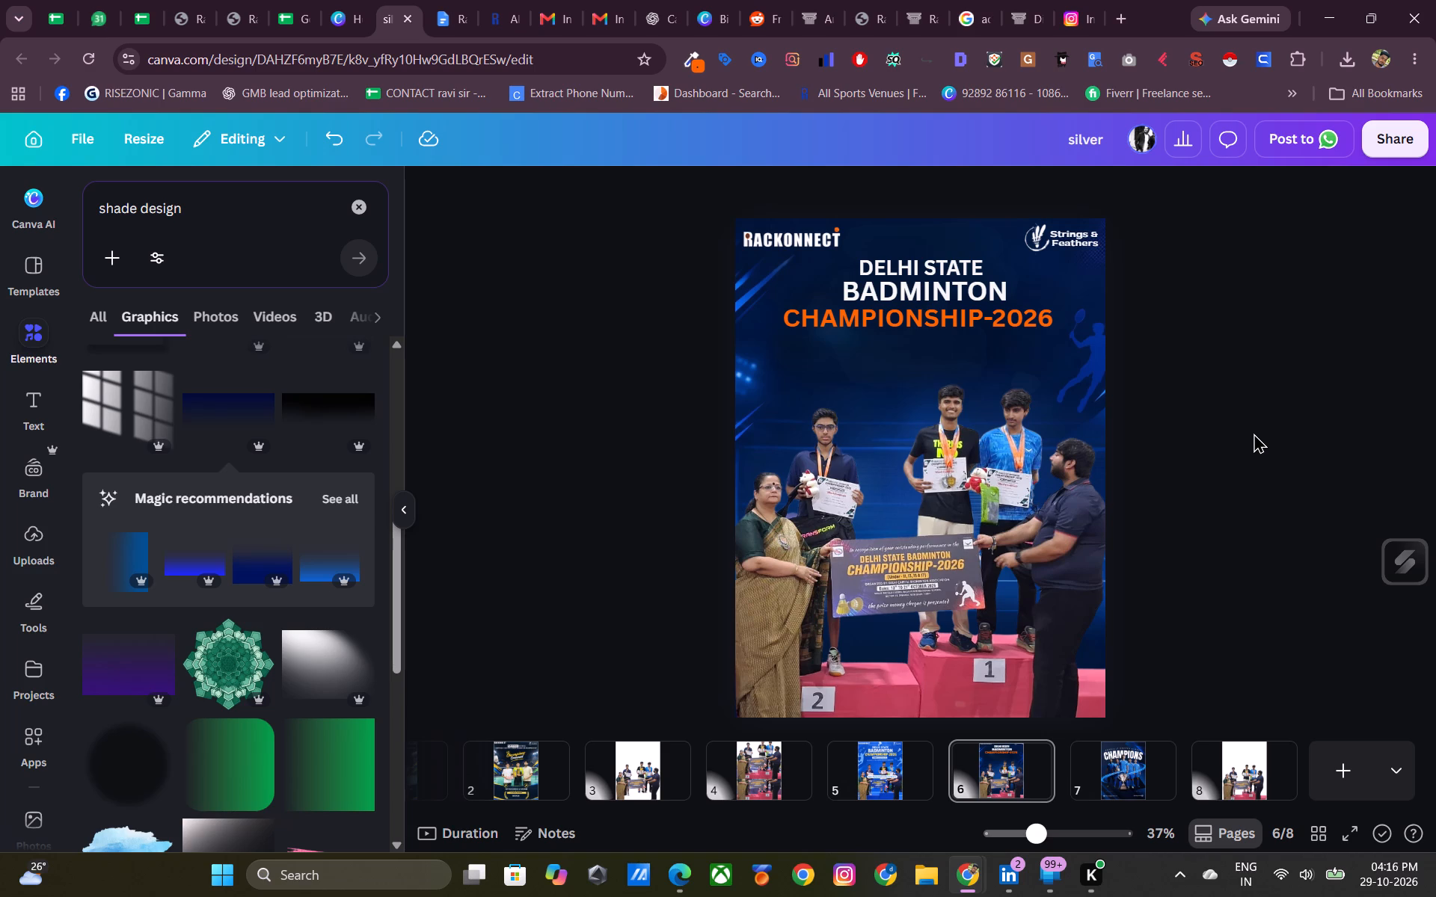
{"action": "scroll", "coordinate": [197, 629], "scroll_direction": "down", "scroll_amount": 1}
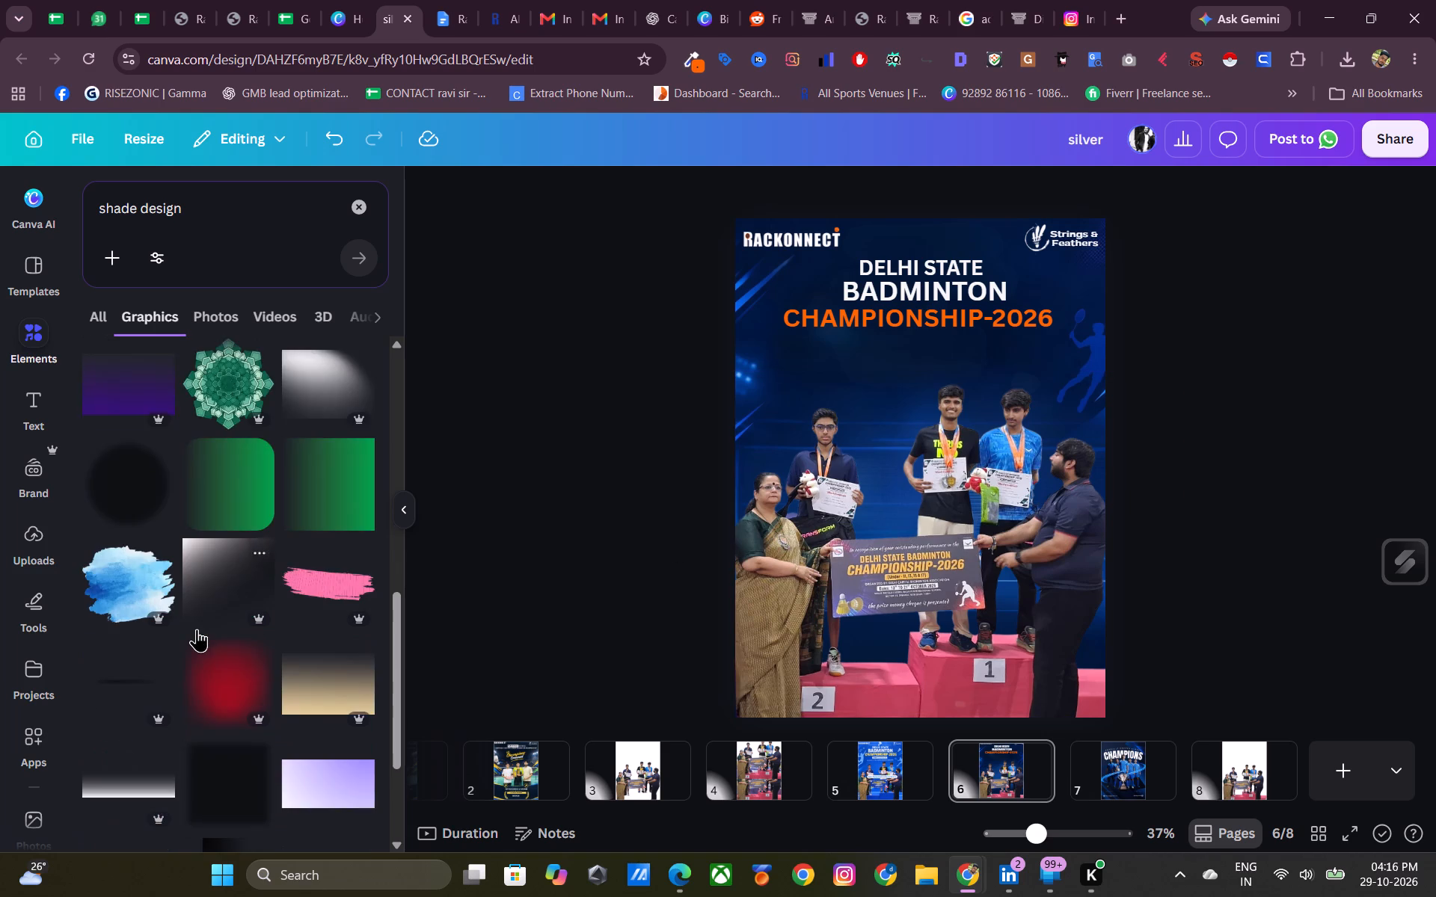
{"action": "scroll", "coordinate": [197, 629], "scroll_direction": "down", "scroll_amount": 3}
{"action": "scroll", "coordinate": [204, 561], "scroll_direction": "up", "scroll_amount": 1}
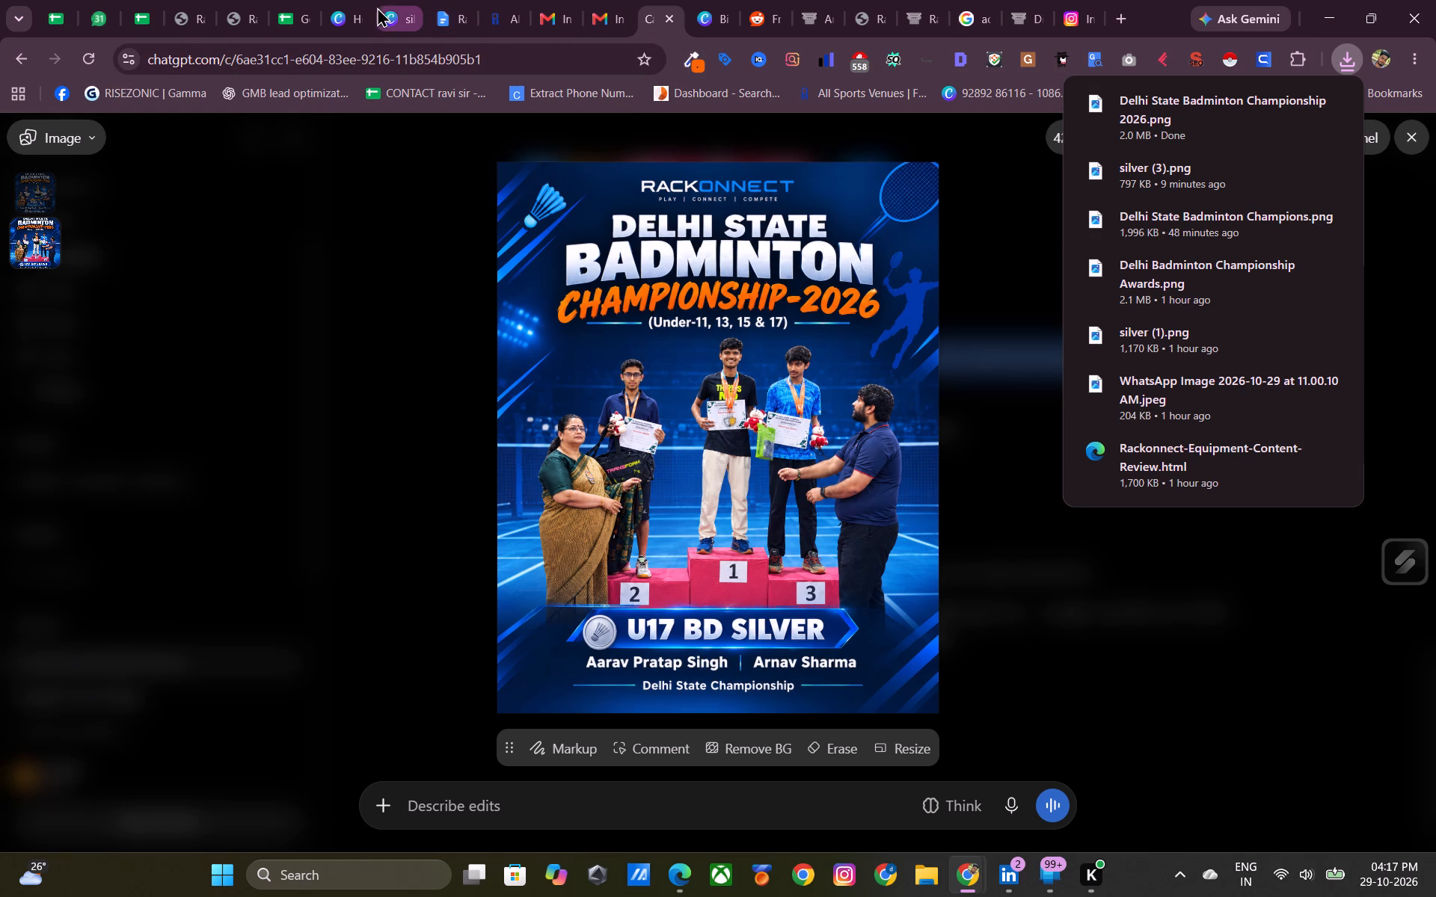
Switch back to the Canva design and delete the group photo from page 8.
{"action": "left_click", "coordinate": [396, 22]}
{"action": "left_click", "coordinate": [1250, 767]}
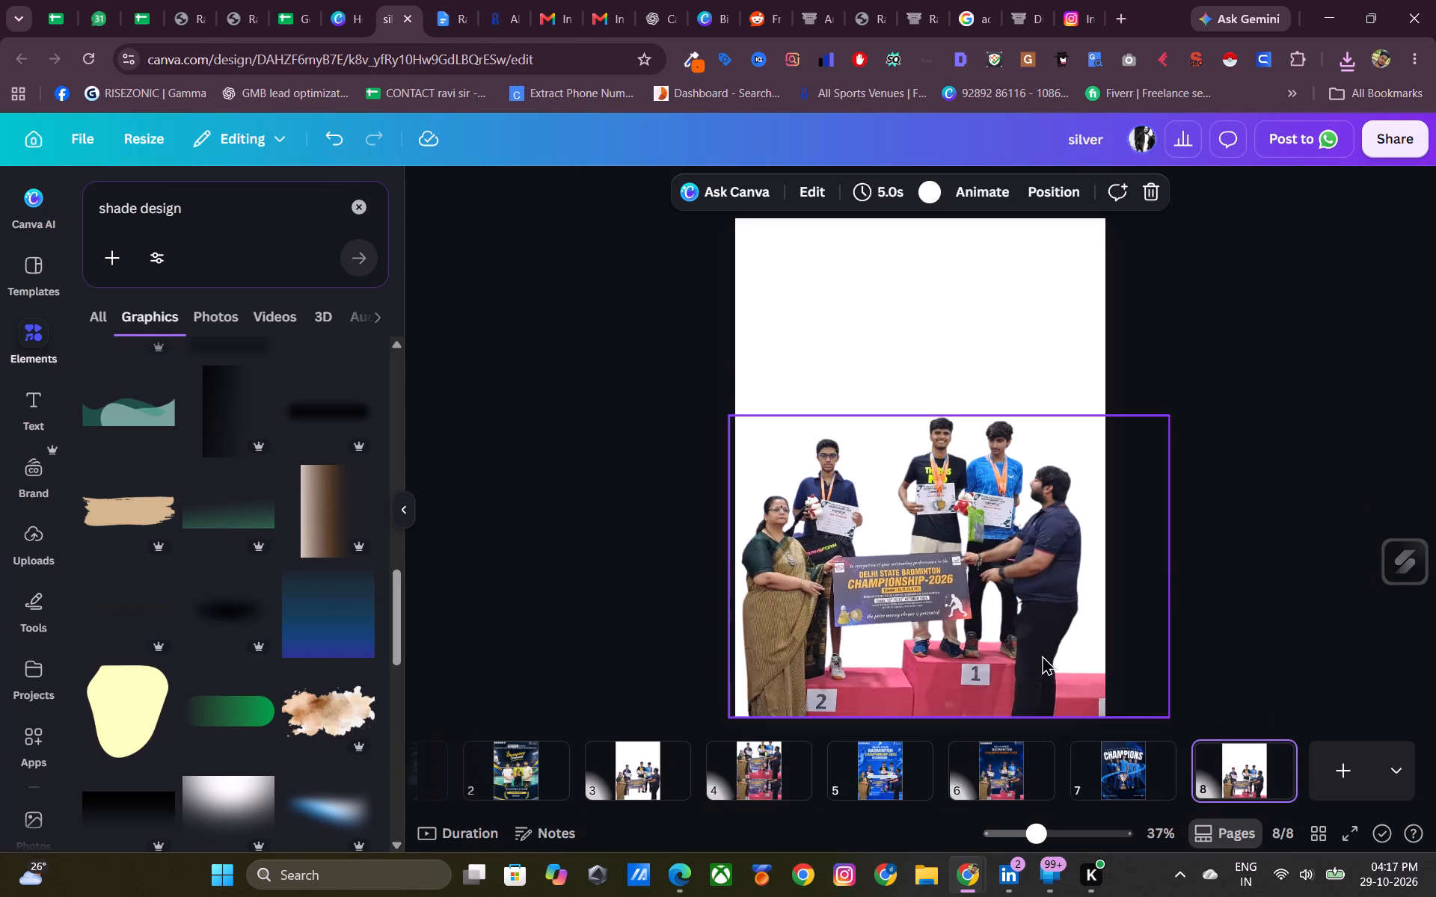
{"action": "left_click", "coordinate": [969, 566]}
{"action": "left_click", "coordinate": [1026, 365]}
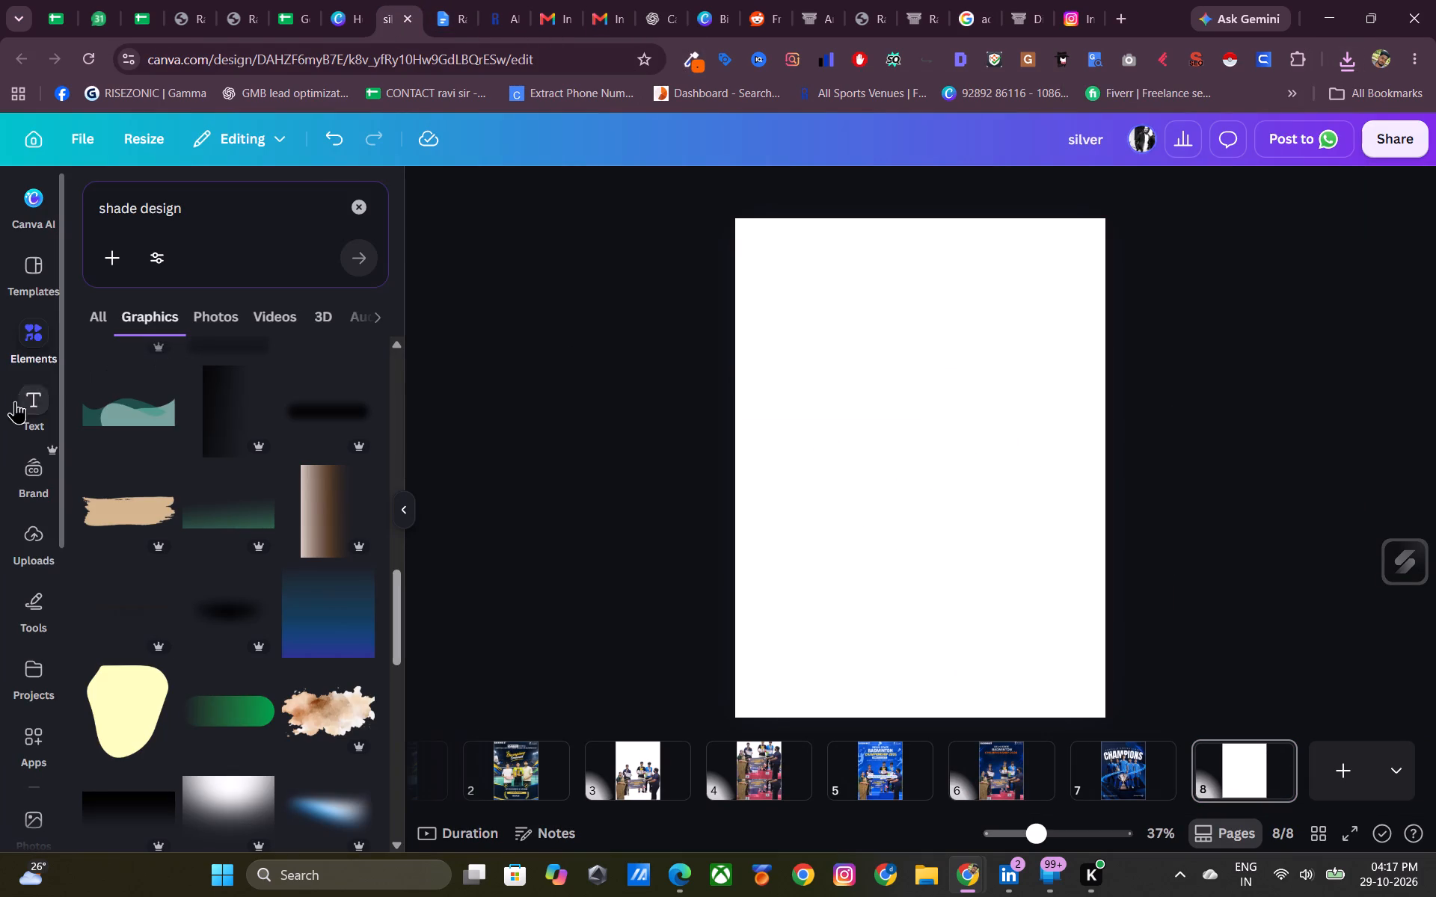
Upload the Delhi State Badminton Championship 2026 image from the Downloads folder.
{"action": "left_click", "coordinate": [40, 531]}
{"action": "left_click", "coordinate": [229, 259]}
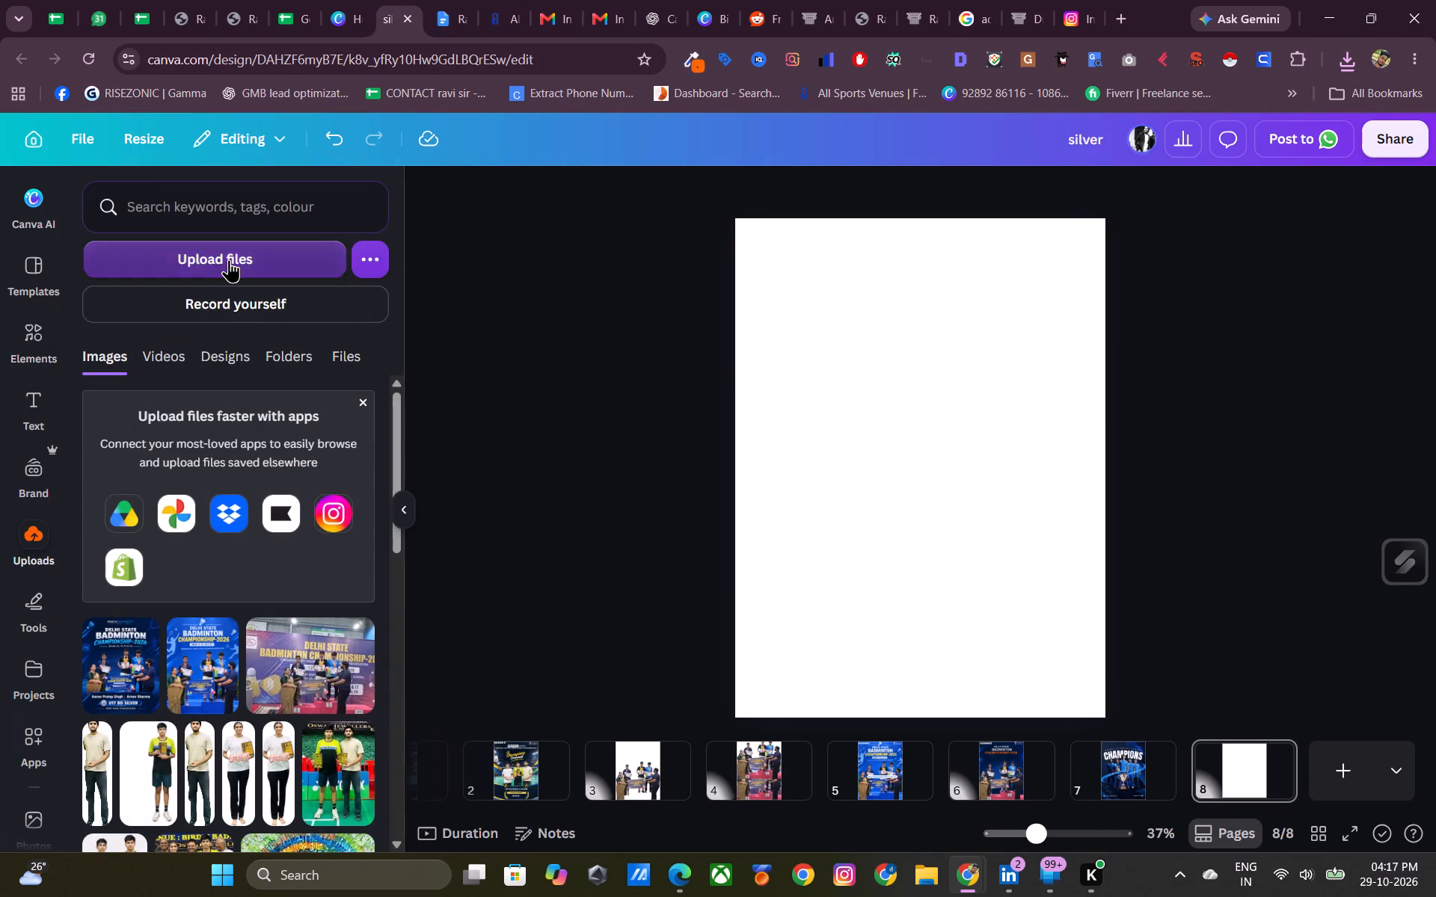
{"action": "left_click", "coordinate": [334, 308]}
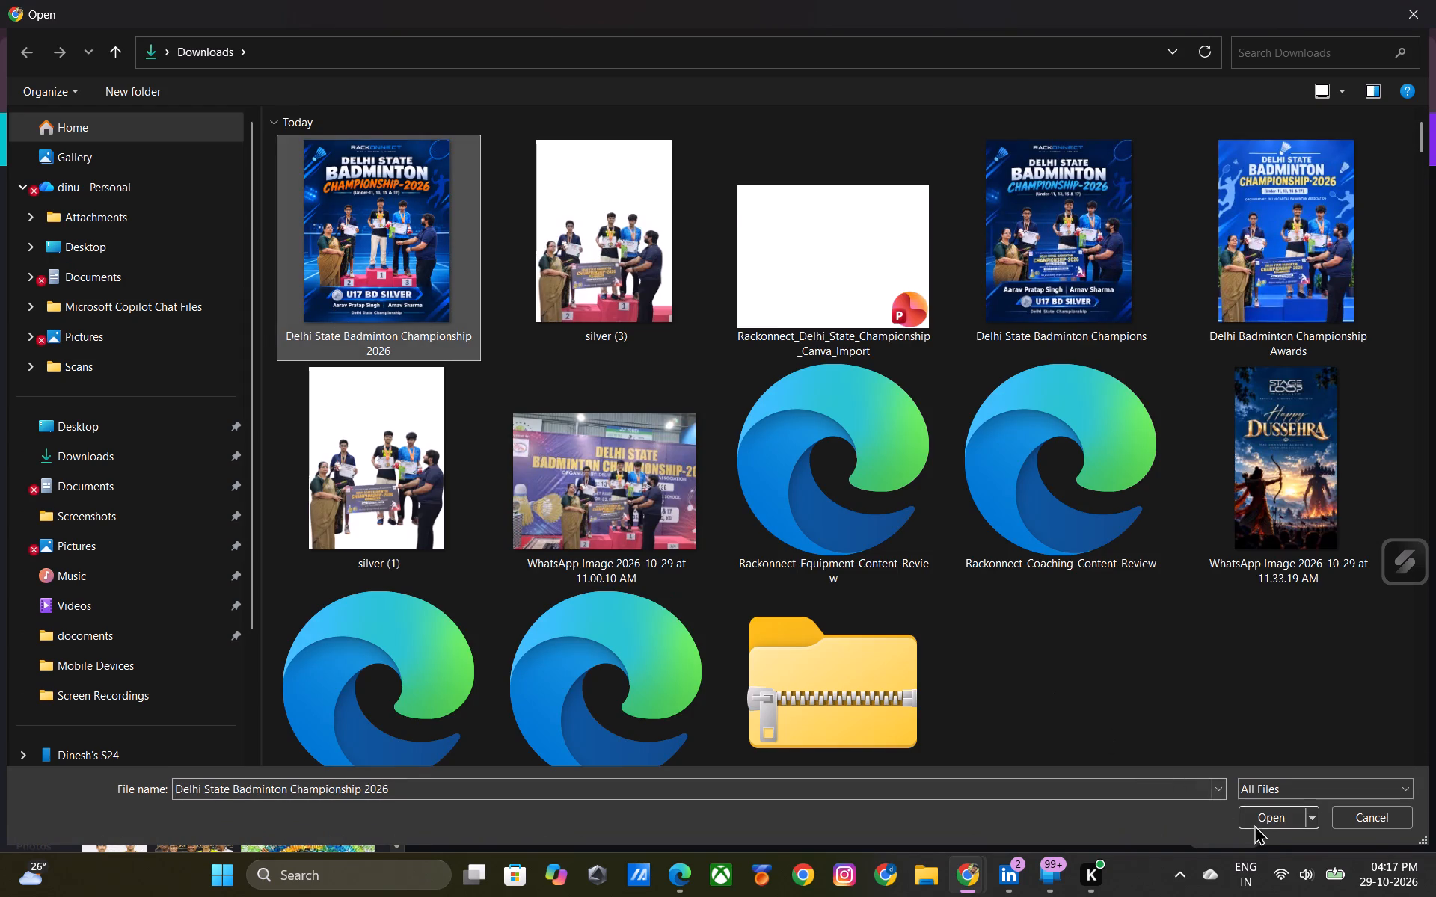
{"action": "left_click", "coordinate": [1259, 824]}
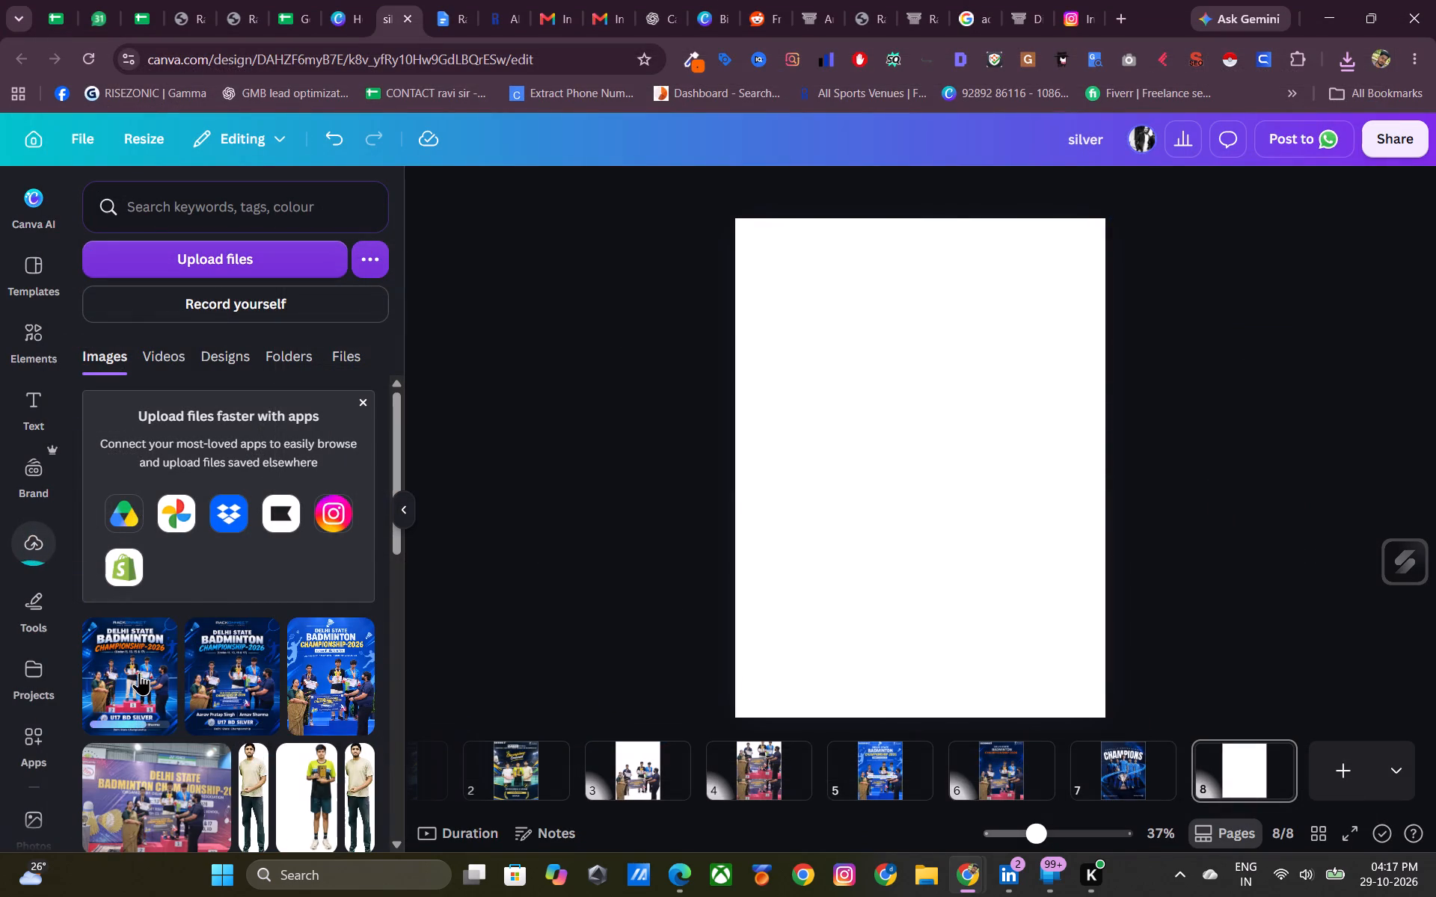
Add the uploaded poster to page 8 and set it as the page background.
{"action": "left_click", "coordinate": [139, 672]}
{"action": "right_click", "coordinate": [862, 508]}
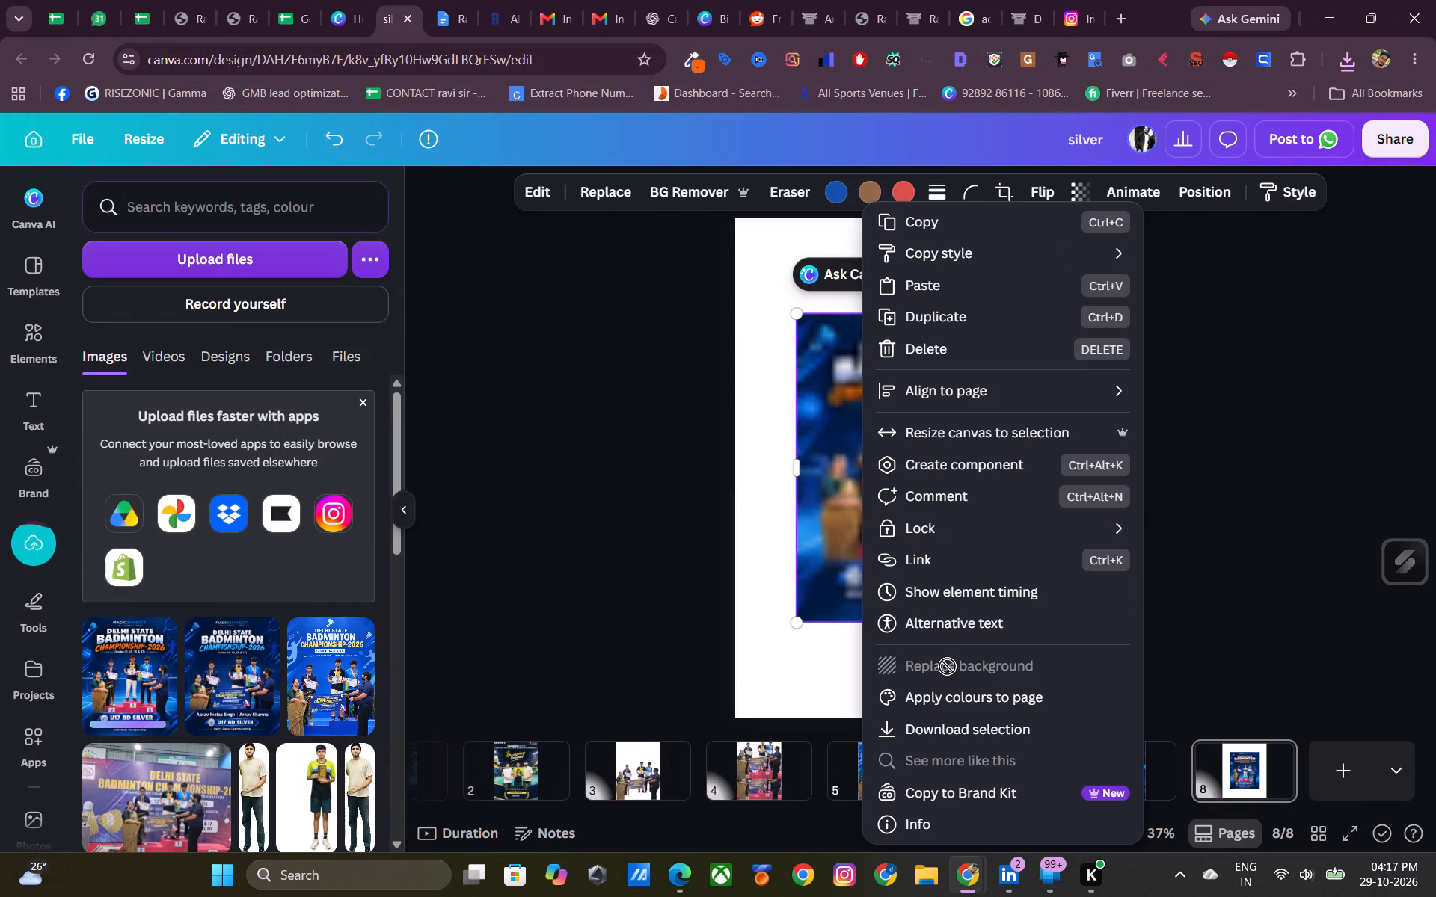
{"action": "left_click", "coordinate": [957, 669]}
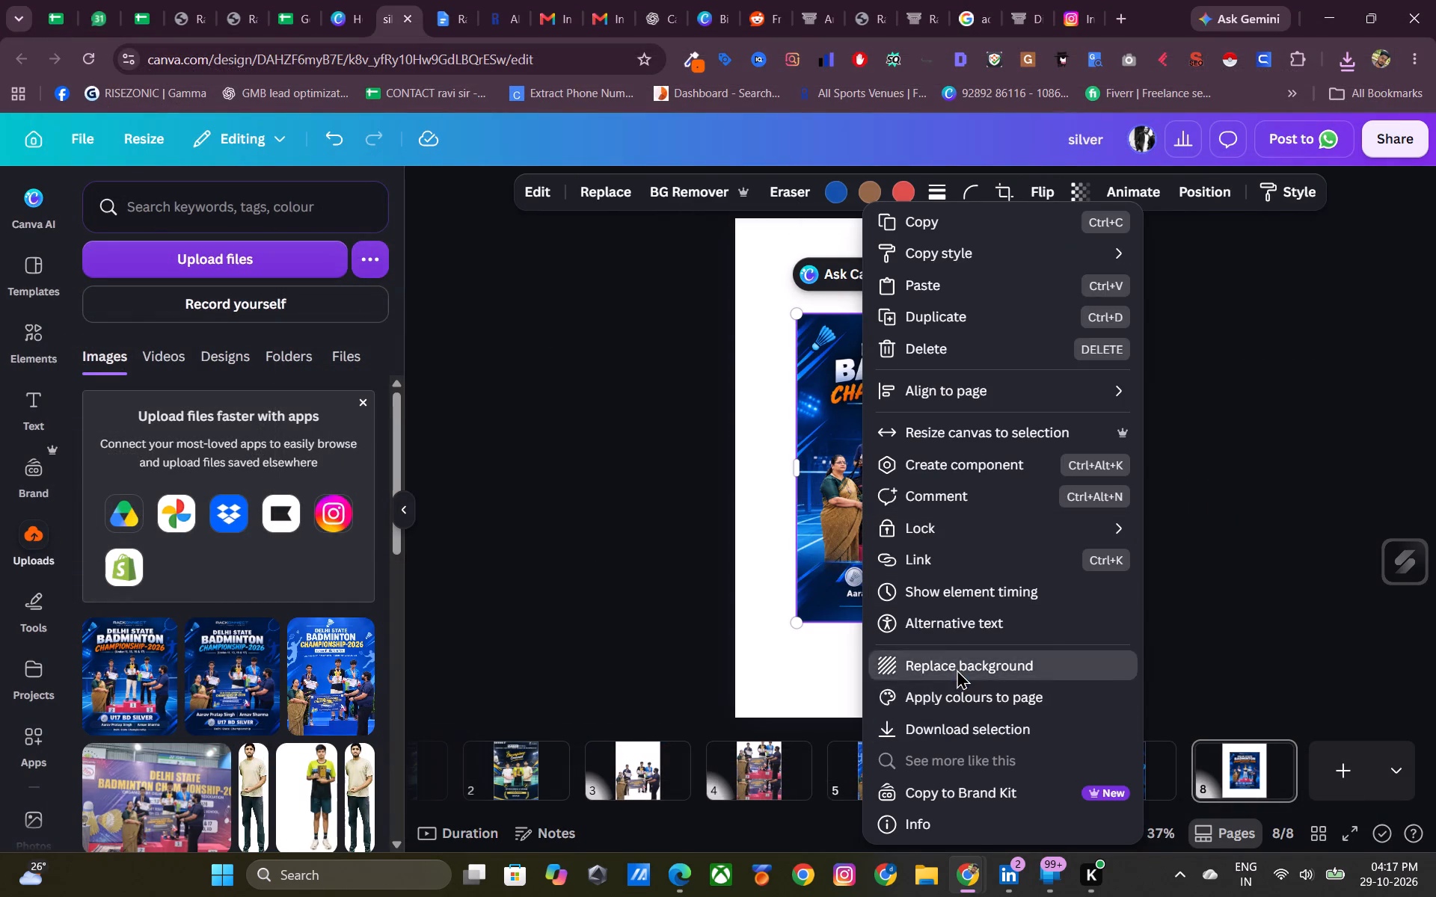
{"action": "left_click", "coordinate": [929, 533]}
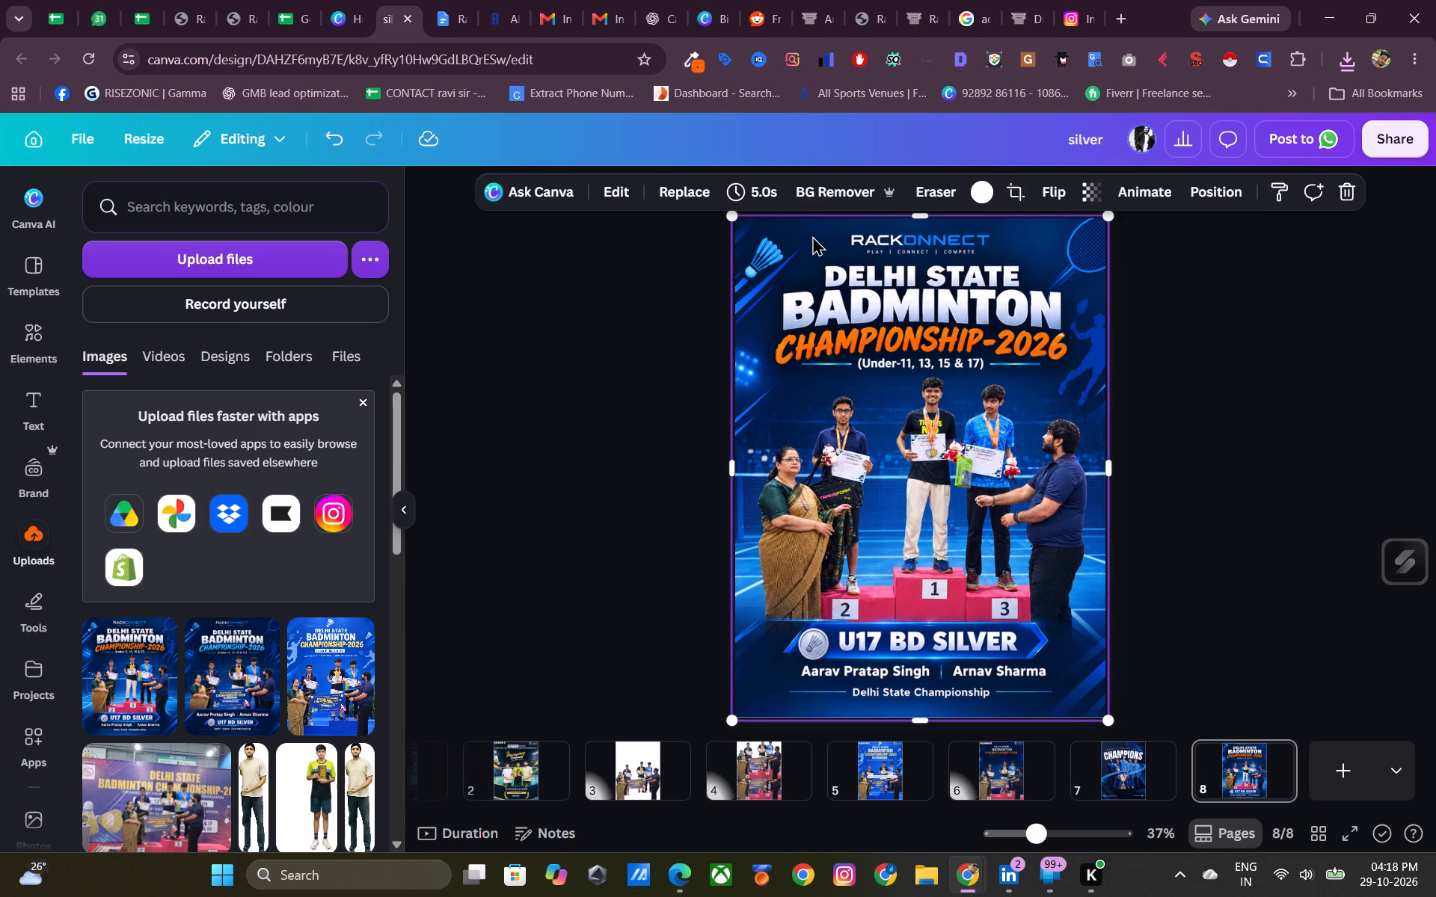
Start Magic Eraser on page 8's background poster with a brush size of 33.
{"action": "left_click", "coordinate": [927, 189]}
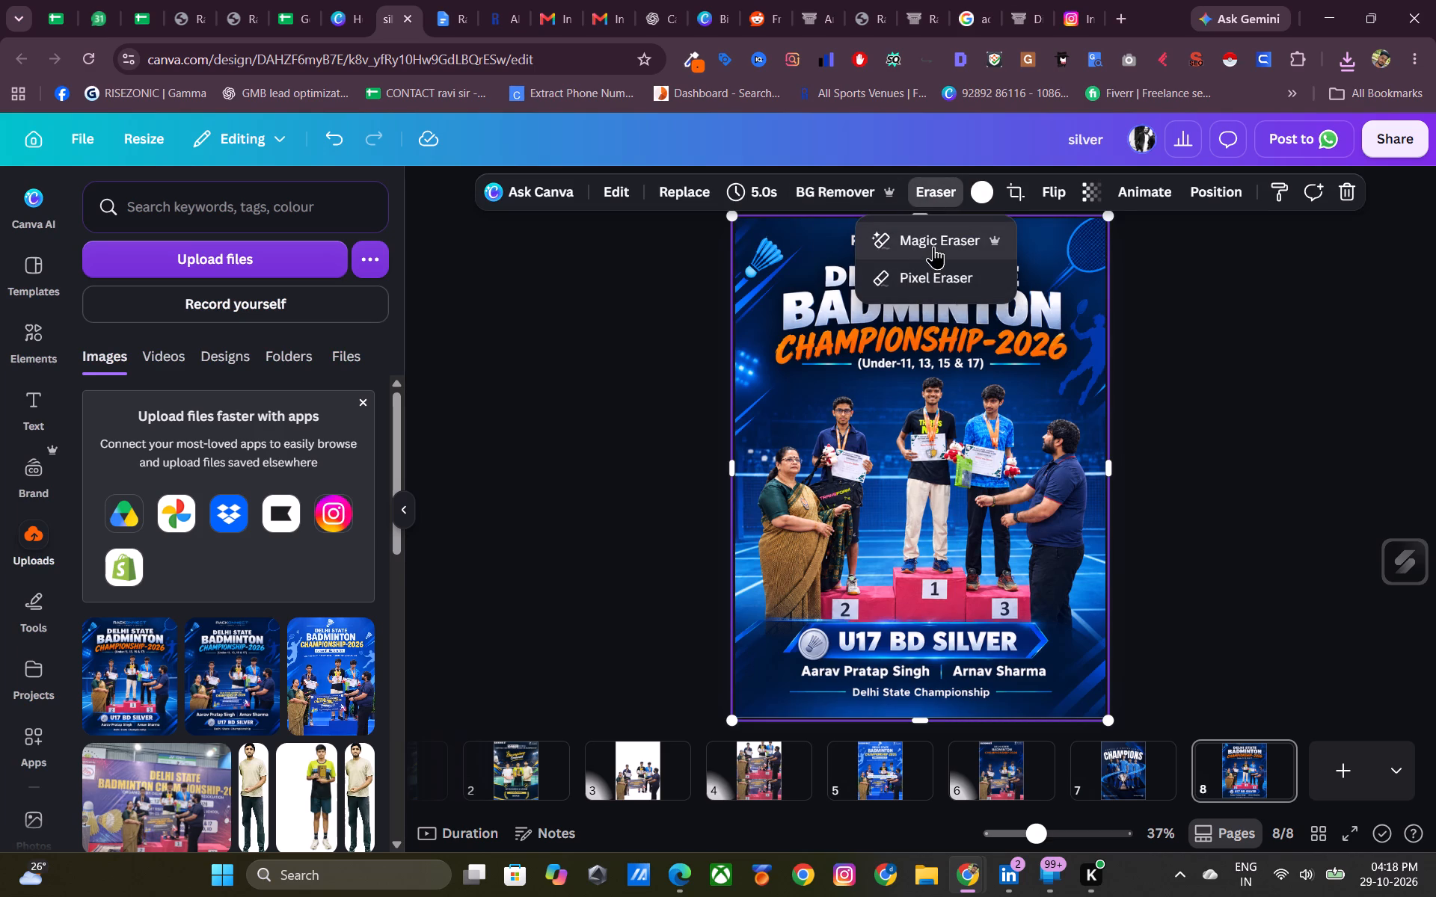
{"action": "left_click", "coordinate": [933, 253]}
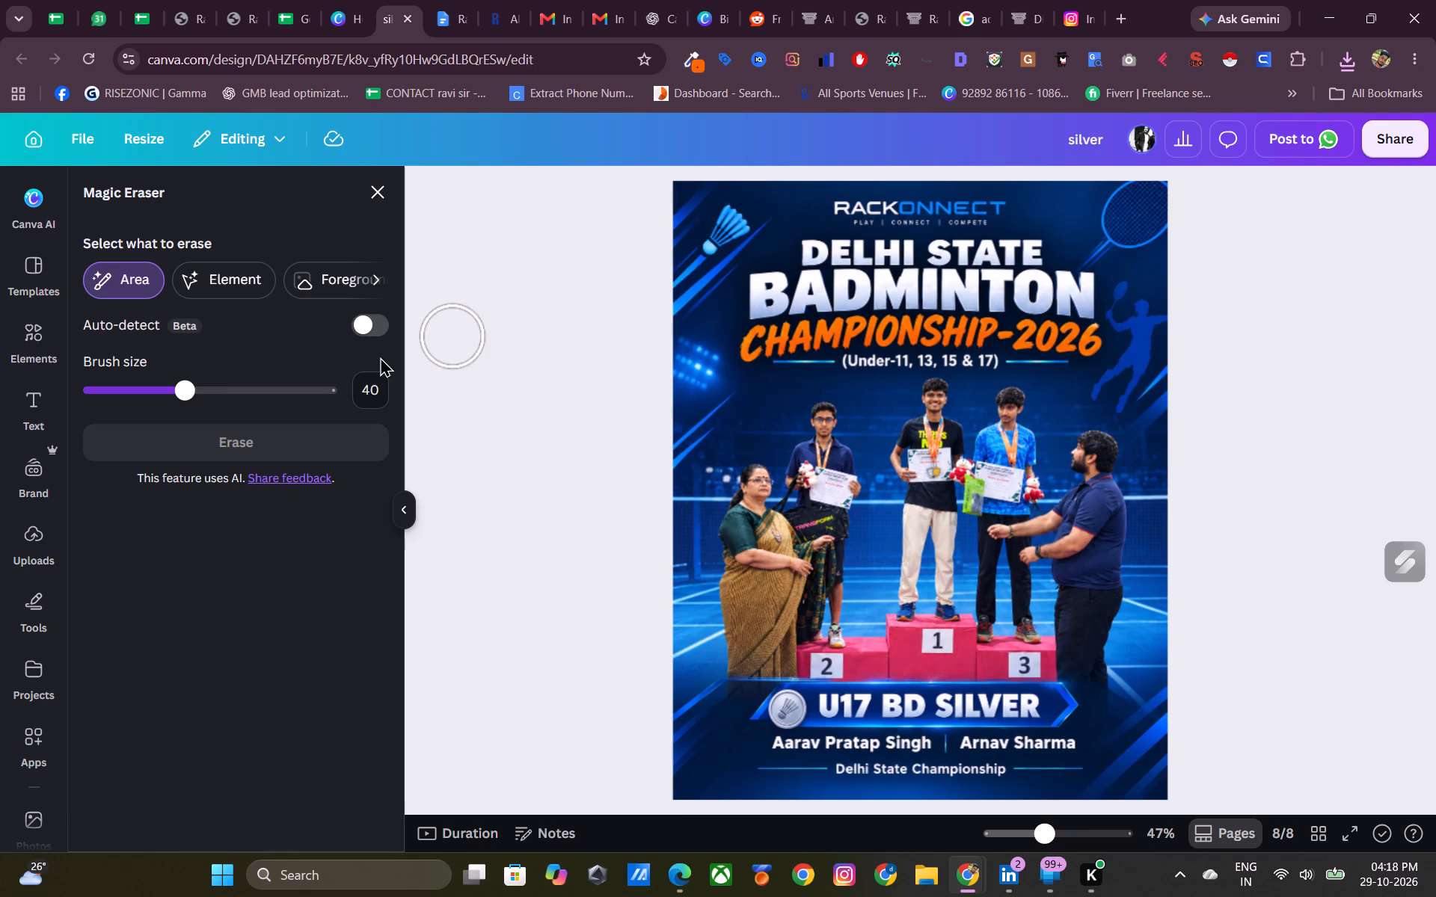
{"action": "left_click_drag", "start_coordinate": [192, 390], "coordinate": [167, 395]}
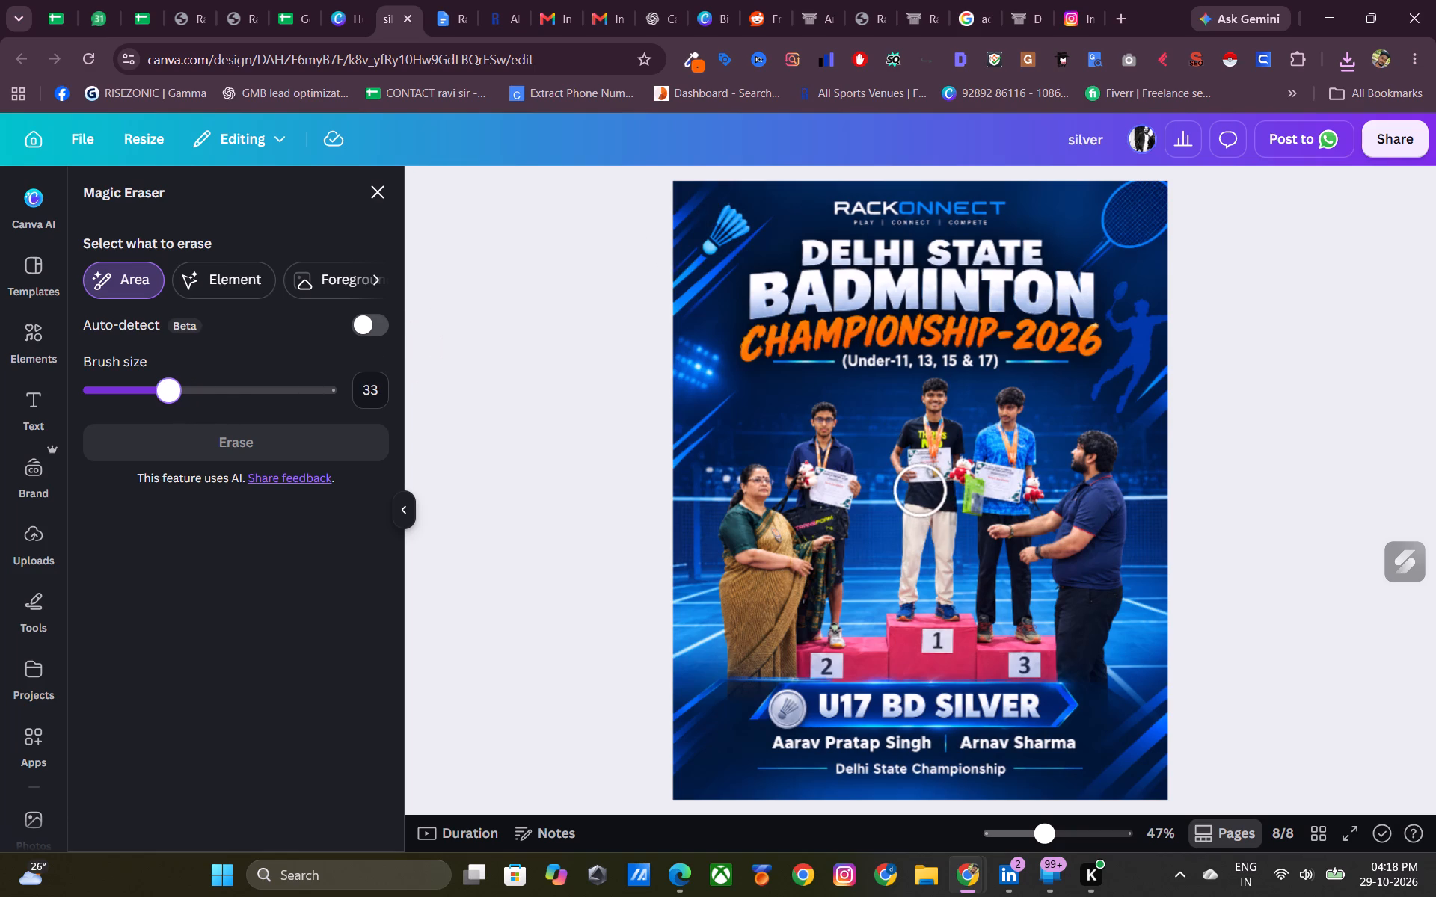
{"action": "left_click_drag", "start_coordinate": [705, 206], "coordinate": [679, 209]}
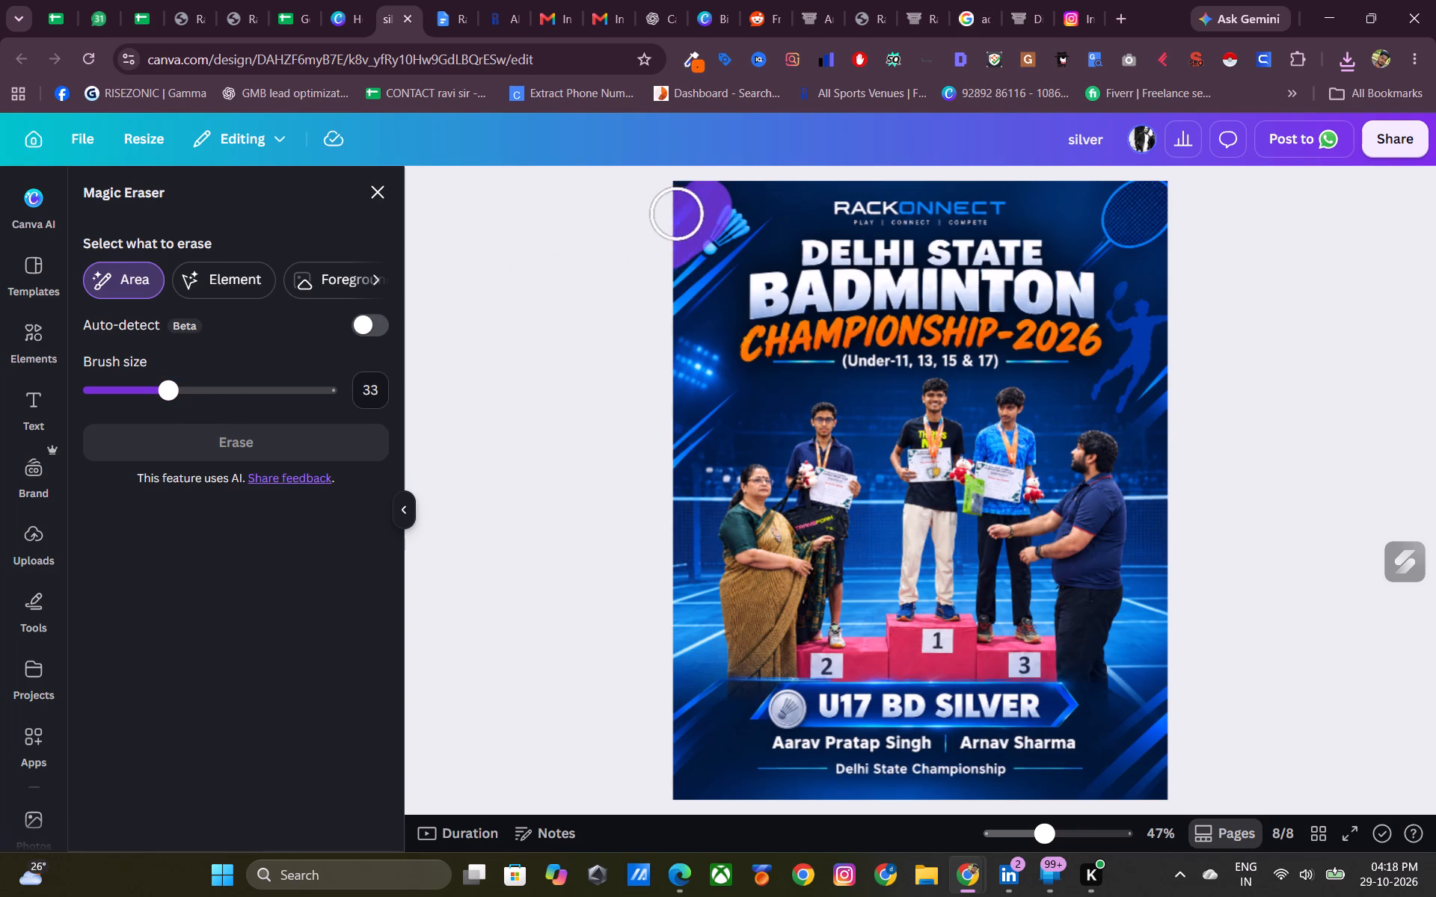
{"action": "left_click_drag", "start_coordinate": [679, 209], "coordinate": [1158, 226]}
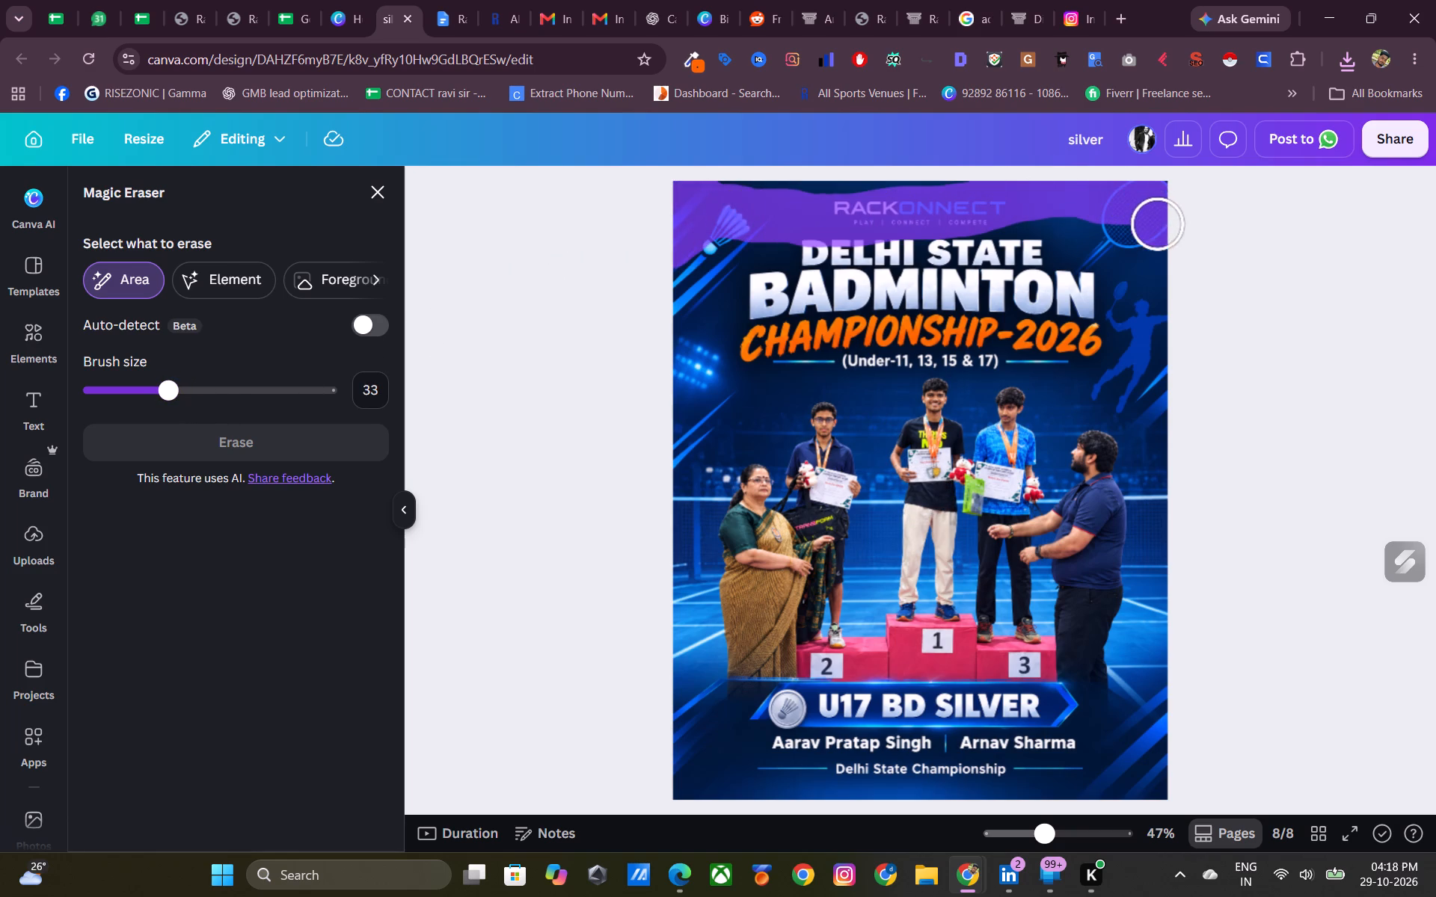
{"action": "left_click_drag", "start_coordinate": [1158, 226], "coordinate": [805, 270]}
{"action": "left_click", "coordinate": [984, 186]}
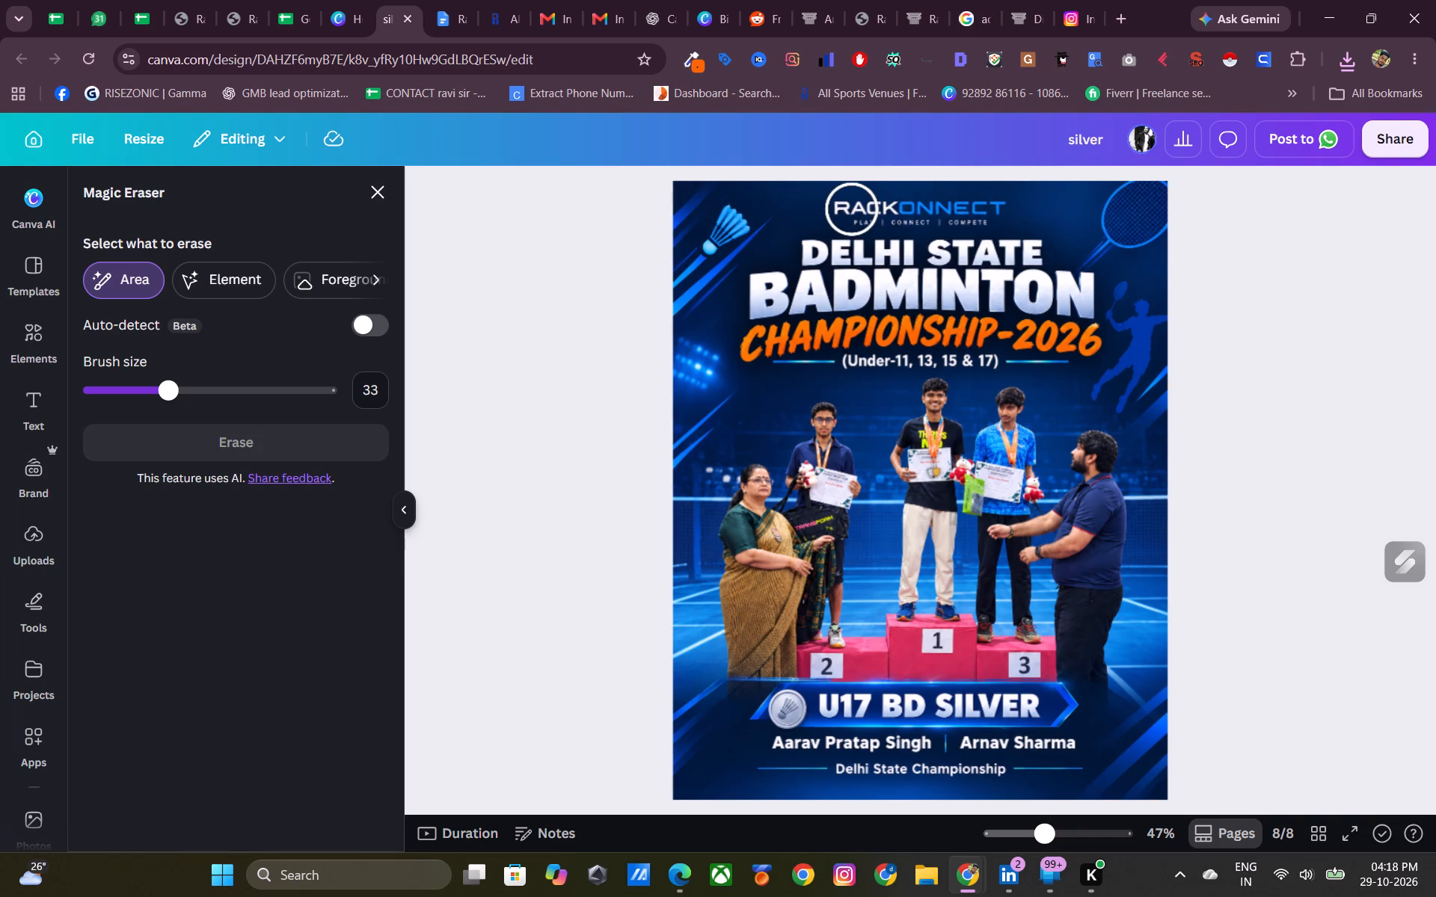
Mark the RACKONNECT logo with its tagline and the shuttlecock at the poster's top for erasing.
{"action": "left_click_drag", "start_coordinate": [852, 206], "coordinate": [908, 209]}
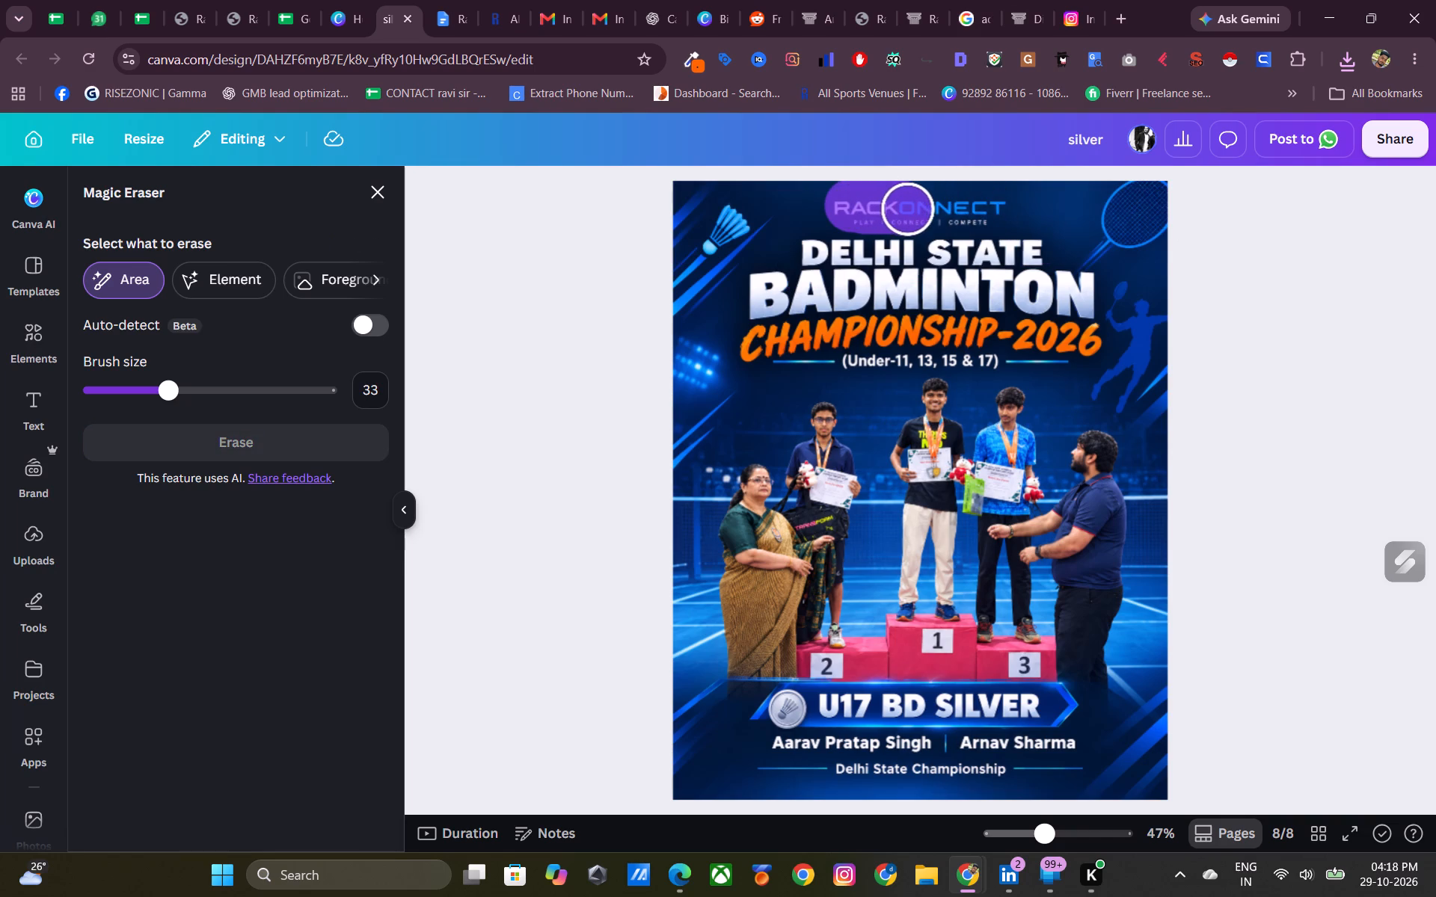
{"action": "left_click_drag", "start_coordinate": [908, 209], "coordinate": [939, 209]}
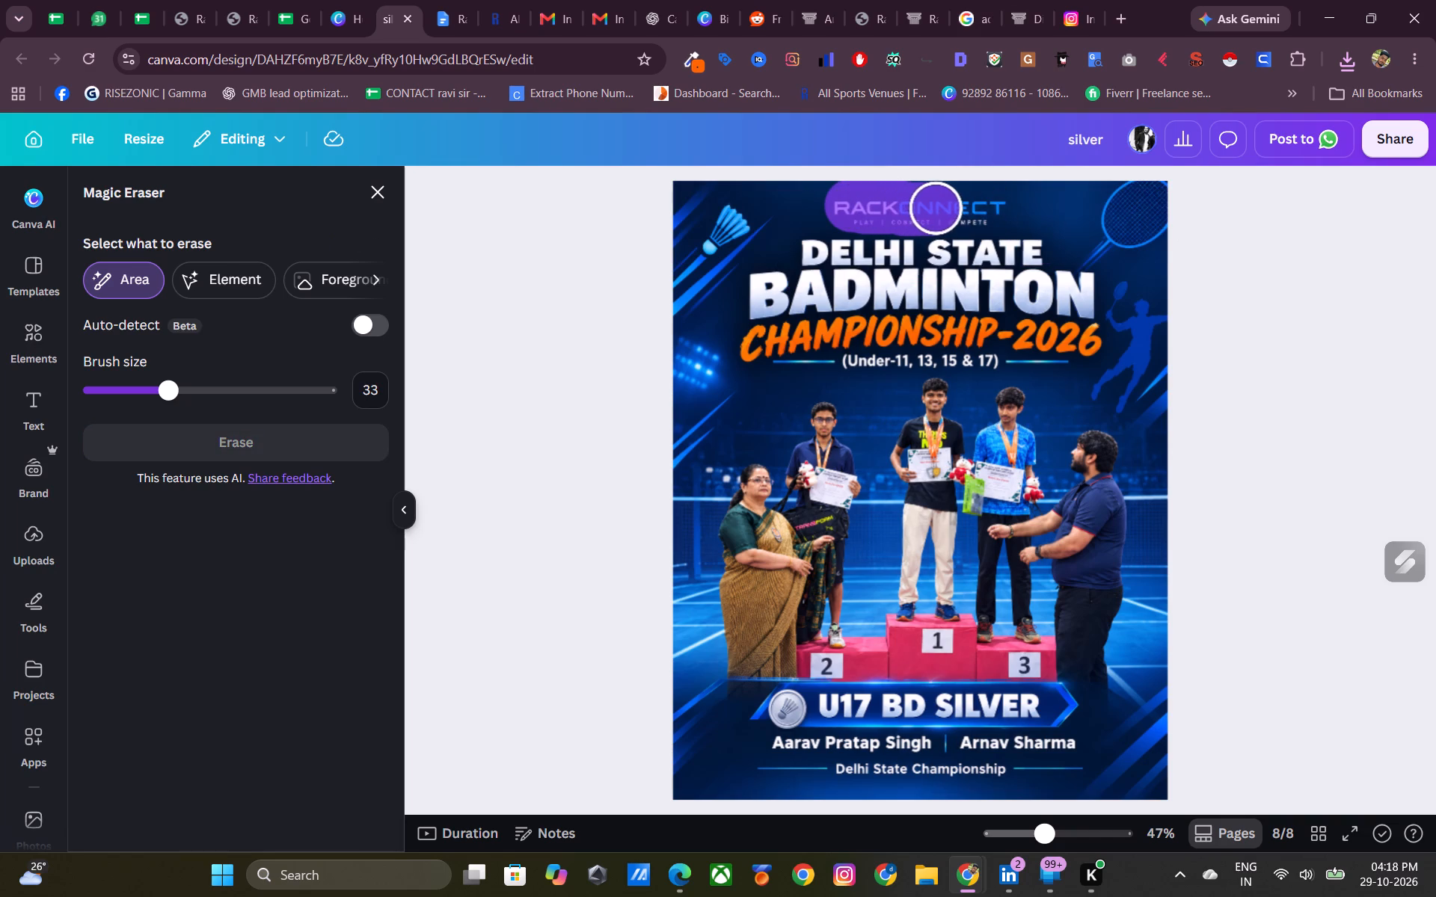
{"action": "left_click_drag", "start_coordinate": [939, 209], "coordinate": [993, 203]}
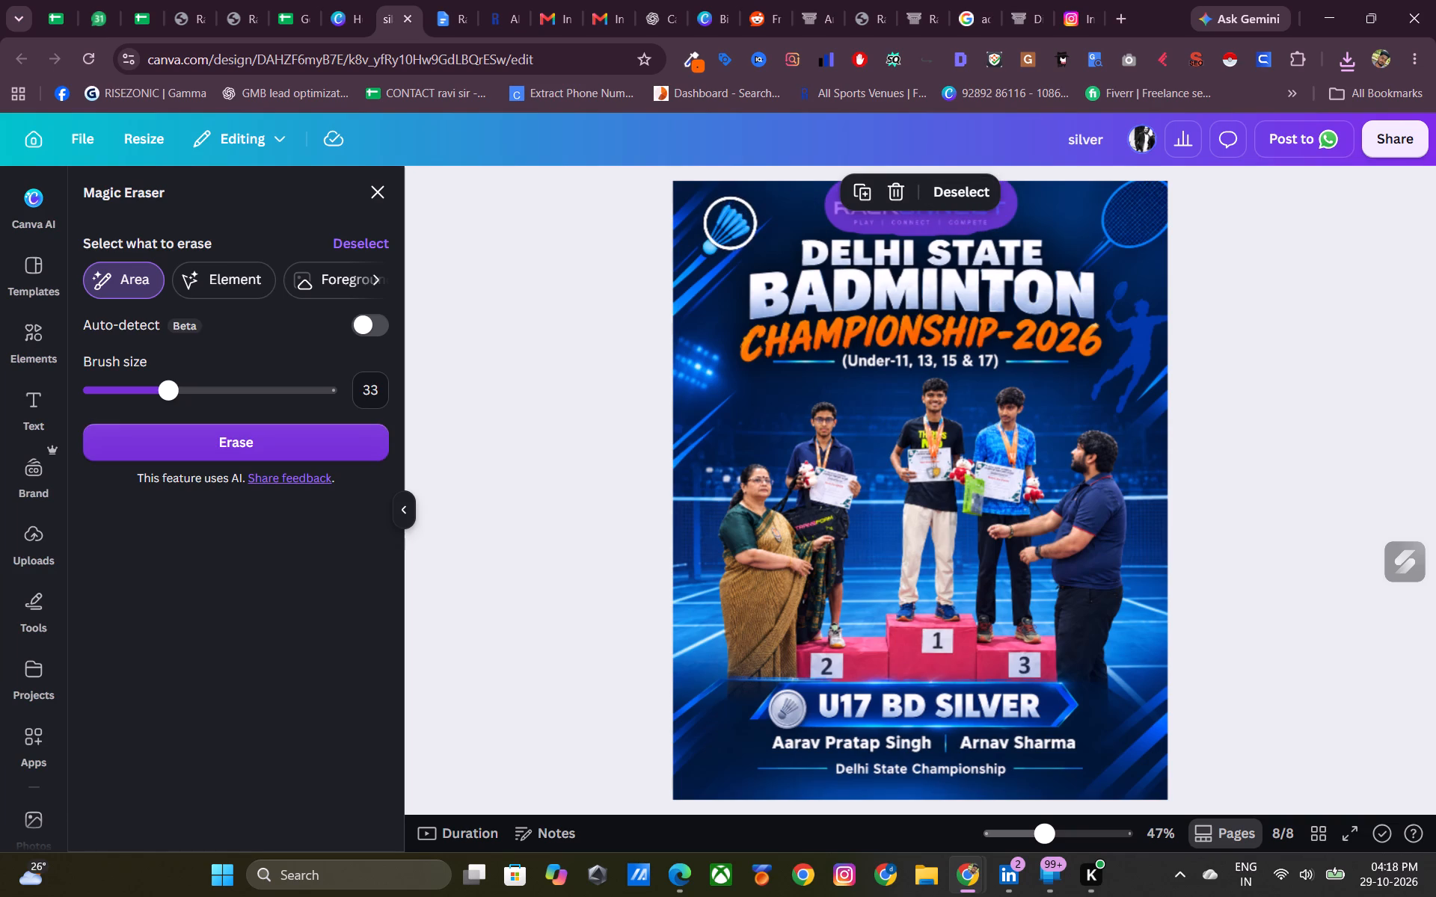
{"action": "left_click_drag", "start_coordinate": [731, 224], "coordinate": [716, 235]}
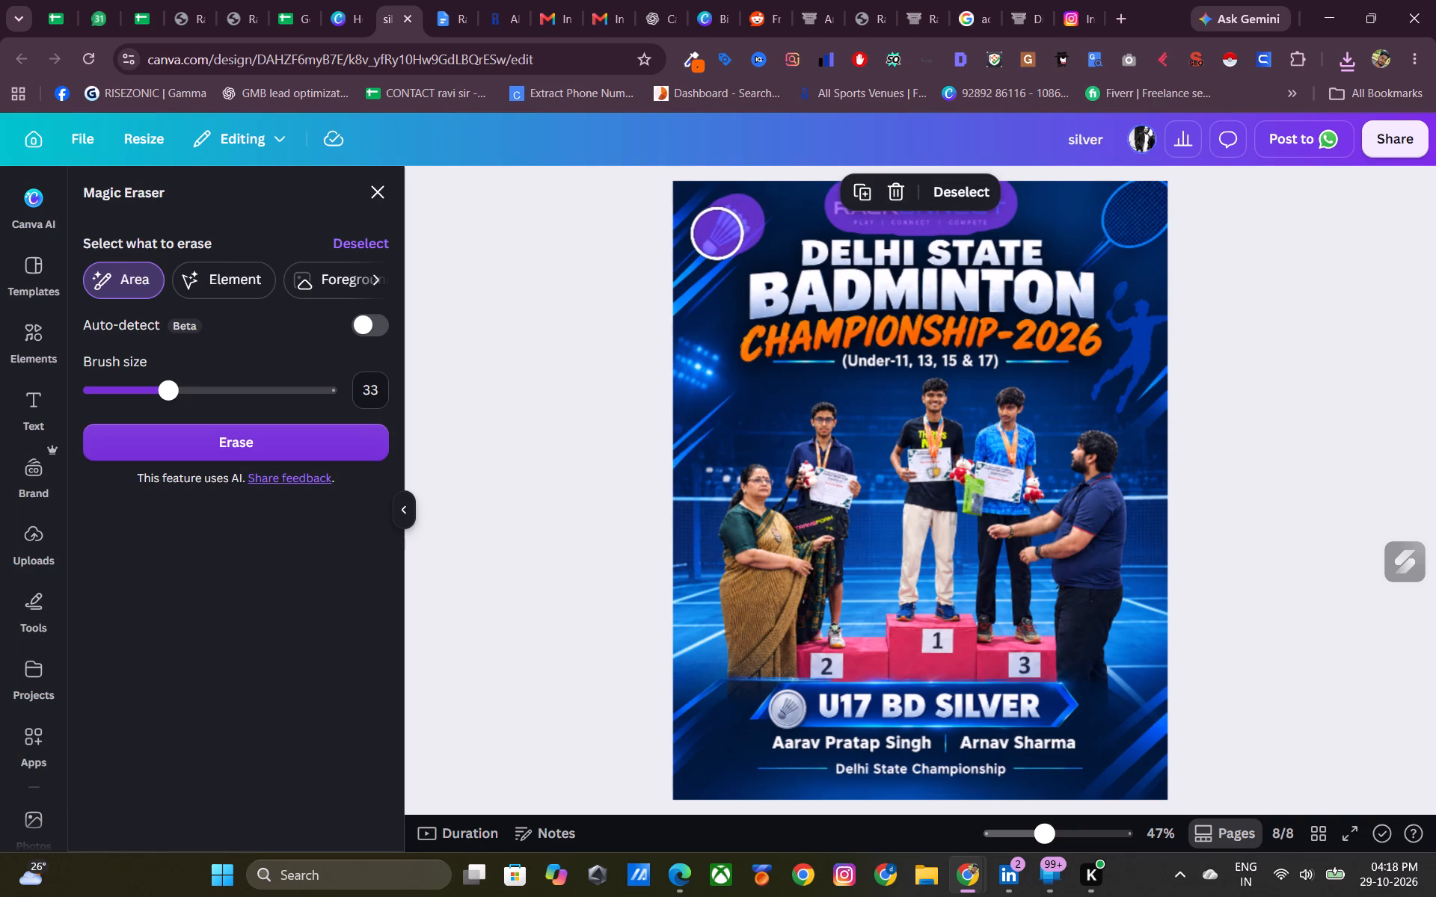
{"action": "left_click_drag", "start_coordinate": [716, 235], "coordinate": [708, 205]}
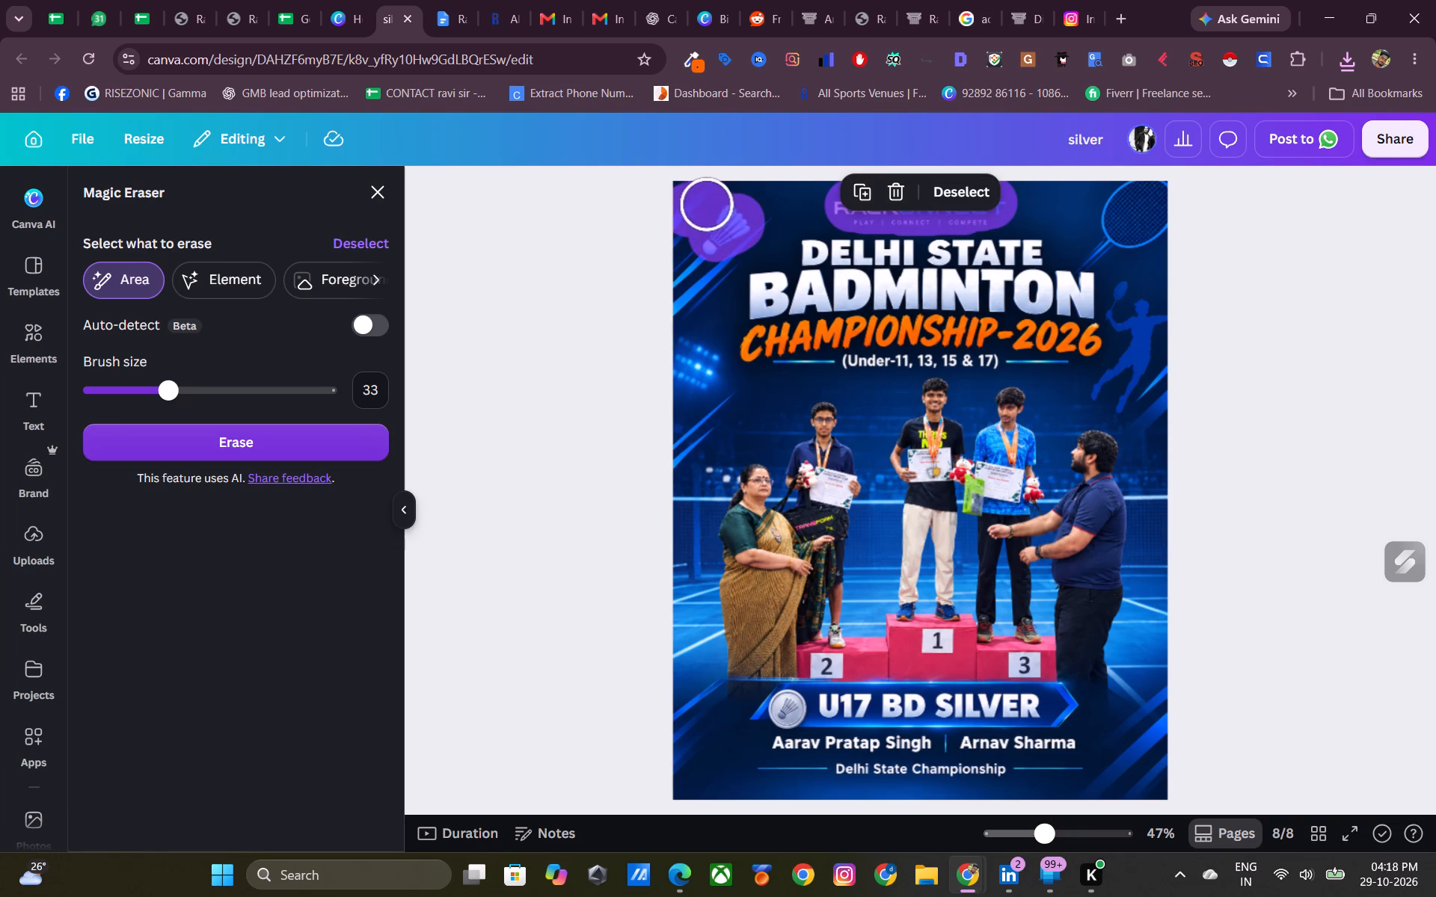
{"action": "left_click_drag", "start_coordinate": [708, 205], "coordinate": [754, 224]}
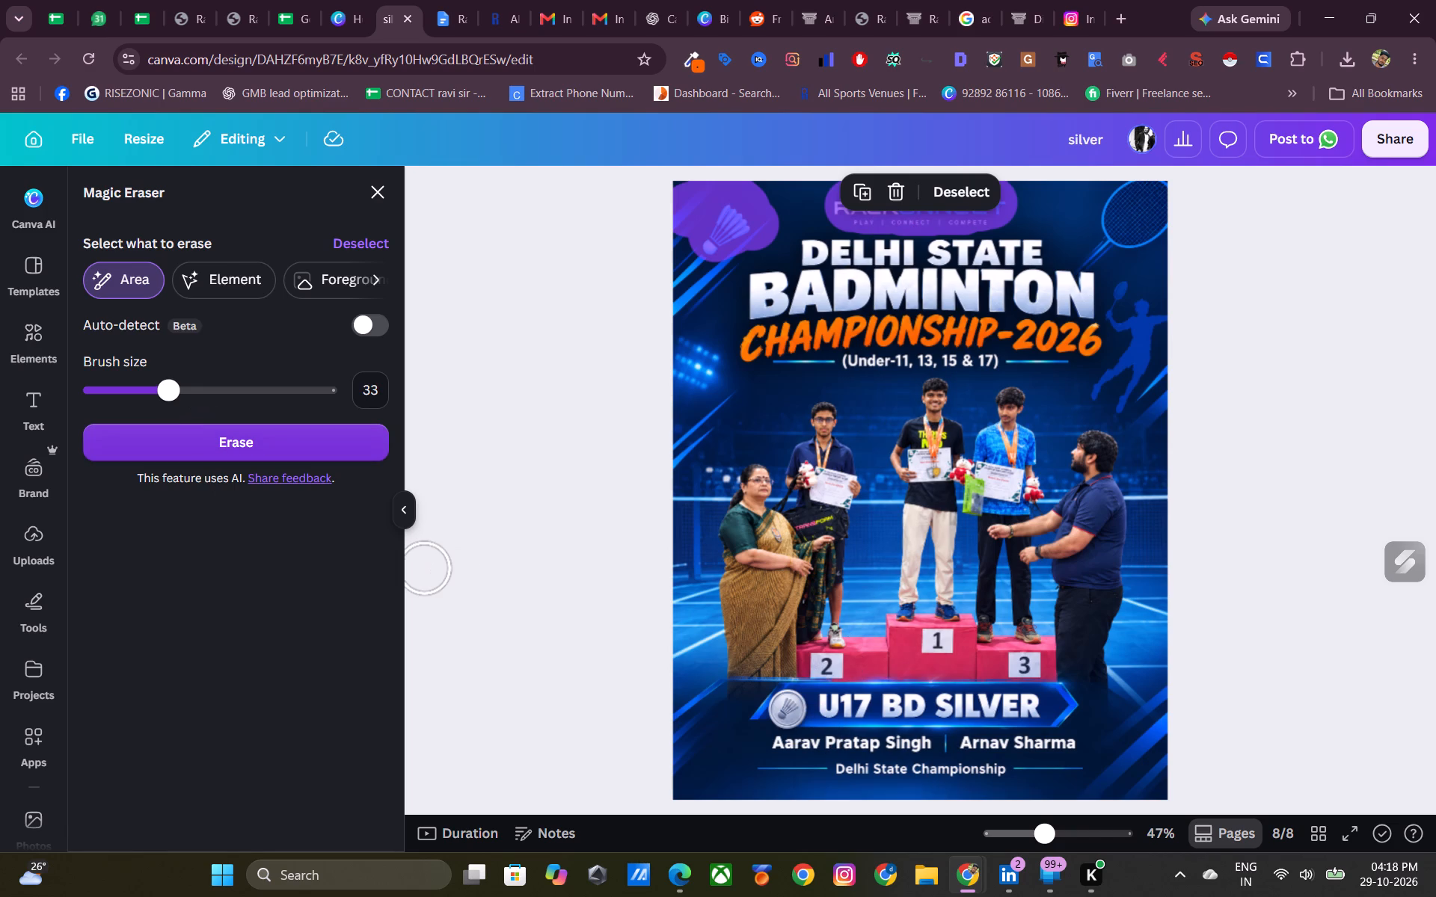
Mark the poster's "Delhi State Championship" footer line with a size 15 brush, erase all marked areas and close Magic Eraser.
{"action": "left_click_drag", "start_coordinate": [172, 391], "coordinate": [124, 407]}
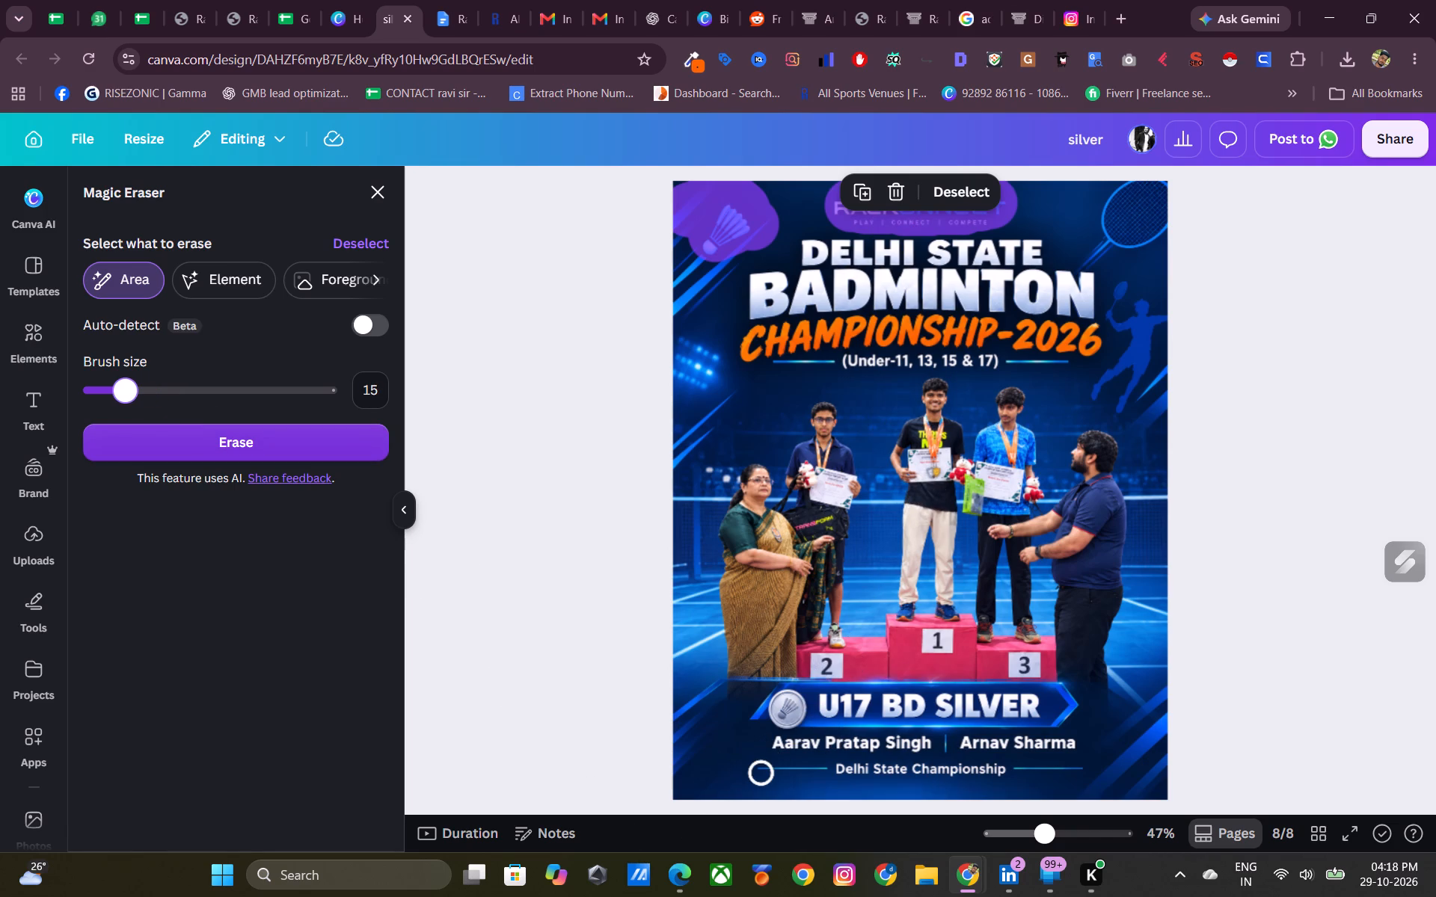
{"action": "left_click_drag", "start_coordinate": [761, 773], "coordinate": [811, 777]}
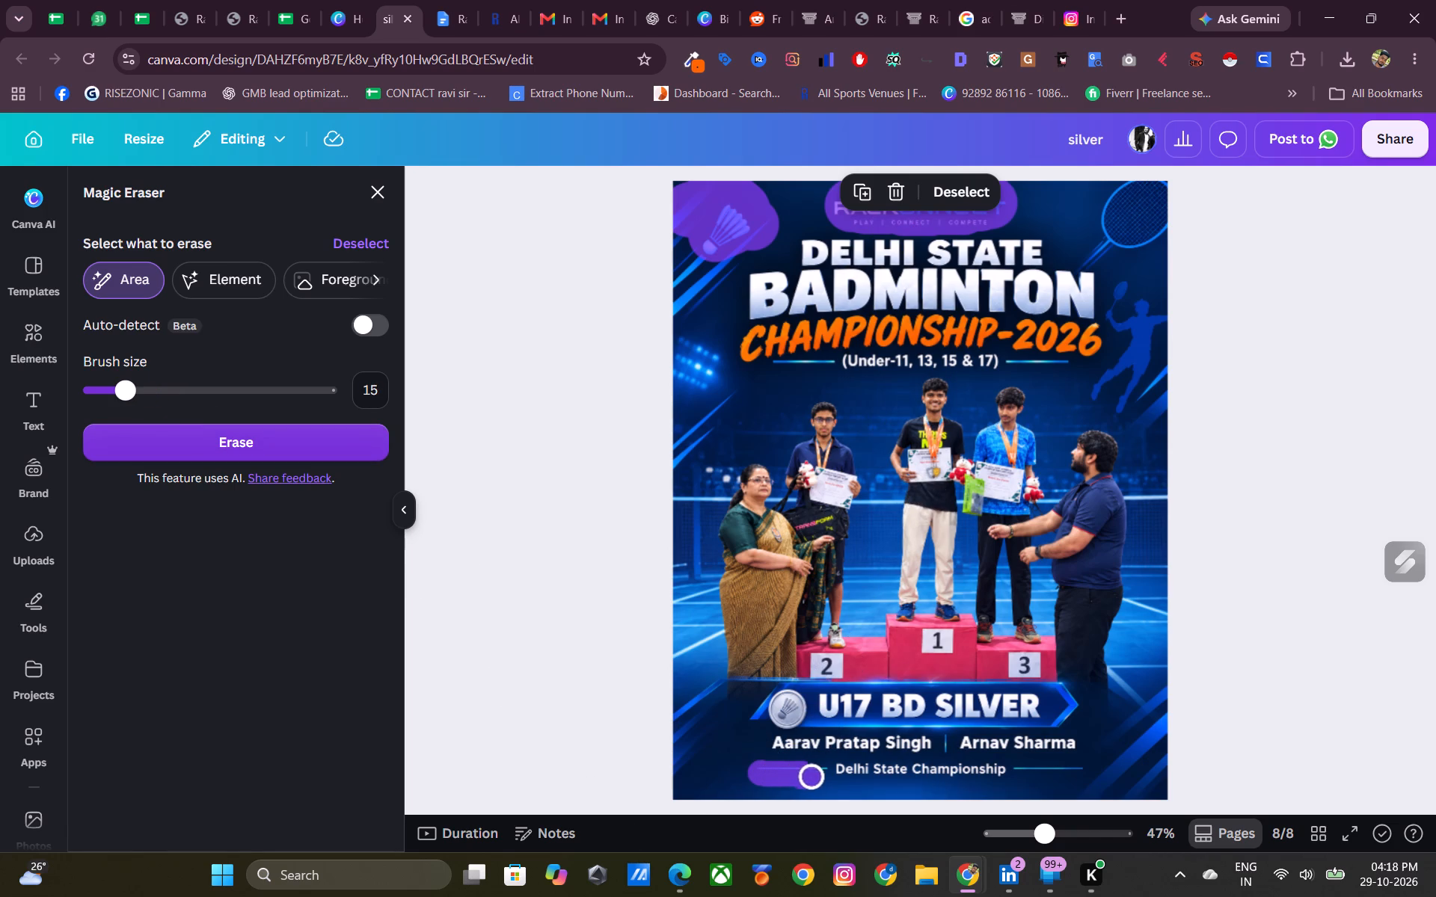
{"action": "left_click_drag", "start_coordinate": [811, 777], "coordinate": [903, 774]}
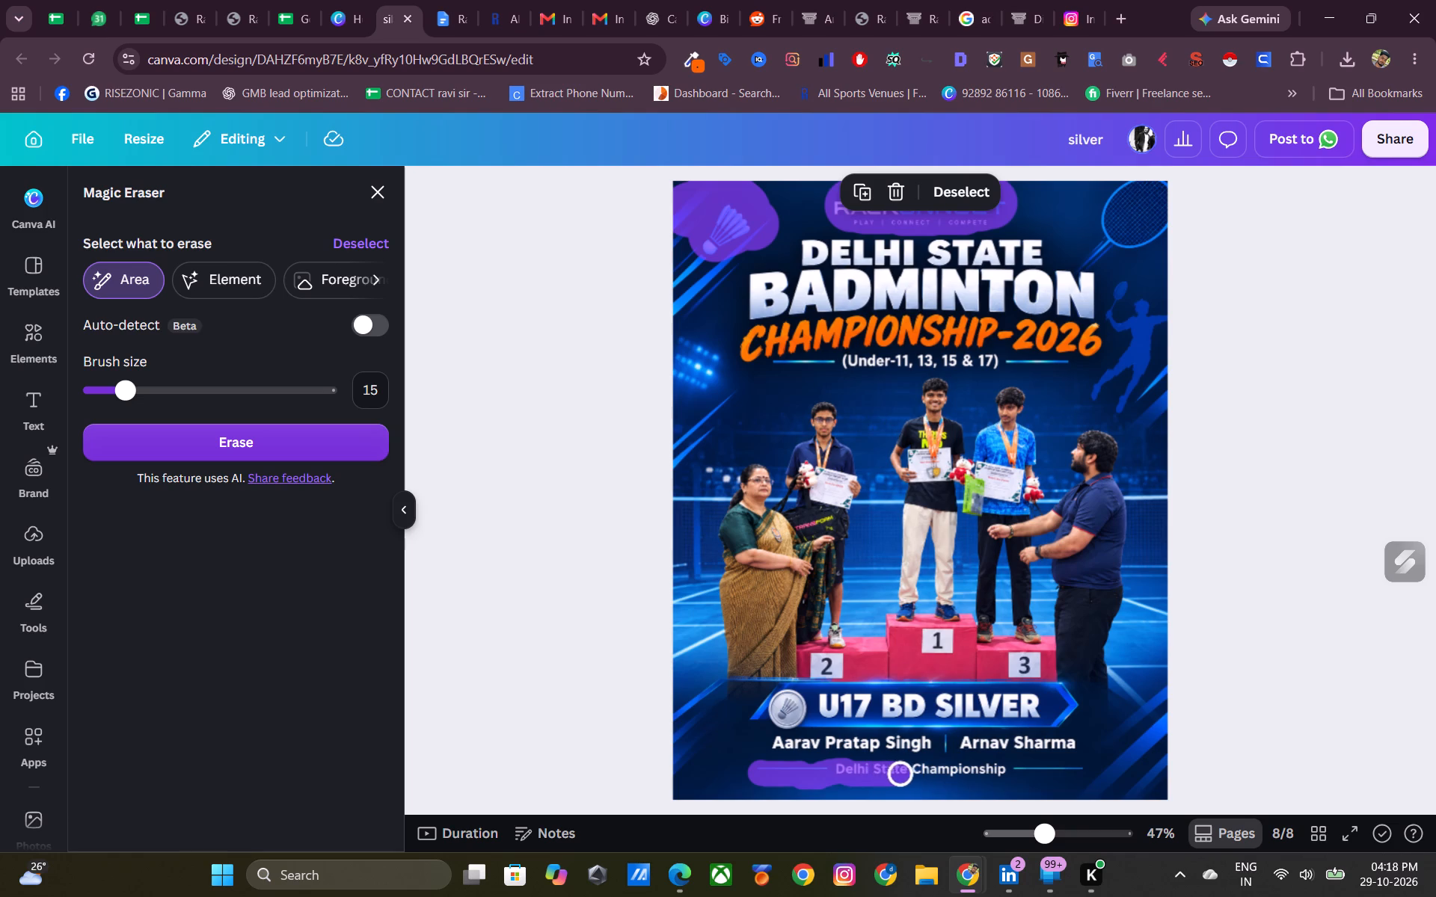
{"action": "left_click_drag", "start_coordinate": [903, 774], "coordinate": [988, 772]}
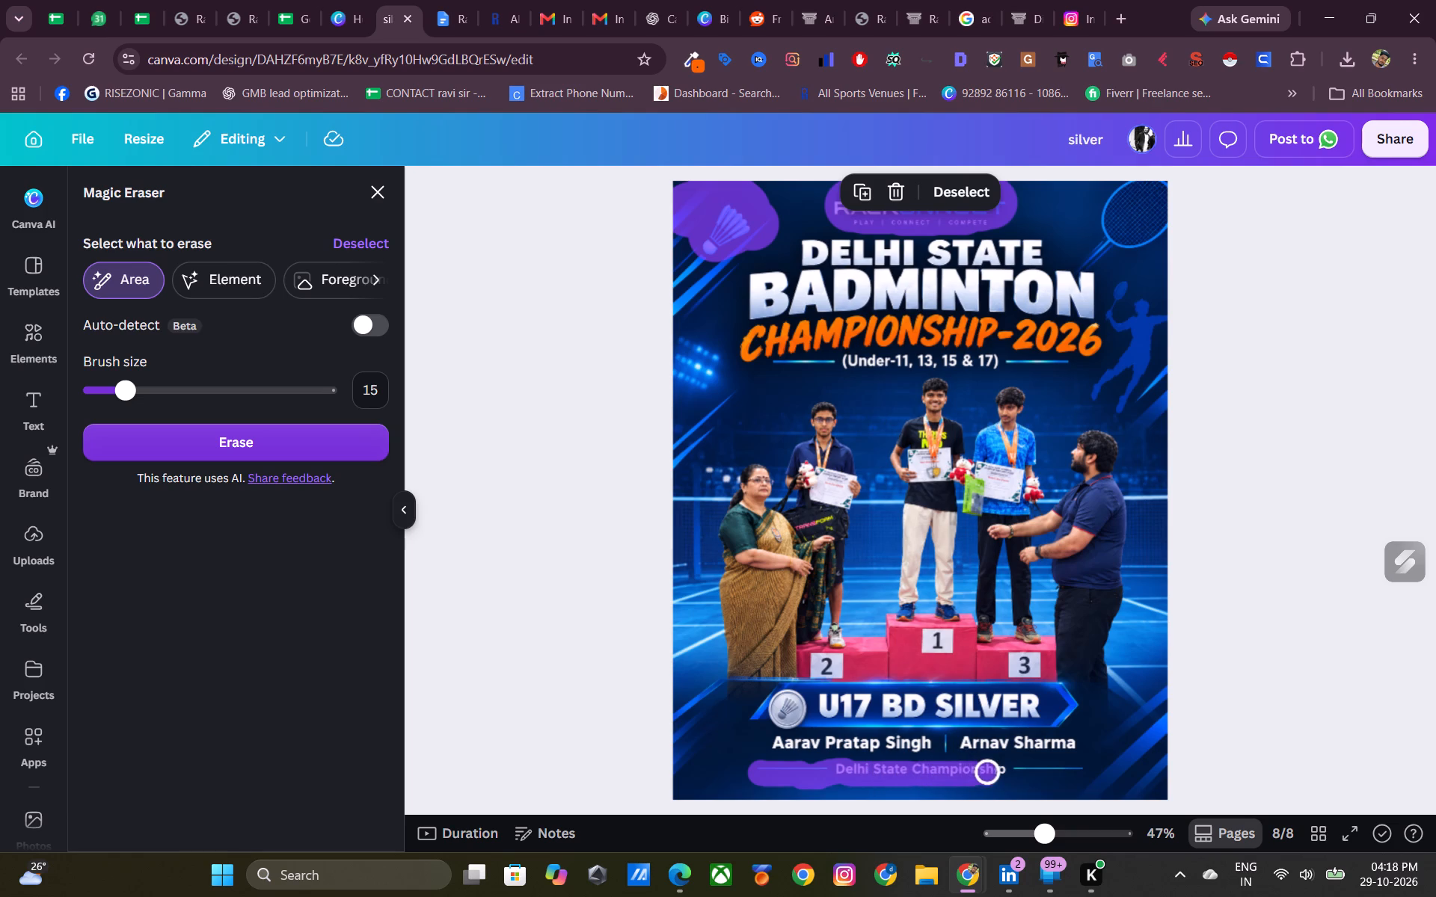
{"action": "left_click_drag", "start_coordinate": [988, 772], "coordinate": [1071, 777]}
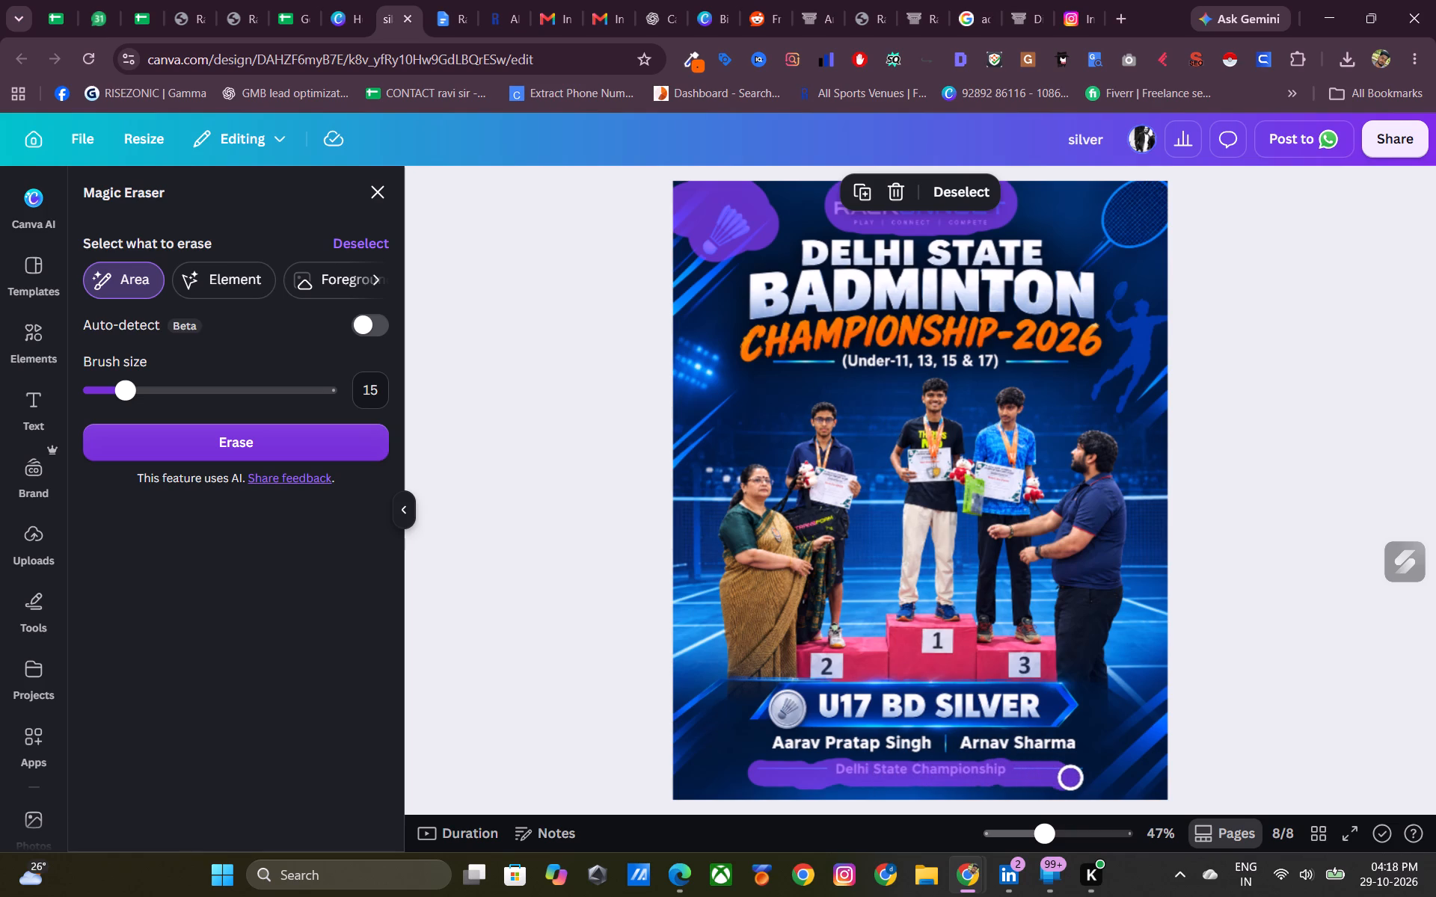
{"action": "left_click_drag", "start_coordinate": [1071, 777], "coordinate": [1073, 777]}
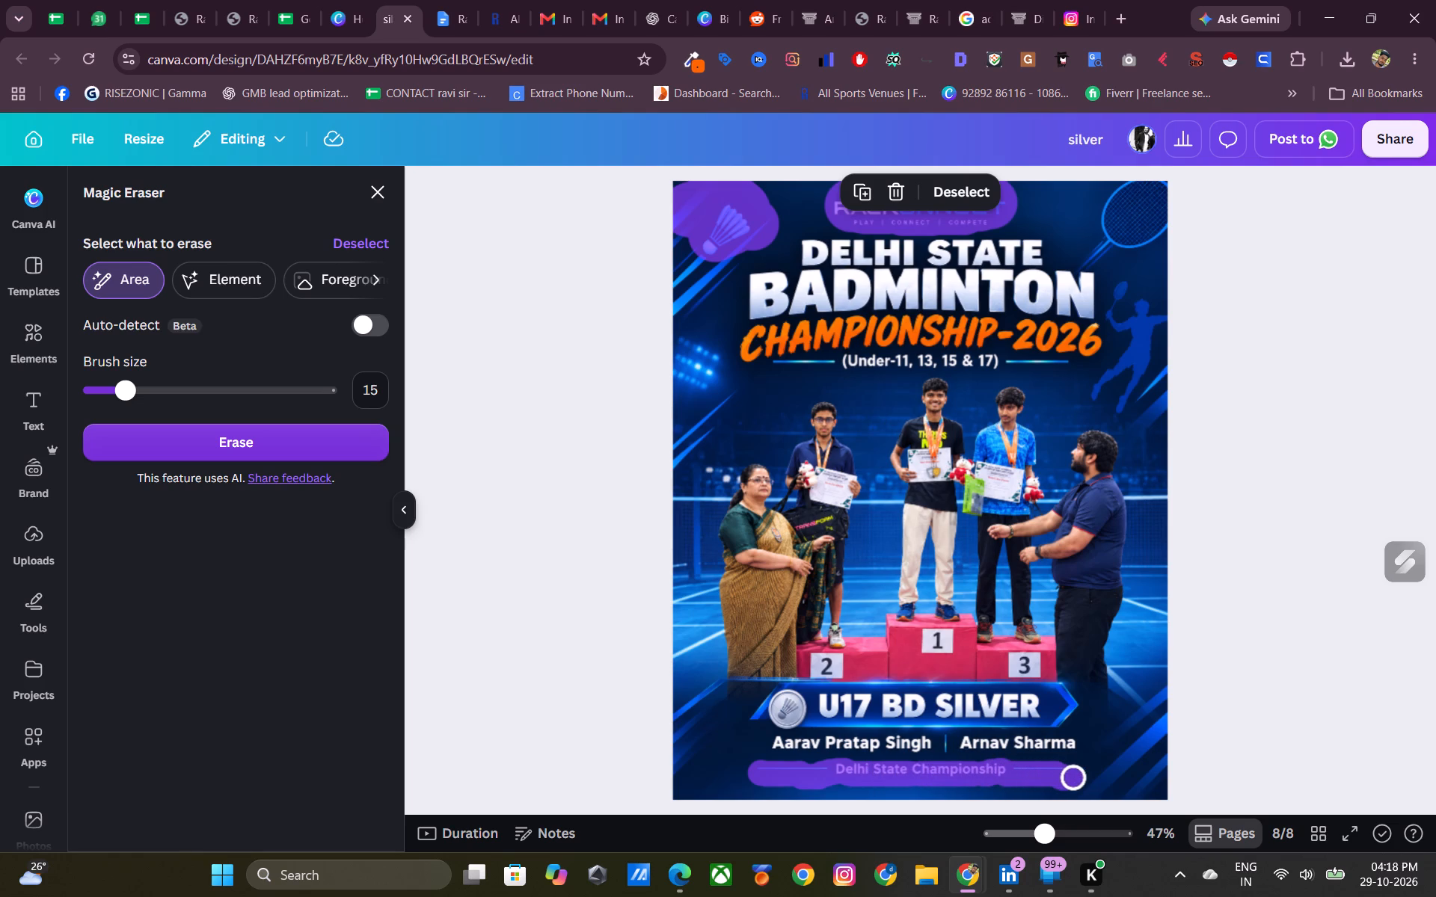
{"action": "left_click", "coordinate": [1078, 774]}
{"action": "left_click", "coordinate": [900, 203]}
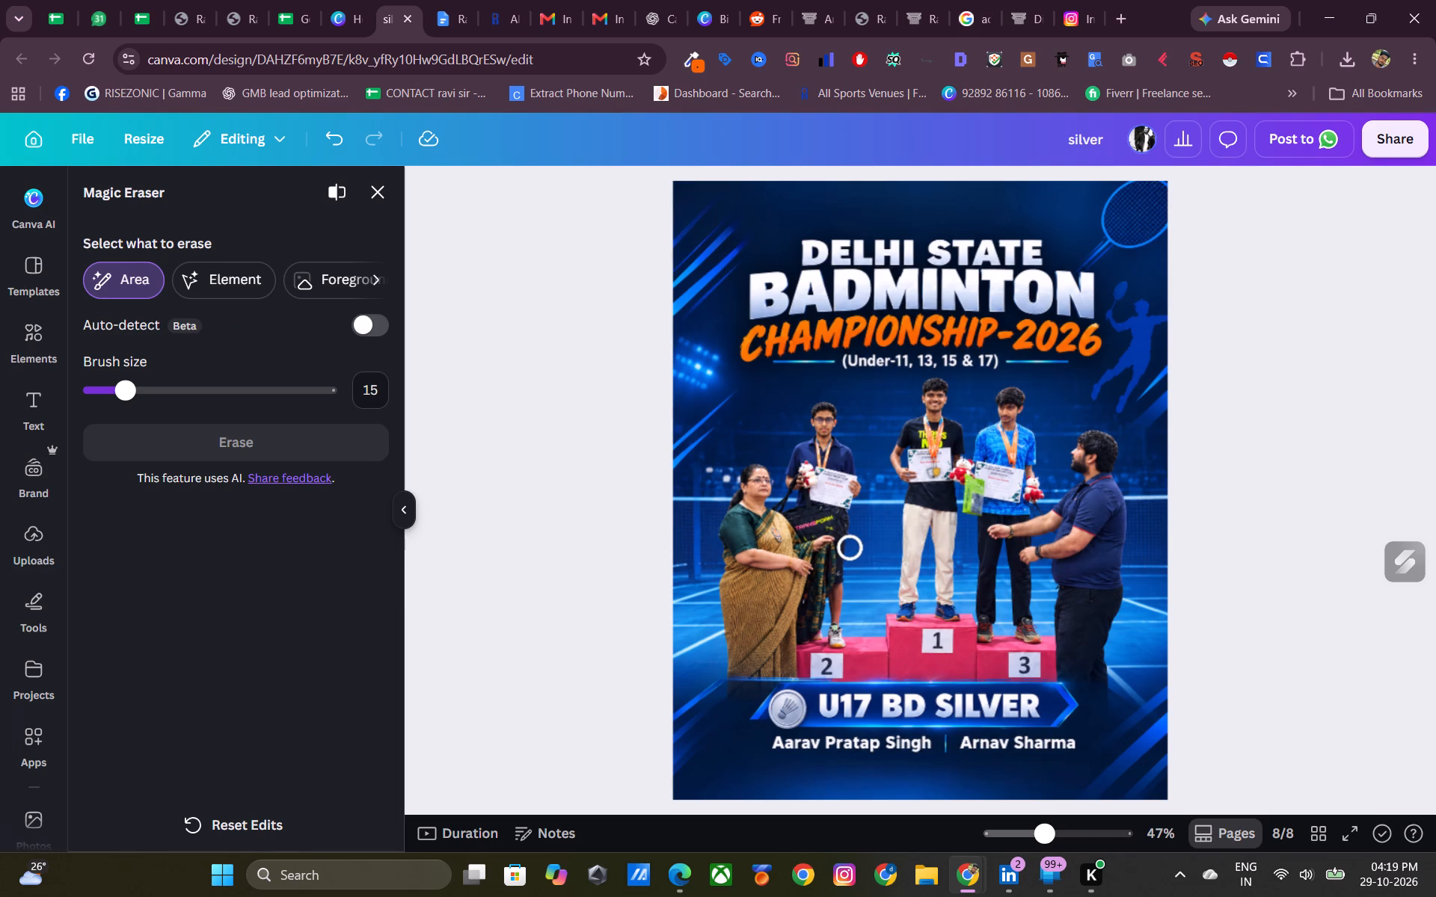
{"action": "scroll", "coordinate": [956, 413], "scroll_direction": "up", "scroll_amount": 5}
{"action": "left_click", "coordinate": [370, 206]}
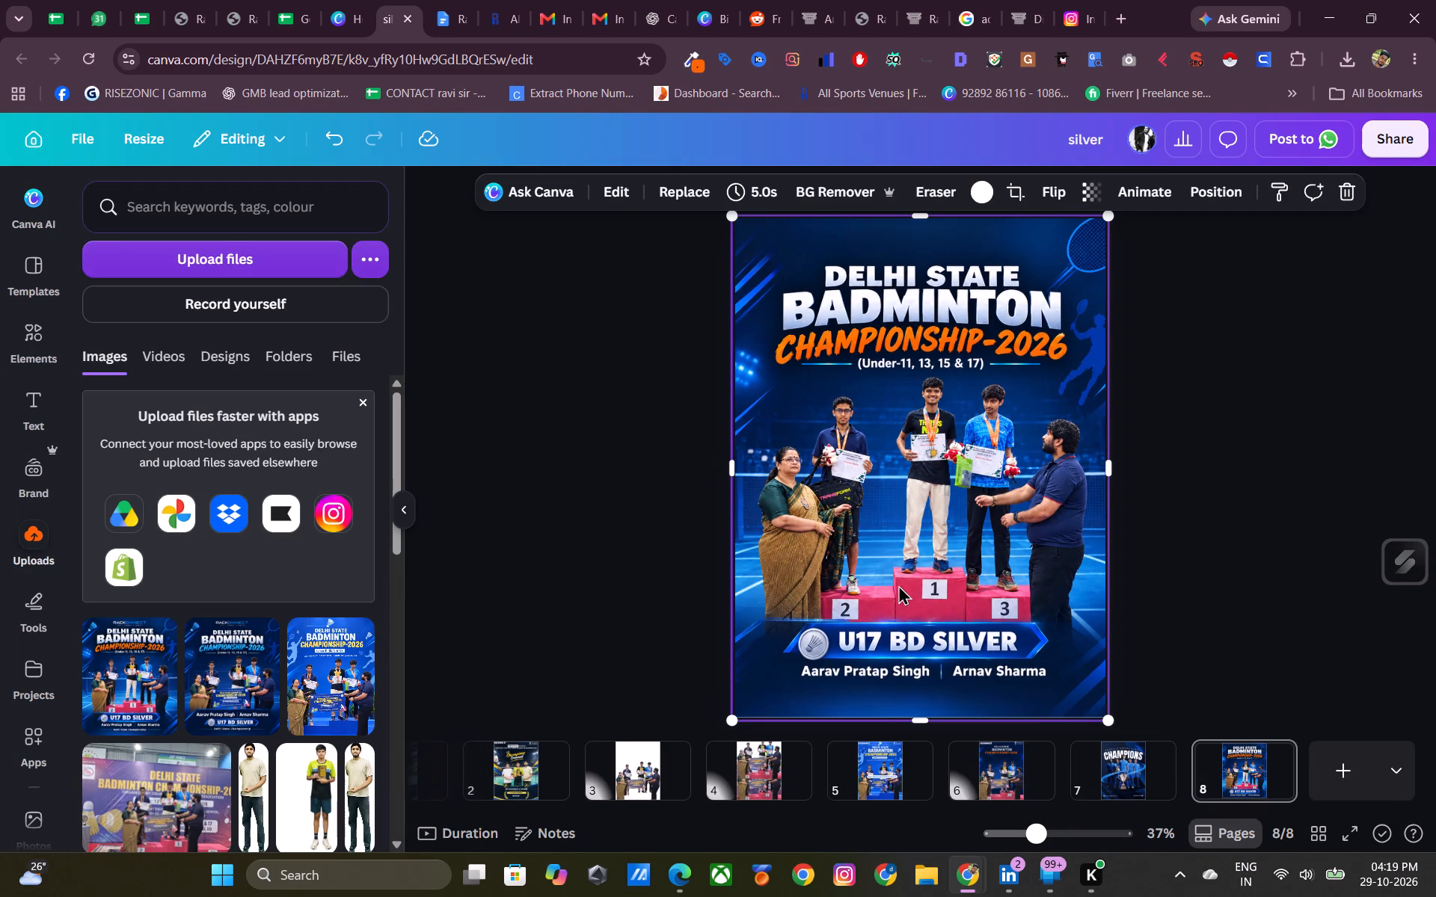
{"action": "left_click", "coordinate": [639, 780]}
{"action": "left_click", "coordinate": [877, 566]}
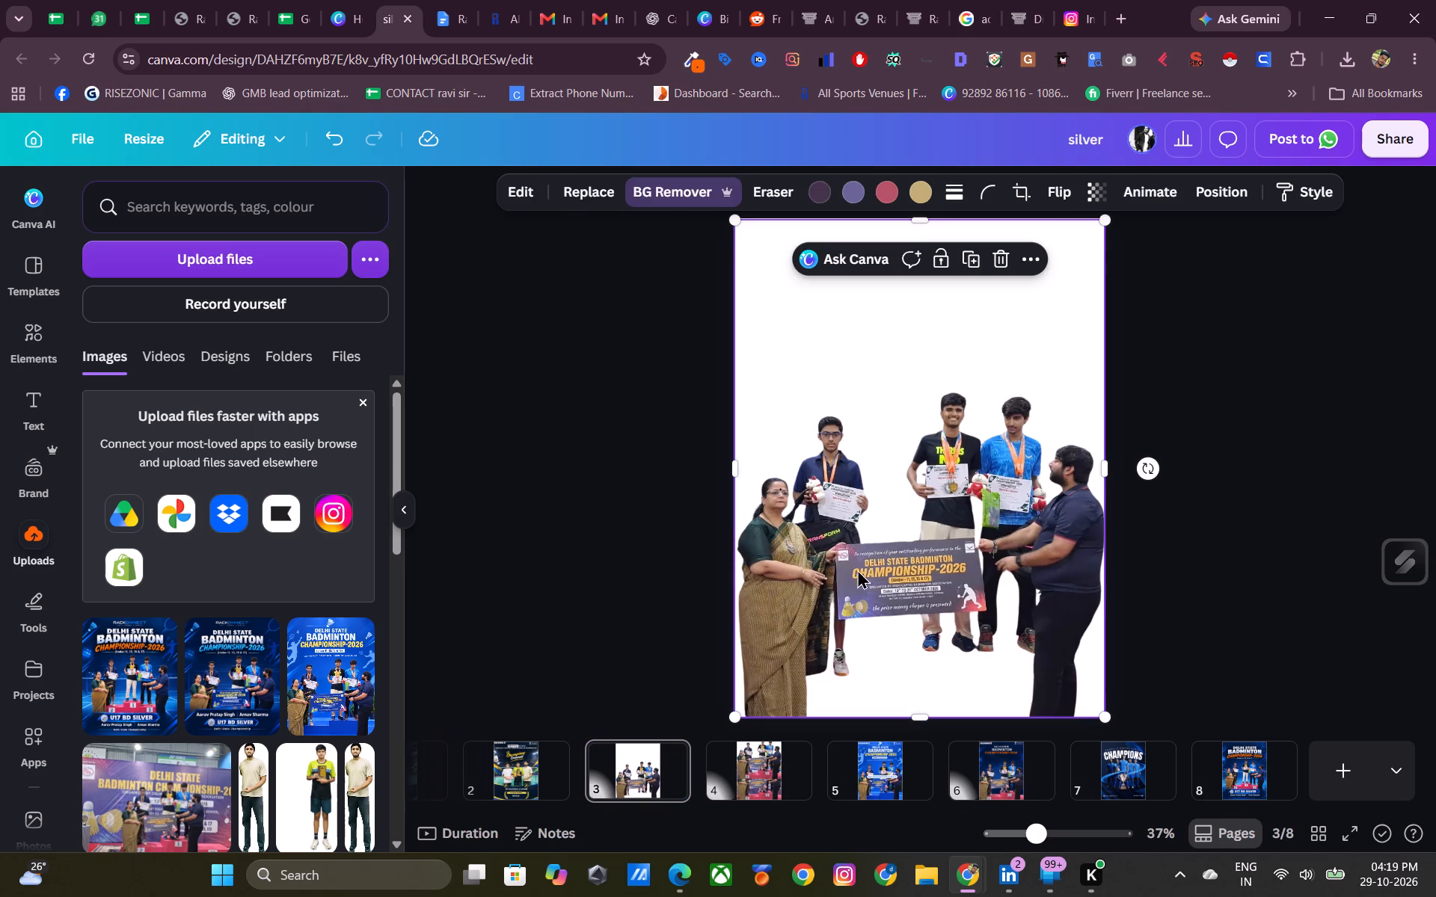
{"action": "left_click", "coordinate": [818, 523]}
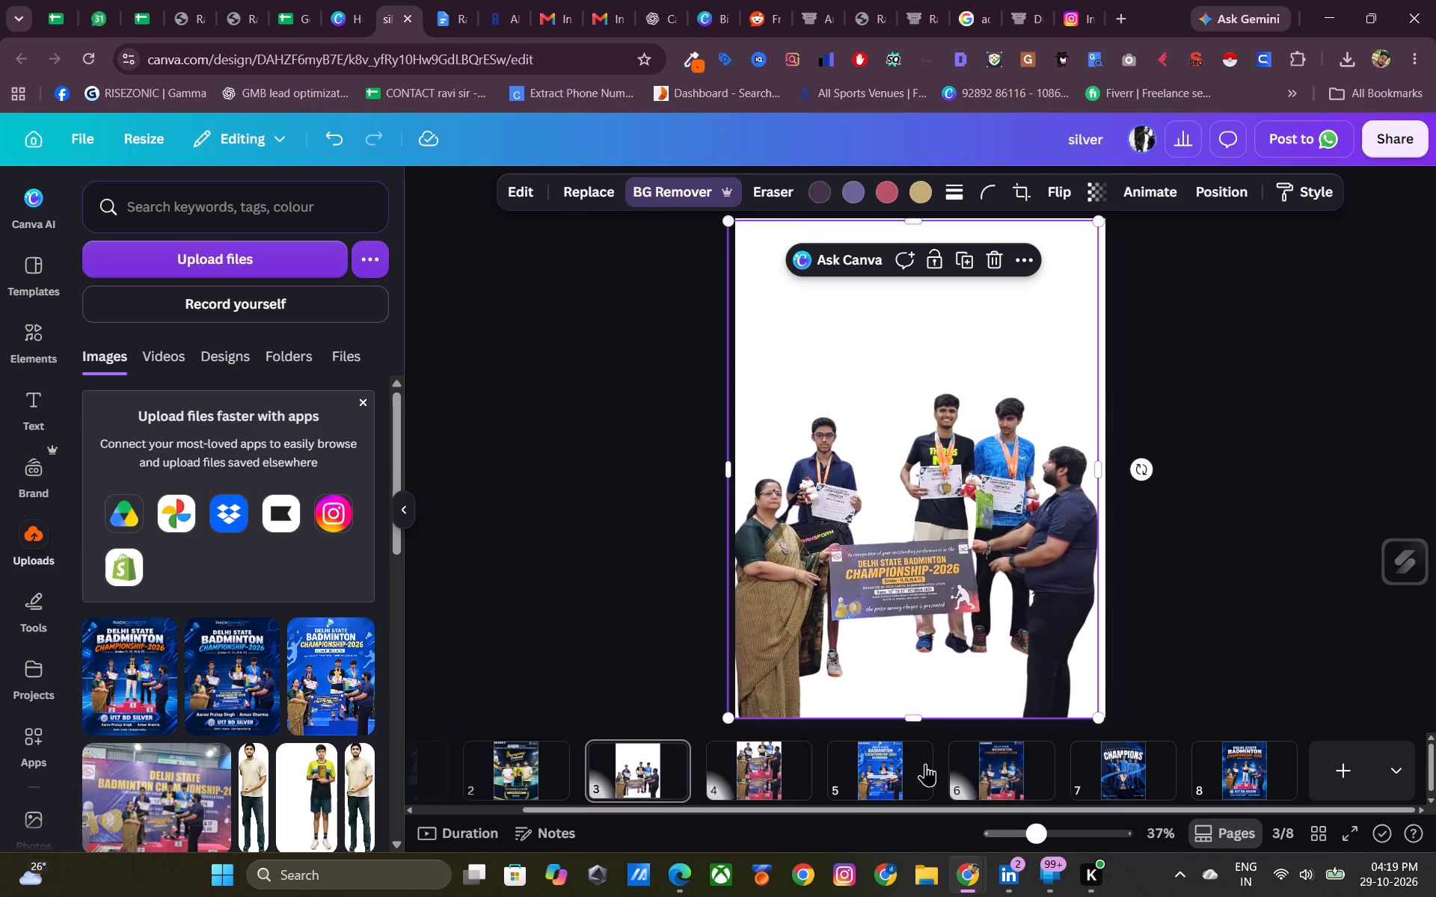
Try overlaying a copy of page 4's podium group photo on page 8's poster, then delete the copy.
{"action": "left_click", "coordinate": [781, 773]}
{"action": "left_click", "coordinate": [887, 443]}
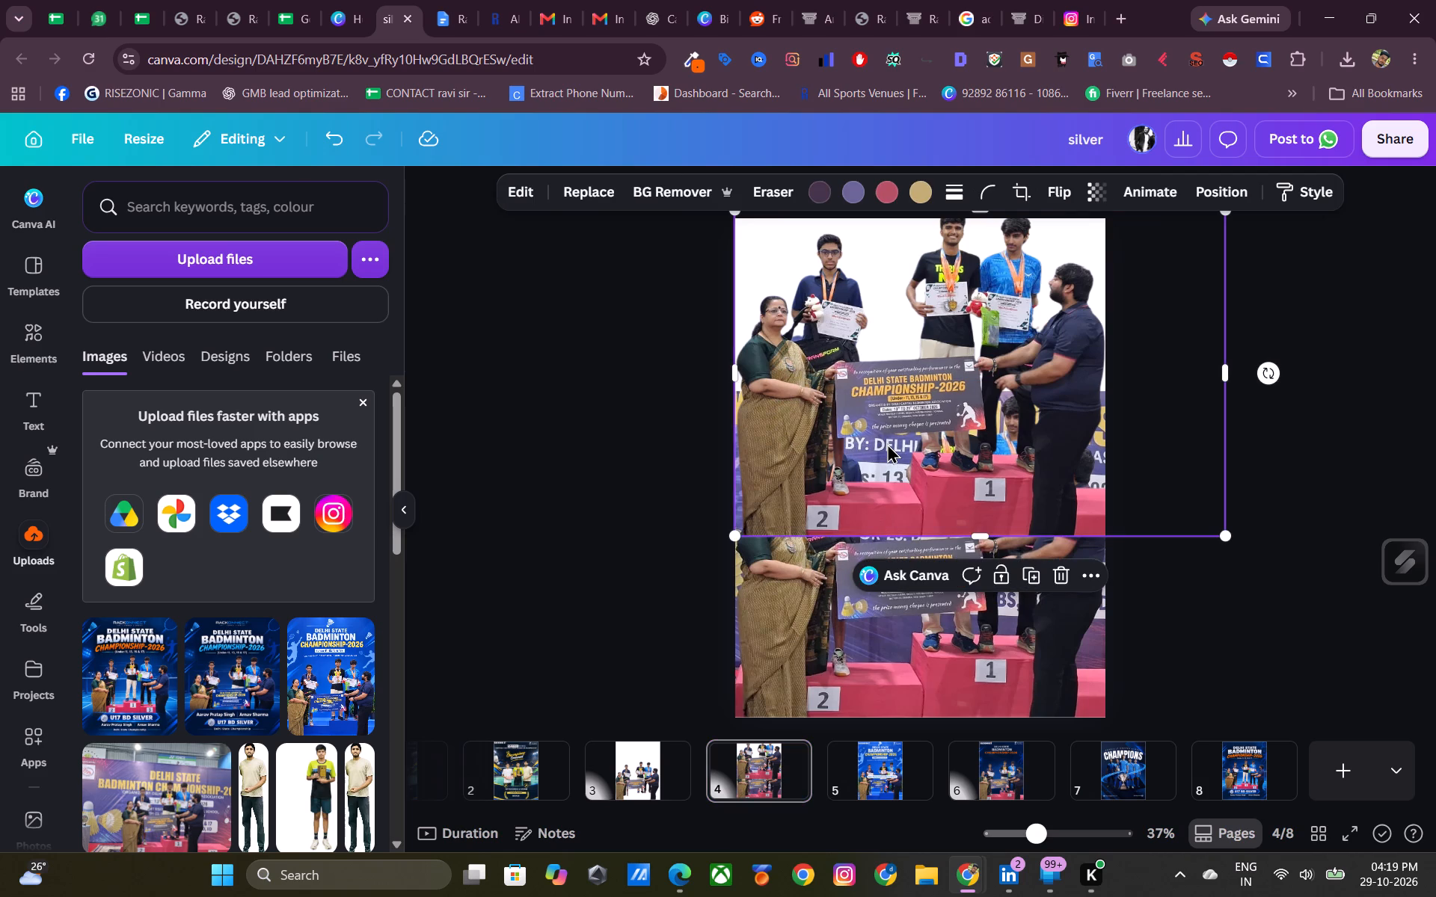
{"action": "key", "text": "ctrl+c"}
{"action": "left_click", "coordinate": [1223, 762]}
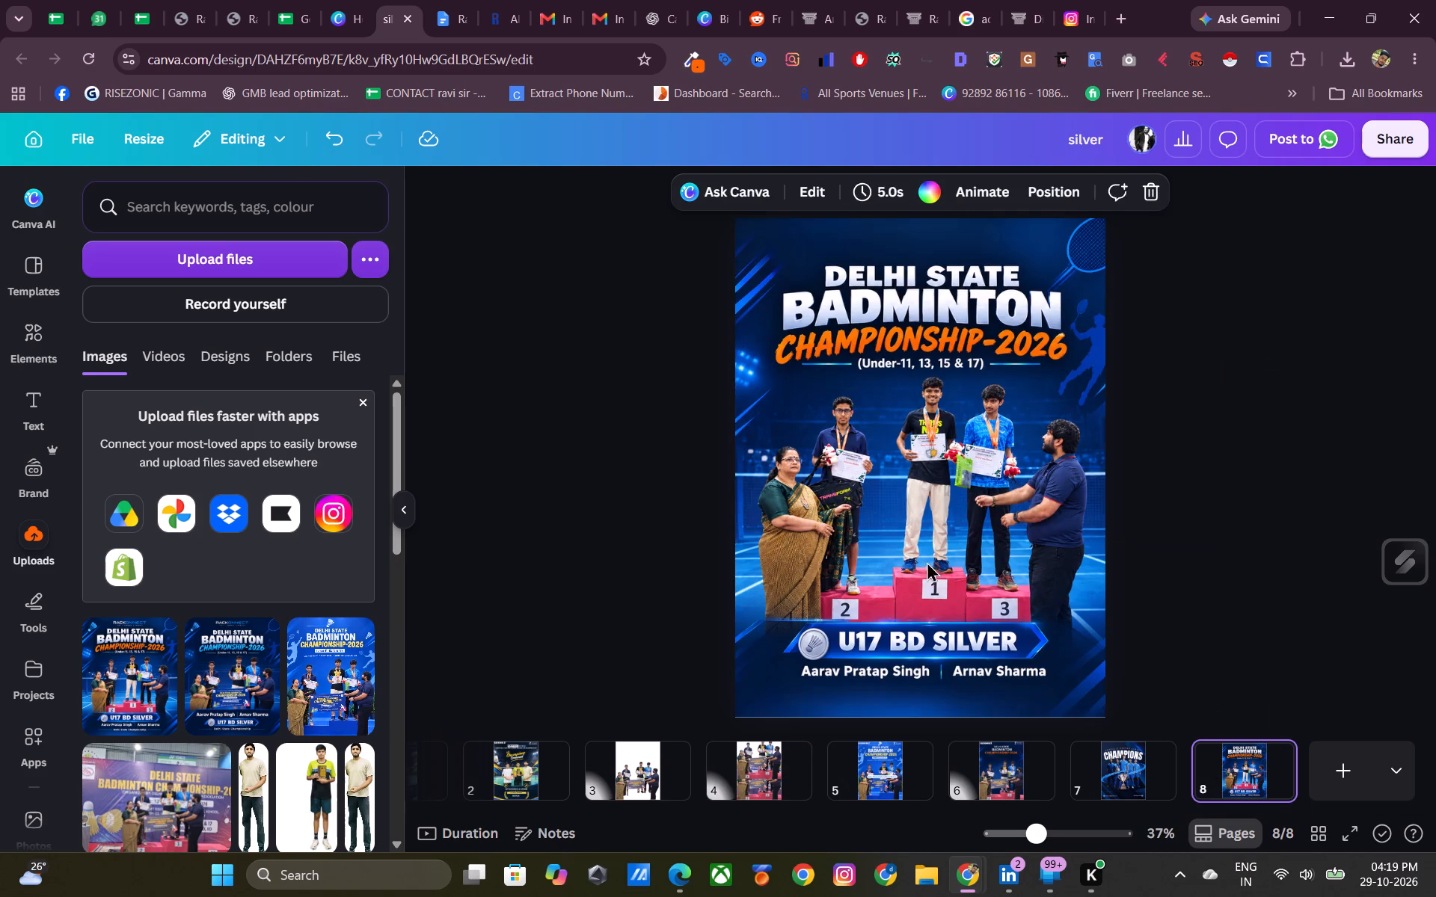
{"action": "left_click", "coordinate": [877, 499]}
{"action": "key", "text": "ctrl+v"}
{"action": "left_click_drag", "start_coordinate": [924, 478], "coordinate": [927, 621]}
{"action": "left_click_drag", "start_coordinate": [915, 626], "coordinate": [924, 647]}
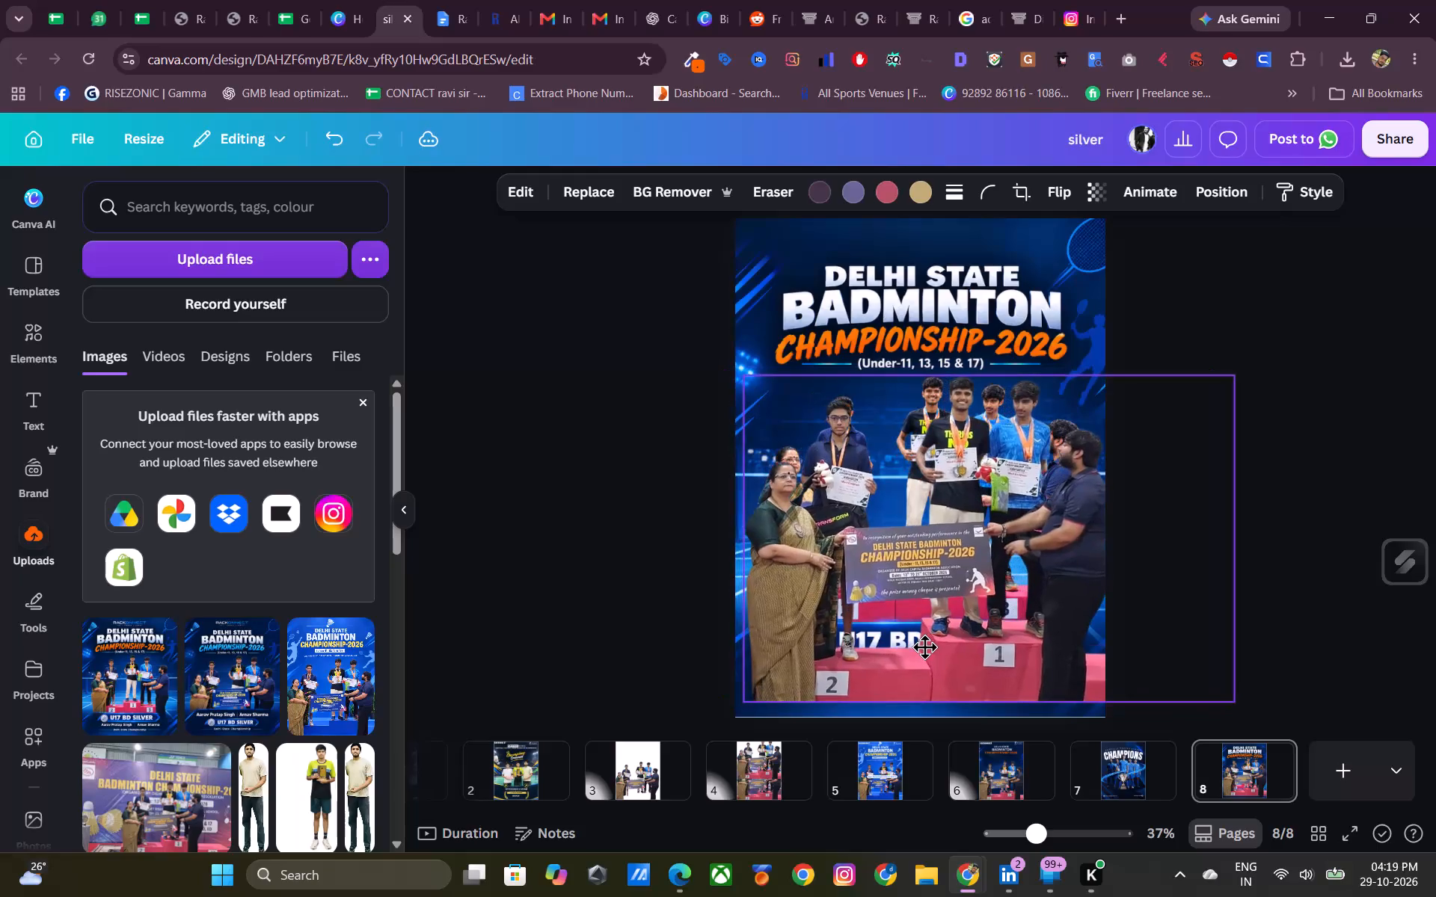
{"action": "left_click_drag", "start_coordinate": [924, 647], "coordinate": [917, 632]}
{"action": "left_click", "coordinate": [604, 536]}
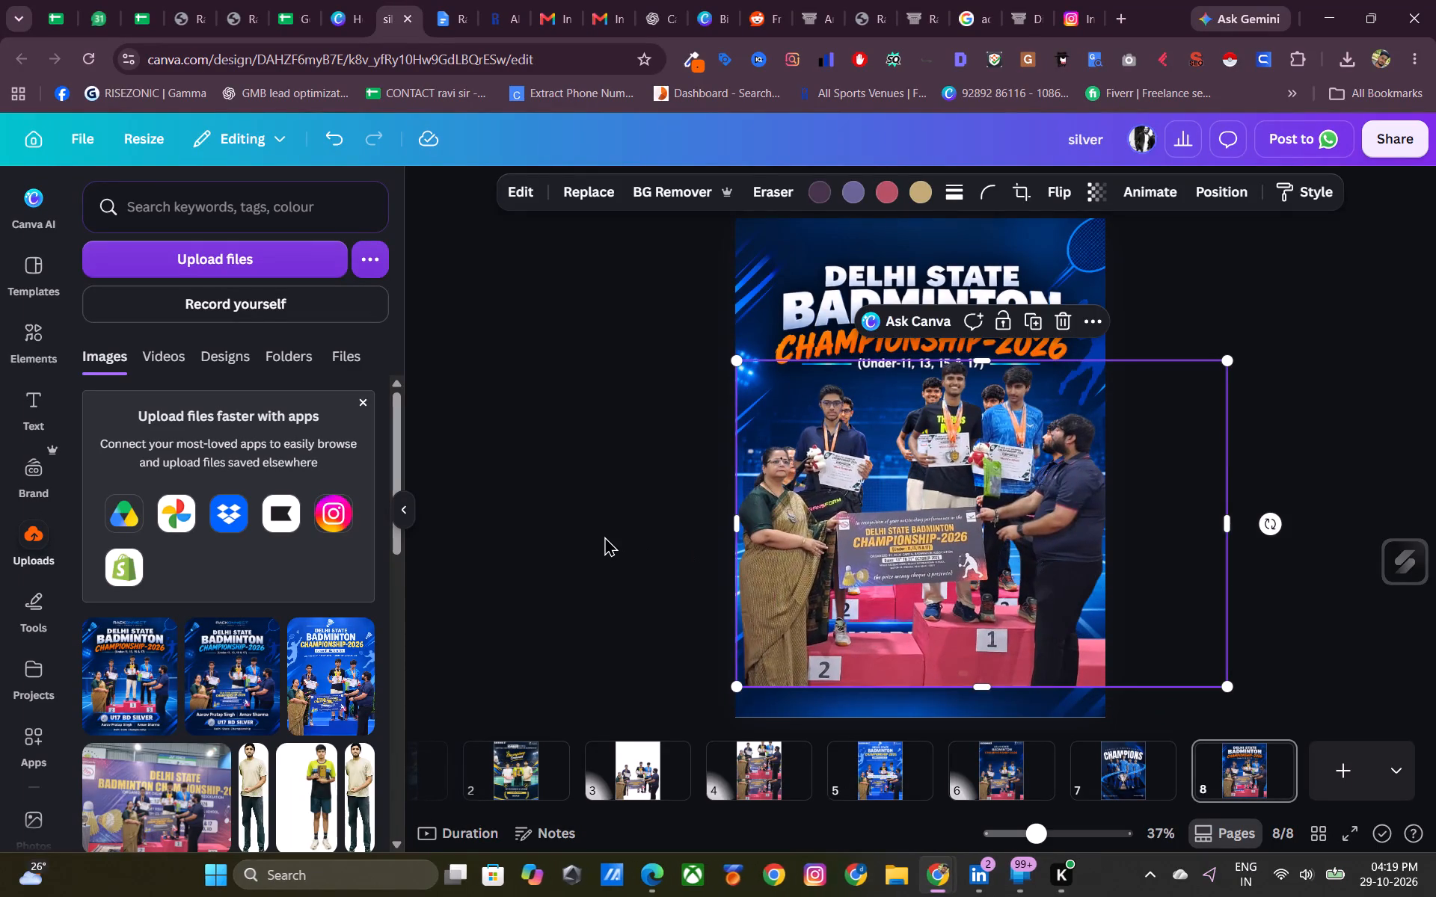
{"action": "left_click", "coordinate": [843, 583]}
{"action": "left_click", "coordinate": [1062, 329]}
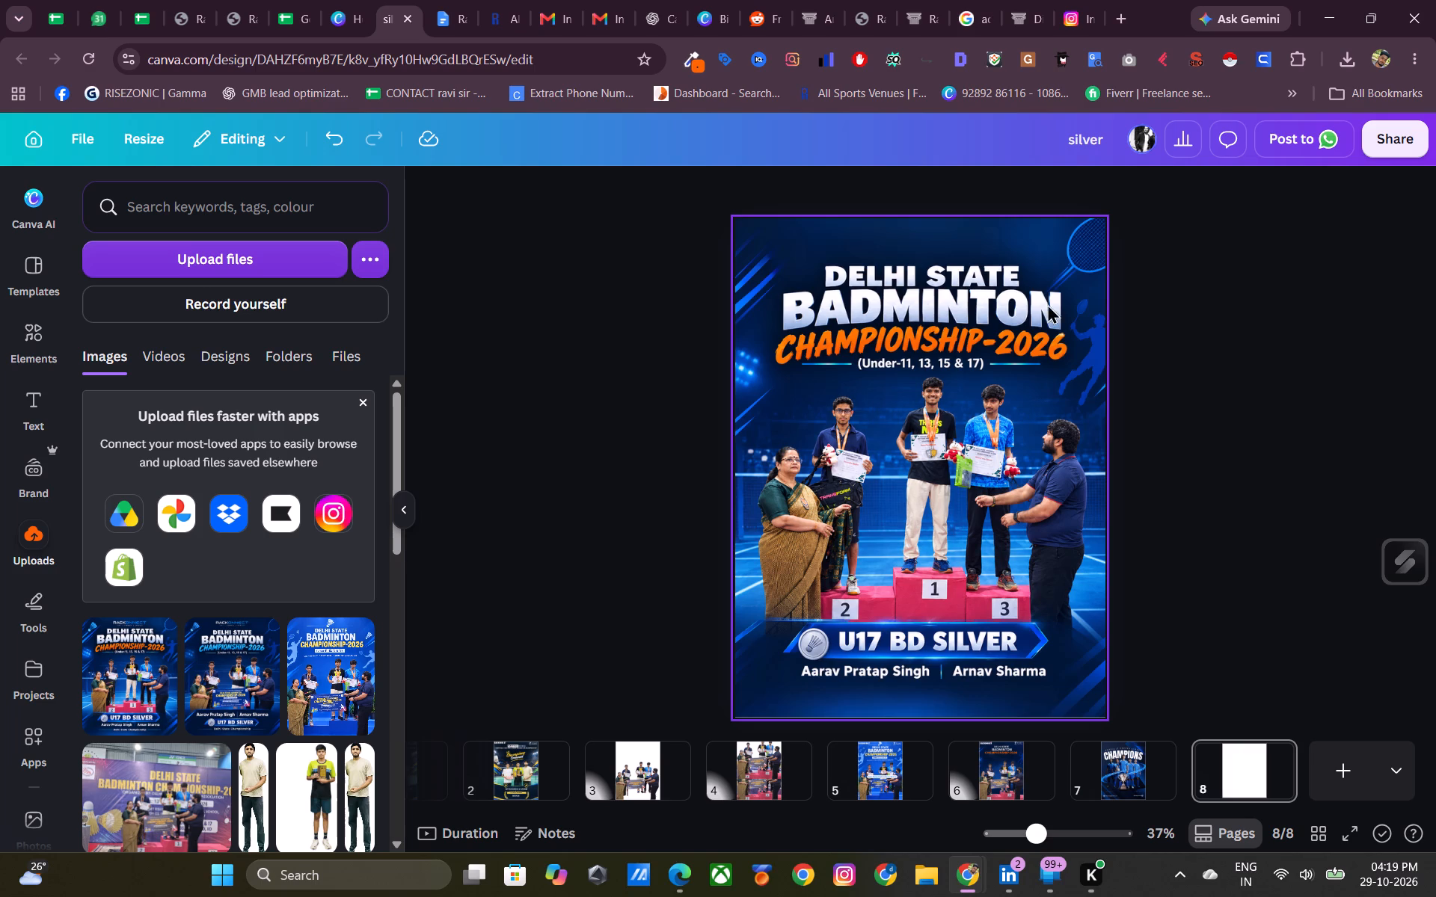
{"action": "left_click", "coordinate": [847, 348]}
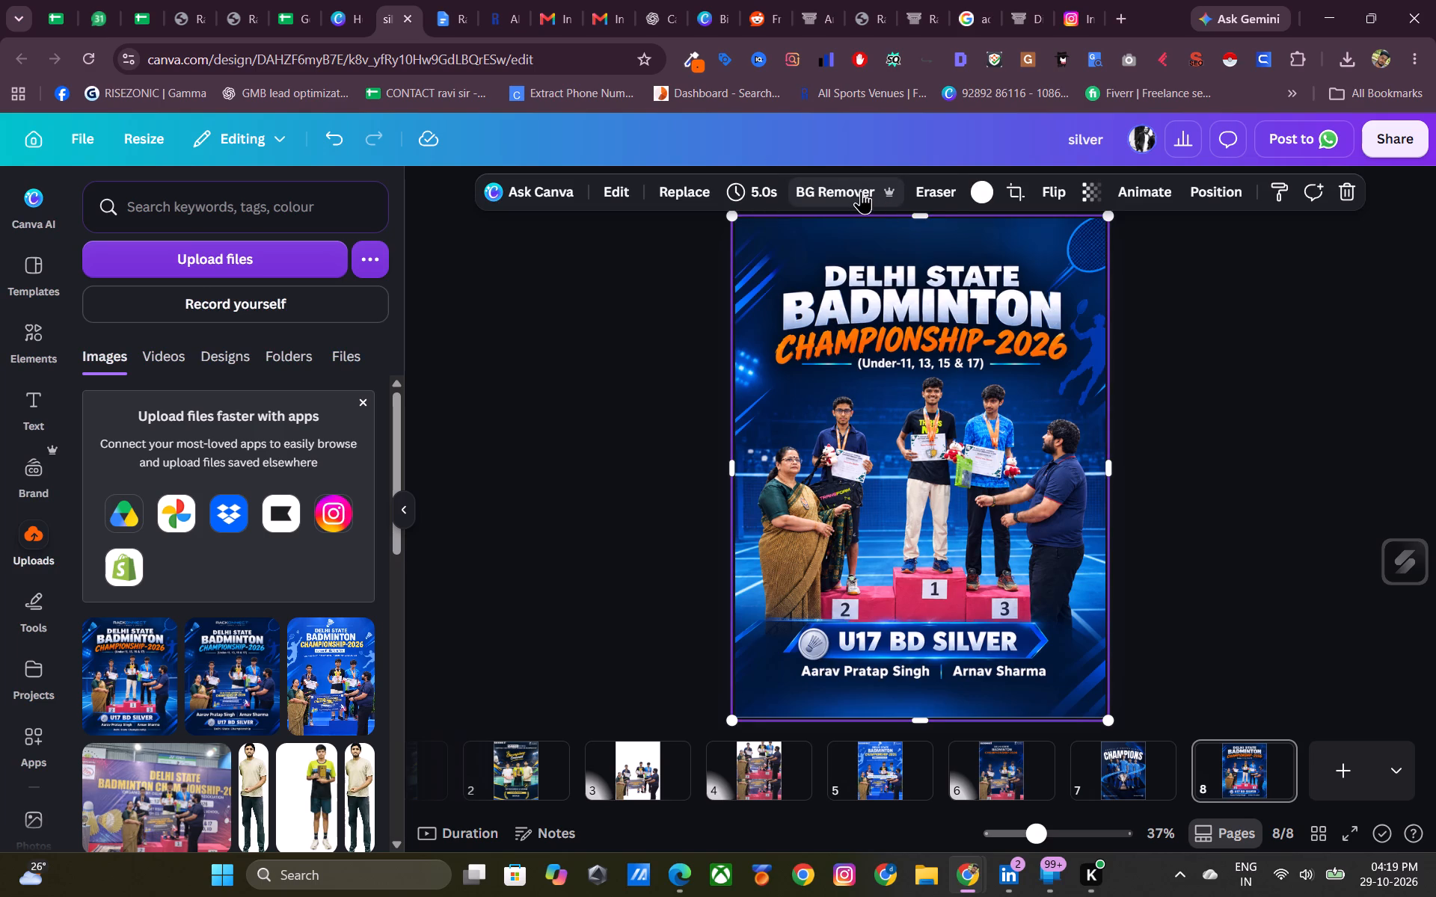
{"action": "left_click", "coordinate": [924, 188]}
{"action": "left_click", "coordinate": [916, 229]}
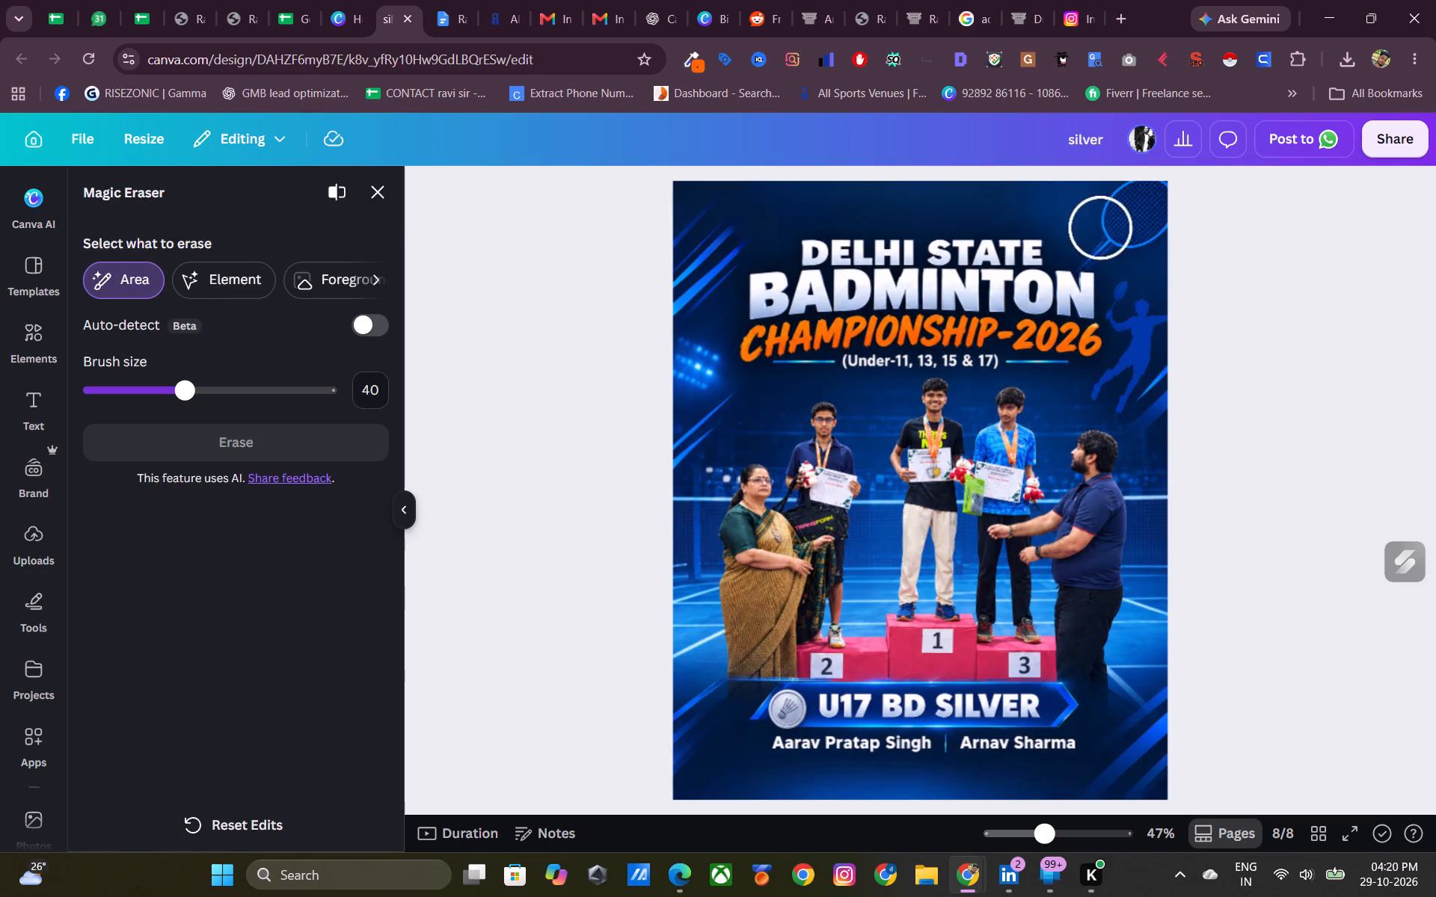
{"action": "left_click_drag", "start_coordinate": [1123, 218], "coordinate": [1106, 230]}
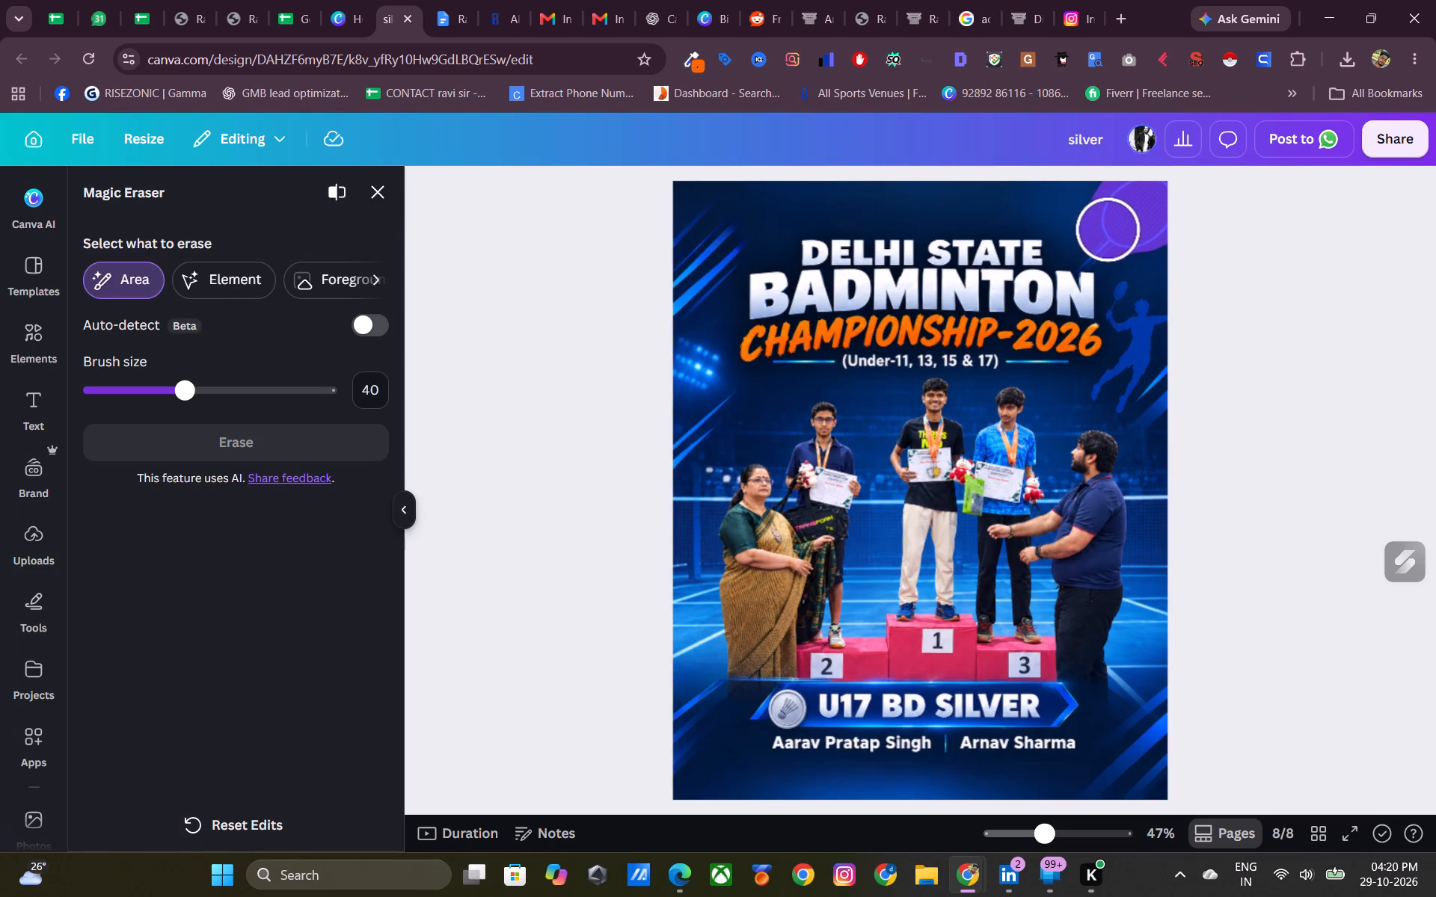
{"action": "left_click_drag", "start_coordinate": [1106, 230], "coordinate": [1104, 232]}
{"action": "left_click_drag", "start_coordinate": [185, 390], "coordinate": [138, 389]}
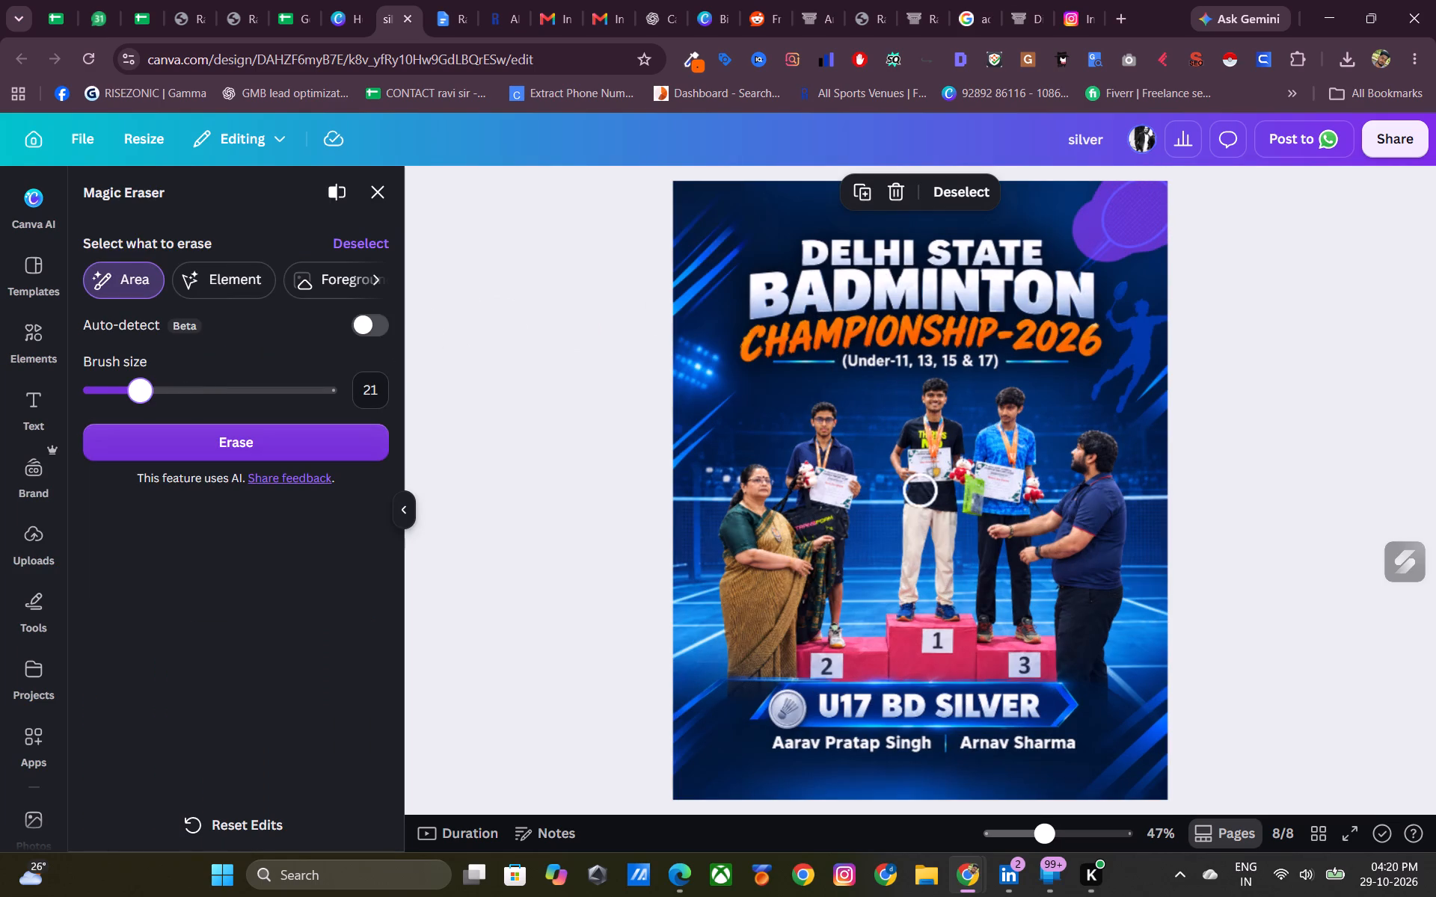
{"action": "left_click_drag", "start_coordinate": [138, 389], "coordinate": [117, 391]}
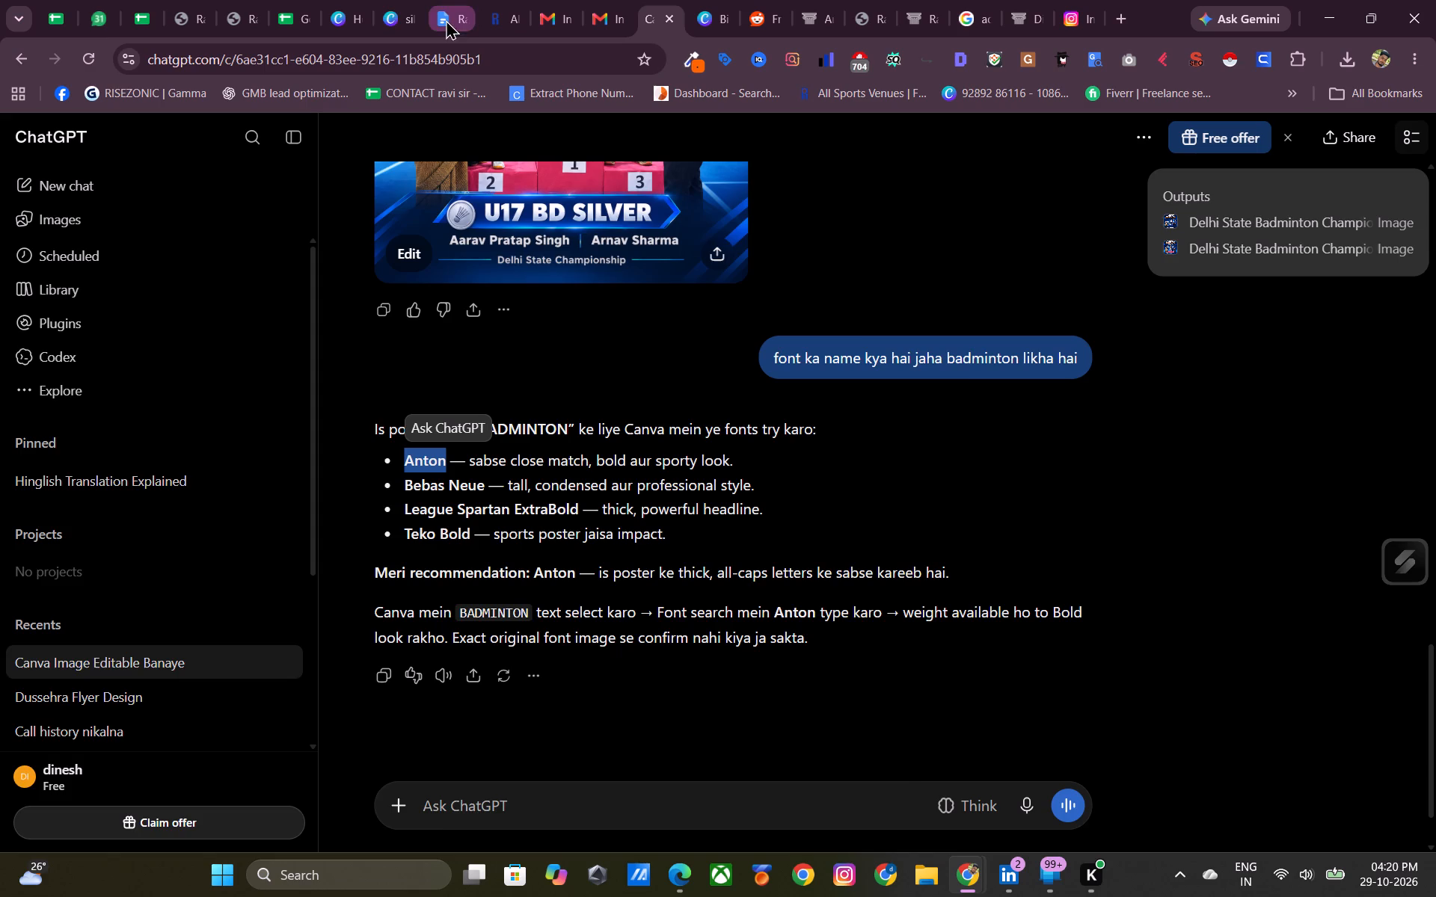
Return to the Canva design, close Magic Eraser and open page 6.
{"action": "left_click", "coordinate": [383, 11]}
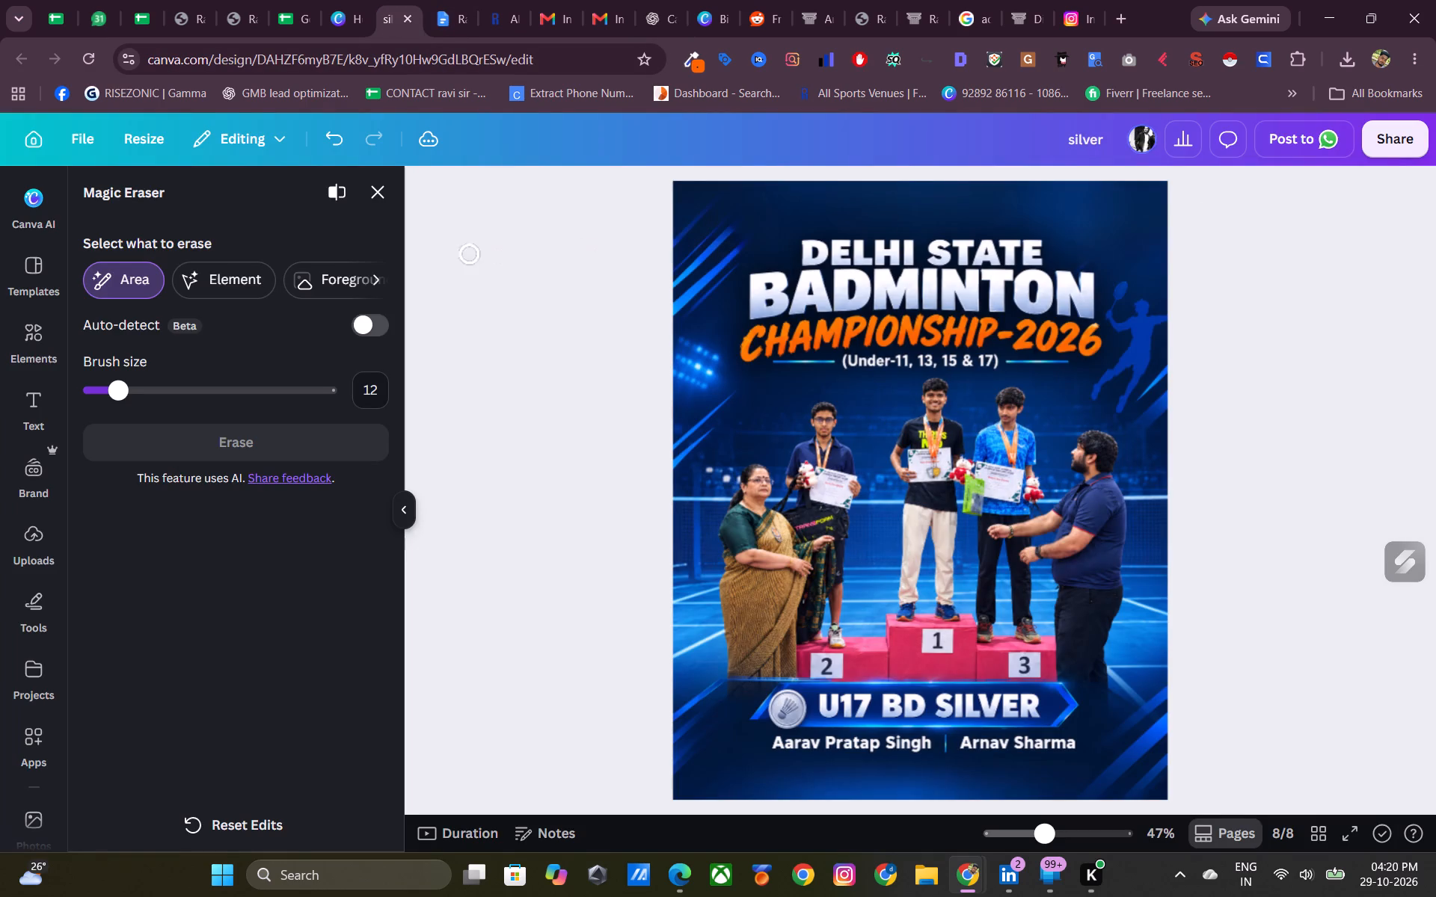
{"action": "left_click", "coordinate": [381, 190]}
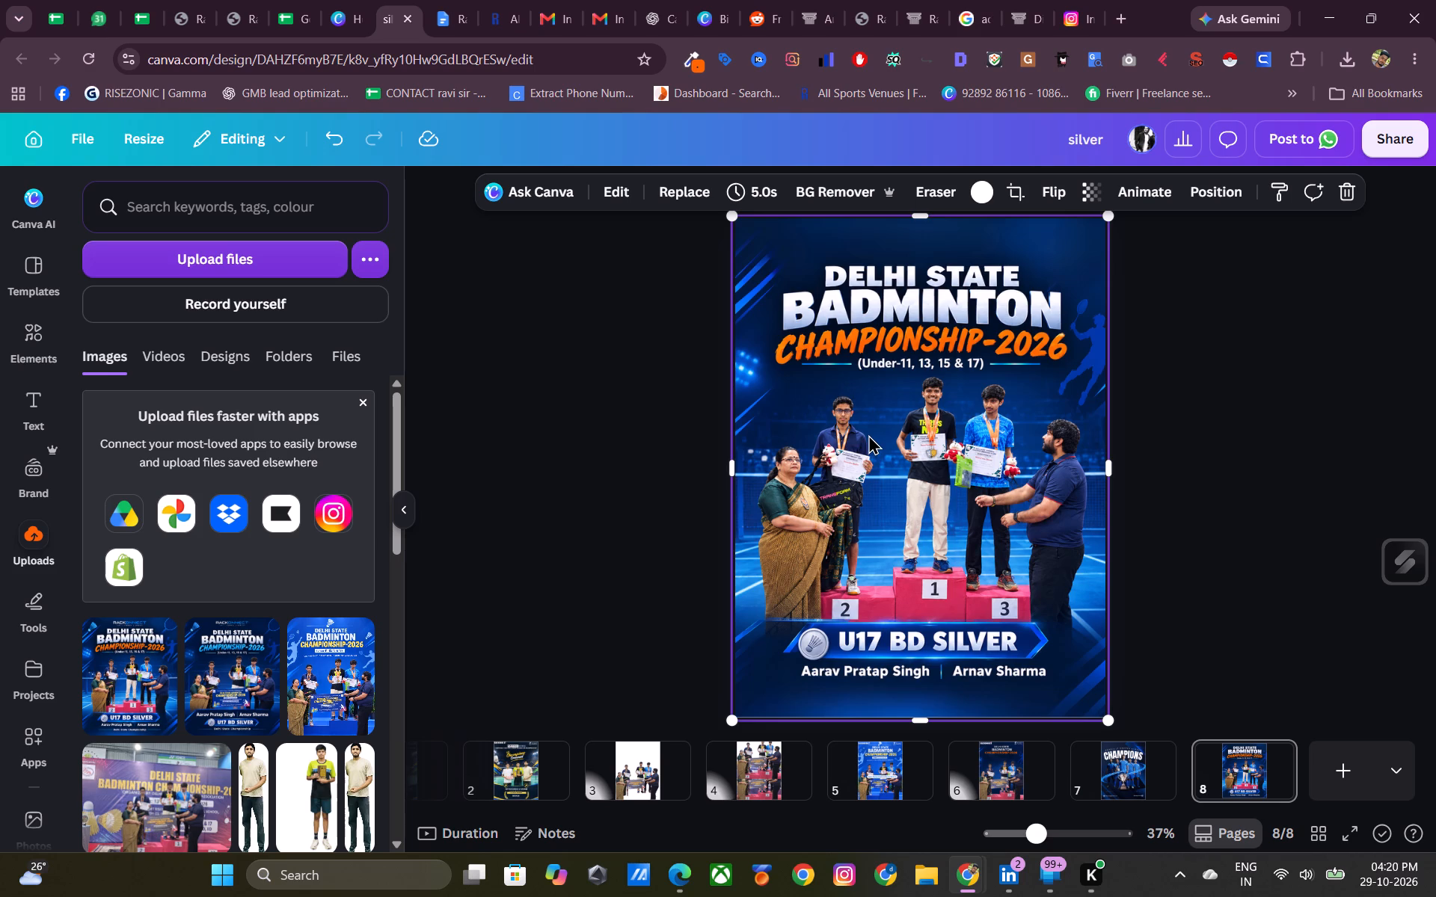
{"action": "left_click", "coordinate": [1006, 768]}
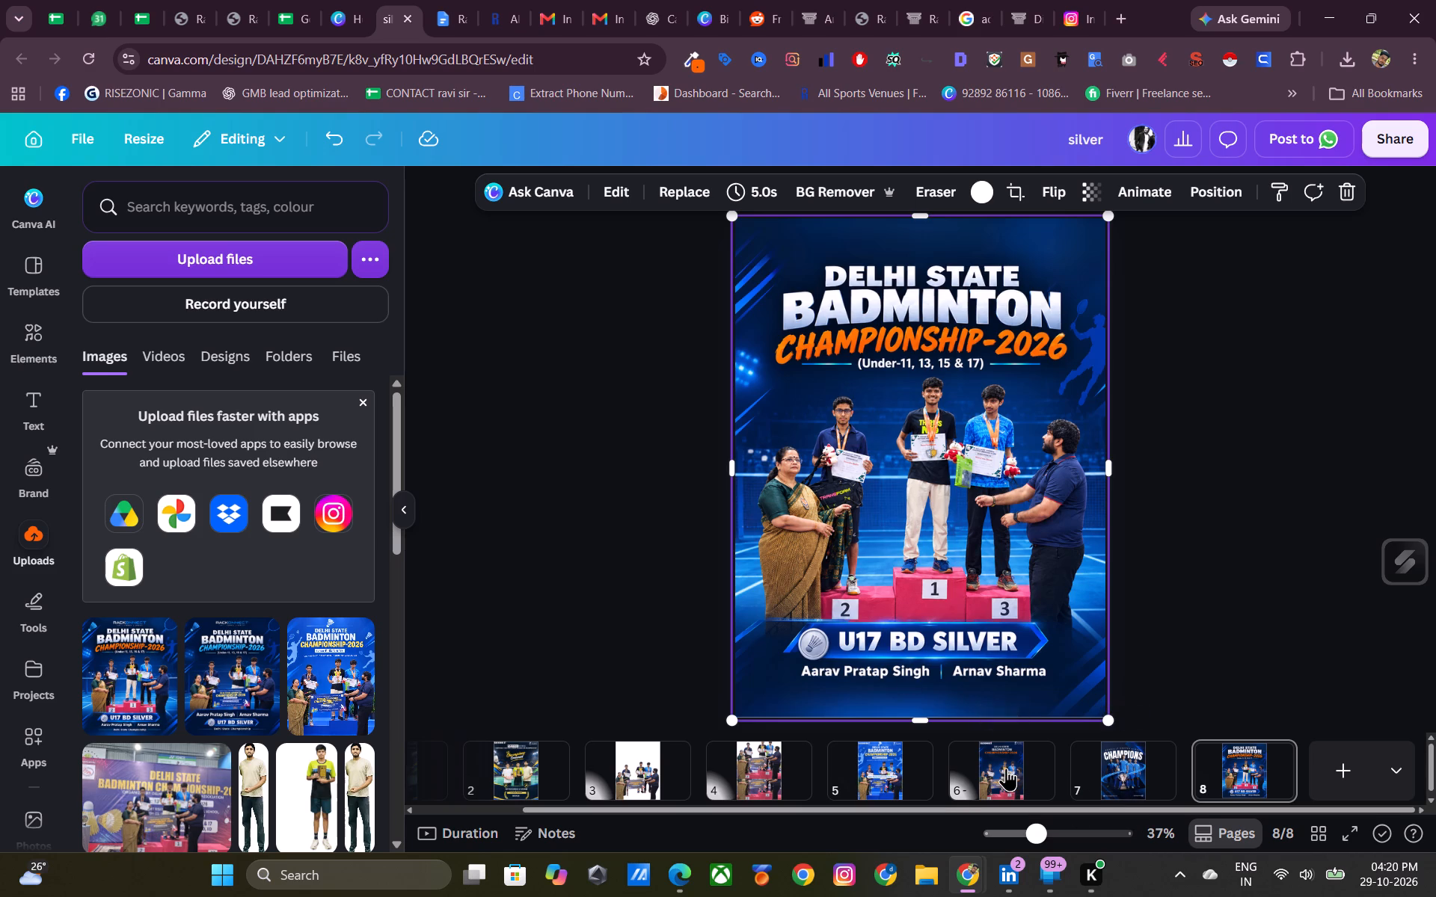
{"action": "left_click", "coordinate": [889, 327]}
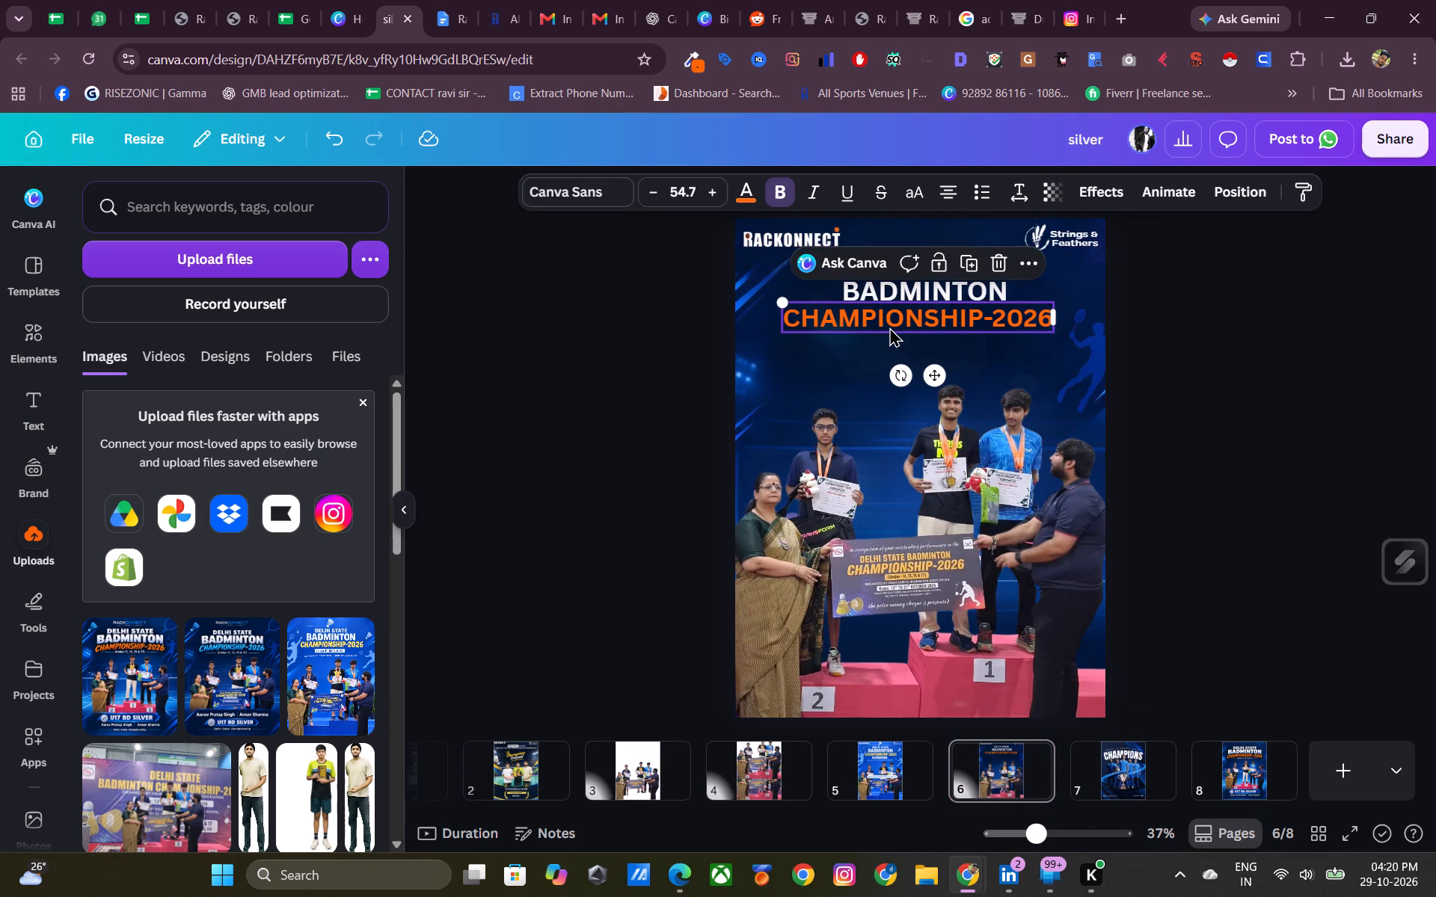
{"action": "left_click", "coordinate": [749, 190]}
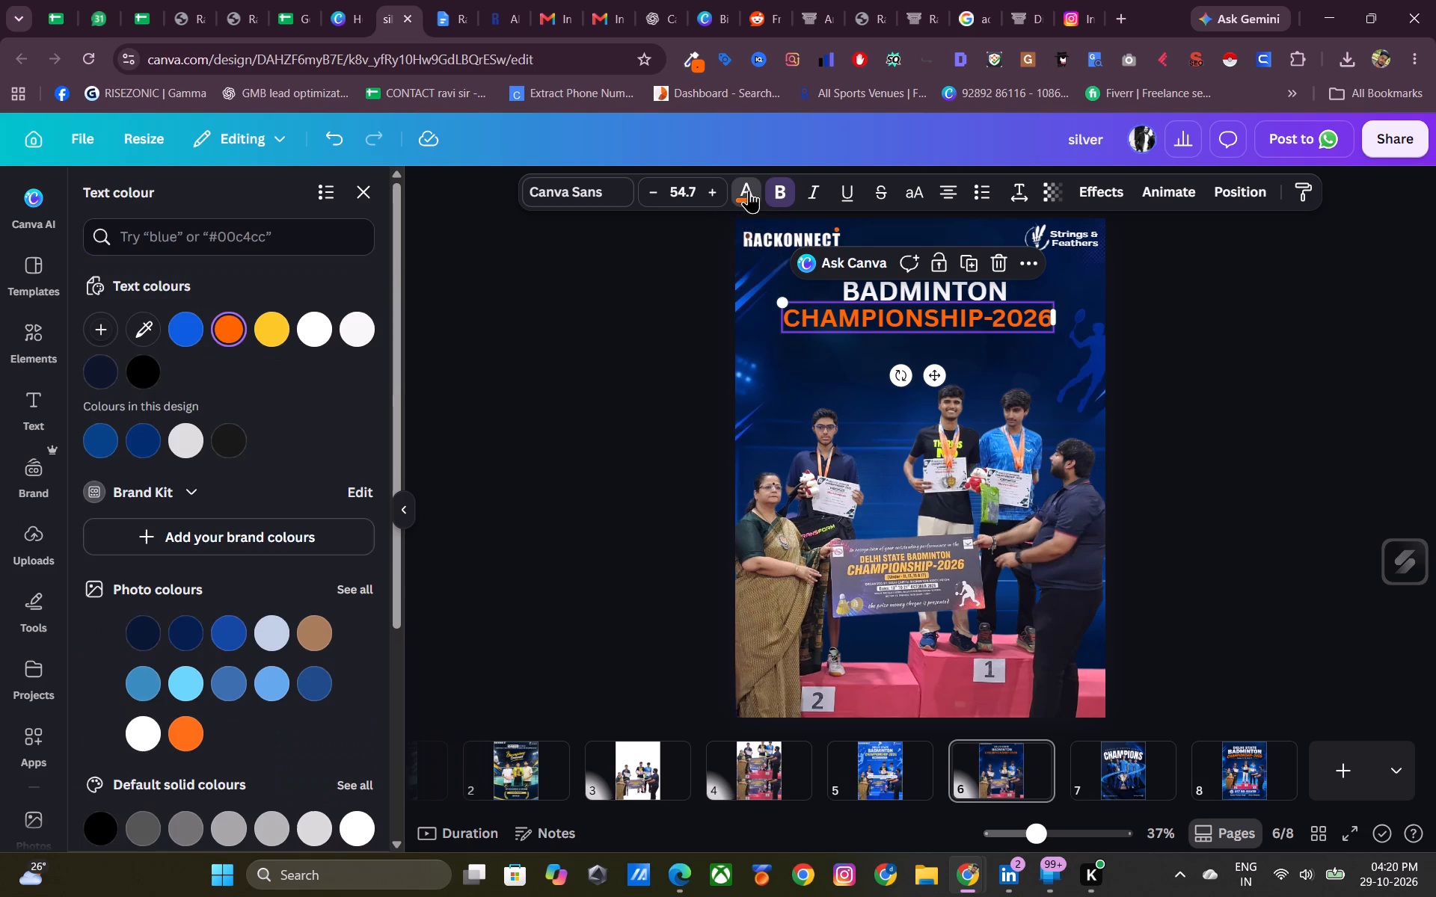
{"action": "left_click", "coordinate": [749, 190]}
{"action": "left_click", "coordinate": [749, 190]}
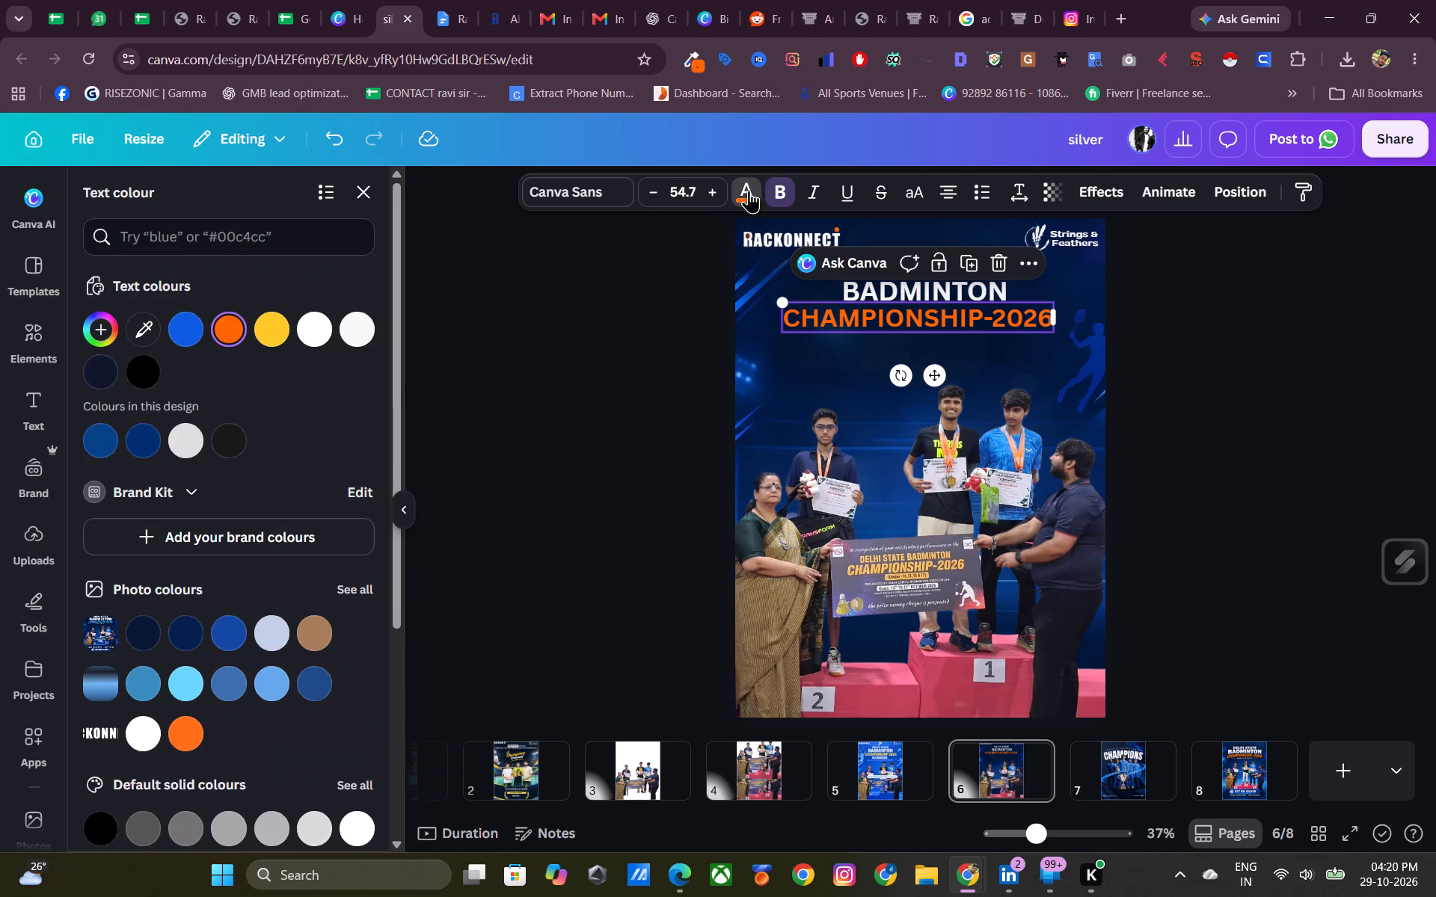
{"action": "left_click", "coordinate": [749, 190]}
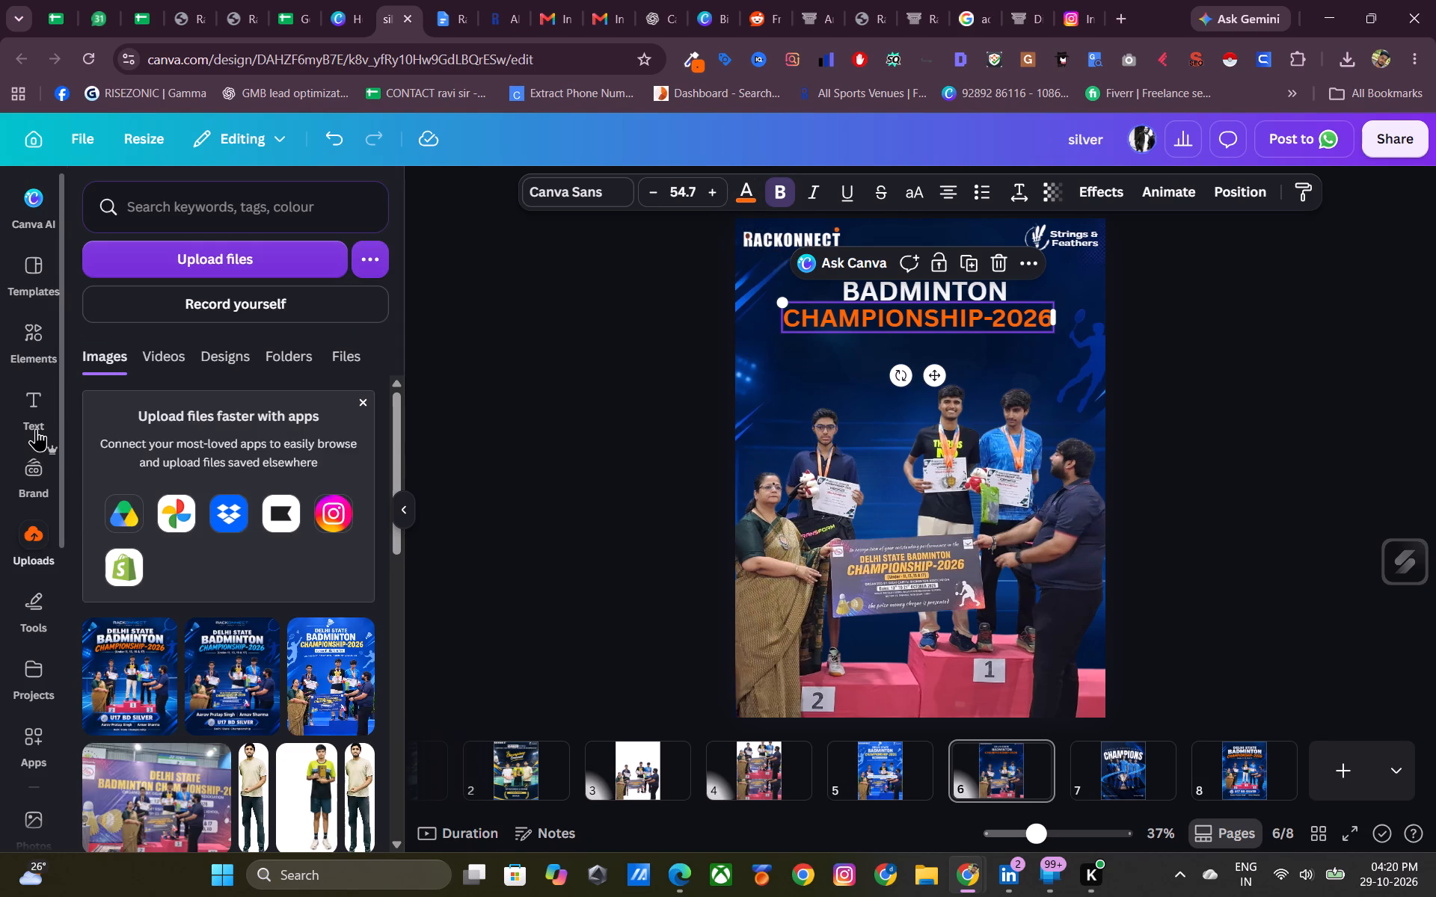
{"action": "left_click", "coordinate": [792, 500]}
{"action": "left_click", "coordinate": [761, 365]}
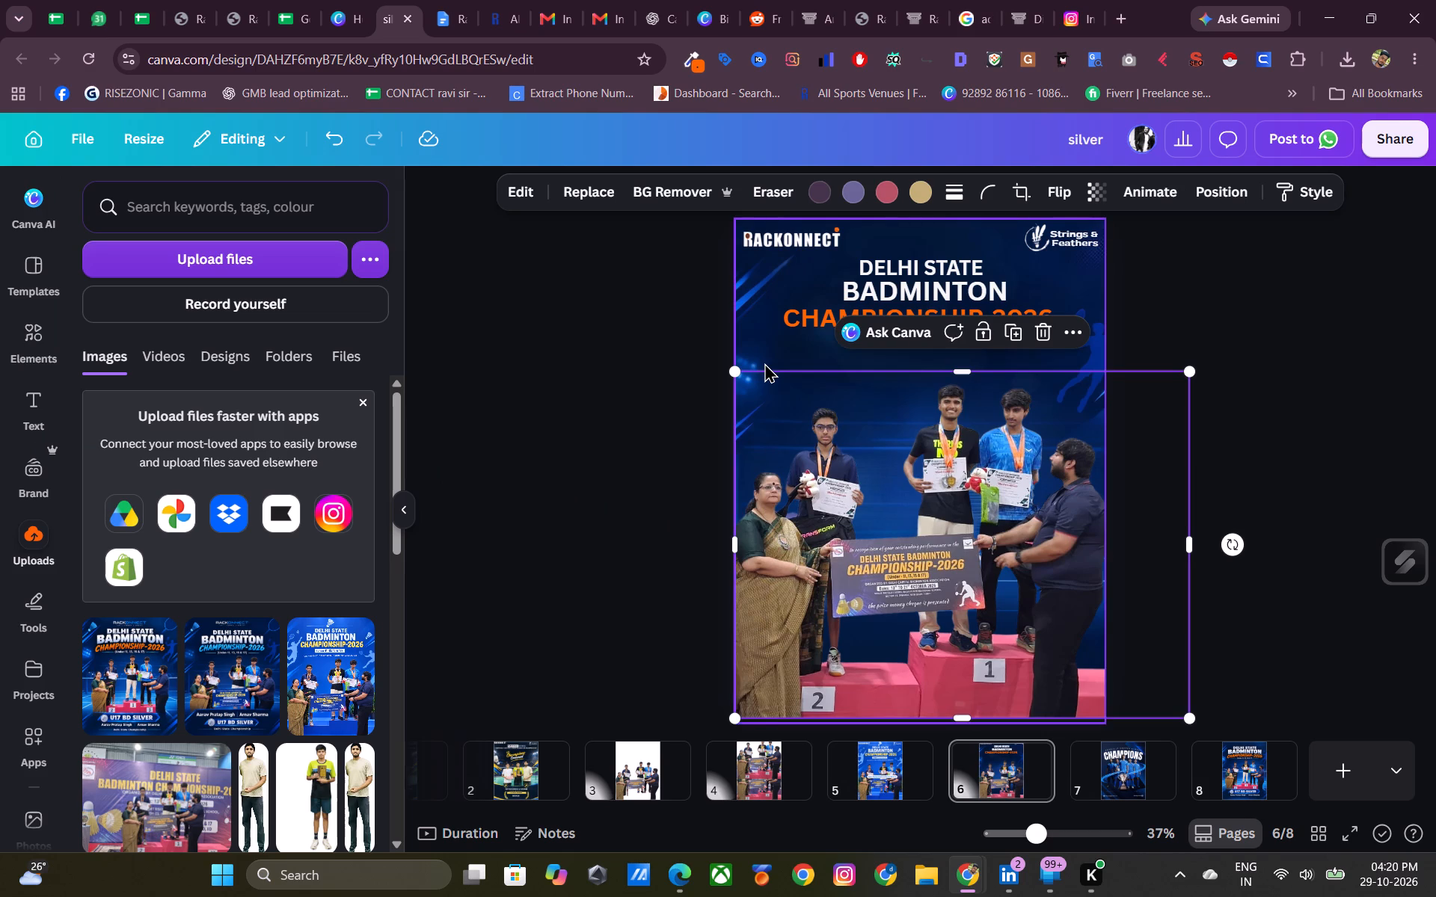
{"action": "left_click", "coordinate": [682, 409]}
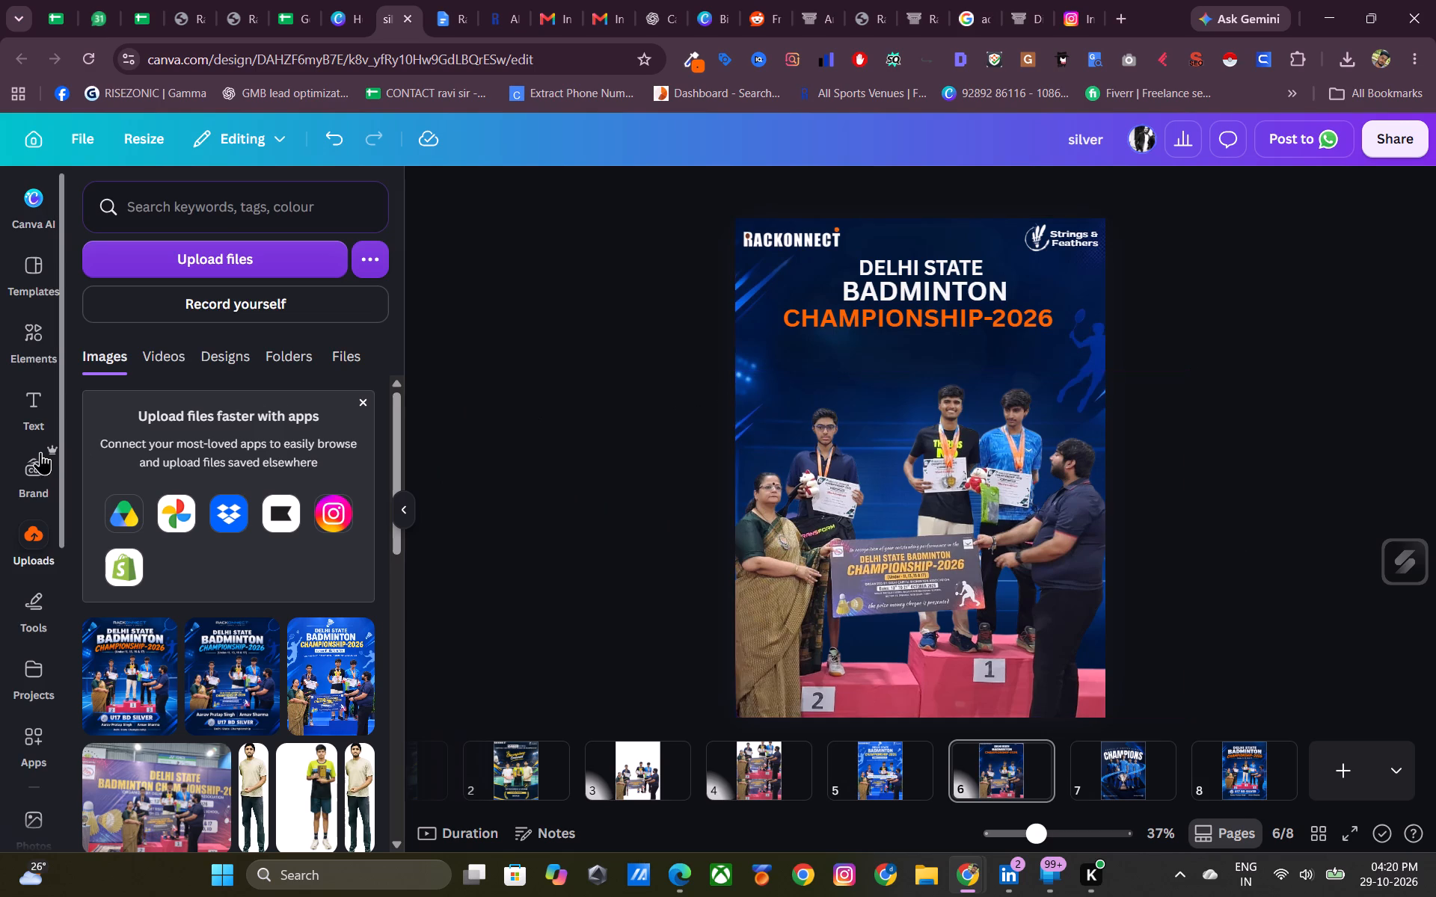
Search the text library for the Anton font and add an Anton text box over page 6's group photo.
{"action": "left_click", "coordinate": [43, 419]}
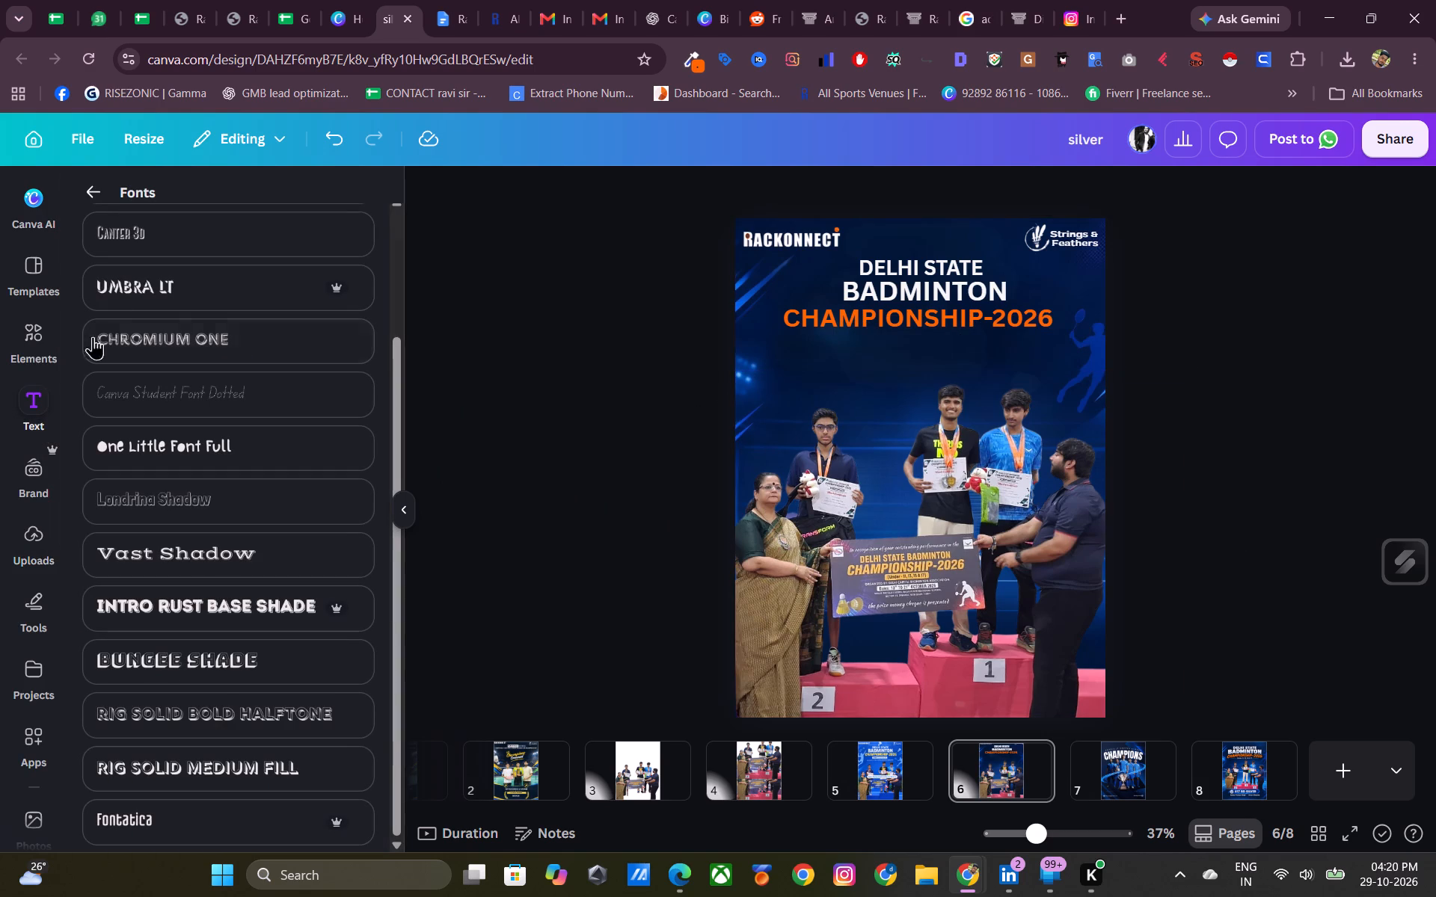
{"action": "scroll", "coordinate": [239, 650], "scroll_direction": "down", "scroll_amount": 4}
{"action": "left_click", "coordinate": [96, 186]}
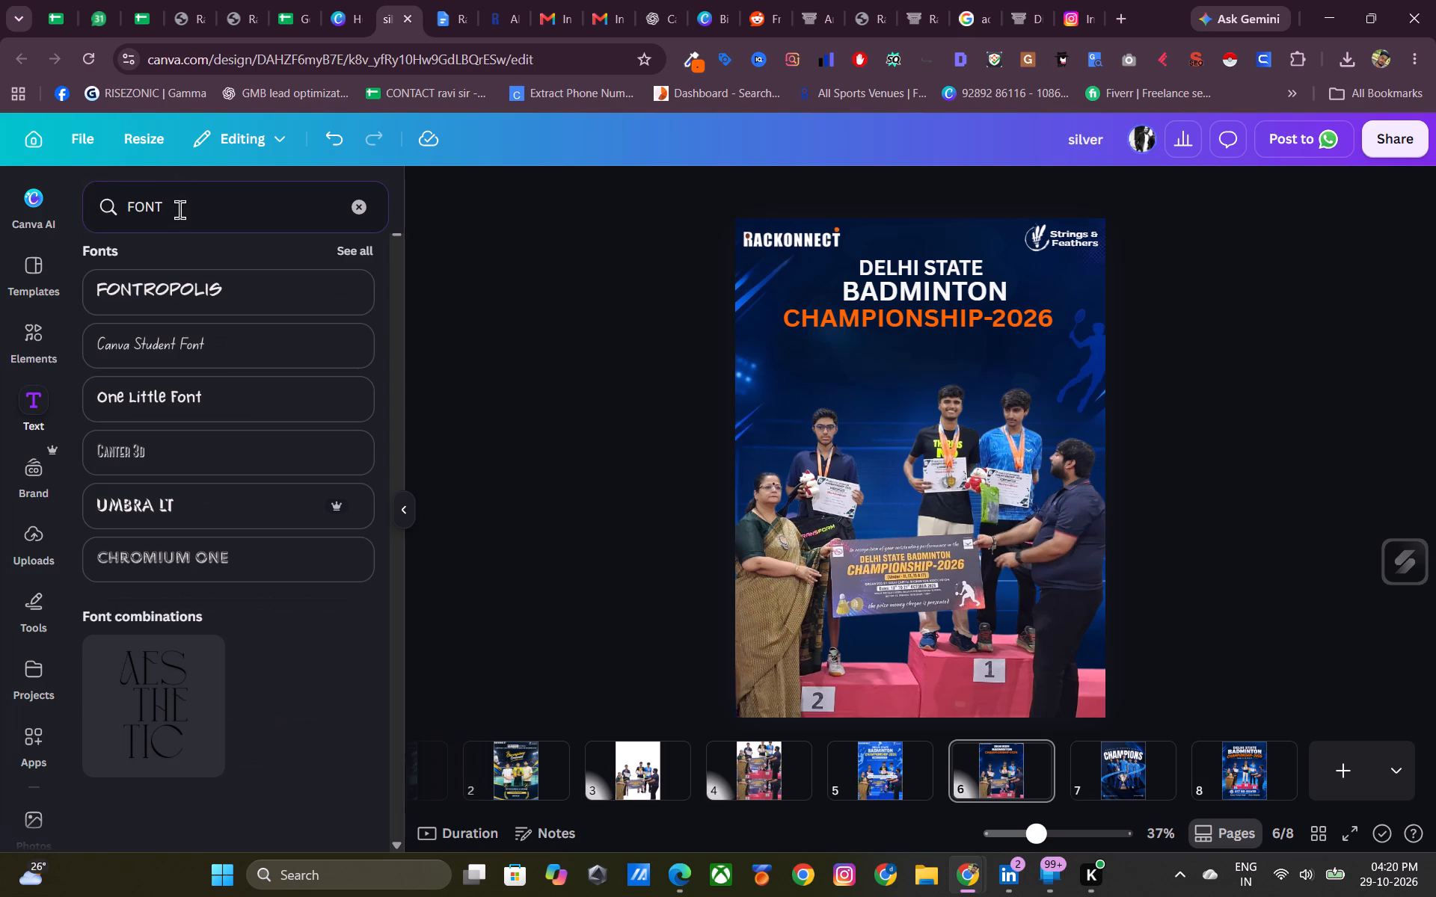
{"action": "left_click_drag", "start_coordinate": [174, 206], "coordinate": [103, 219]}
{"action": "key", "text": "ctrl+v"}
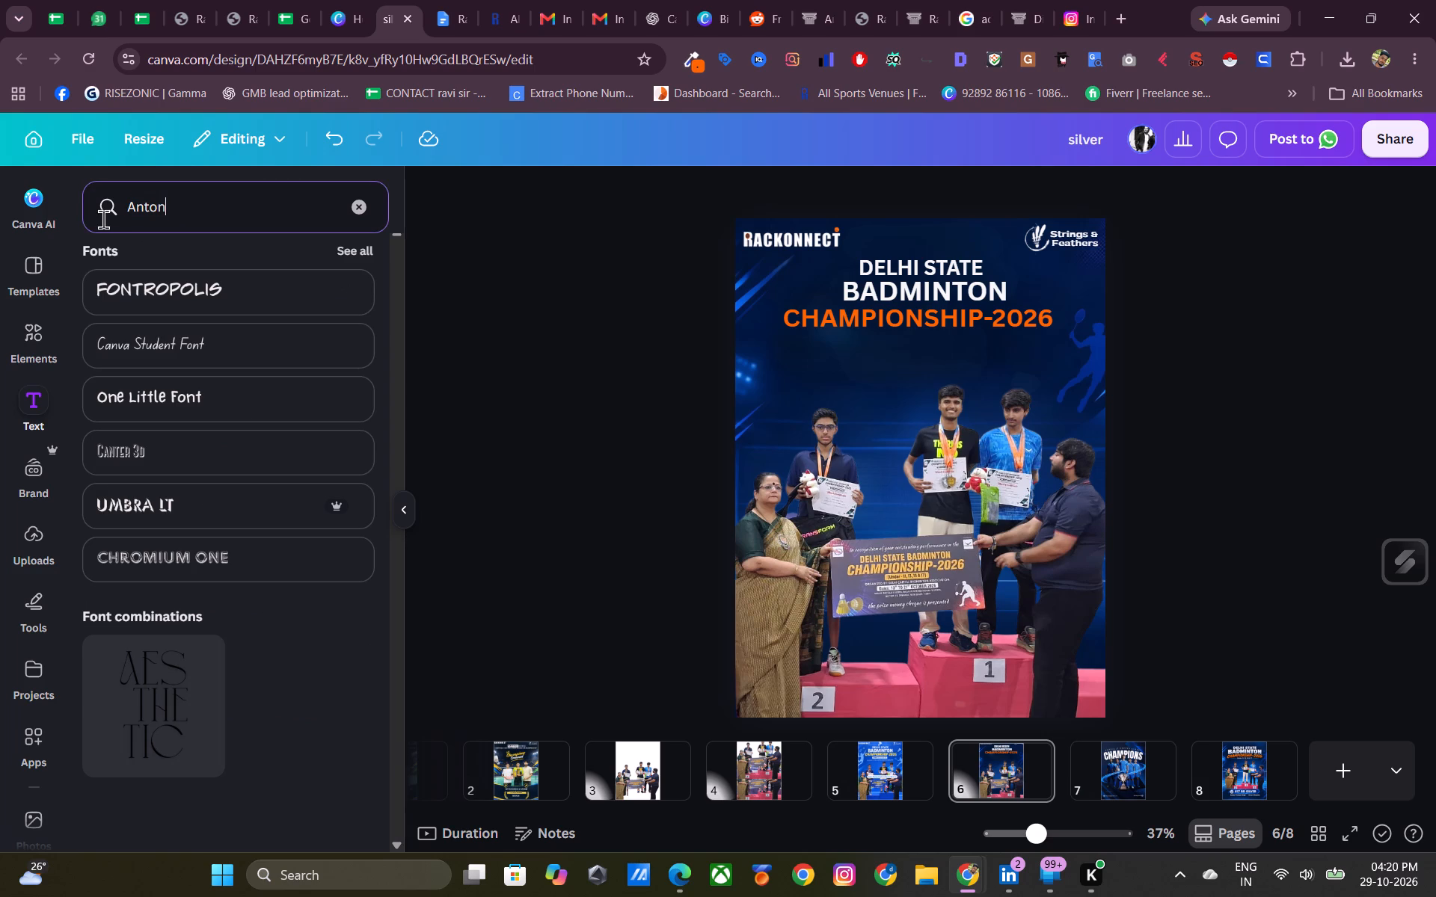
{"action": "key", "text": "Return"}
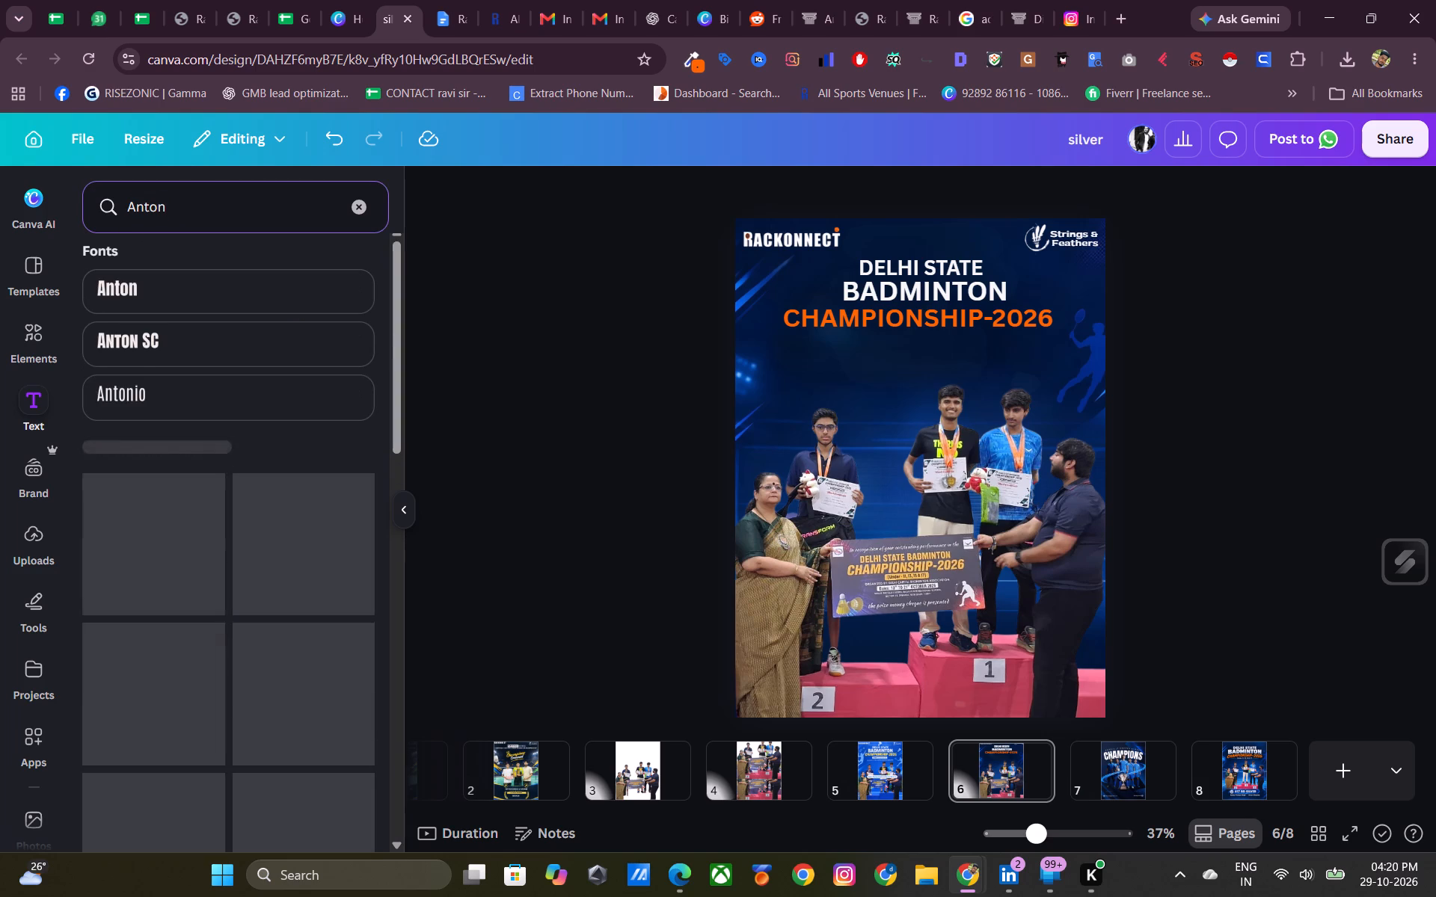
{"action": "left_click", "coordinate": [128, 301]}
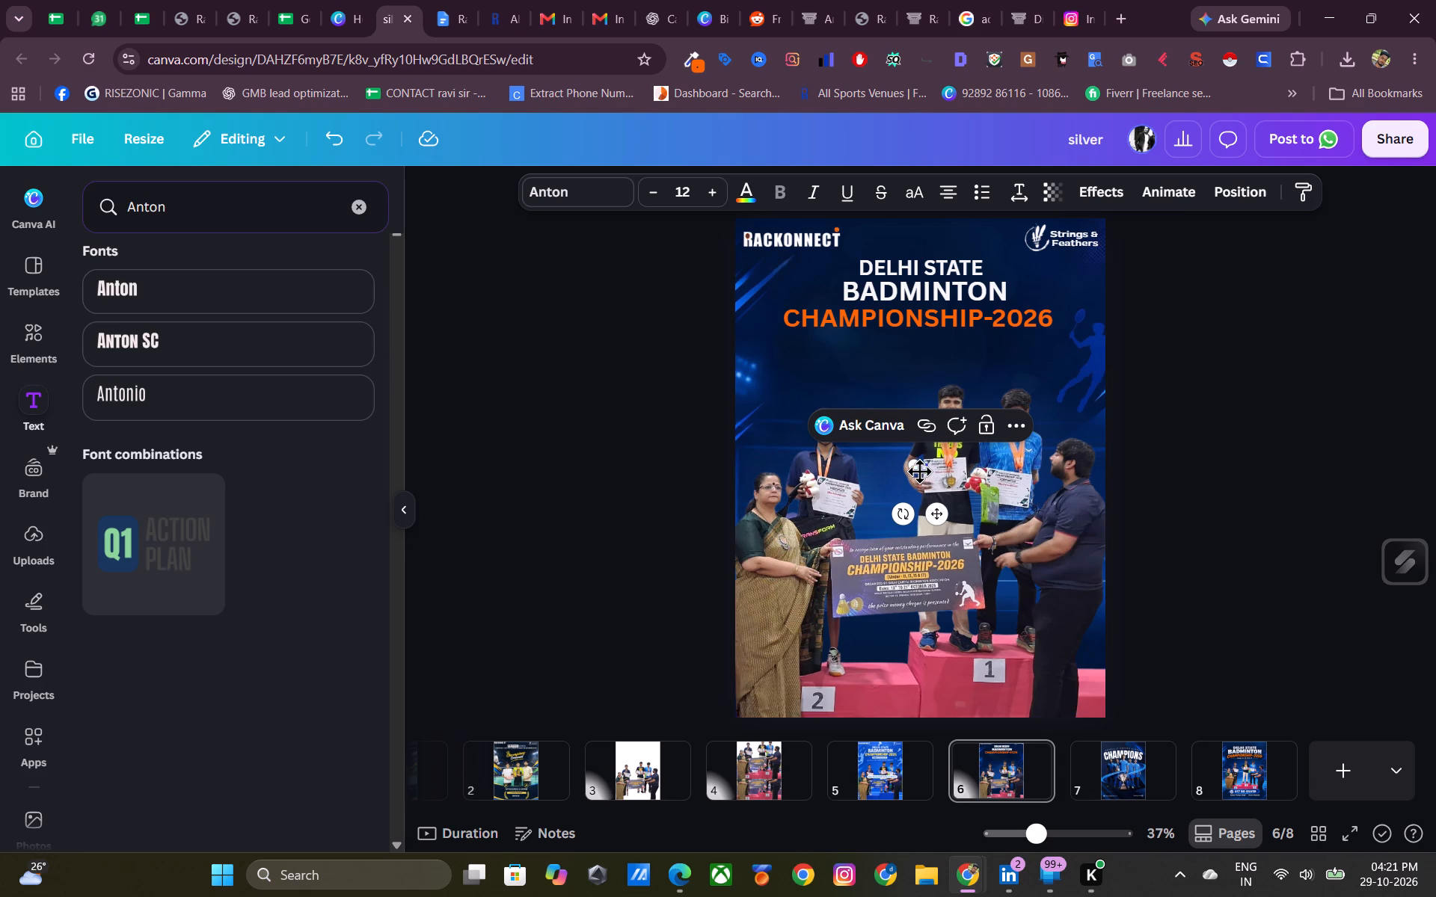
{"action": "left_click_drag", "start_coordinate": [910, 463], "coordinate": [774, 473]}
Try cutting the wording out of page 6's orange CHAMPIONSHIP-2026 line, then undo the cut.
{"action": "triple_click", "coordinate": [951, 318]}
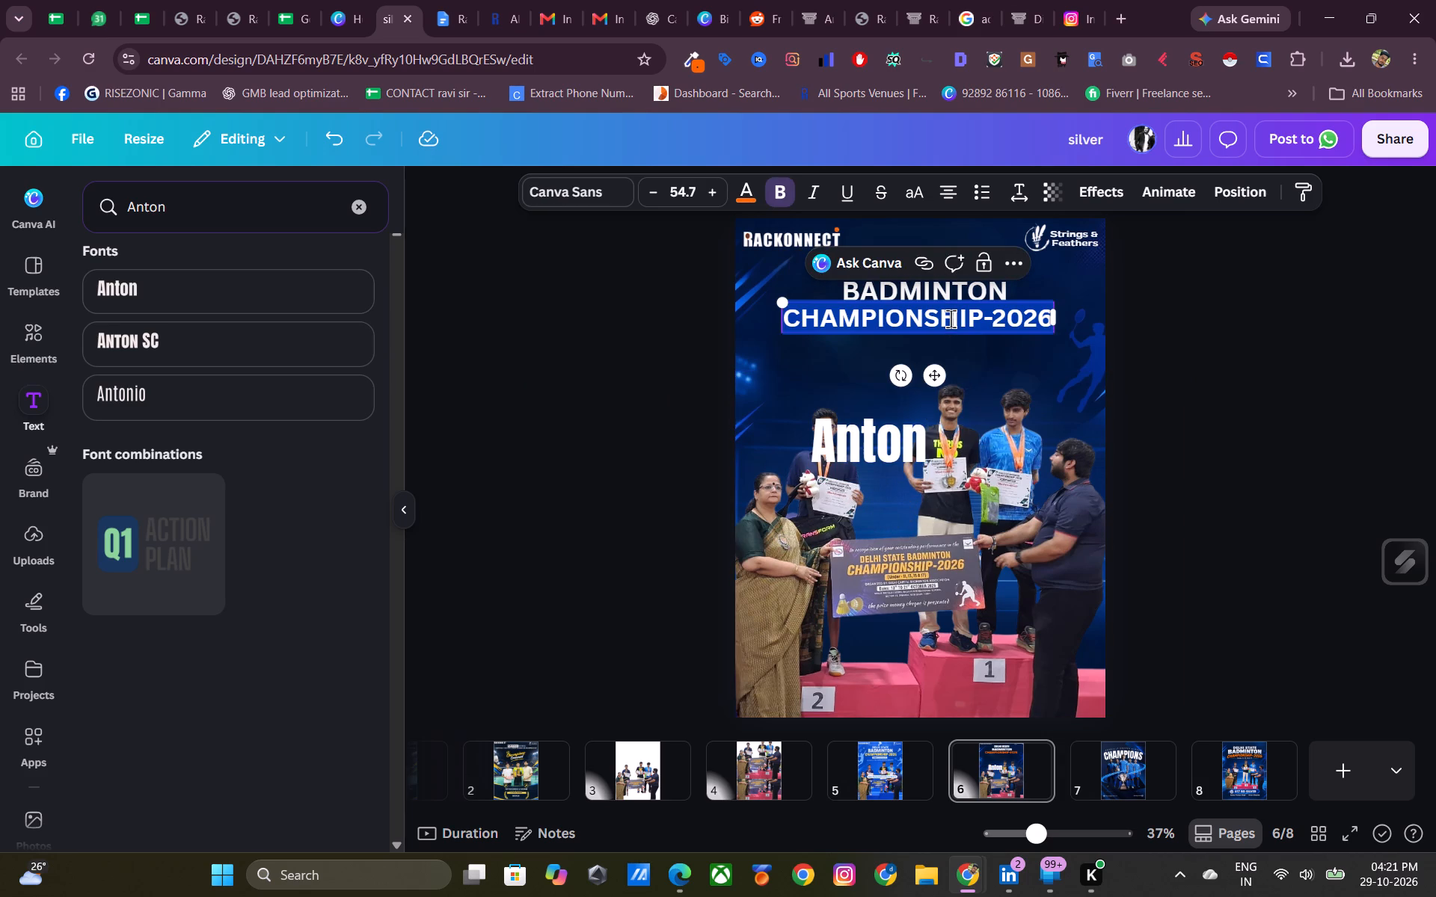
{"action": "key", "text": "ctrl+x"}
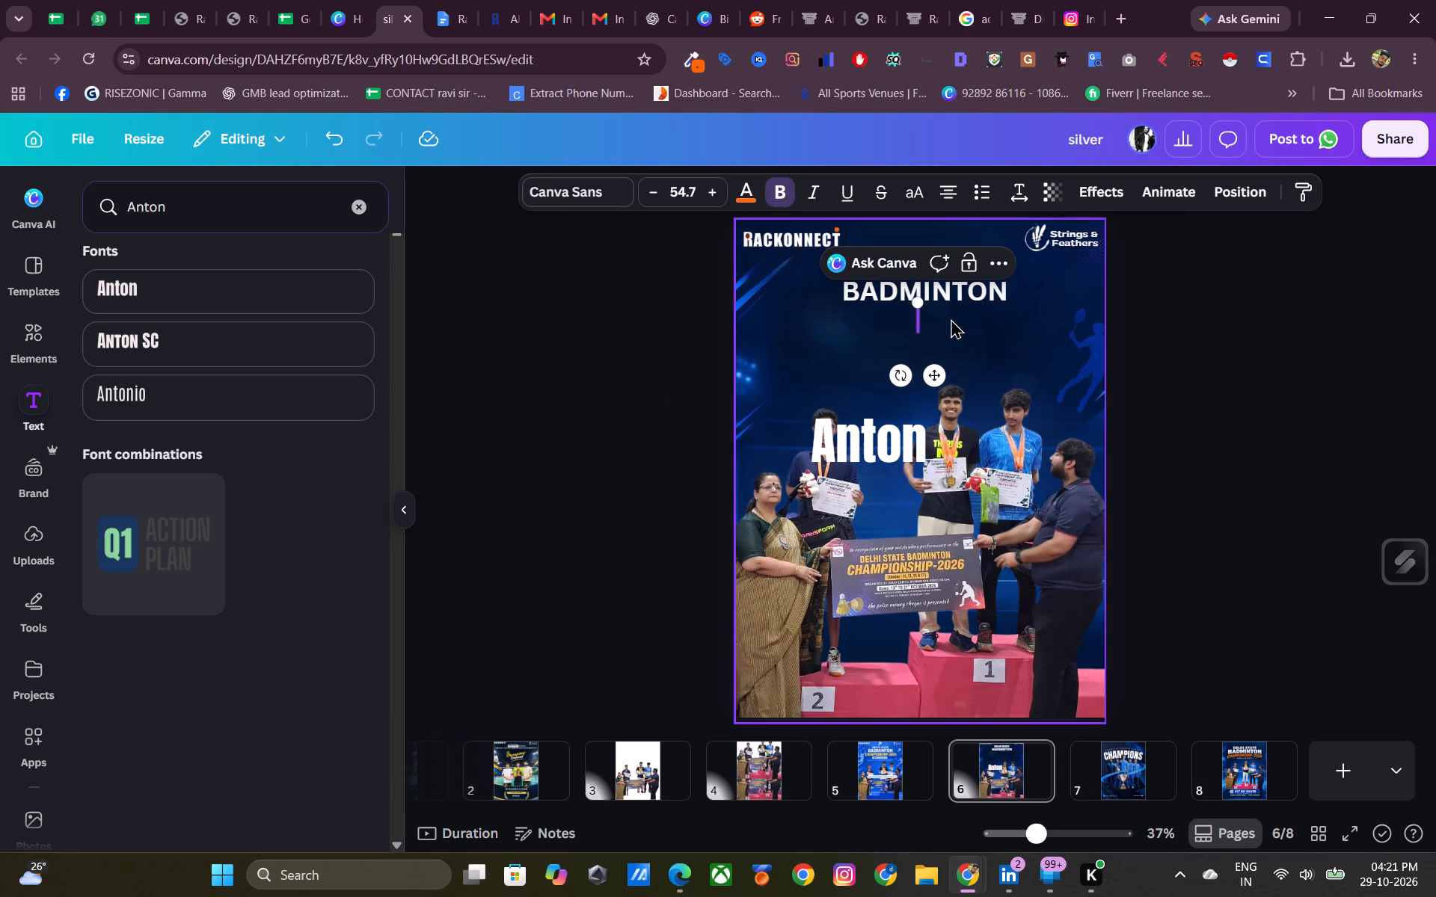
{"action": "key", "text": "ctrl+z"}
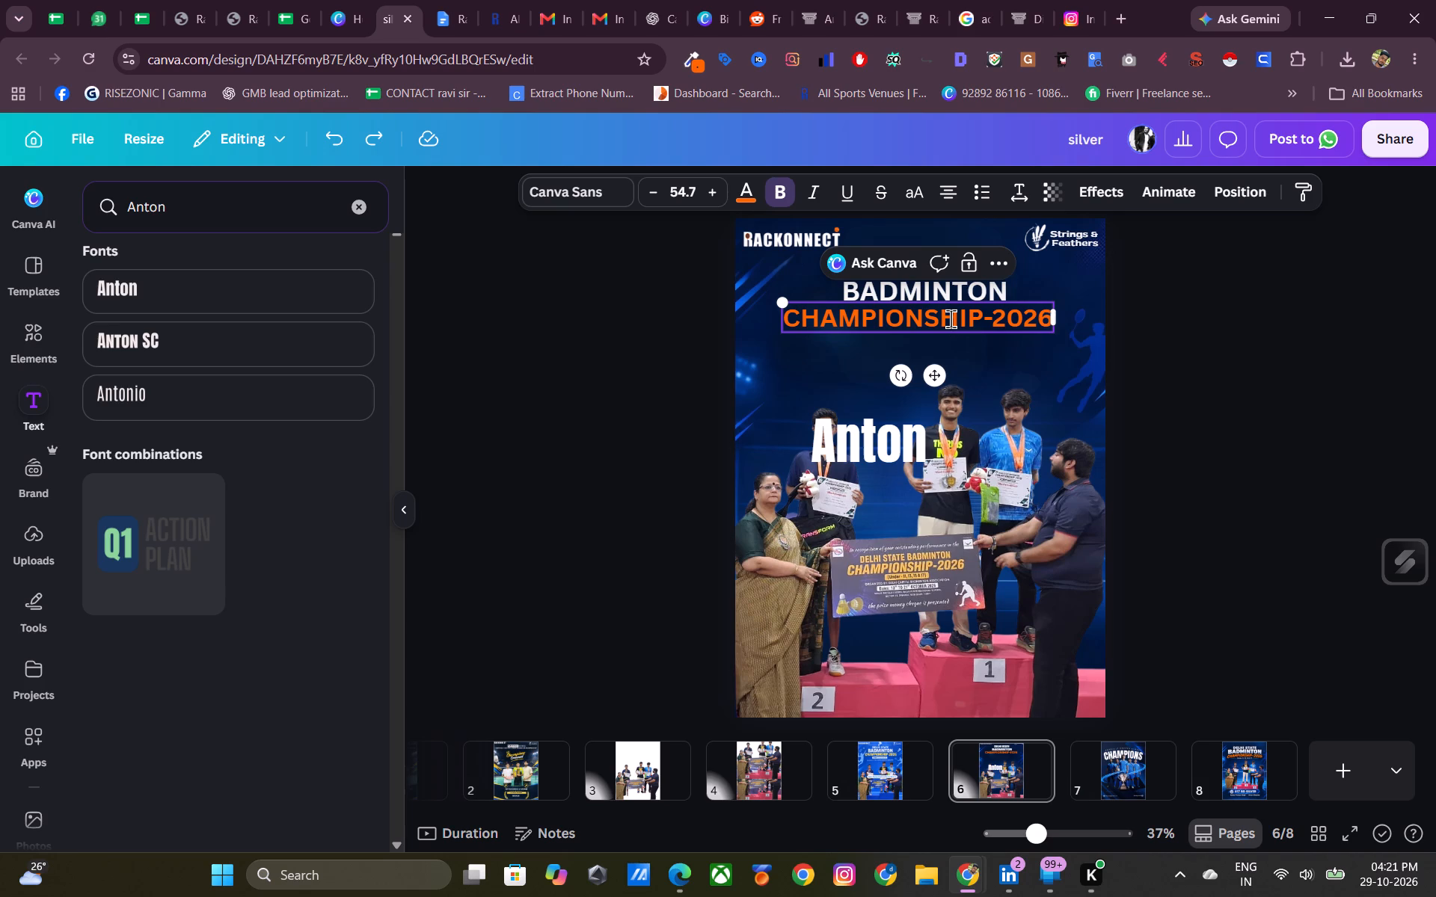
Replace the Anton text box's wording with CHAMPIONSHIP-2026 copied from the orange title line.
{"action": "triple_click", "coordinate": [951, 318]}
{"action": "key", "text": "ctrl+c"}
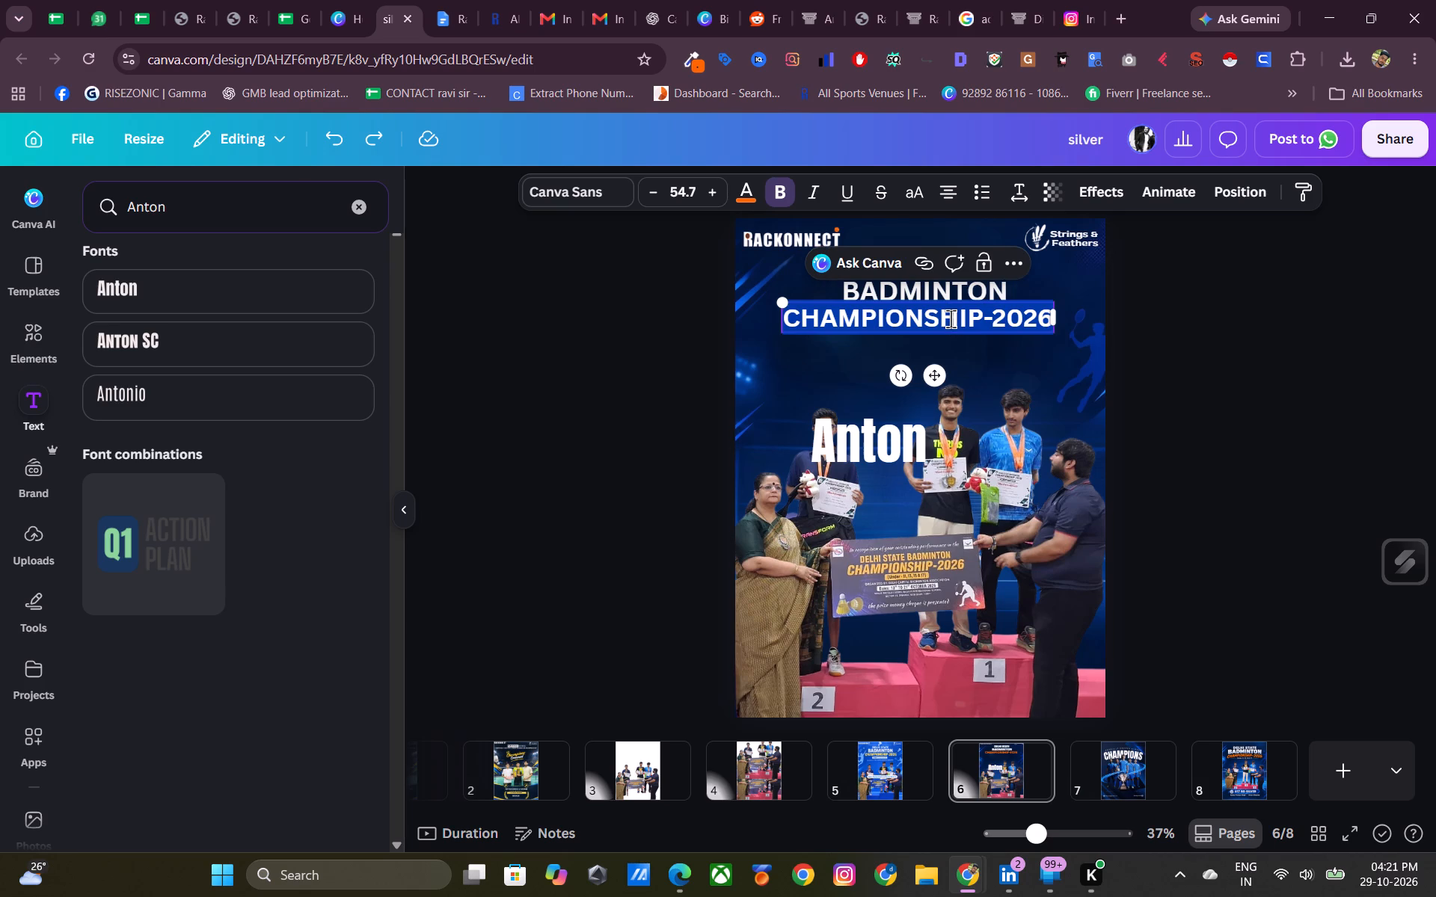
{"action": "triple_click", "coordinate": [877, 439]}
{"action": "key", "text": "ctrl+v"}
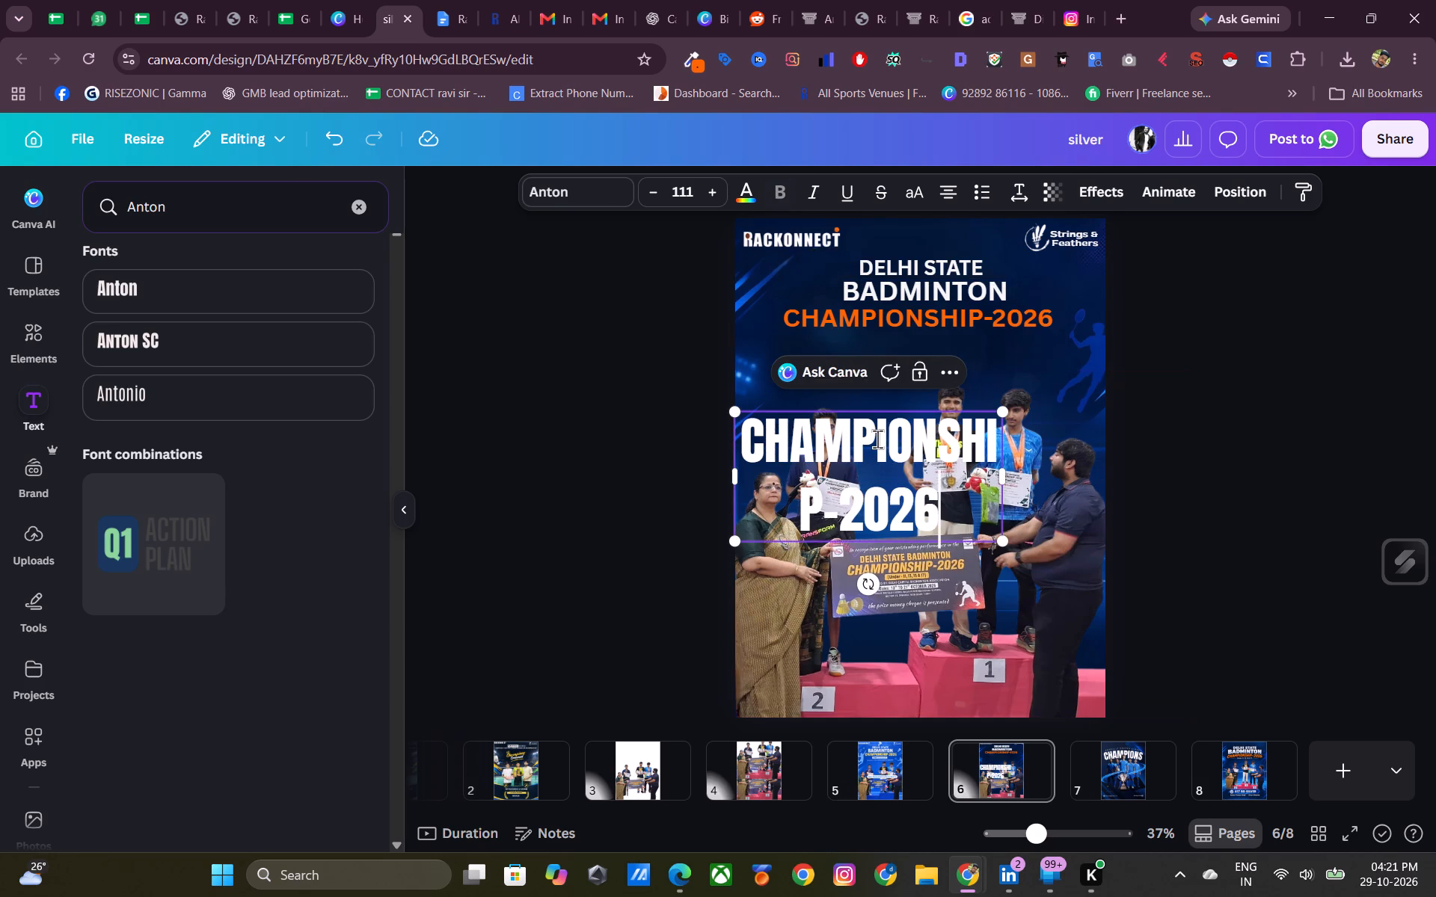
Delete the original orange CHAMPIONSHIP-2026 line from page 6.
{"action": "left_click", "coordinate": [972, 325]}
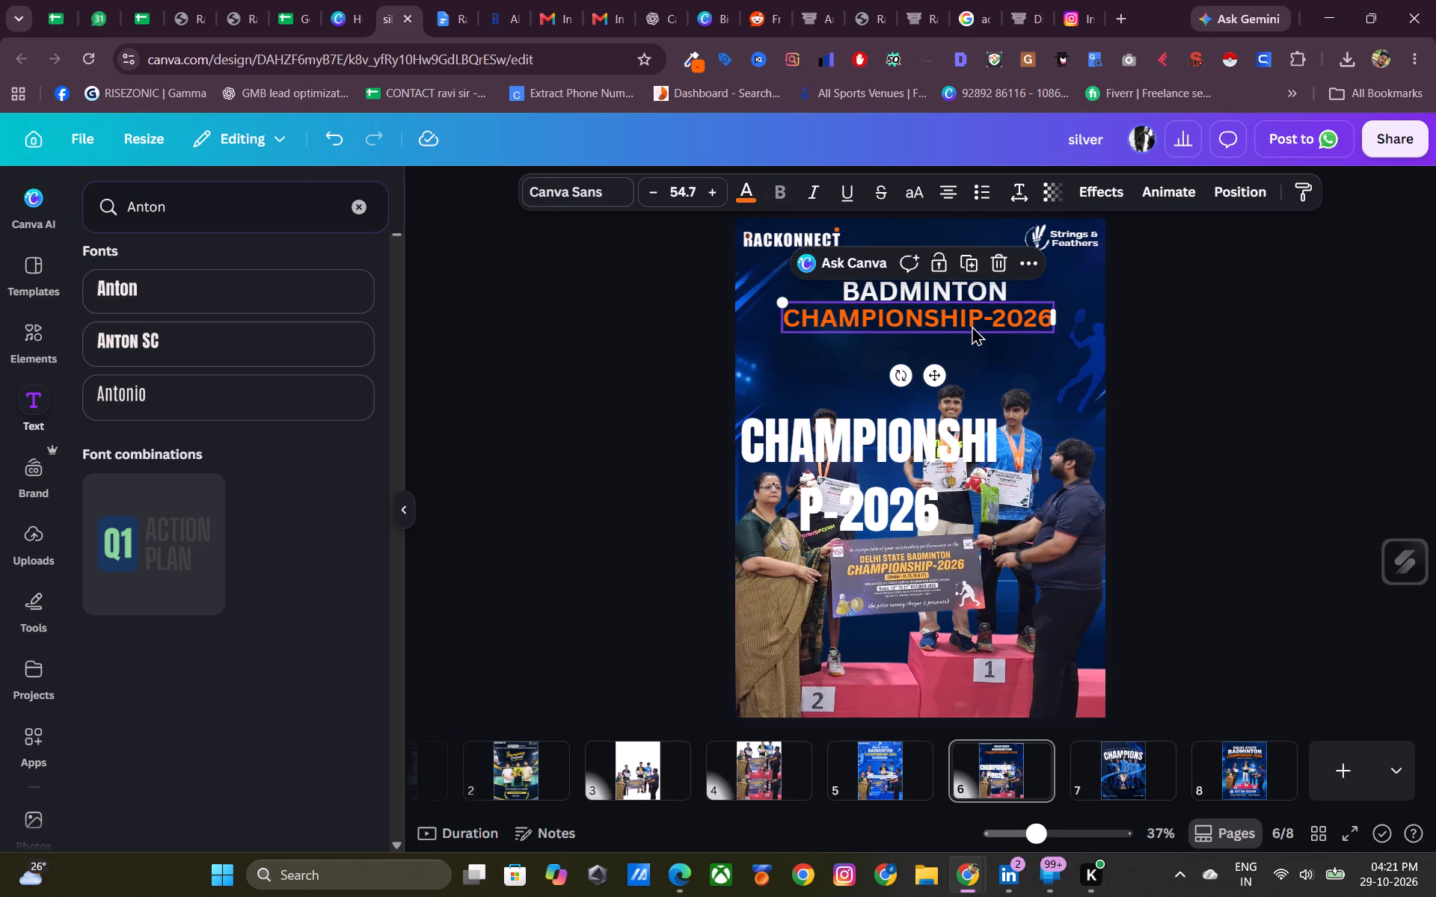
{"action": "left_click", "coordinate": [998, 261]}
Widen page 6's Anton CHAMPIONSHIP-2026 text box so the wording fits on one line and reduce its font size to 87.9.
{"action": "left_click", "coordinate": [874, 524]}
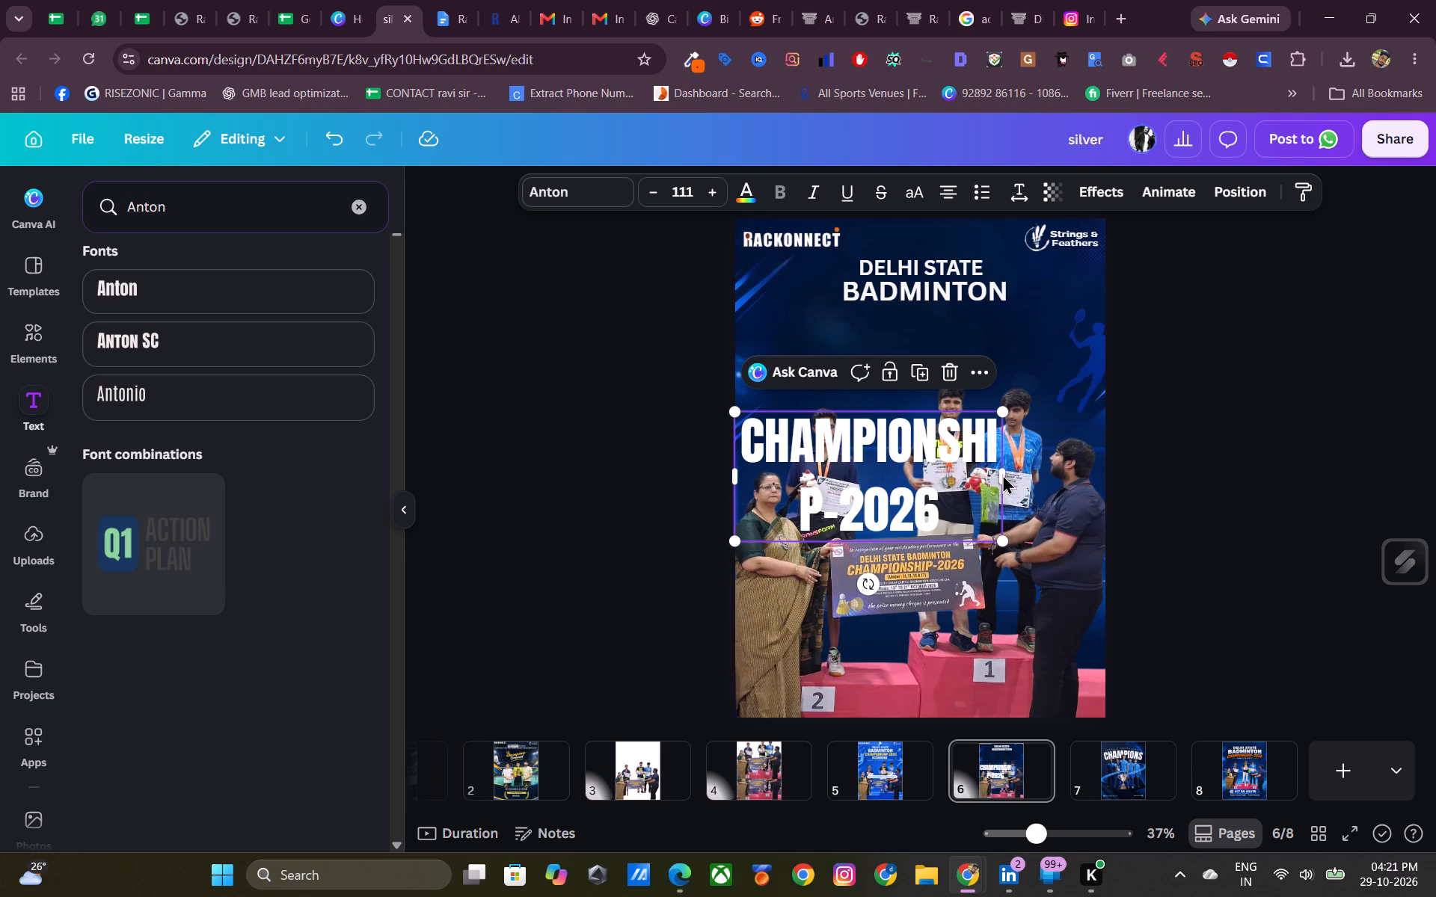
{"action": "left_click", "coordinate": [897, 472]}
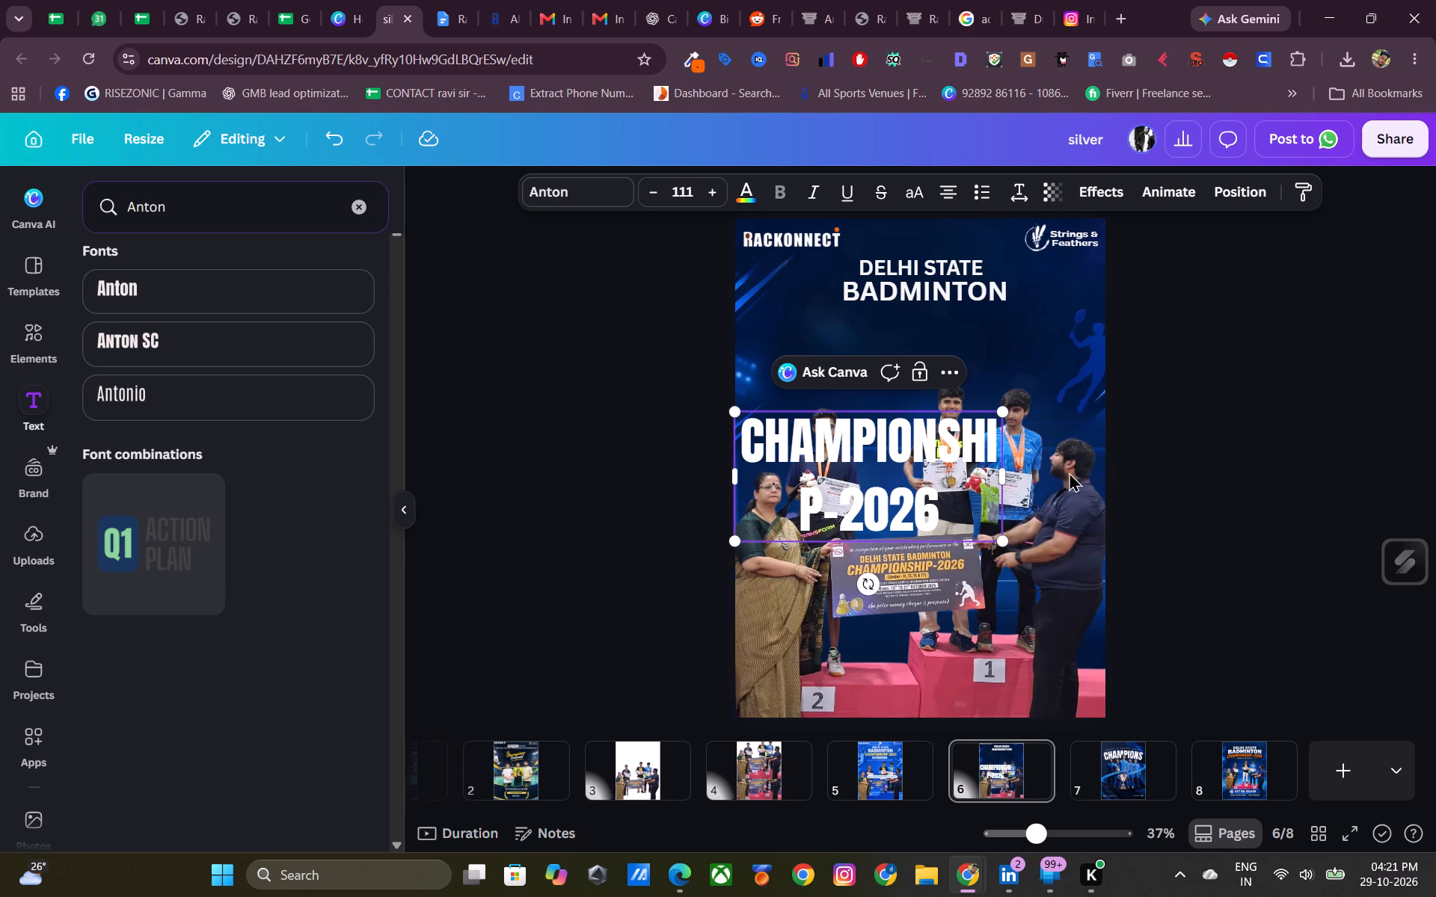
{"action": "left_click", "coordinate": [1212, 463]}
{"action": "left_click", "coordinate": [875, 493]}
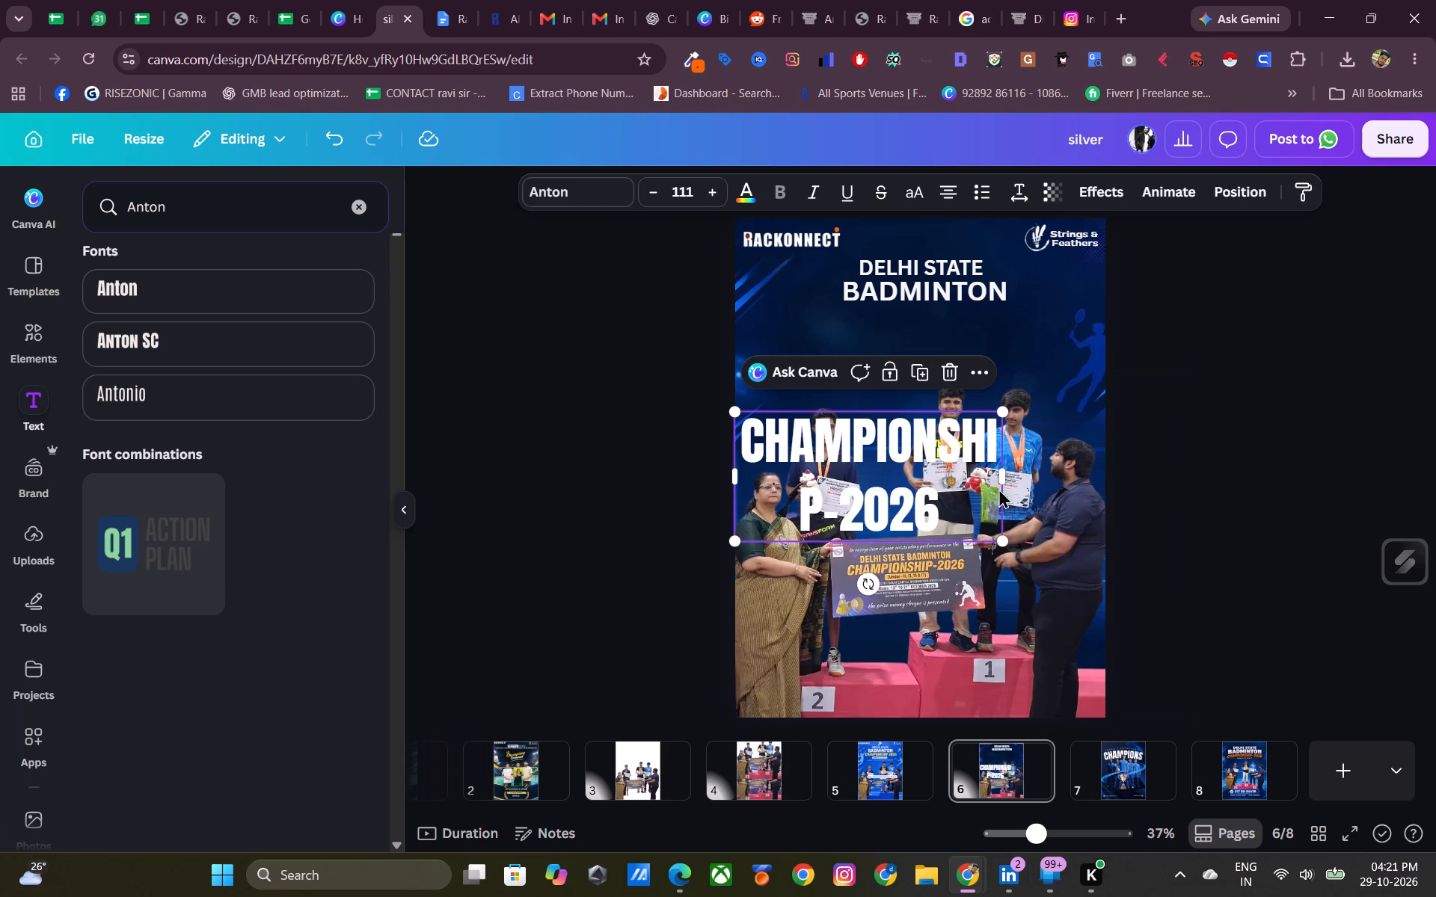
{"action": "left_click_drag", "start_coordinate": [1006, 478], "coordinate": [1215, 466]}
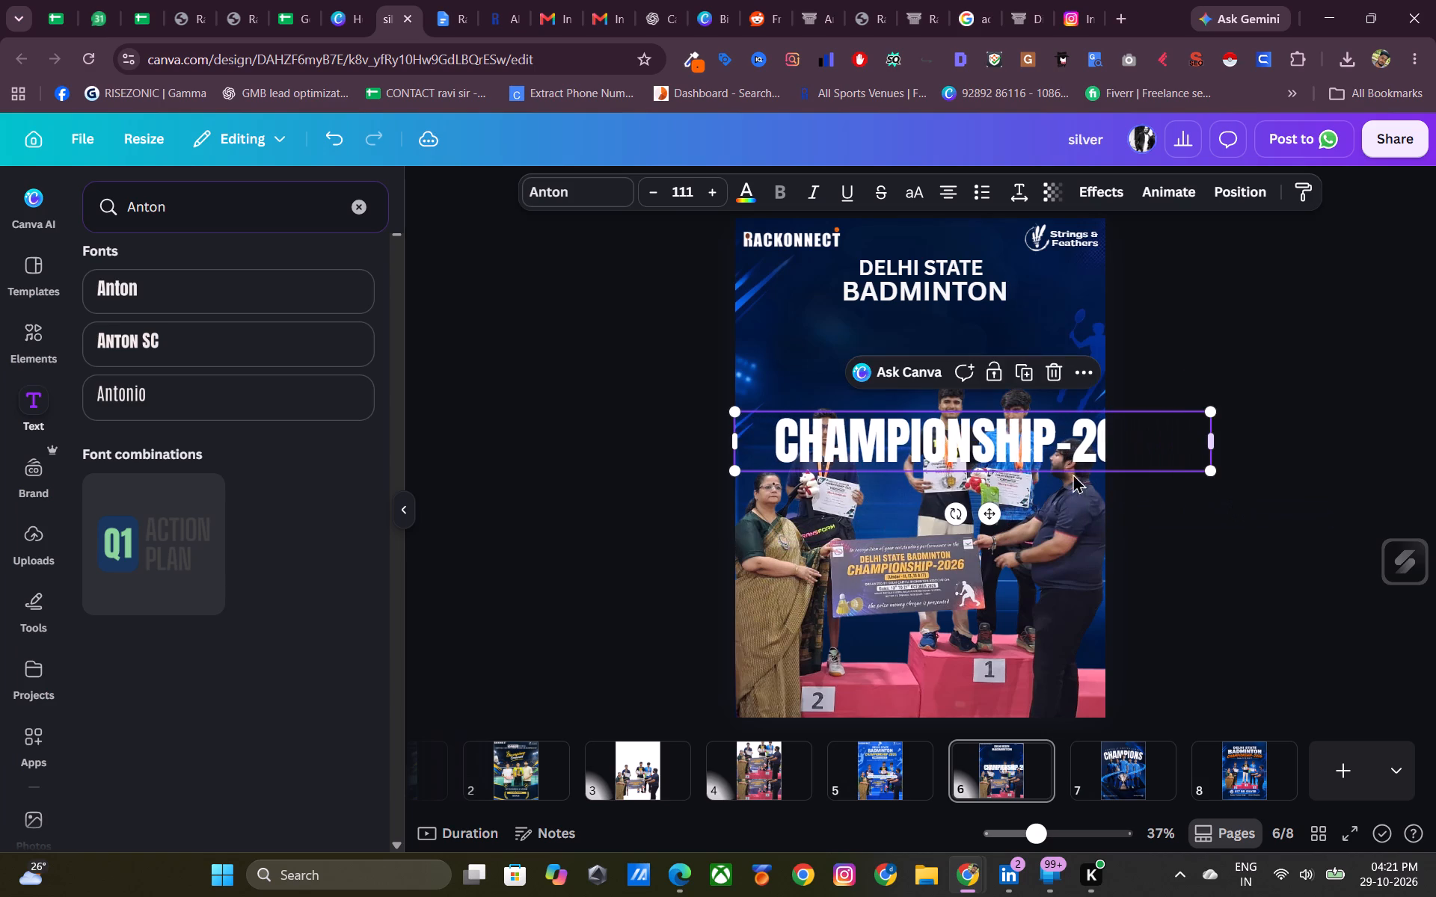
{"action": "left_click_drag", "start_coordinate": [1047, 458], "coordinate": [1007, 458]}
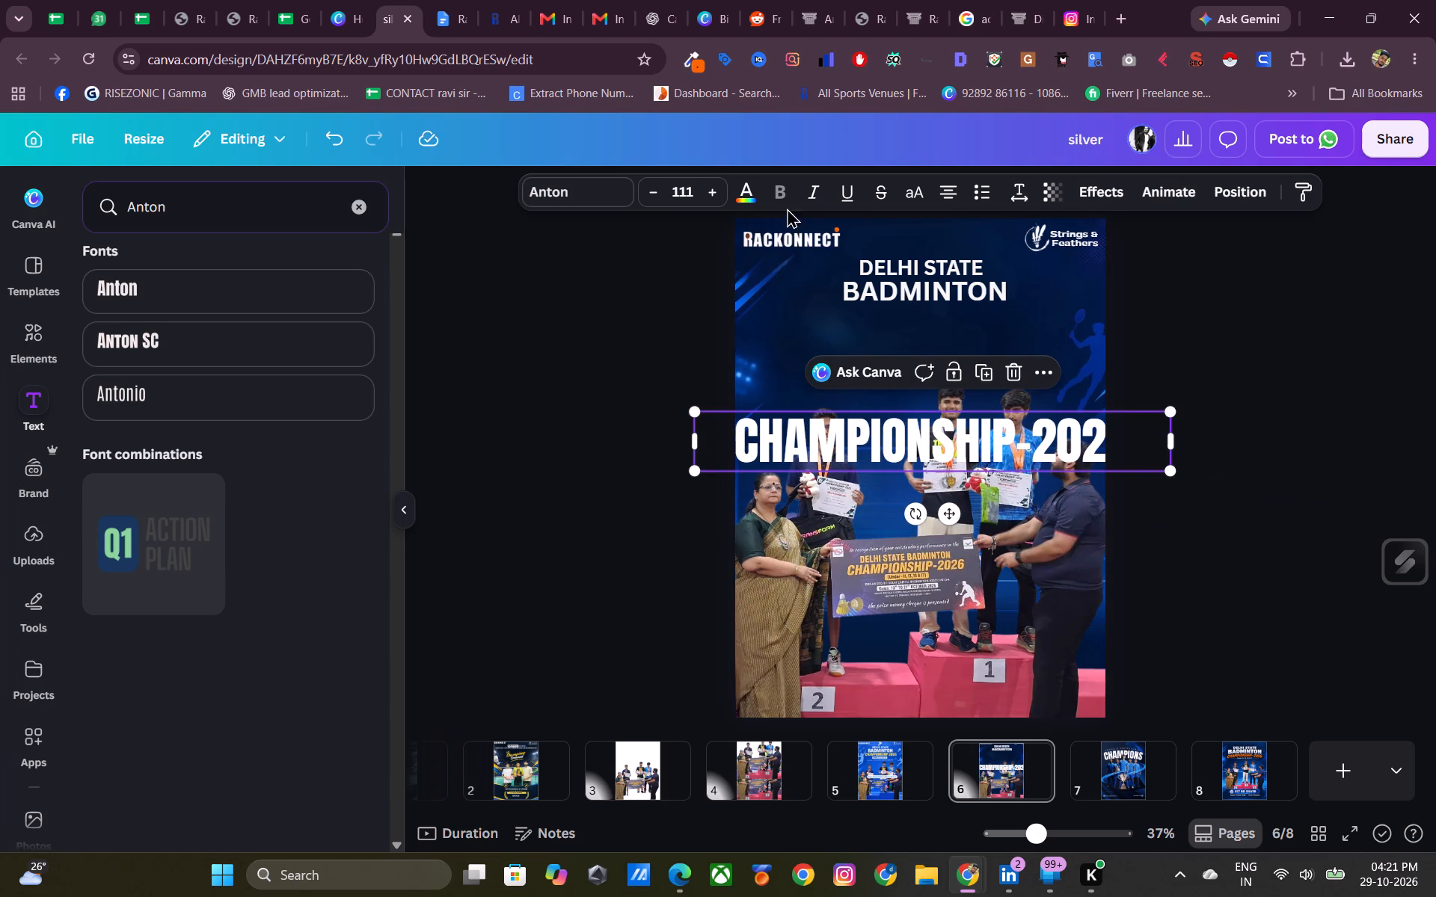
{"action": "double_click", "coordinate": [661, 194]}
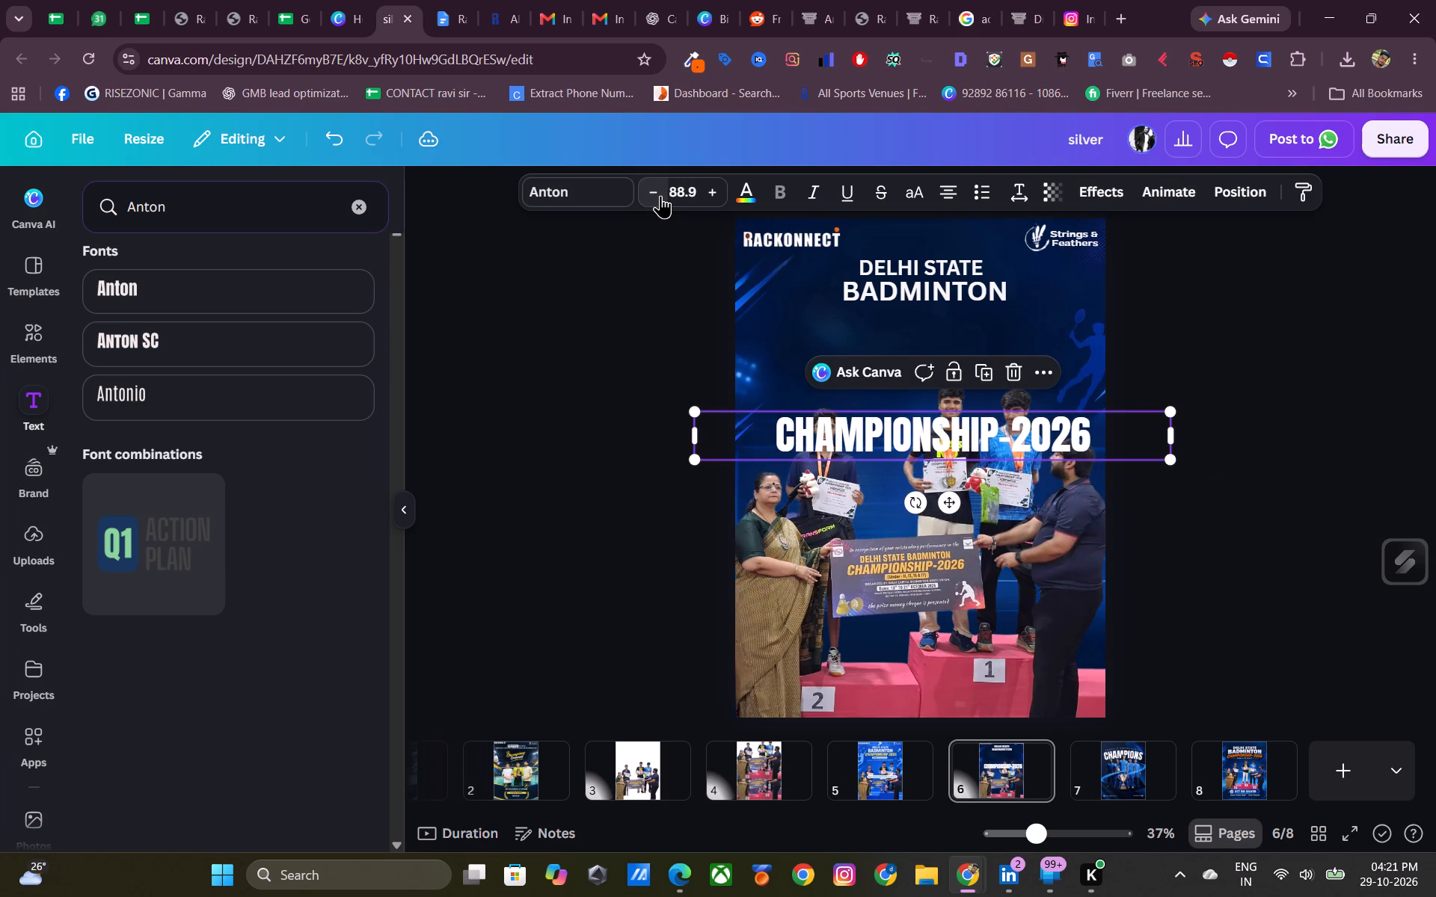
Recolour the Anton CHAMPIONSHIP-2026 text with the orange taken from the Rackonnect logo's photo colours.
{"action": "double_click", "coordinate": [817, 425]}
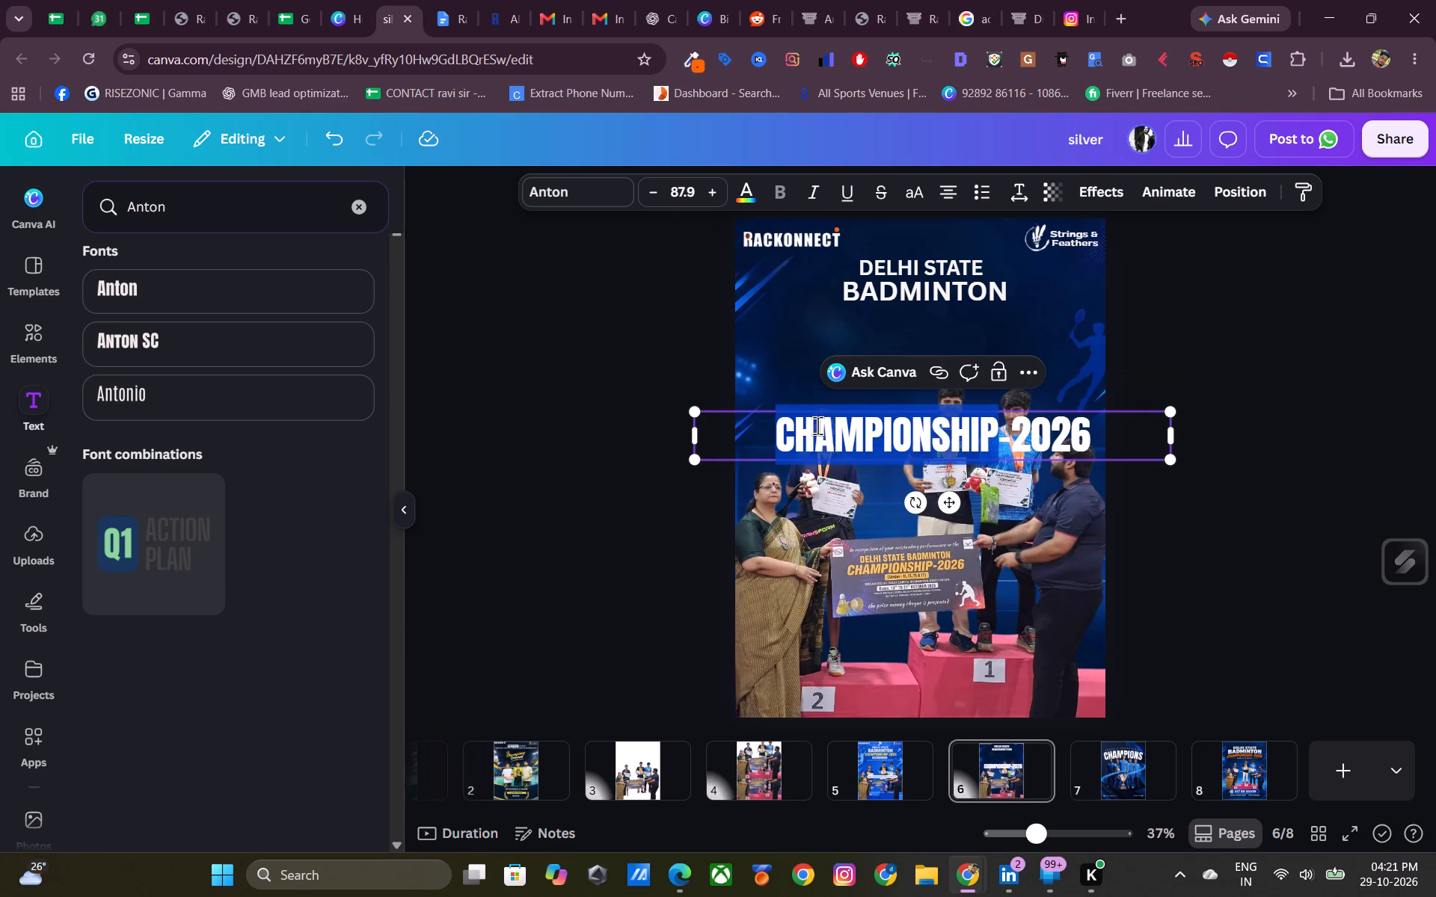
{"action": "key", "text": "ctrl+a"}
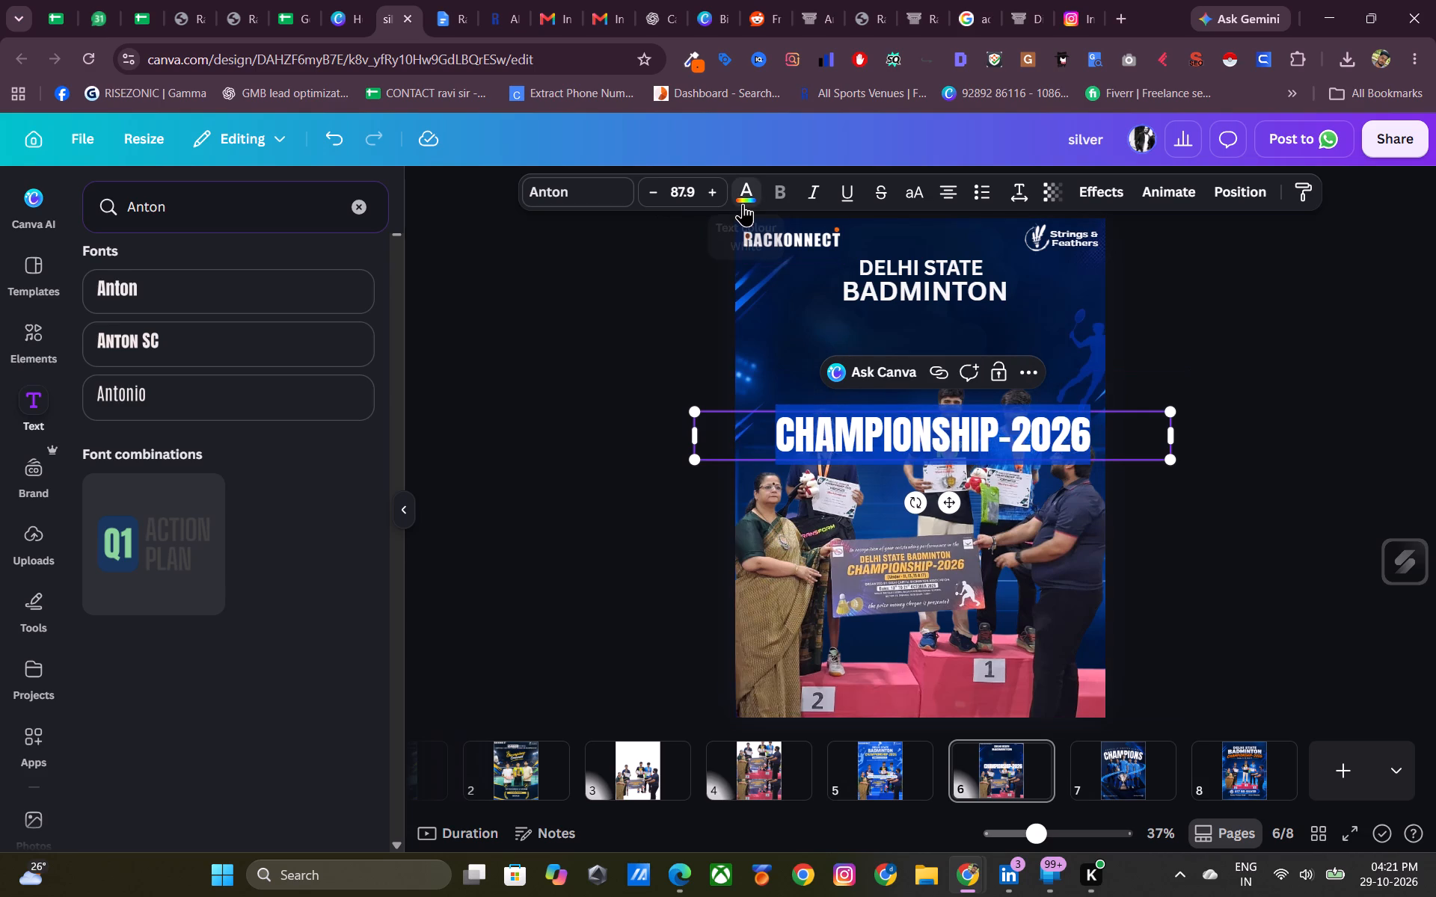
{"action": "left_click", "coordinate": [743, 203]}
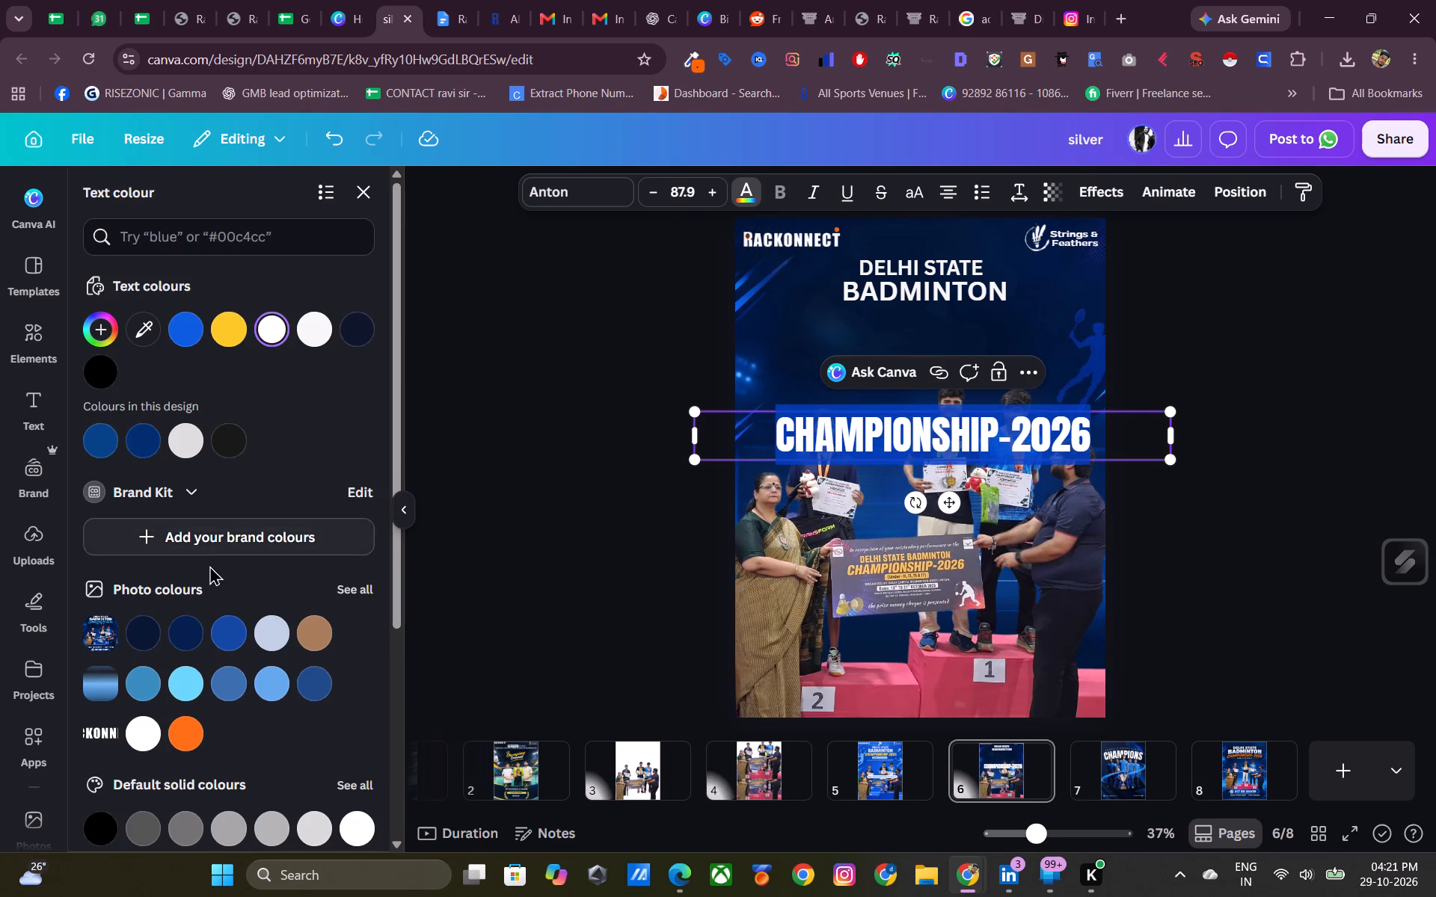
{"action": "left_click", "coordinate": [189, 730]}
{"action": "left_click", "coordinate": [1228, 551]}
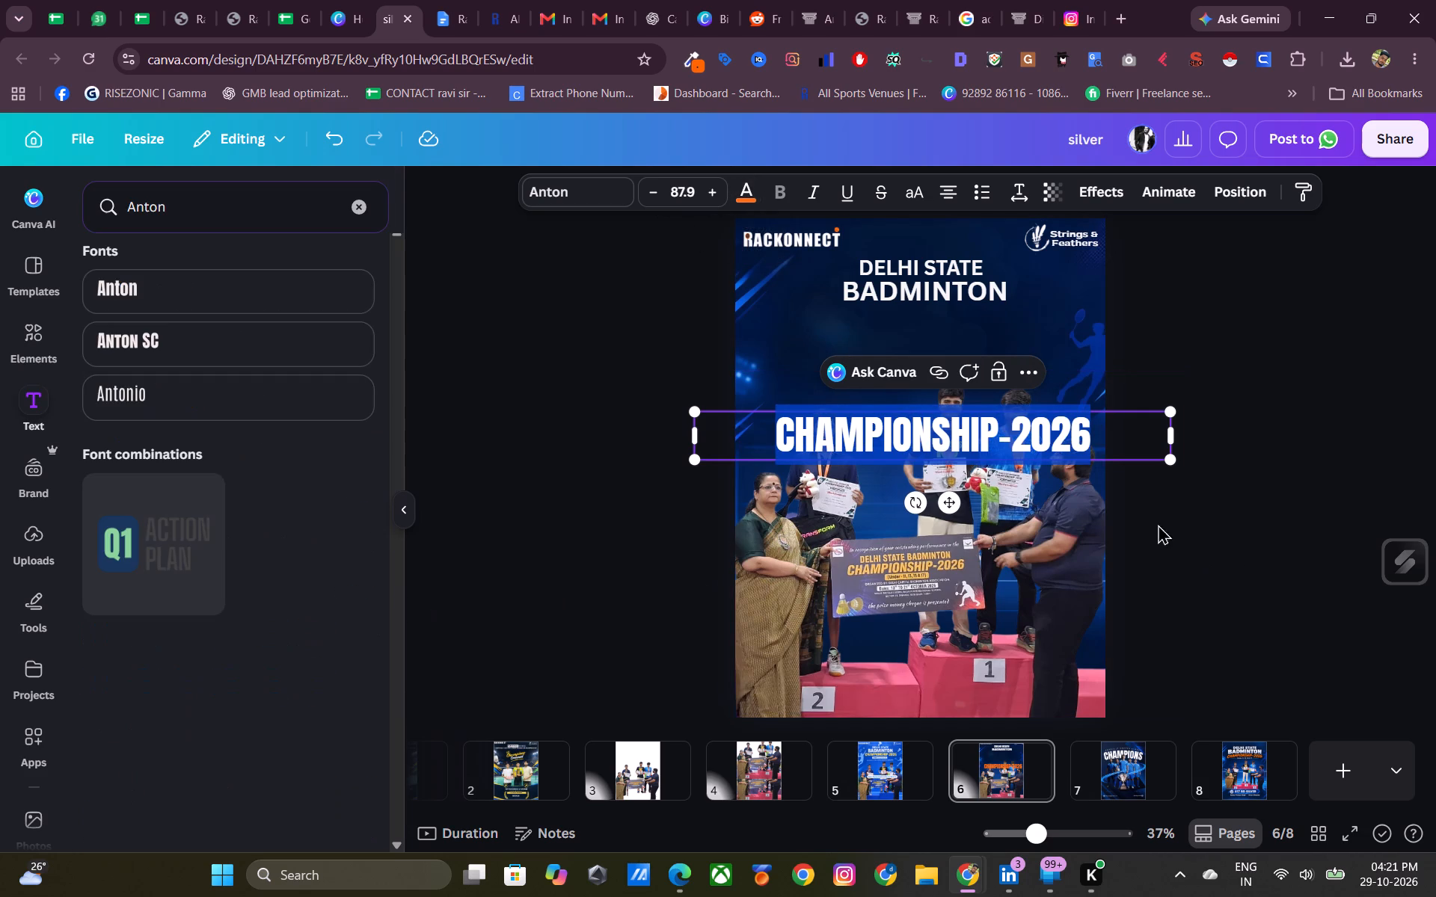
{"action": "left_click", "coordinate": [1203, 536]}
Place the orange CHAMPIONSHIP-2026 line directly beneath BADMINTON, scale it down to font size 66.4 and centre it under the title.
{"action": "left_click_drag", "start_coordinate": [939, 443], "coordinate": [937, 391]}
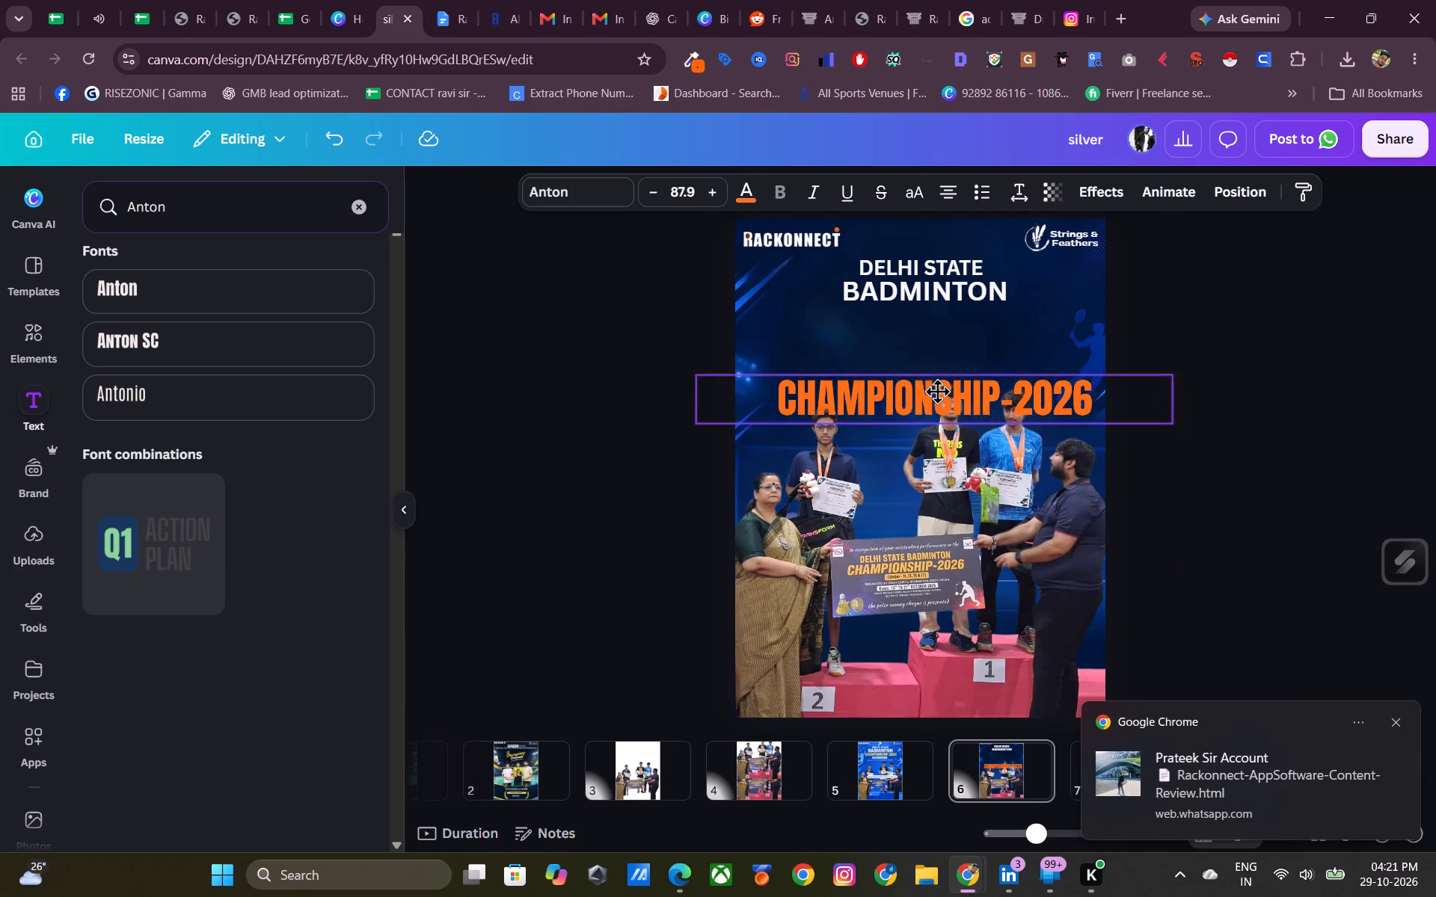
{"action": "left_click_drag", "start_coordinate": [937, 391], "coordinate": [927, 332]}
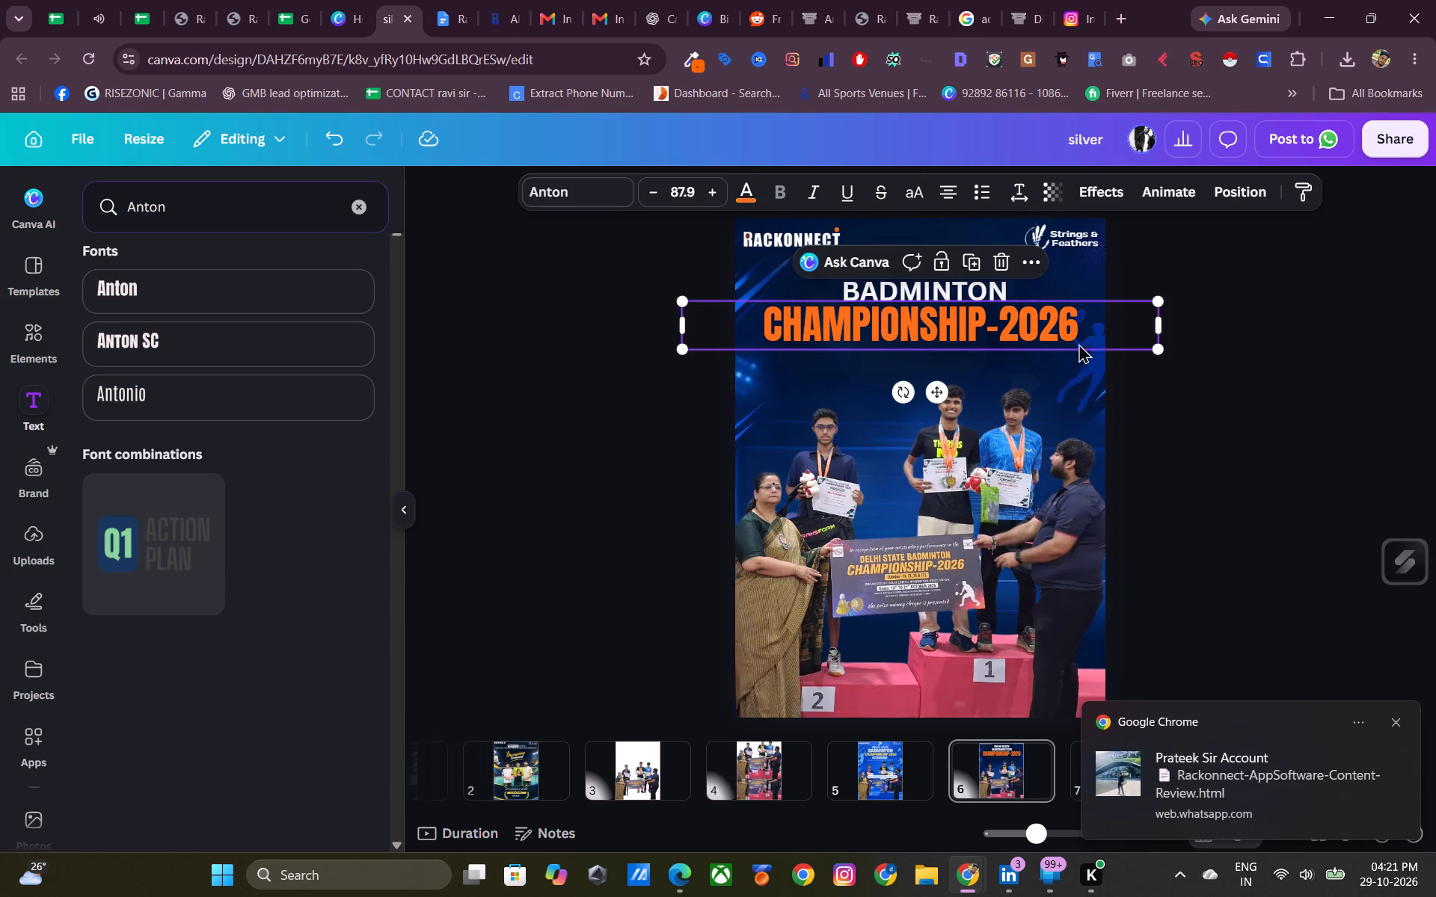
{"action": "left_click_drag", "start_coordinate": [1162, 345], "coordinate": [1126, 341]}
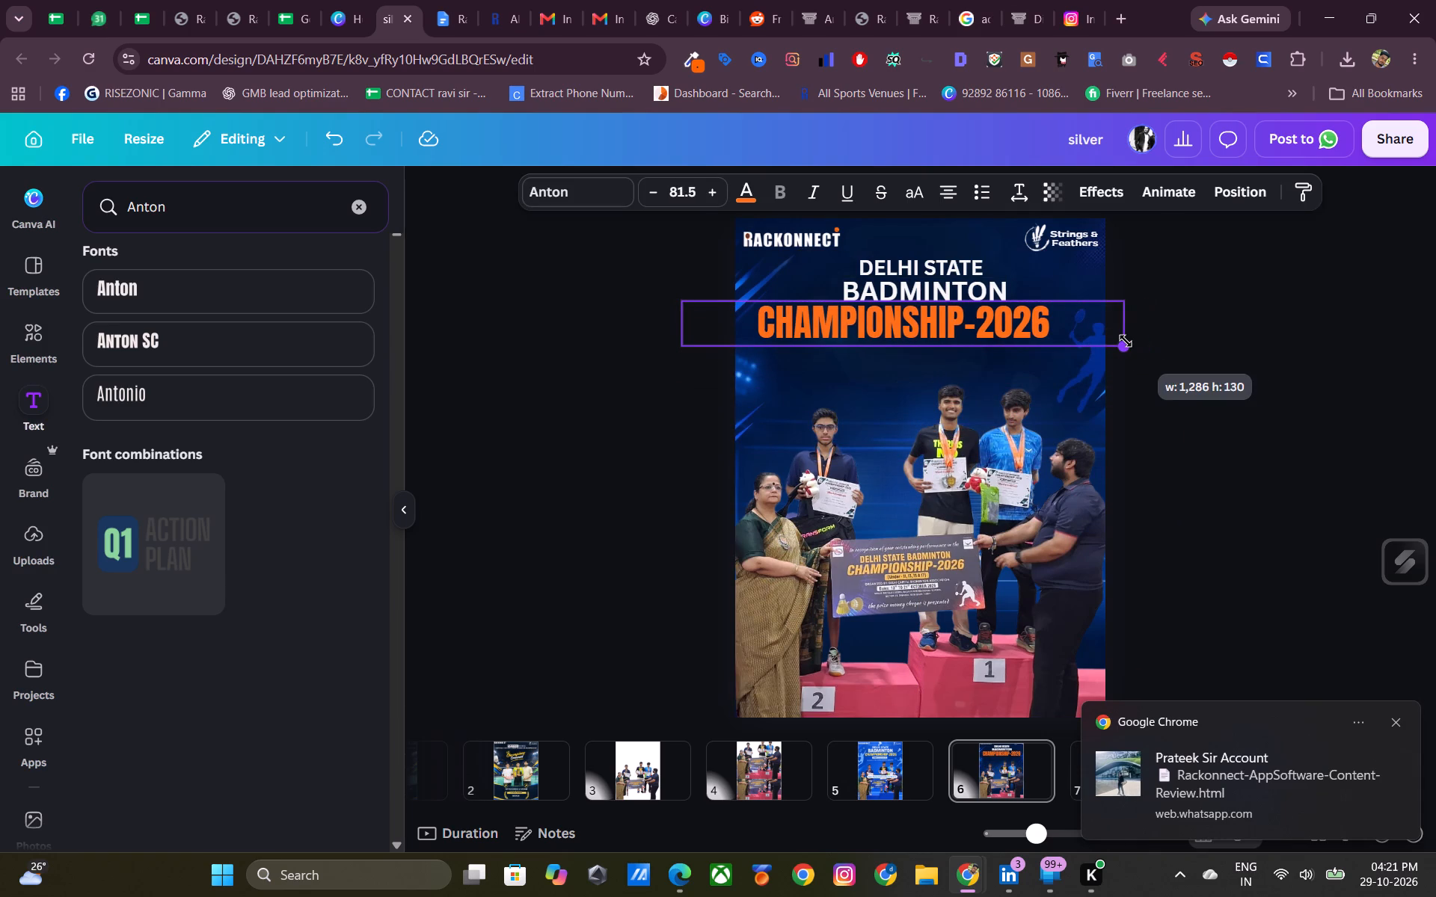
{"action": "left_click_drag", "start_coordinate": [1126, 341], "coordinate": [1044, 354]}
{"action": "left_click", "coordinate": [1199, 342]}
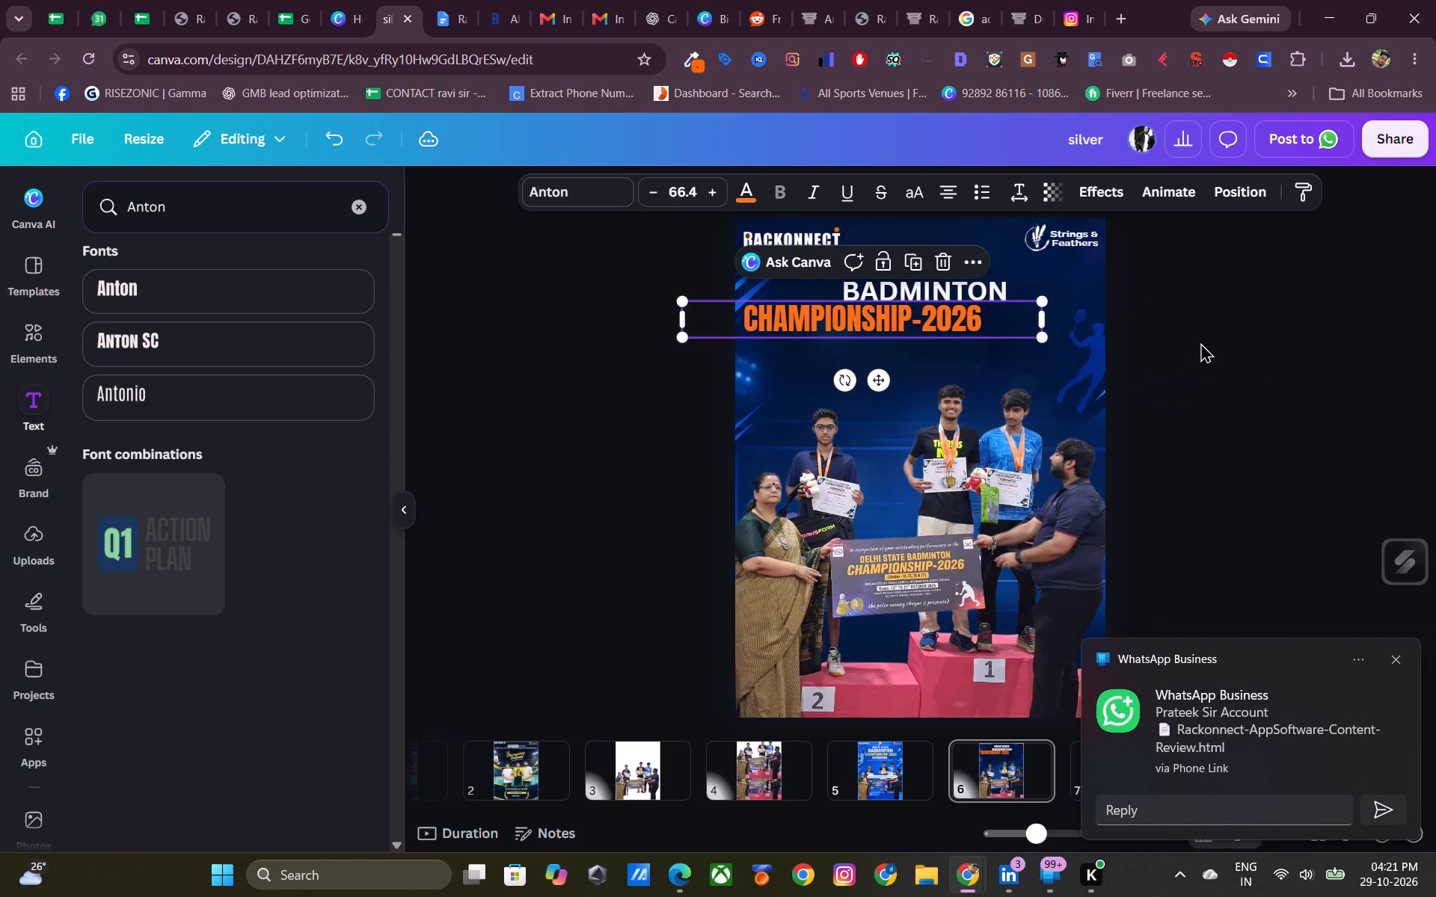
{"action": "left_click_drag", "start_coordinate": [942, 321], "coordinate": [995, 325]}
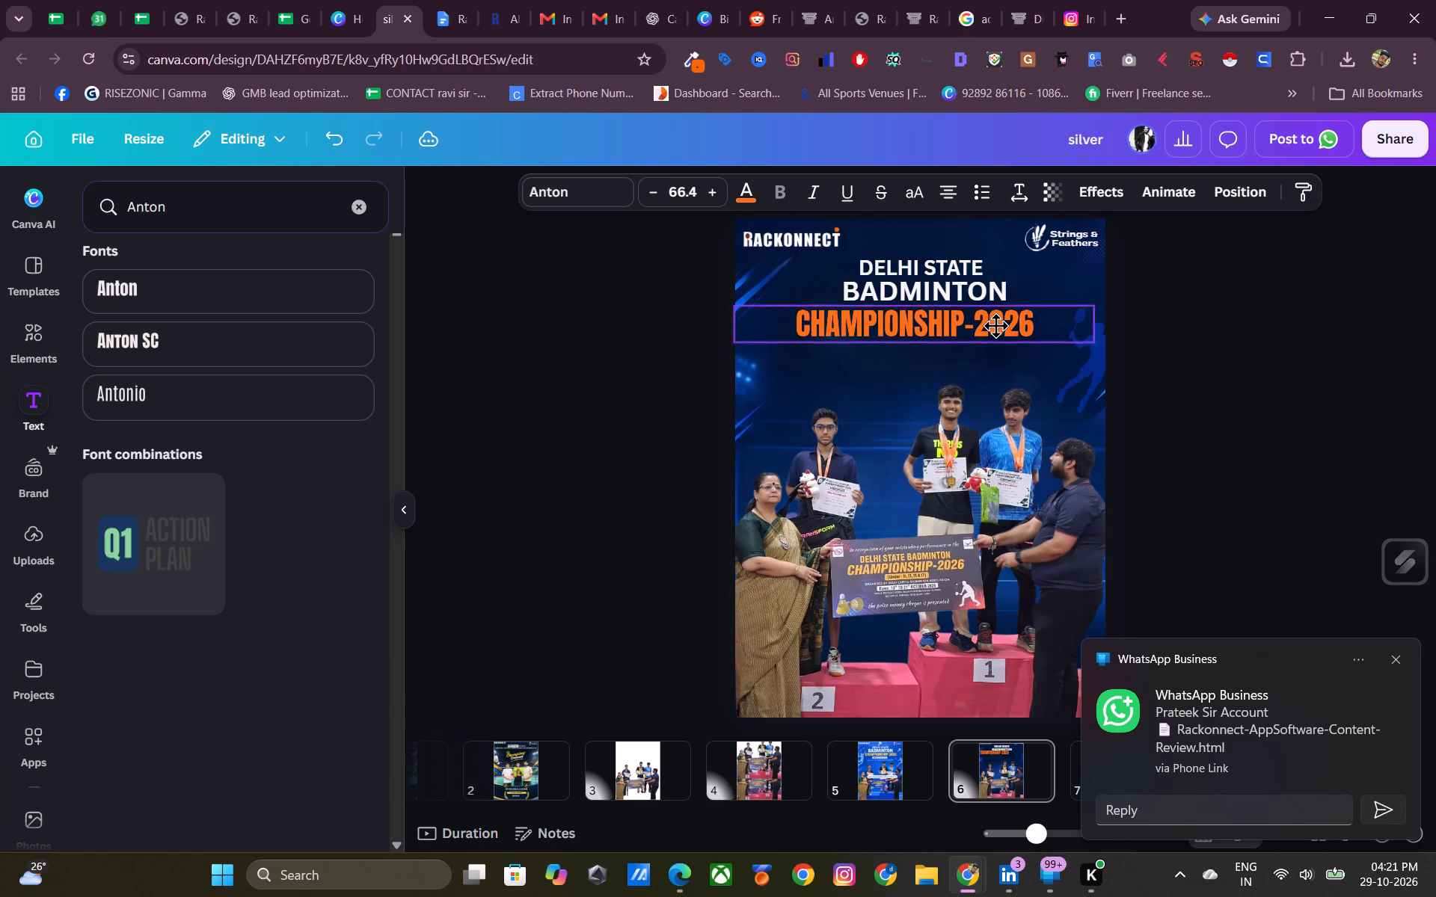
{"action": "left_click_drag", "start_coordinate": [995, 325], "coordinate": [1002, 321]}
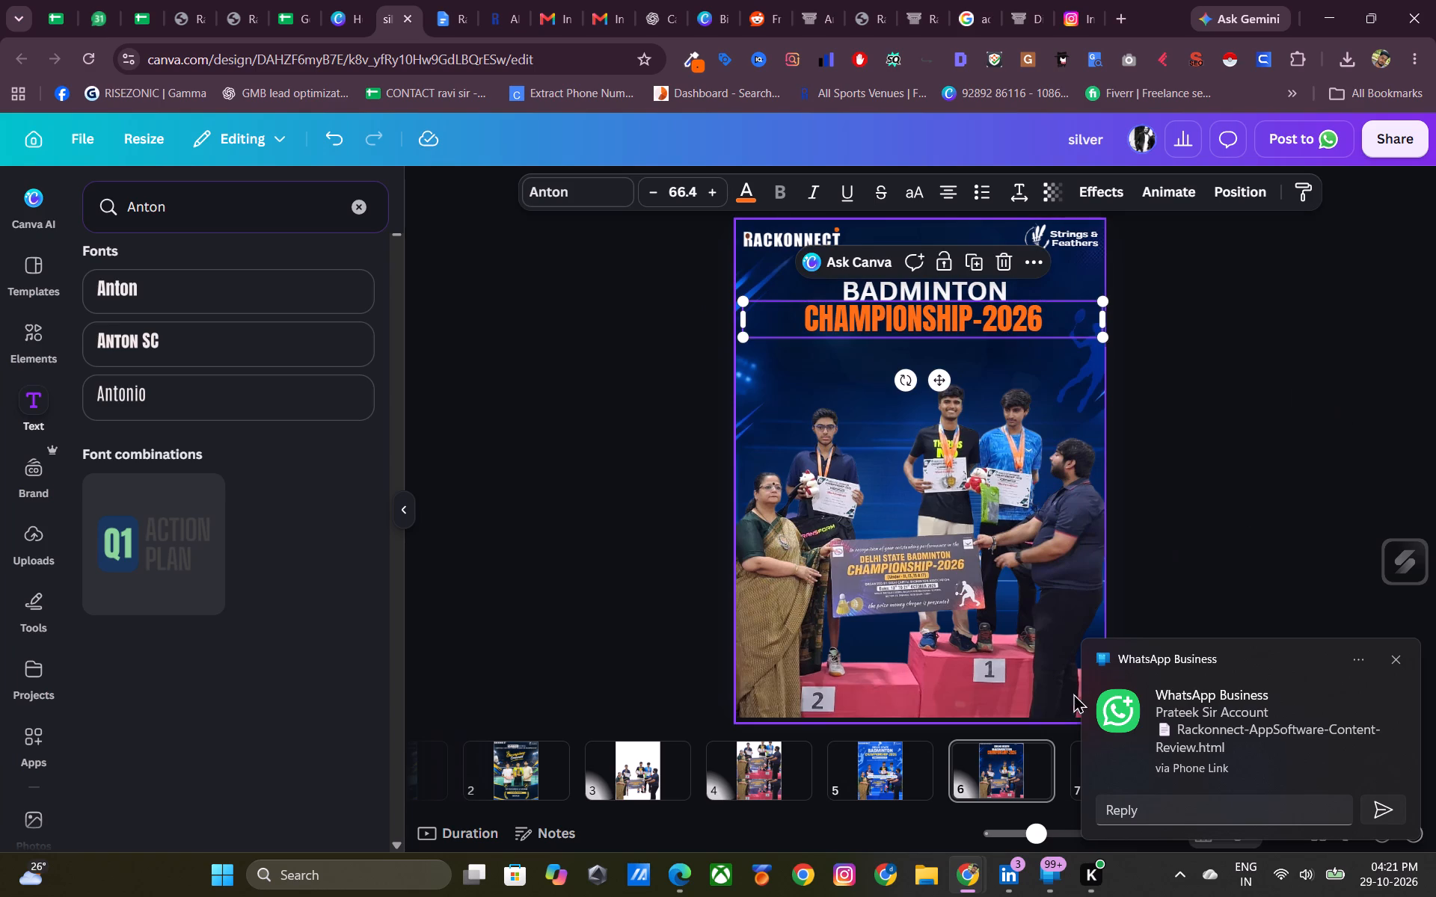
{"action": "left_click", "coordinate": [898, 764]}
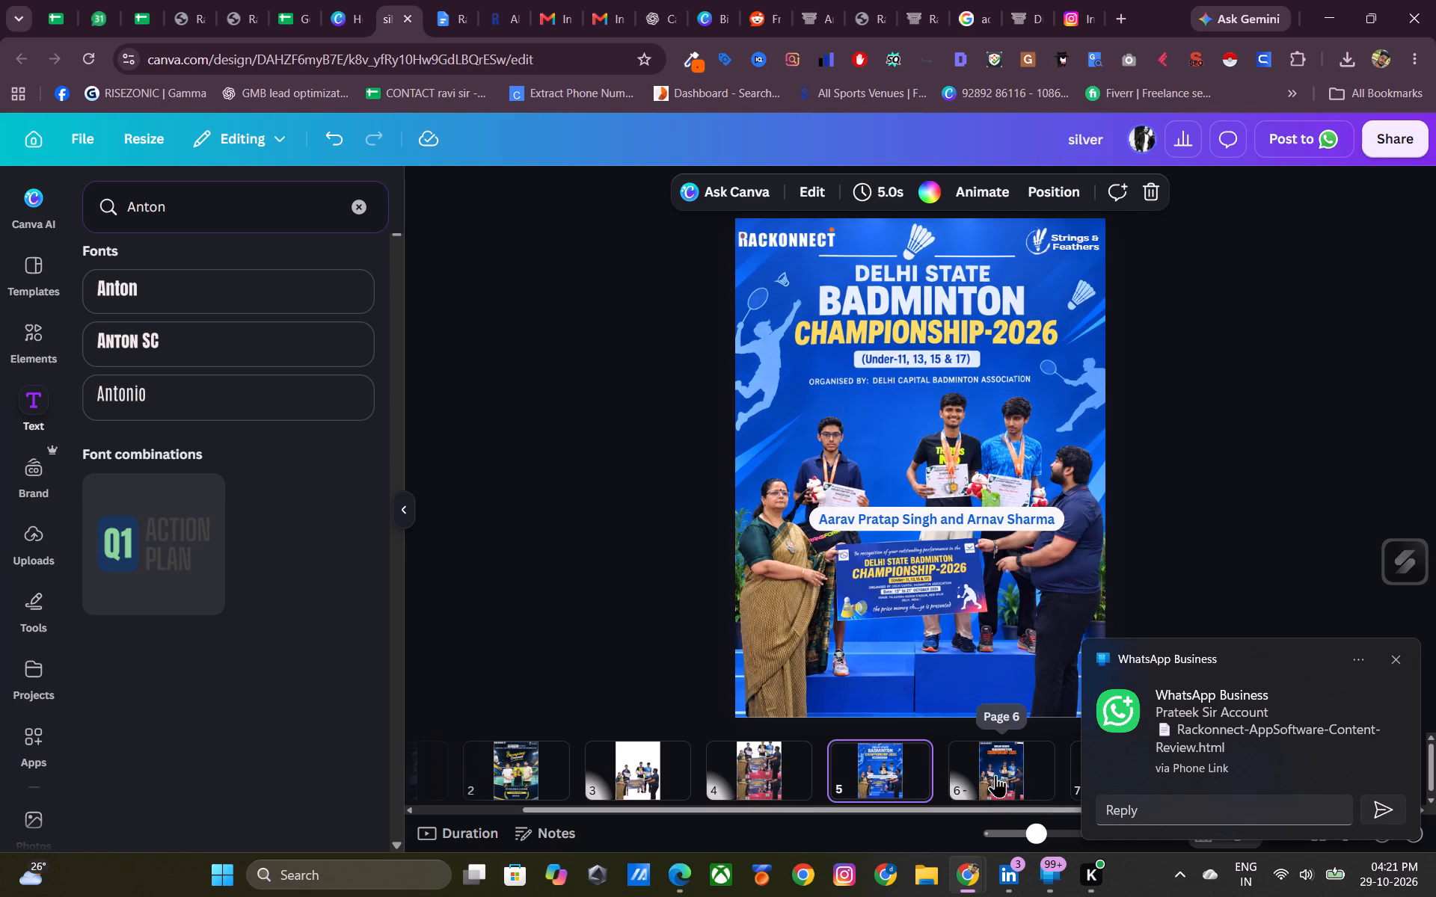
{"action": "left_click", "coordinate": [1024, 775]}
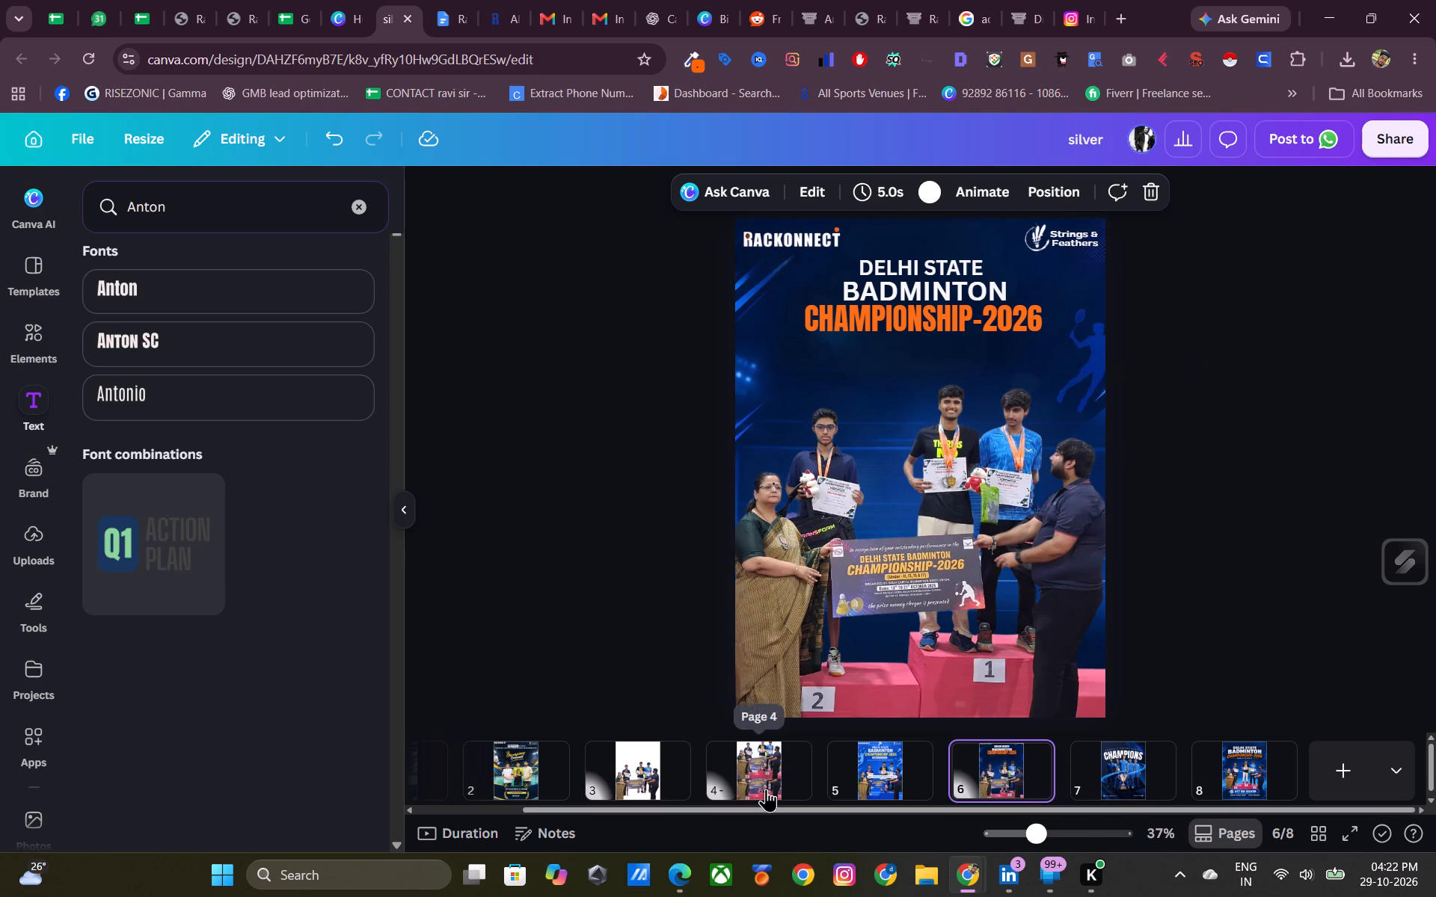
{"action": "left_click", "coordinate": [1251, 778]}
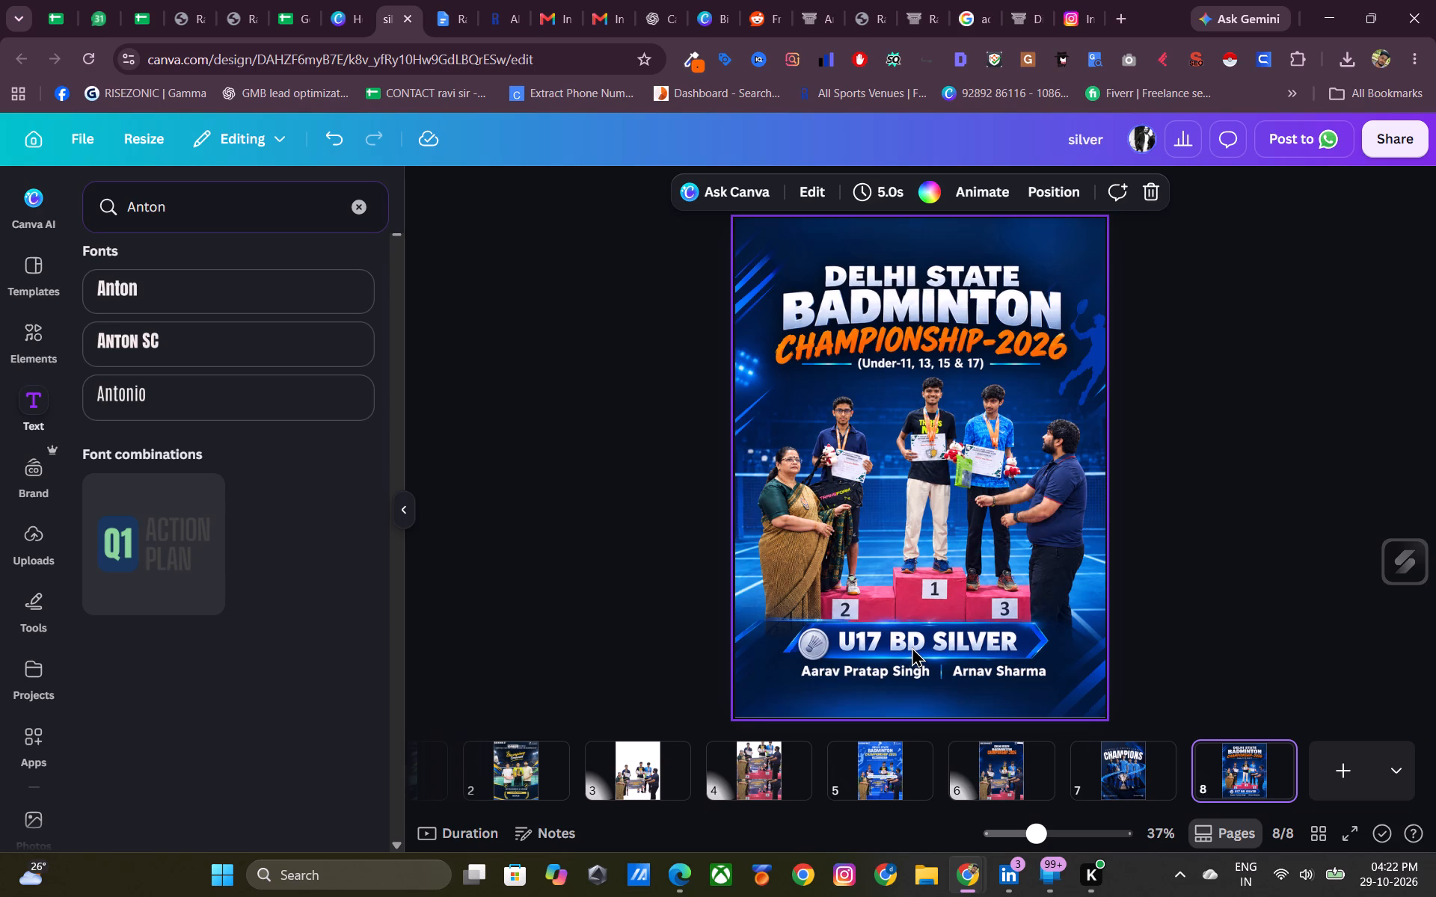
{"action": "key", "text": "shift+super+s"}
{"action": "left_click_drag", "start_coordinate": [761, 621], "coordinate": [1016, 664]}
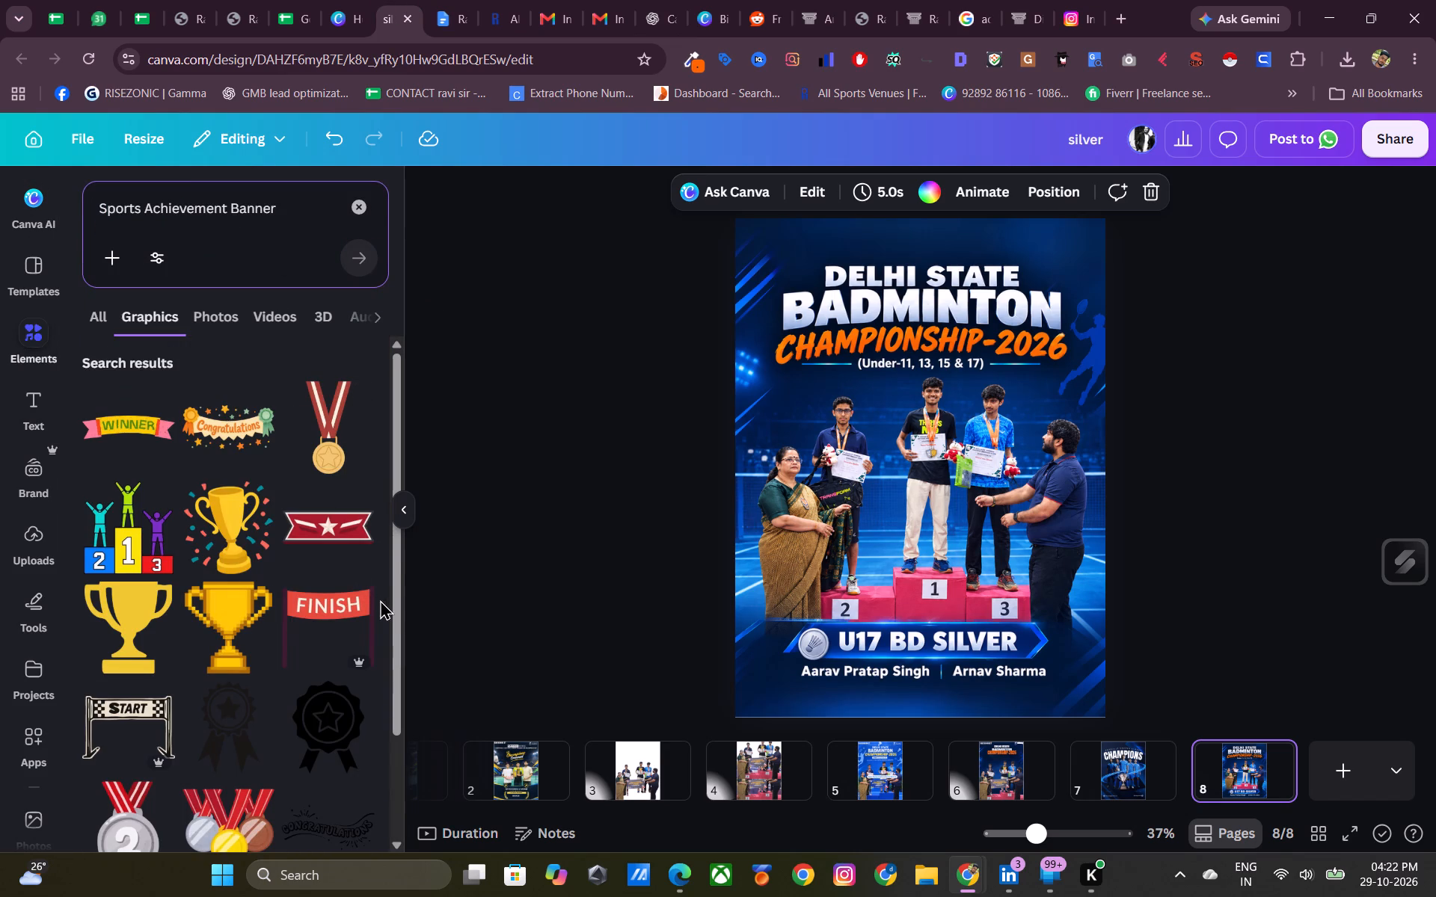
Look through the Sports Achievement Banner graphics results for a banner shape like the one behind U17 BD SILVER.
{"action": "scroll", "coordinate": [319, 630], "scroll_direction": "down", "scroll_amount": 4}
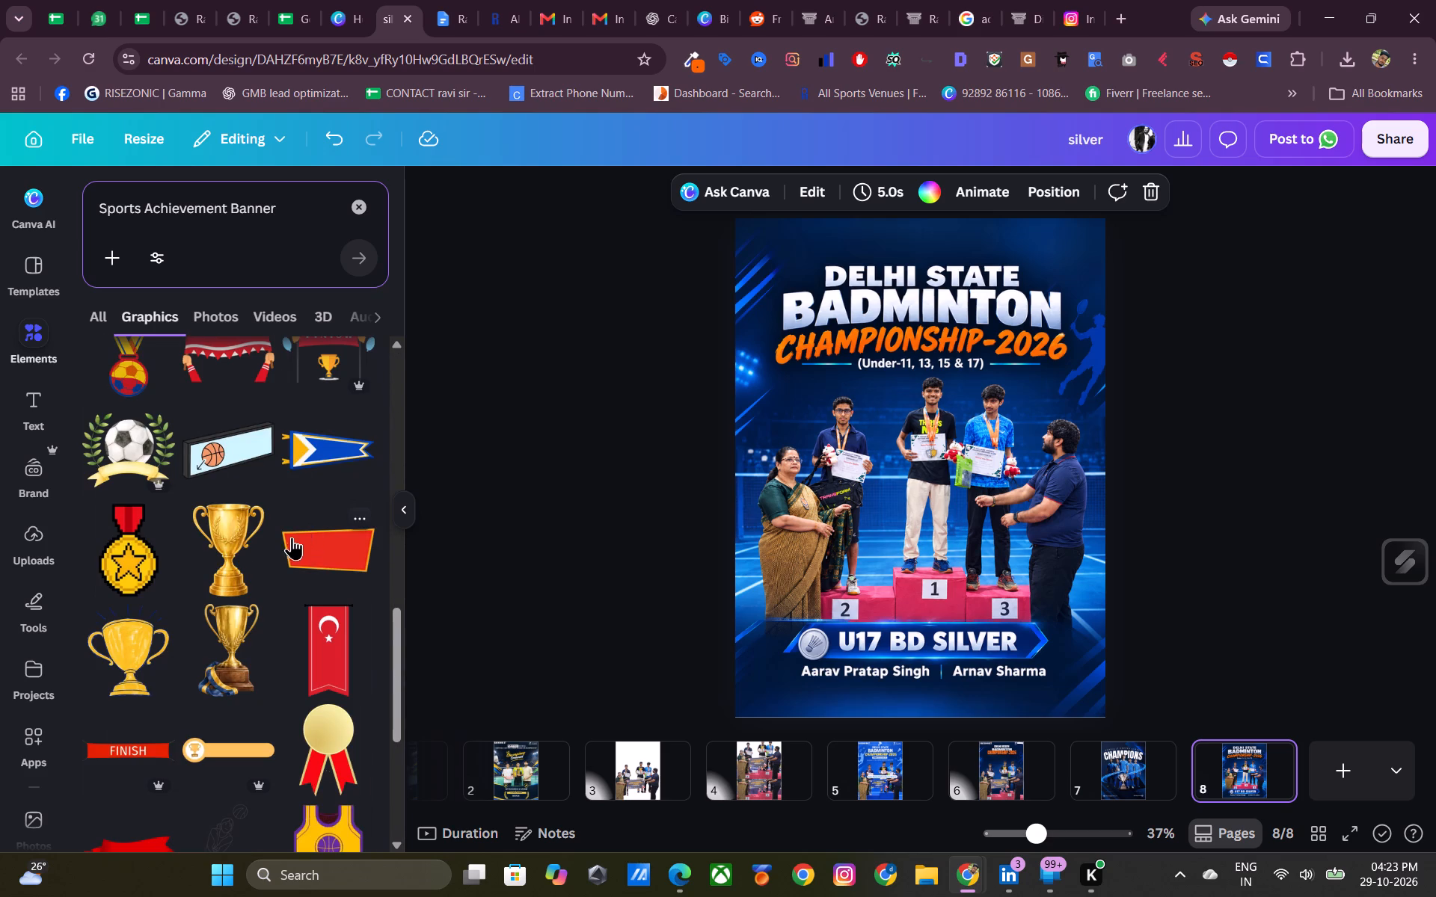
{"action": "scroll", "coordinate": [291, 543], "scroll_direction": "down", "scroll_amount": 2}
{"action": "scroll", "coordinate": [251, 602], "scroll_direction": "down", "scroll_amount": 1}
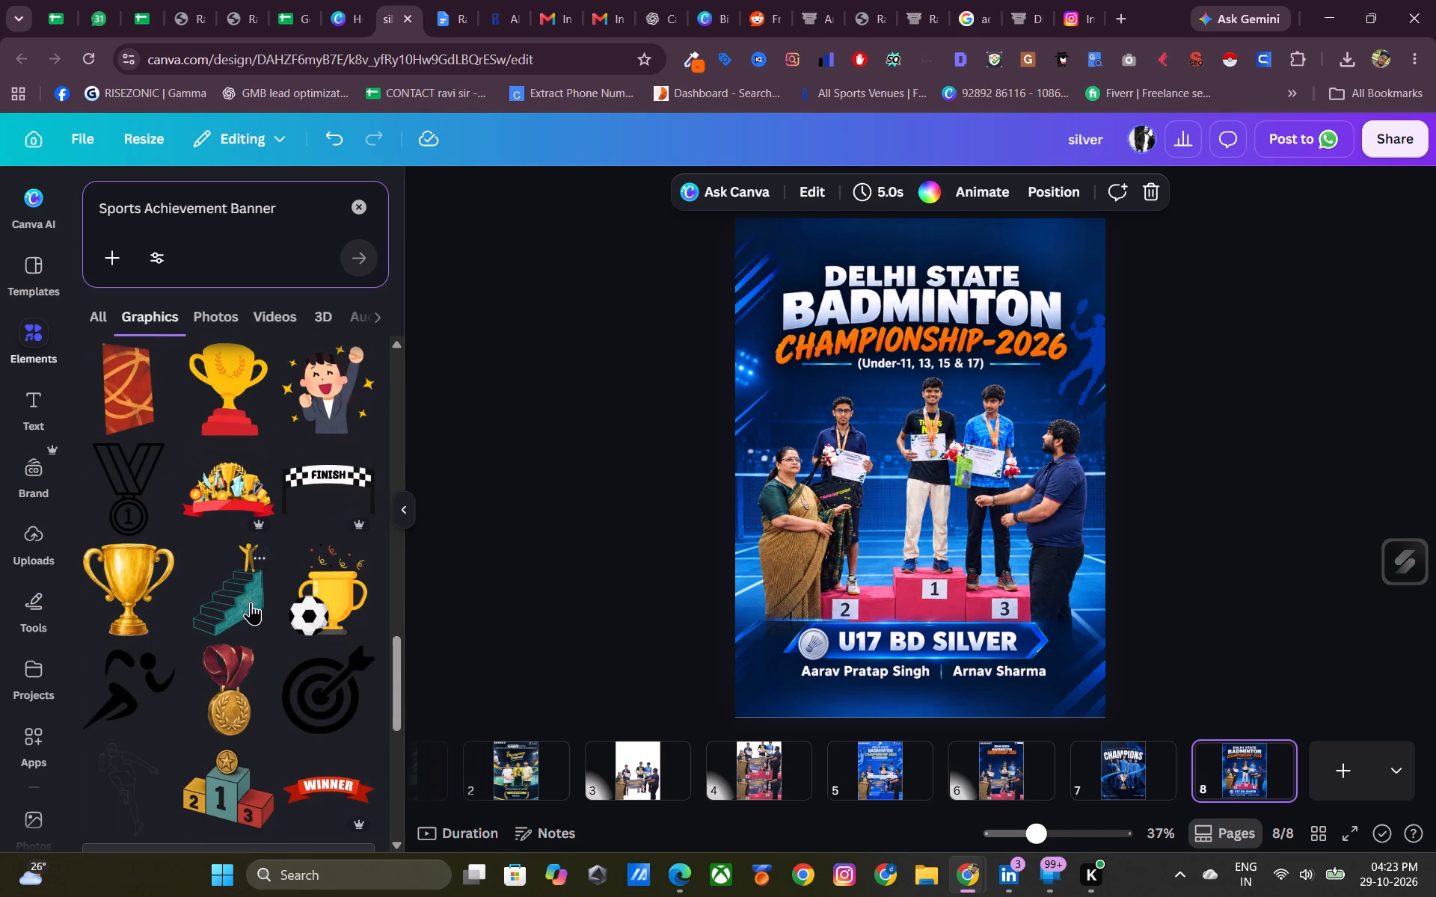
{"action": "scroll", "coordinate": [255, 594], "scroll_direction": "down", "scroll_amount": 2}
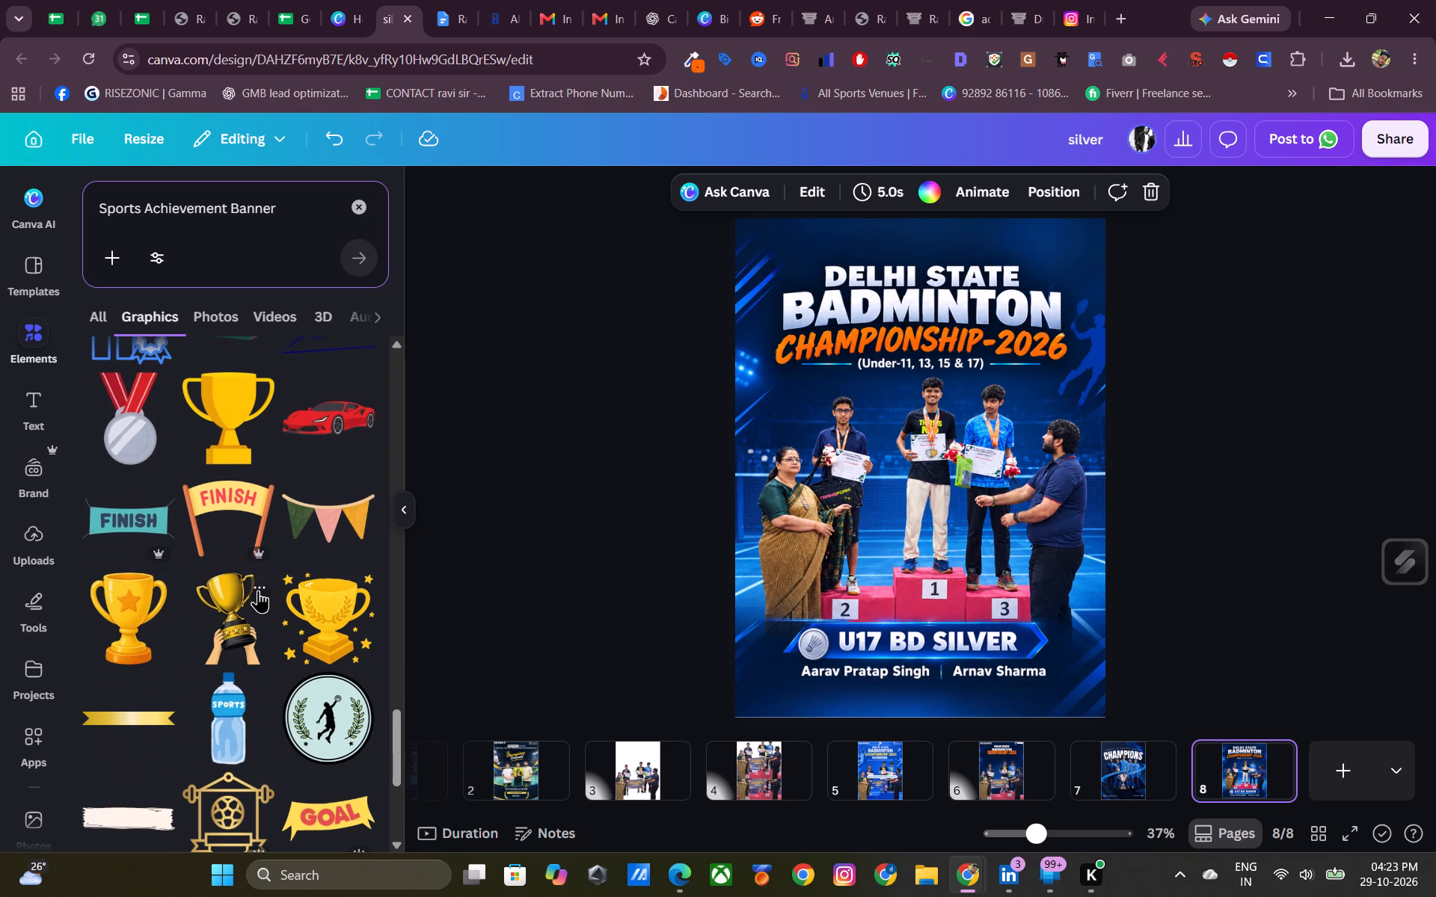
{"action": "scroll", "coordinate": [258, 589], "scroll_direction": "down", "scroll_amount": 3}
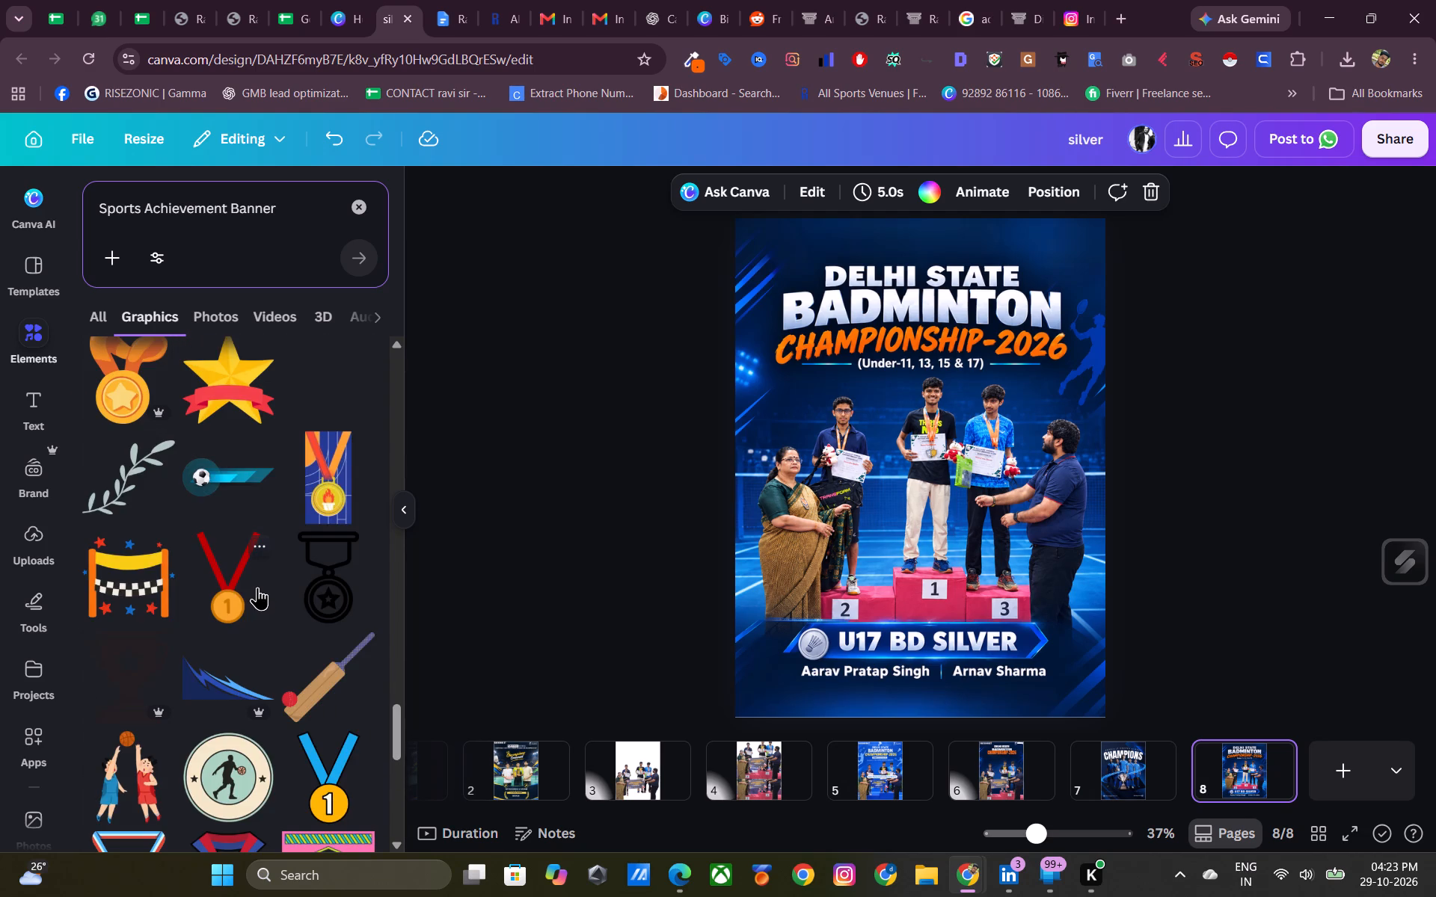
{"action": "scroll", "coordinate": [257, 587], "scroll_direction": "down", "scroll_amount": 2}
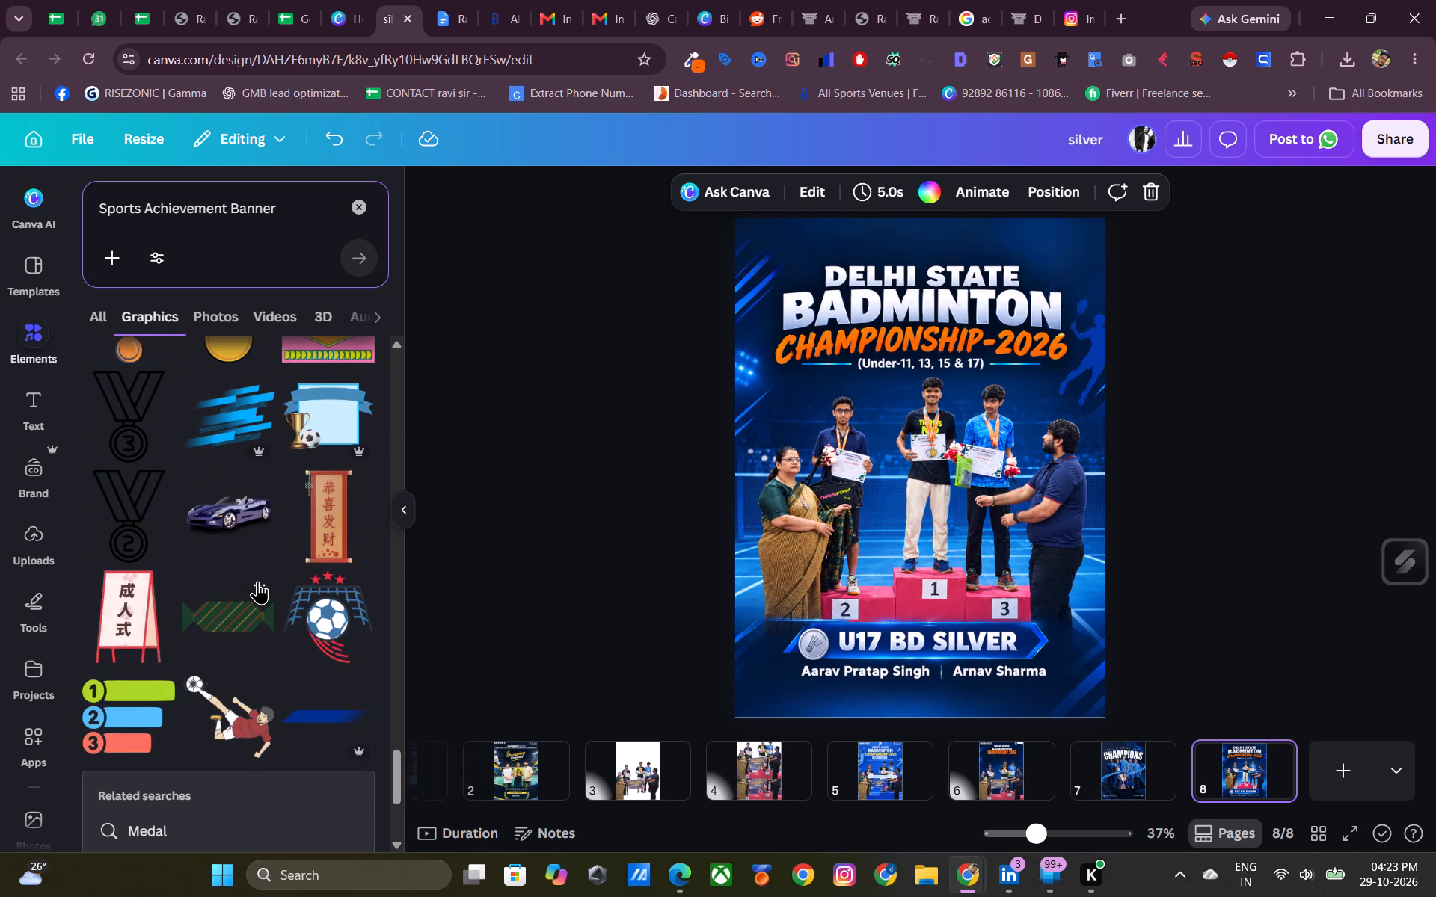
{"action": "scroll", "coordinate": [257, 581], "scroll_direction": "down", "scroll_amount": 5}
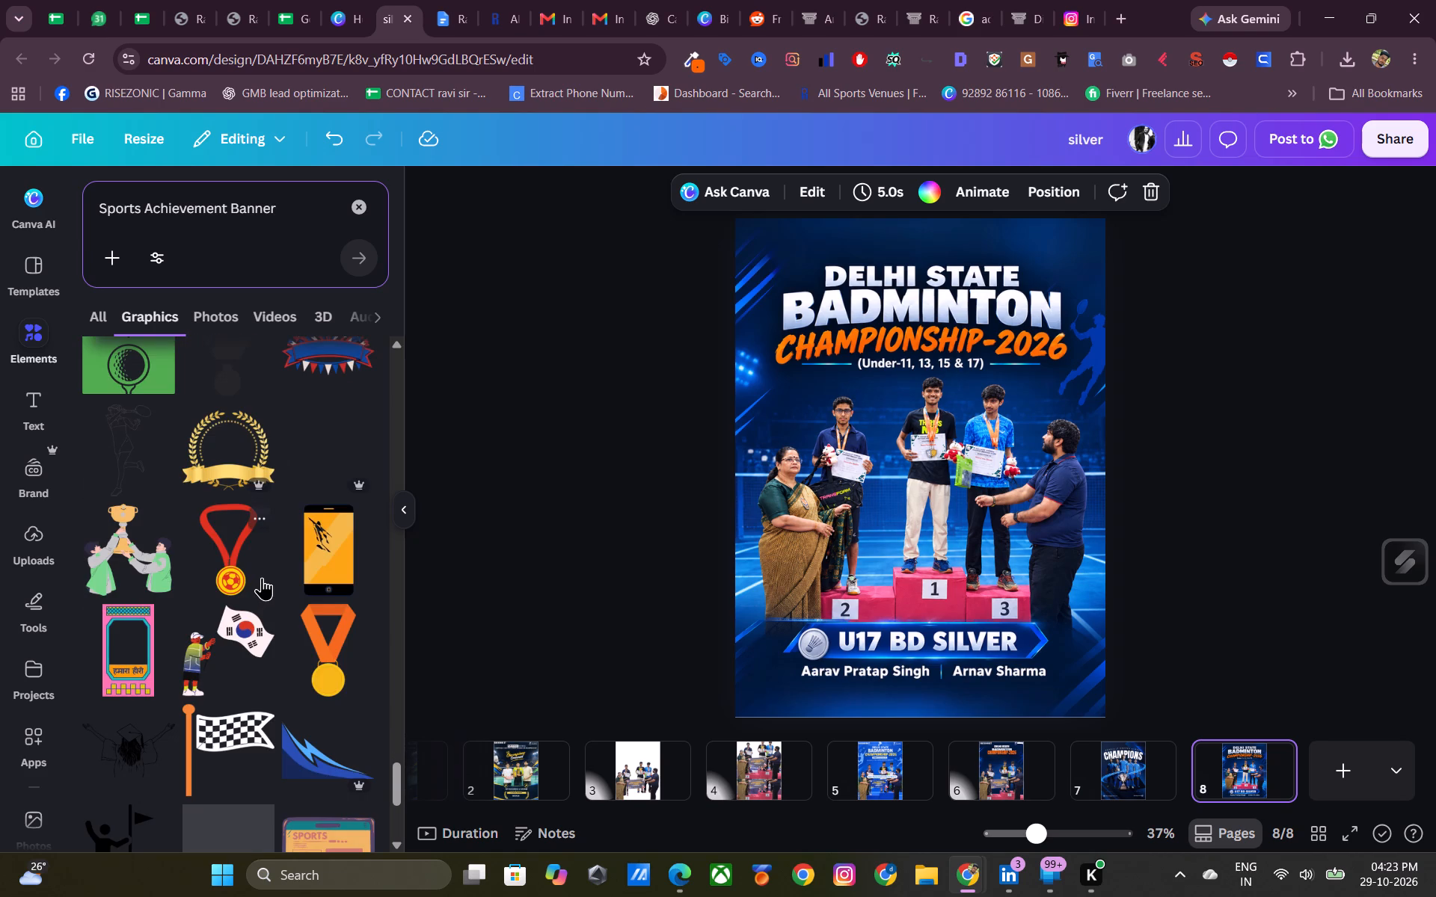
{"action": "scroll", "coordinate": [266, 617], "scroll_direction": "down", "scroll_amount": 3}
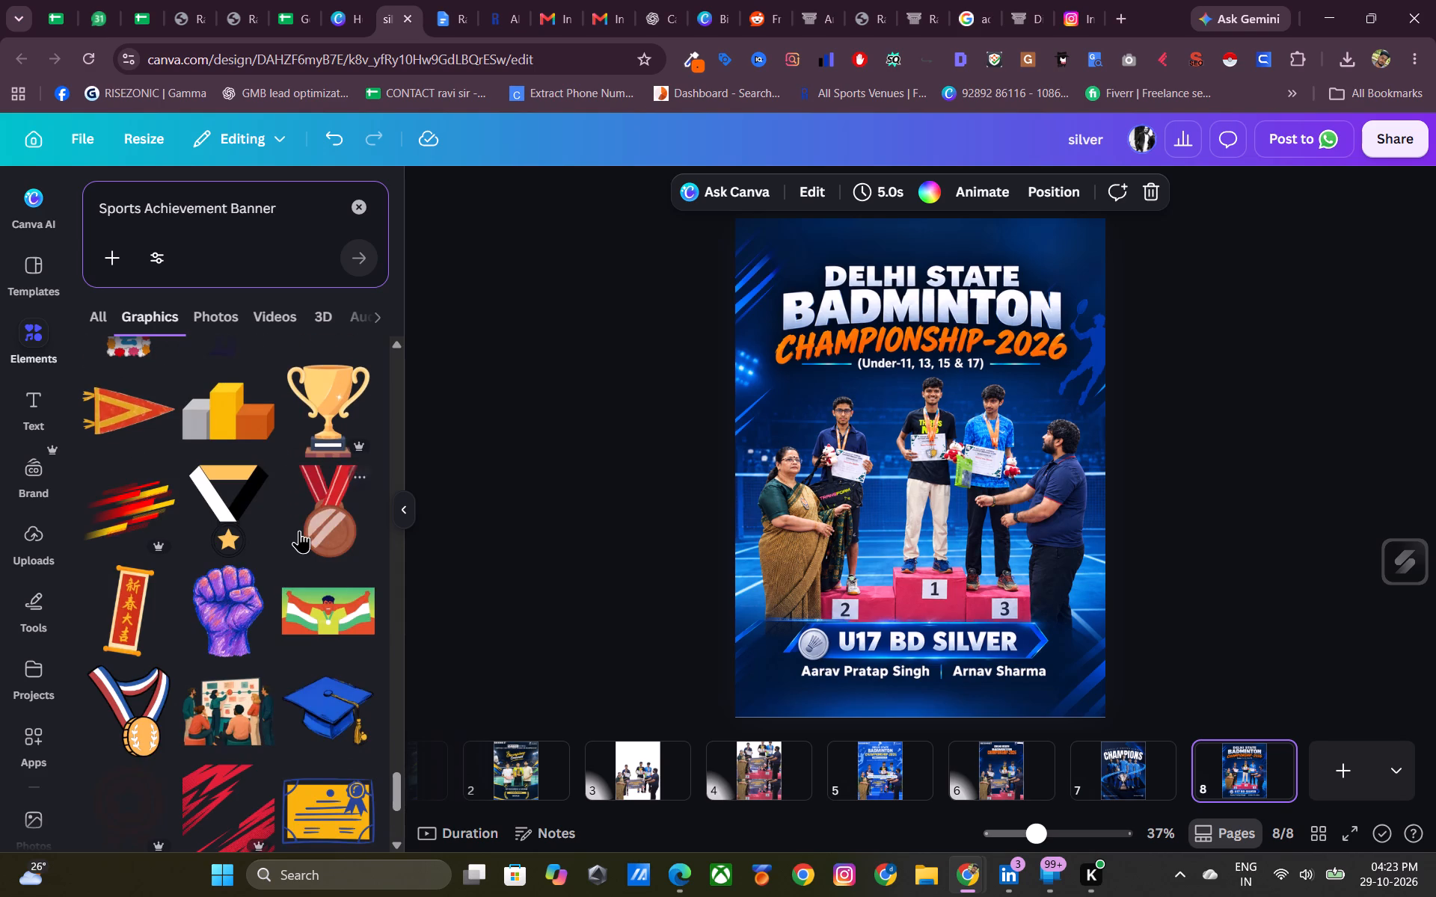
{"action": "scroll", "coordinate": [206, 686], "scroll_direction": "down", "scroll_amount": 1}
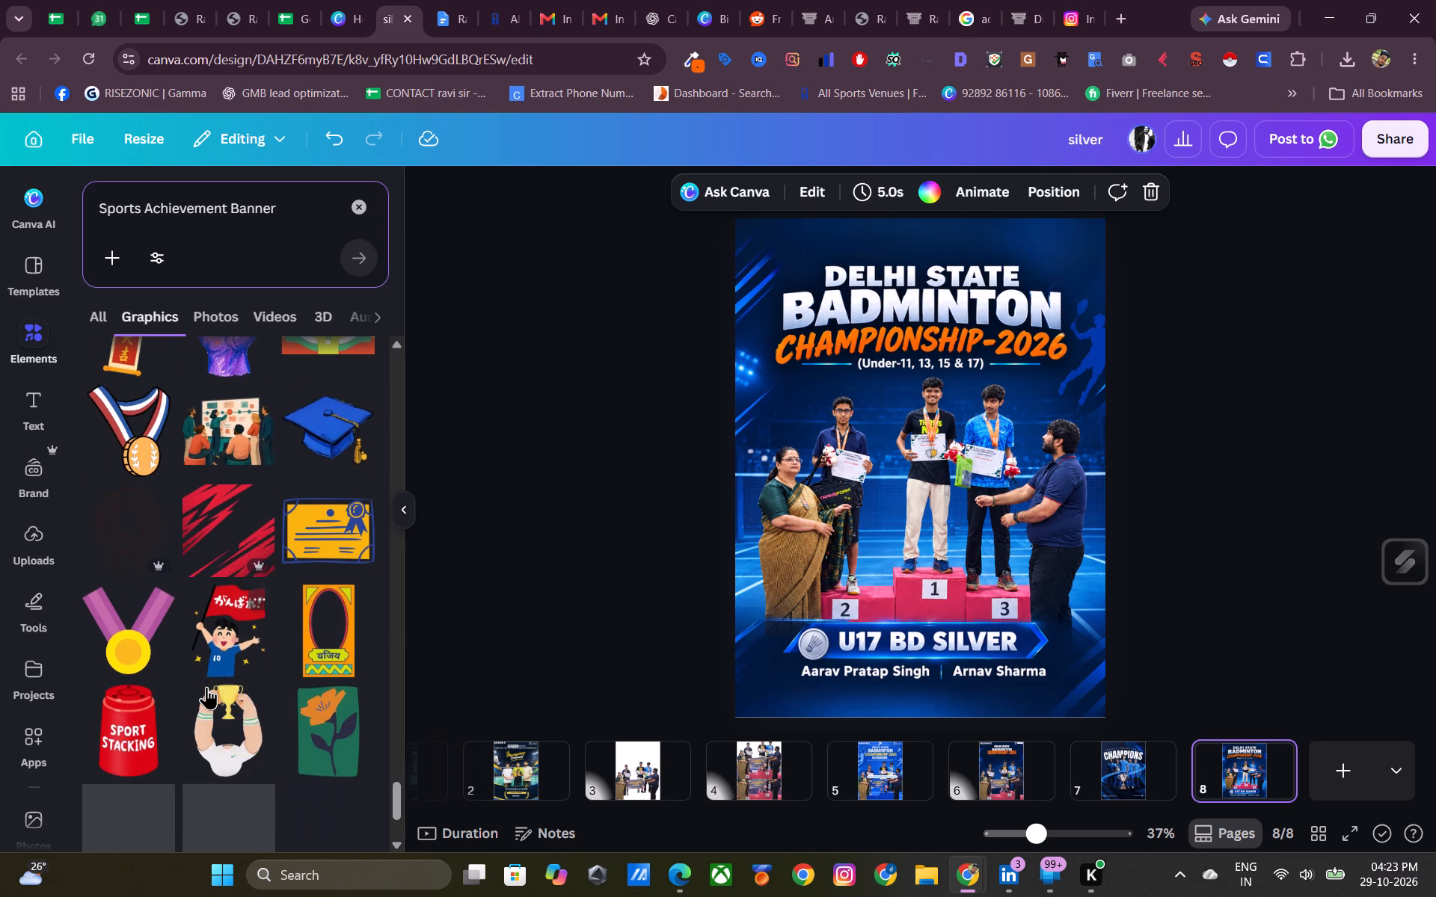
{"action": "scroll", "coordinate": [206, 675], "scroll_direction": "up", "scroll_amount": 1}
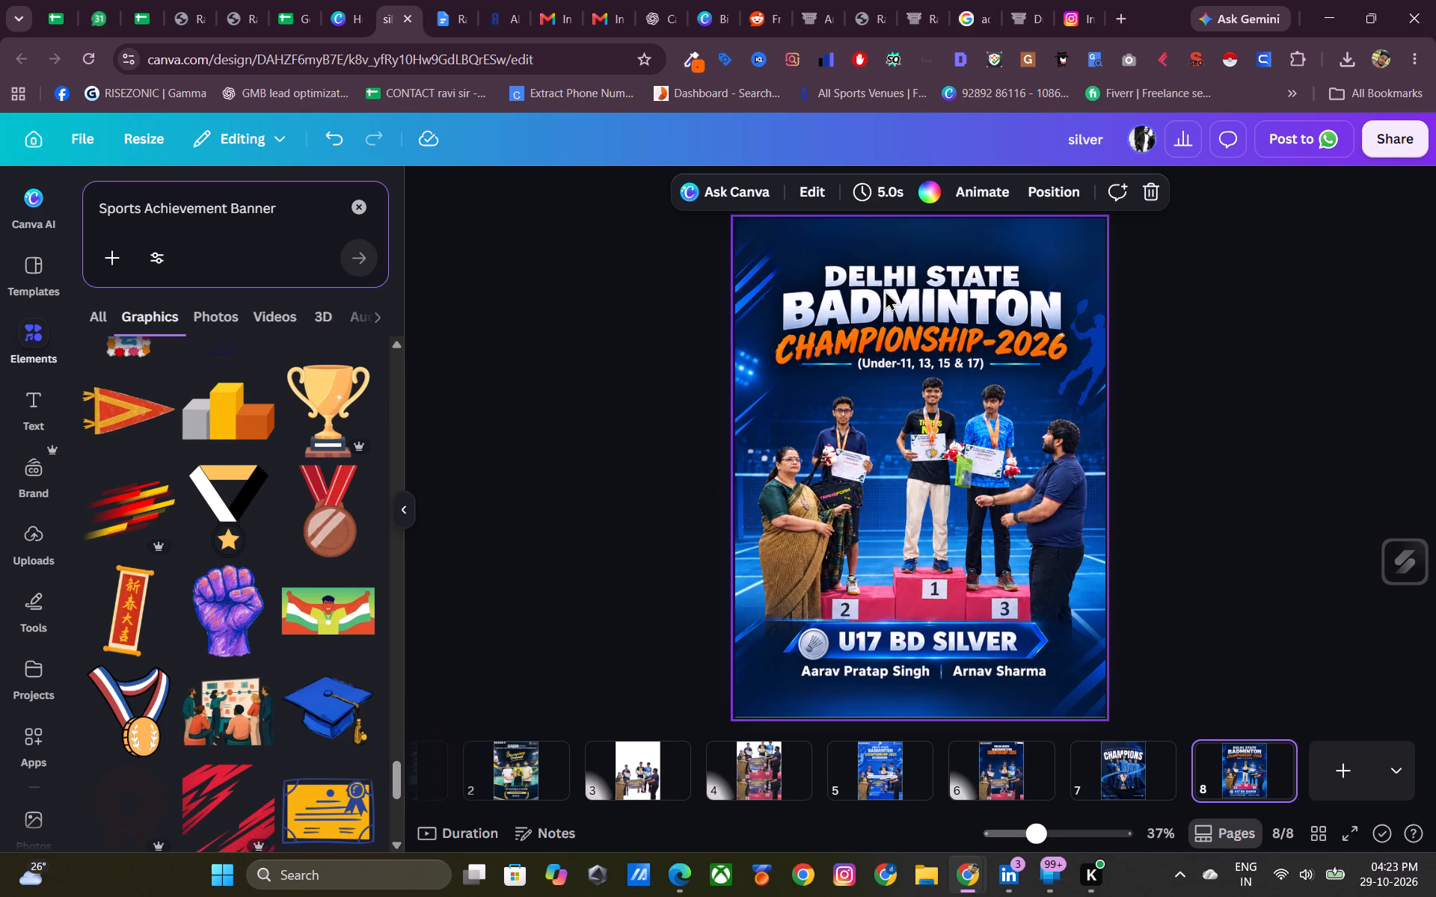
Use Magic Eraser at brush size 26 on page 8's poster image to erase the CHAMPIONSHIP-2026 and (Under-11, 13, 15 & 17) lines.
{"action": "left_click", "coordinate": [940, 327]}
{"action": "left_click", "coordinate": [924, 193]}
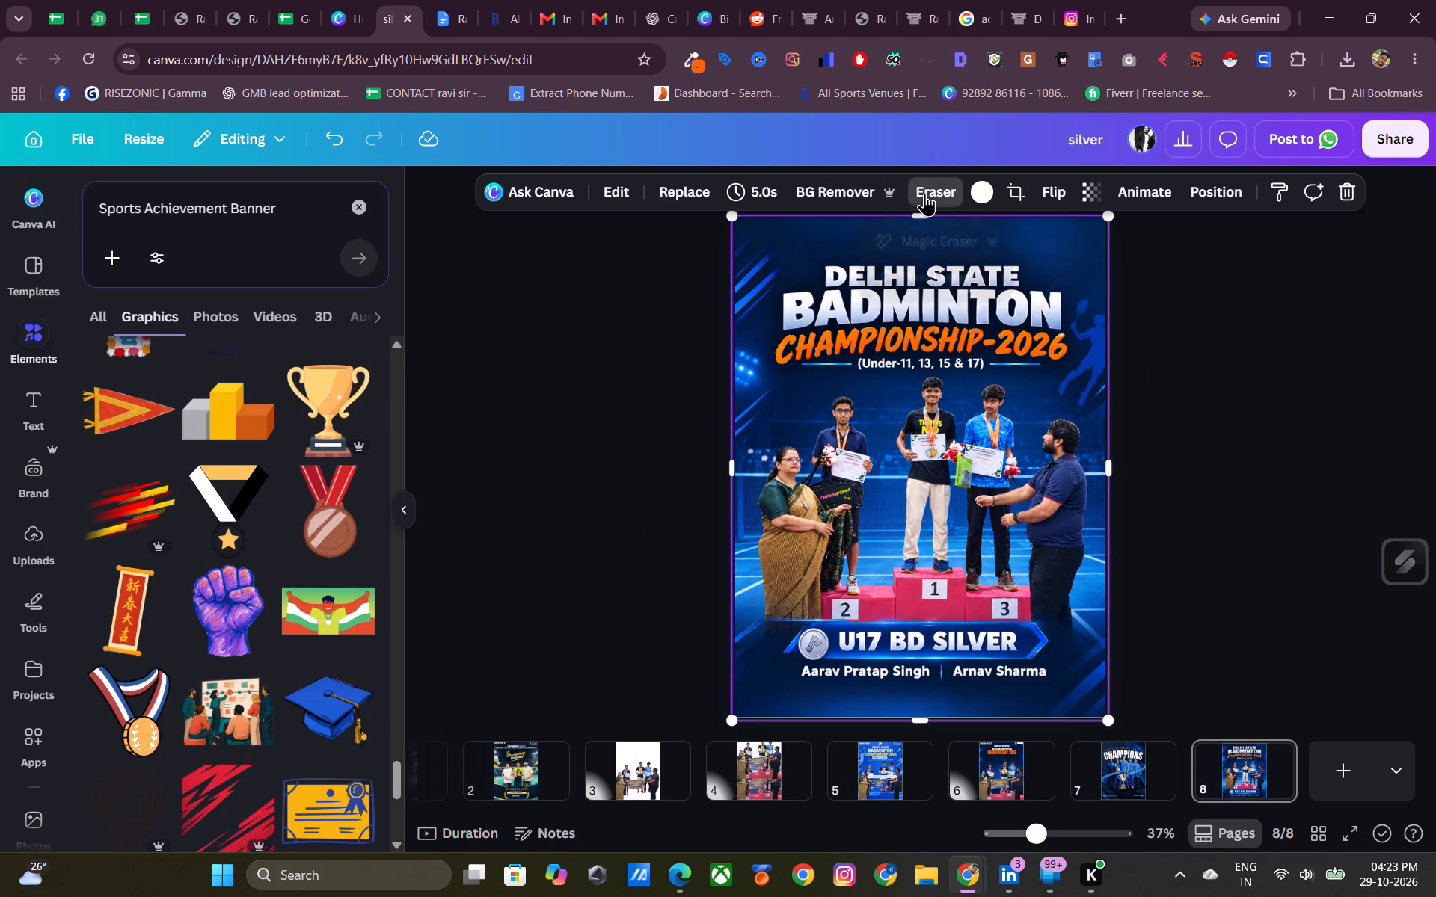
{"action": "left_click", "coordinate": [939, 247]}
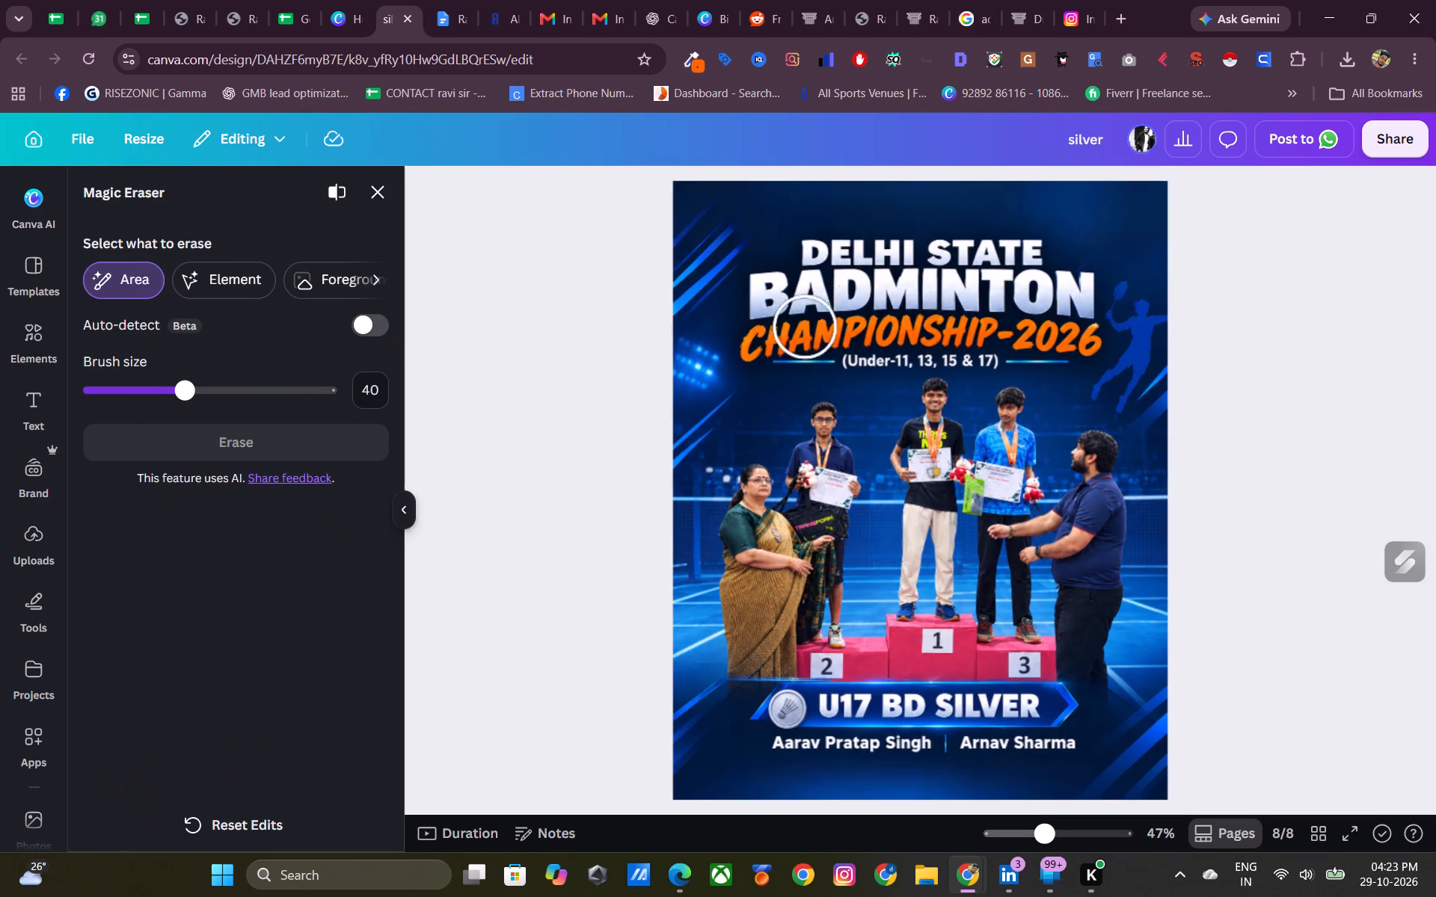
{"action": "left_click_drag", "start_coordinate": [193, 389], "coordinate": [150, 389]}
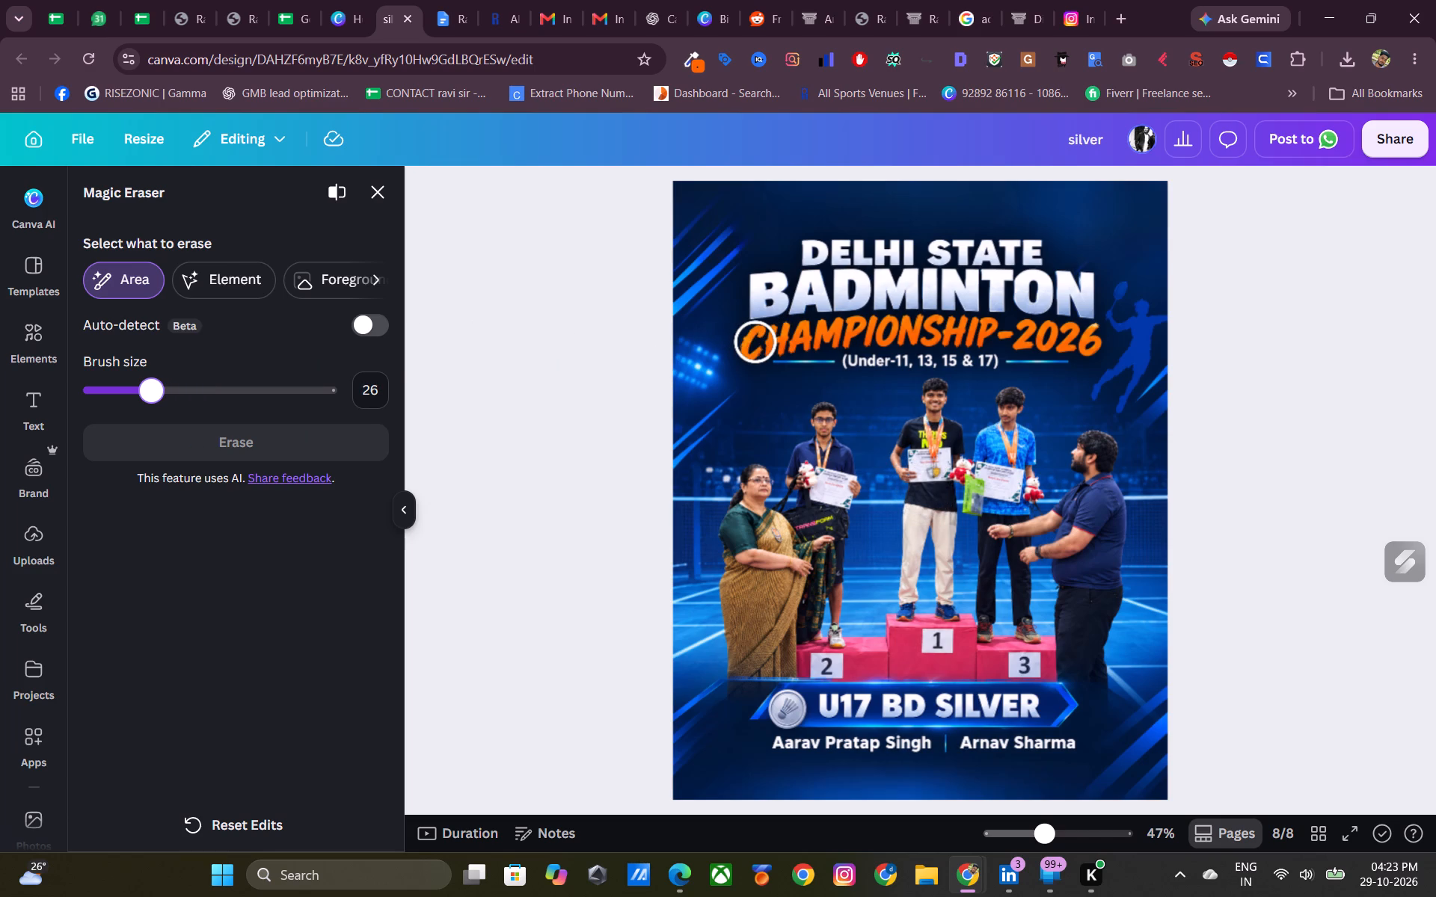
{"action": "left_click", "coordinate": [755, 342]}
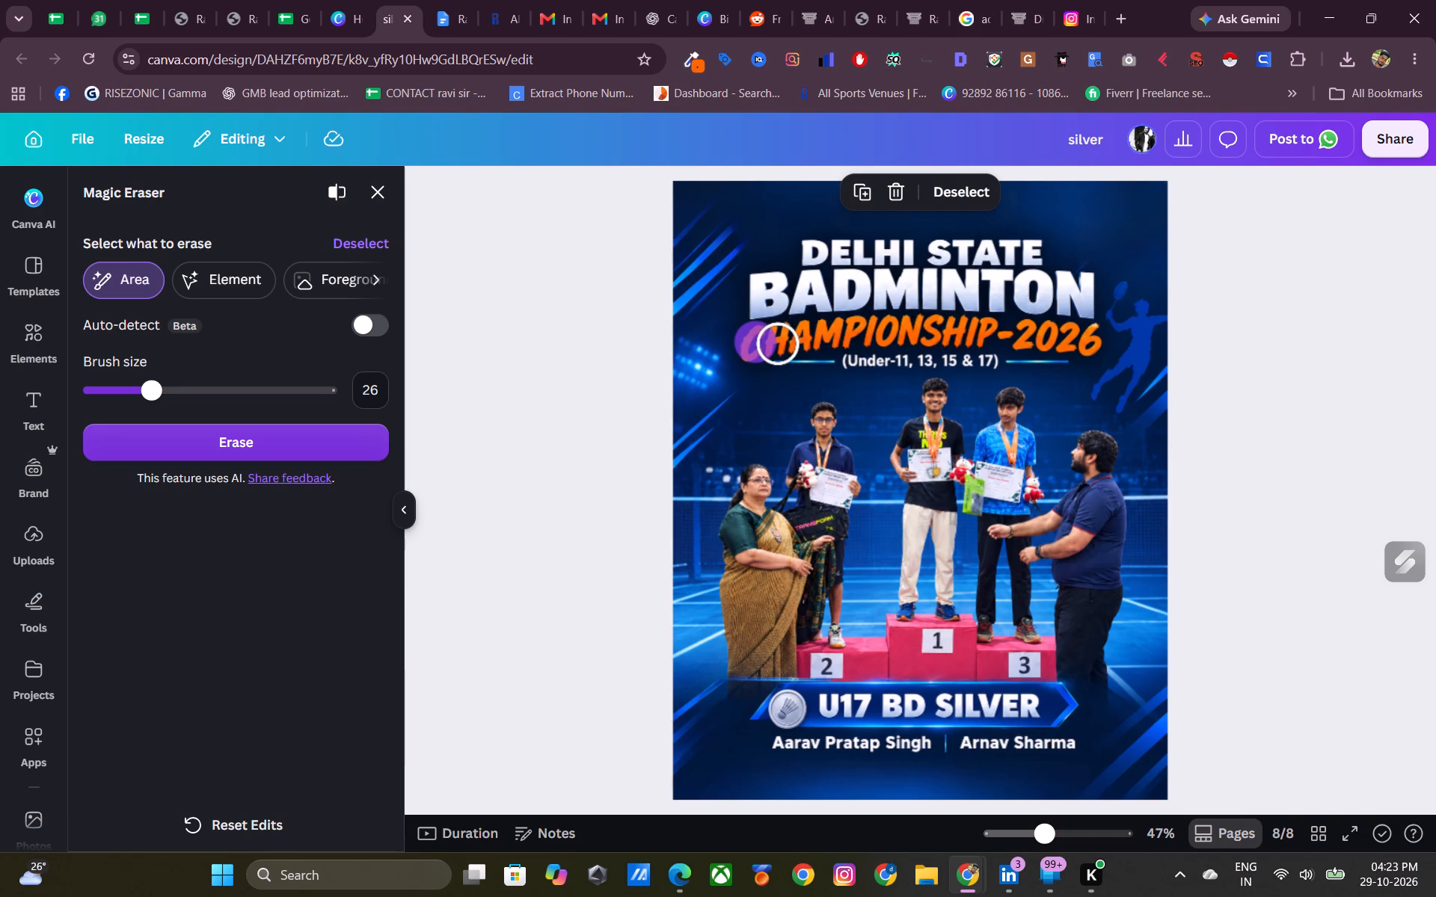
{"action": "left_click_drag", "start_coordinate": [779, 342], "coordinate": [783, 342]}
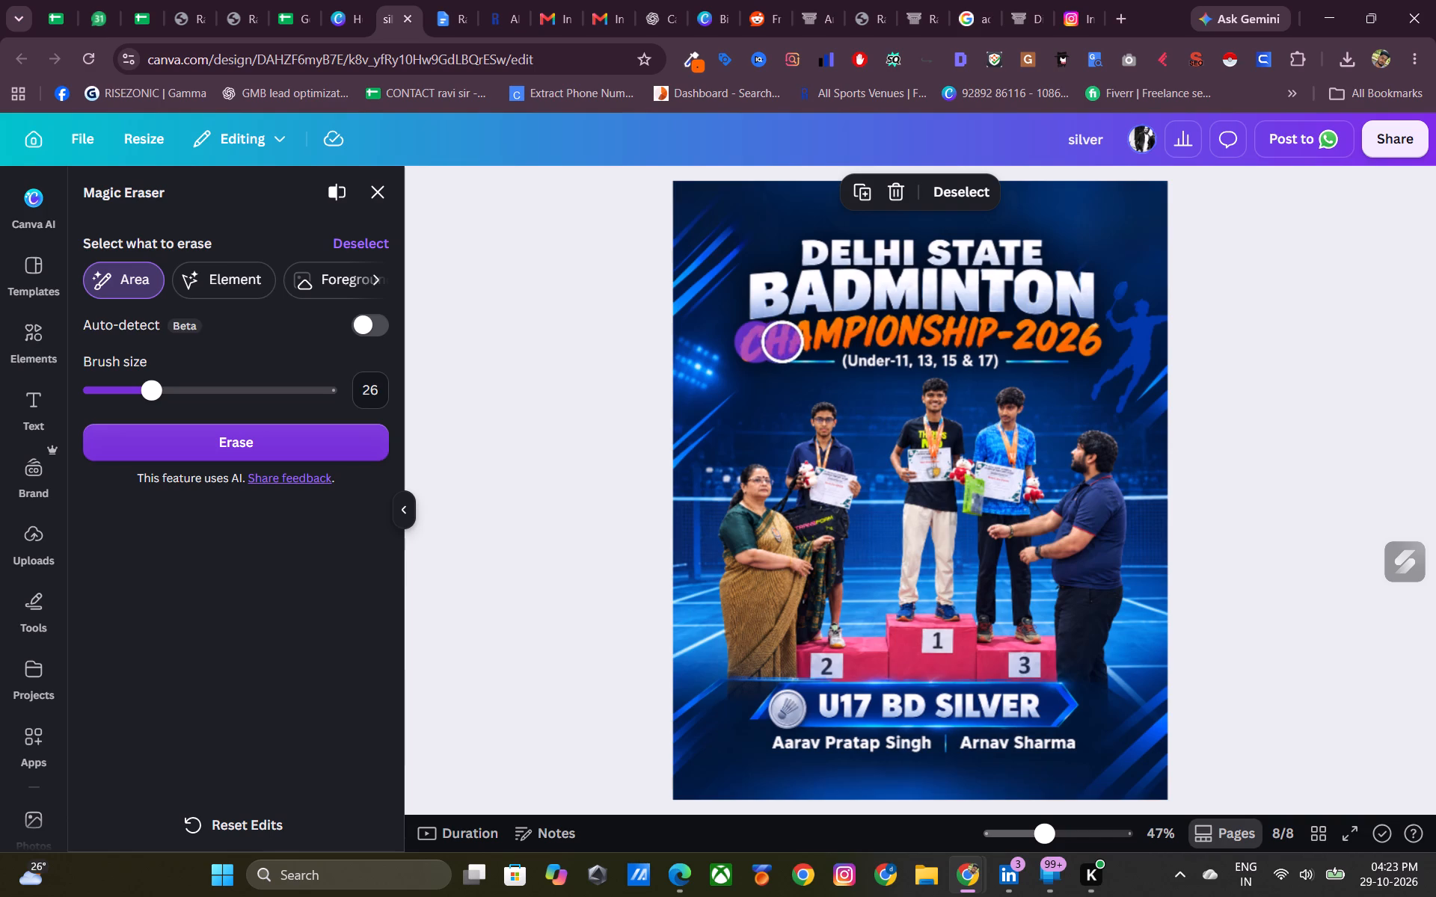
{"action": "left_click_drag", "start_coordinate": [783, 342], "coordinate": [791, 339]}
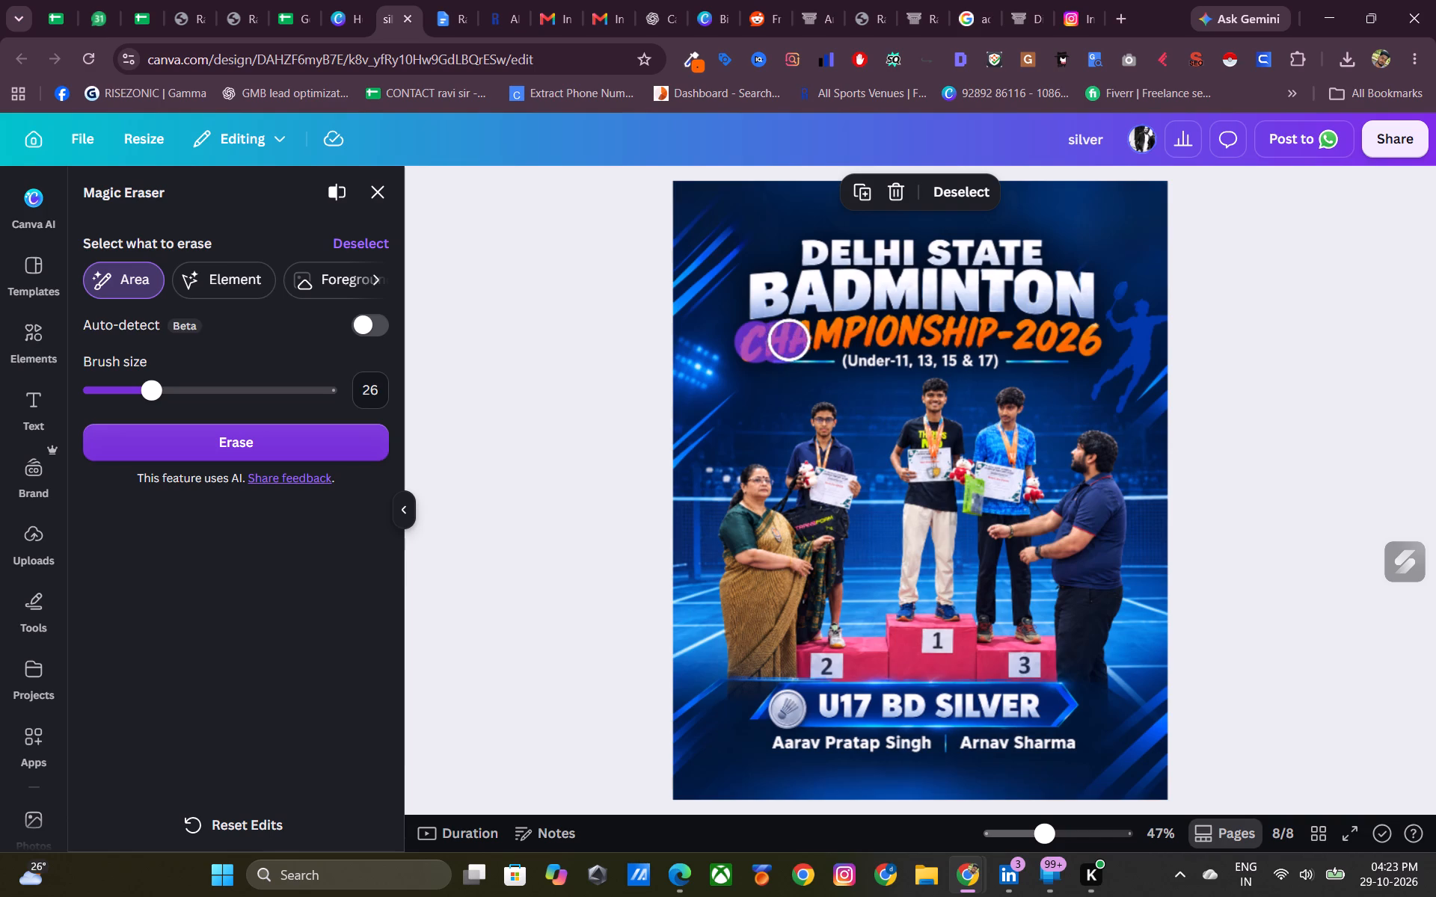
{"action": "left_click_drag", "start_coordinate": [791, 339], "coordinate": [853, 336]}
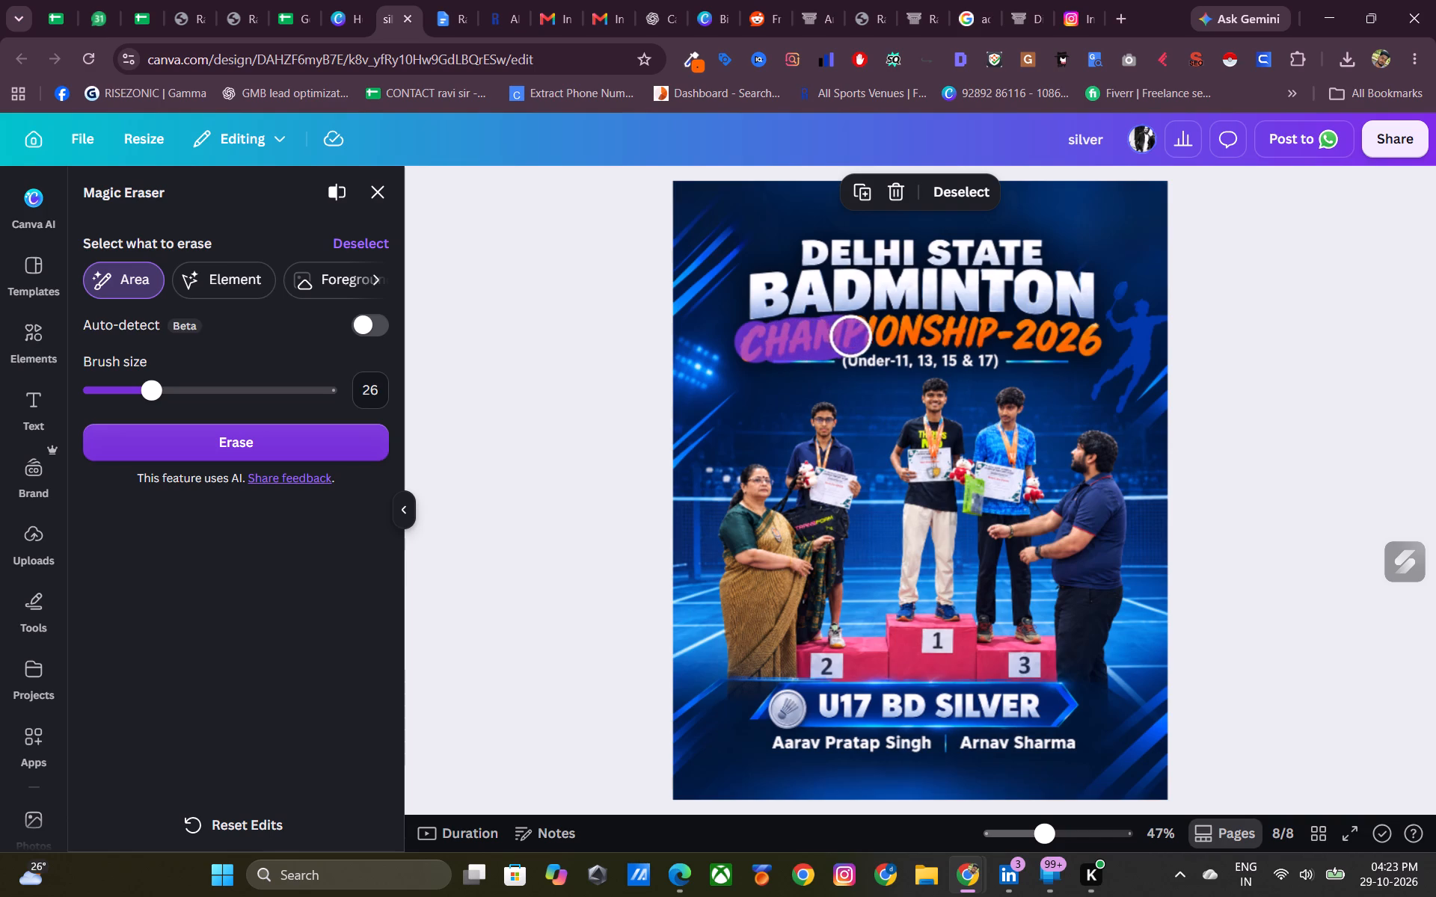
{"action": "left_click_drag", "start_coordinate": [853, 336], "coordinate": [906, 336]}
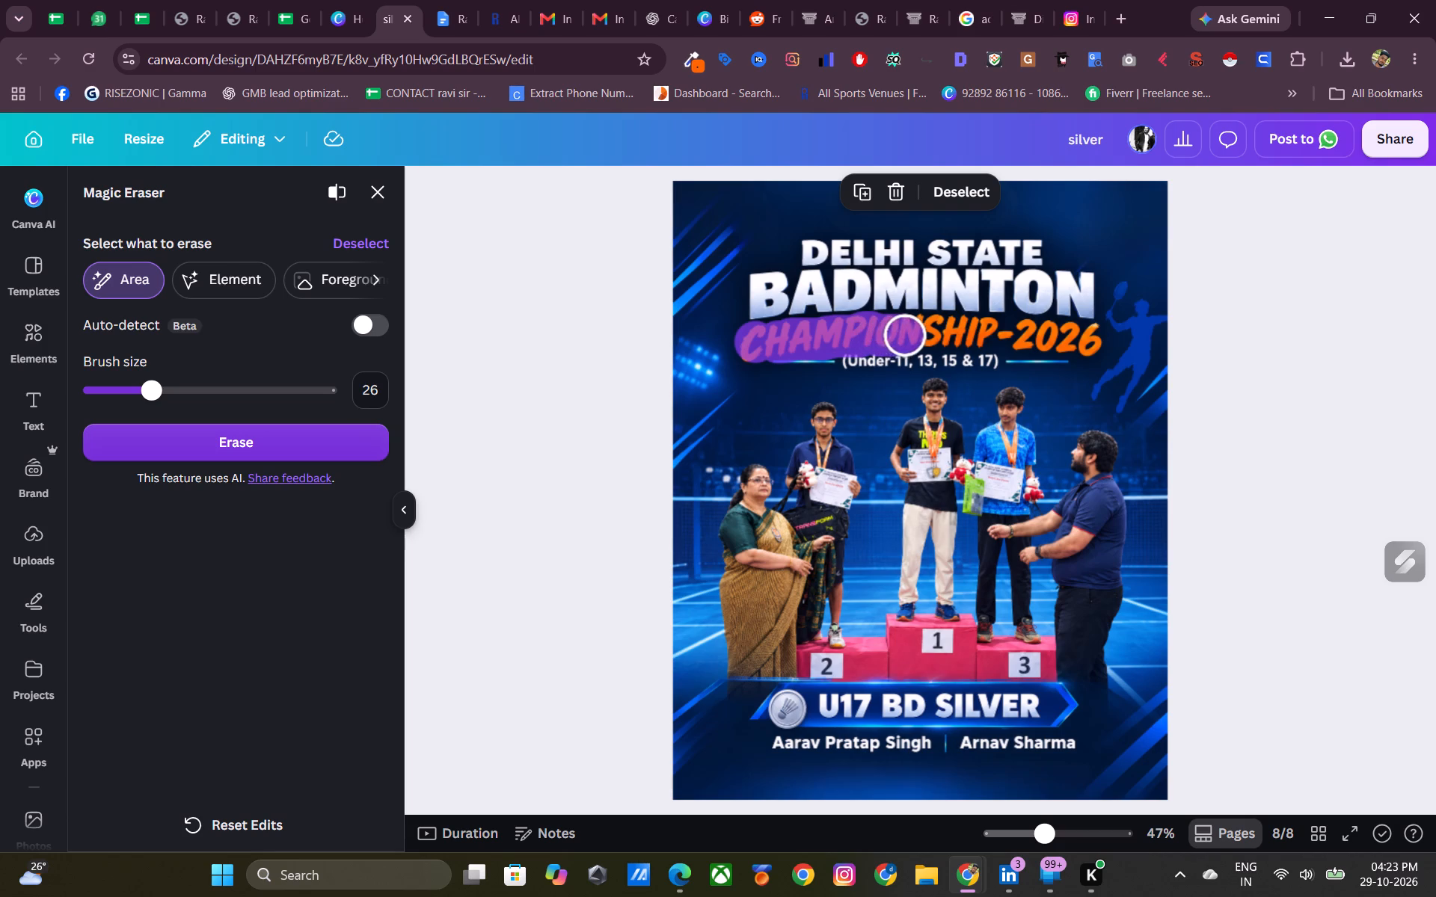
{"action": "left_click_drag", "start_coordinate": [906, 336], "coordinate": [975, 336]}
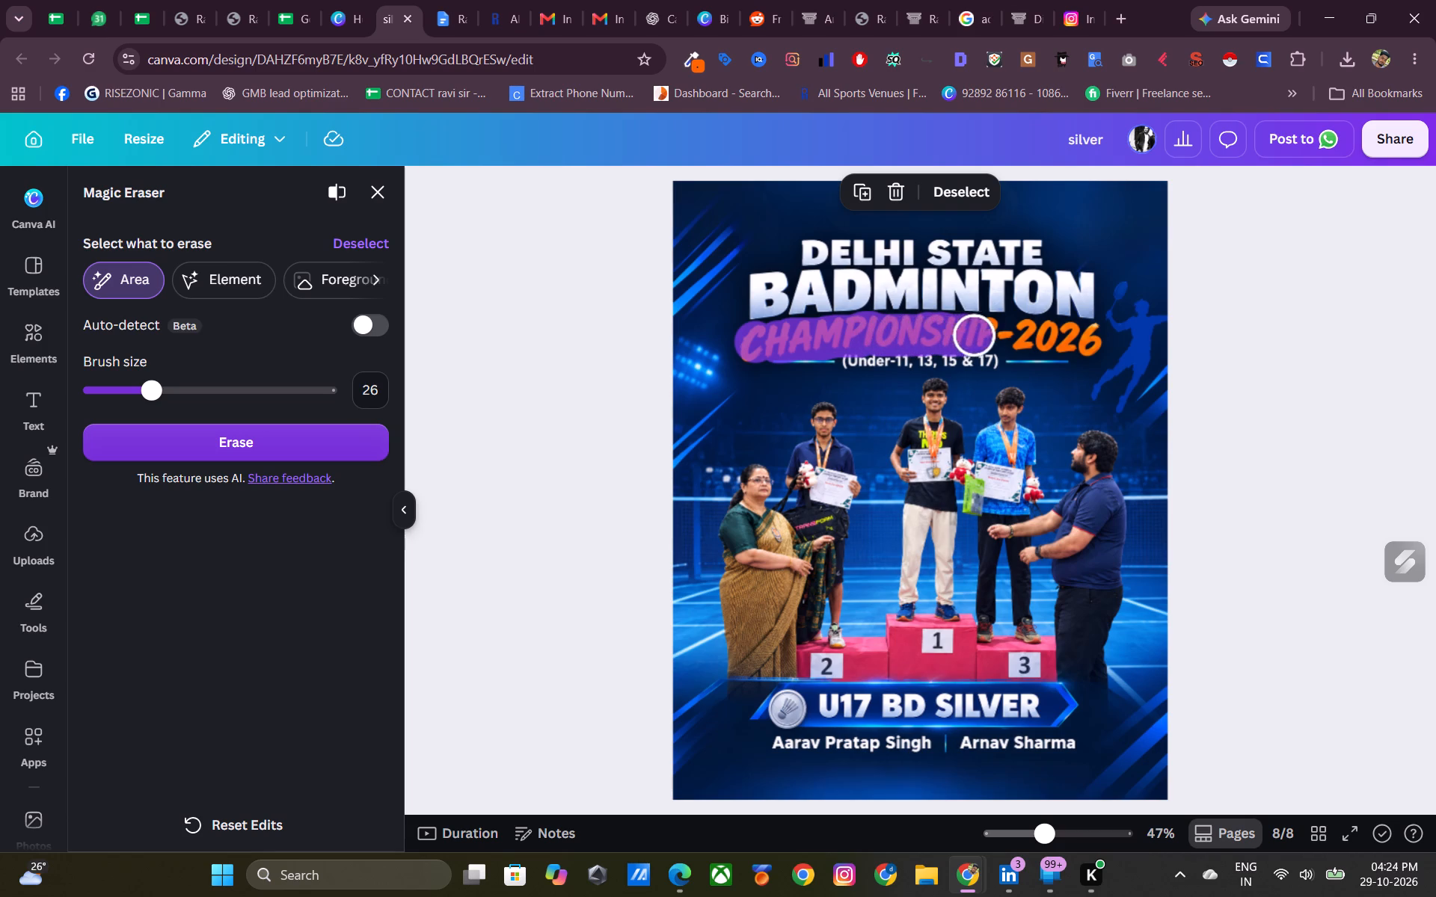
{"action": "left_click_drag", "start_coordinate": [975, 336], "coordinate": [1015, 334]}
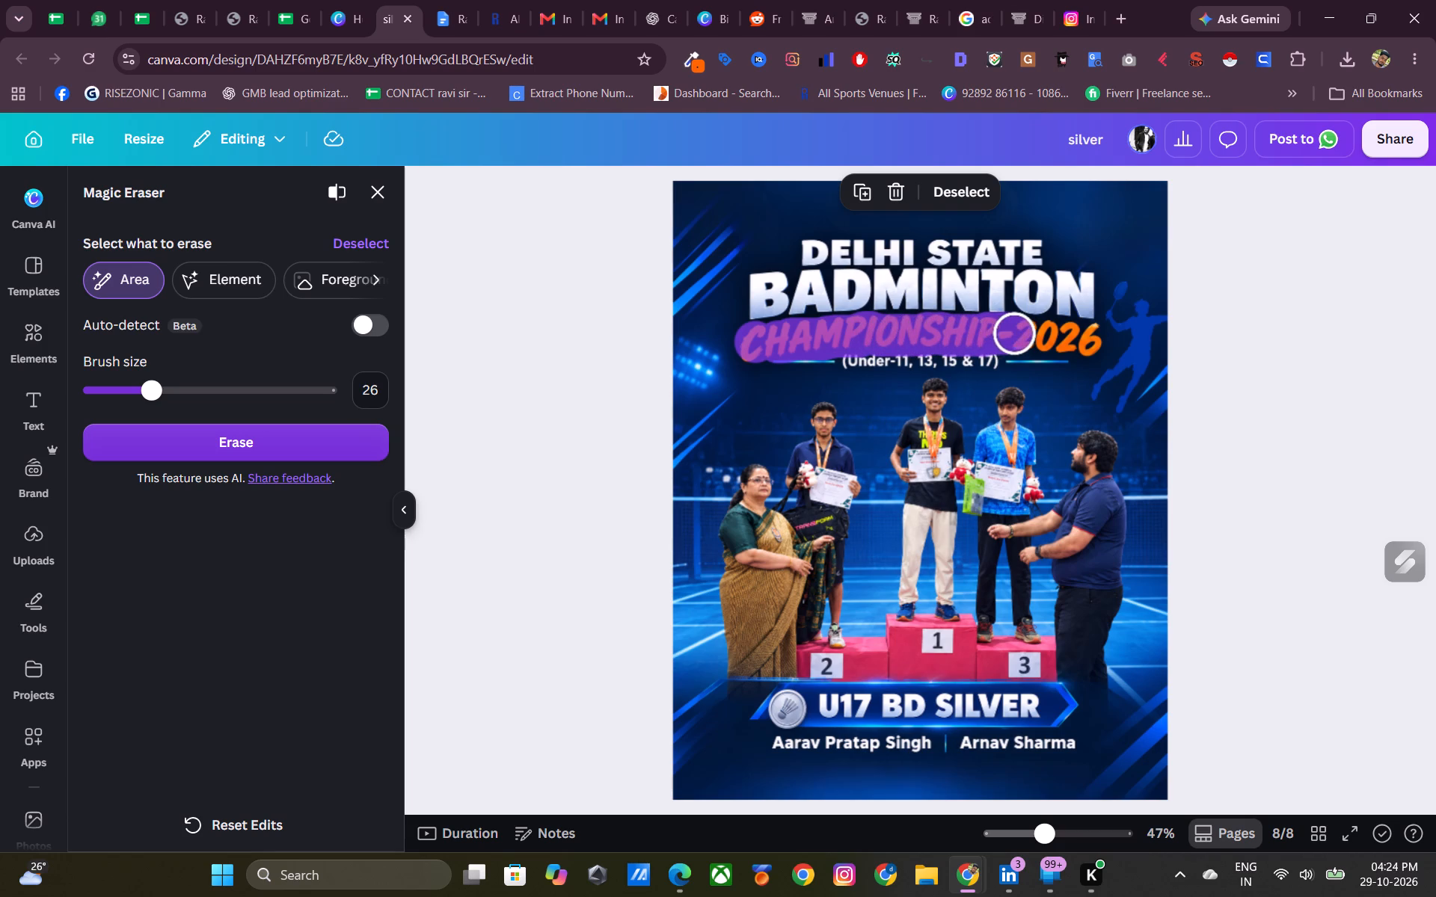
{"action": "left_click_drag", "start_coordinate": [1015, 334], "coordinate": [1075, 341]}
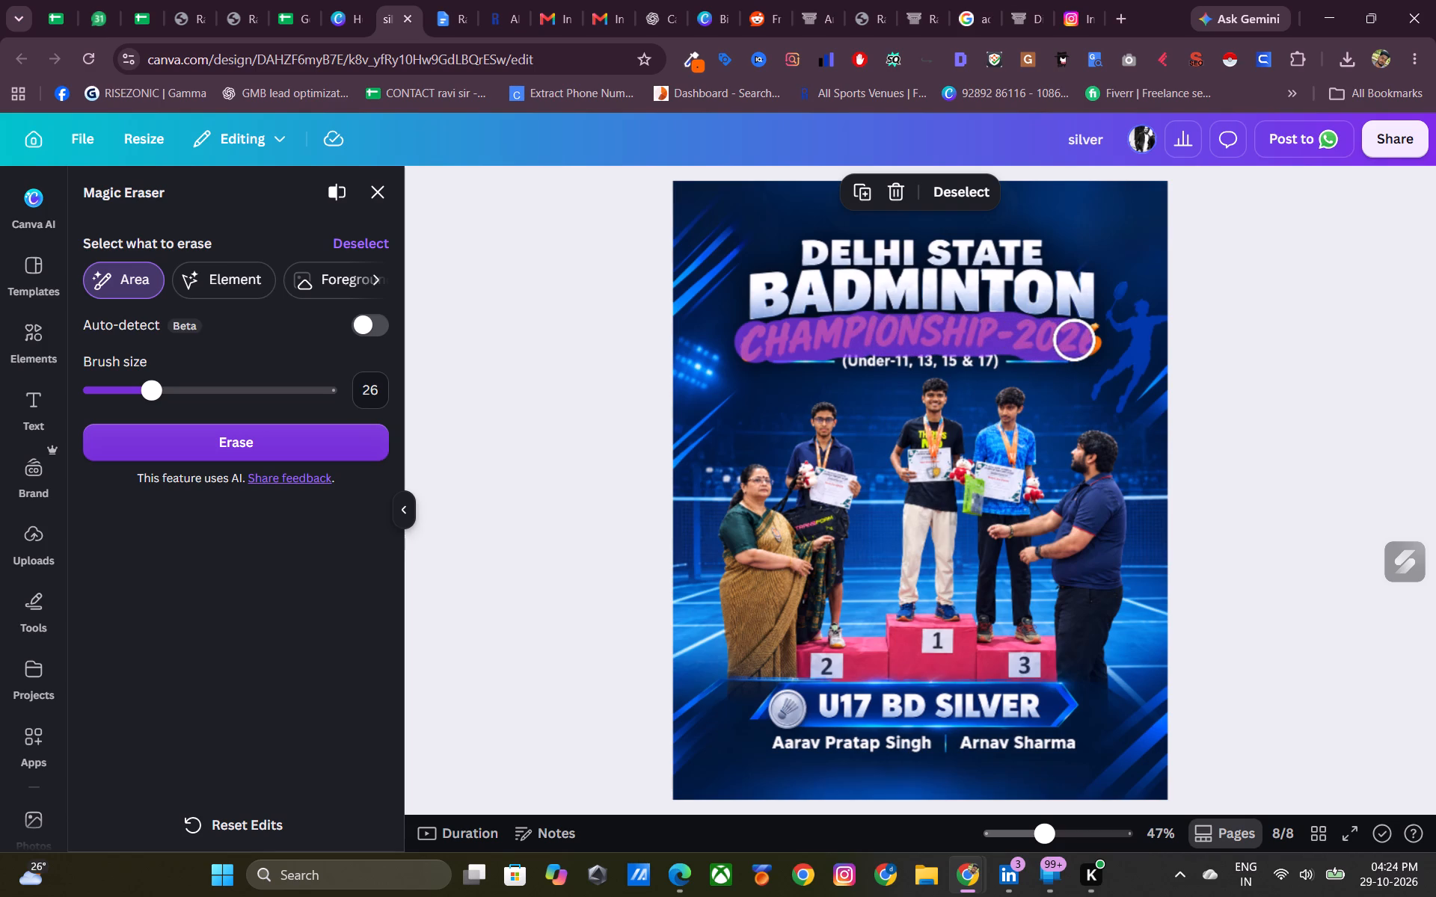
{"action": "left_click_drag", "start_coordinate": [1075, 341], "coordinate": [1085, 343]}
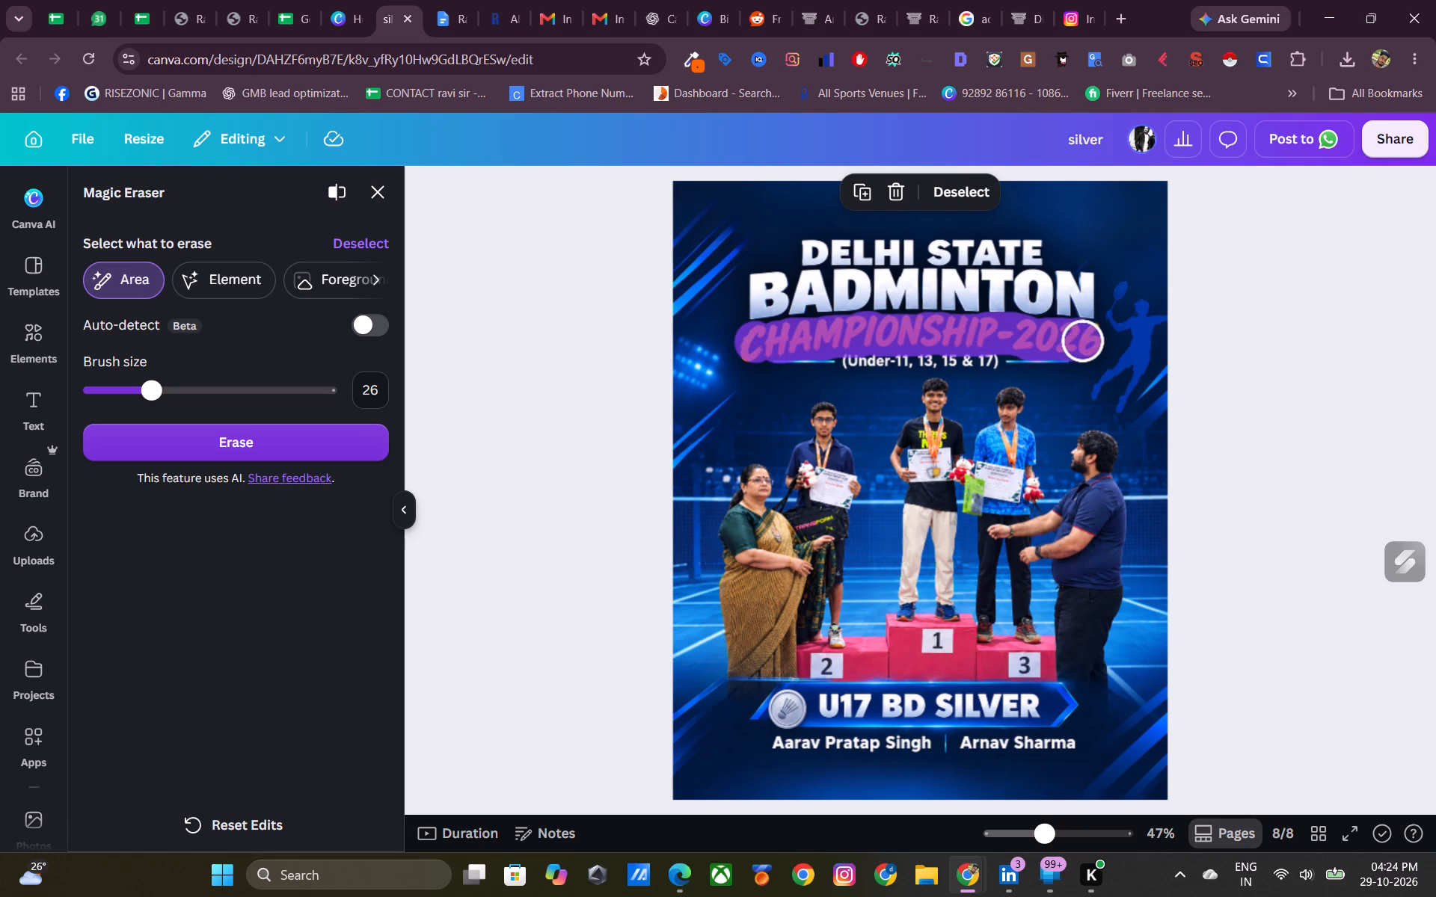
{"action": "left_click_drag", "start_coordinate": [1085, 343], "coordinate": [1087, 344]}
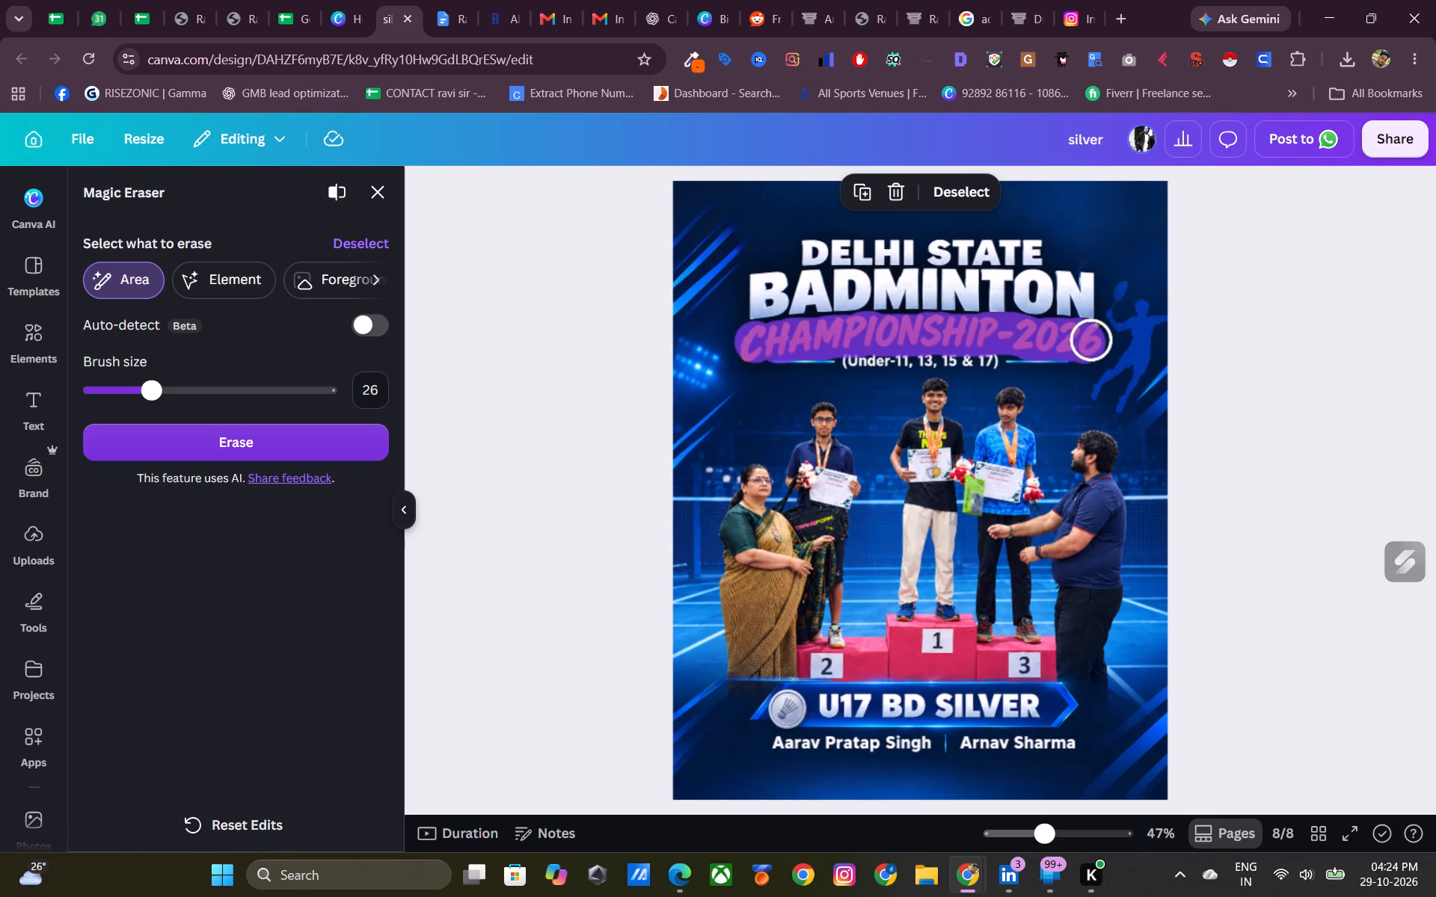
{"action": "left_click", "coordinate": [1092, 339]}
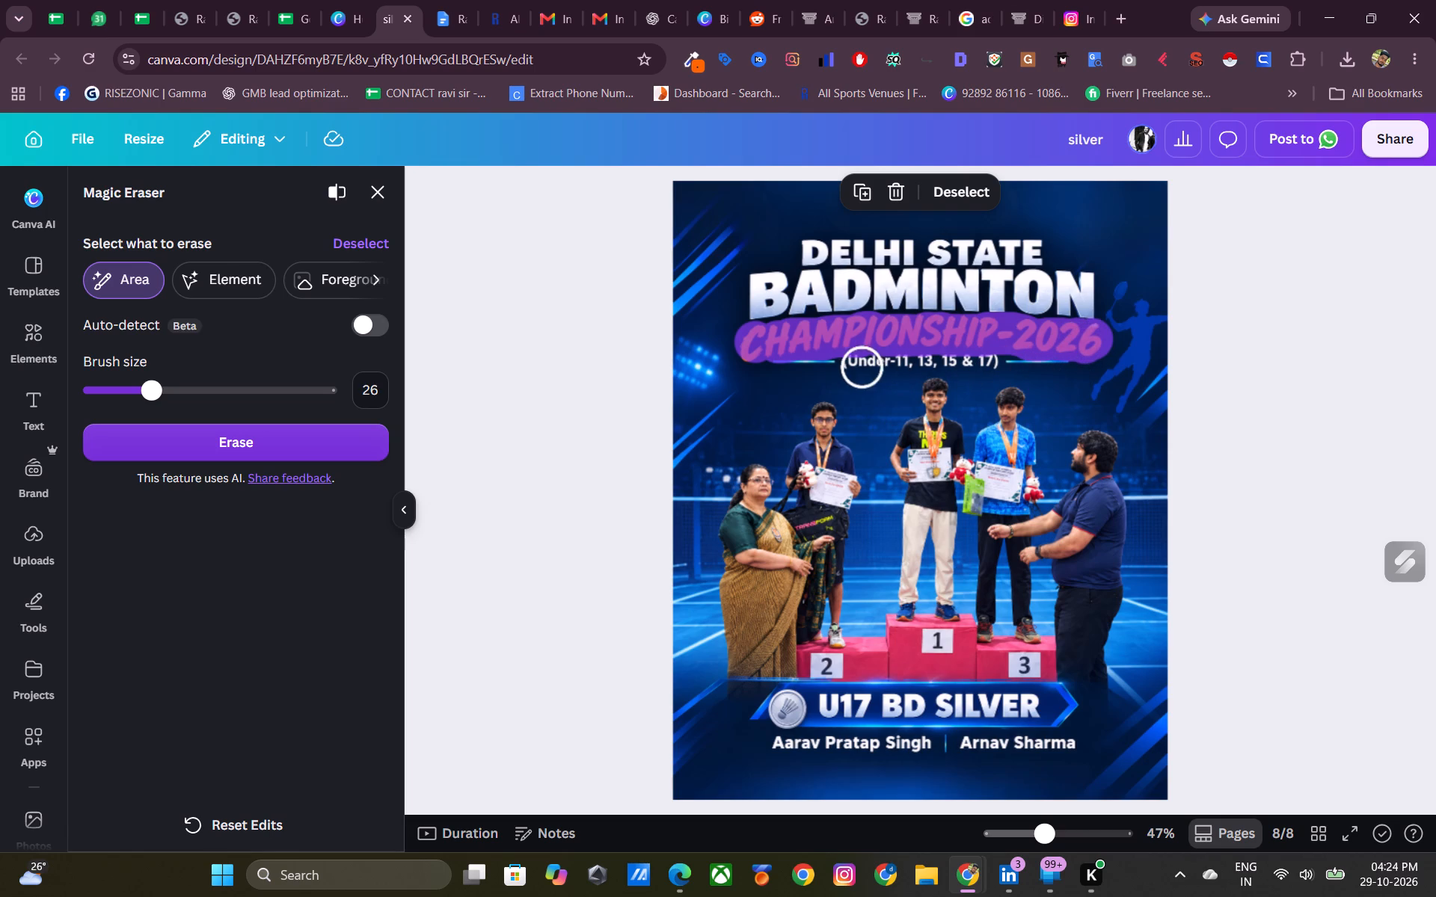
{"action": "left_click_drag", "start_coordinate": [788, 366], "coordinate": [894, 363]}
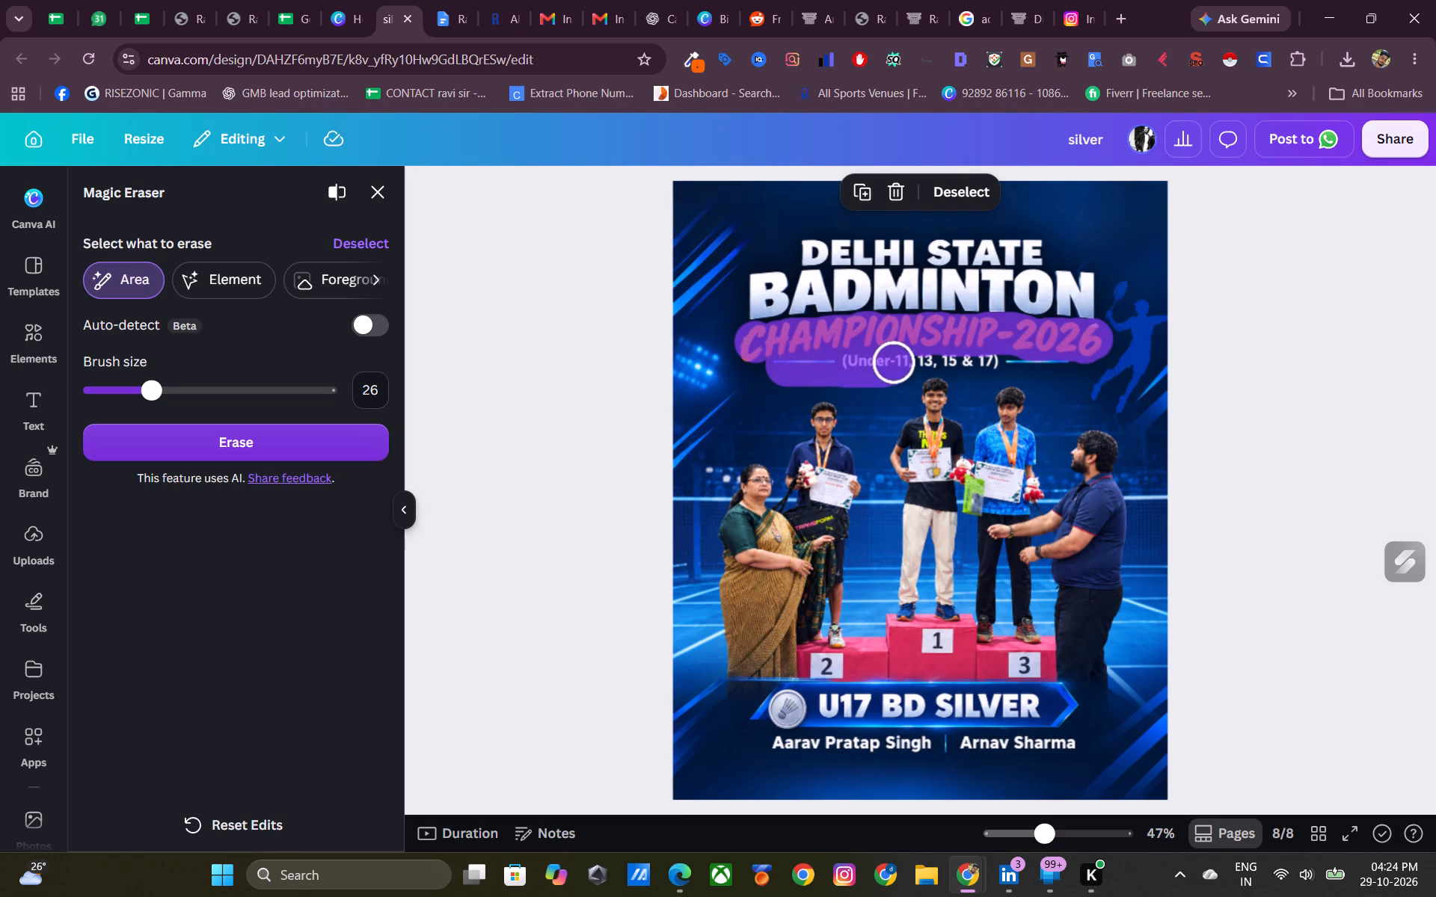
{"action": "left_click_drag", "start_coordinate": [894, 363], "coordinate": [904, 355]}
{"action": "left_click", "coordinate": [930, 354]}
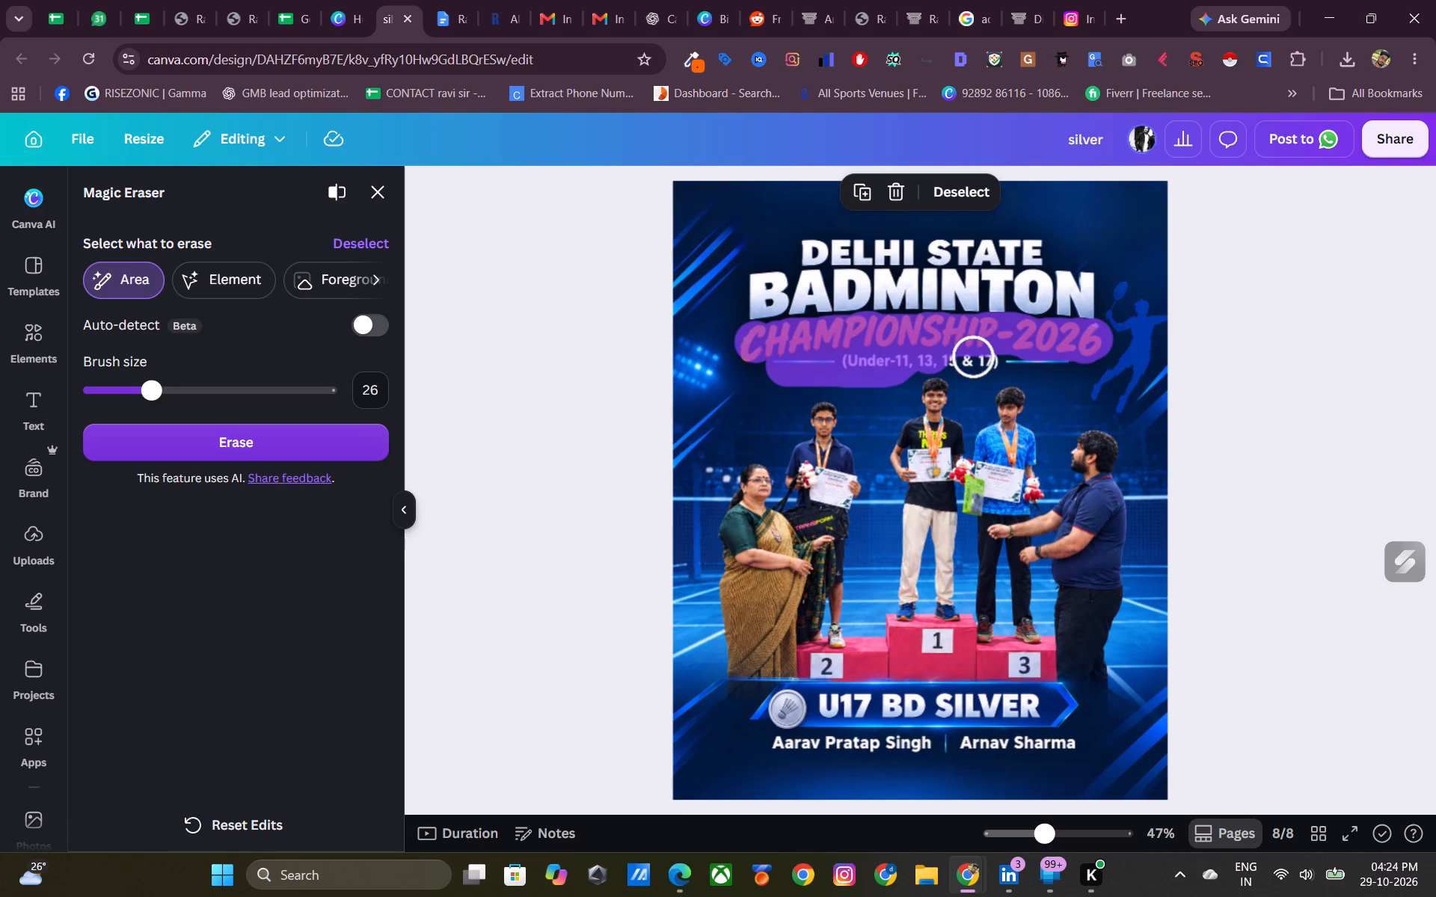
{"action": "left_click", "coordinate": [974, 357]}
{"action": "left_click", "coordinate": [959, 353]}
{"action": "left_click", "coordinate": [1001, 355]}
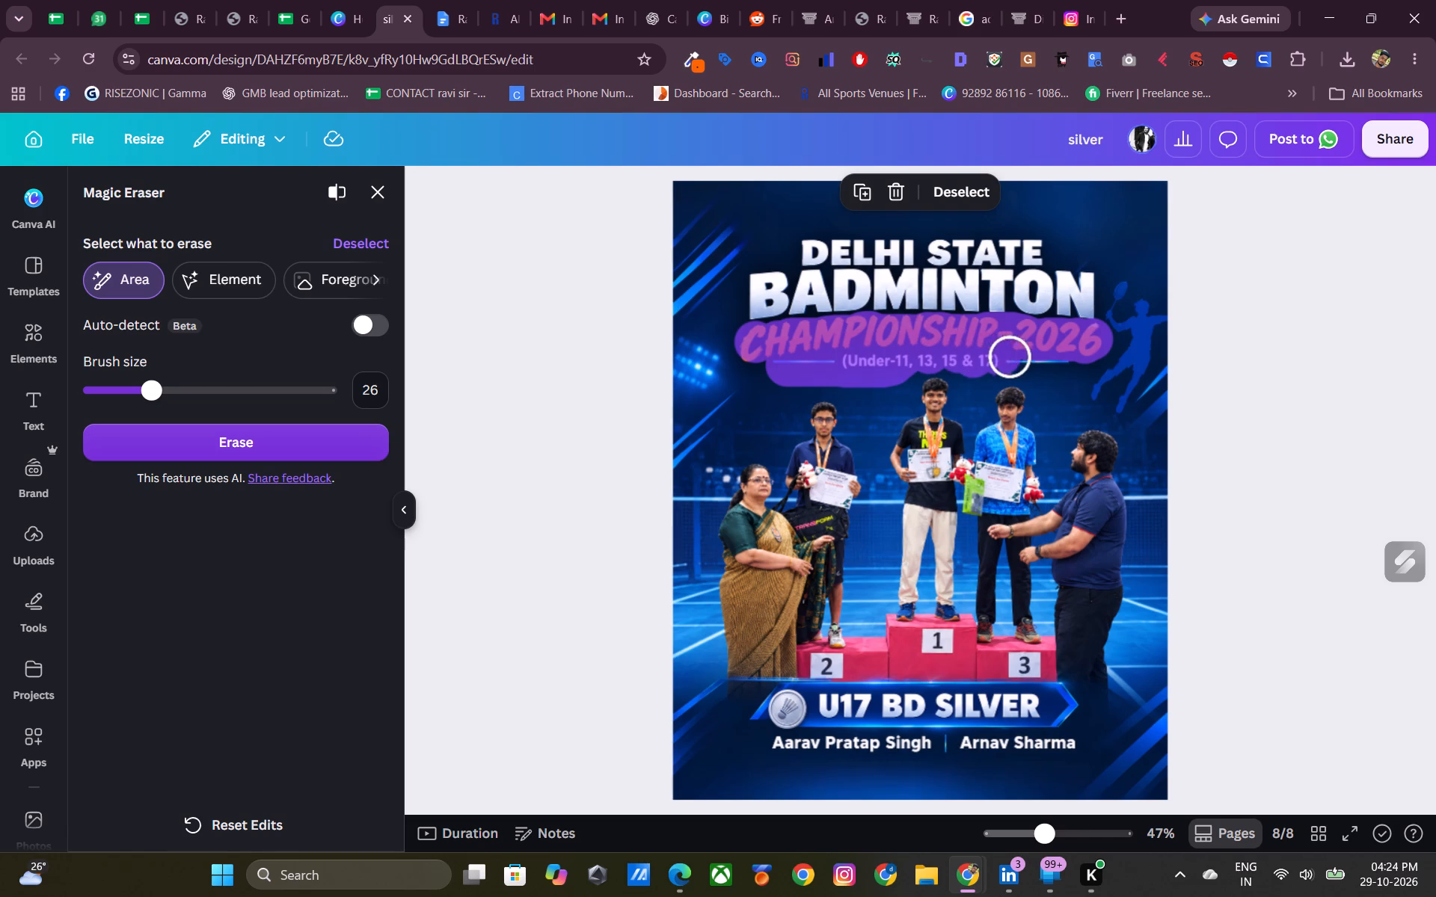
{"action": "left_click", "coordinate": [1038, 357]}
{"action": "left_click", "coordinate": [1055, 353]}
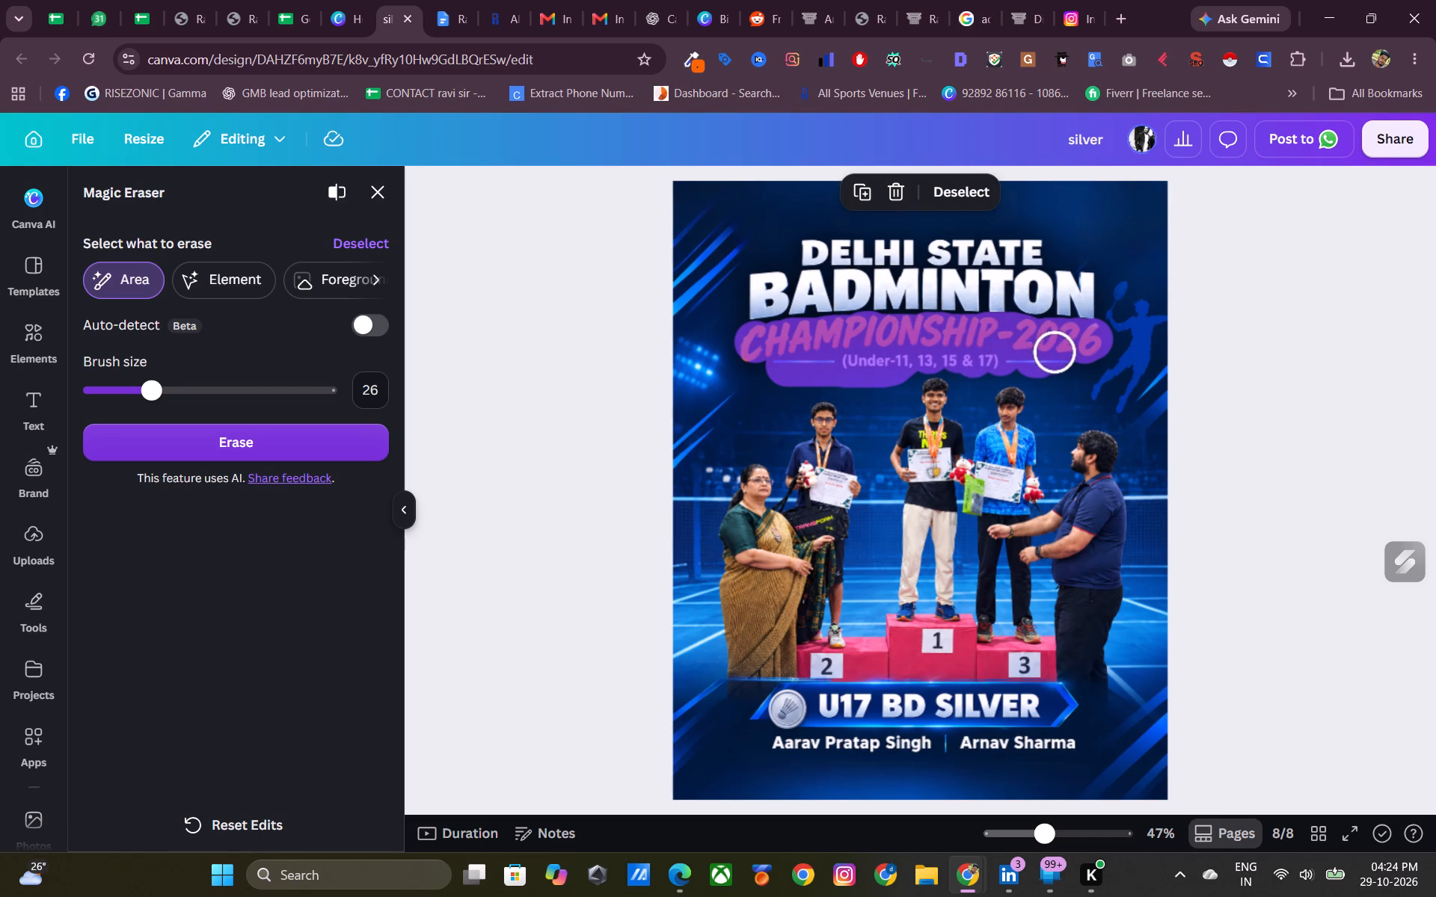
{"action": "left_click", "coordinate": [903, 201]}
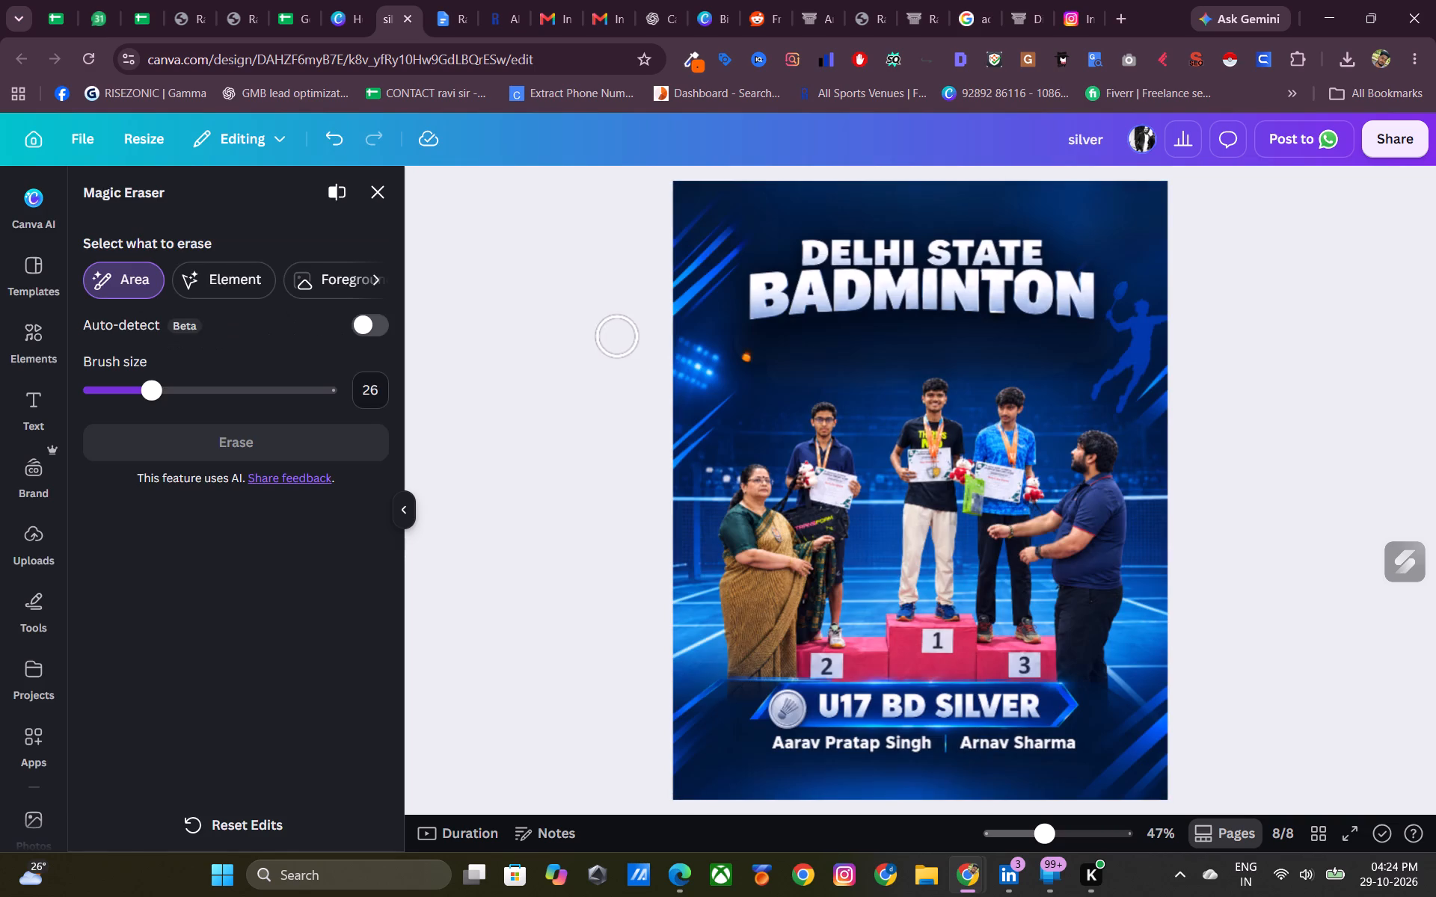
Erase the leftover orange spot below and beside the B of BADMINTON with Magic Eraser.
{"action": "left_click", "coordinate": [747, 353]}
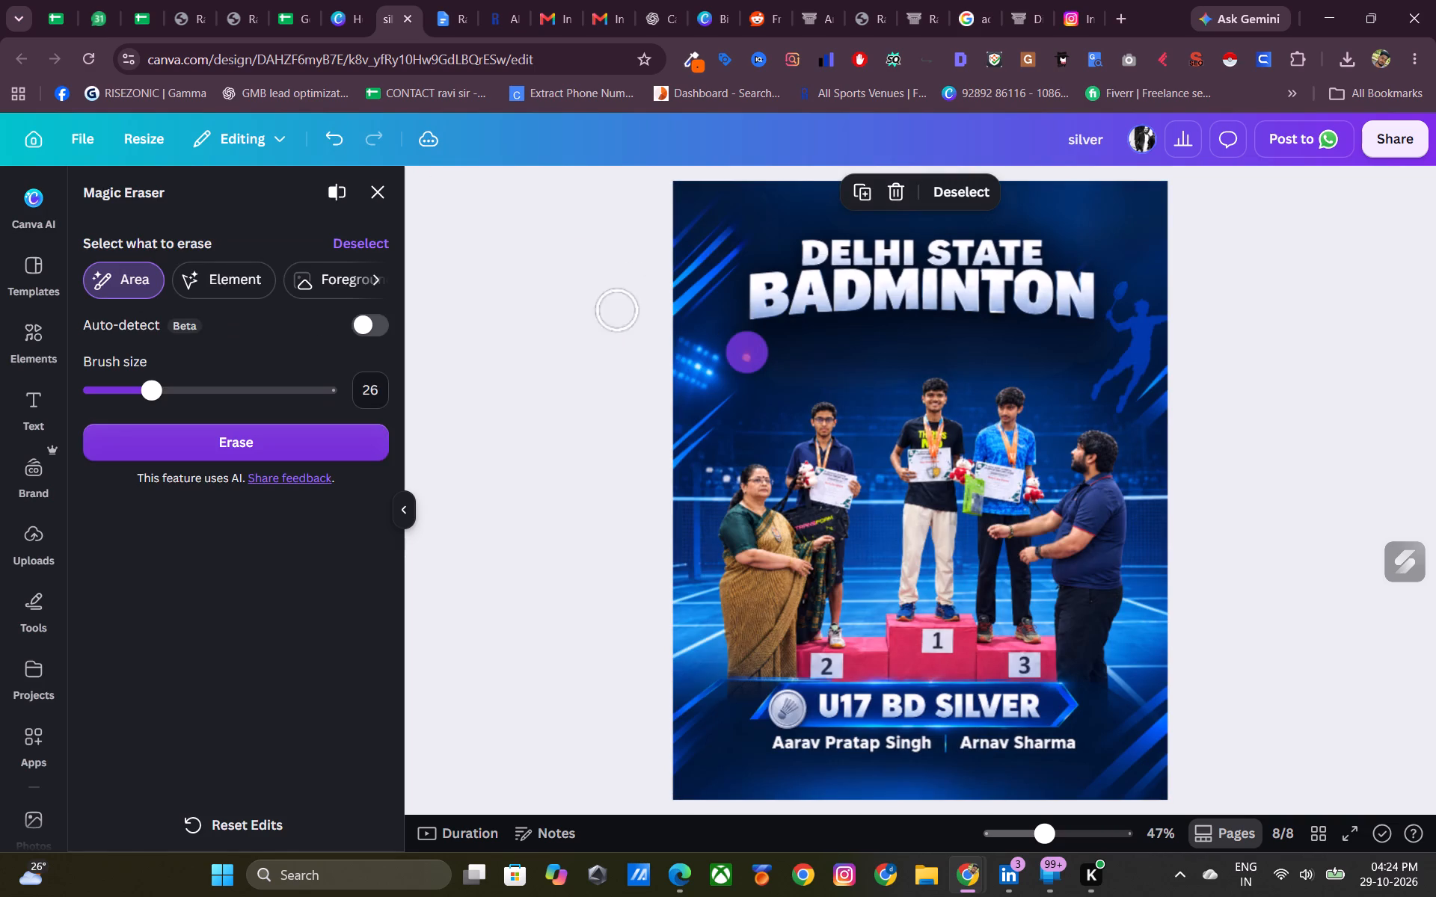
{"action": "left_click", "coordinate": [897, 193]}
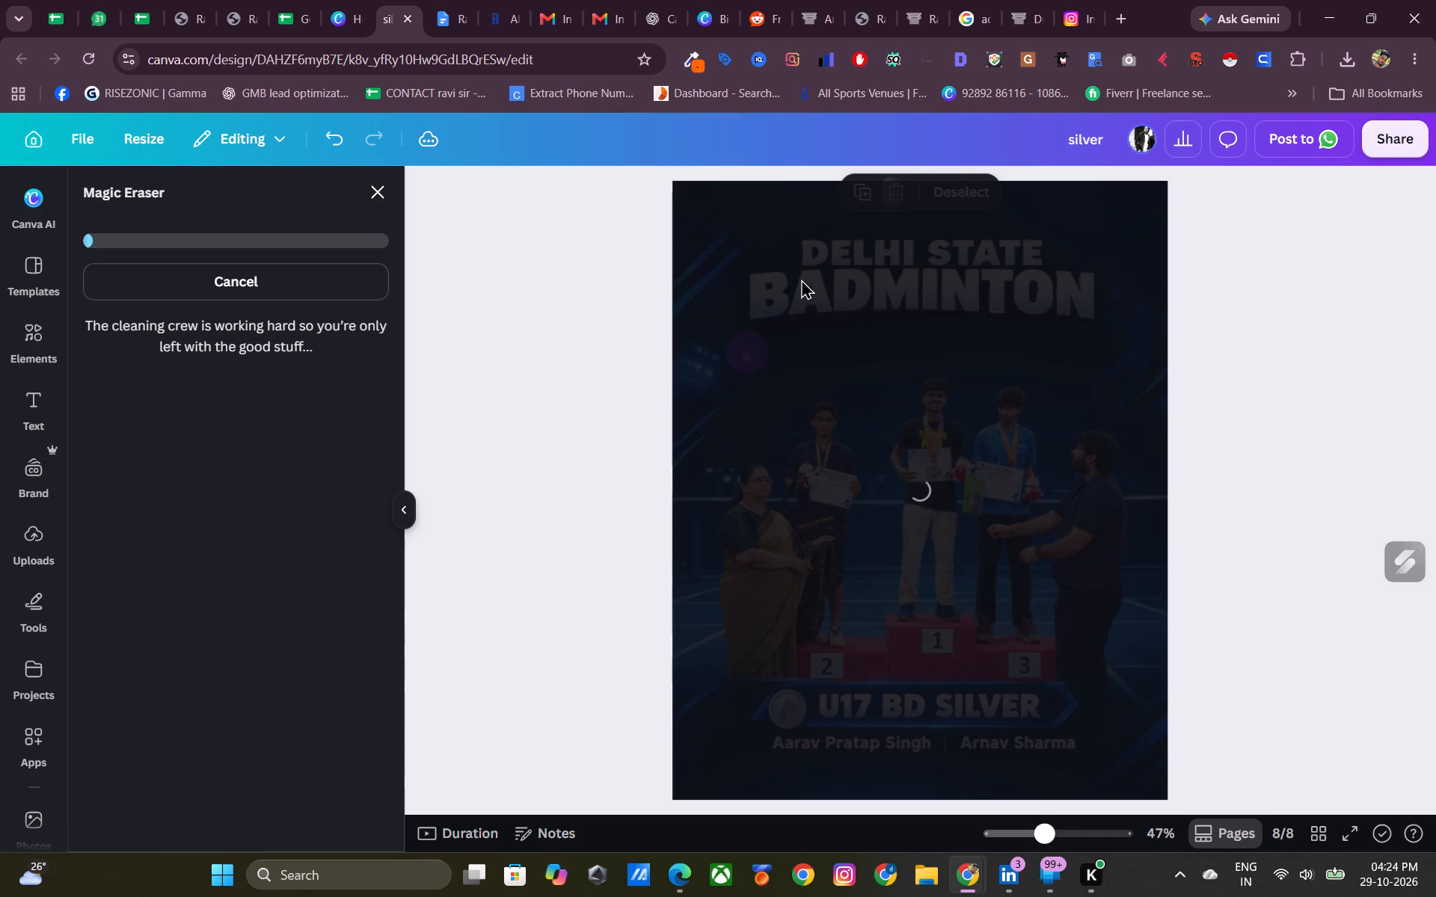
Leave Magic Eraser on page 8, and on page 4 move the background-free podium photo slightly lower.
{"action": "left_click", "coordinate": [384, 183]}
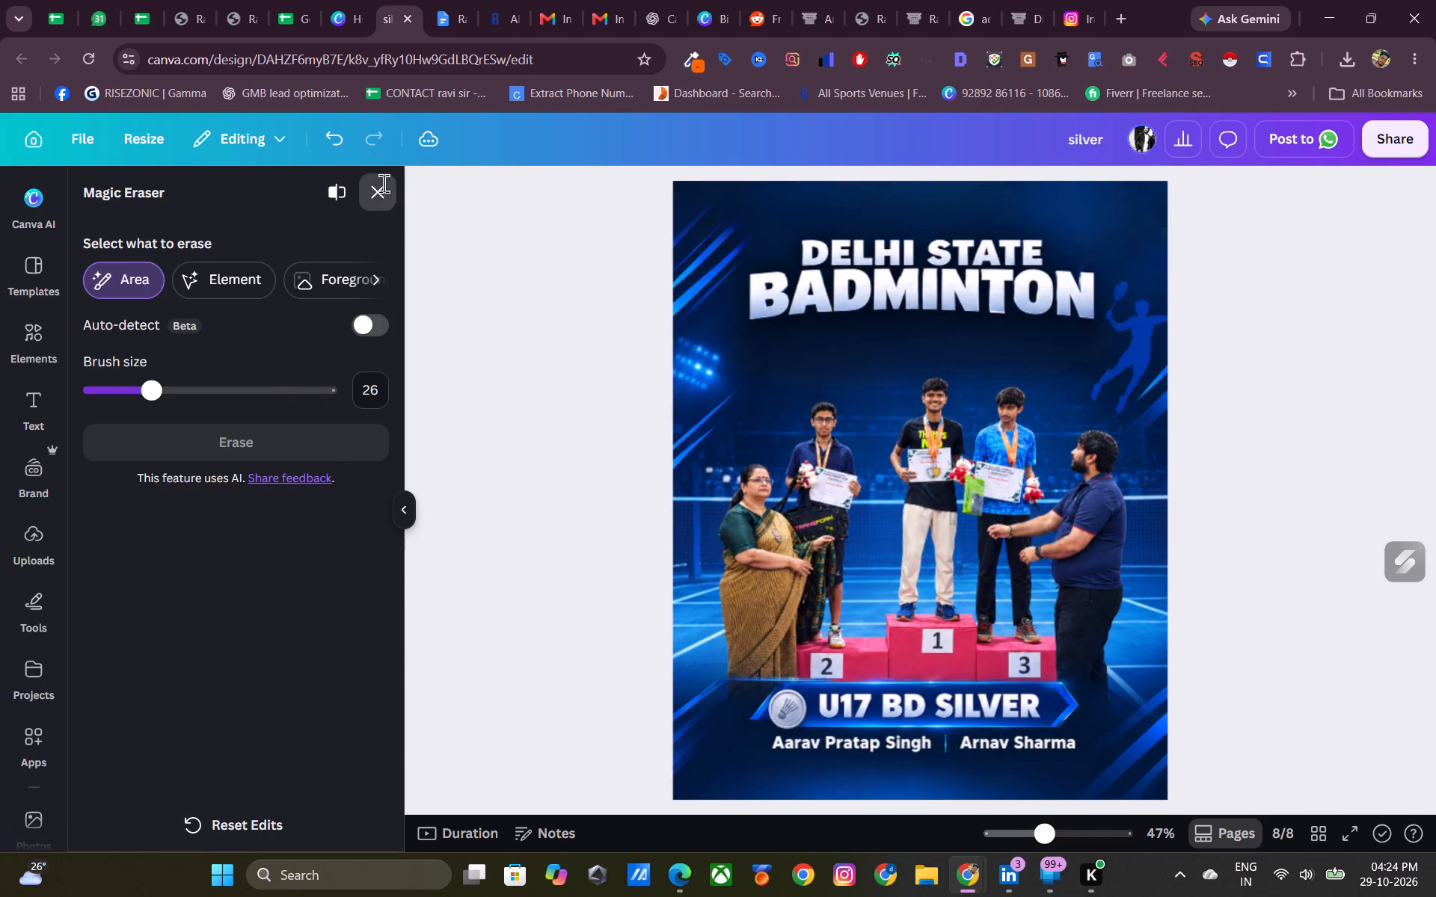
{"action": "left_click", "coordinate": [759, 747]}
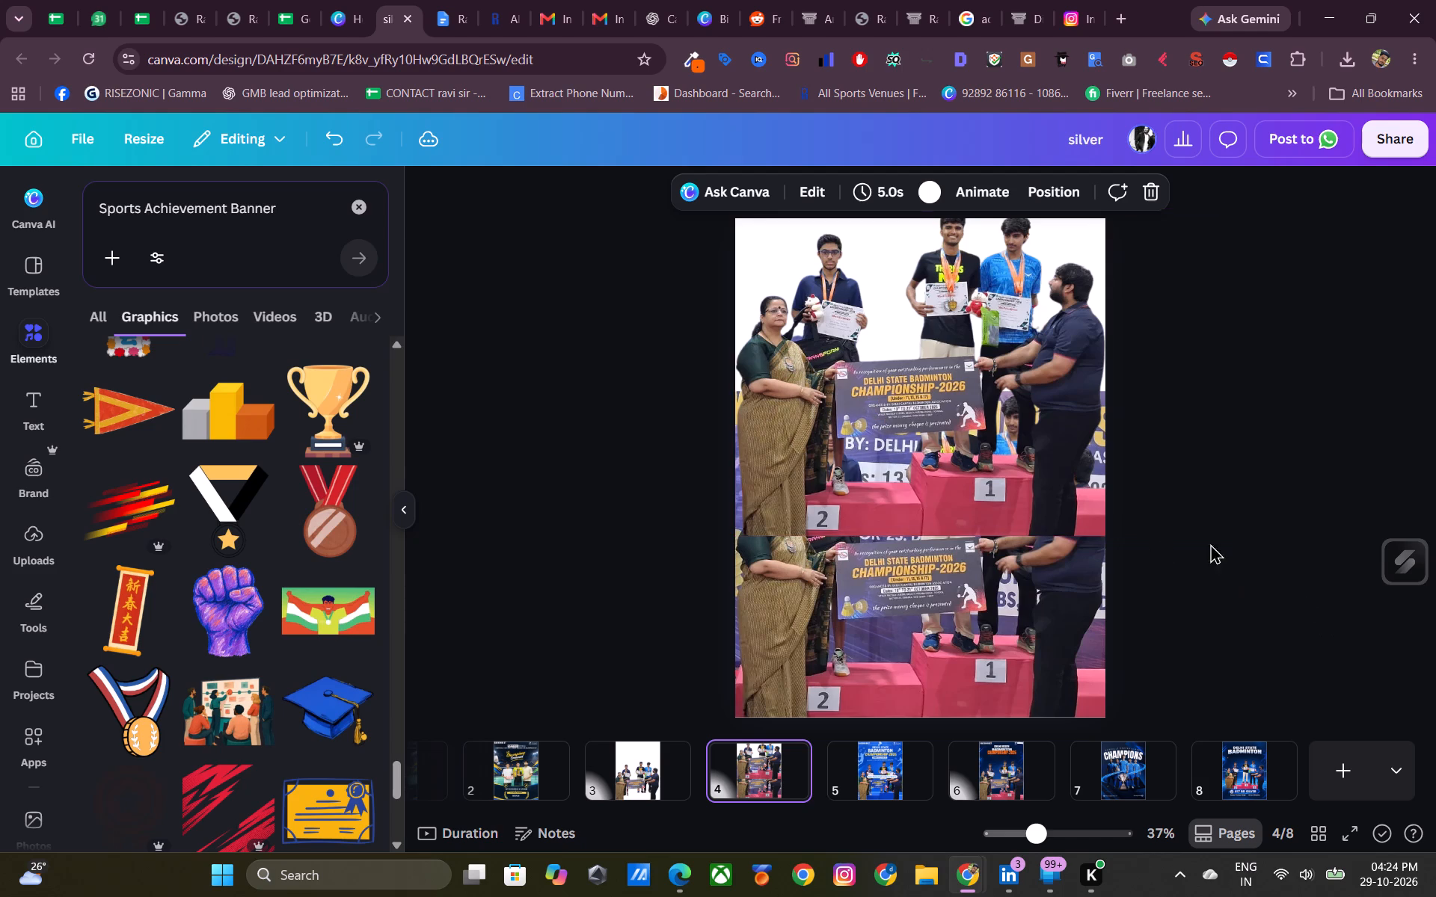
{"action": "left_click", "coordinate": [922, 408]}
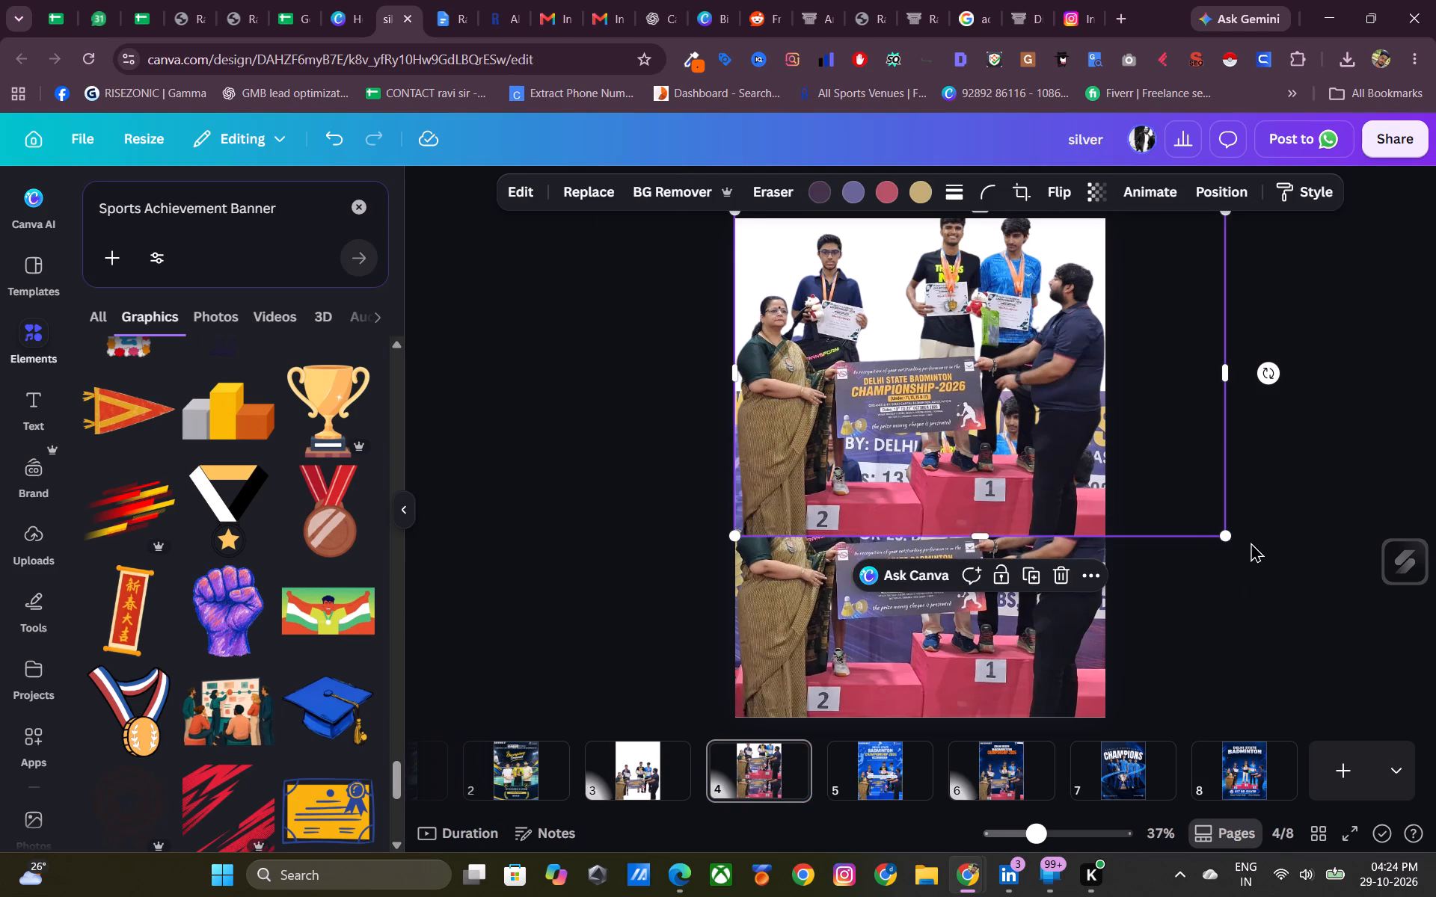
{"action": "left_click_drag", "start_coordinate": [992, 438], "coordinate": [992, 488]}
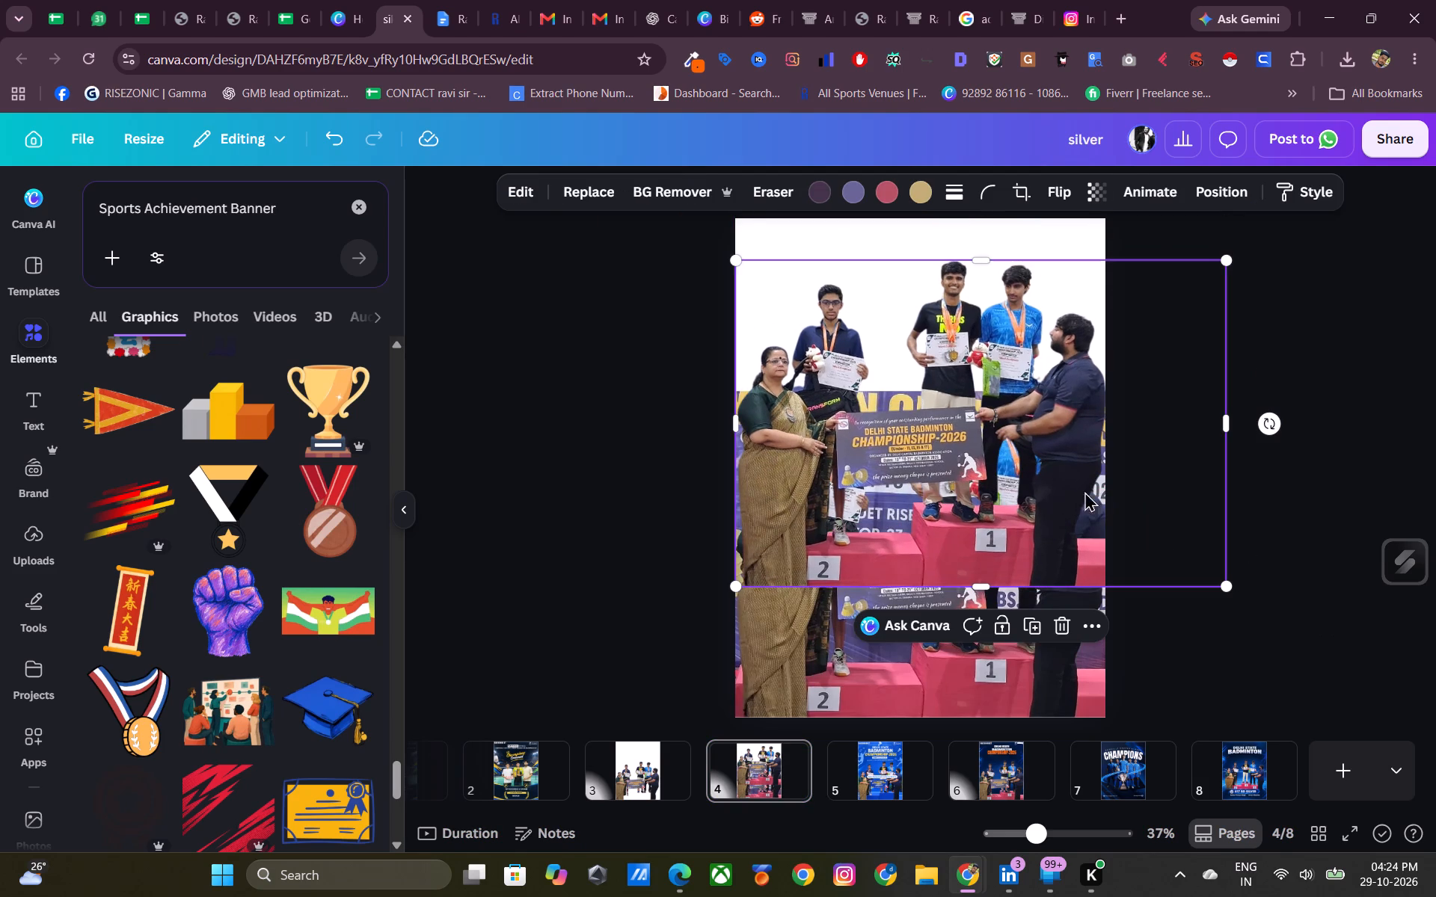
Select the whole CHAMPIONSHIP-2026 cheque board in page 4's cut-out photo with Magic Eraser's Element mode and duplicate it as a separate element.
{"action": "left_click", "coordinate": [789, 203]}
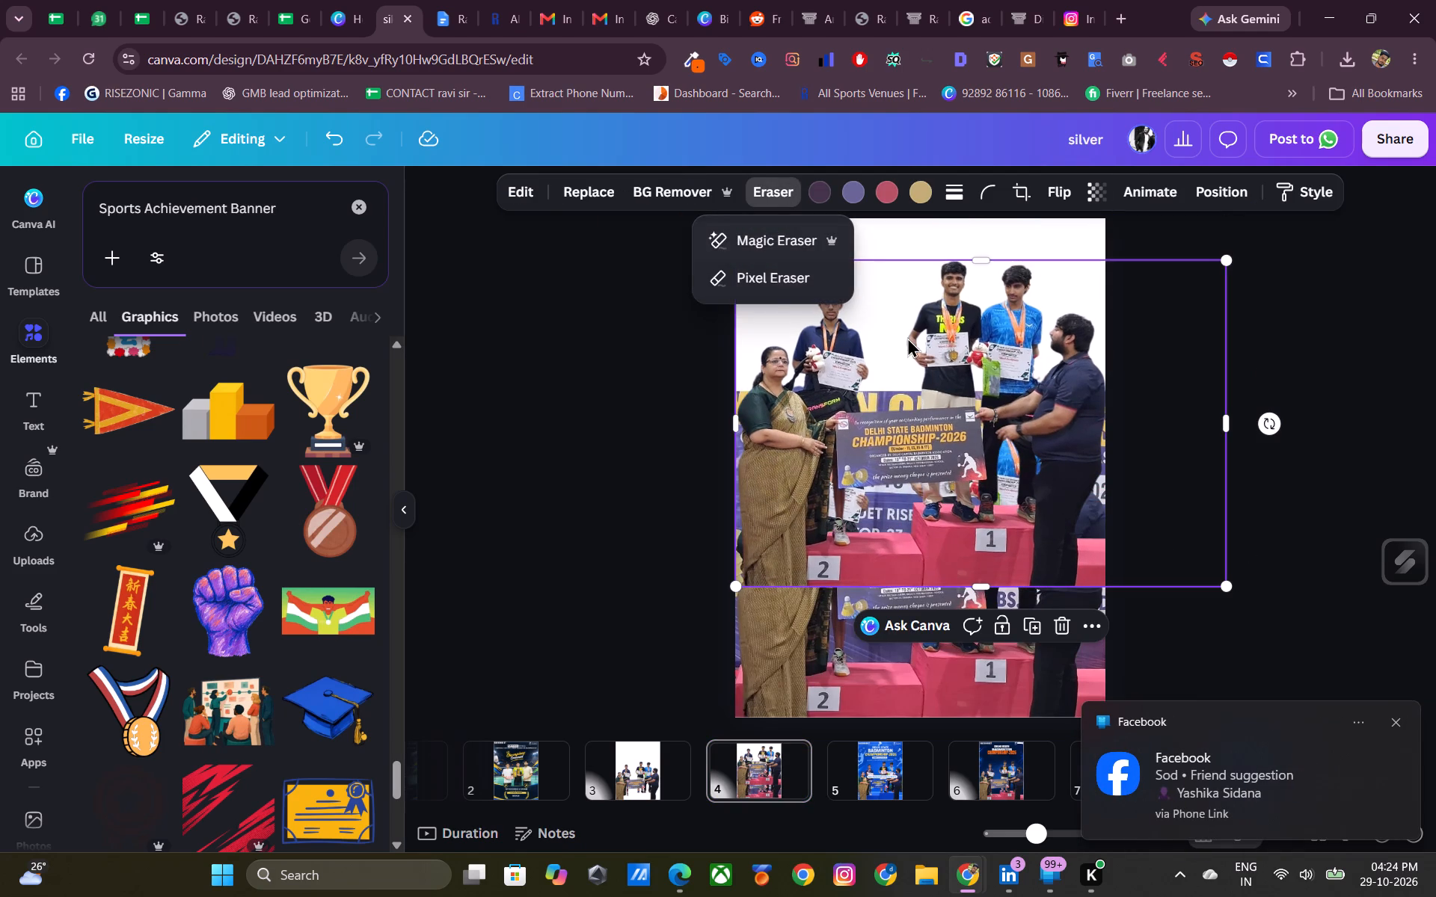
{"action": "left_click", "coordinate": [776, 235]}
{"action": "left_click", "coordinate": [215, 284]}
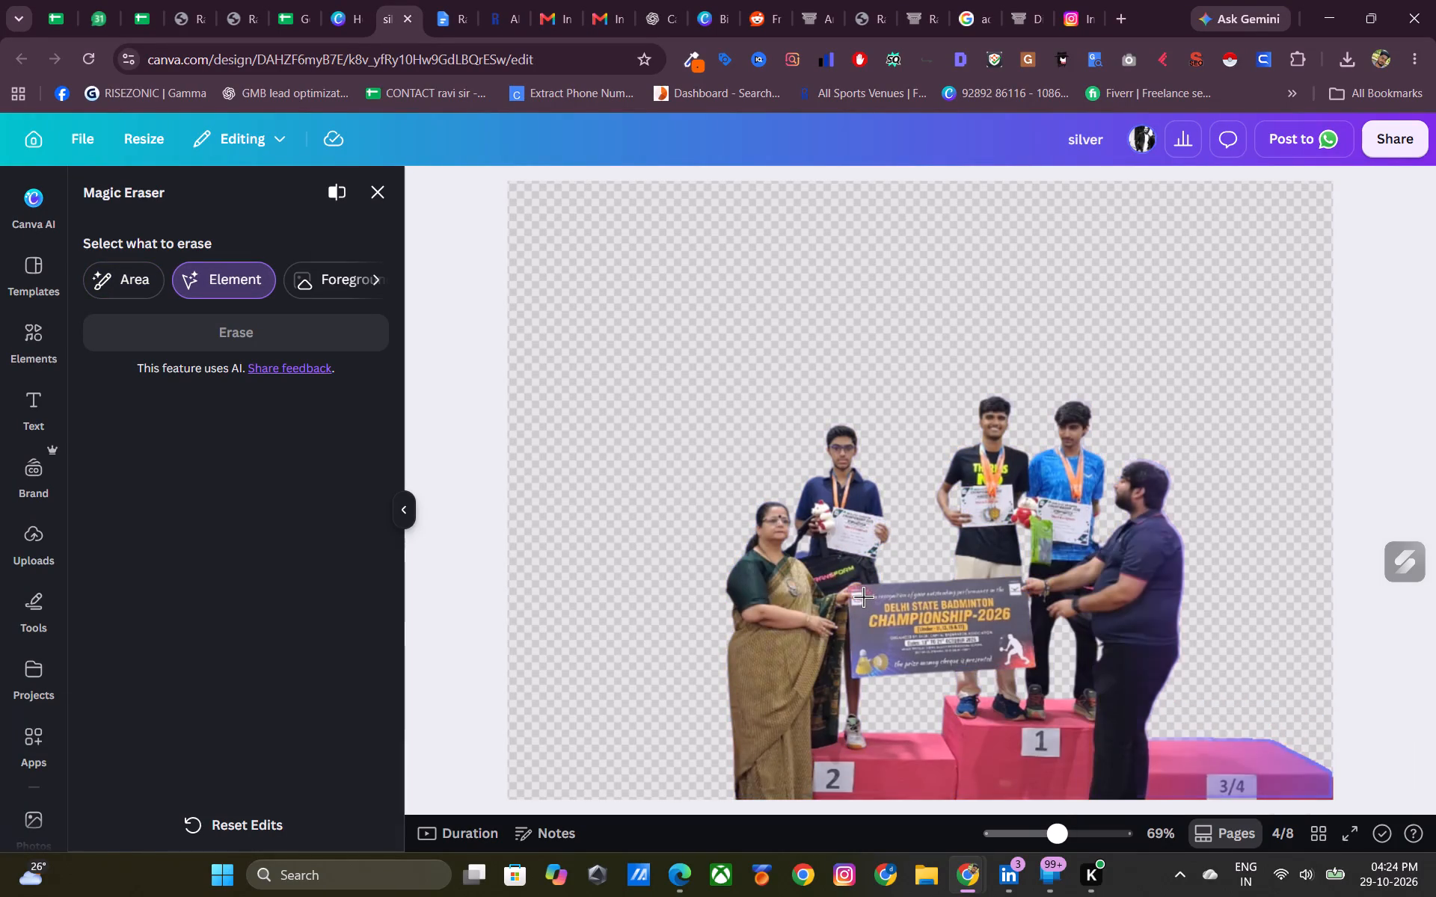
{"action": "left_click", "coordinate": [860, 597]}
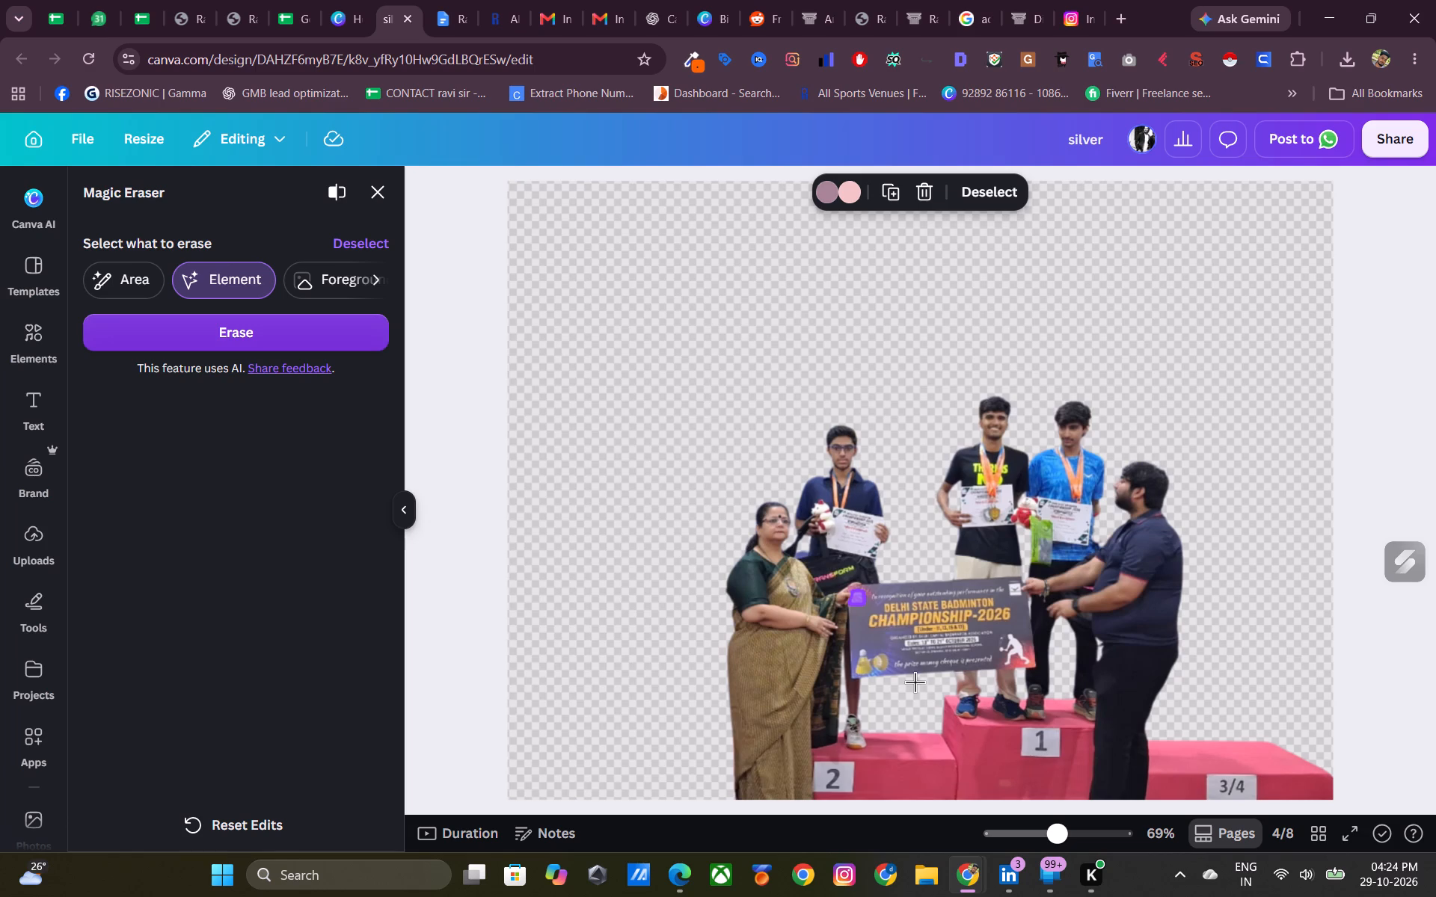
{"action": "left_click", "coordinate": [854, 632]}
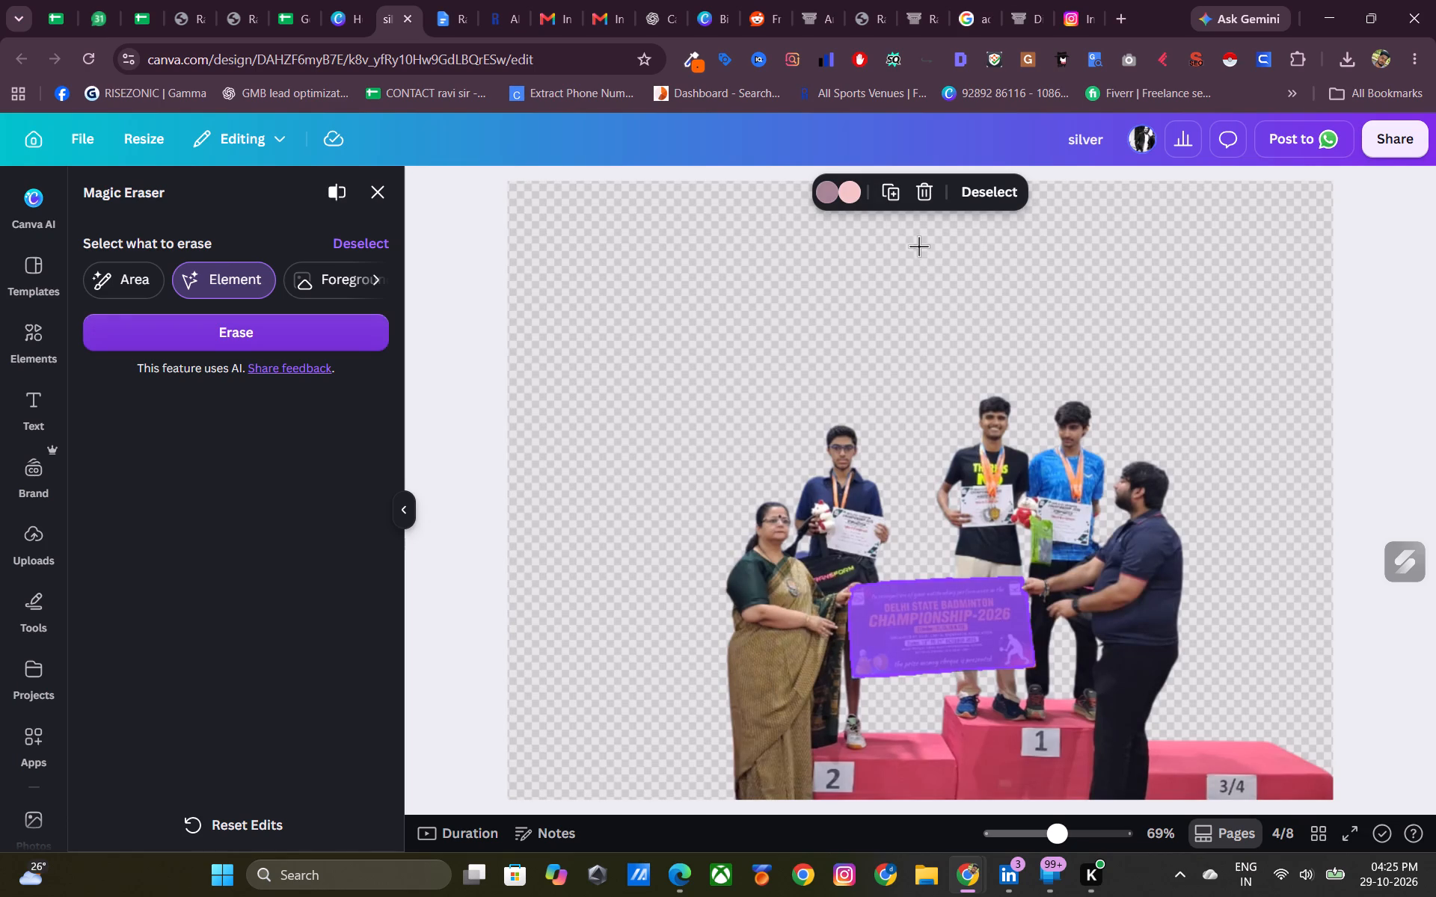
{"action": "left_click", "coordinate": [892, 195]}
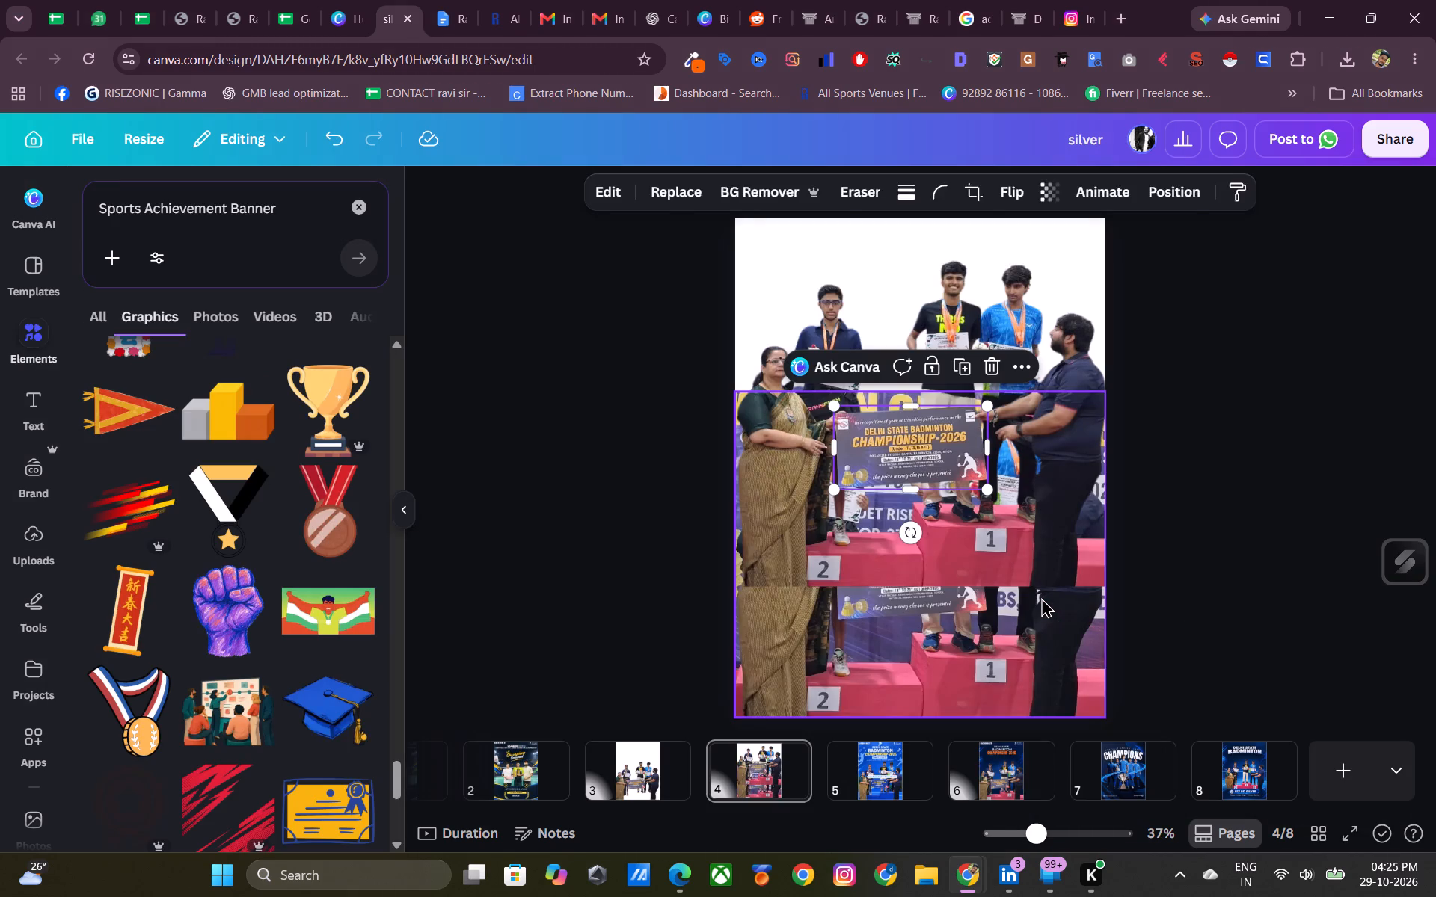
Copy page 4's championship prize board cutout onto page 8, placing it in front of the podium between the woman in the sari and the man.
{"action": "left_click_drag", "start_coordinate": [923, 460], "coordinate": [910, 495]}
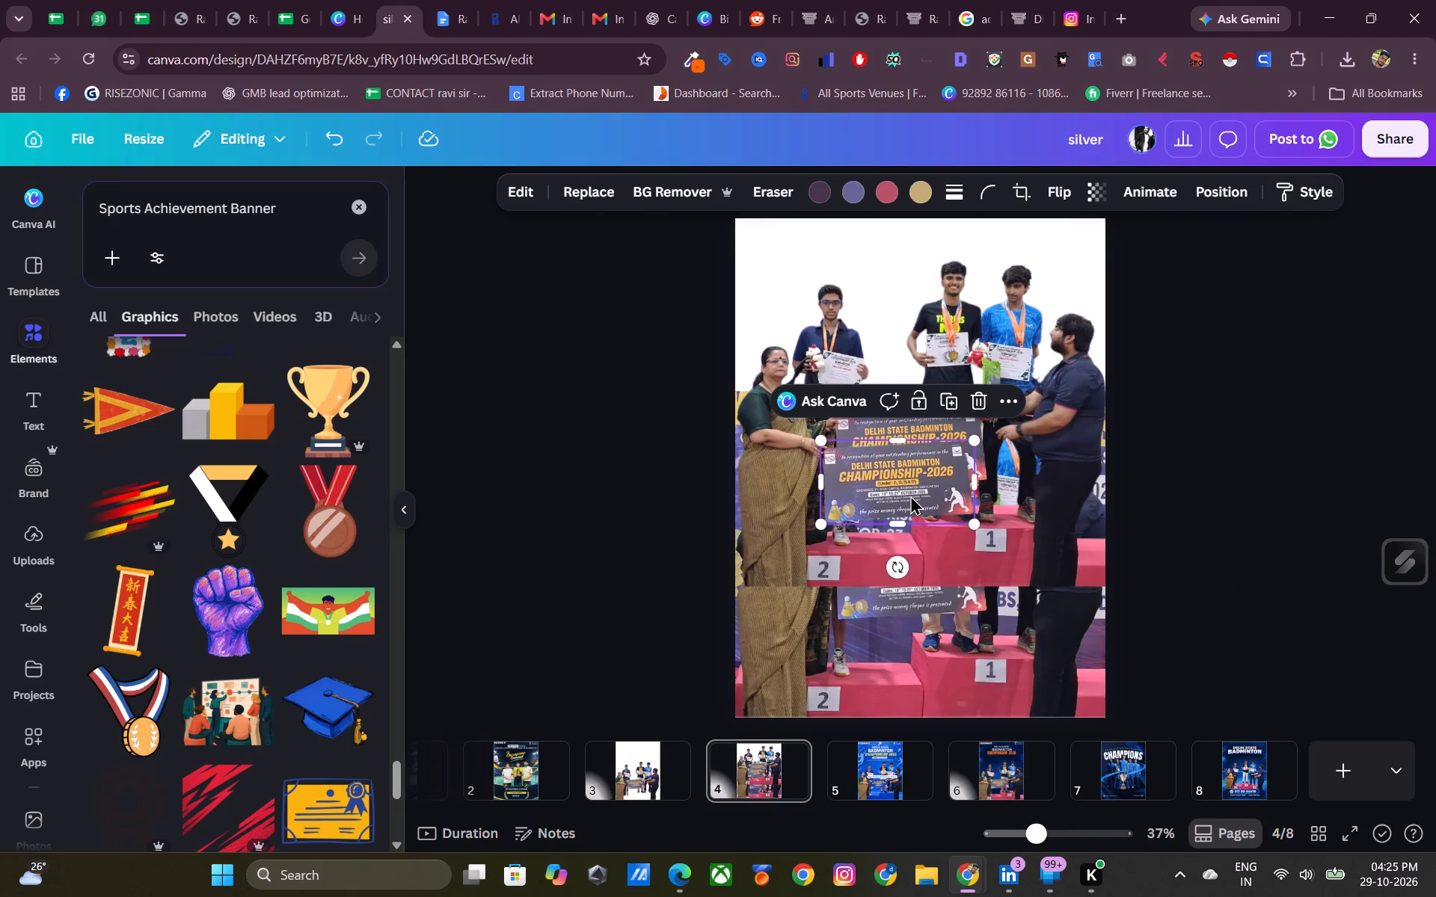
{"action": "key", "text": "ctrl+c"}
{"action": "left_click_drag", "start_coordinate": [923, 489], "coordinate": [927, 283]}
{"action": "left_click", "coordinate": [1248, 776]}
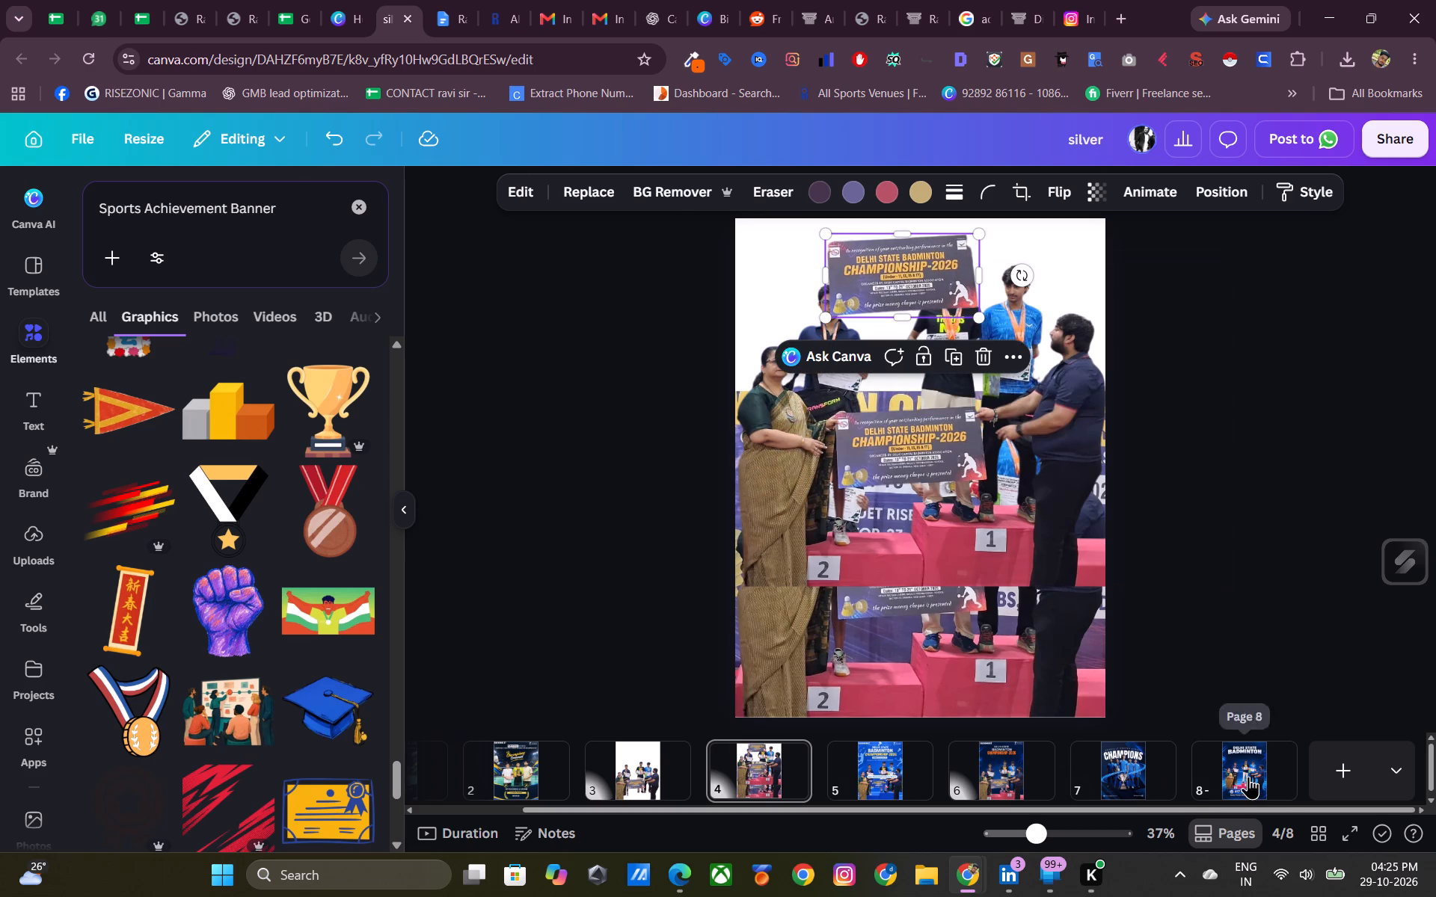
{"action": "key", "text": "ctrl+v"}
{"action": "left_click_drag", "start_coordinate": [863, 460], "coordinate": [870, 472]}
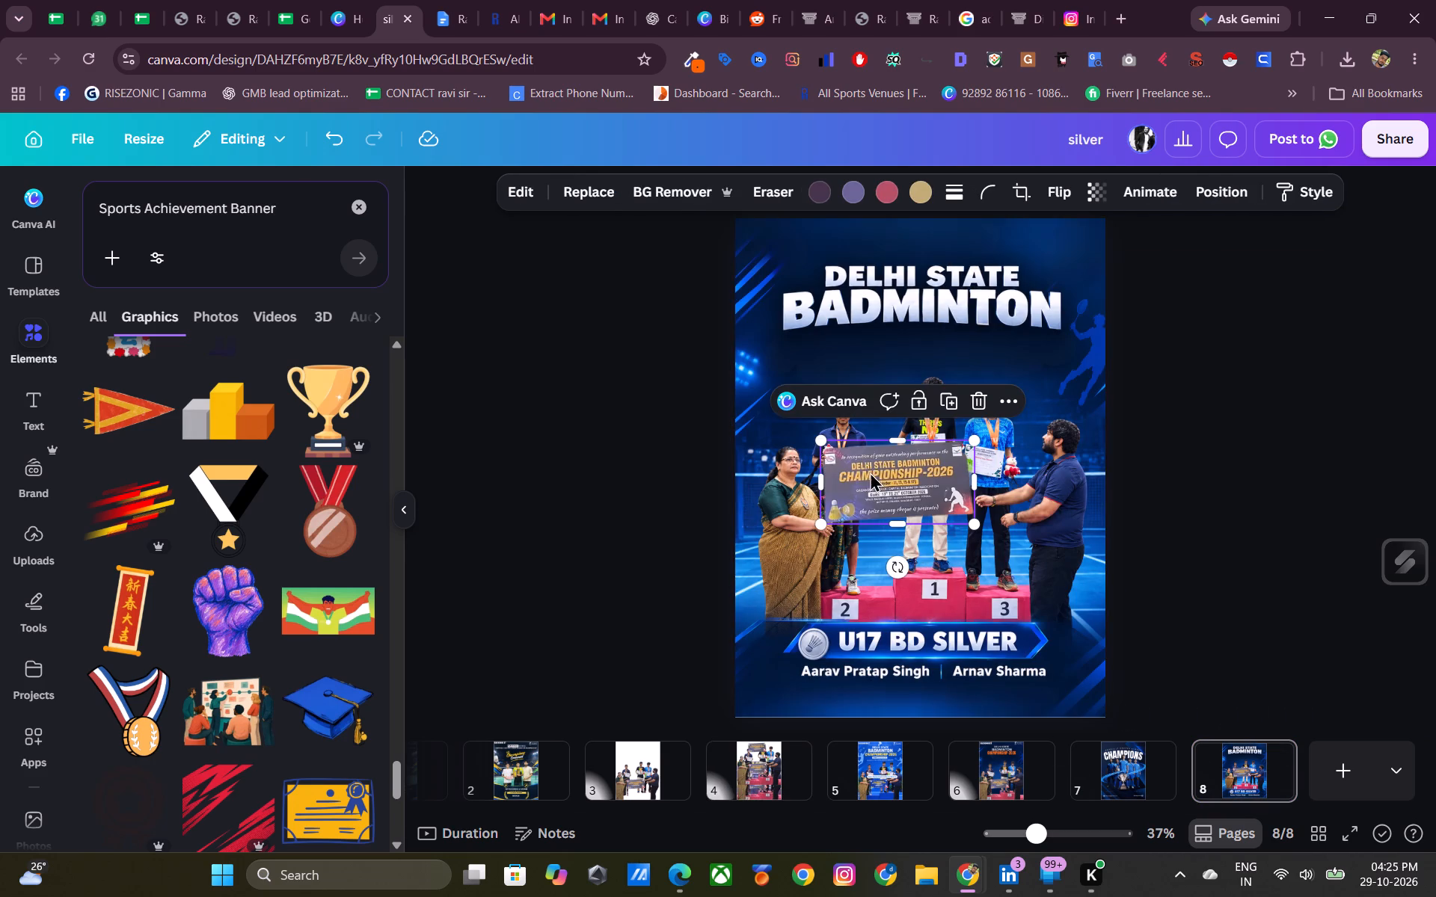
{"action": "left_click_drag", "start_coordinate": [870, 472], "coordinate": [883, 514]}
{"action": "left_click", "coordinate": [1182, 533]}
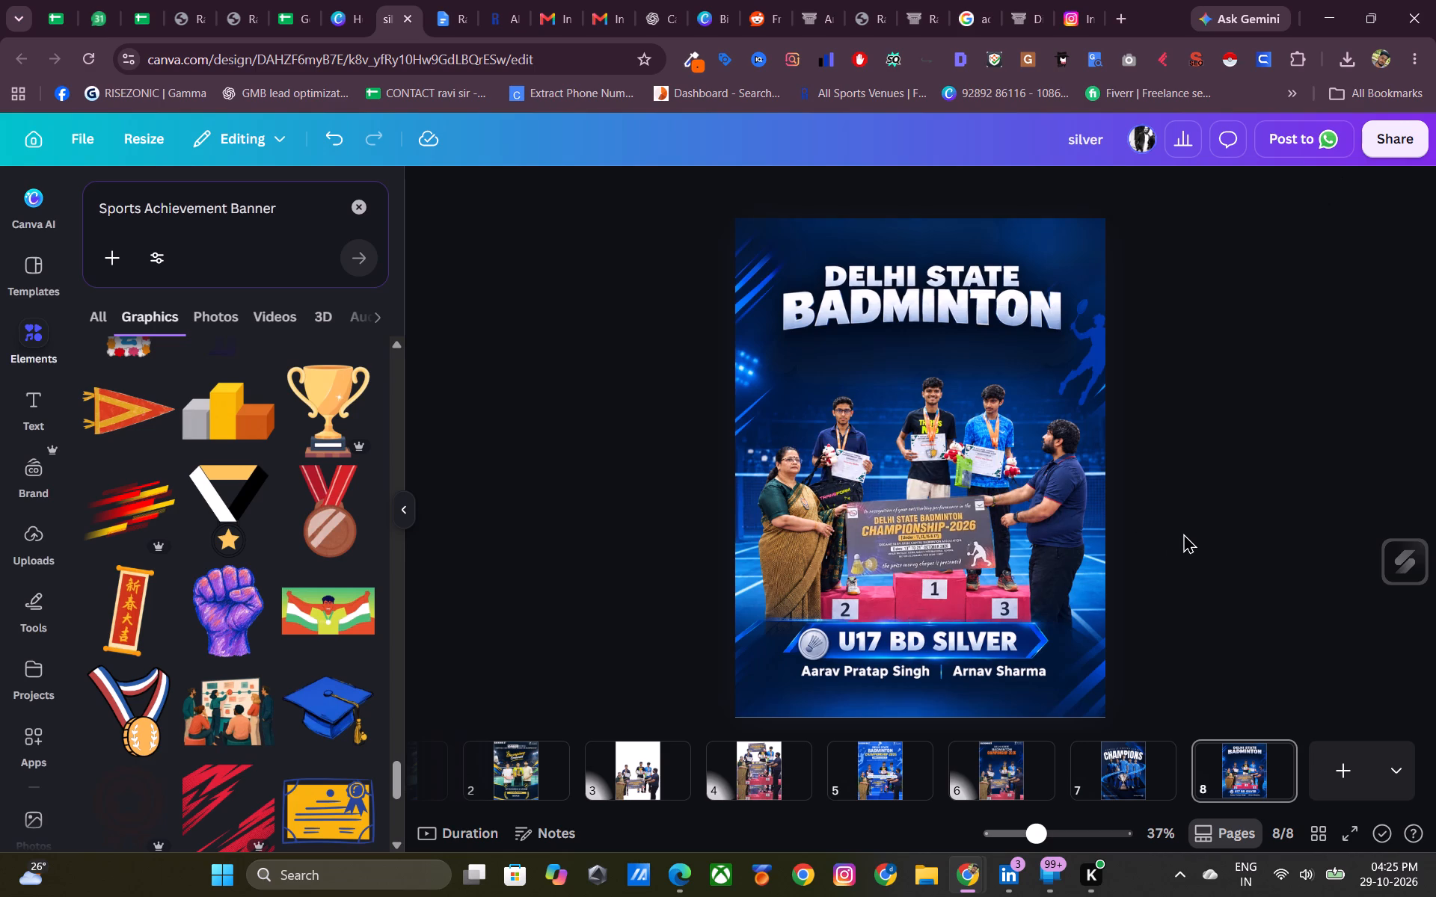
Fine-tune the prize board's position on page 8, settling it slightly higher between the hands of the woman in the sari and the man.
{"action": "left_click_drag", "start_coordinate": [947, 518], "coordinate": [936, 521]}
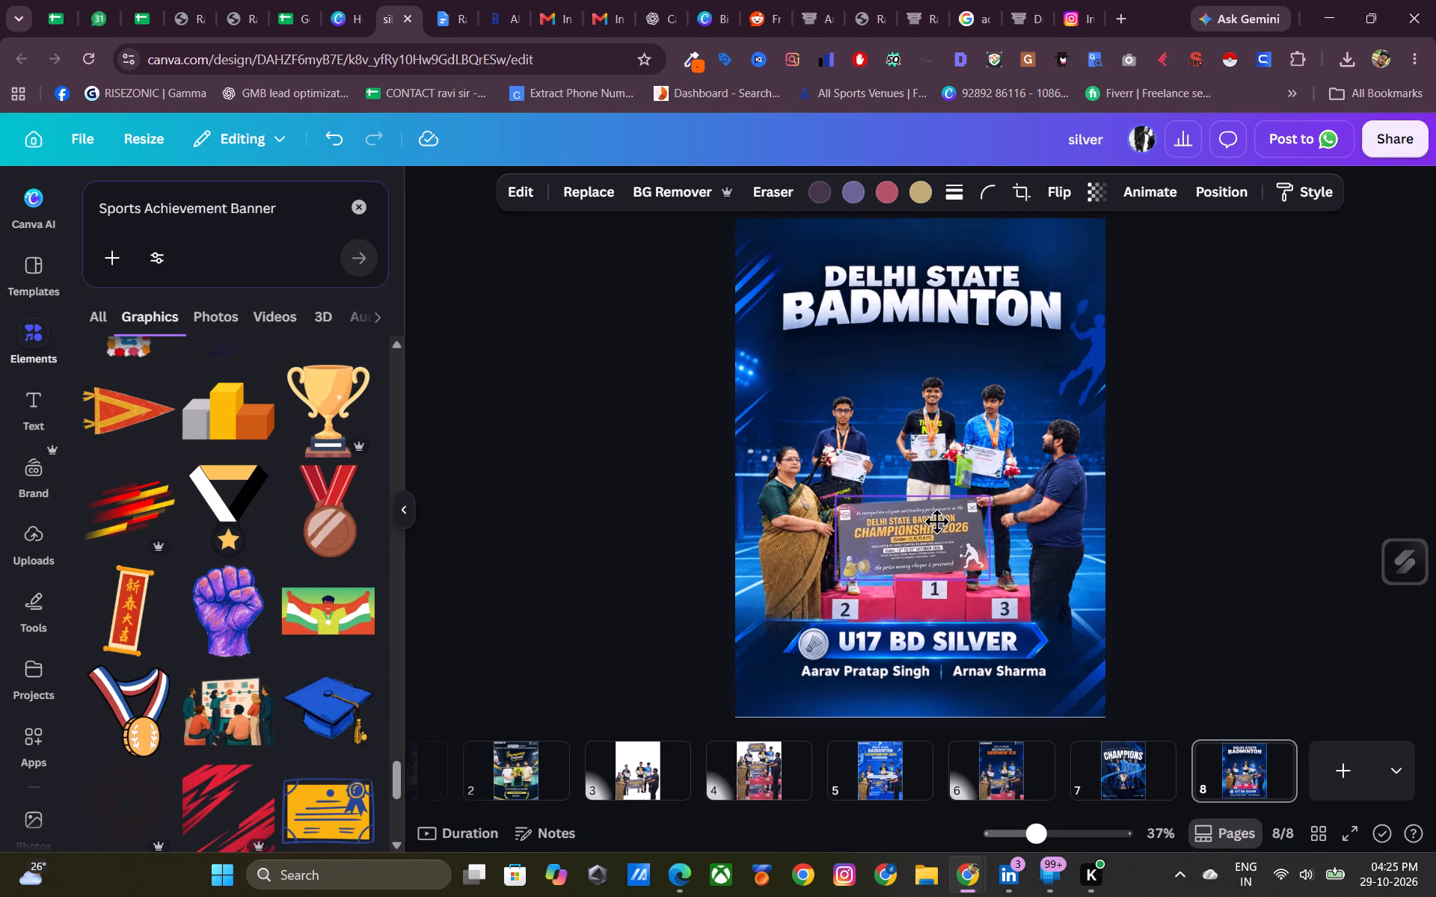
{"action": "left_click_drag", "start_coordinate": [936, 521], "coordinate": [936, 522]}
{"action": "left_click", "coordinate": [1204, 531]}
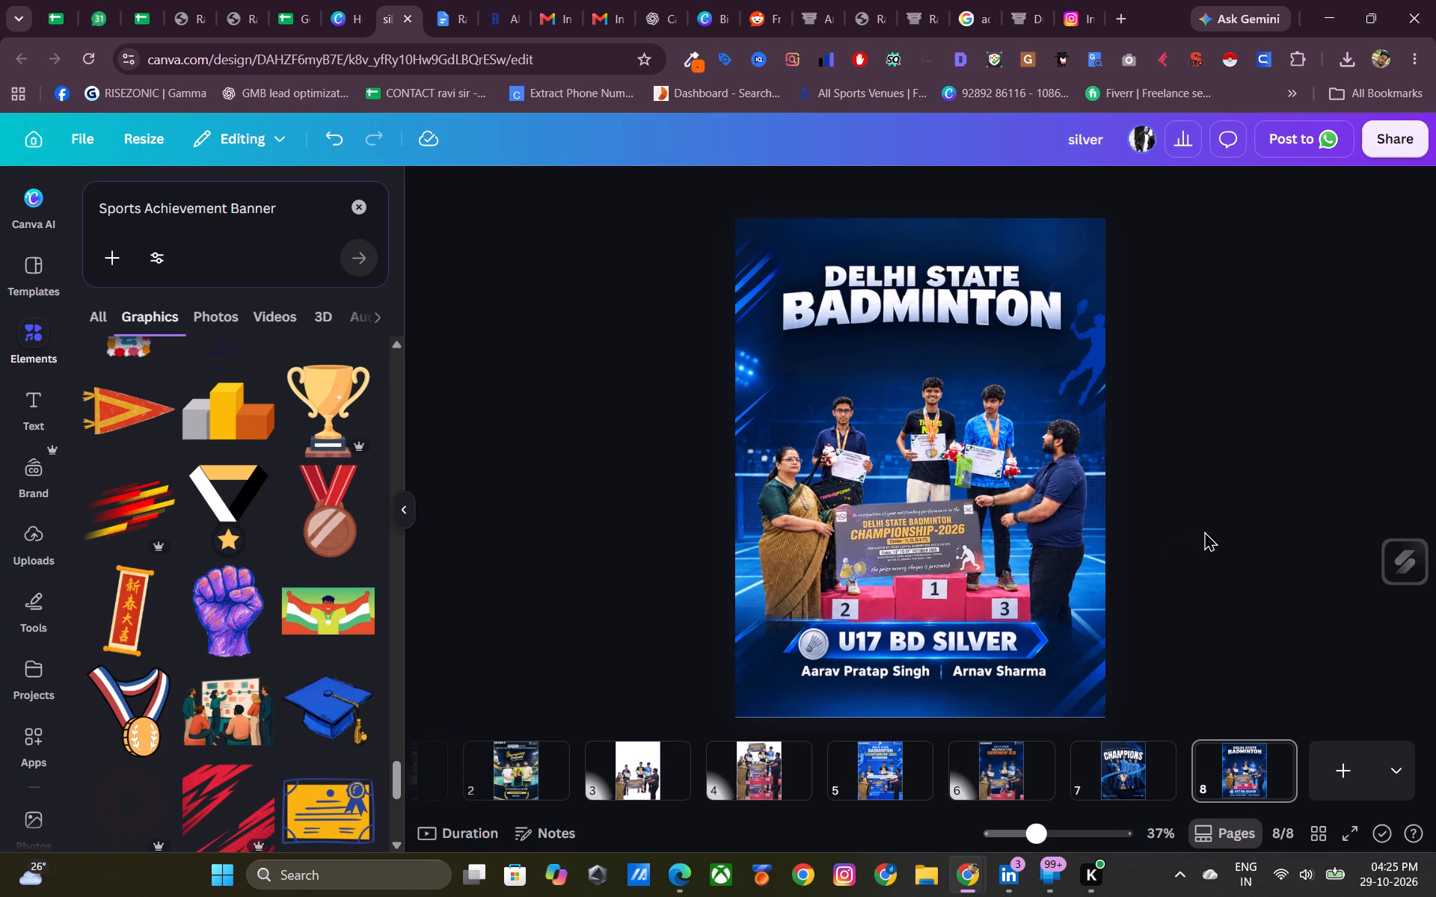
{"action": "left_click", "coordinate": [939, 544]}
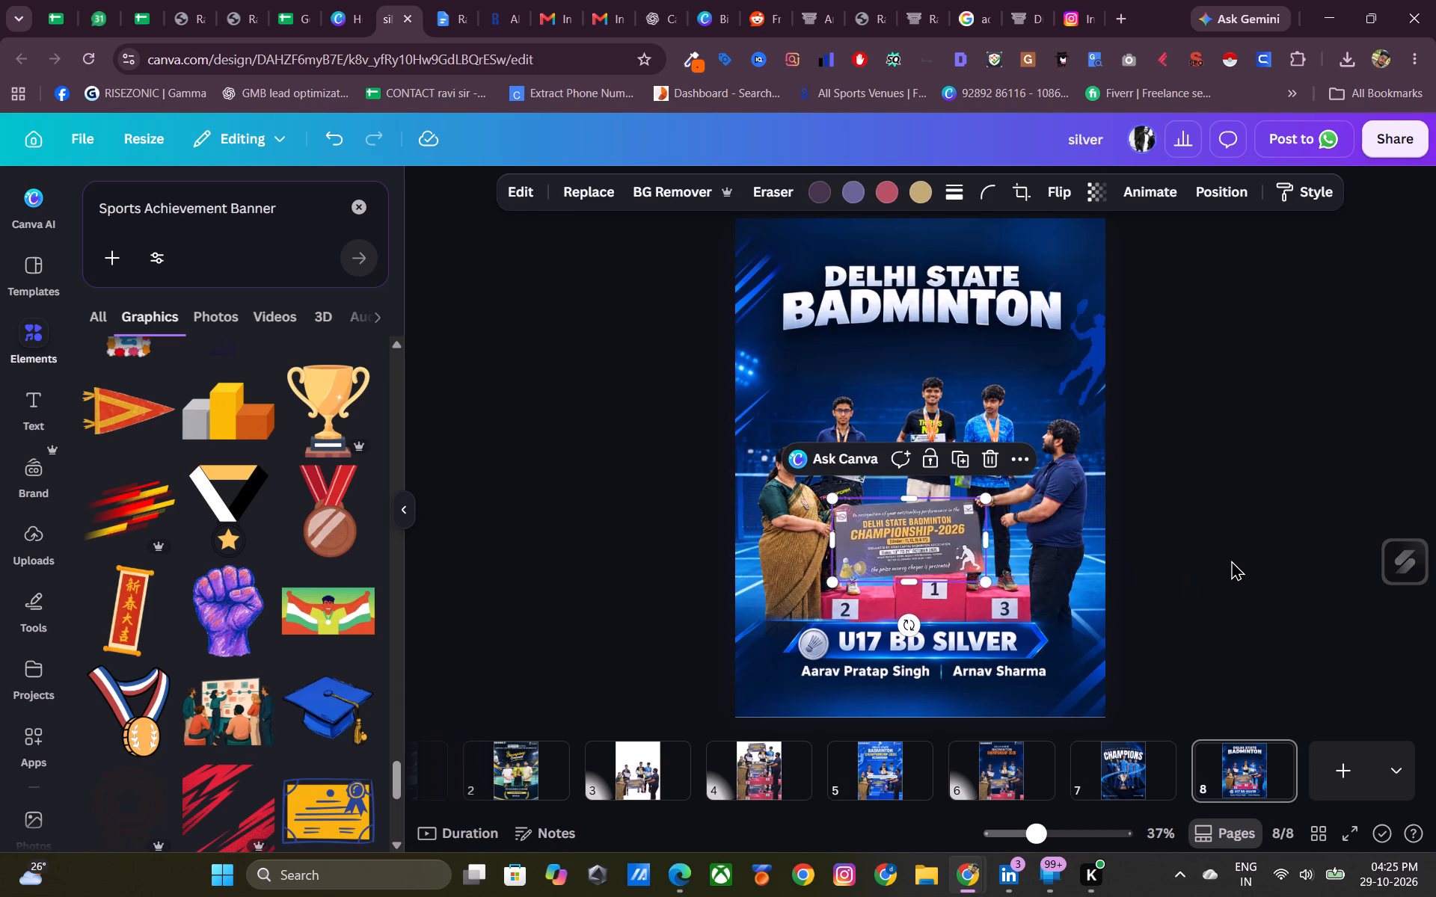
{"action": "key", "text": "Right"}
{"action": "key", "text": "Right"}
{"action": "key", "text": "Right"}
{"action": "key", "text": "Right"}
{"action": "key", "text": "Right"}
{"action": "key", "text": "Right"}
{"action": "key", "text": "Right"}
{"action": "key", "text": "Right"}
{"action": "key", "text": "Right"}
{"action": "key", "text": "Right"}
{"action": "key", "text": "Right"}
{"action": "key", "text": "Right"}
{"action": "key", "text": "Right"}
{"action": "key", "text": "Right"}
{"action": "key", "text": "Right"}
{"action": "key", "text": "Right"}
{"action": "key", "text": "Right"}
{"action": "key", "text": "Right"}
{"action": "key", "text": "Right"}
{"action": "key", "text": "Right"}
{"action": "key", "text": "Right"}
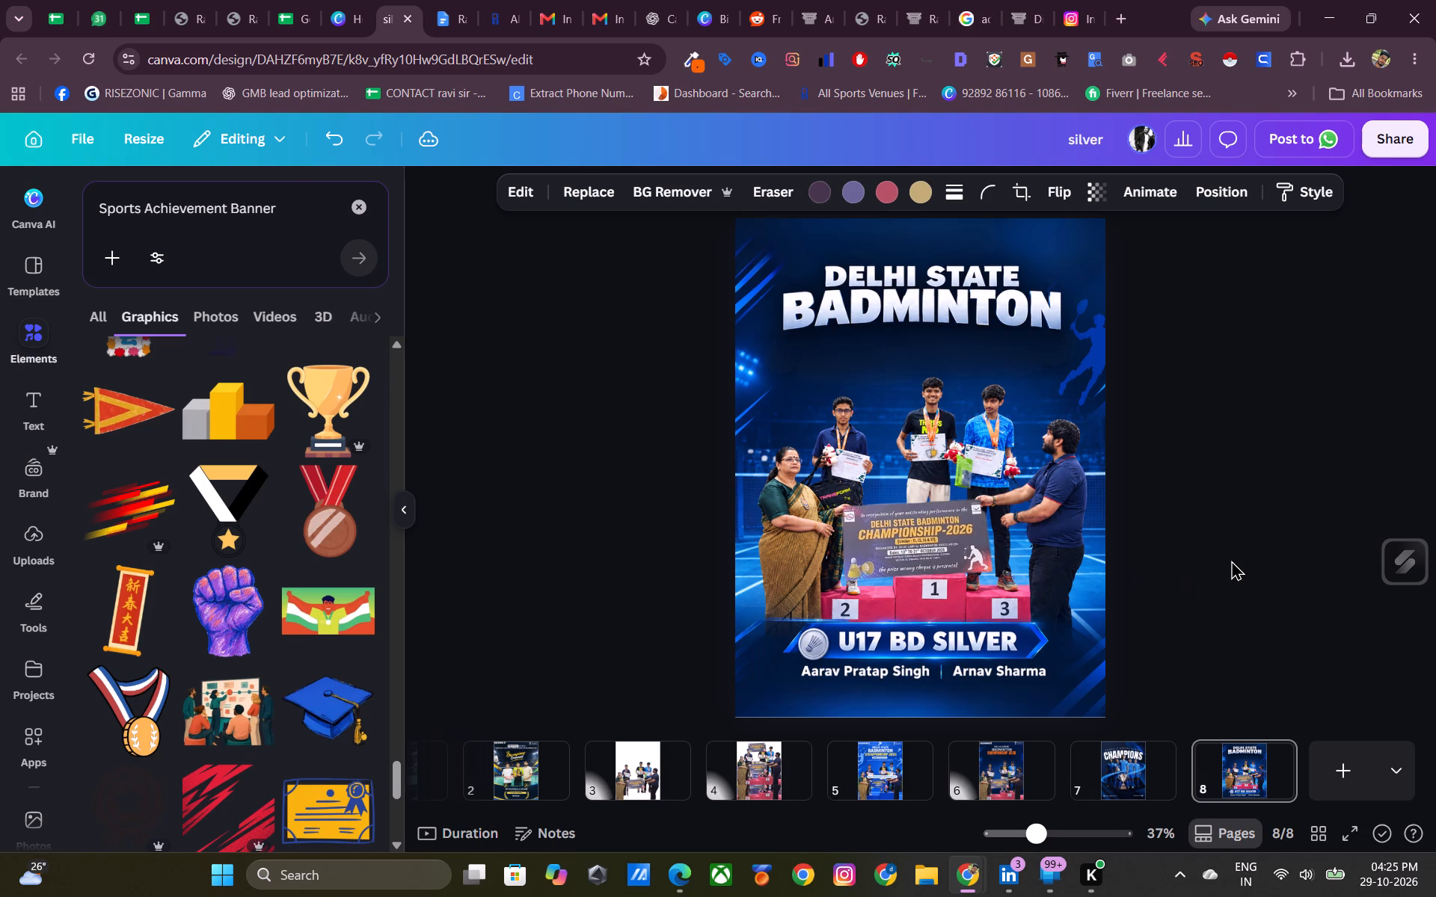
{"action": "key", "text": "Up"}
{"action": "key", "text": "Up"}
{"action": "key", "text": "Up"}
{"action": "key", "text": "Up"}
{"action": "key", "text": "Up"}
{"action": "key", "text": "Up"}
{"action": "key", "text": "Up"}
{"action": "key", "text": "Up"}
{"action": "key", "text": "Up"}
{"action": "key", "text": "Up"}
{"action": "key", "text": "Up"}
{"action": "key", "text": "Left"}
{"action": "key", "text": "Left"}
{"action": "key", "text": "Left"}
{"action": "key", "text": "Left"}
{"action": "key", "text": "Left"}
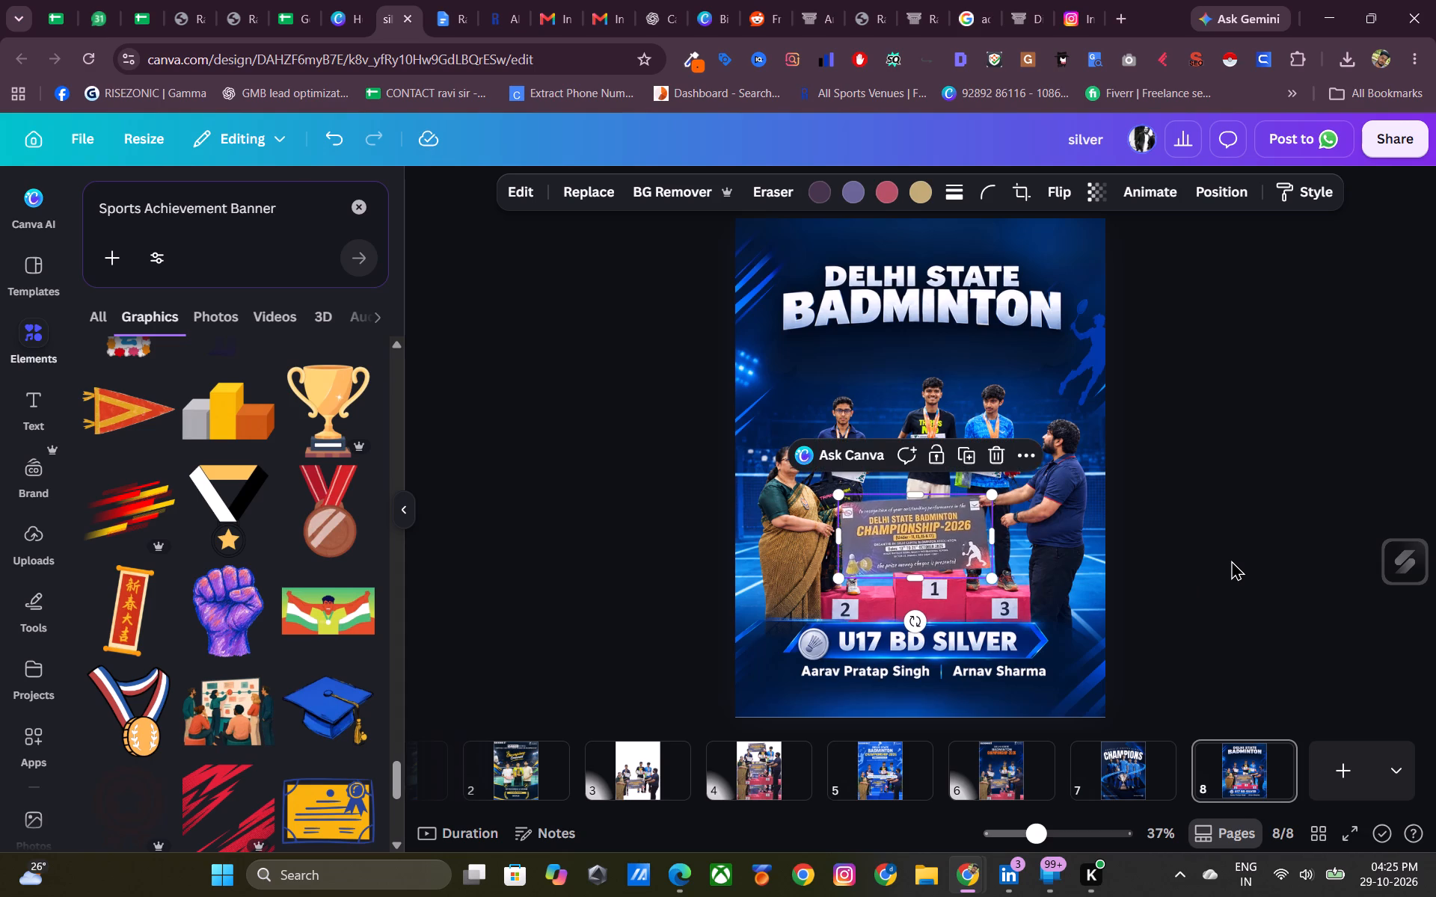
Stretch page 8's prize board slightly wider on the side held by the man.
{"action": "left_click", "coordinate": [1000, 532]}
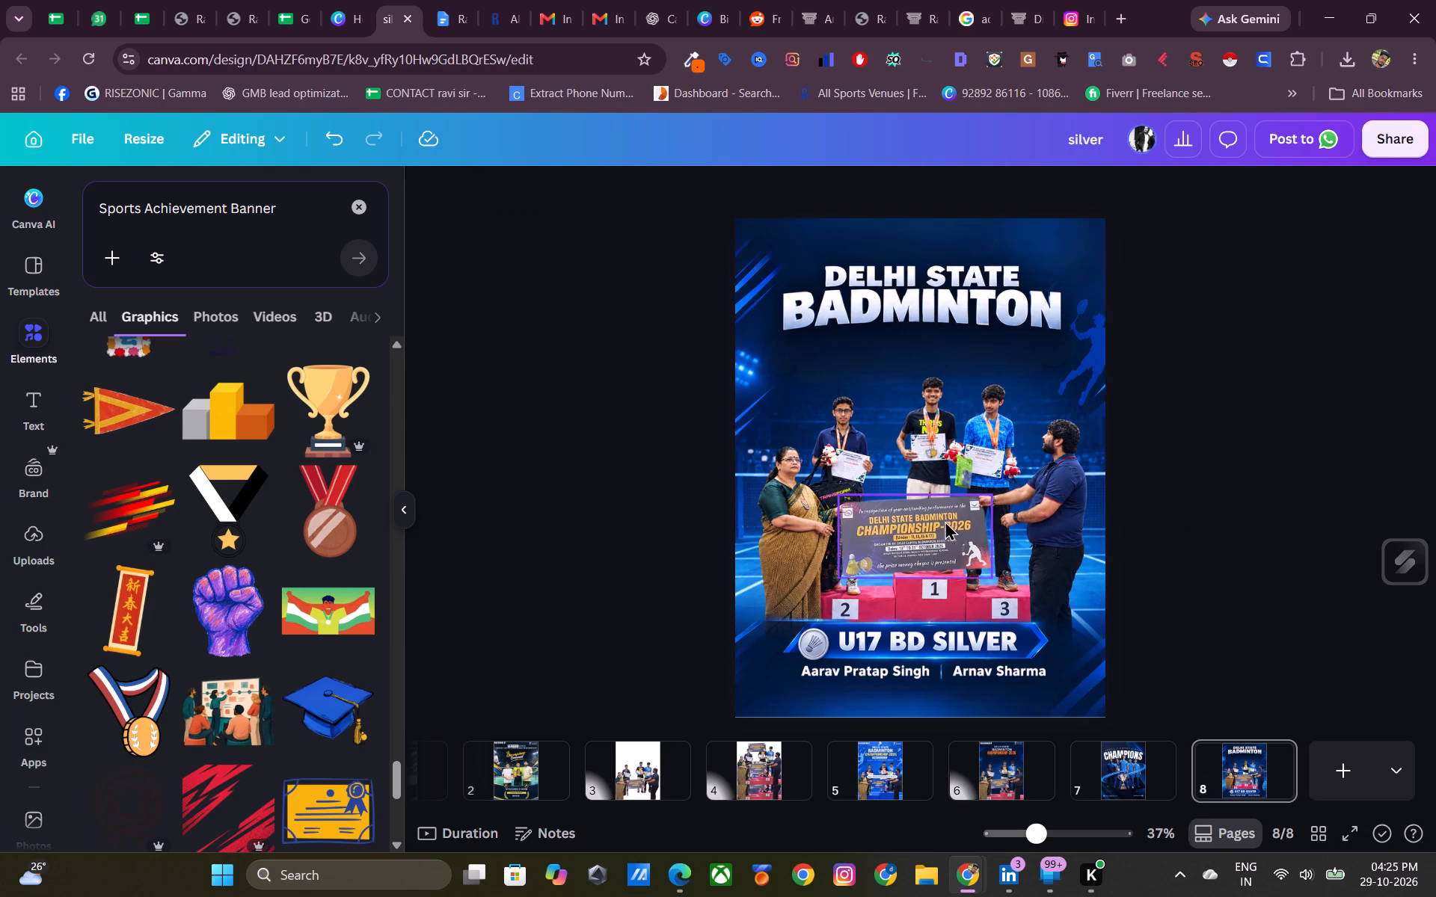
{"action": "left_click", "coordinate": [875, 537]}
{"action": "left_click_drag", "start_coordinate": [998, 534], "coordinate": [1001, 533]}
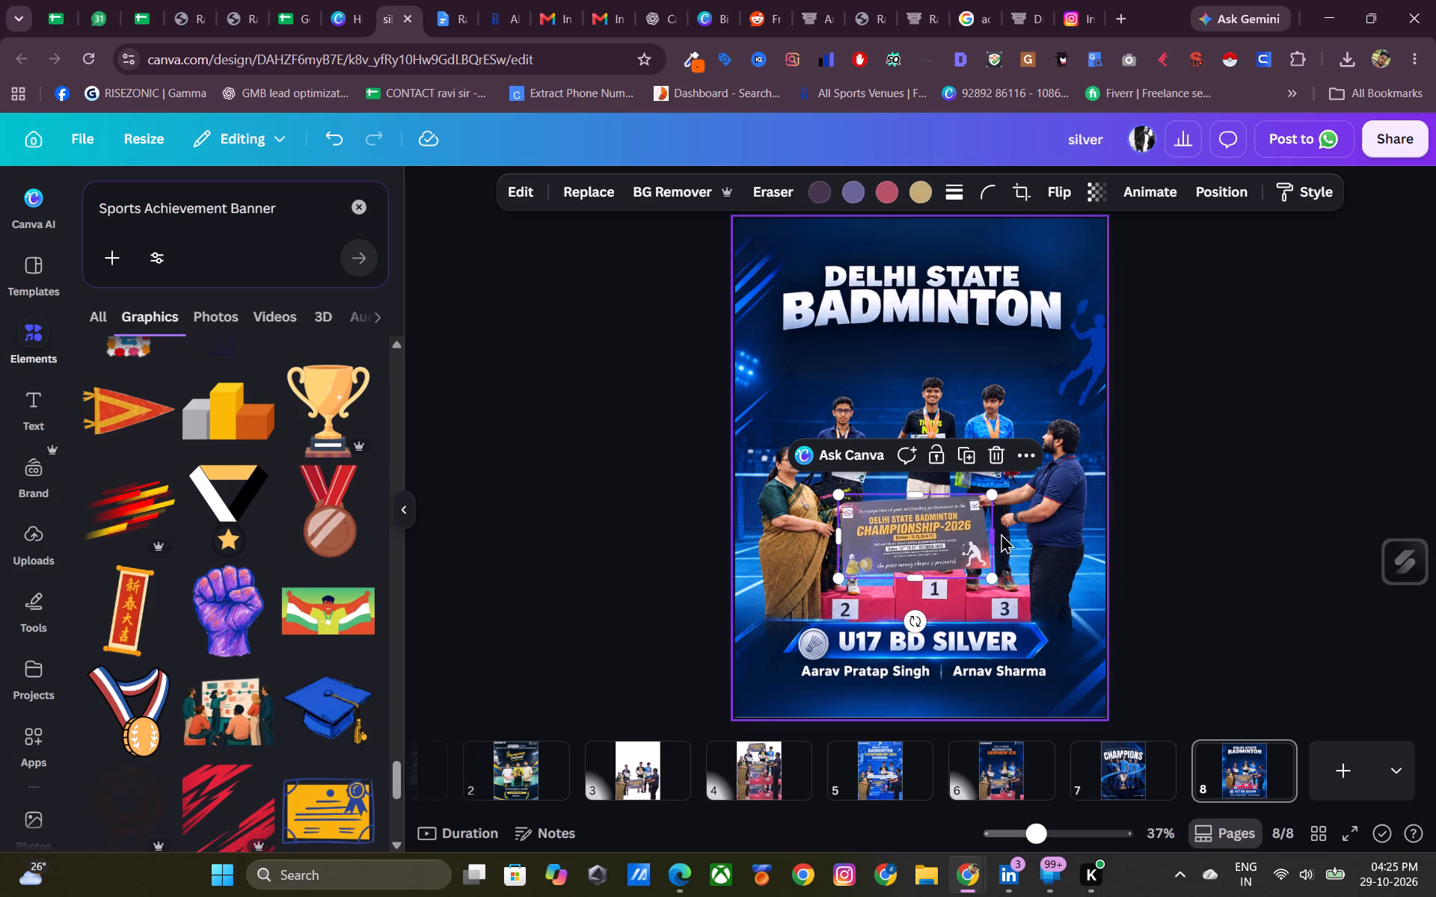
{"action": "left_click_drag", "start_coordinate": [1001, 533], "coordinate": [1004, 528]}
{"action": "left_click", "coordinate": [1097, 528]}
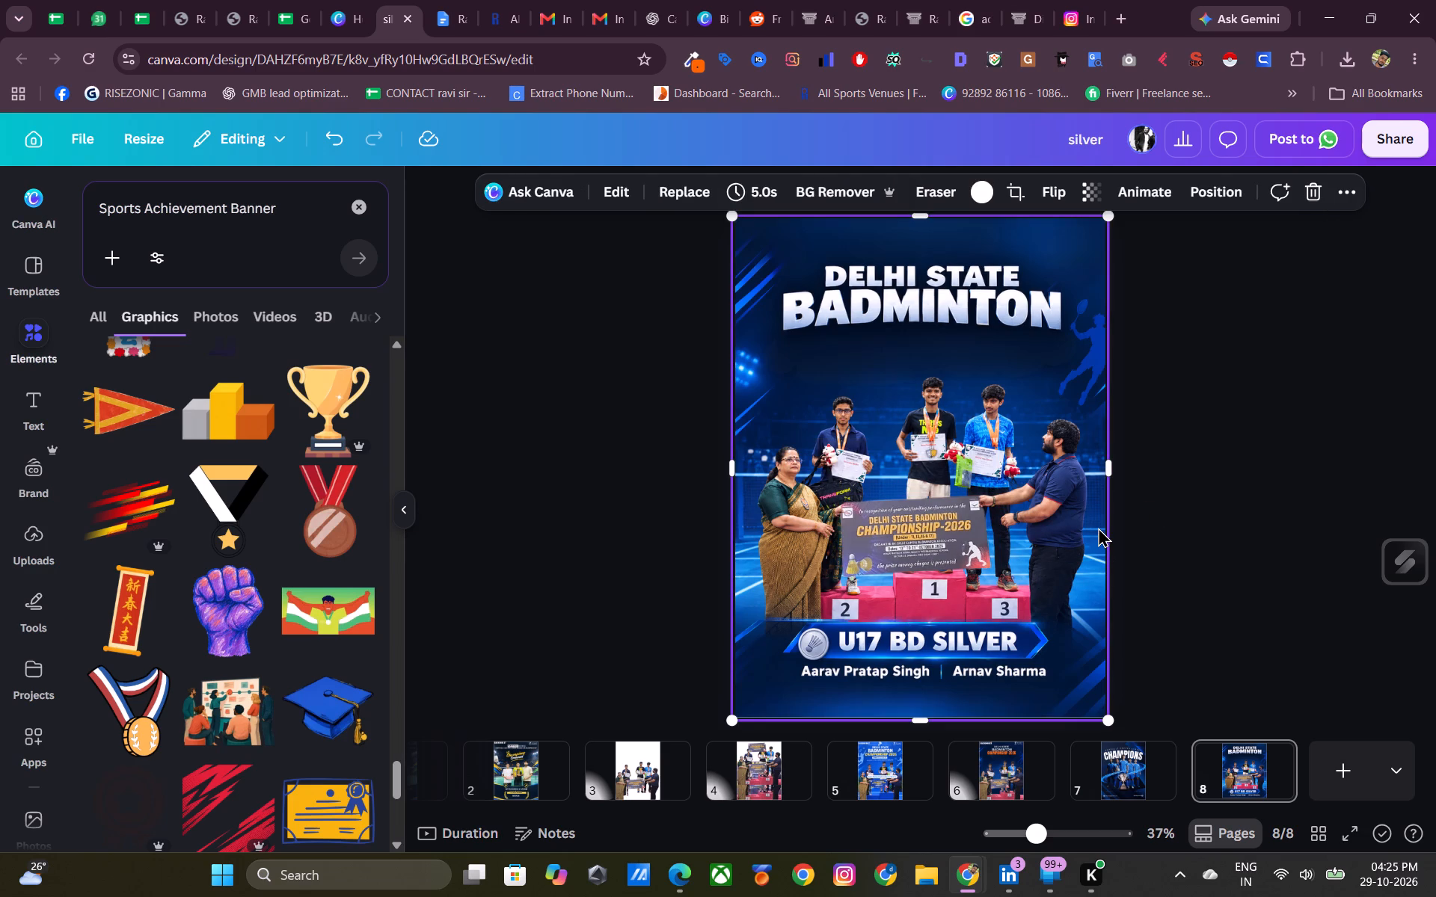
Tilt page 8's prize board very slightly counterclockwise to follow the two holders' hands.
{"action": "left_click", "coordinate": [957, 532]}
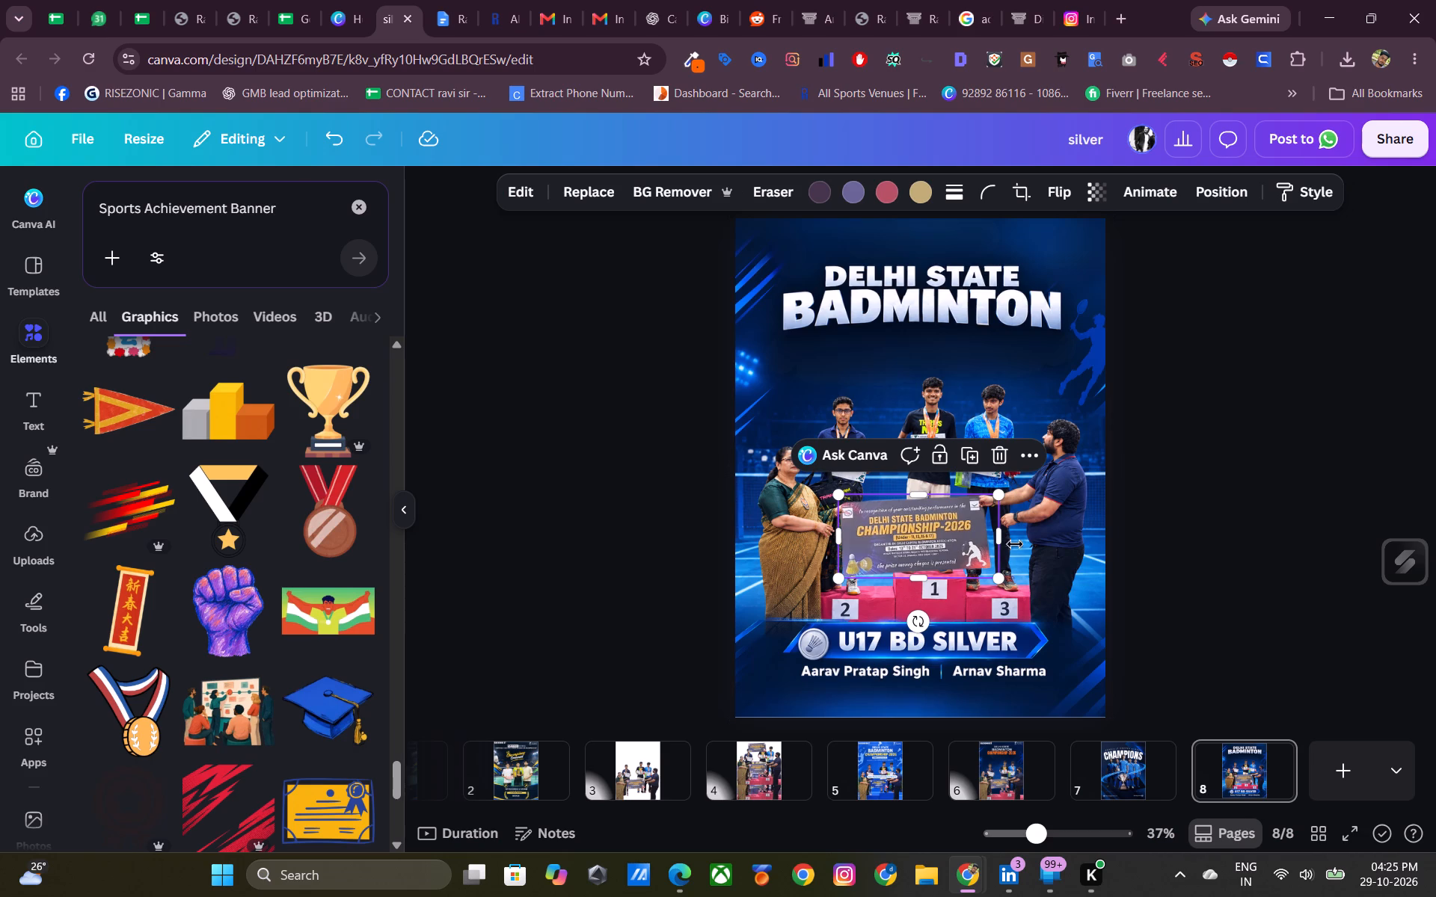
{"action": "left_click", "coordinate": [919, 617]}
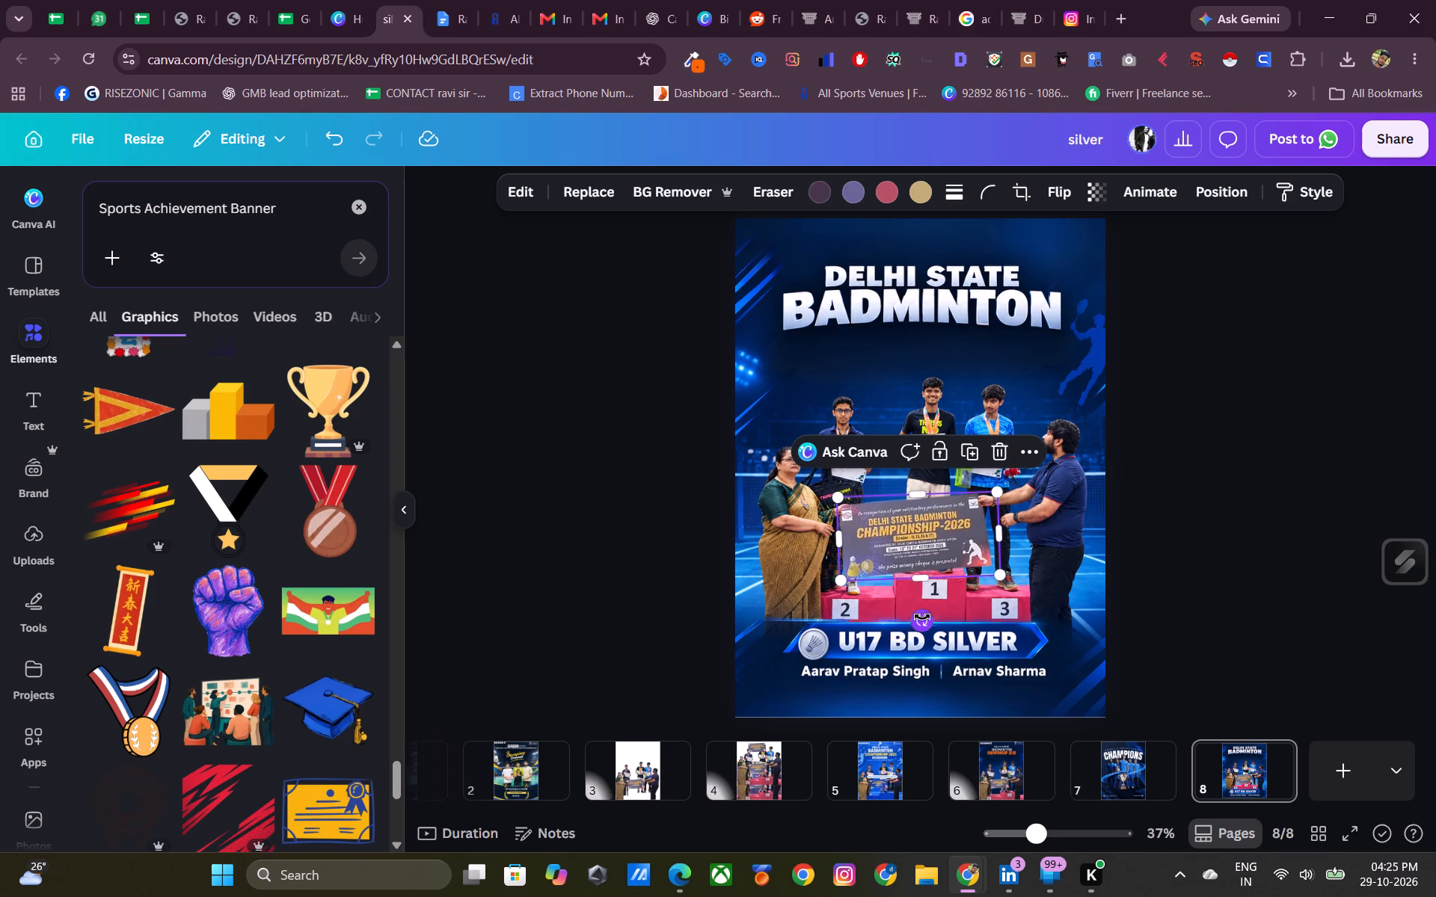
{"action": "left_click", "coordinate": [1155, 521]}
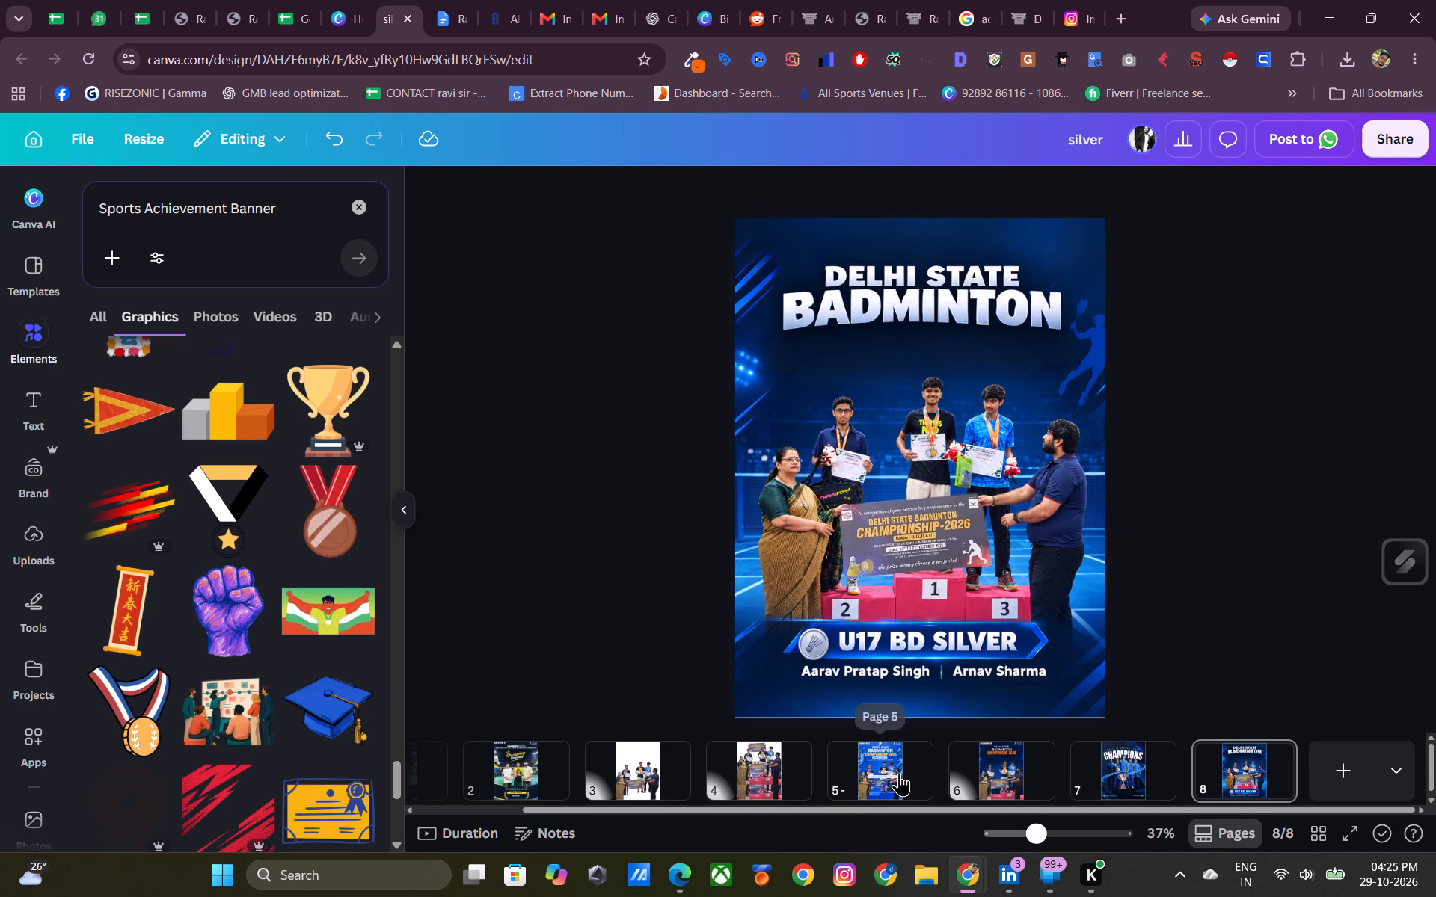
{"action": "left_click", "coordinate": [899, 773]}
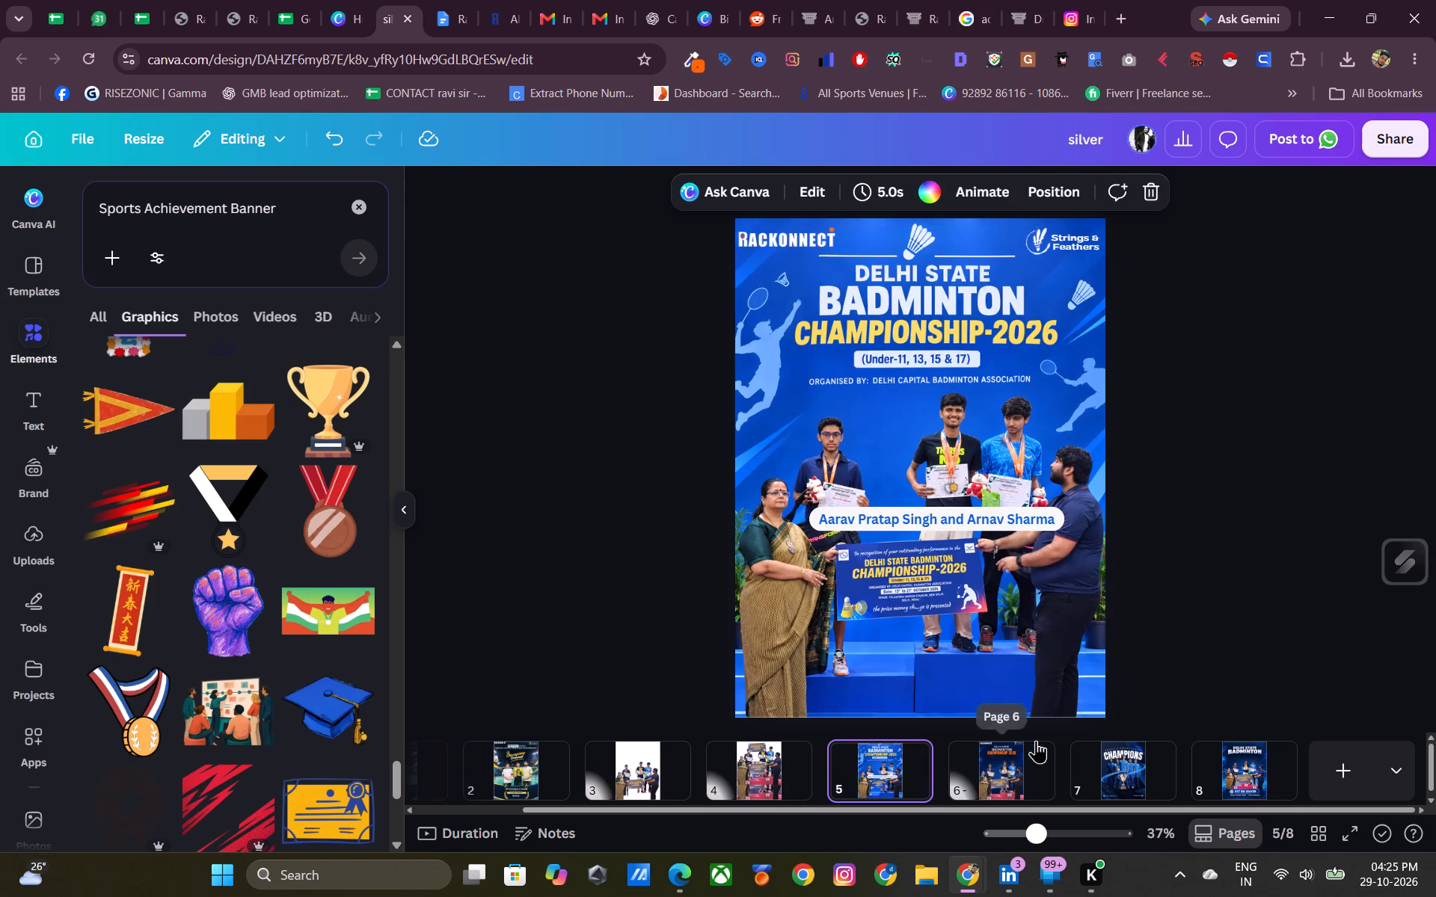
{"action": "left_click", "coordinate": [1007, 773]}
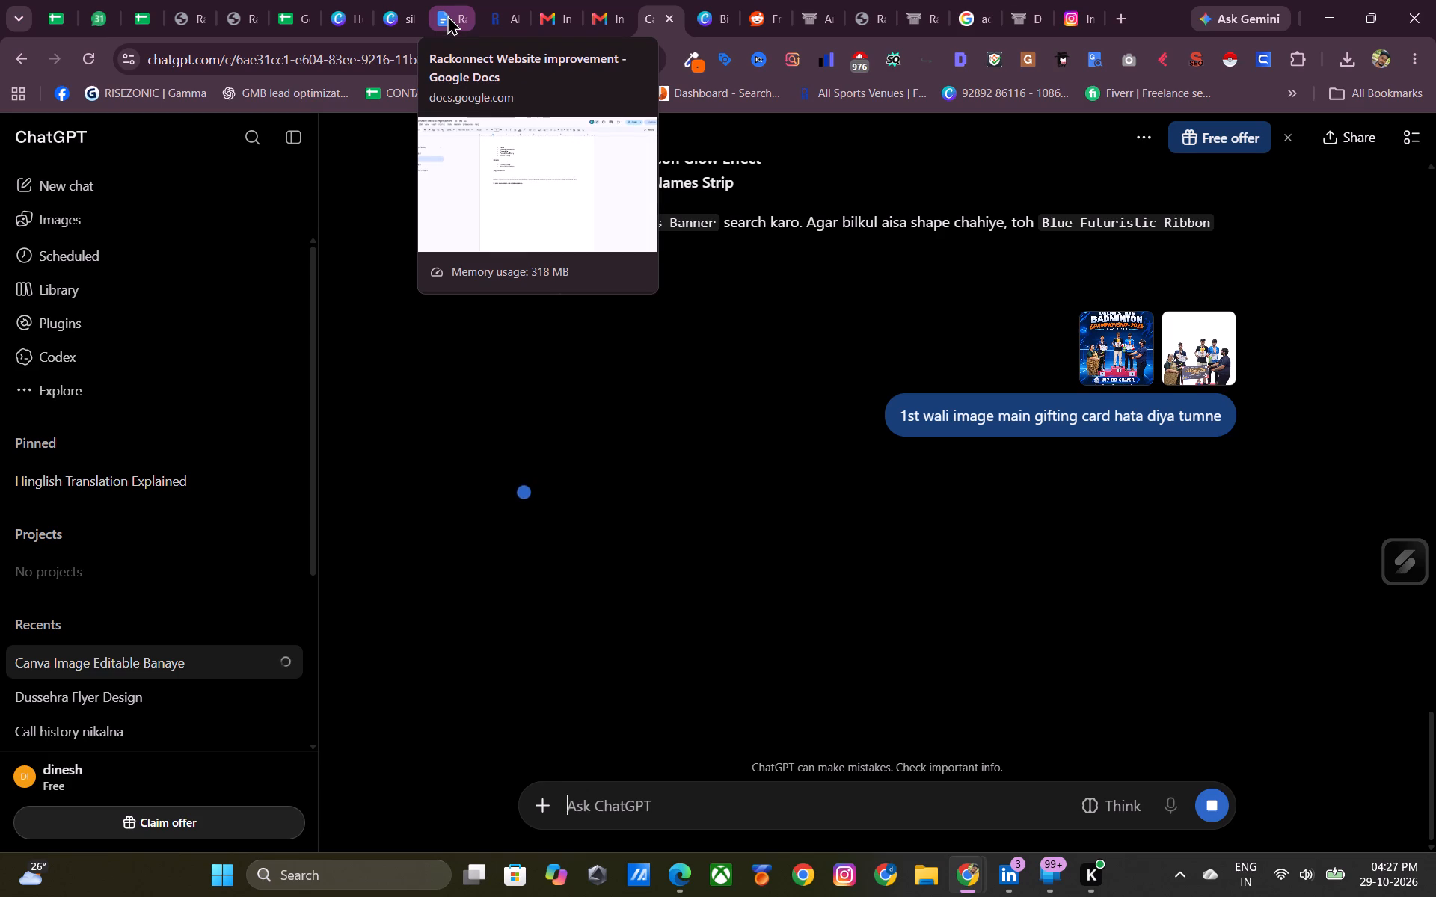
Return to the Canva design, open page 6 and look further through the Sports Achievement Banner graphics results.
{"action": "left_click", "coordinate": [390, 19]}
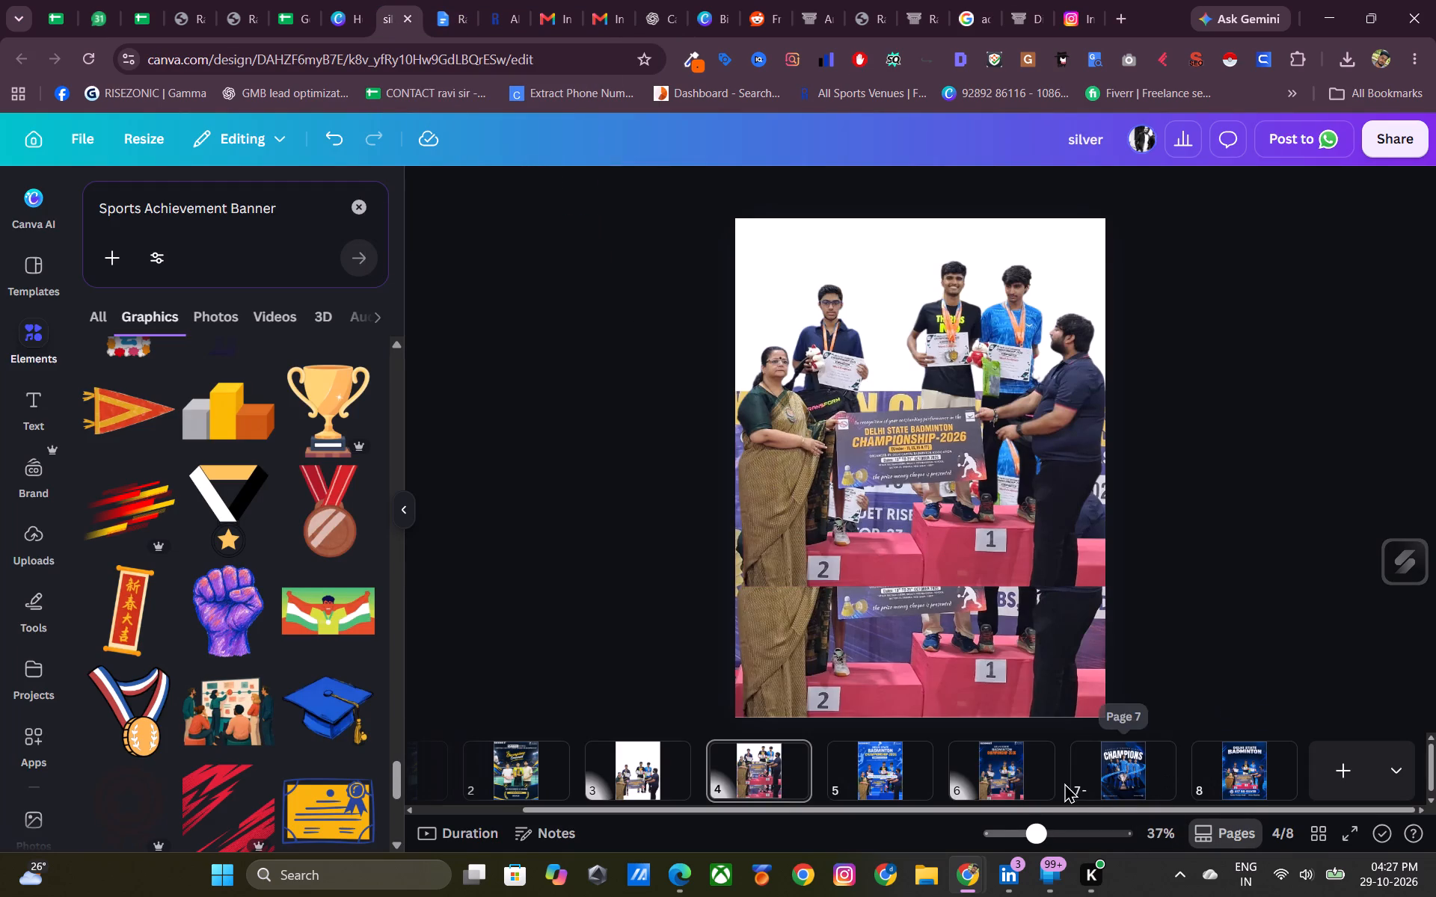
{"action": "left_click", "coordinate": [1033, 783]}
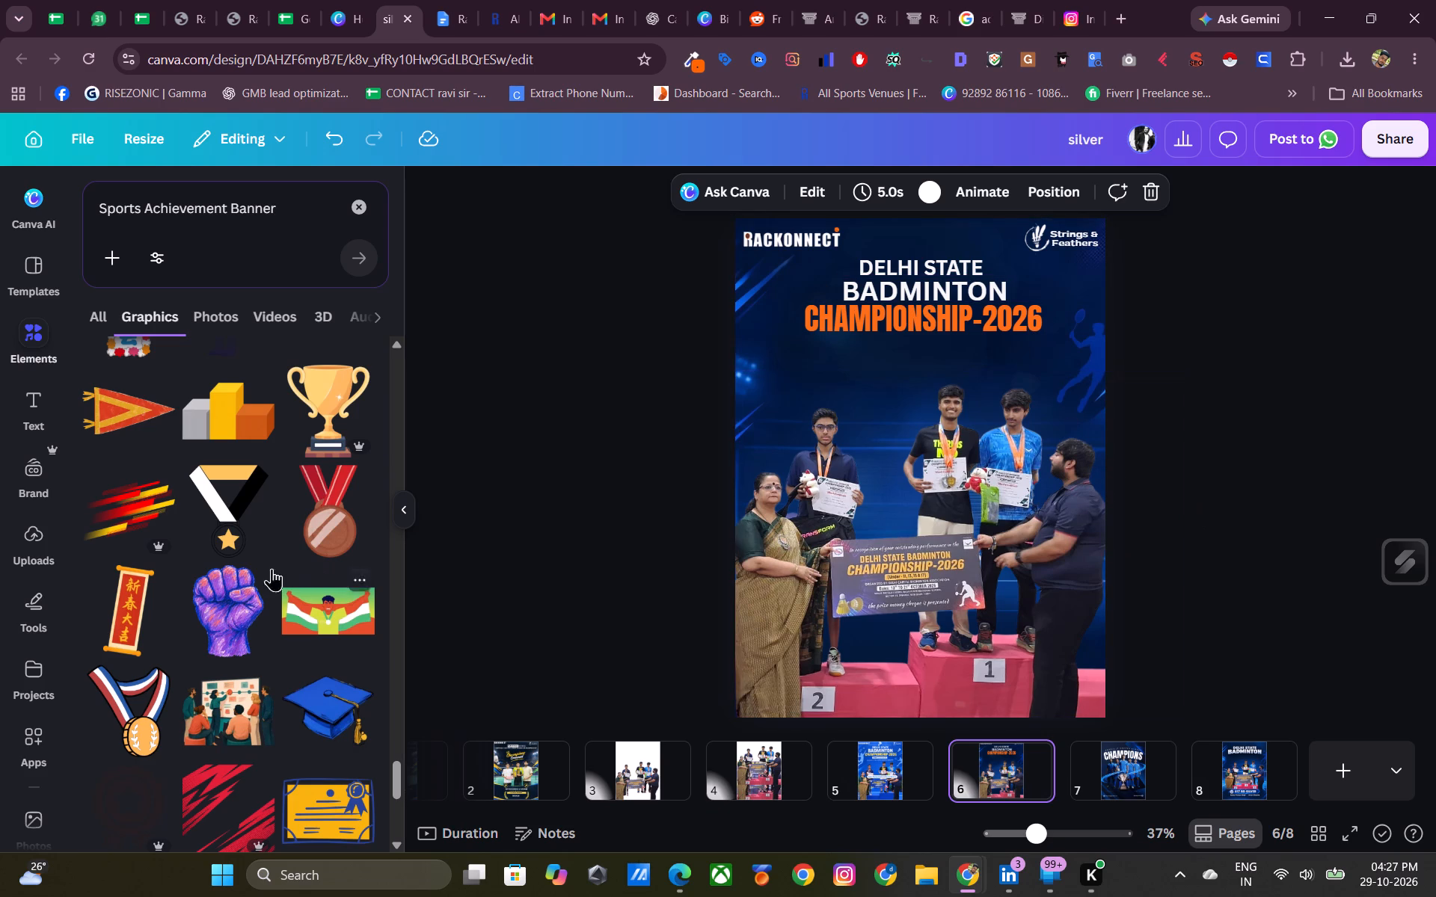
{"action": "scroll", "coordinate": [239, 647], "scroll_direction": "down", "scroll_amount": 3}
{"action": "scroll", "coordinate": [231, 669], "scroll_direction": "up", "scroll_amount": 1}
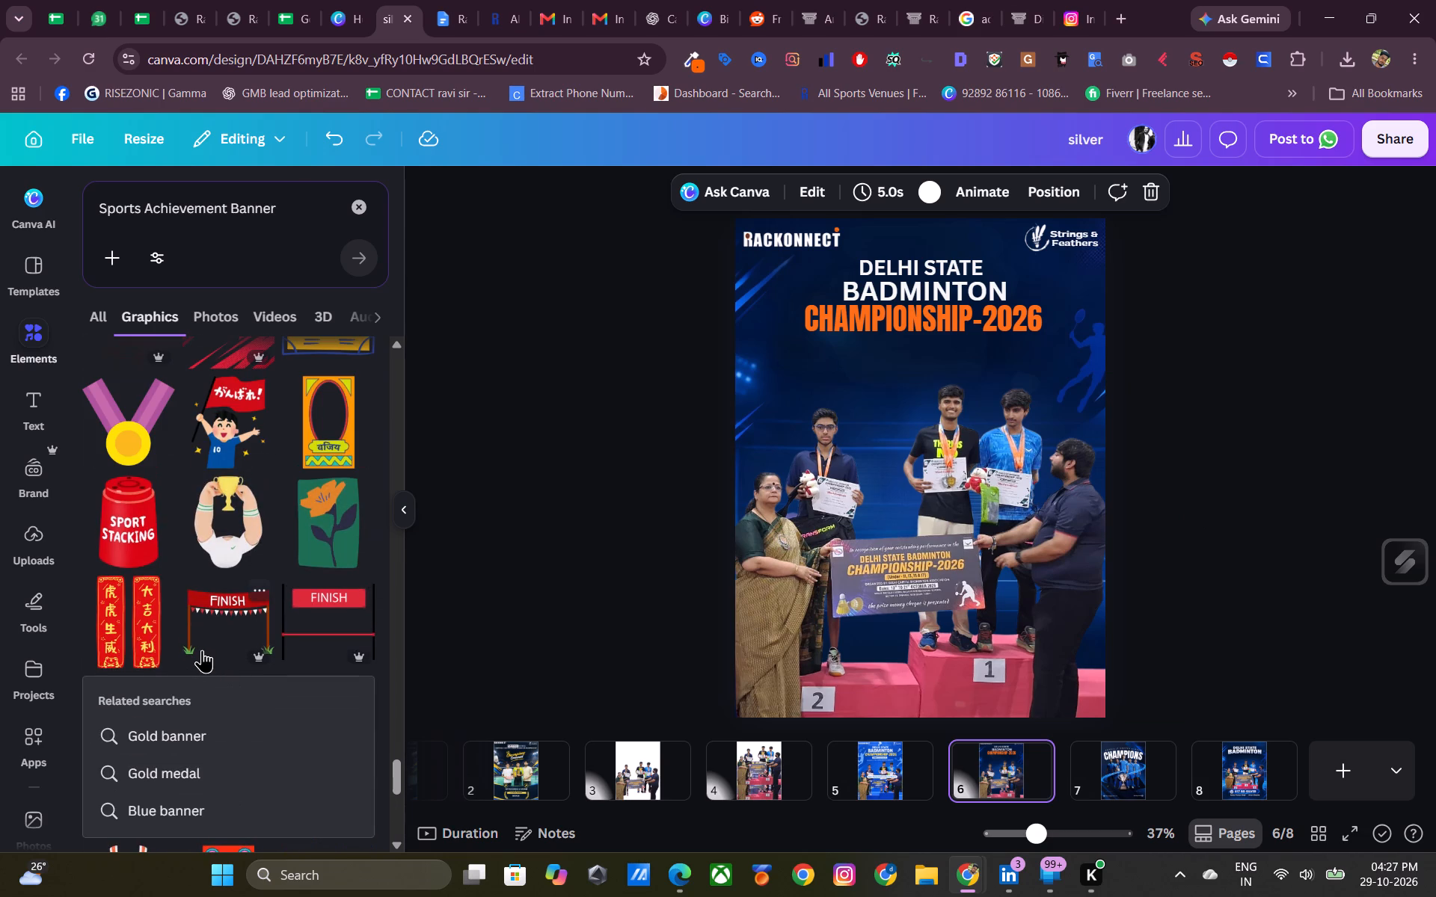
{"action": "scroll", "coordinate": [207, 632], "scroll_direction": "up", "scroll_amount": 1}
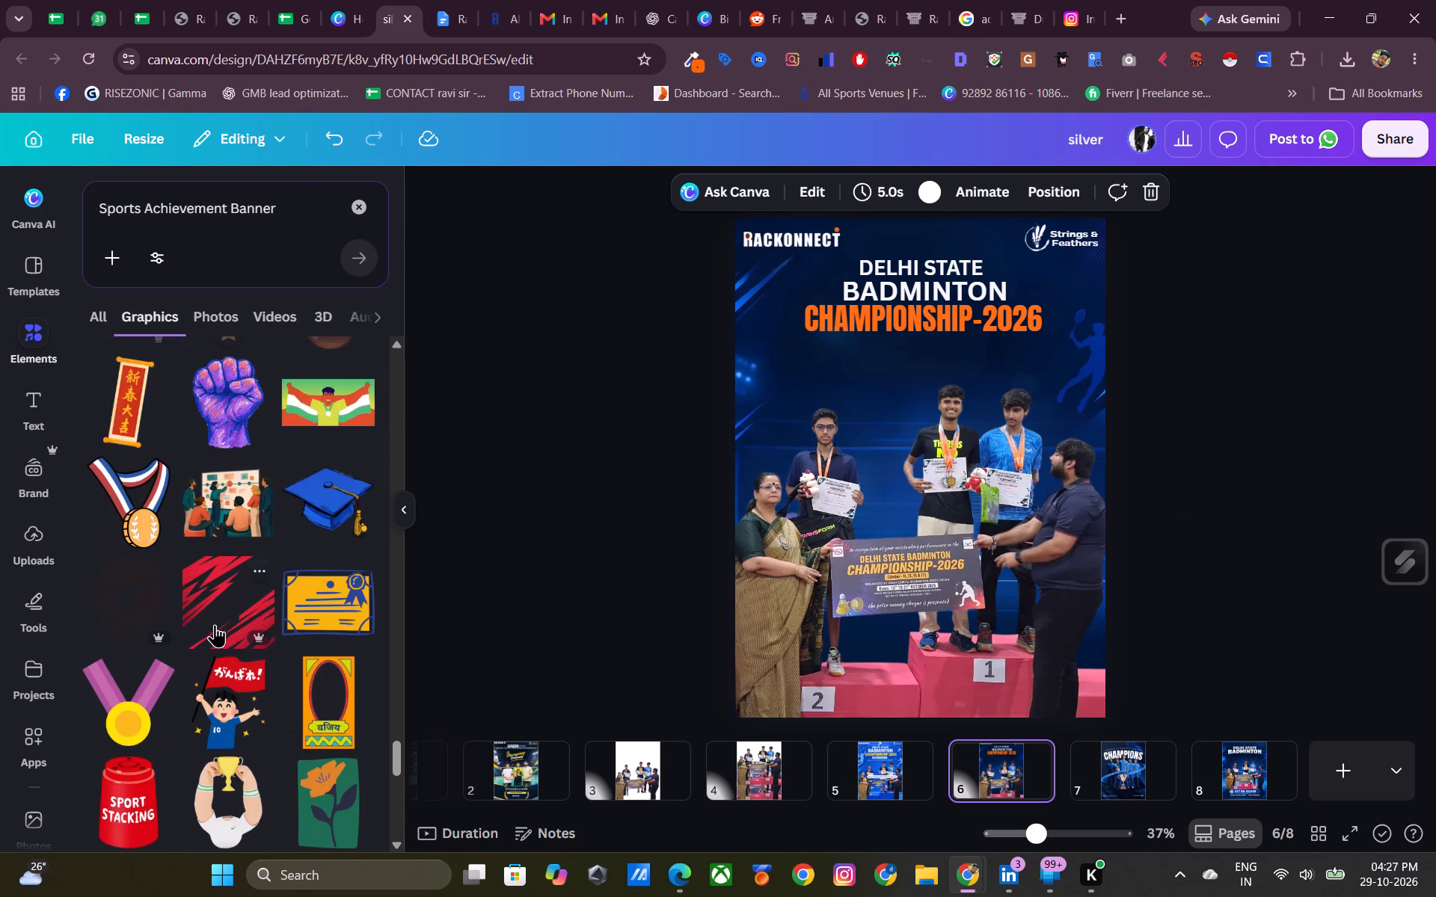
Look through the Sports Achievement Banner results, checking the photos and the graphics for a banner to place under the title.
{"action": "scroll", "coordinate": [219, 620], "scroll_direction": "down", "scroll_amount": 5}
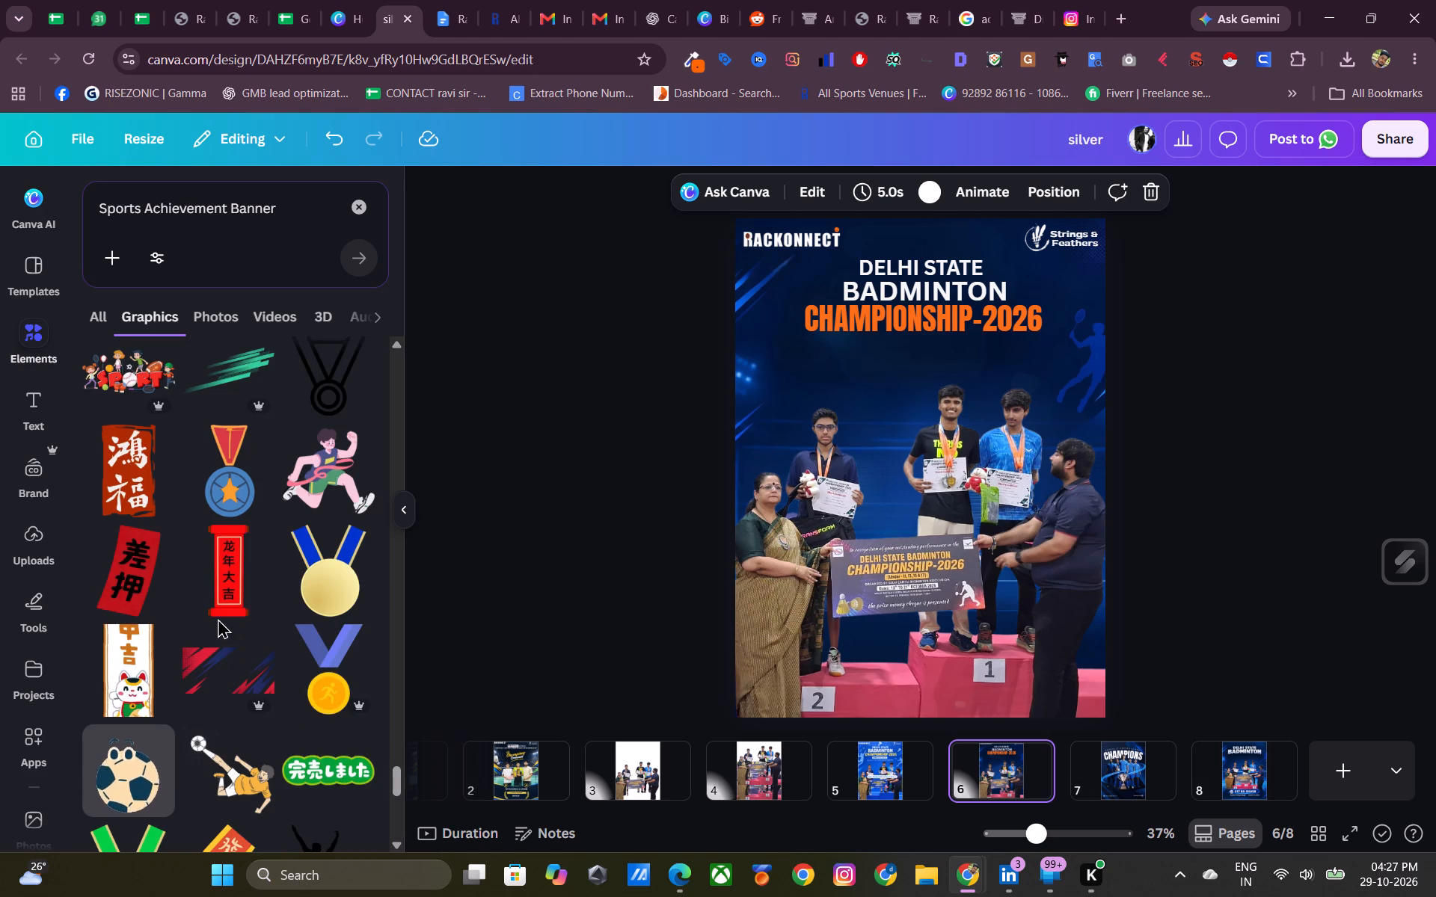
{"action": "scroll", "coordinate": [218, 618], "scroll_direction": "down", "scroll_amount": 4}
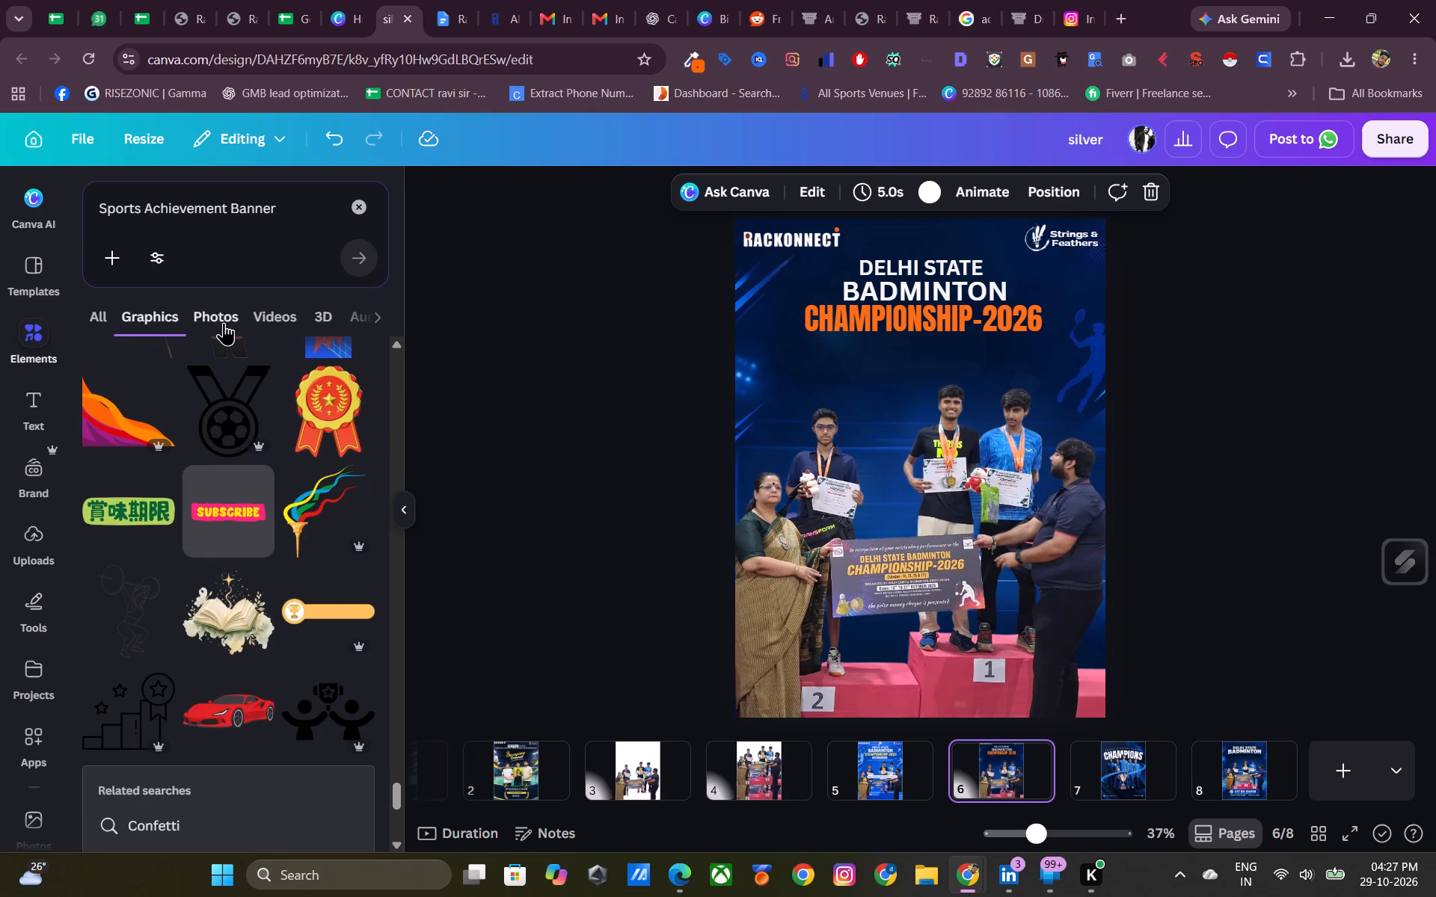
{"action": "left_click", "coordinate": [224, 322]}
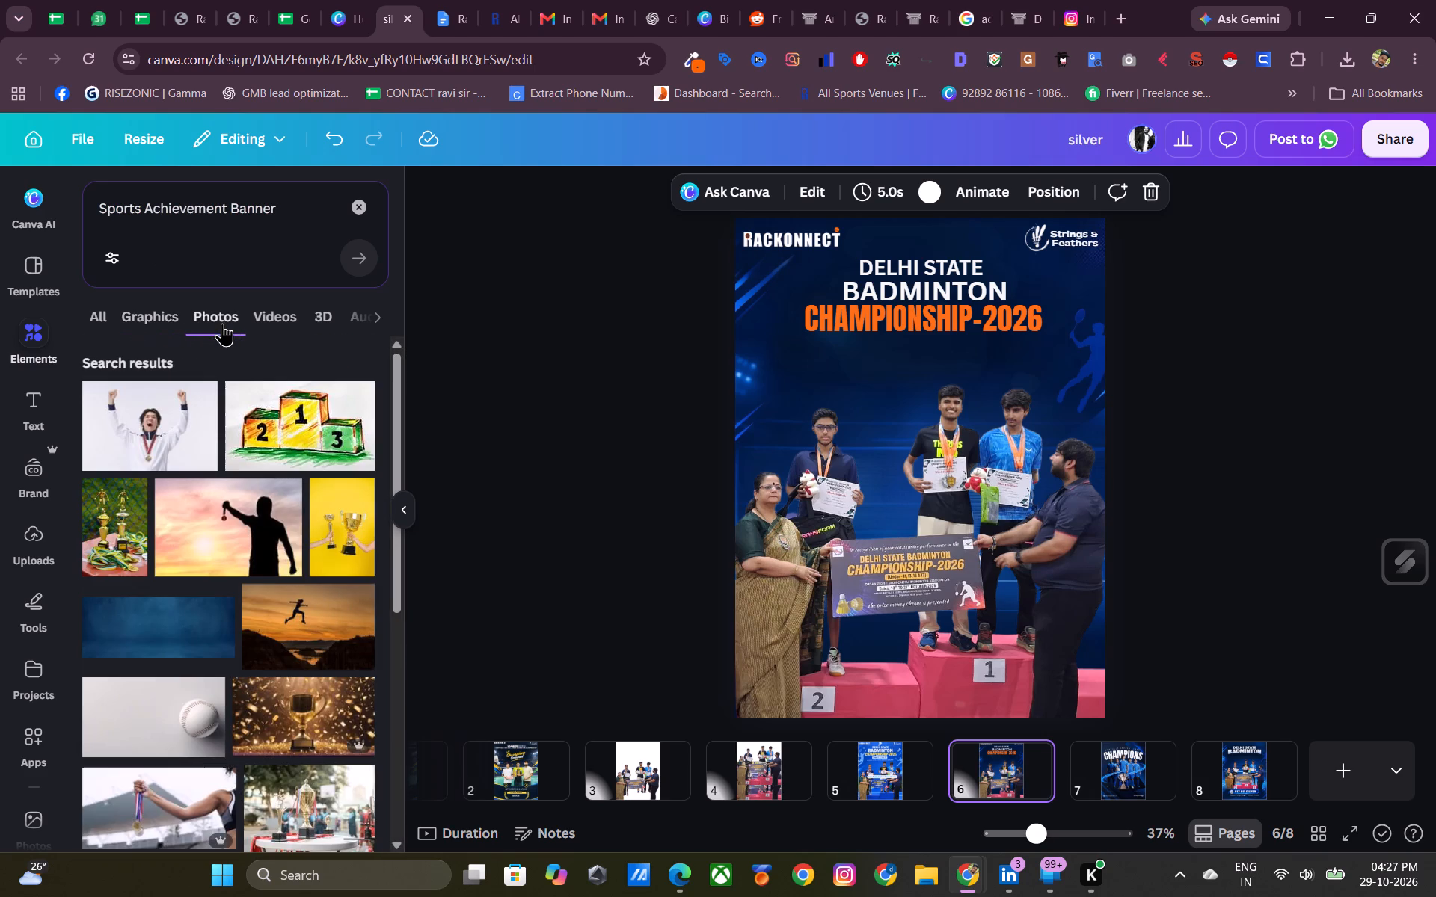
{"action": "left_click", "coordinate": [144, 321]}
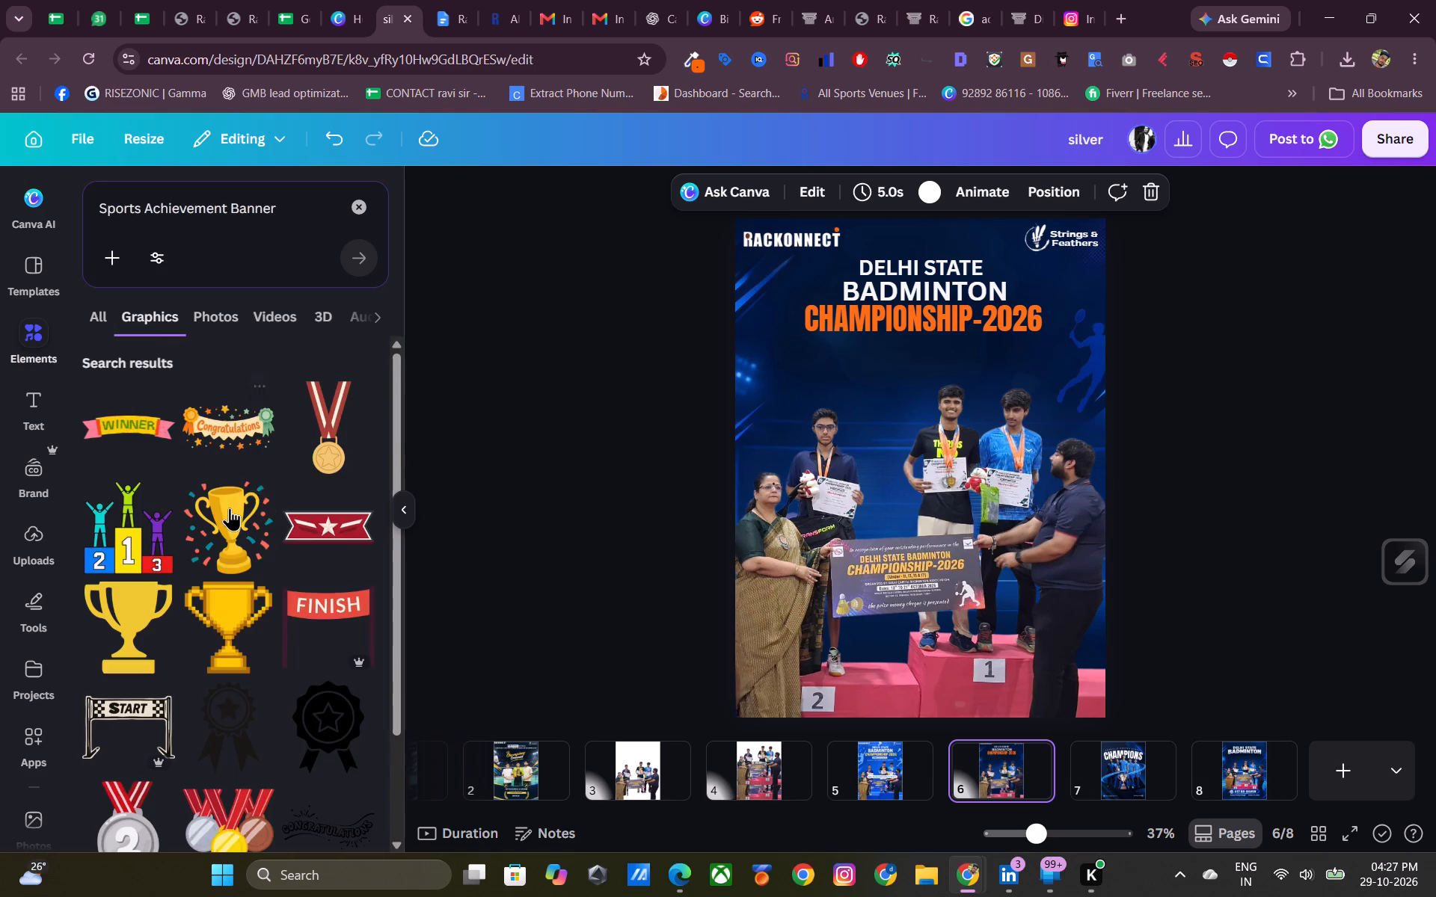
{"action": "scroll", "coordinate": [205, 549], "scroll_direction": "down", "scroll_amount": 6}
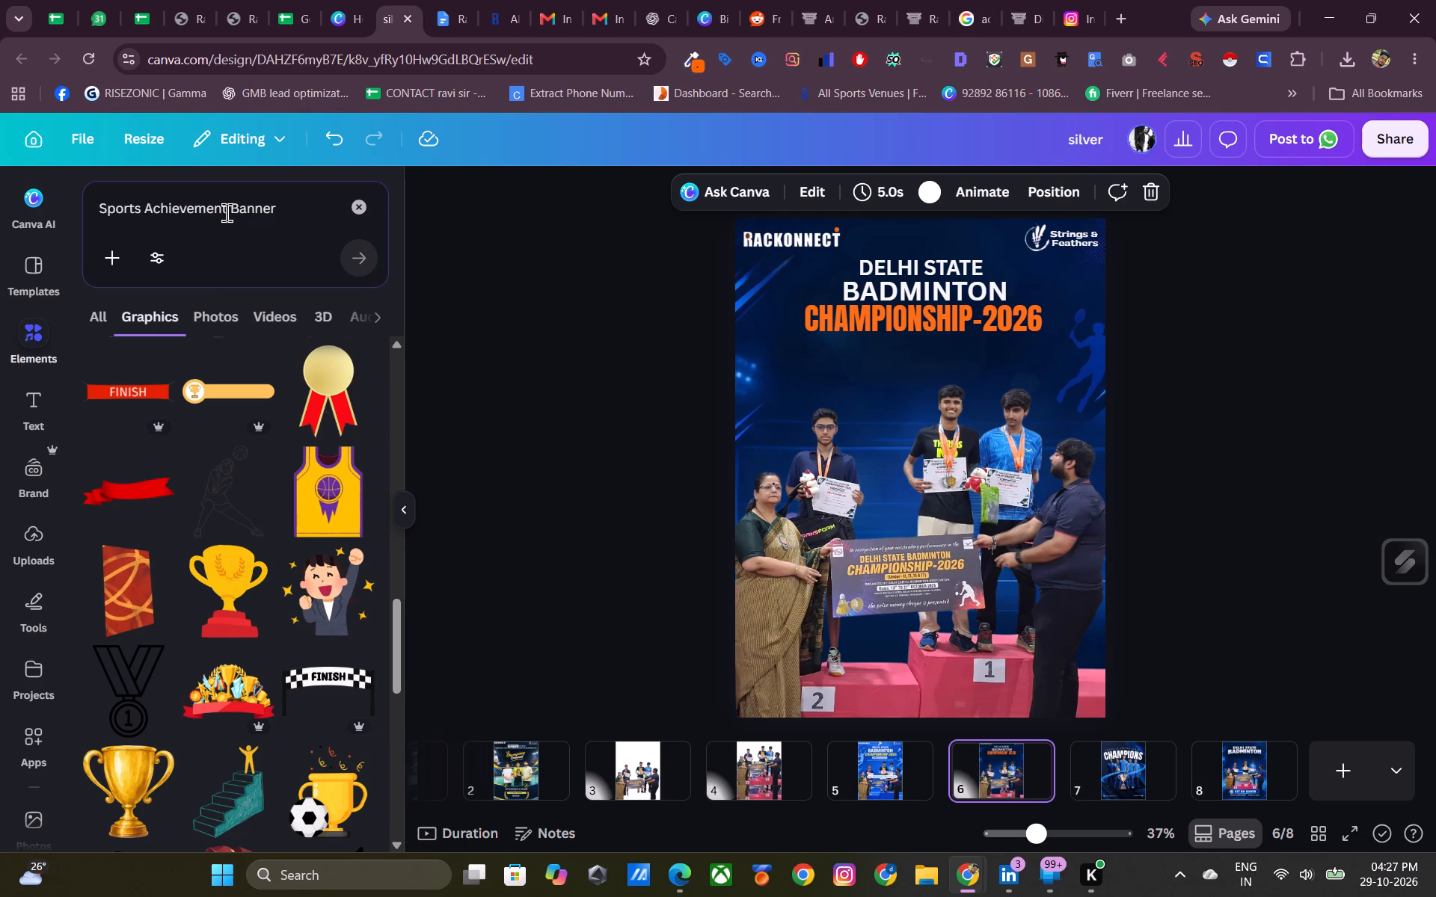
Look further through the graphics, and shorten the search to "Sports Banner" by removing the word Achievement.
{"action": "left_click_drag", "start_coordinate": [227, 212], "coordinate": [142, 221]}
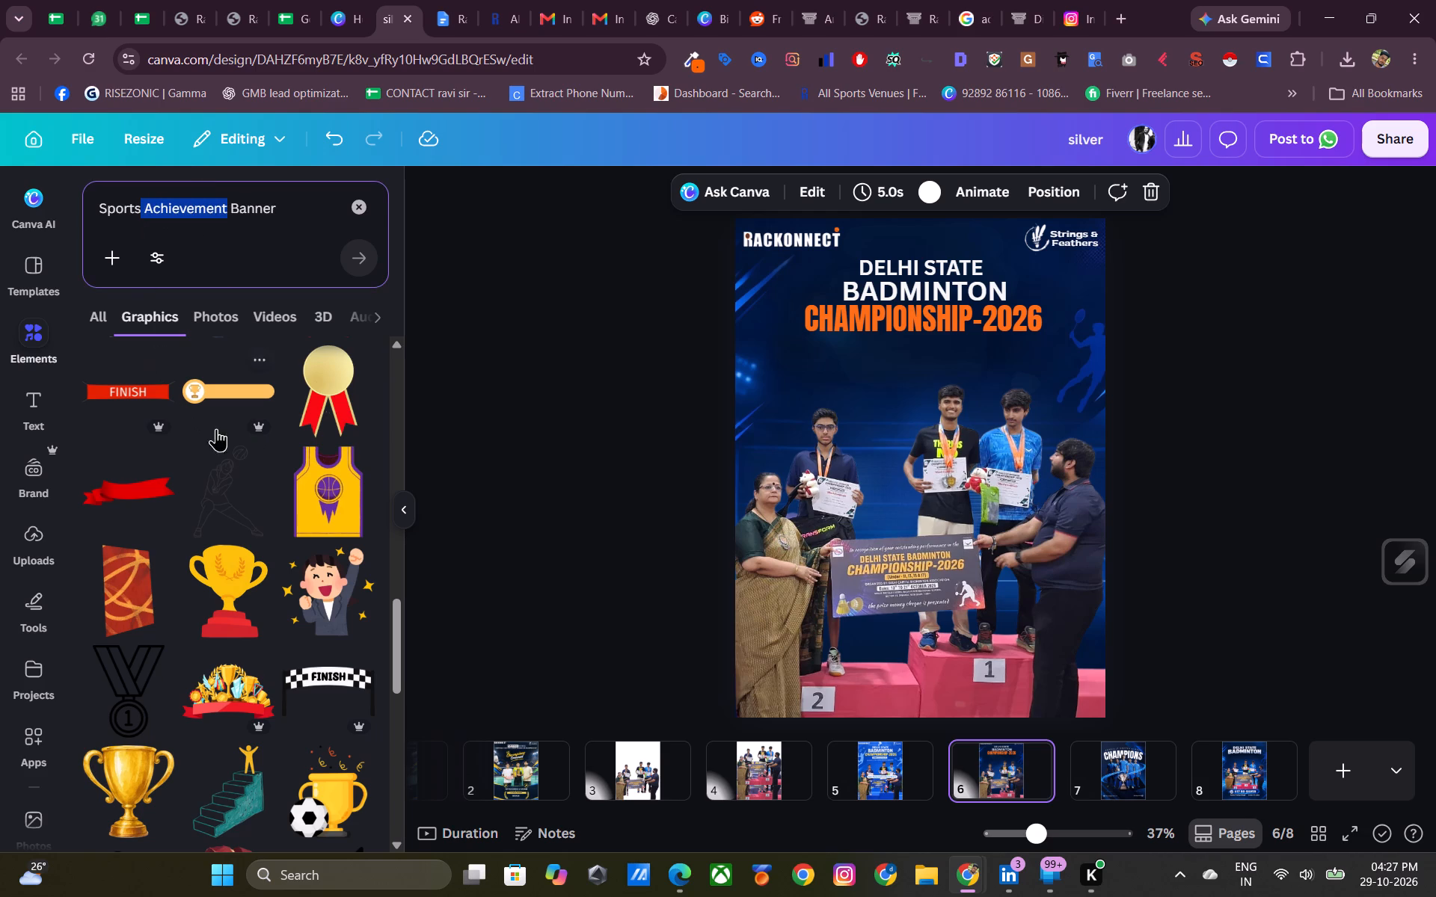
{"action": "scroll", "coordinate": [245, 517], "scroll_direction": "down", "scroll_amount": 3}
{"action": "scroll", "coordinate": [233, 523], "scroll_direction": "up", "scroll_amount": 1}
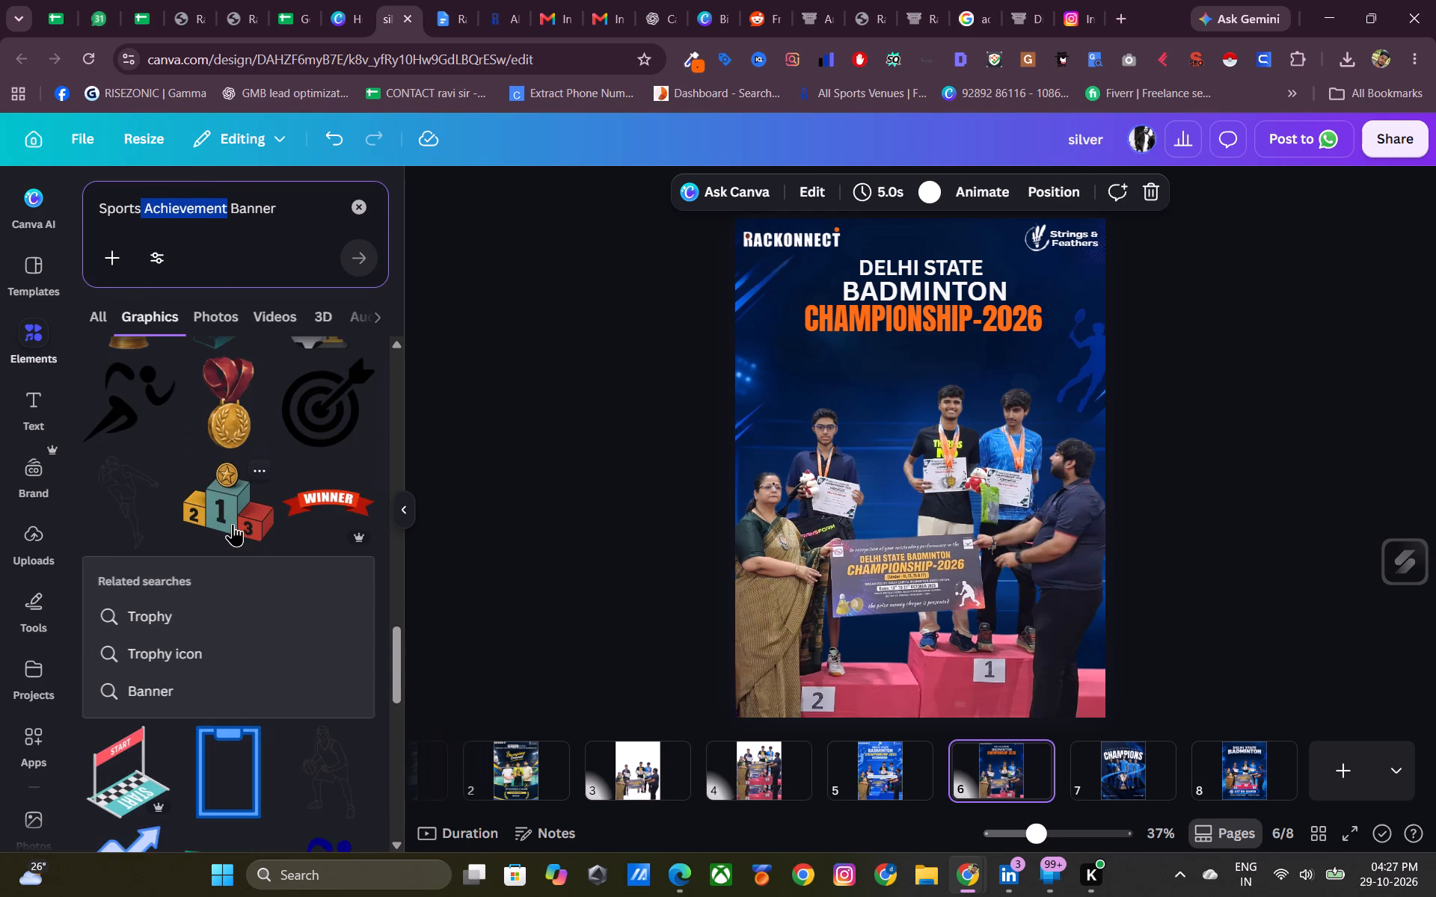
{"action": "scroll", "coordinate": [233, 523], "scroll_direction": "down", "scroll_amount": 3}
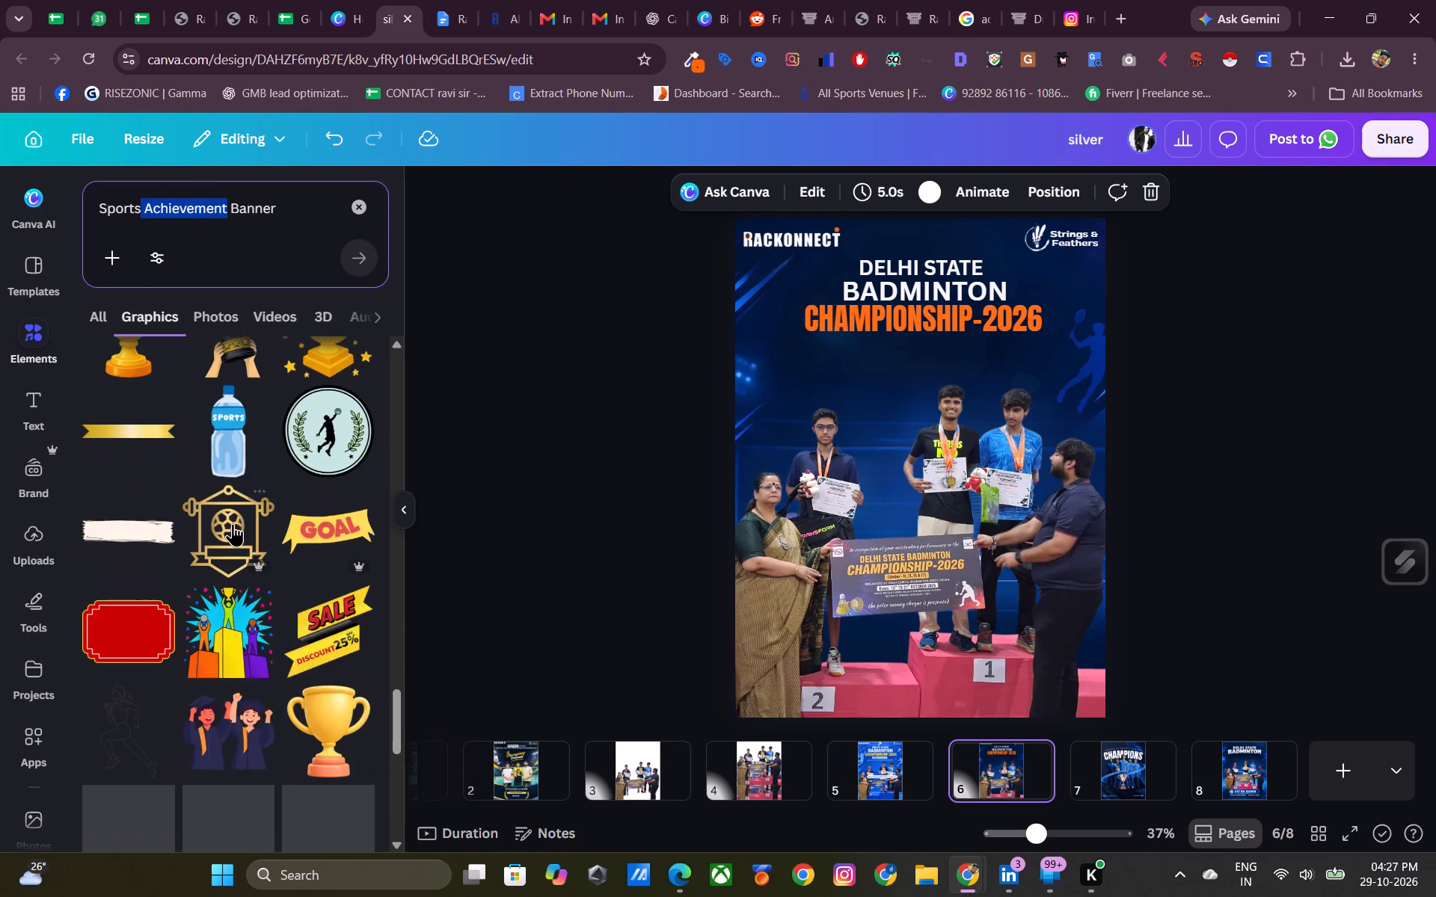
{"action": "scroll", "coordinate": [233, 523], "scroll_direction": "down", "scroll_amount": 2}
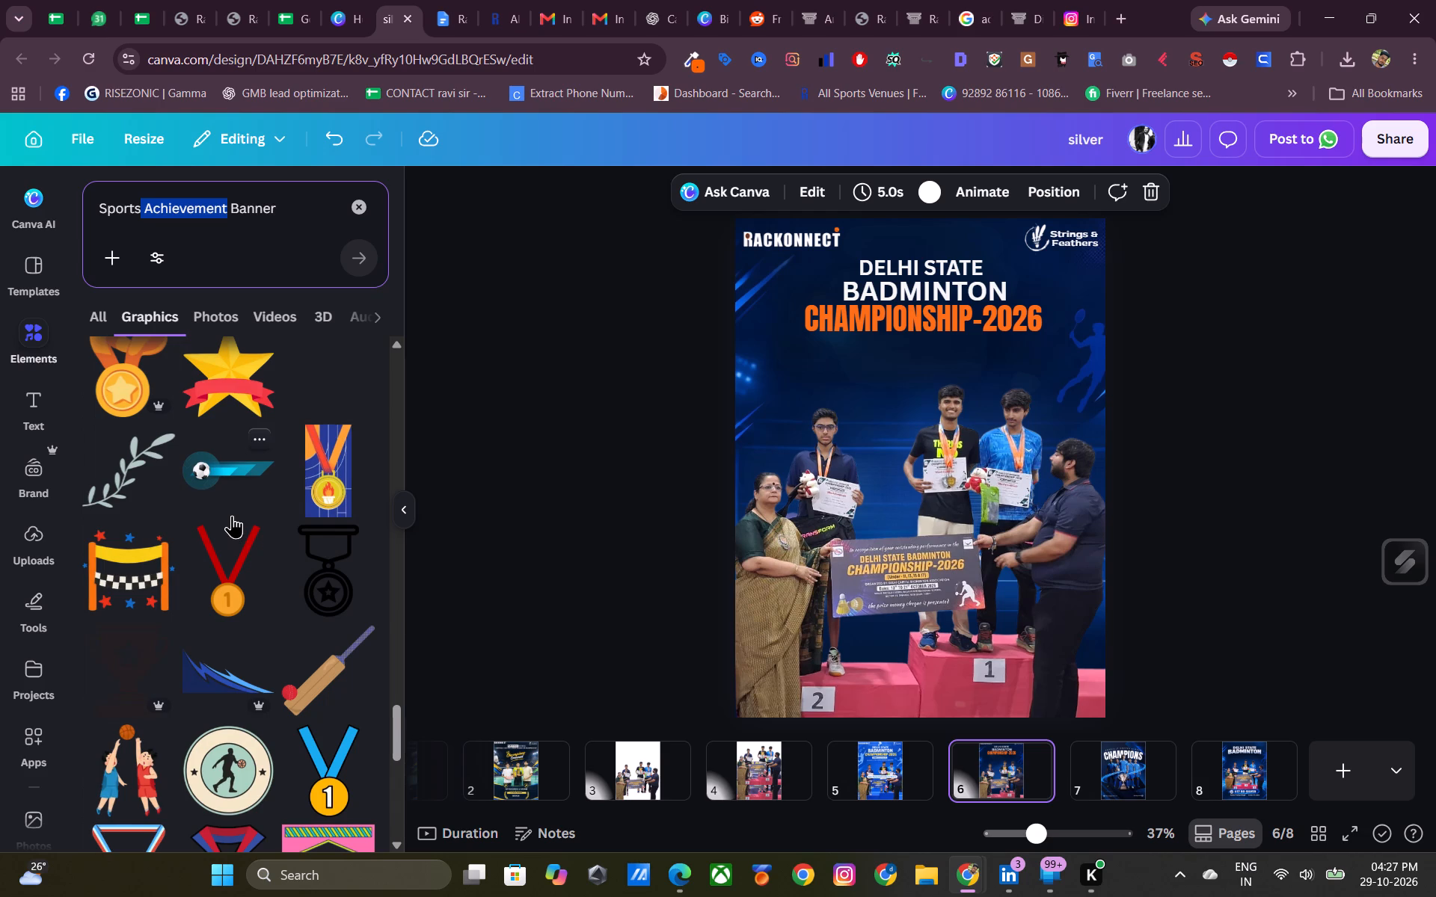
{"action": "key", "text": "BackSpace"}
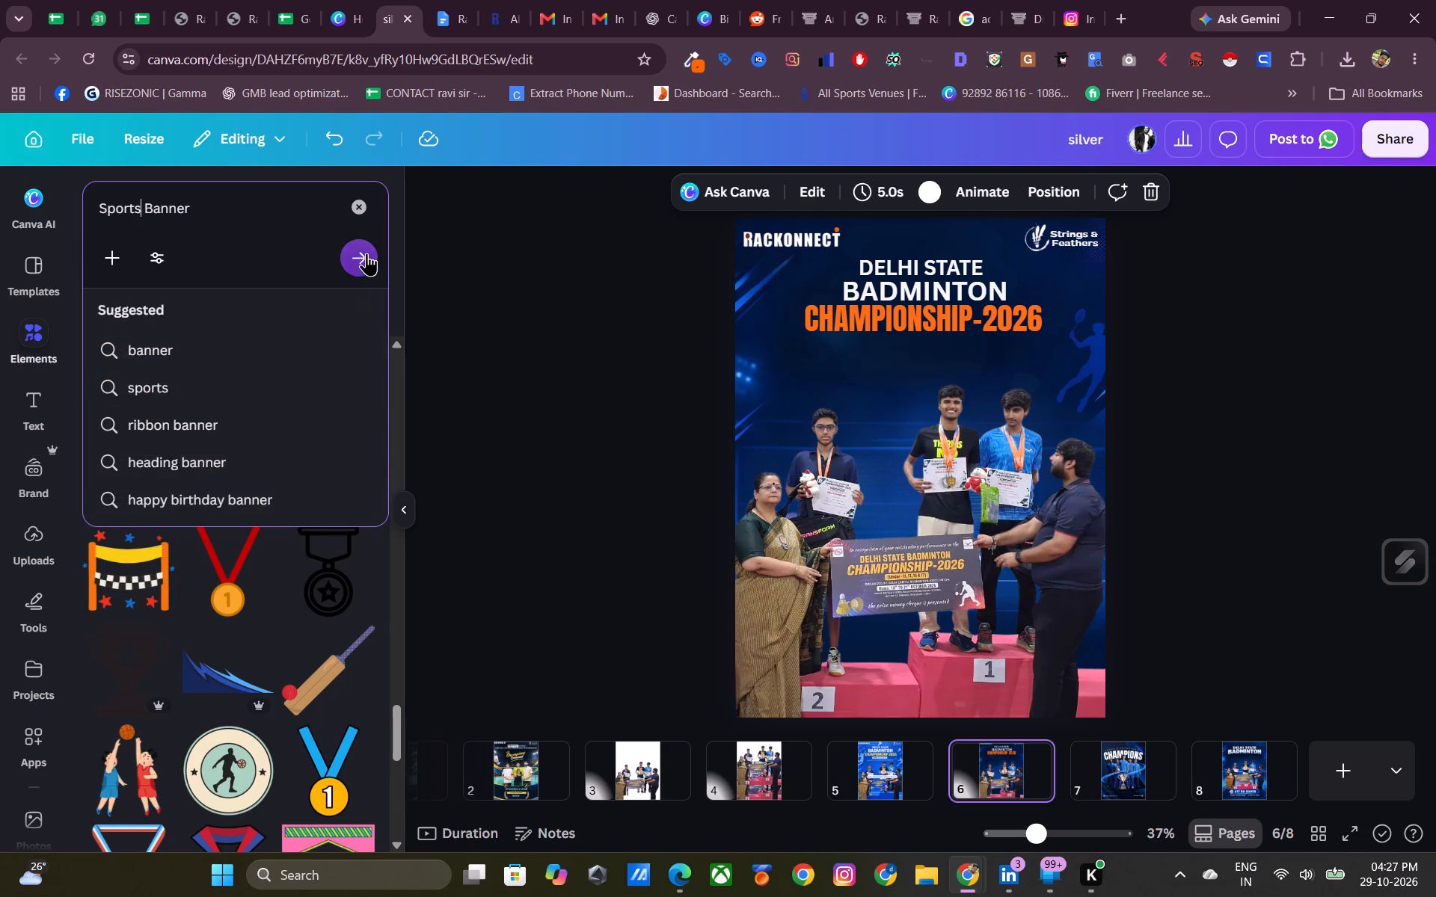
{"action": "left_click", "coordinate": [366, 253]}
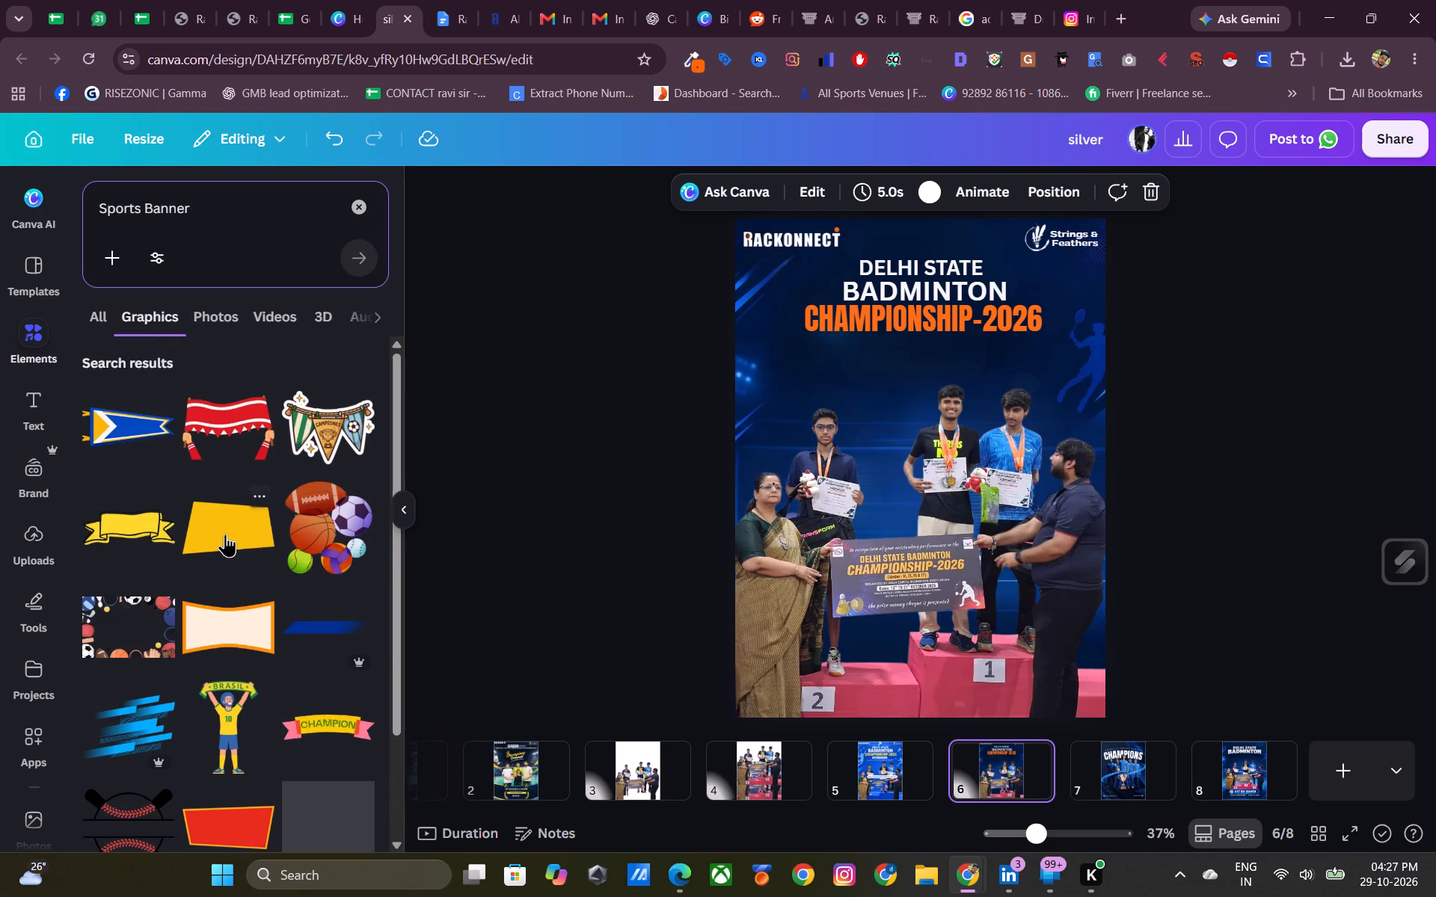
Add the slanted dark blue fading banner graphic to page 6 and place it just below the CHAMPIONSHIP-2026 title.
{"action": "left_click", "coordinate": [338, 623]}
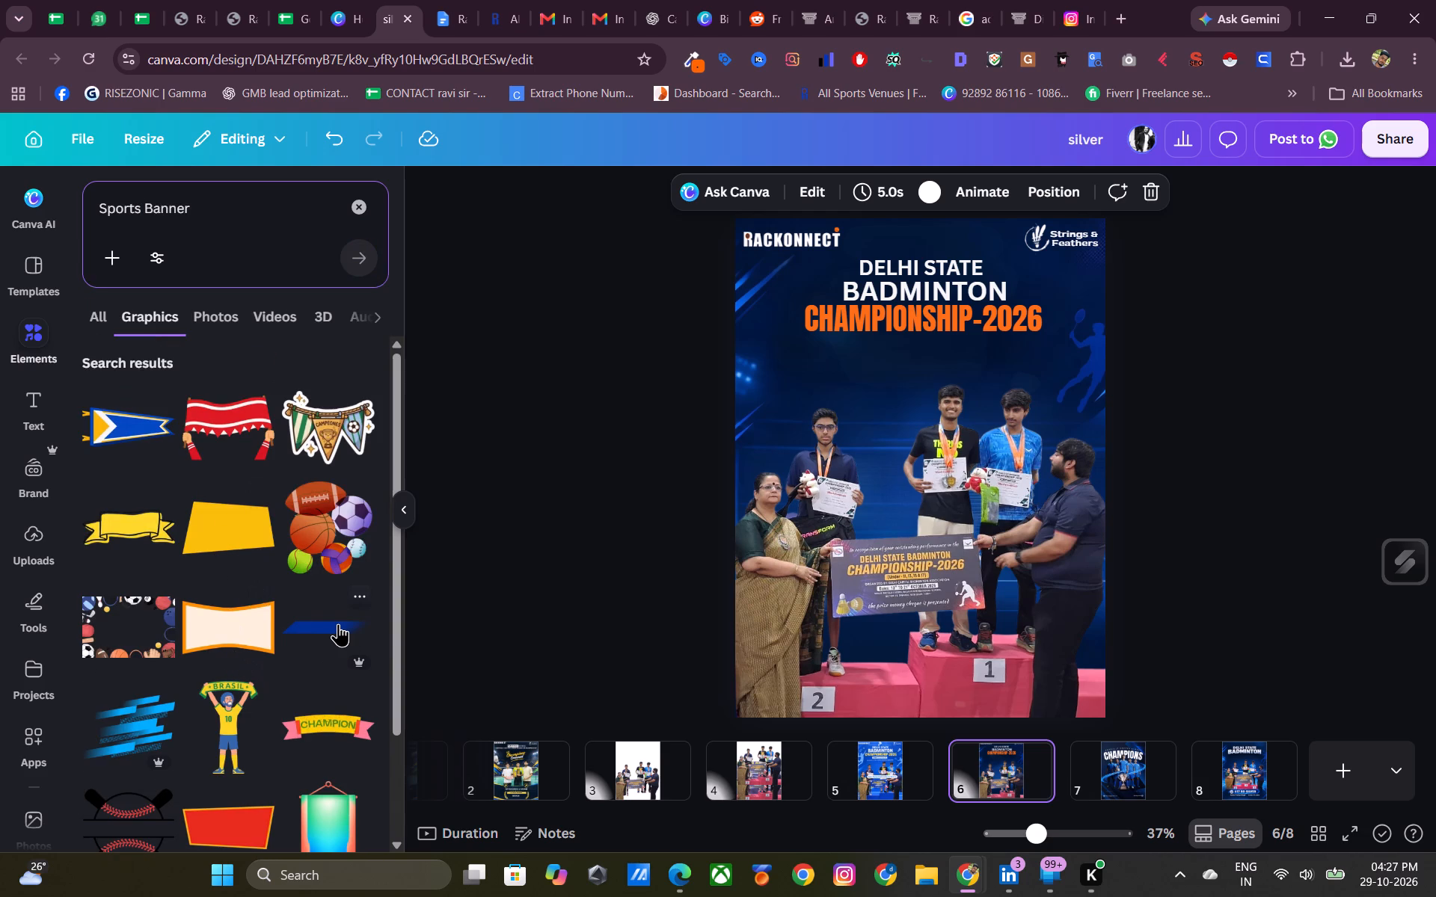
{"action": "left_click", "coordinate": [884, 484]}
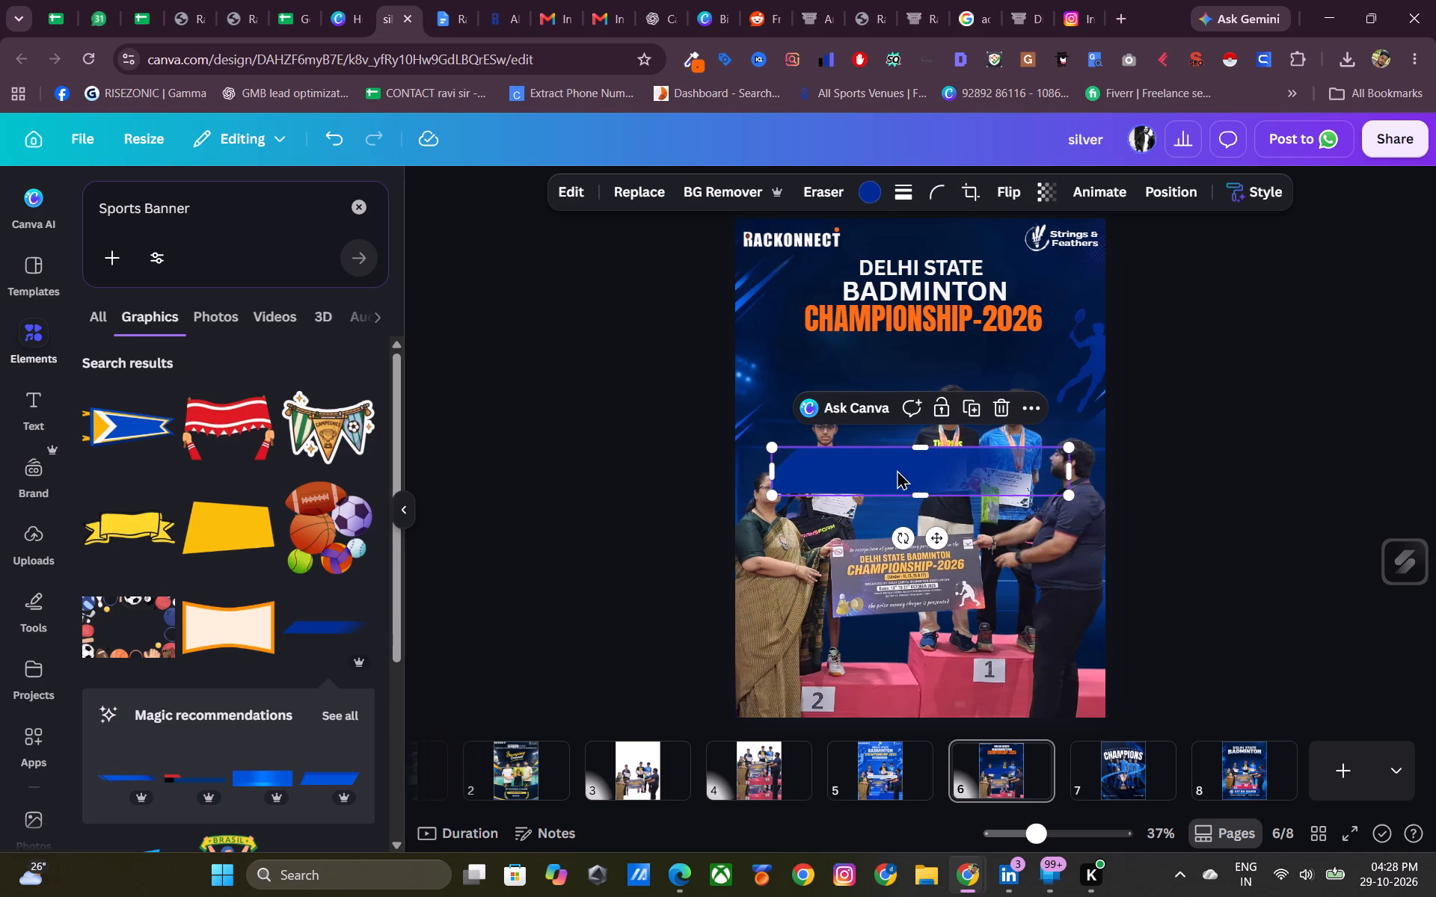
{"action": "left_click_drag", "start_coordinate": [897, 469], "coordinate": [903, 360]}
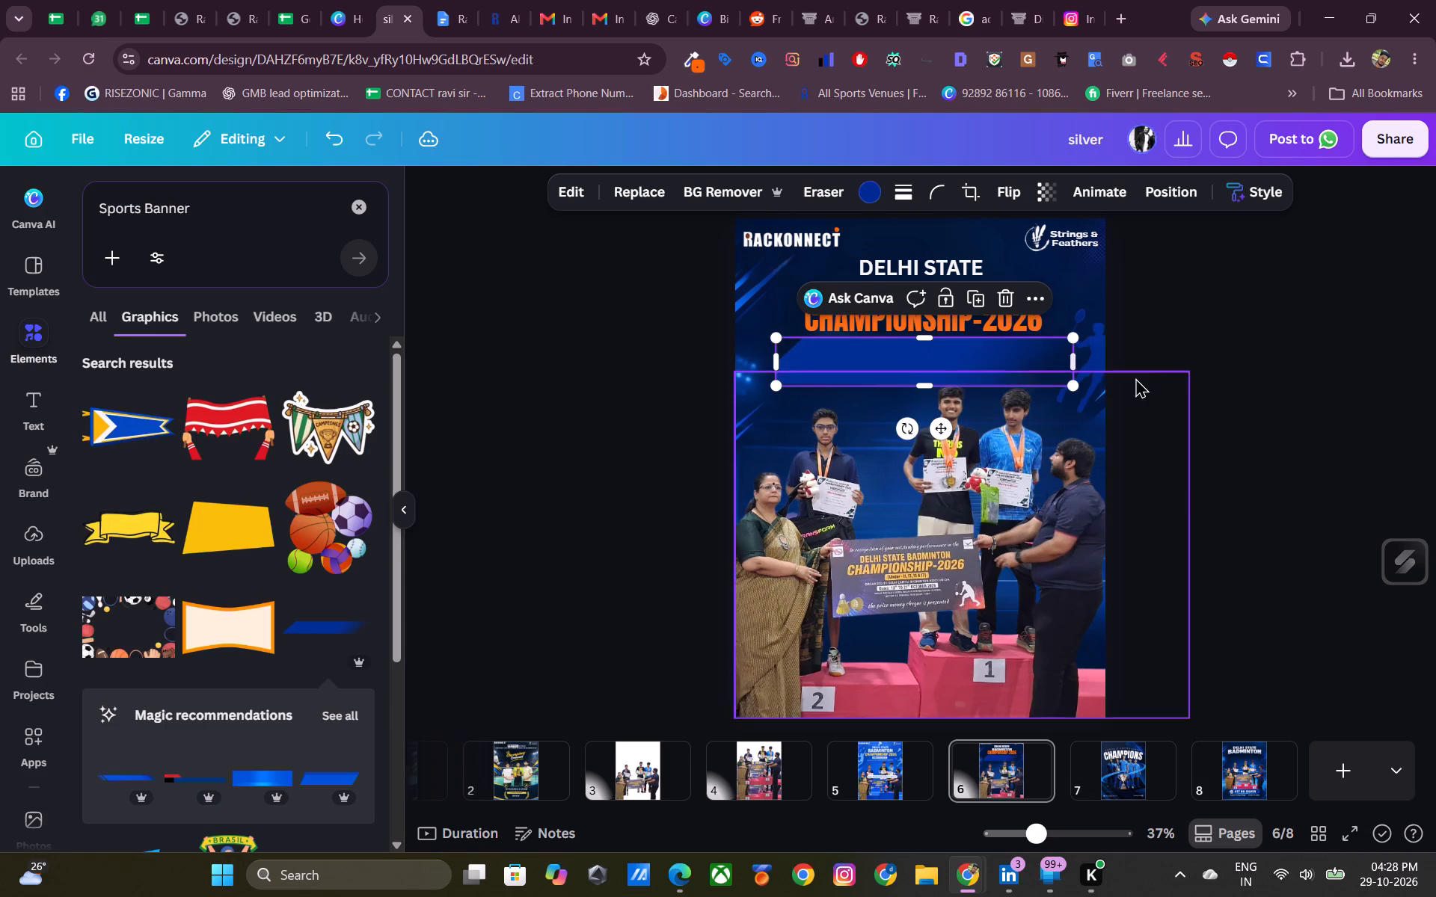
{"action": "left_click", "coordinate": [1179, 377]}
Widen the blue banner graphic towards the left edge of the poster, keeping its height.
{"action": "left_click", "coordinate": [857, 351]}
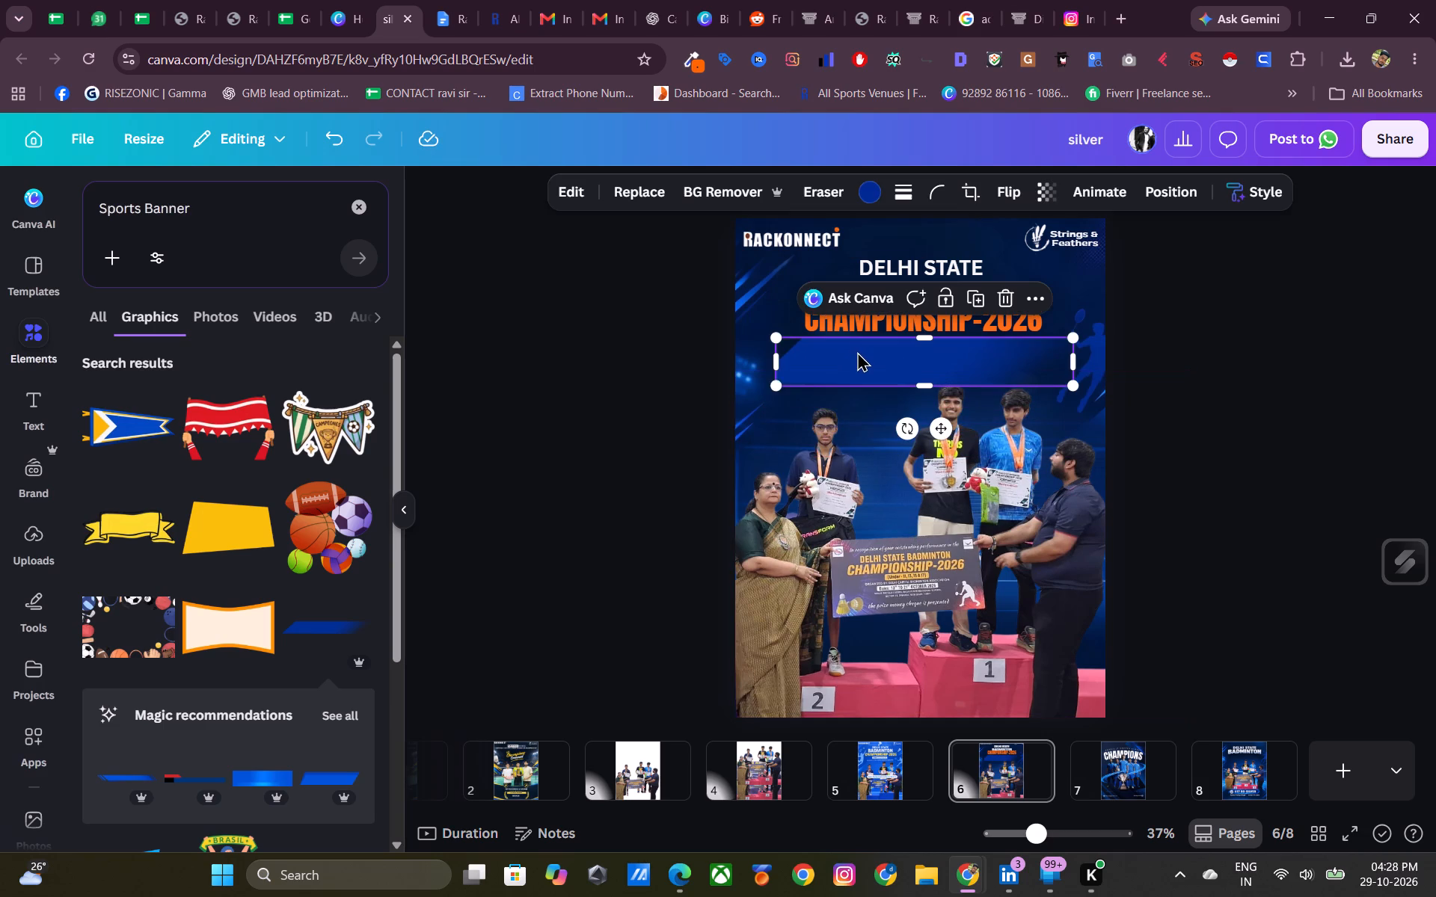
{"action": "left_click_drag", "start_coordinate": [779, 361], "coordinate": [764, 363]}
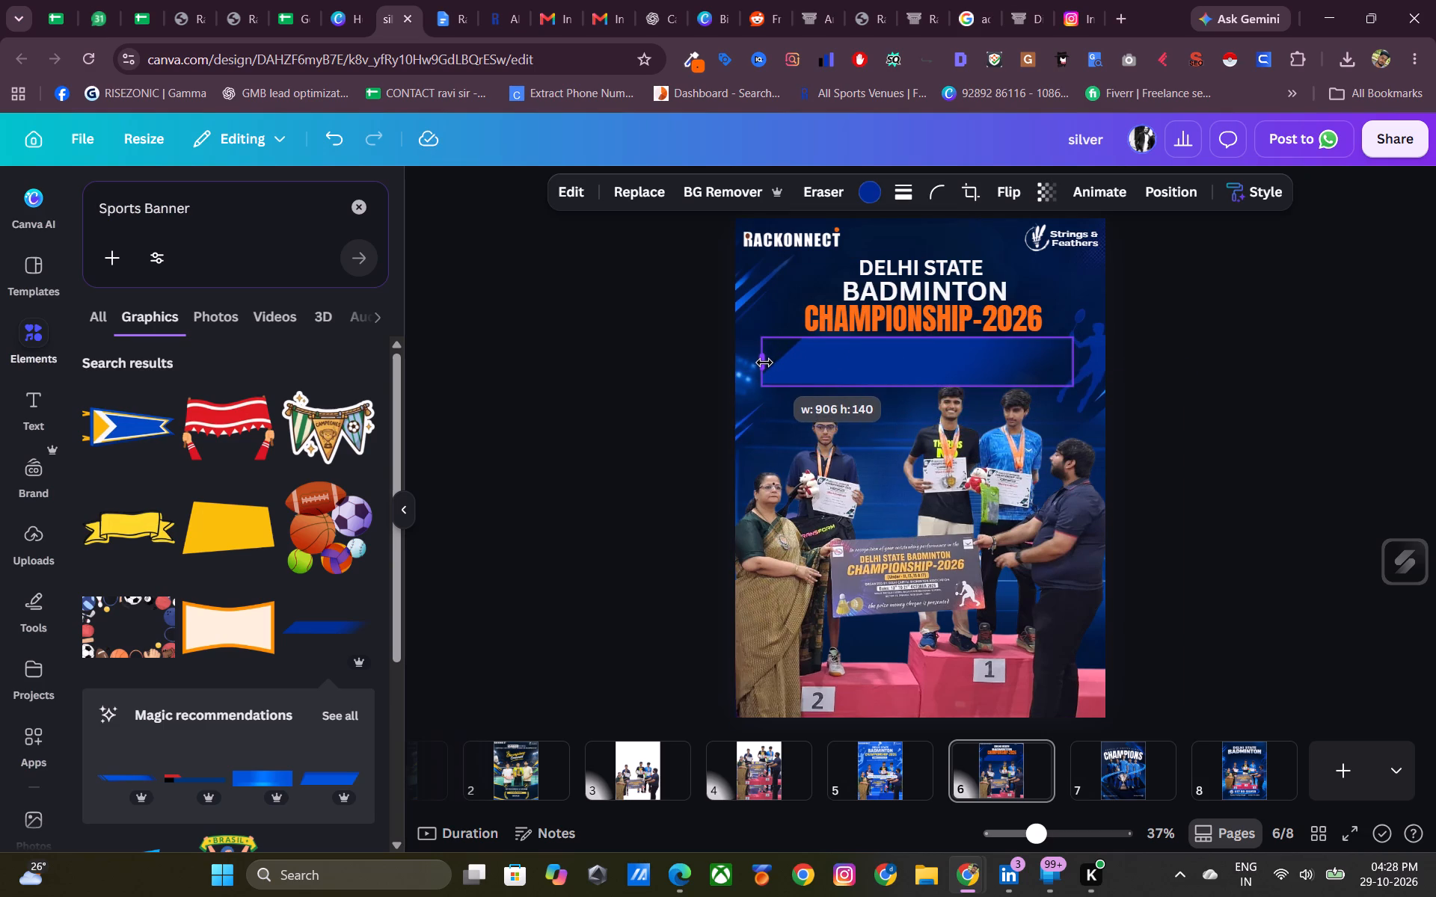
{"action": "left_click_drag", "start_coordinate": [764, 363], "coordinate": [754, 367]}
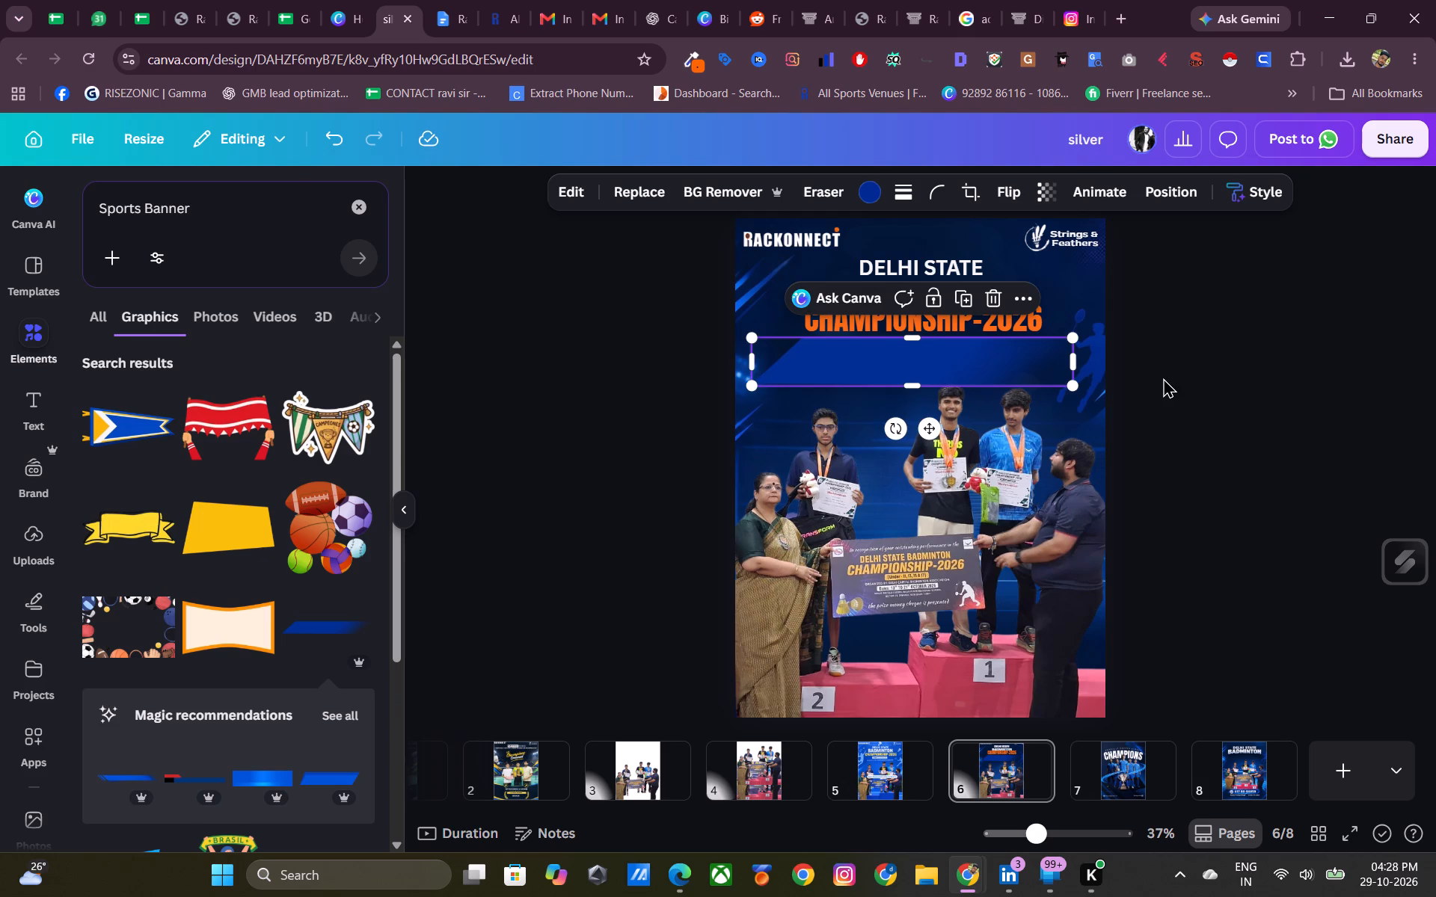
{"action": "left_click", "coordinate": [1182, 377]}
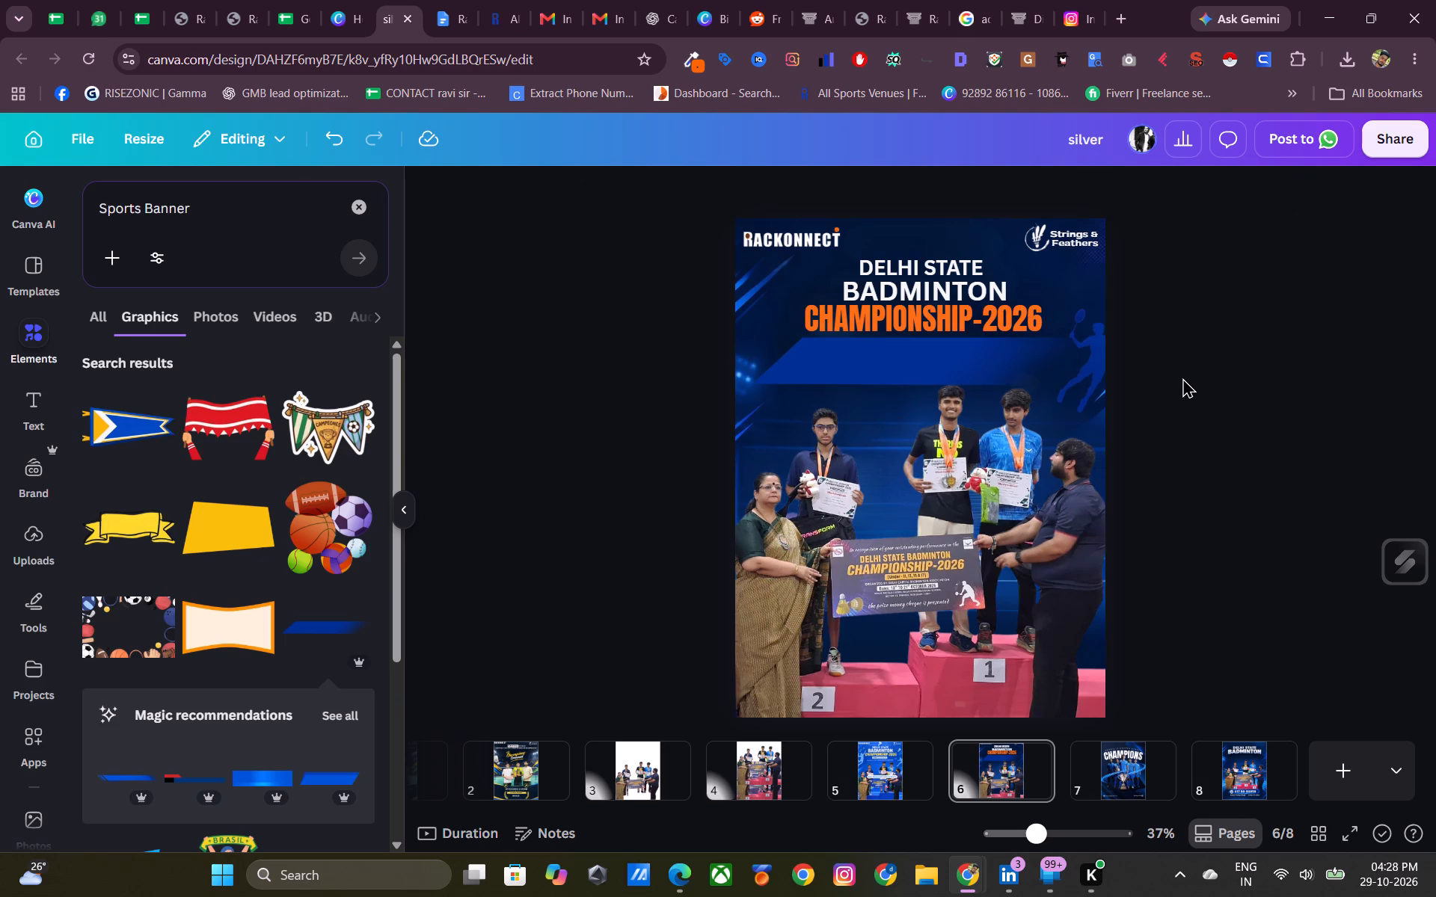
{"action": "left_click", "coordinate": [918, 360]}
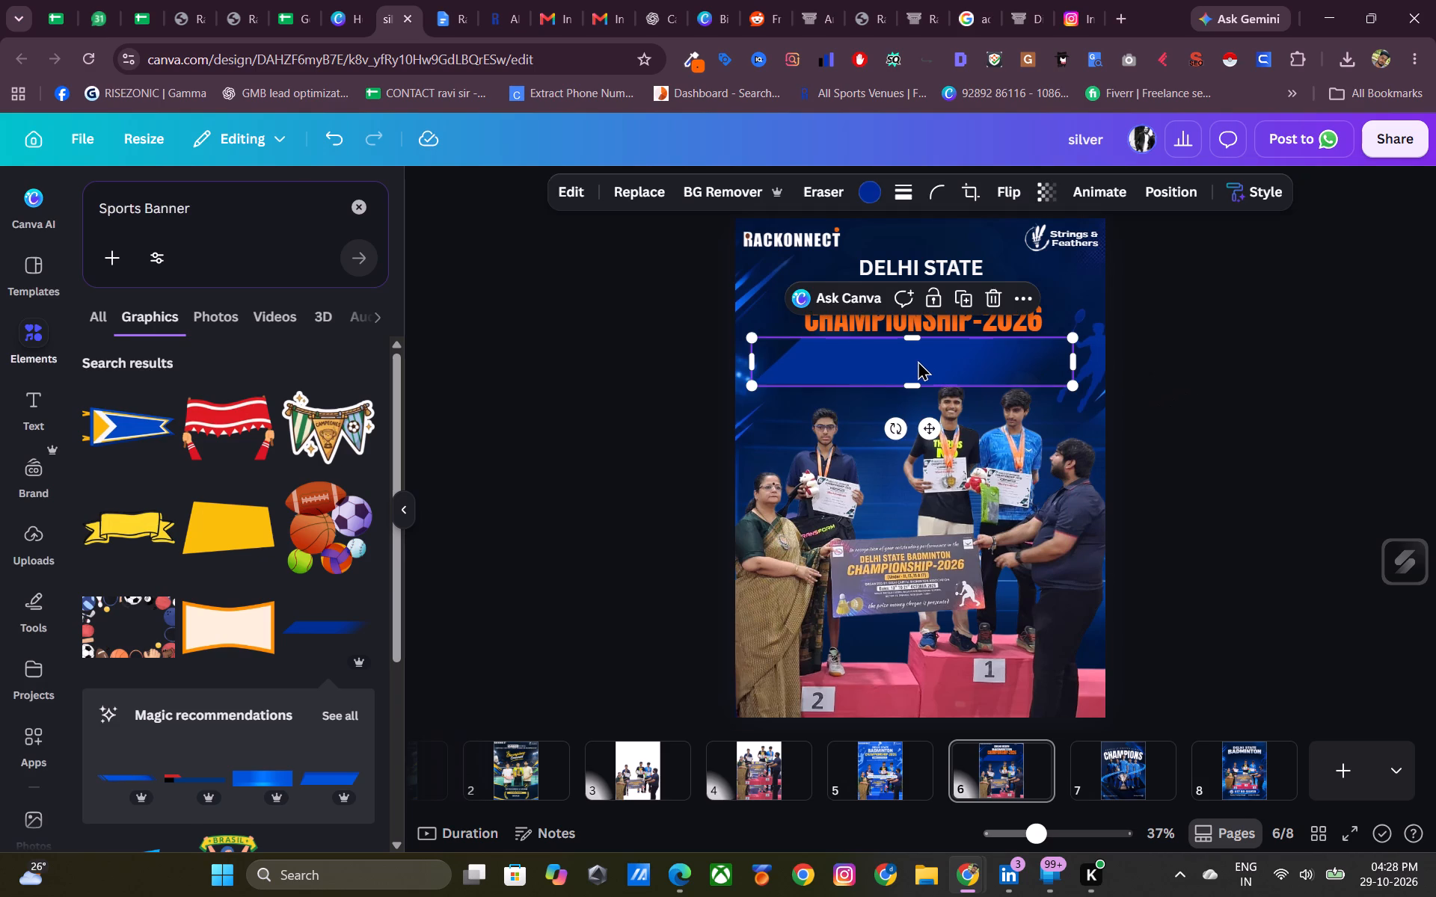
{"action": "left_click", "coordinate": [1248, 320]}
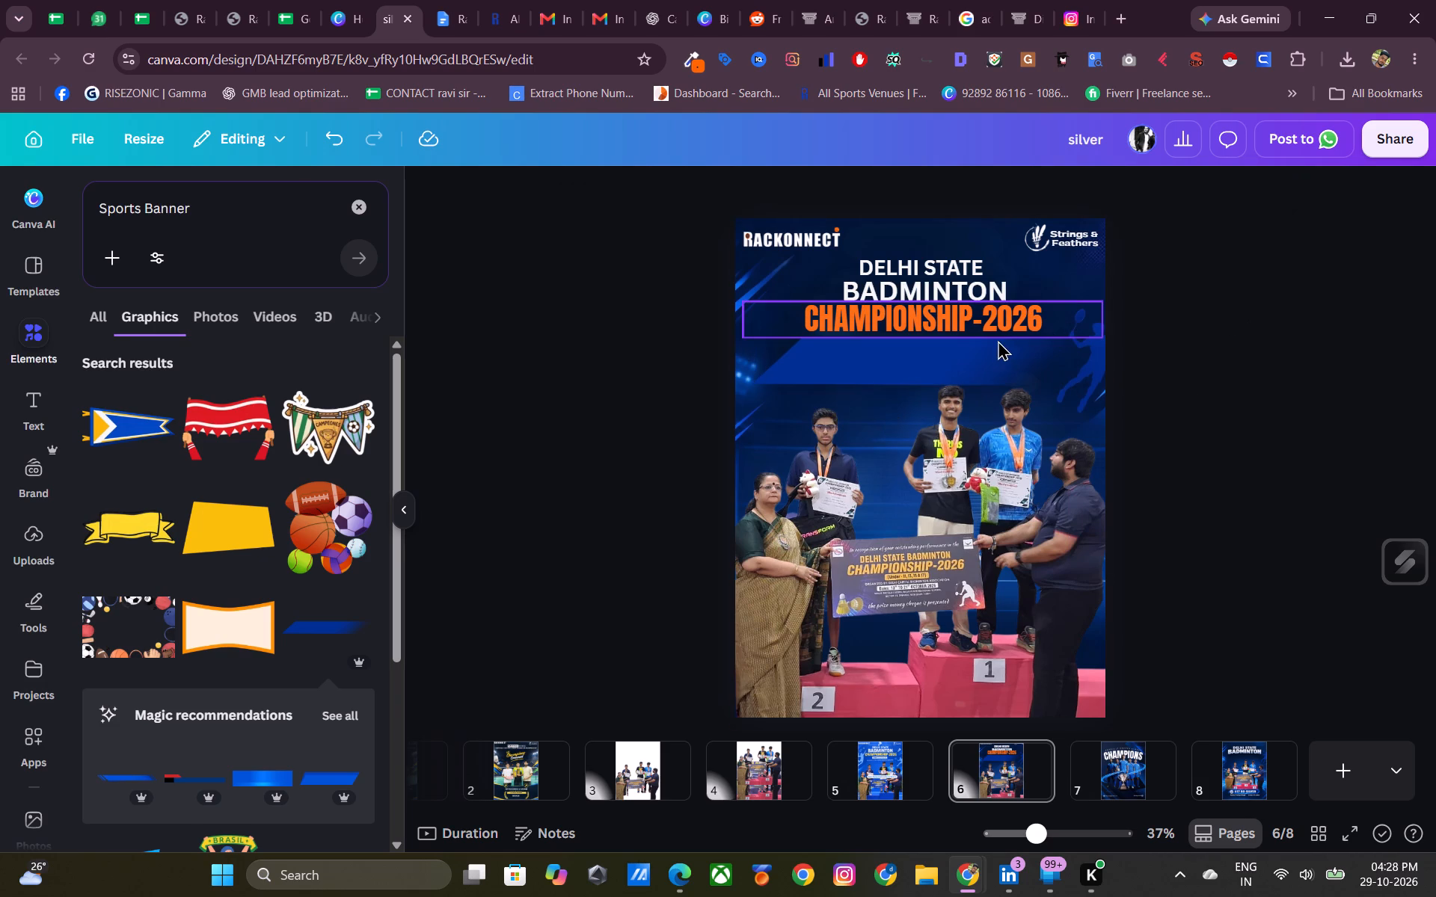
Group the DELHI STATE and BADMINTON title lines on page 6.
{"action": "left_click", "coordinate": [979, 334], "text": "shift"}
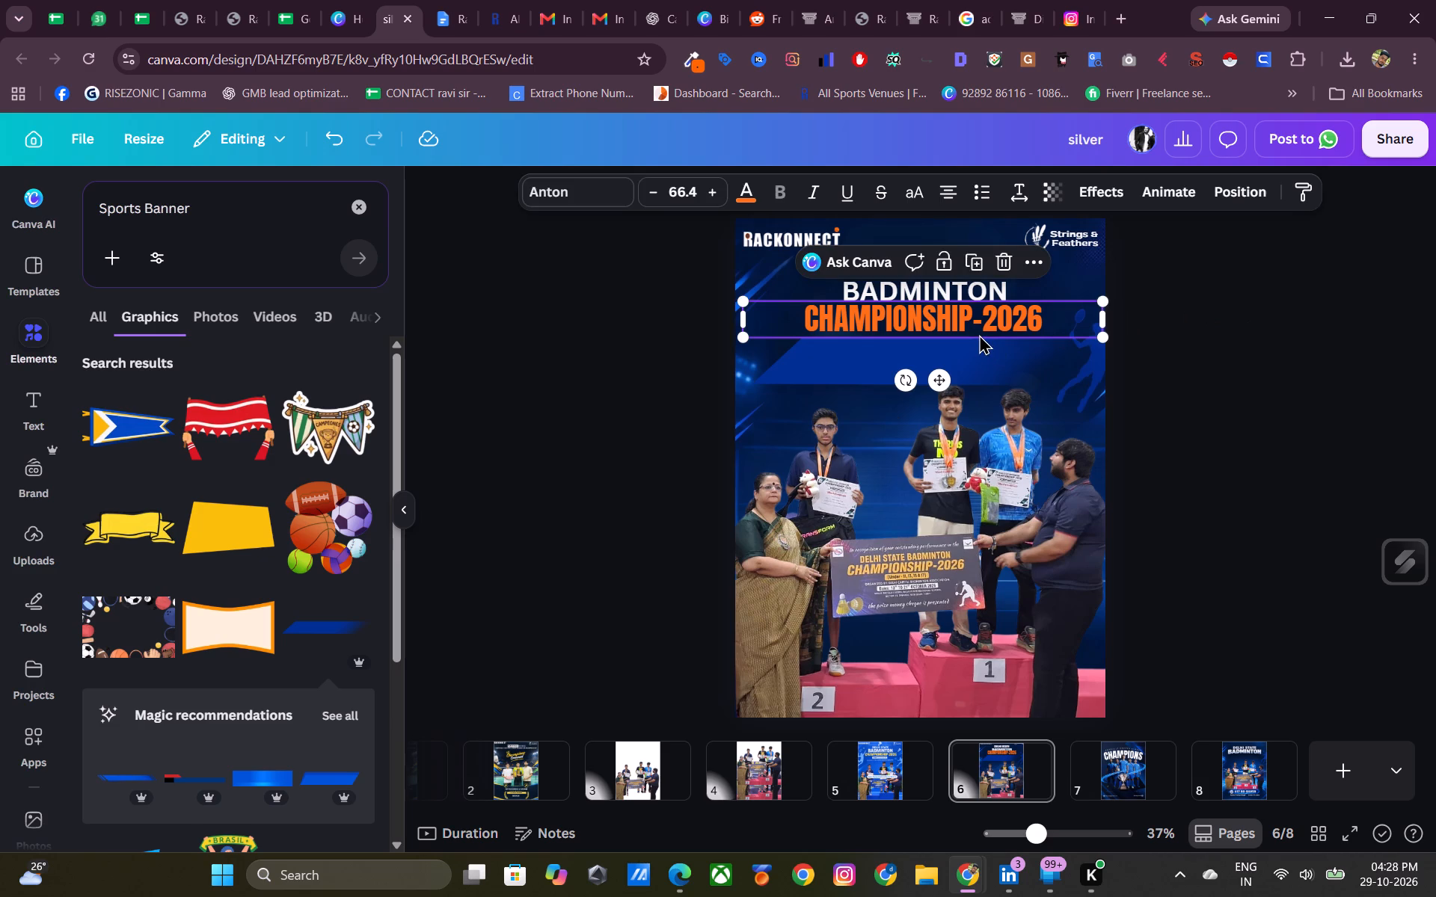
{"action": "left_click", "coordinate": [951, 260]}
{"action": "left_click", "coordinate": [977, 289]}
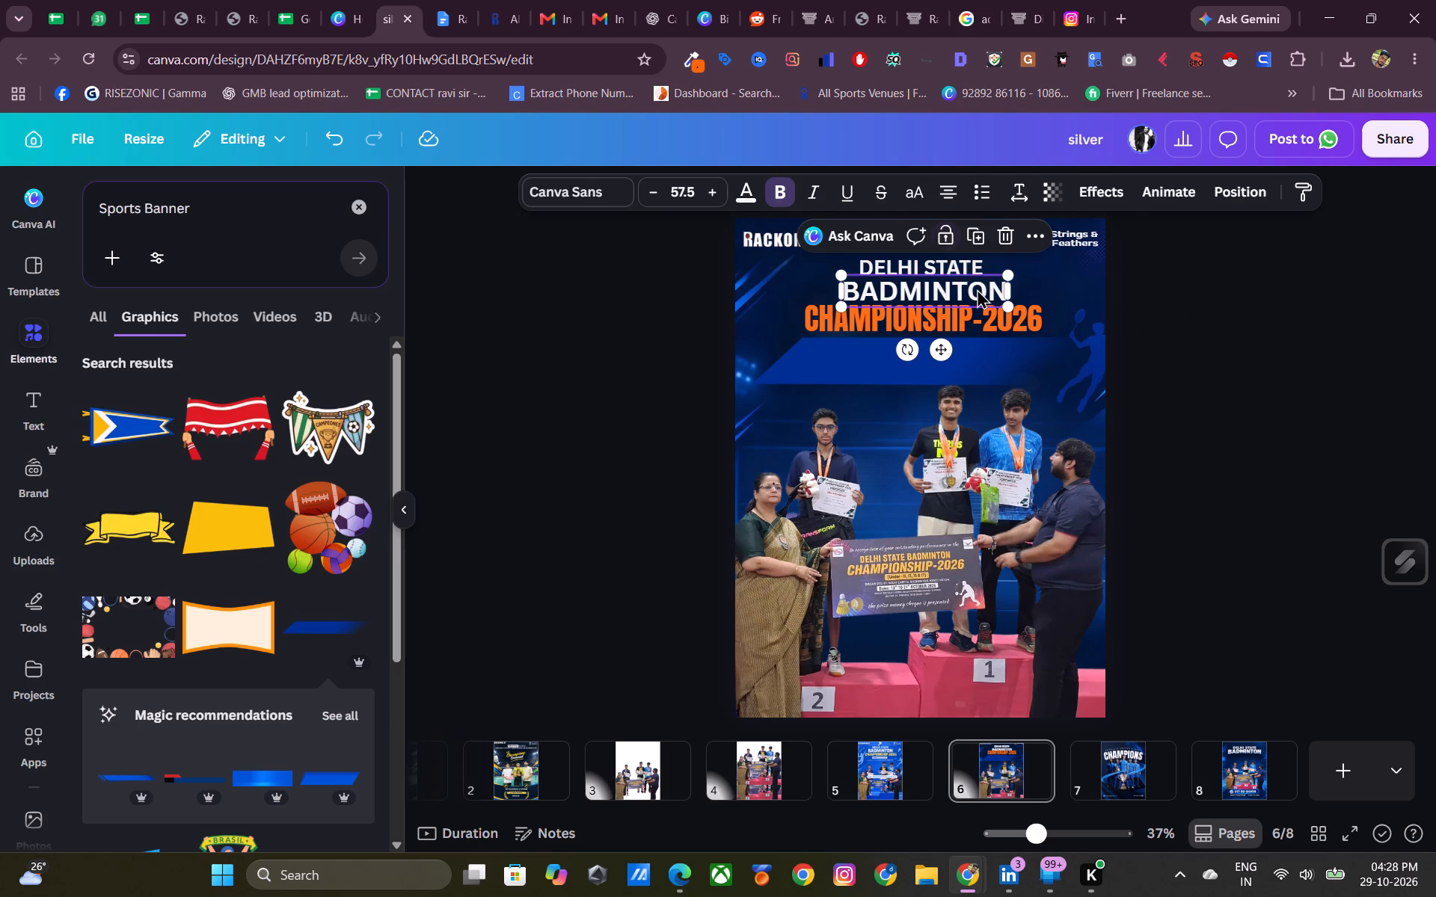
{"action": "left_click", "coordinate": [942, 265], "text": "shift"}
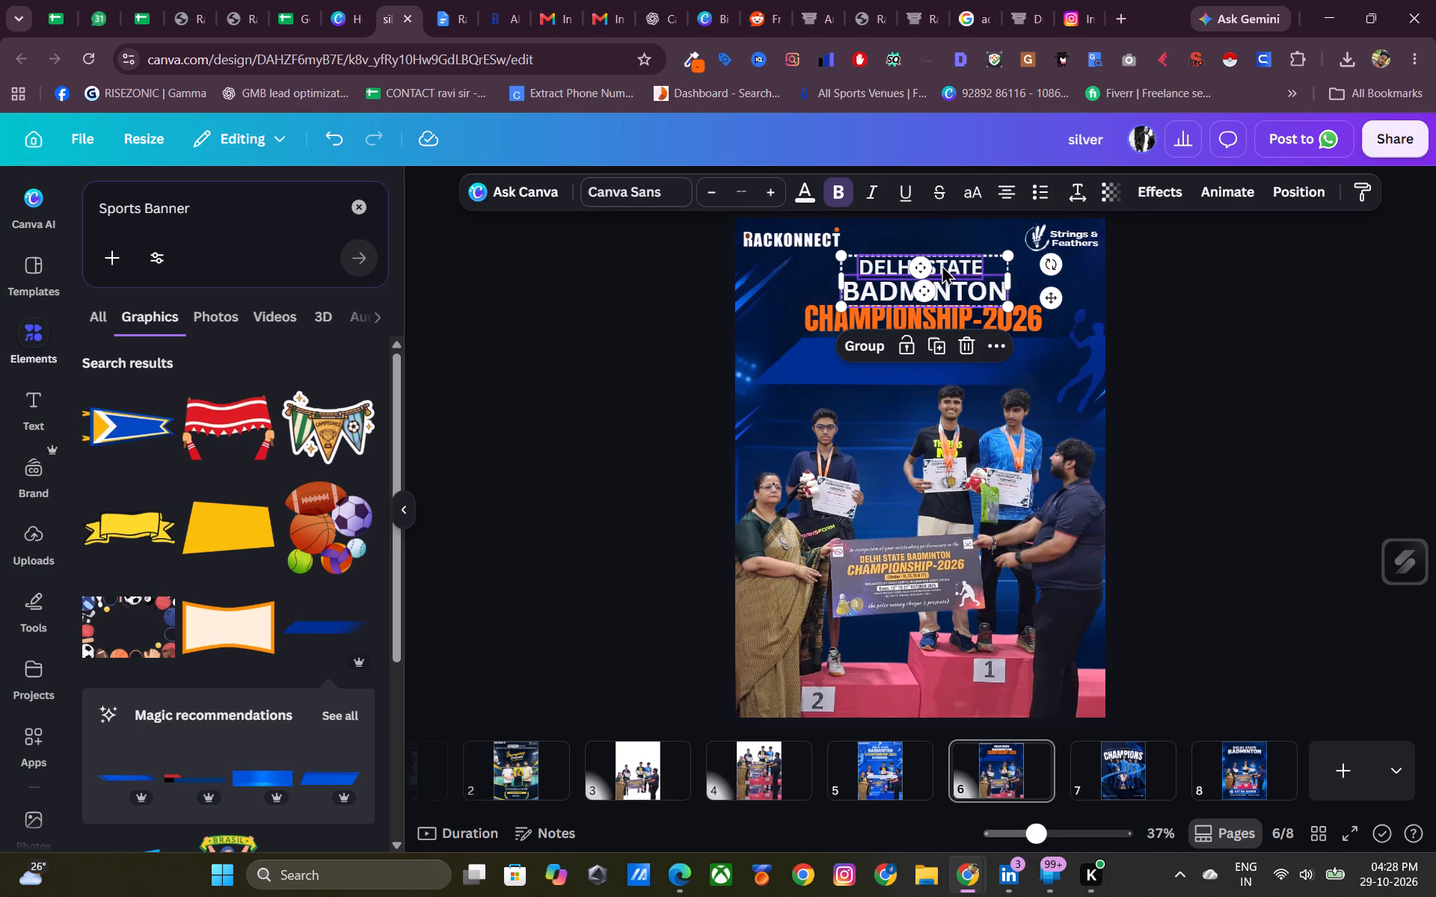
{"action": "left_click", "coordinate": [869, 342]}
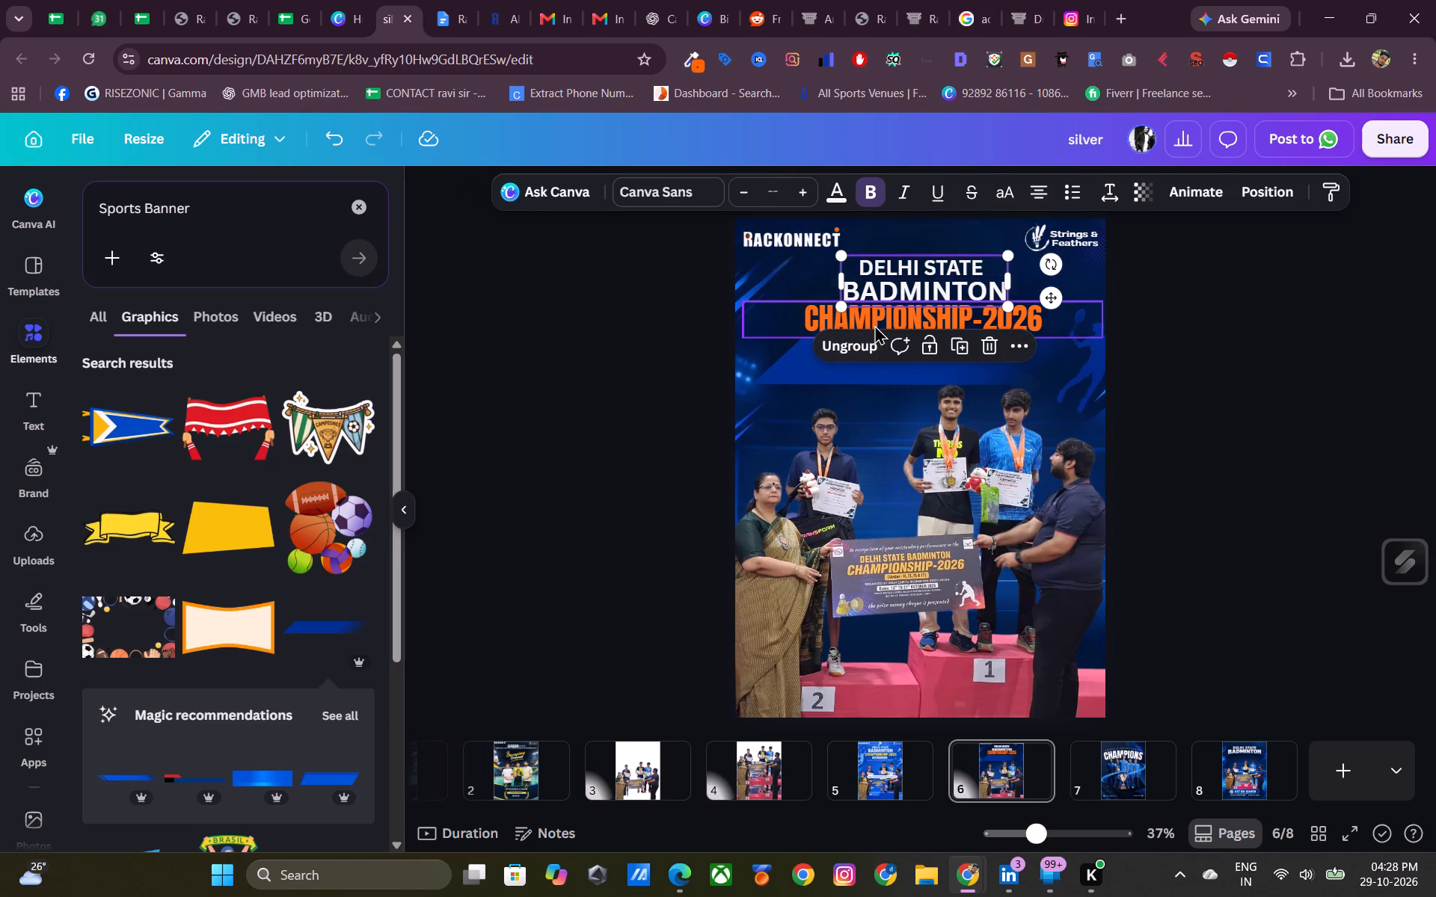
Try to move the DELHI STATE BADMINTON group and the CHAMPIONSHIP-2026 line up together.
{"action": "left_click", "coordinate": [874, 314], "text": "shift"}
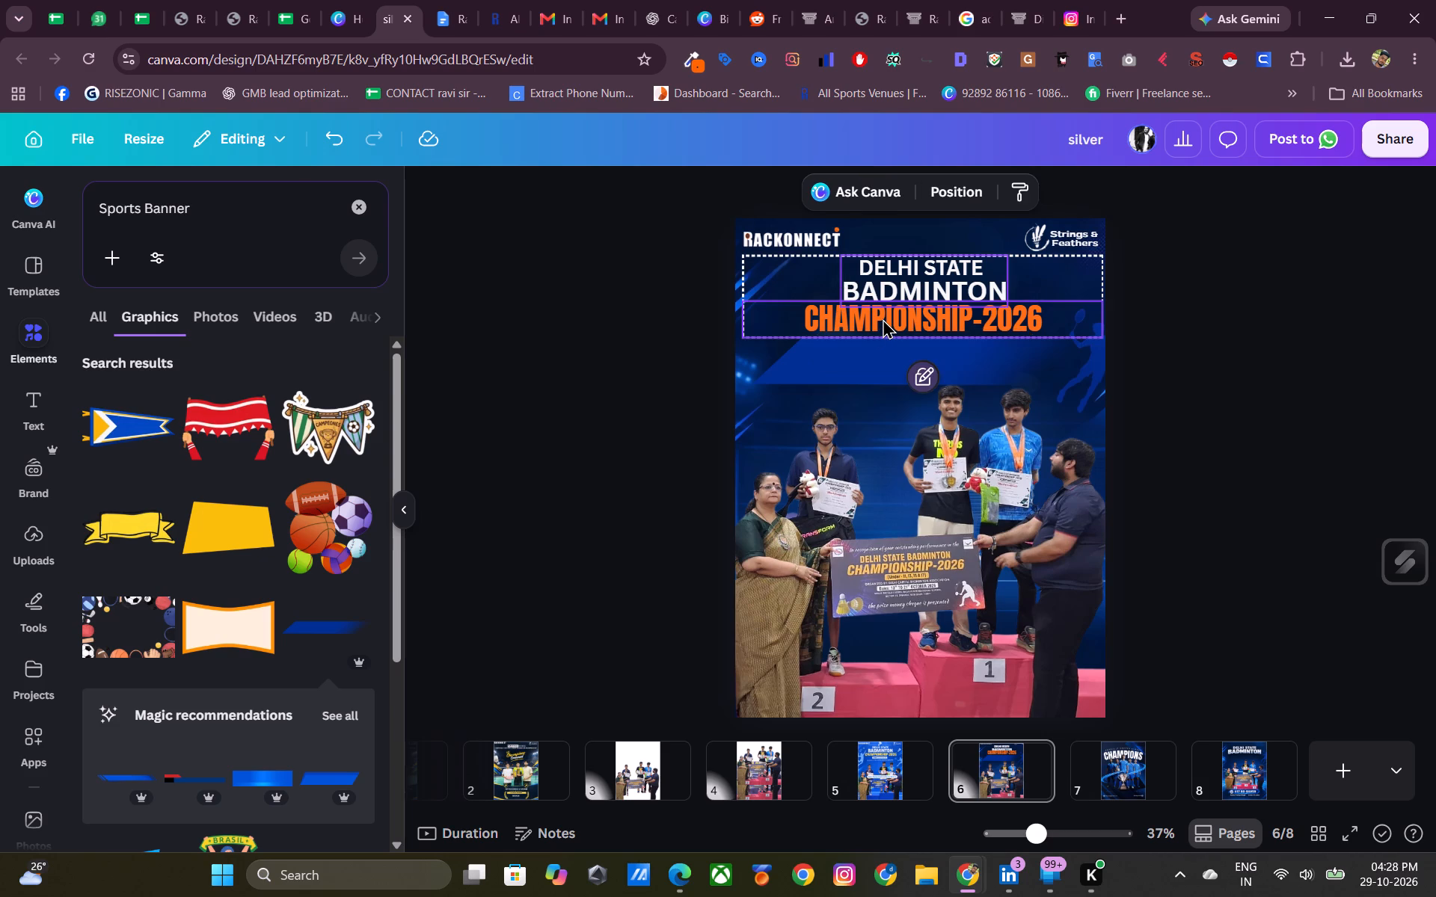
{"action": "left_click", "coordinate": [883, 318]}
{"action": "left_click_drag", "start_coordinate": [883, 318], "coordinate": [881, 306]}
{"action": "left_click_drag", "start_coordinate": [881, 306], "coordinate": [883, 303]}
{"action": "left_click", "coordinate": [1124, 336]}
Move the DELHI STATE BADMINTON group up slightly, away from the CHAMPIONSHIP-2026 line.
{"action": "left_click_drag", "start_coordinate": [930, 285], "coordinate": [931, 277]}
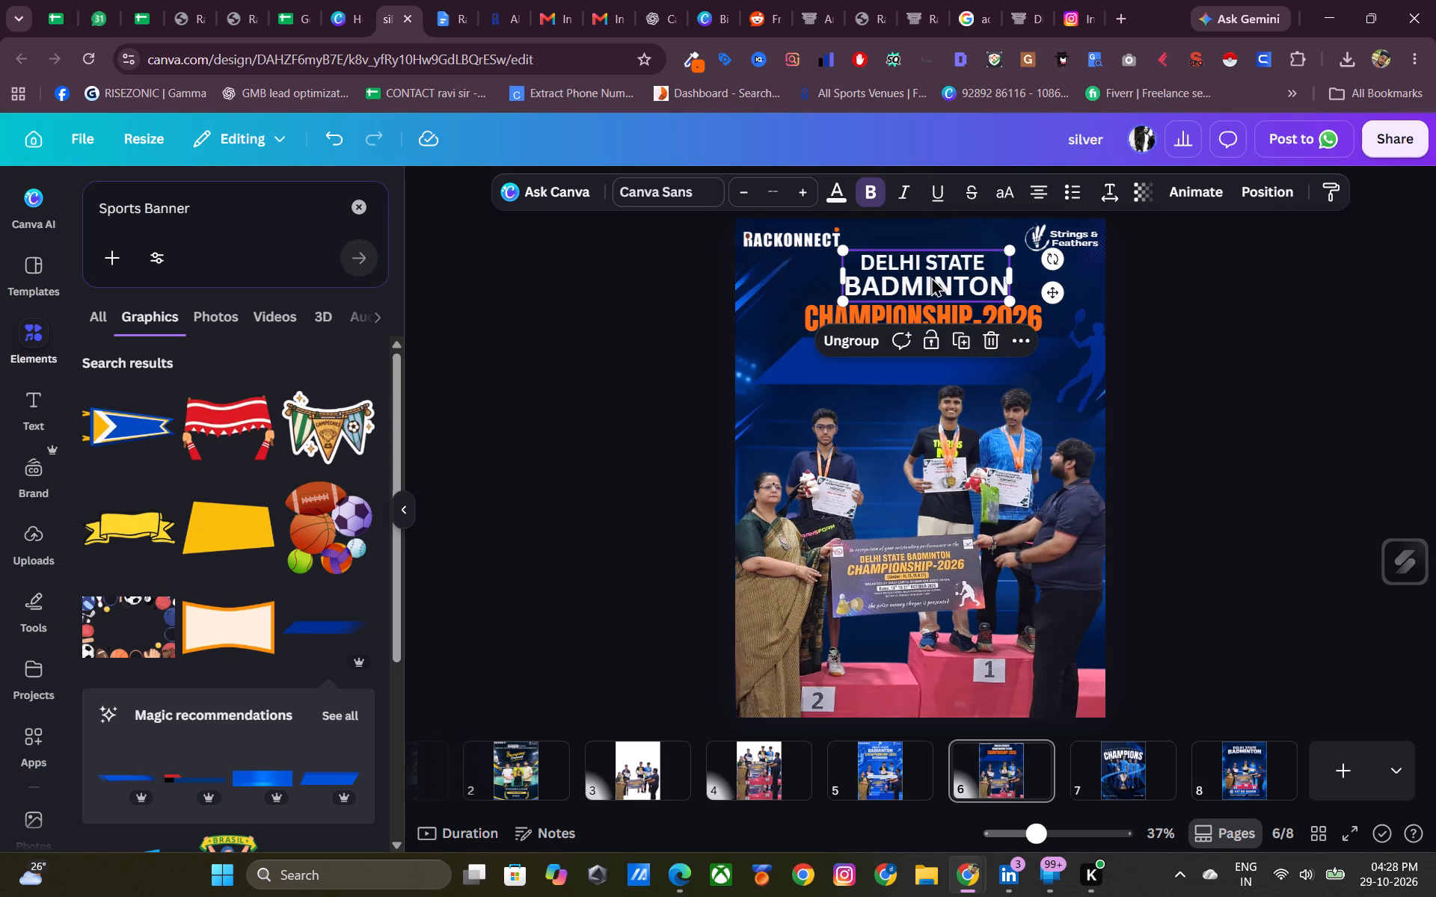
{"action": "key", "text": "Up"}
{"action": "key", "text": "Up"}
{"action": "key", "text": "Up"}
{"action": "key", "text": "Up"}
{"action": "key", "text": "Up"}
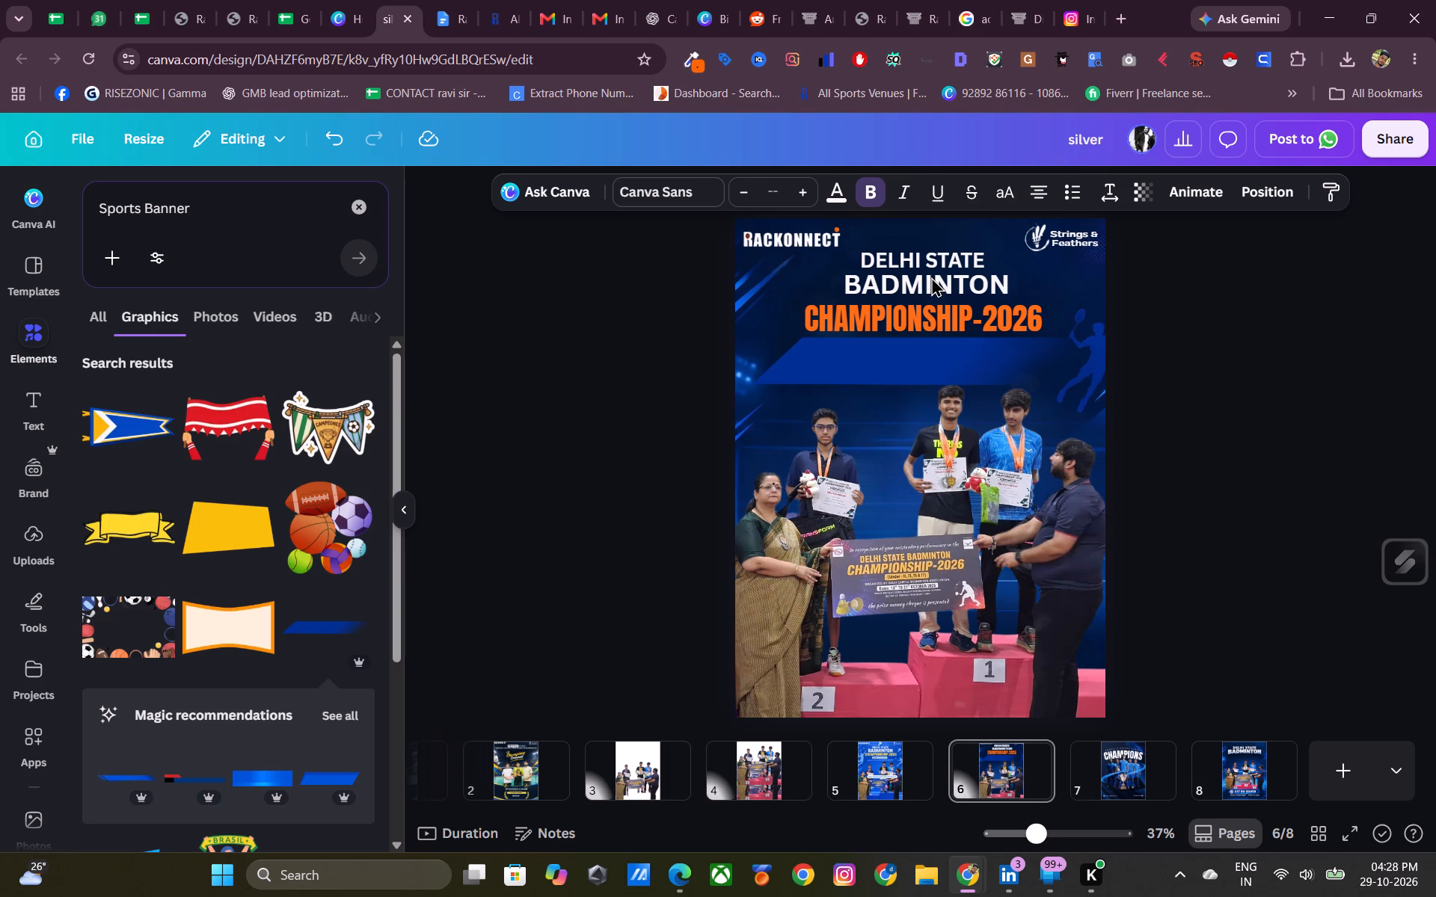
{"action": "key", "text": "Up"}
{"action": "key", "text": "Up"}
{"action": "key", "text": "Up"}
{"action": "left_click", "coordinate": [913, 329]}
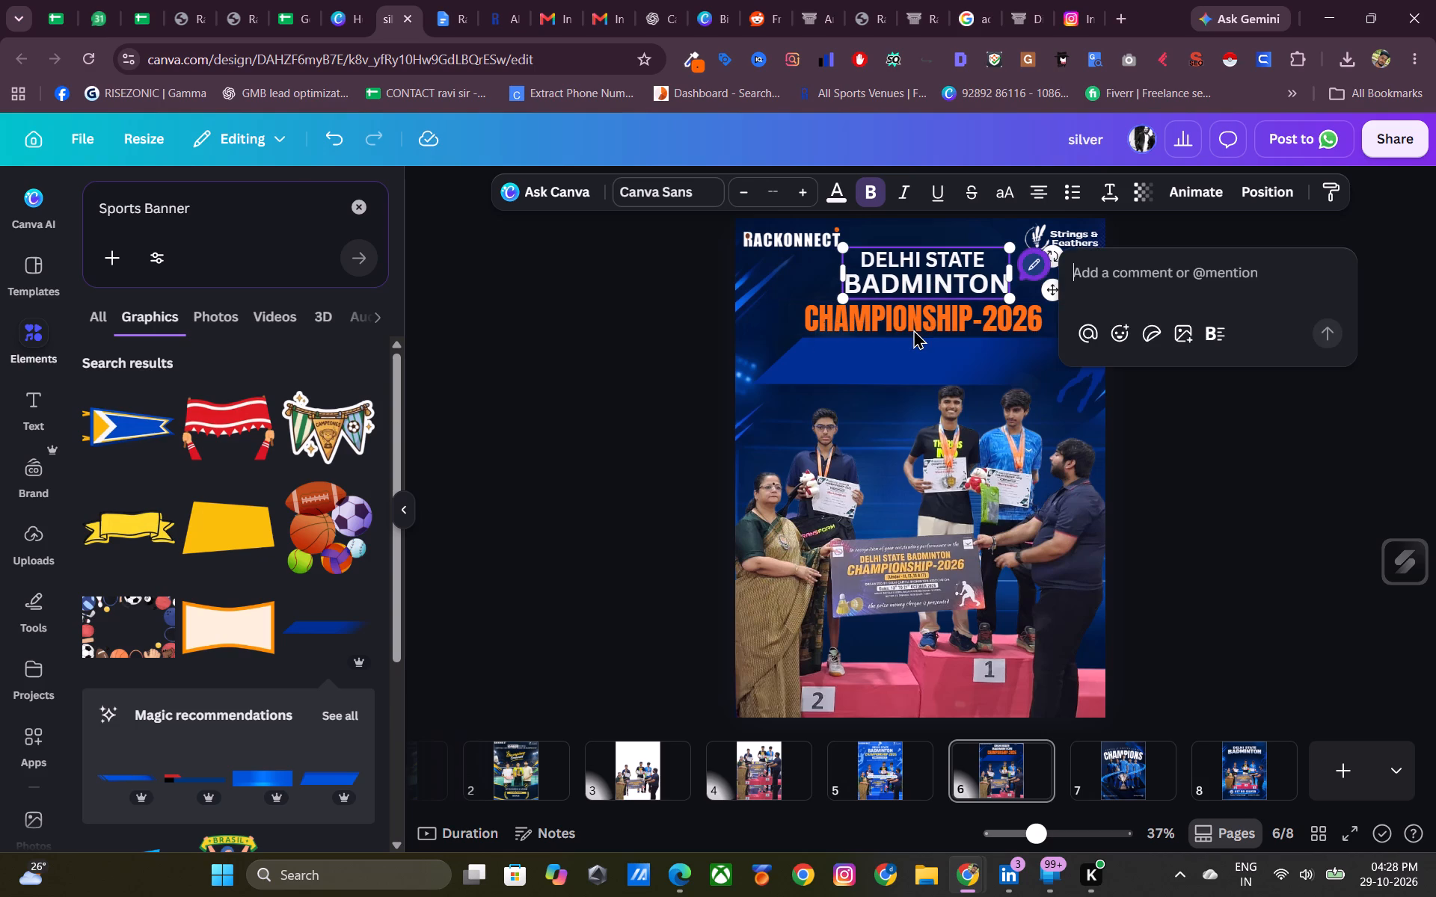
{"action": "left_click", "coordinate": [1186, 405]}
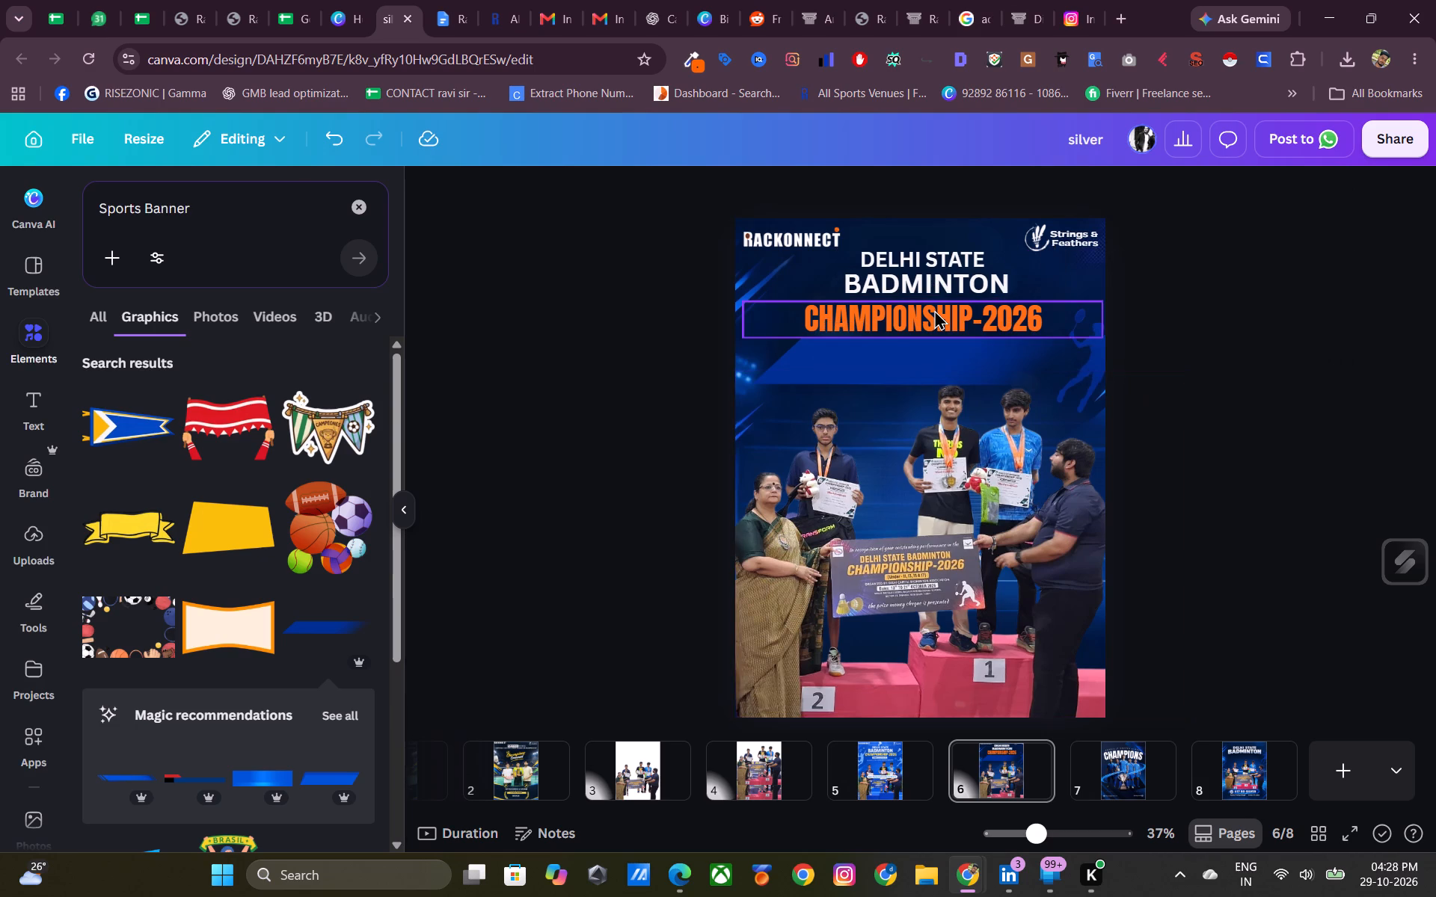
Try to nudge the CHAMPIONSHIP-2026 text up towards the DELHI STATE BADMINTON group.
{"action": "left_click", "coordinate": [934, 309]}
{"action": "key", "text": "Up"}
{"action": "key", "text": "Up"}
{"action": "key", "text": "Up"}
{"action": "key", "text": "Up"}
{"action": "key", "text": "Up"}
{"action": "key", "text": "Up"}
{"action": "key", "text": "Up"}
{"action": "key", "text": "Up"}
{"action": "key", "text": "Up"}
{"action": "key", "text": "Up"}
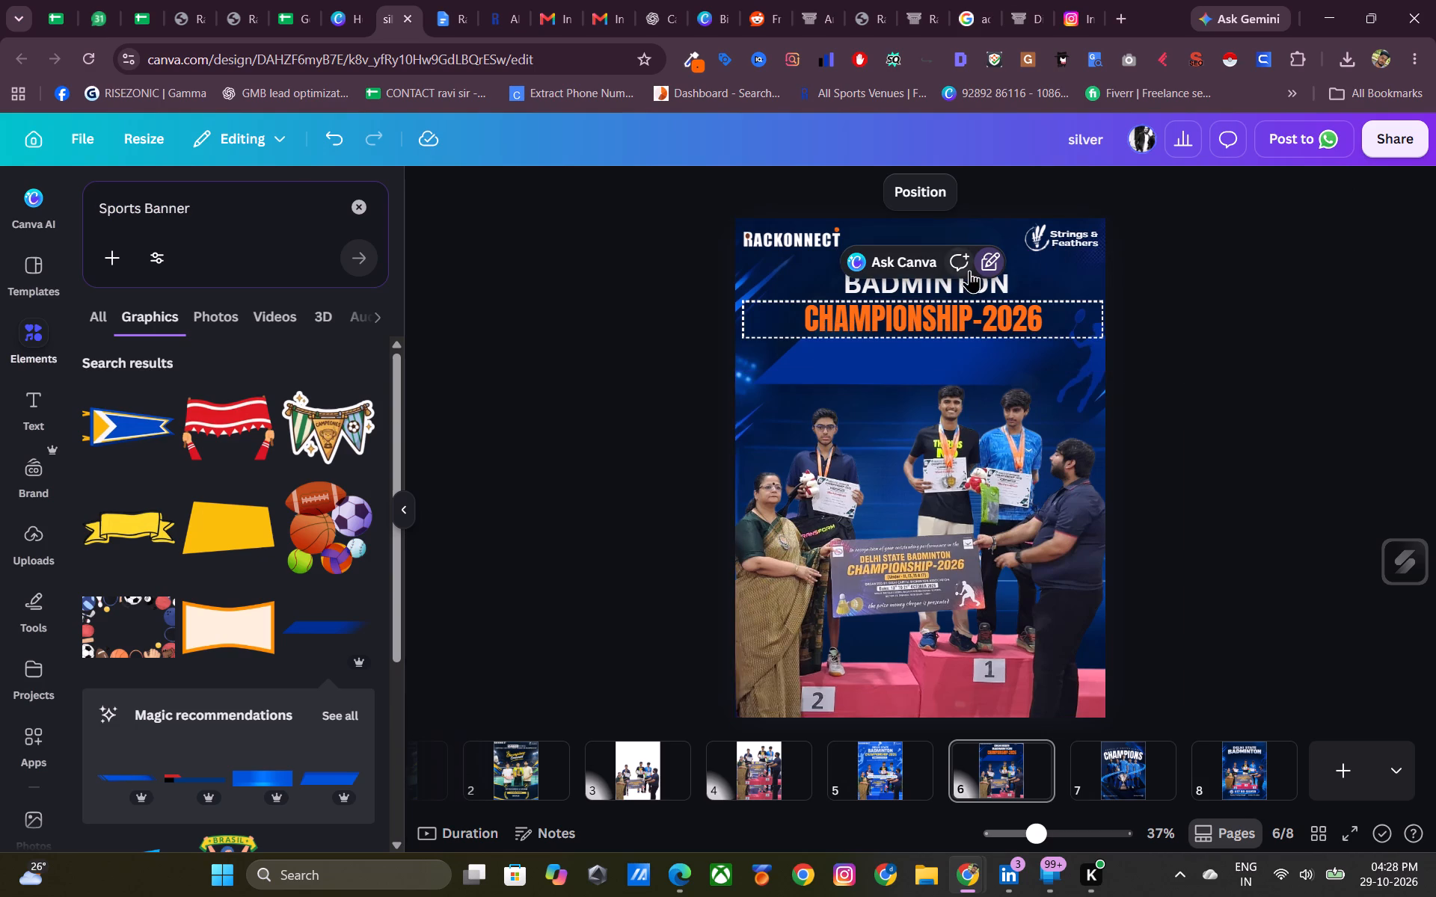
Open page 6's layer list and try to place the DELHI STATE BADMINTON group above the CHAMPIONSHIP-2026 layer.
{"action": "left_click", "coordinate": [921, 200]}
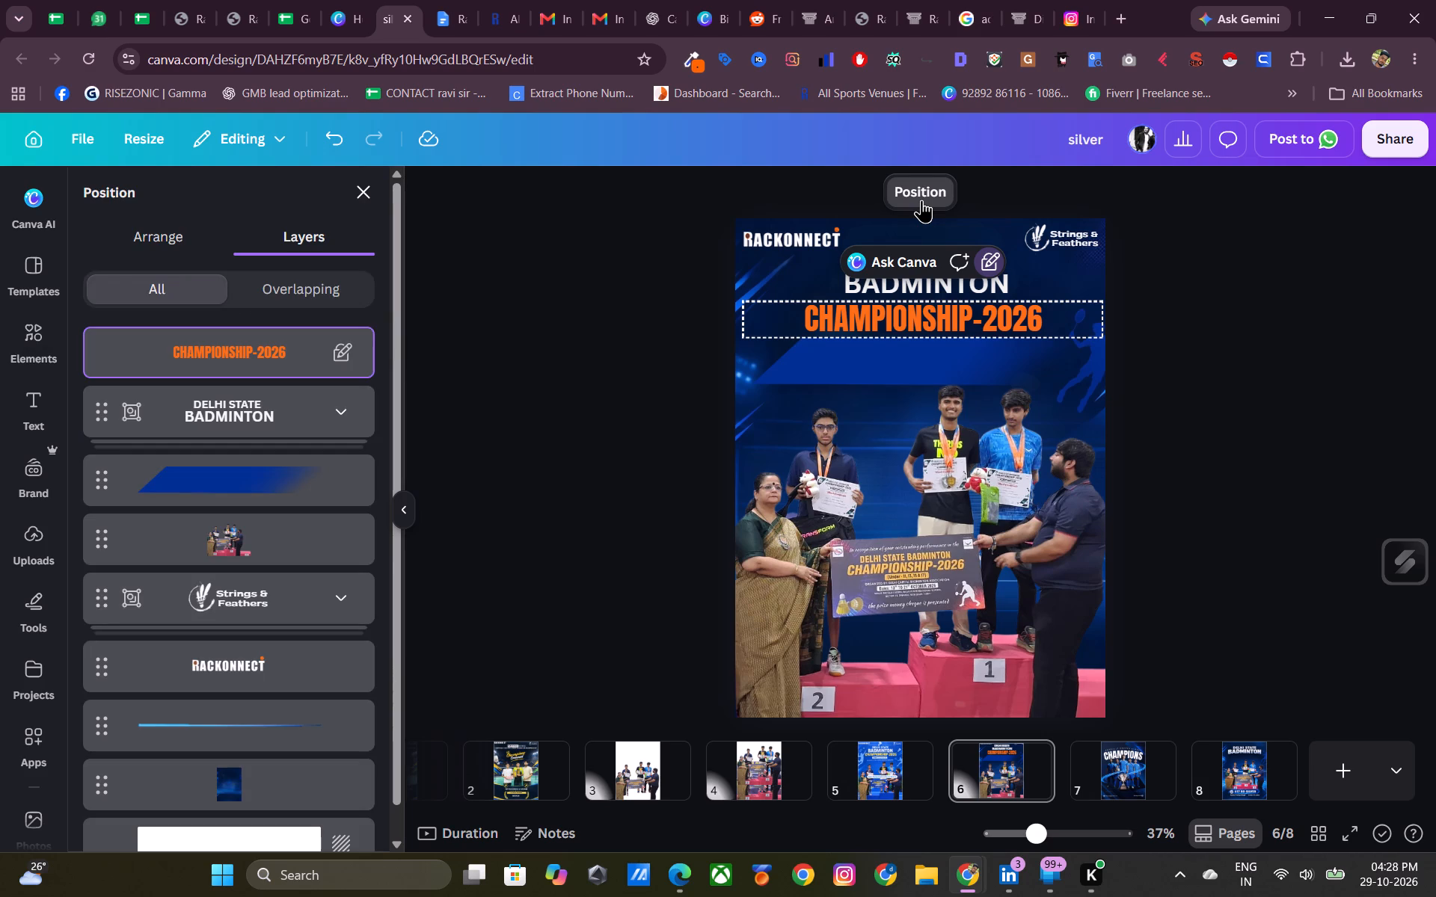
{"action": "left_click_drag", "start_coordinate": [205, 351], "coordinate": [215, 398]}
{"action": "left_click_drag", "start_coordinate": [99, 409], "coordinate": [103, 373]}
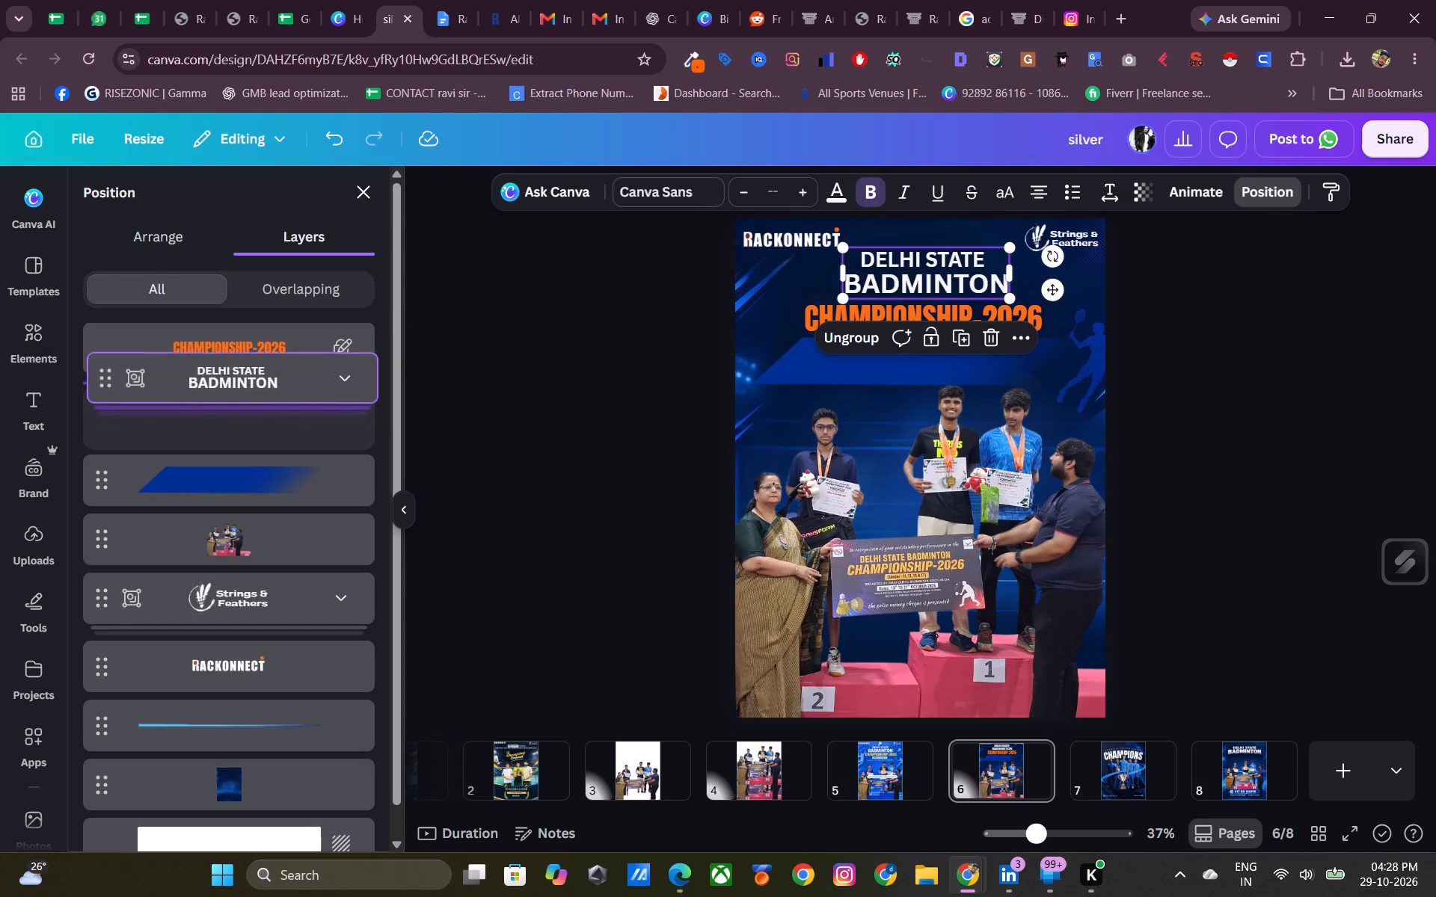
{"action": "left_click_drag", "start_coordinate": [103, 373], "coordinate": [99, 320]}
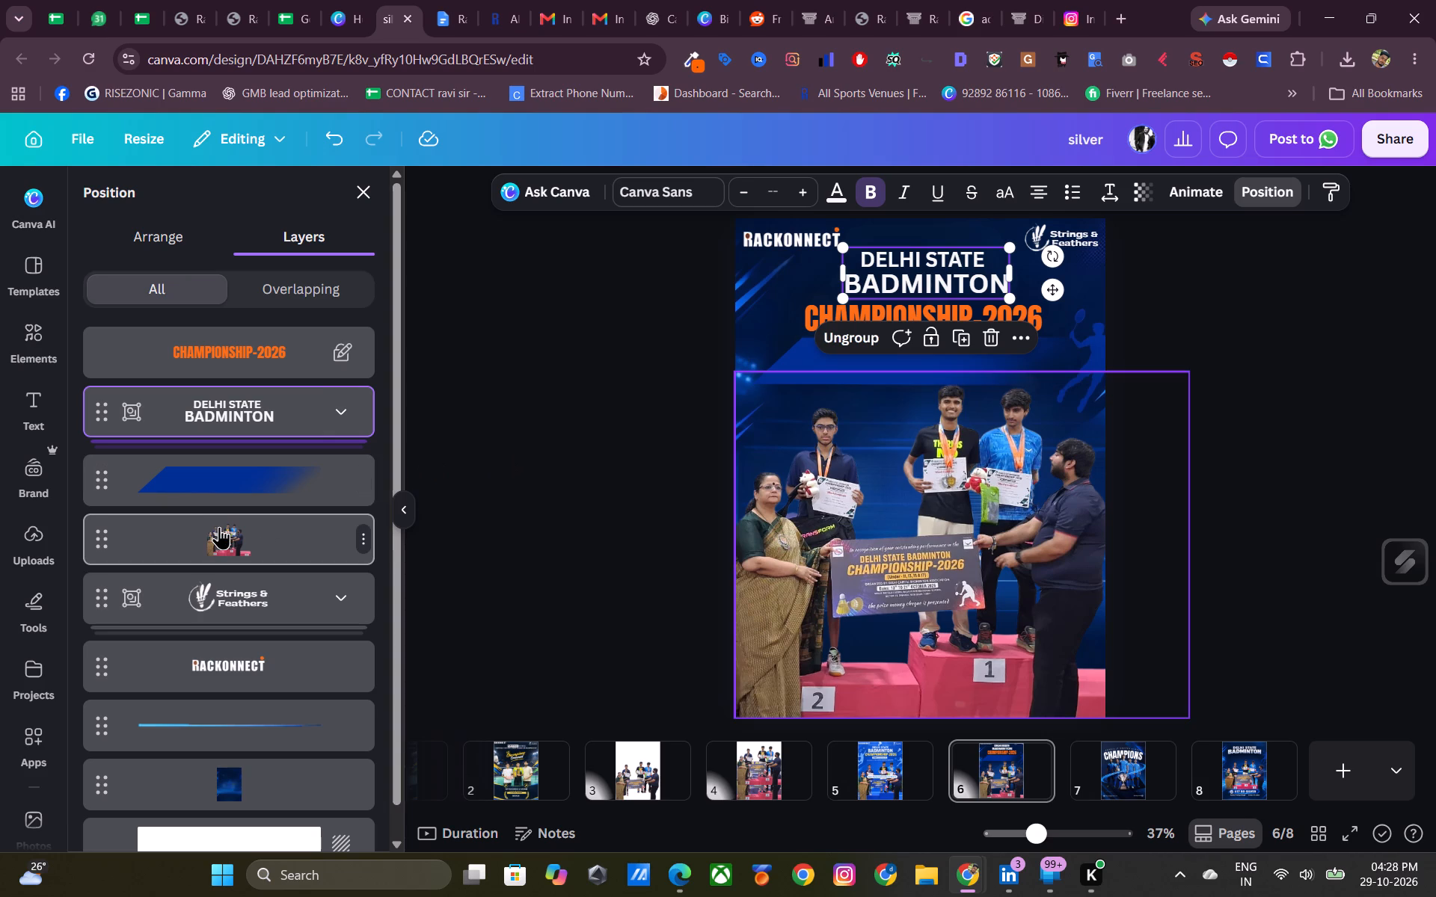
Move the podium photo's layer below the Strings & Feathers logo, just above RACKONNECT, and close the layer list.
{"action": "left_click_drag", "start_coordinate": [97, 534], "coordinate": [94, 557]}
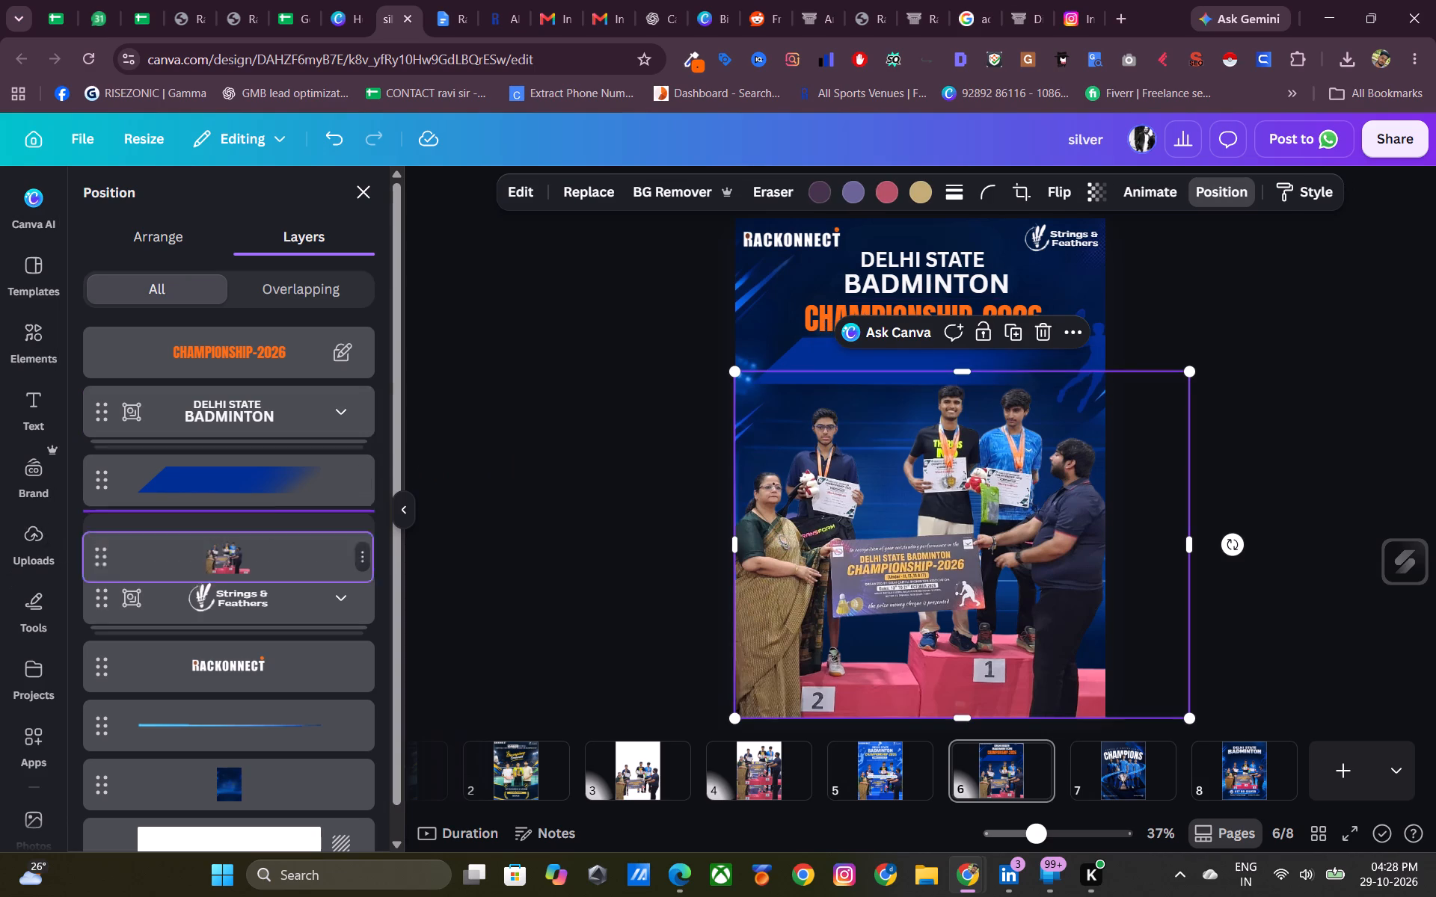
{"action": "left_click_drag", "start_coordinate": [94, 557], "coordinate": [85, 648]}
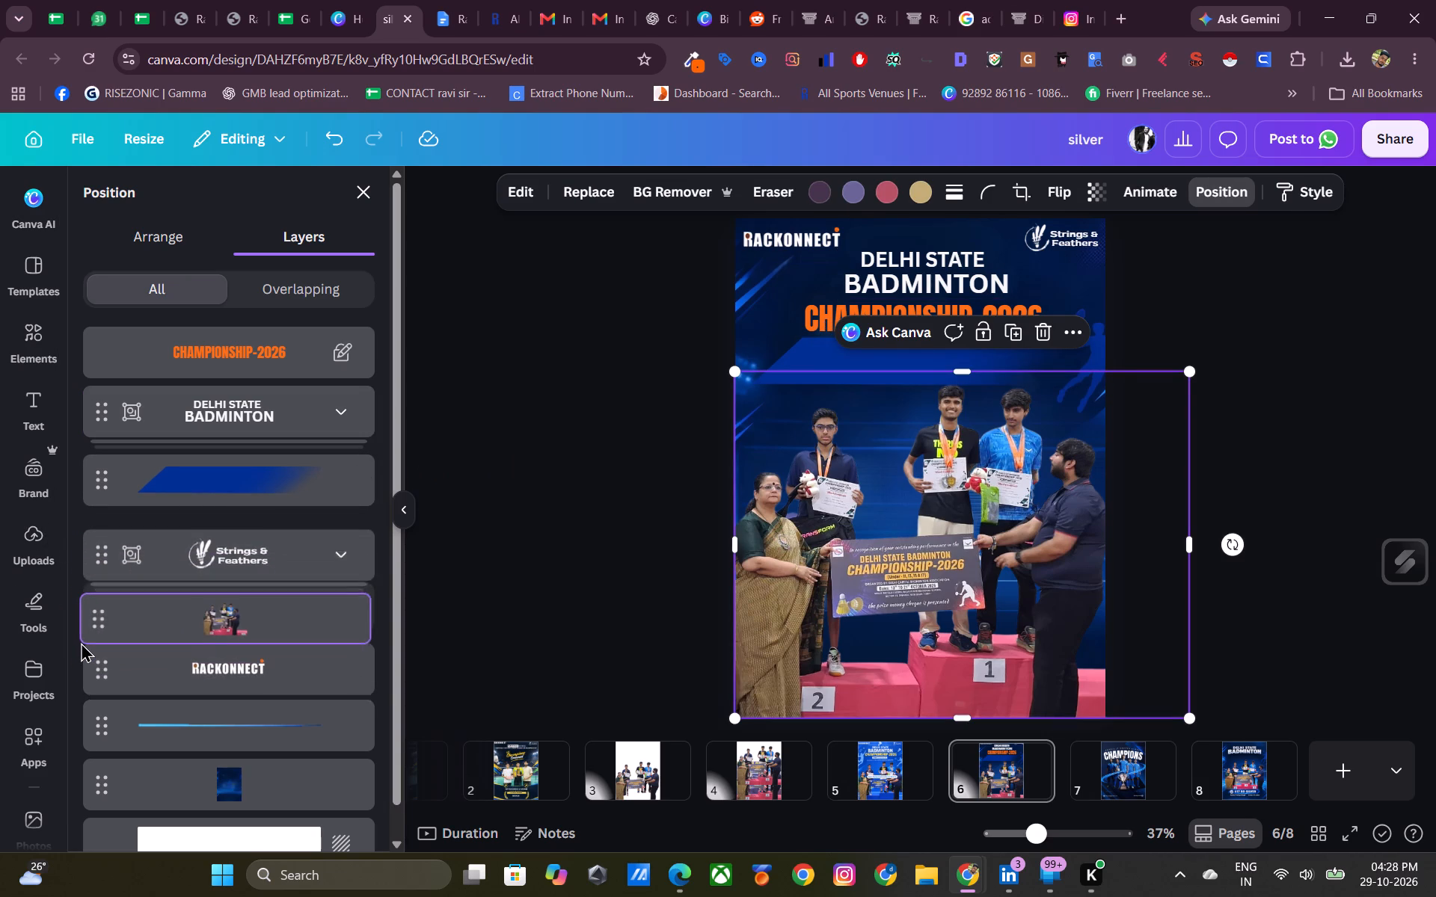
{"action": "left_click", "coordinate": [369, 196]}
{"action": "left_click", "coordinate": [517, 411]}
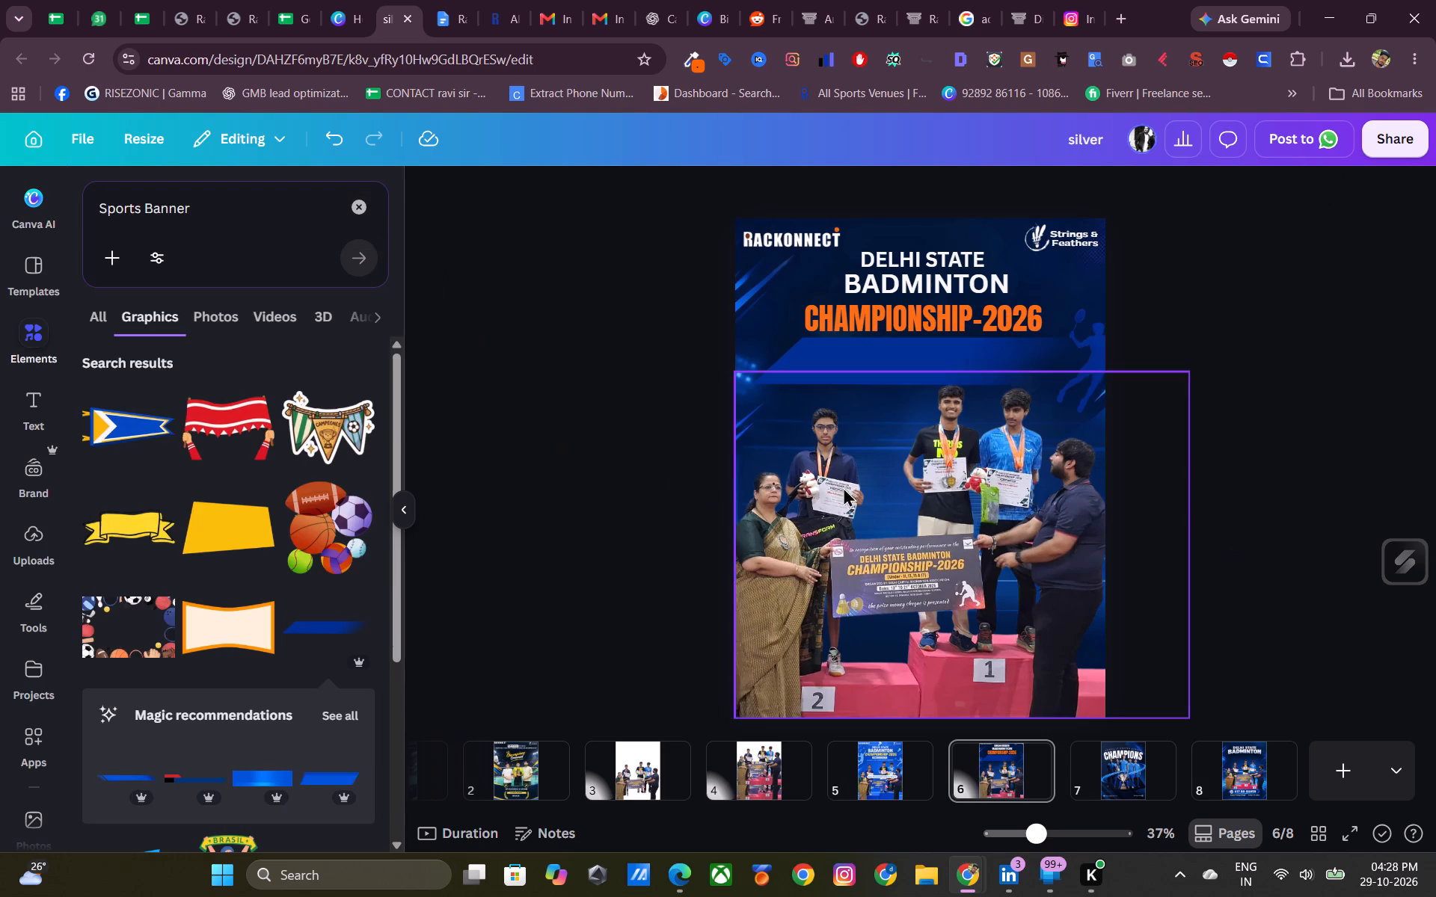
Switch the CHAMPIONSHIP-2026 text from its partial lock to a full lock.
{"action": "left_click", "coordinate": [1032, 329]}
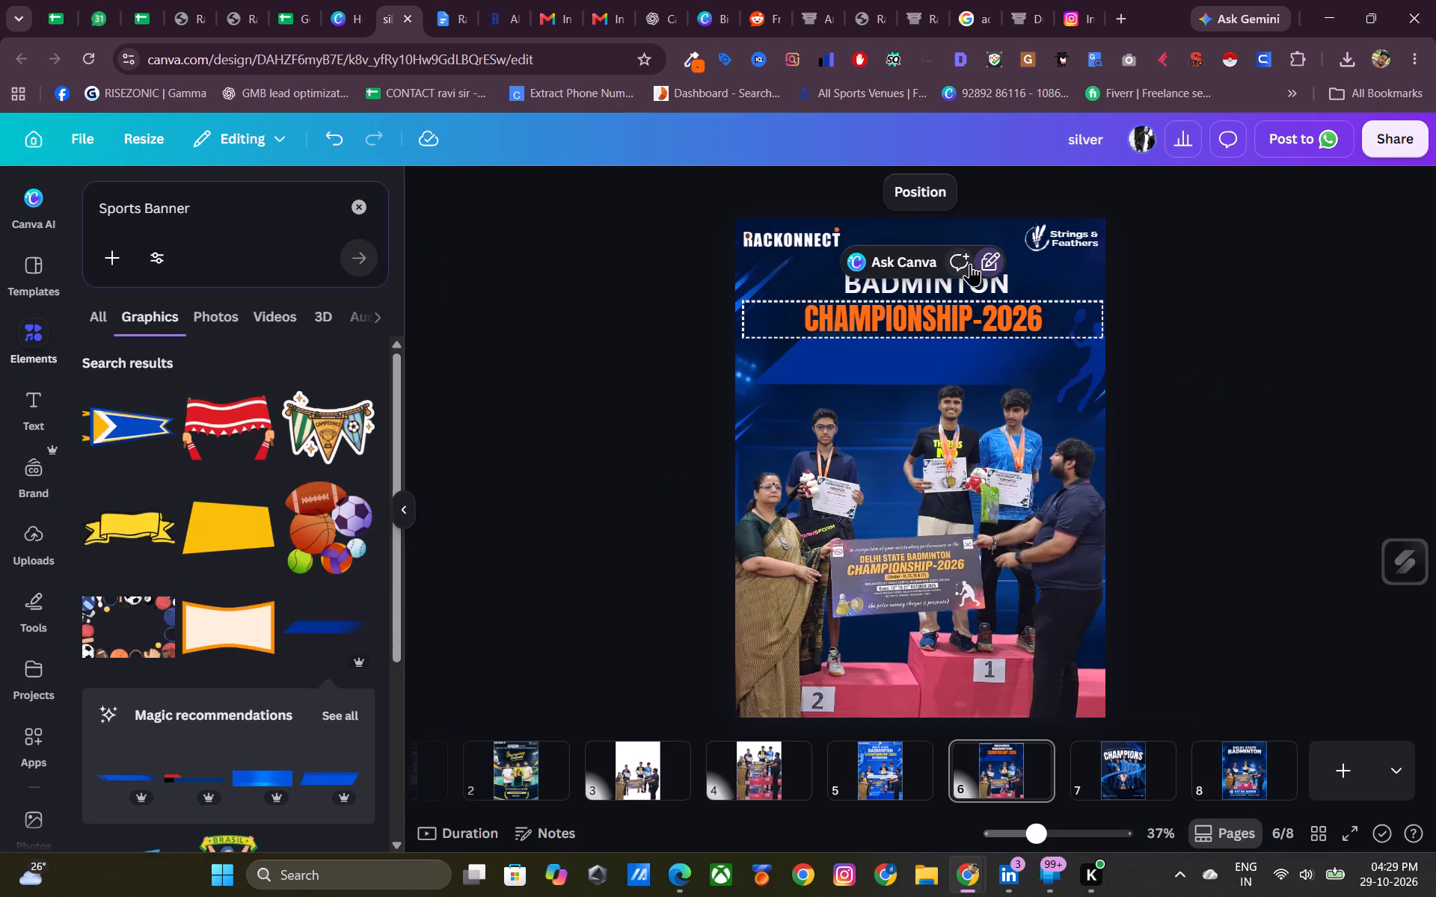
{"action": "left_click", "coordinate": [991, 264]}
{"action": "left_click", "coordinate": [1150, 391]}
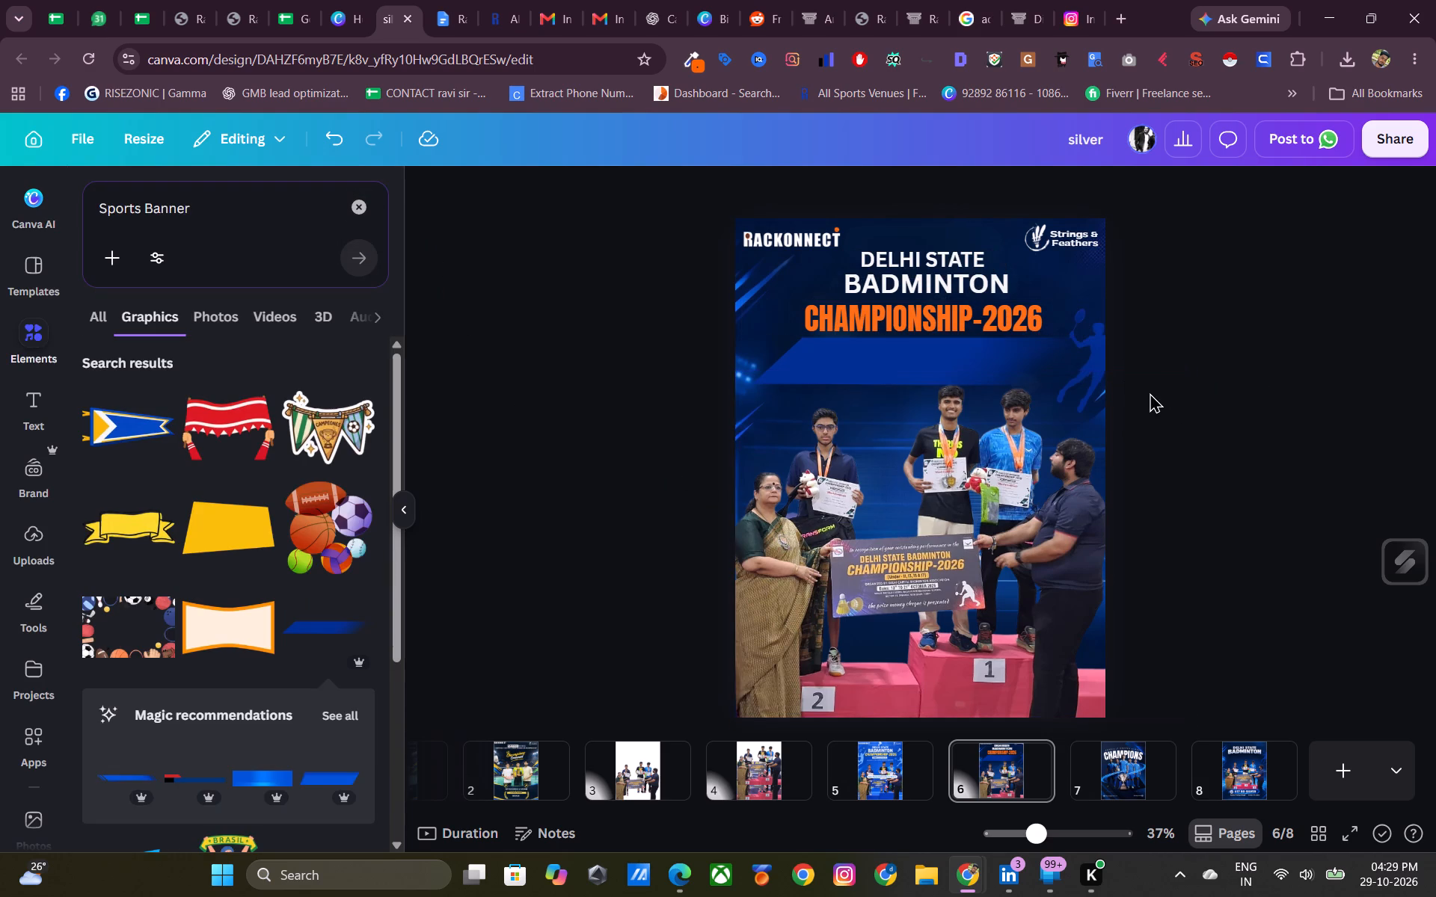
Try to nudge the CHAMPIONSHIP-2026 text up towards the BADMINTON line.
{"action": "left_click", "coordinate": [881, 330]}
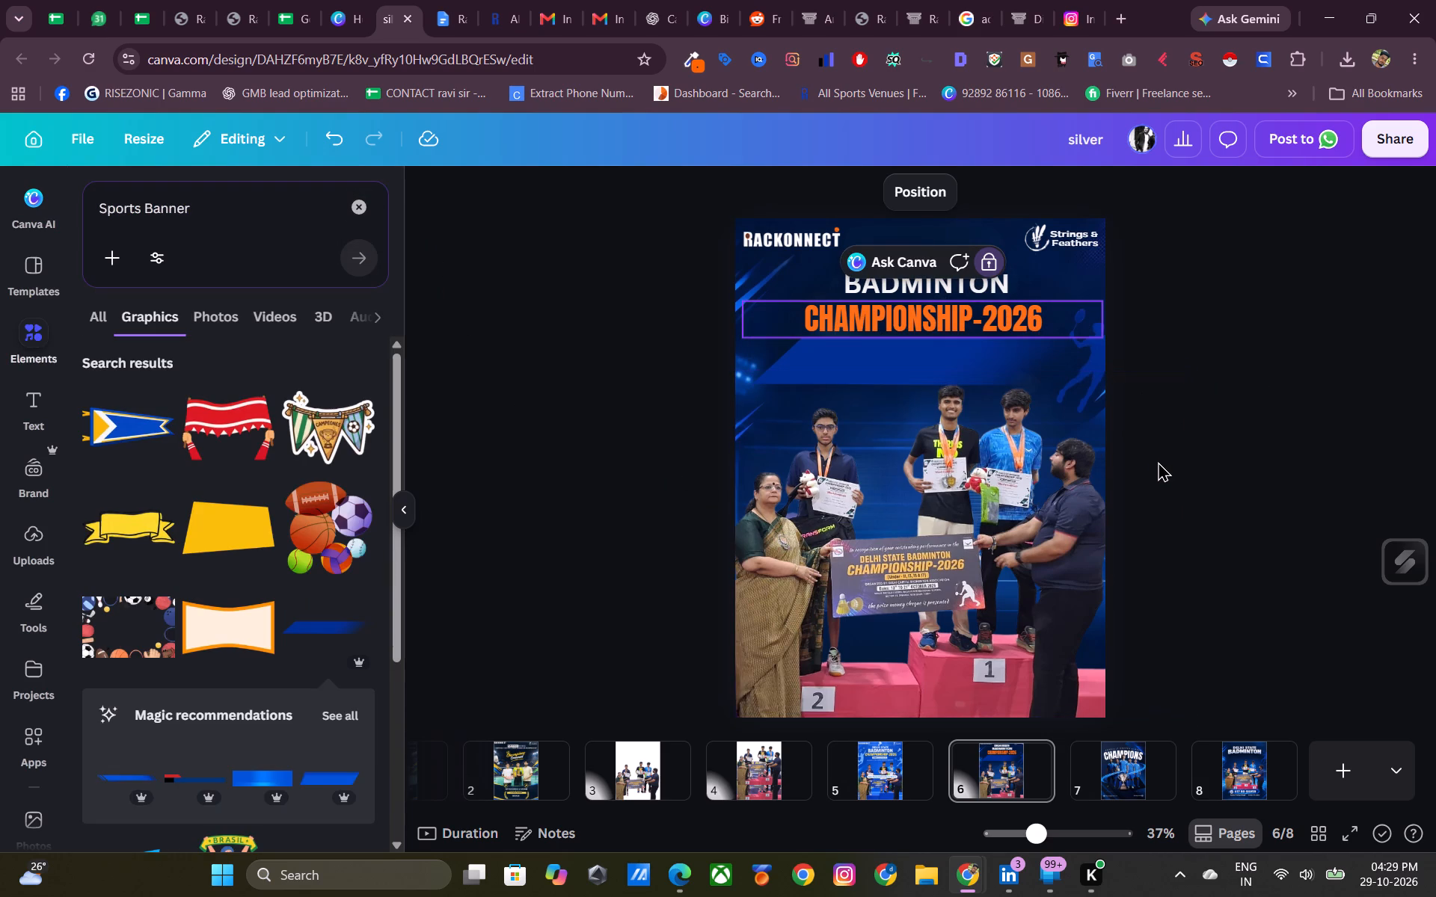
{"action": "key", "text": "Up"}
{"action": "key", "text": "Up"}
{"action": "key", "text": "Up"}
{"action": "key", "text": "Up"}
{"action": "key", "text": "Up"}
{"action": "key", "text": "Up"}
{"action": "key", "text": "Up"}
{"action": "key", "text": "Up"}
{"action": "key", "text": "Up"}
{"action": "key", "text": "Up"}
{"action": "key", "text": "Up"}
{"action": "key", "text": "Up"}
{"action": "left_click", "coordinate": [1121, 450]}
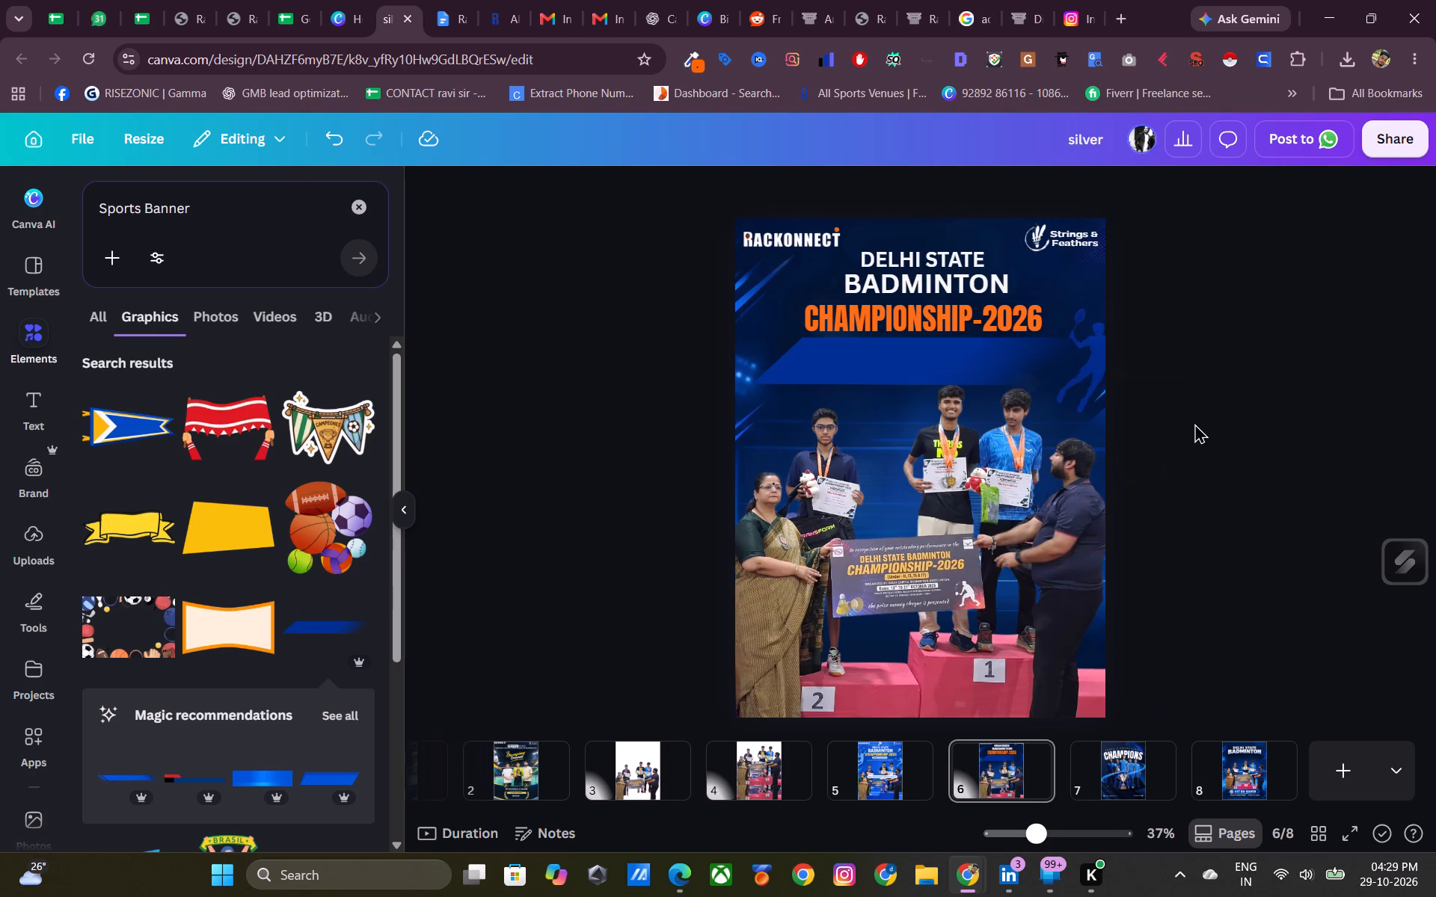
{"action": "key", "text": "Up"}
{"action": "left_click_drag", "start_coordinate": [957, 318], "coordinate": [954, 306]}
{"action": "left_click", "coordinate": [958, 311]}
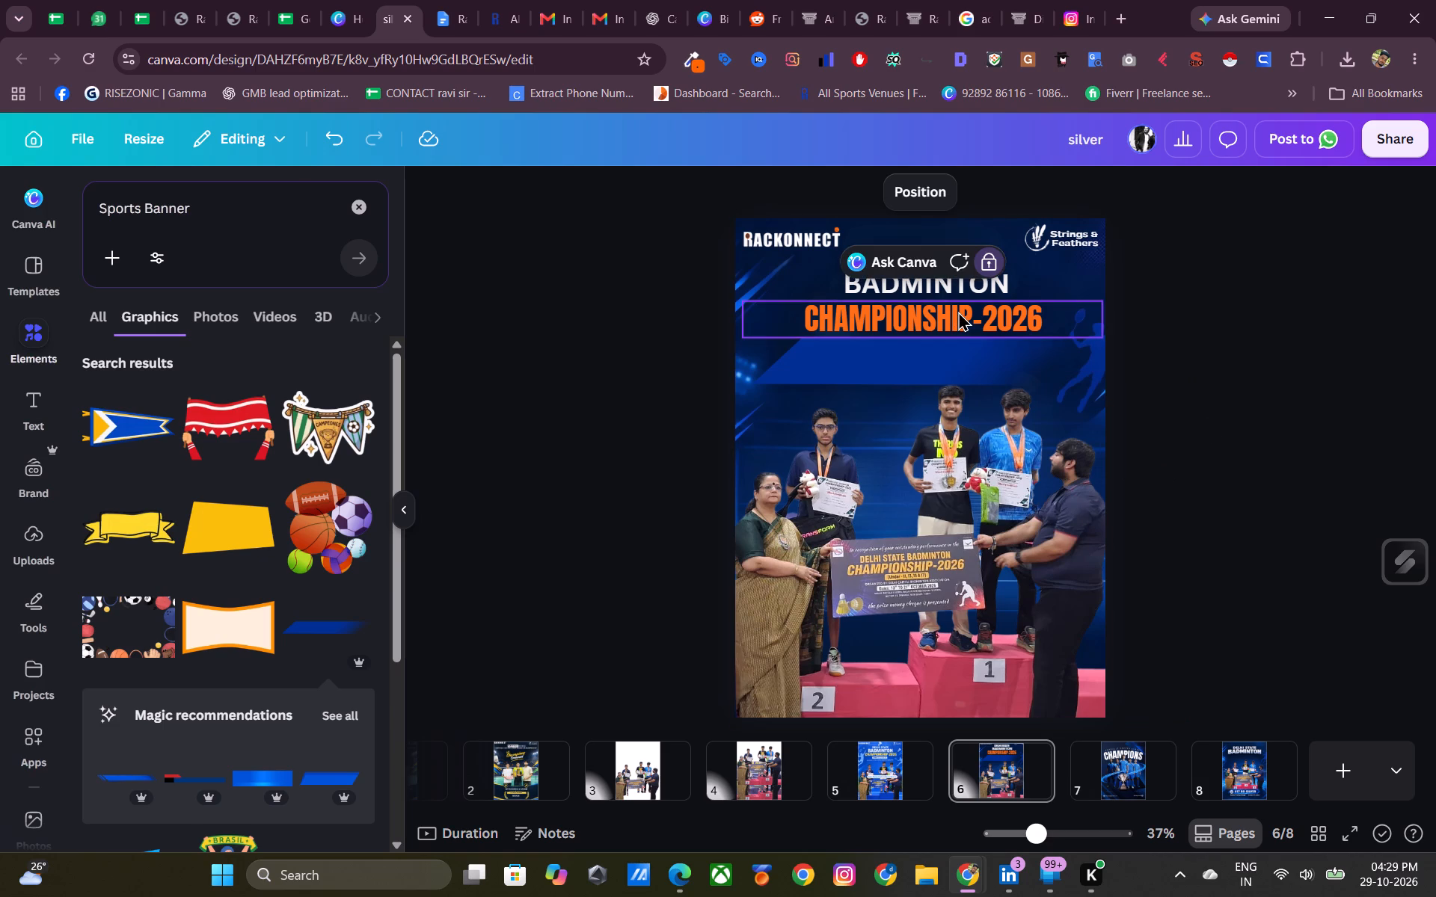
Unlock the CHAMPIONSHIP-2026 text and nudge it up slightly, closer to the BADMINTON line.
{"action": "left_click", "coordinate": [991, 257]}
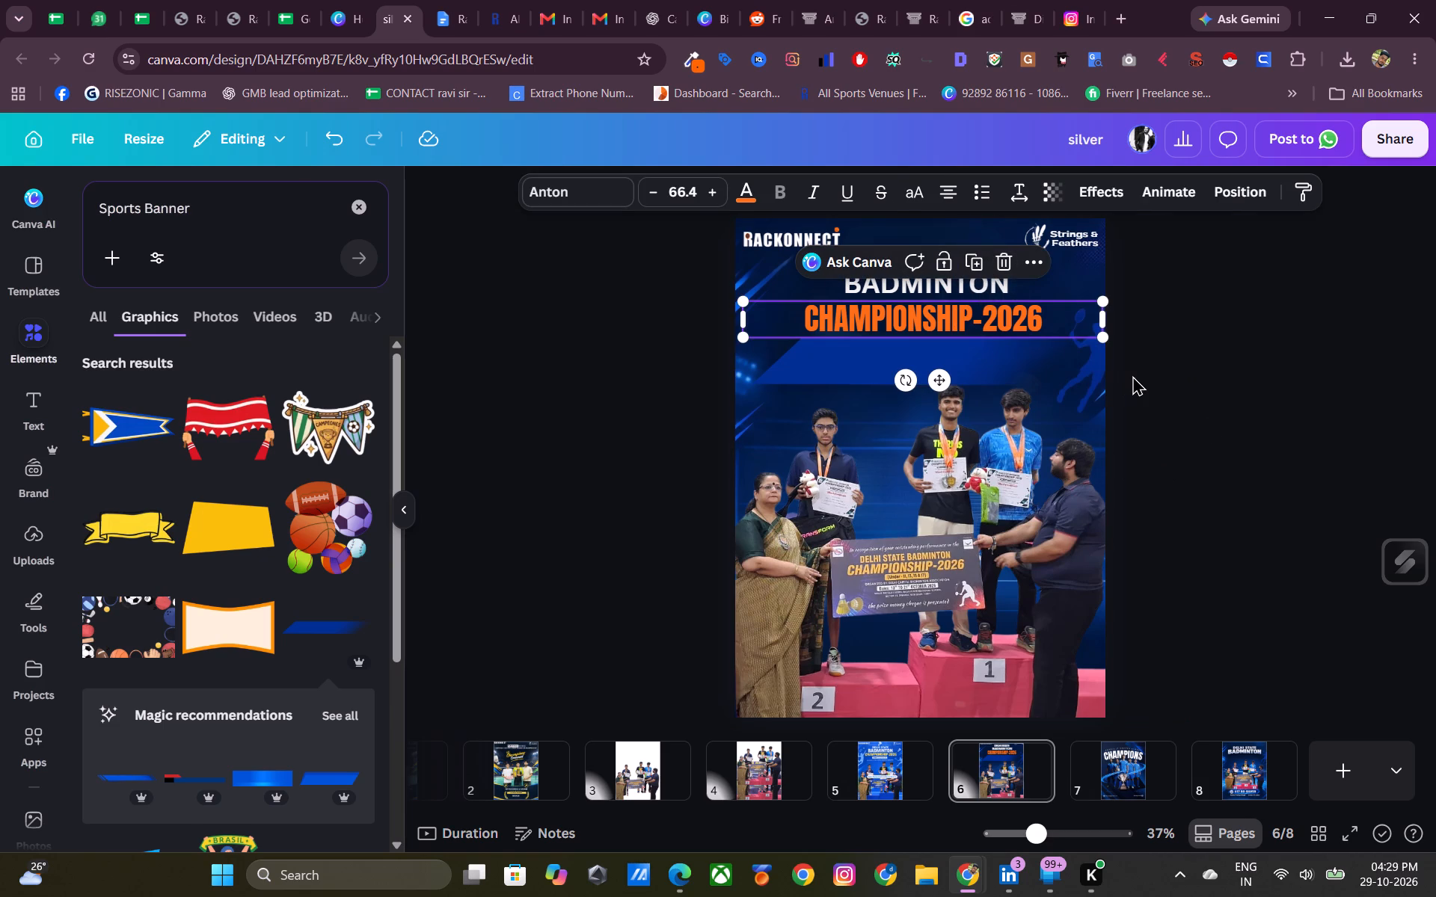
{"action": "key", "text": "Up"}
{"action": "key", "text": "Up"}
{"action": "left_click", "coordinate": [1132, 375]}
{"action": "left_click", "coordinate": [962, 324]}
{"action": "key", "text": "Up"}
{"action": "key", "text": "Up"}
{"action": "key", "text": "Up"}
{"action": "key", "text": "Up"}
{"action": "key", "text": "Up"}
{"action": "key", "text": "Up"}
{"action": "key", "text": "Up"}
{"action": "key", "text": "Up"}
{"action": "key", "text": "Up"}
{"action": "key", "text": "Up"}
{"action": "key", "text": "Up"}
{"action": "key", "text": "Up"}
{"action": "key", "text": "Up"}
{"action": "key", "text": "Up"}
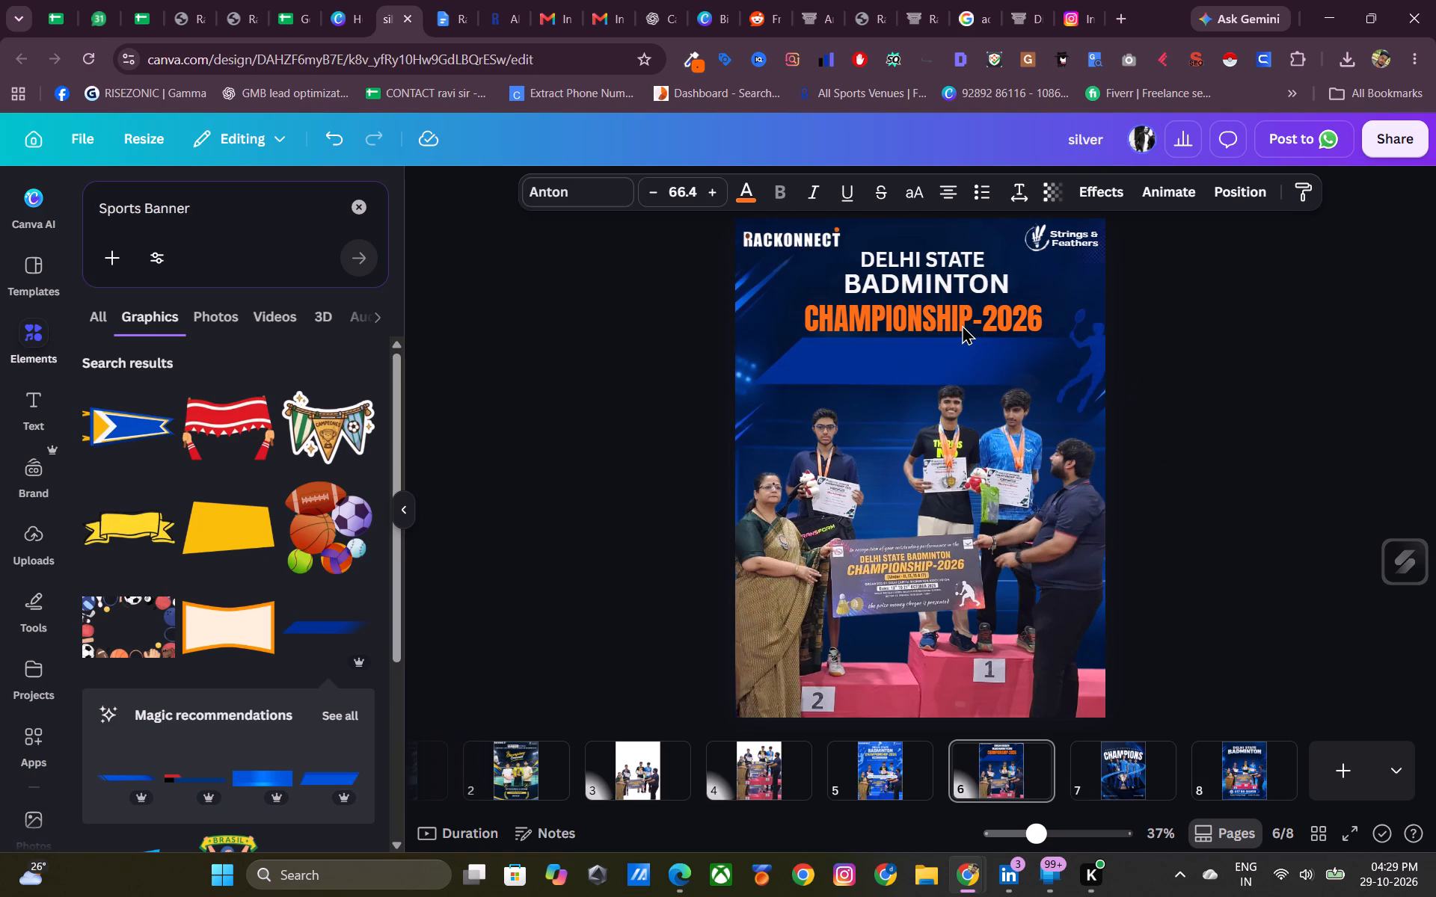
{"action": "key", "text": "Up"}
{"action": "key", "text": "Up"}
{"action": "key", "text": "Up"}
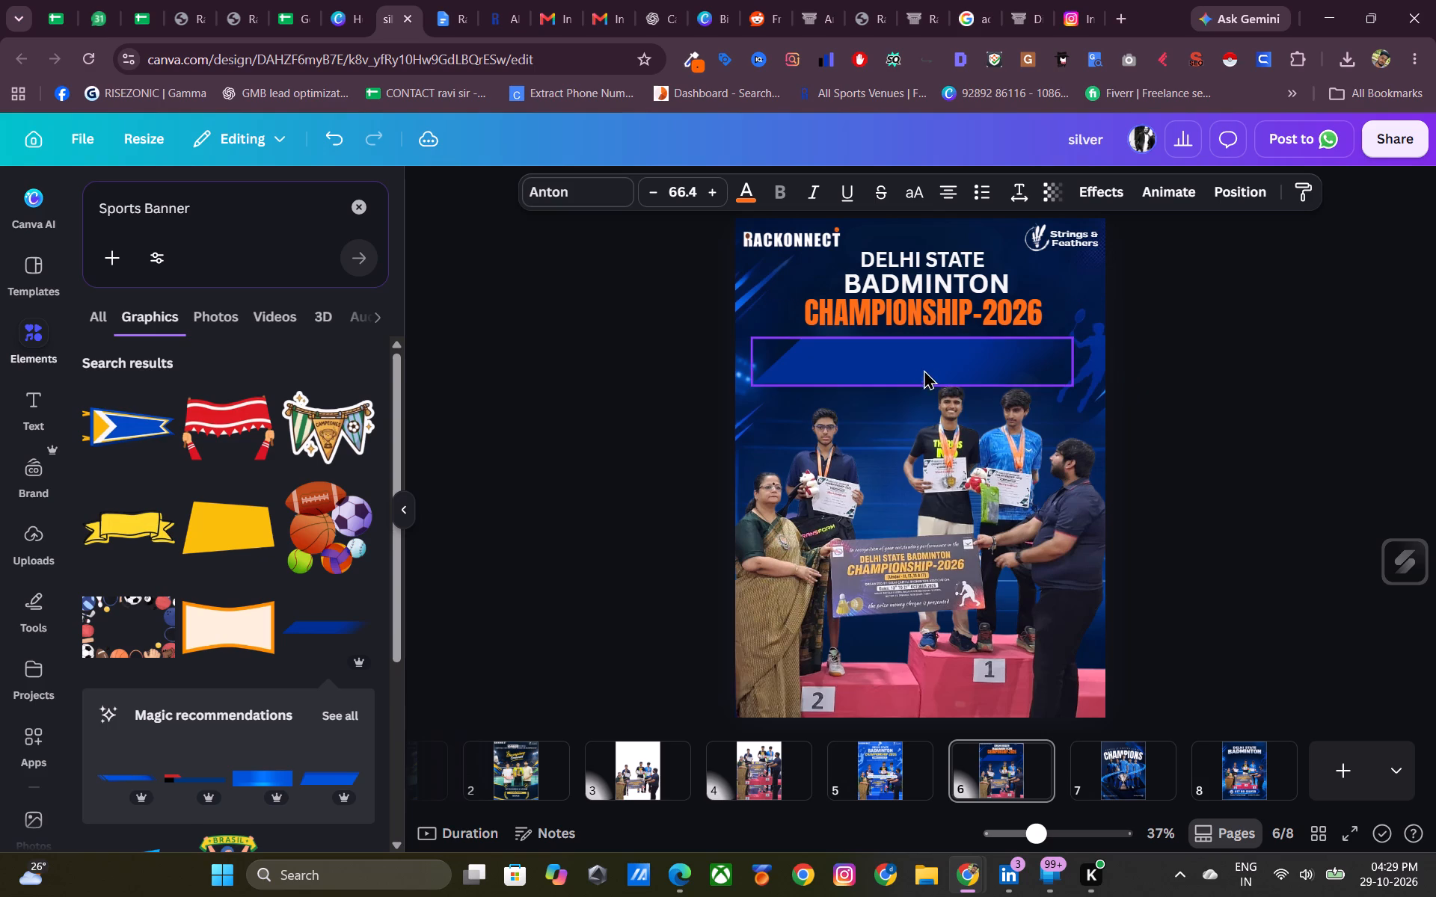
Select the blue banner strip and open the full set of magic recommendations for the Sports Banner graphics.
{"action": "left_click", "coordinate": [912, 364]}
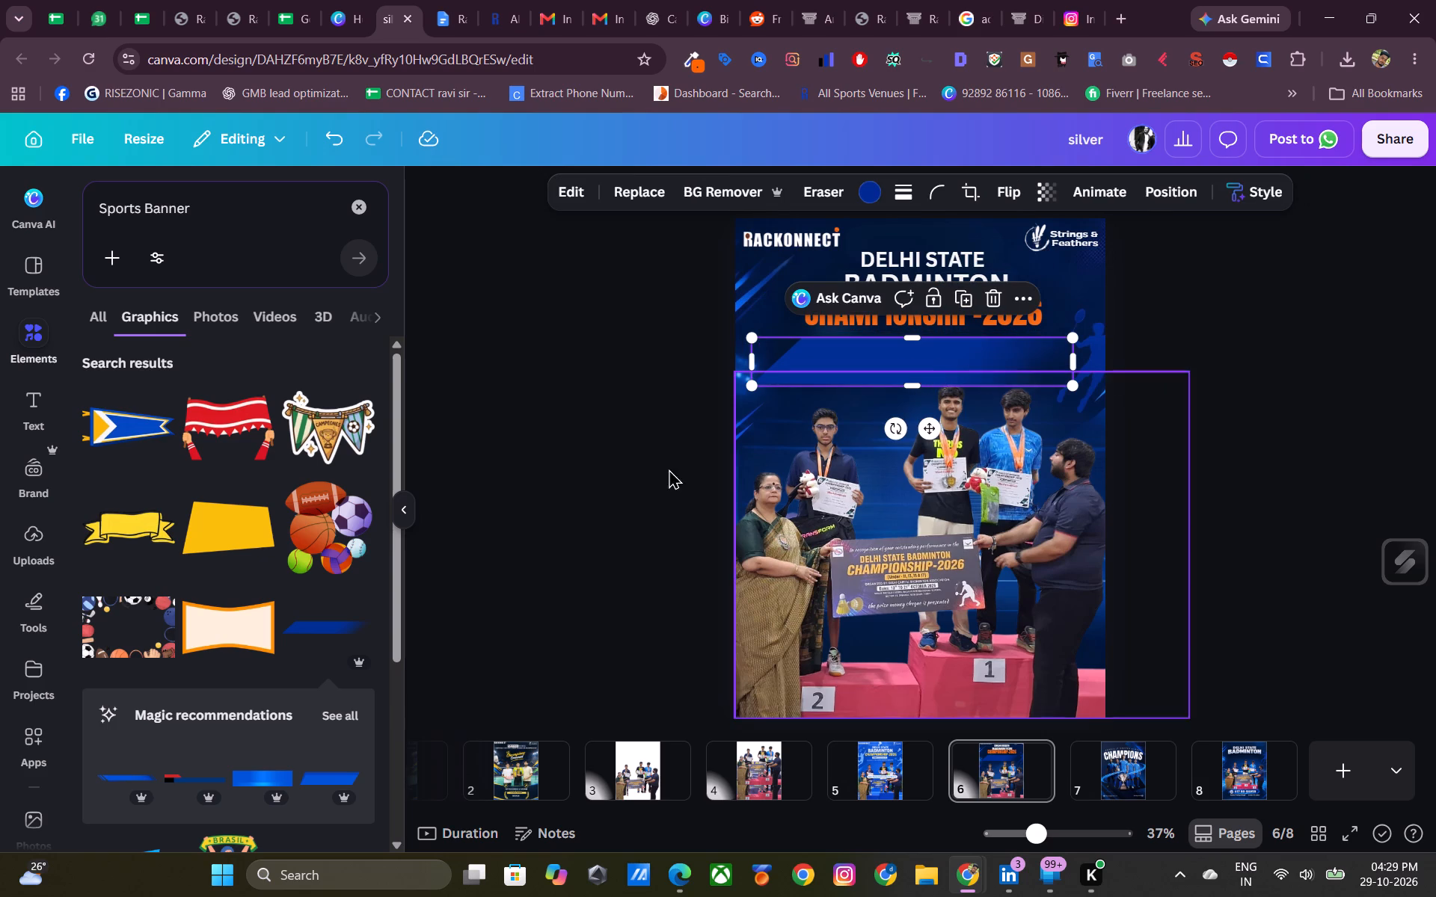
{"action": "scroll", "coordinate": [284, 638], "scroll_direction": "down", "scroll_amount": 1}
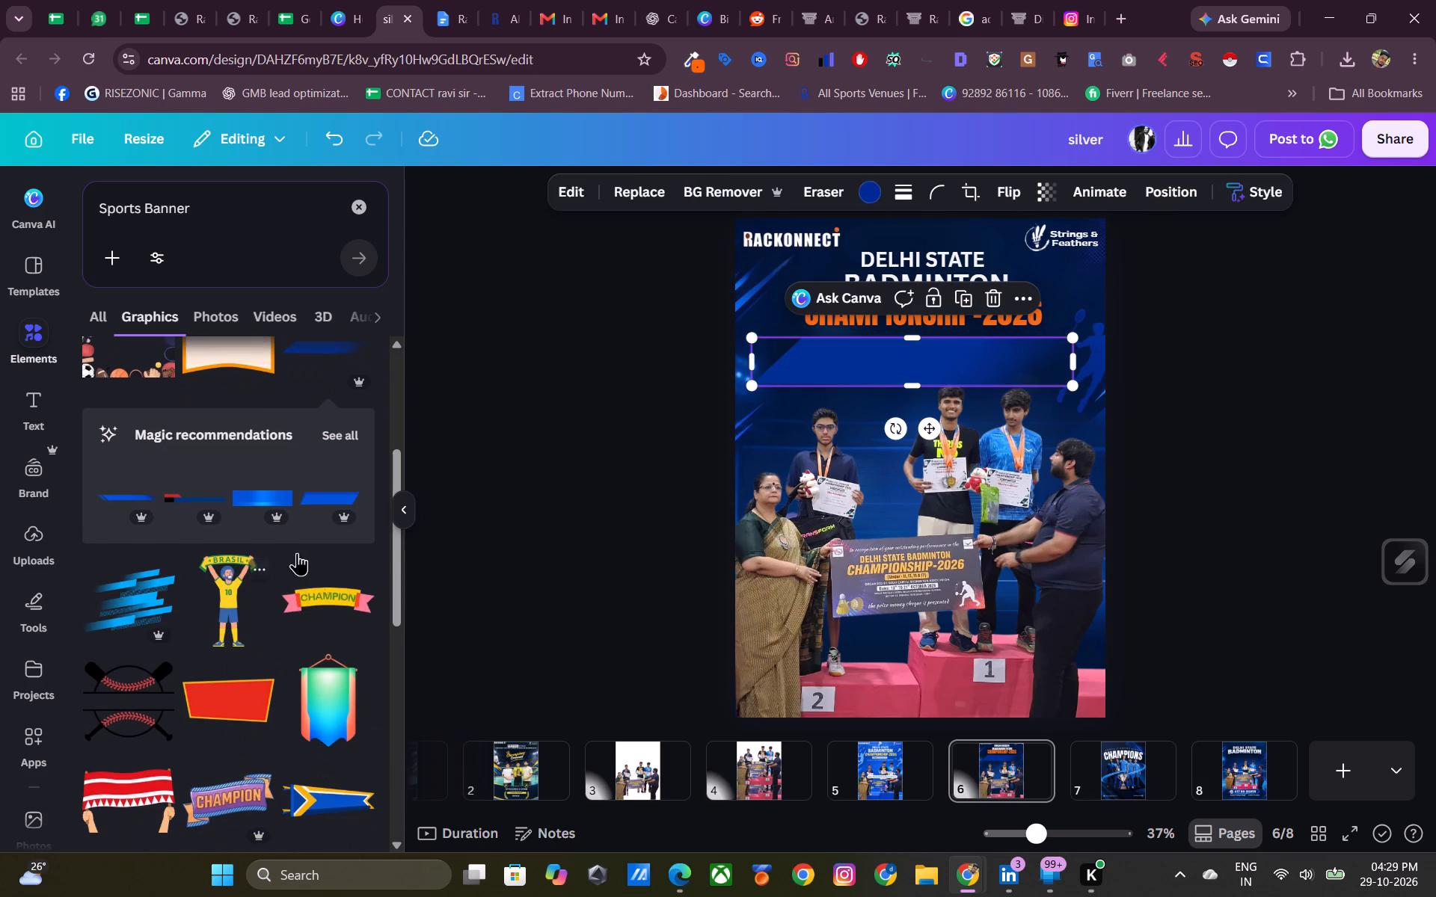
{"action": "left_click", "coordinate": [354, 431]}
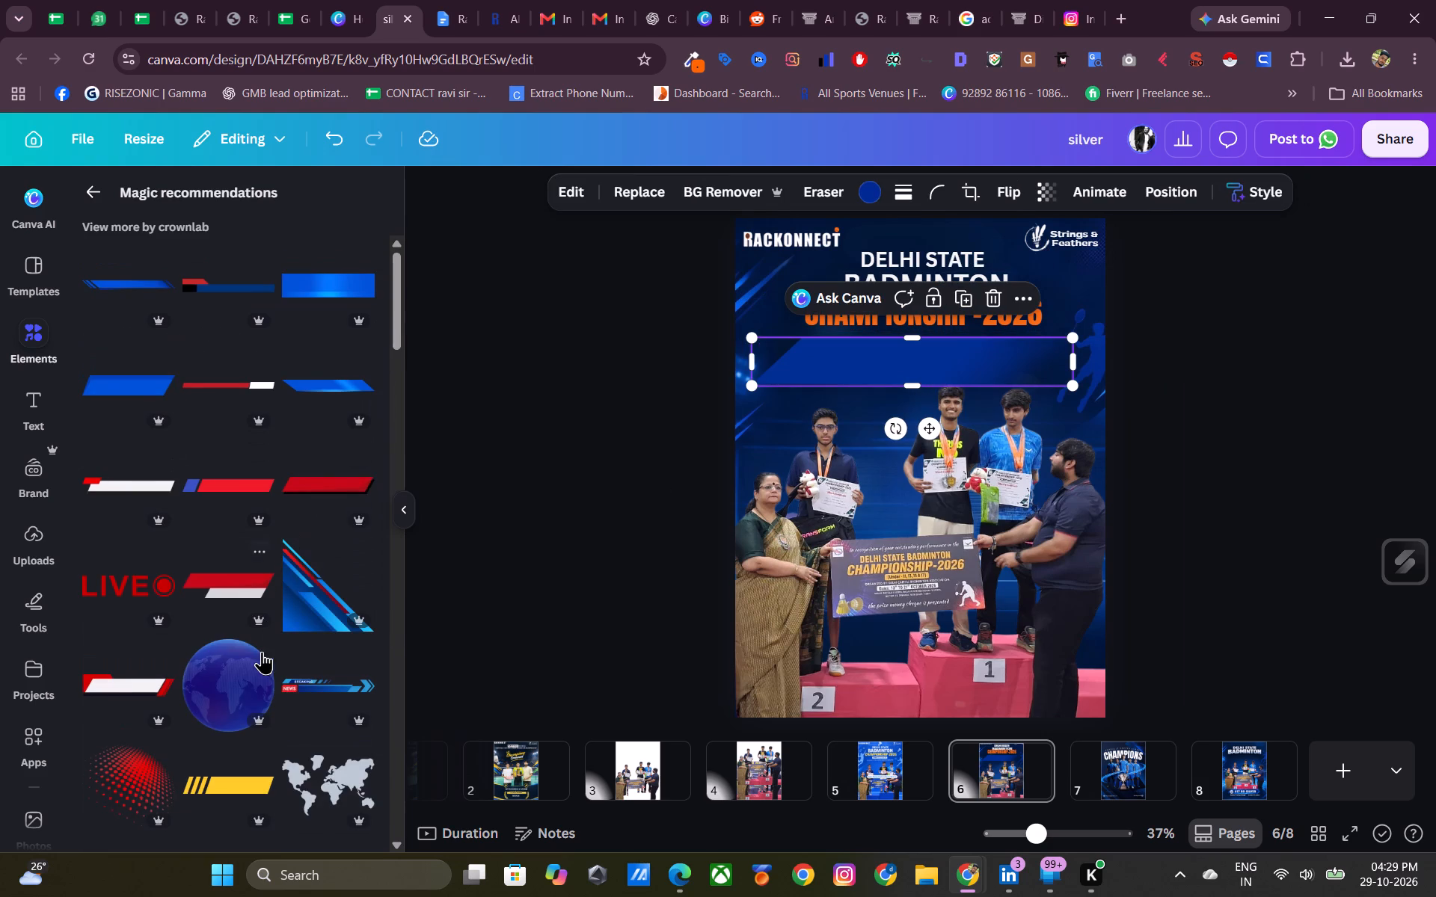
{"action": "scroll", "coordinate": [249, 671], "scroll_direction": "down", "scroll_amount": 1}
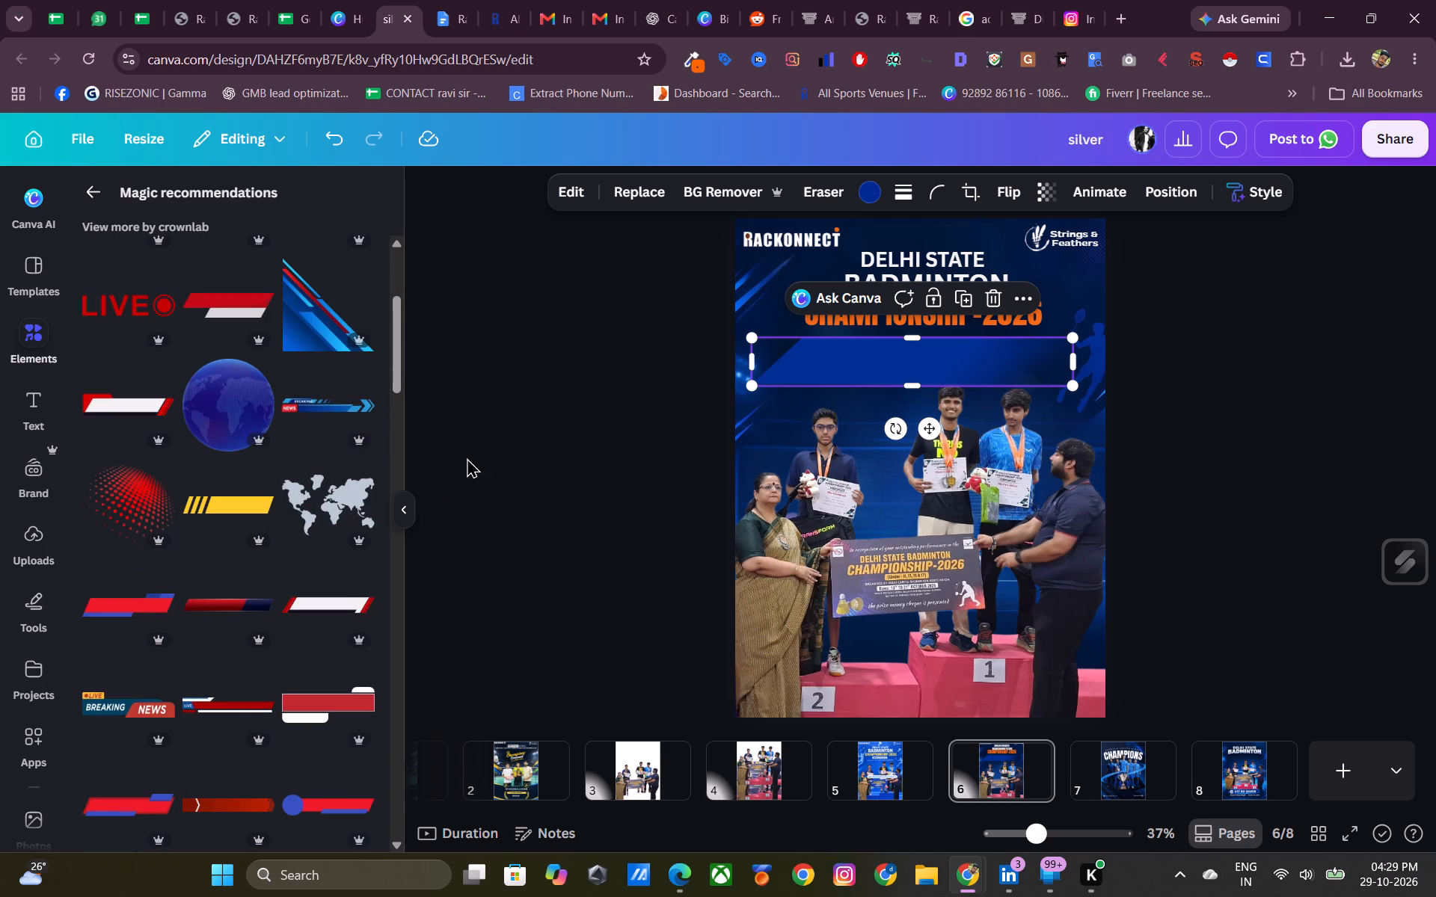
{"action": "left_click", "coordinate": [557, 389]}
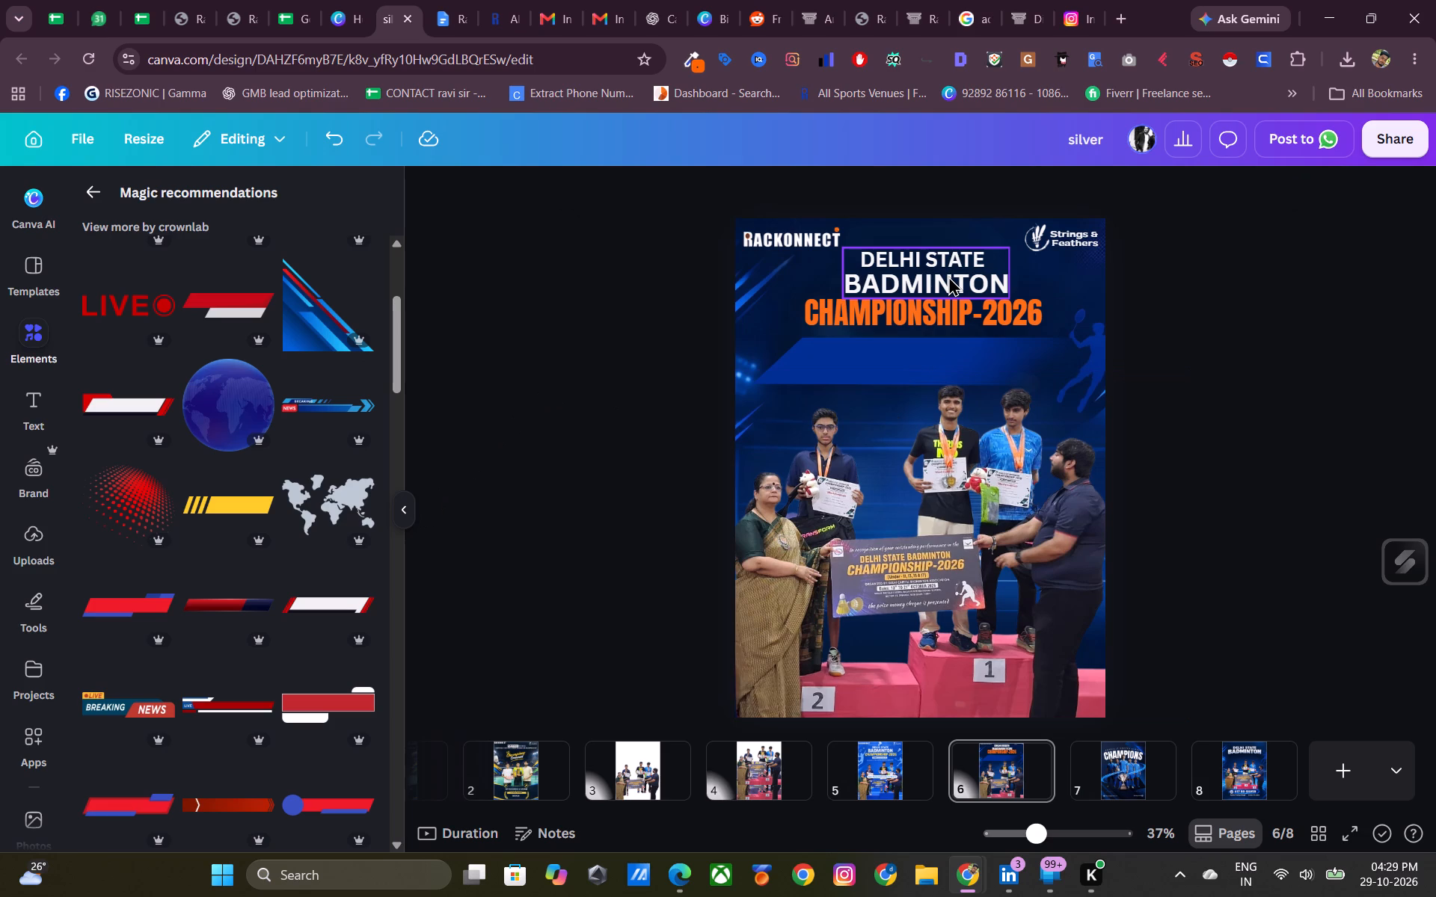
Duplicate the DELHI STATE BADMINTON heading group and place the copy below the blue banner strip, over the players.
{"action": "left_click", "coordinate": [948, 276]}
{"action": "left_click", "coordinate": [965, 338]}
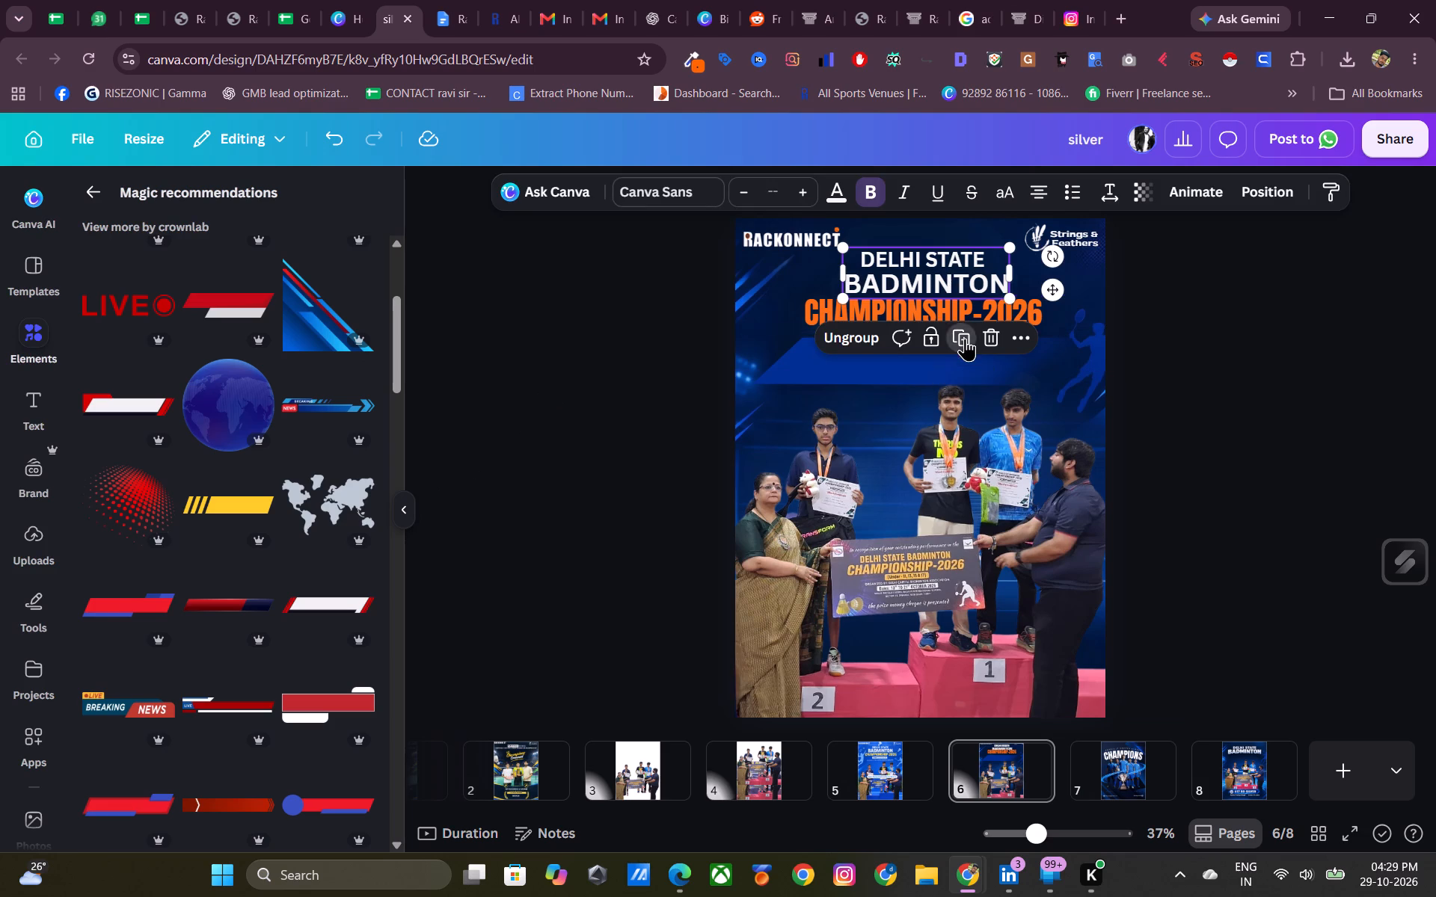
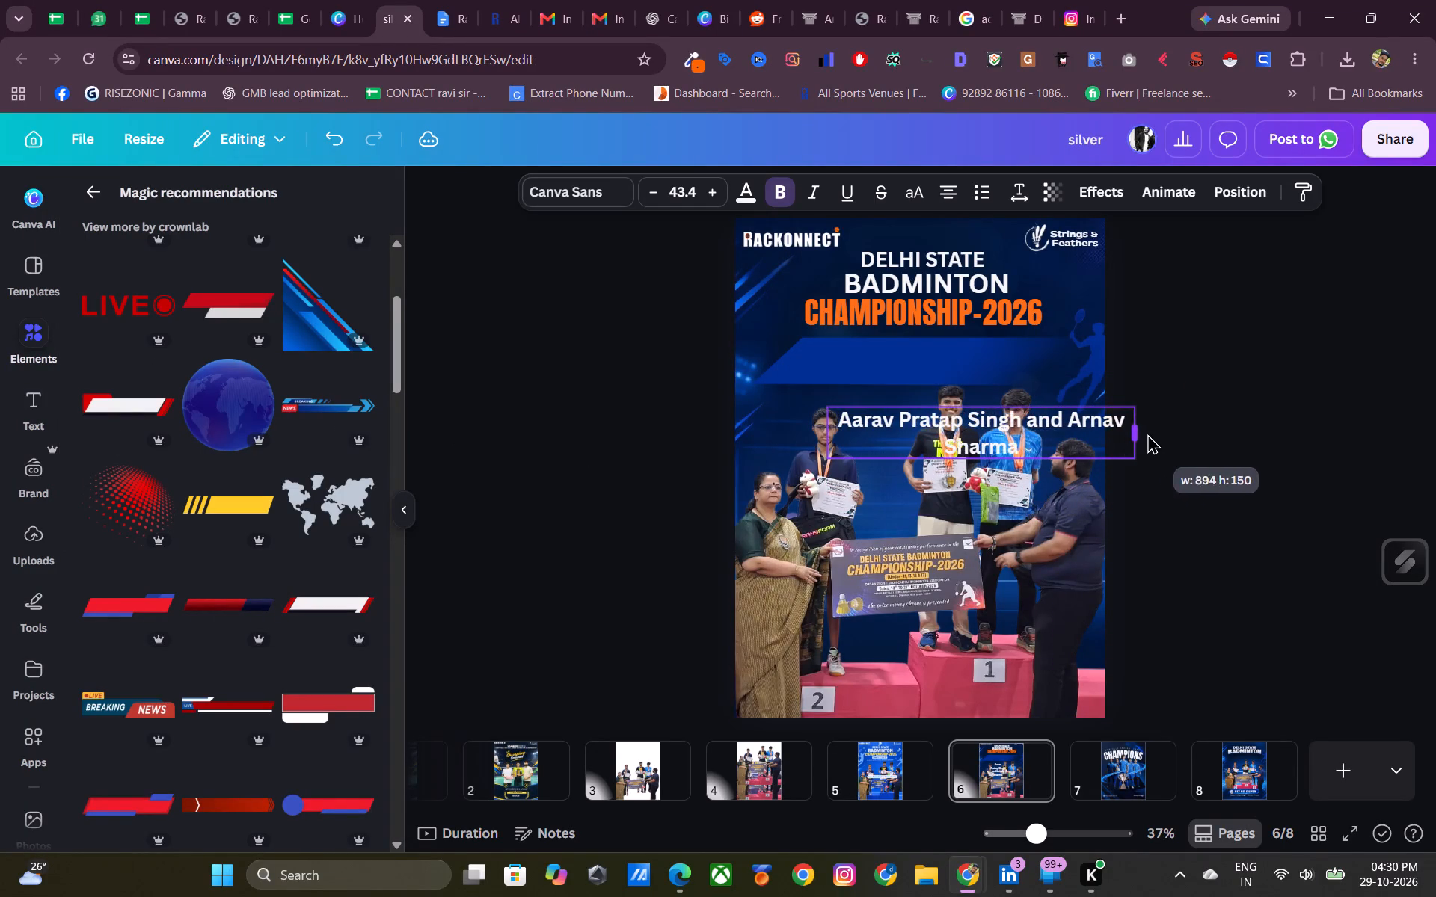
Widen the players' names text box so it fits on one line and move it up onto the blue banner strip.
{"action": "left_click_drag", "start_coordinate": [1147, 434], "coordinate": [1232, 431]}
{"action": "left_click", "coordinate": [1209, 454]}
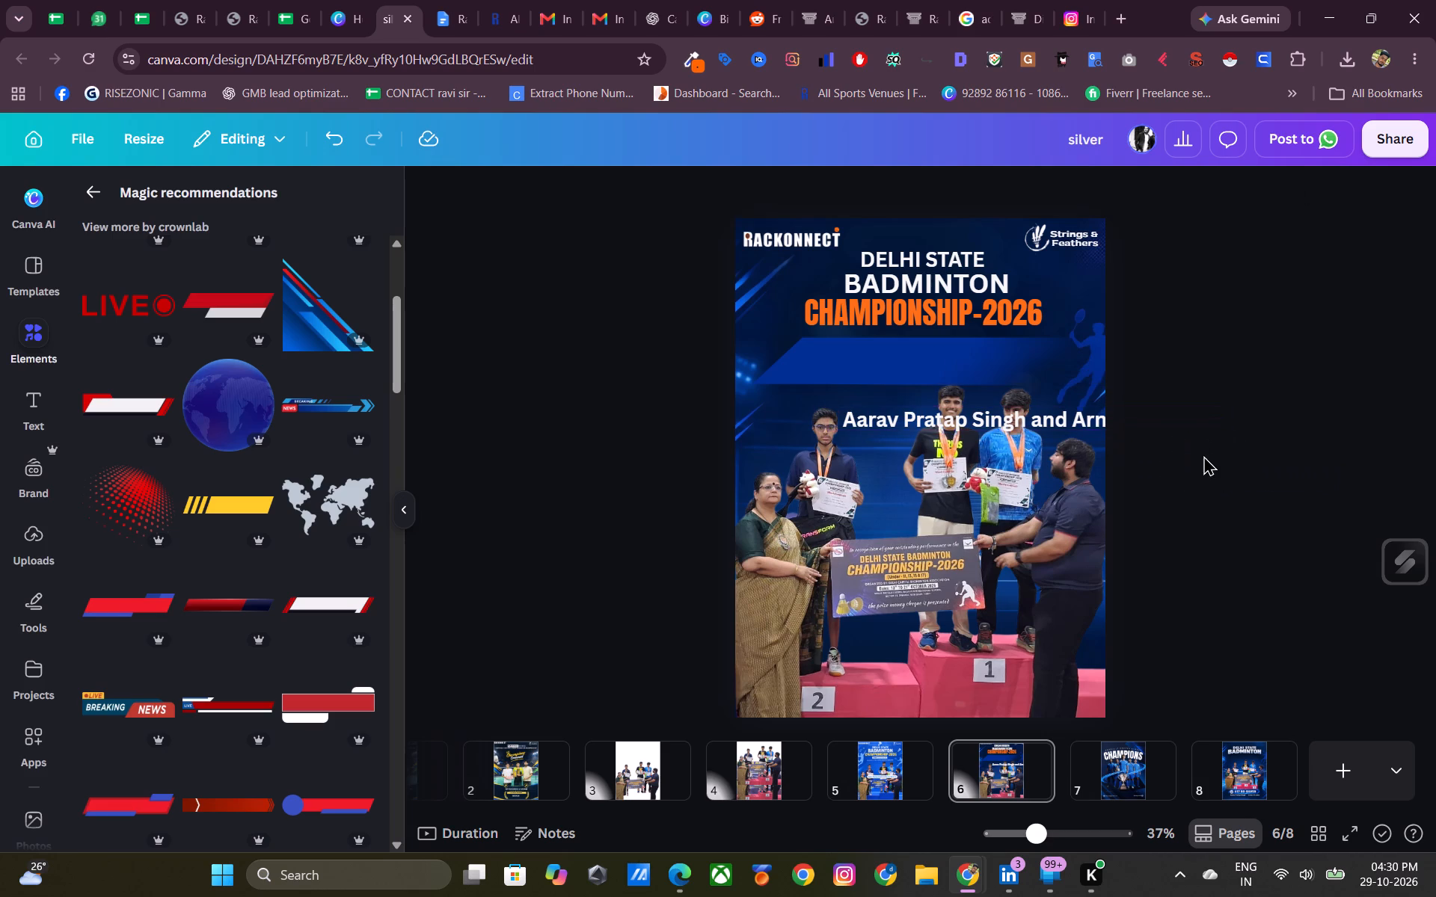
{"action": "left_click_drag", "start_coordinate": [1081, 419], "coordinate": [992, 367]}
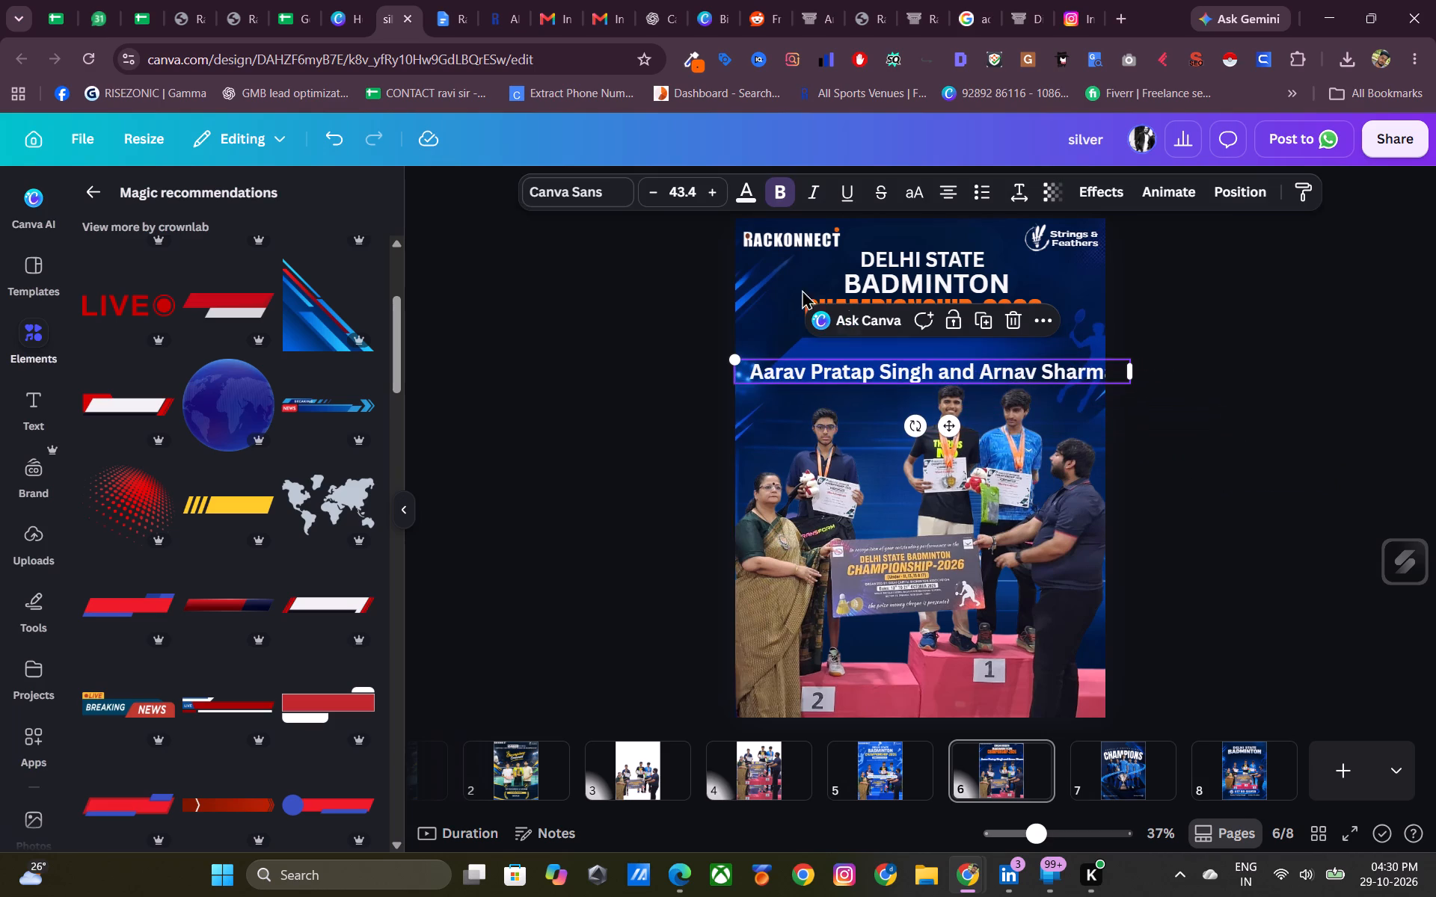
Reduce the text size of the player names line on page 6 to 34.4.
{"action": "left_click", "coordinate": [655, 193]}
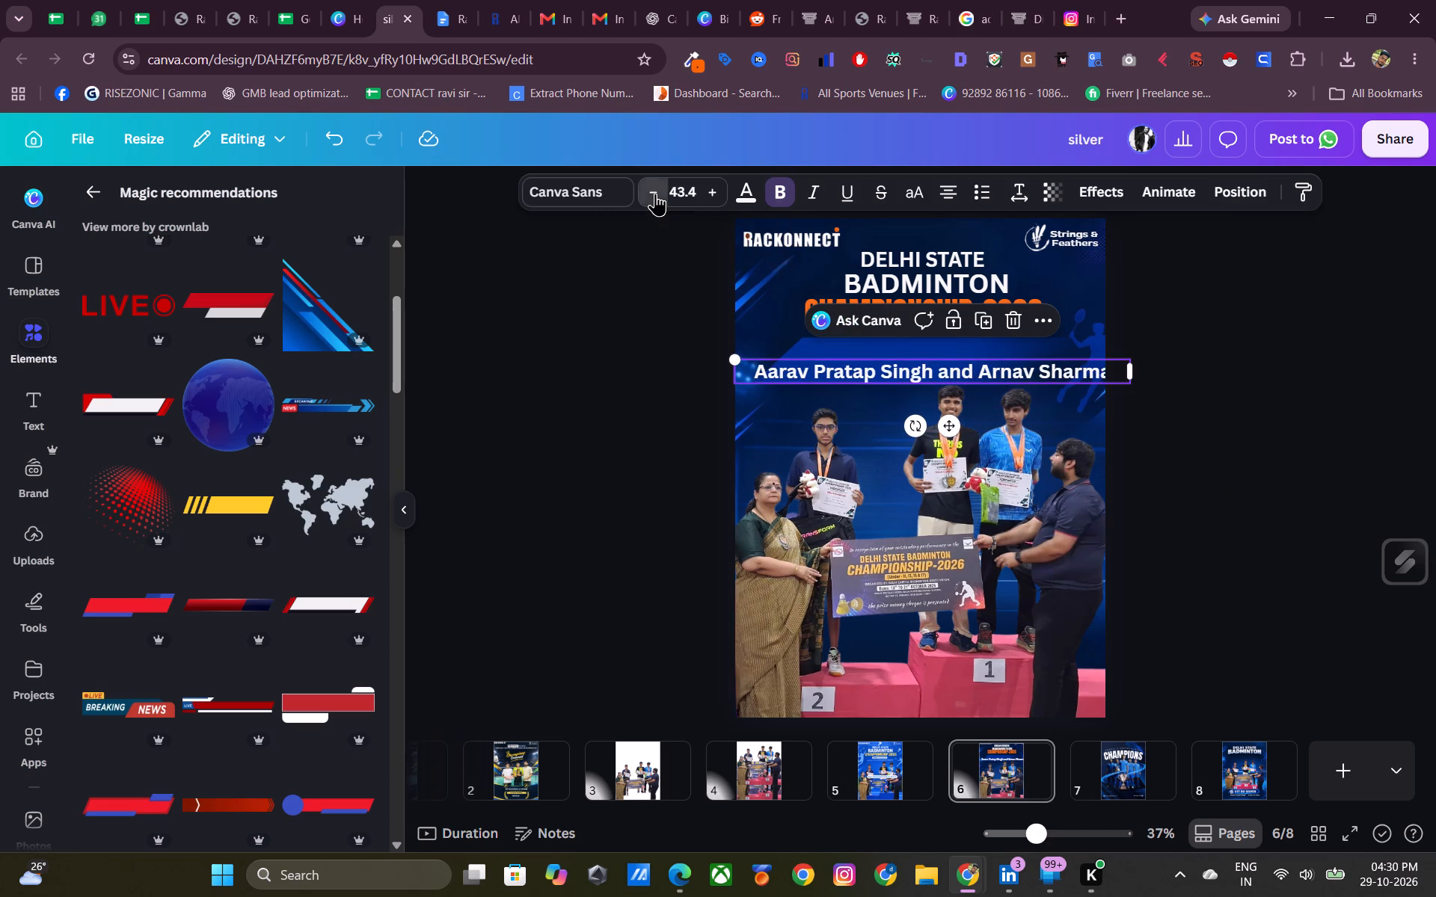
{"action": "left_click", "coordinate": [1212, 457]}
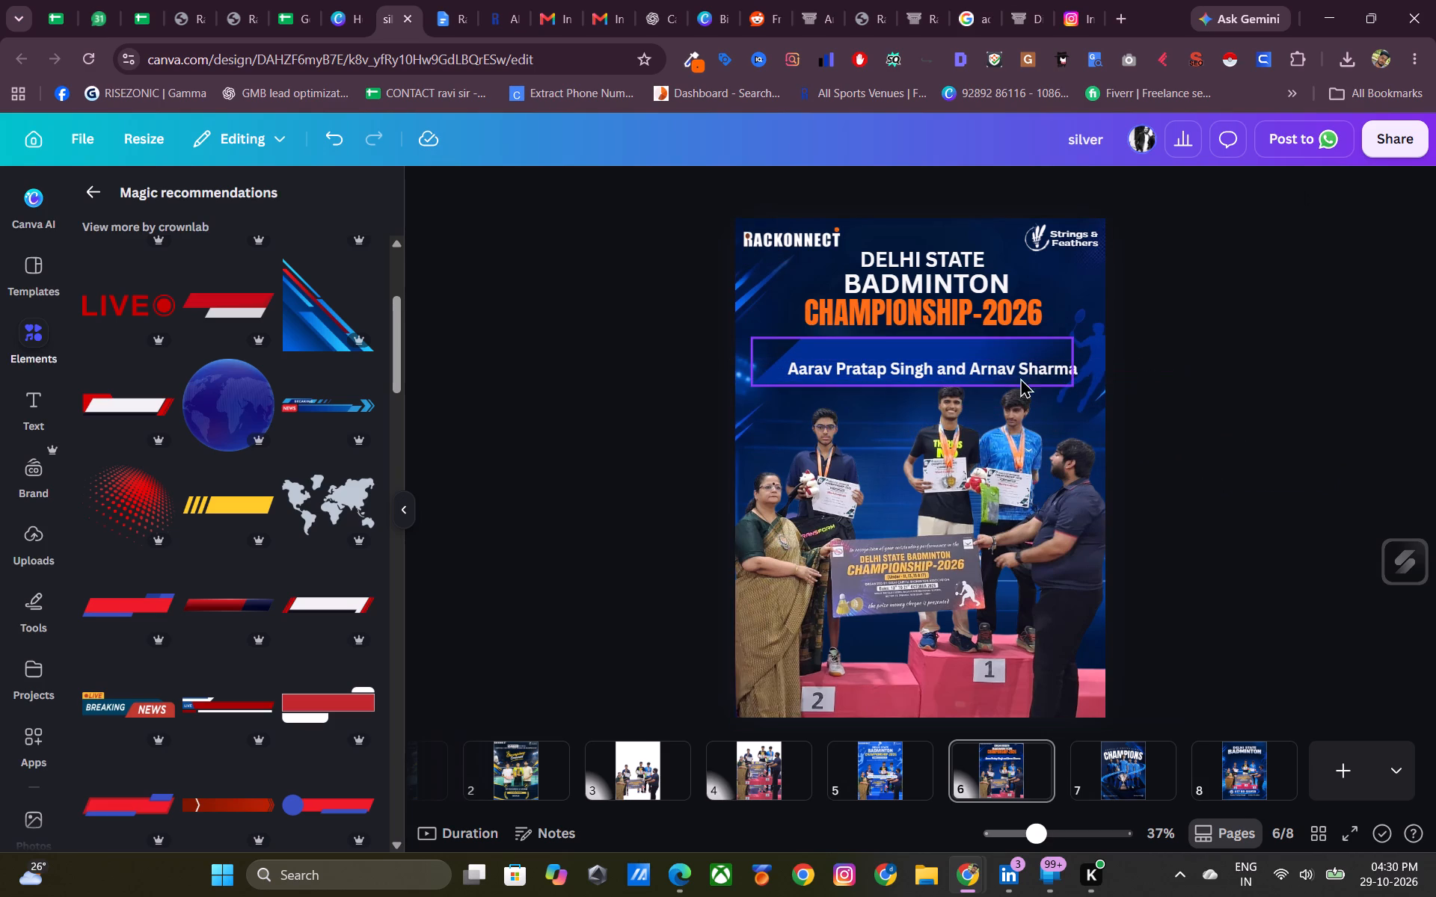
Narrow the player names text box to about 968 wide and reposition it on the blue banner strip.
{"action": "left_click", "coordinate": [969, 365]}
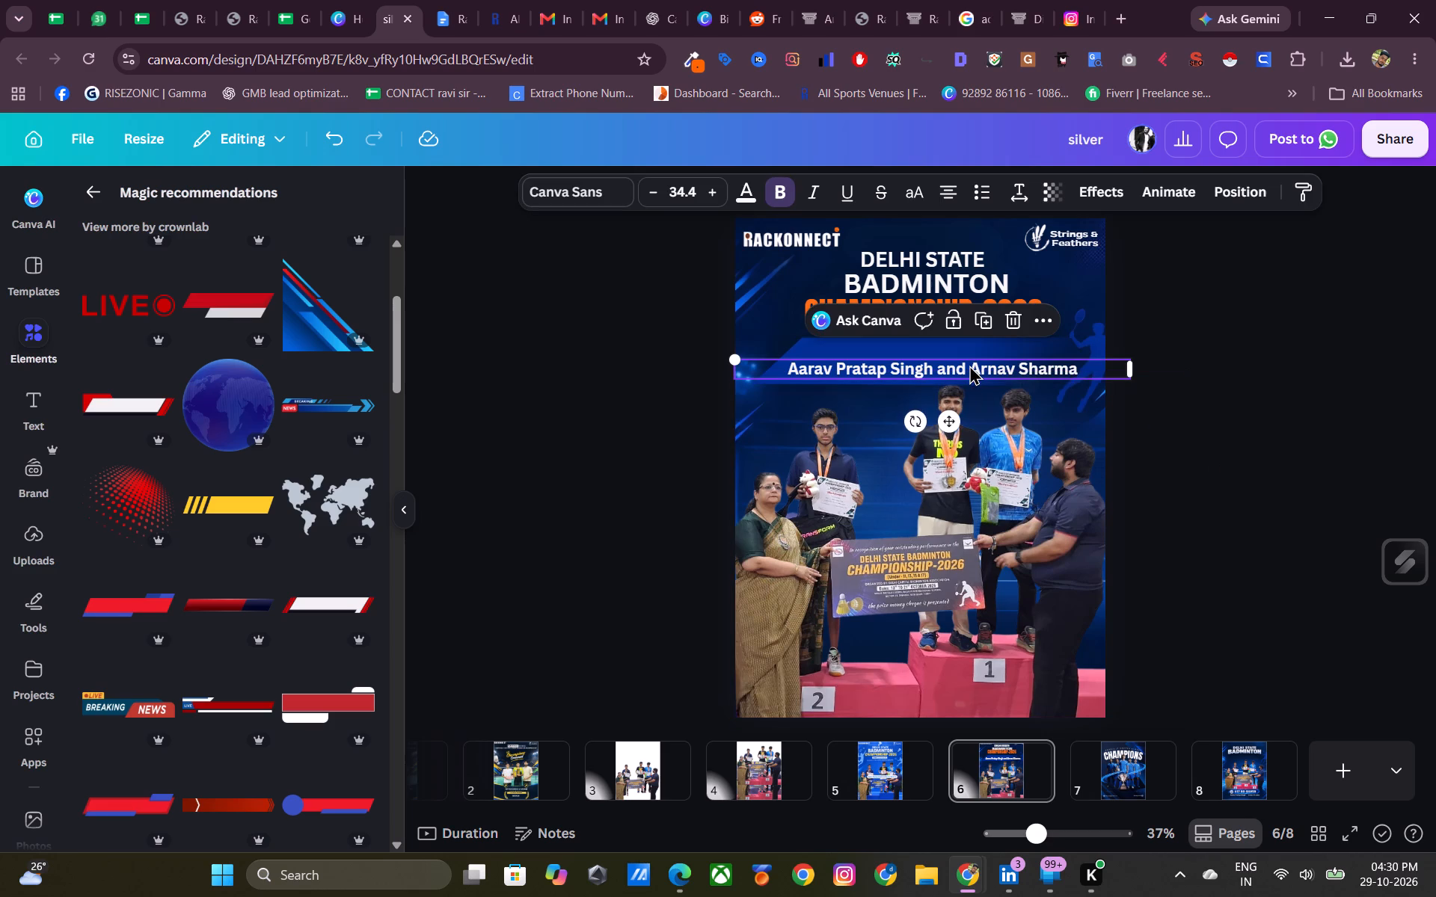
{"action": "left_click", "coordinate": [969, 365]}
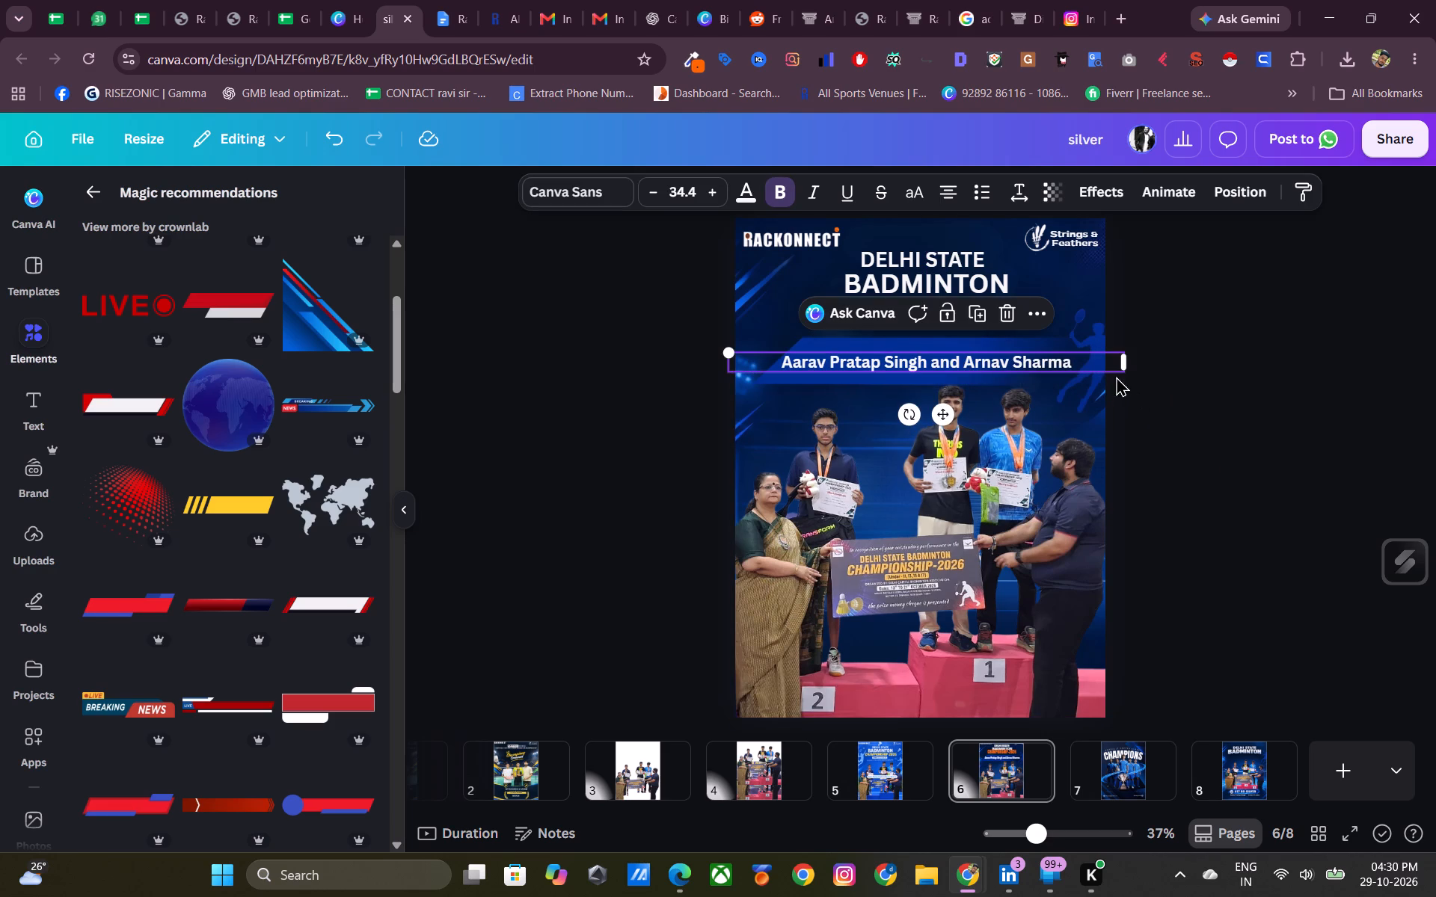
{"action": "left_click_drag", "start_coordinate": [1123, 360], "coordinate": [1061, 363]}
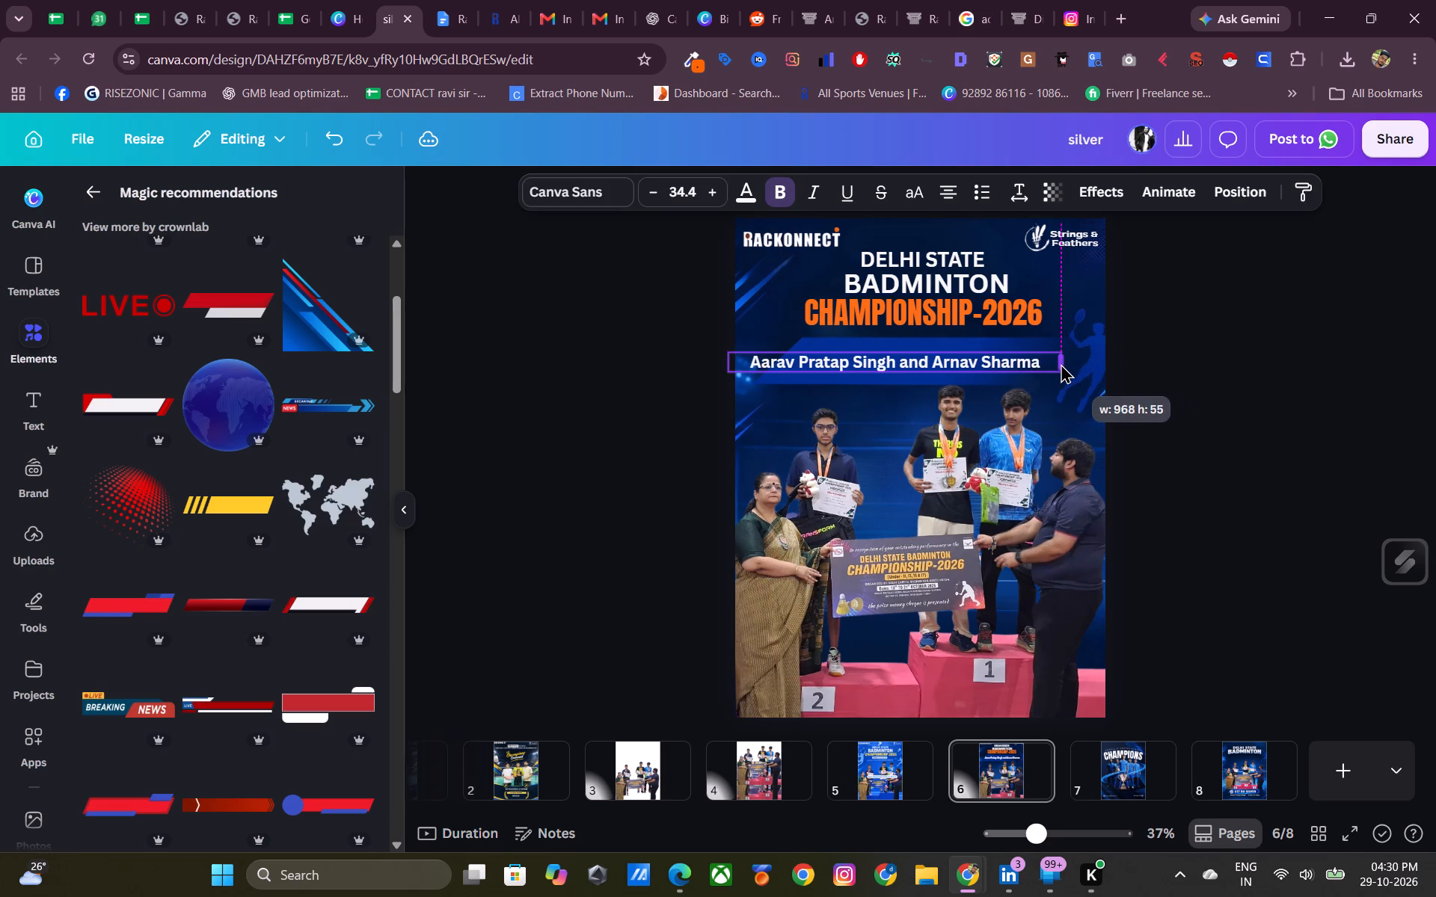
{"action": "left_click_drag", "start_coordinate": [1061, 363], "coordinate": [1061, 363]}
{"action": "left_click", "coordinate": [1245, 369]}
{"action": "left_click", "coordinate": [885, 359]}
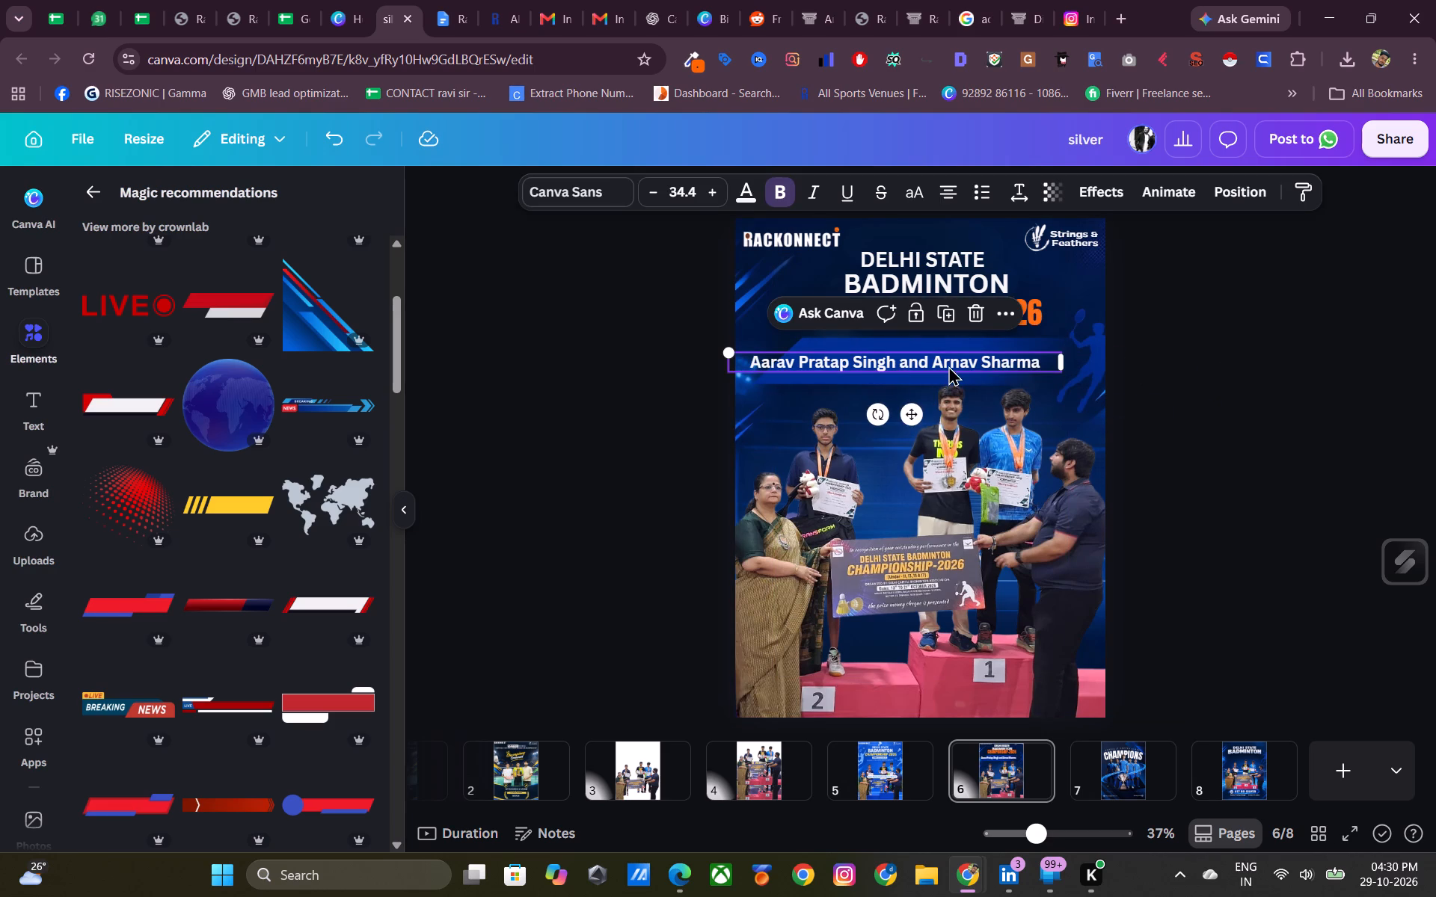
{"action": "left_click_drag", "start_coordinate": [912, 407], "coordinate": [927, 405]}
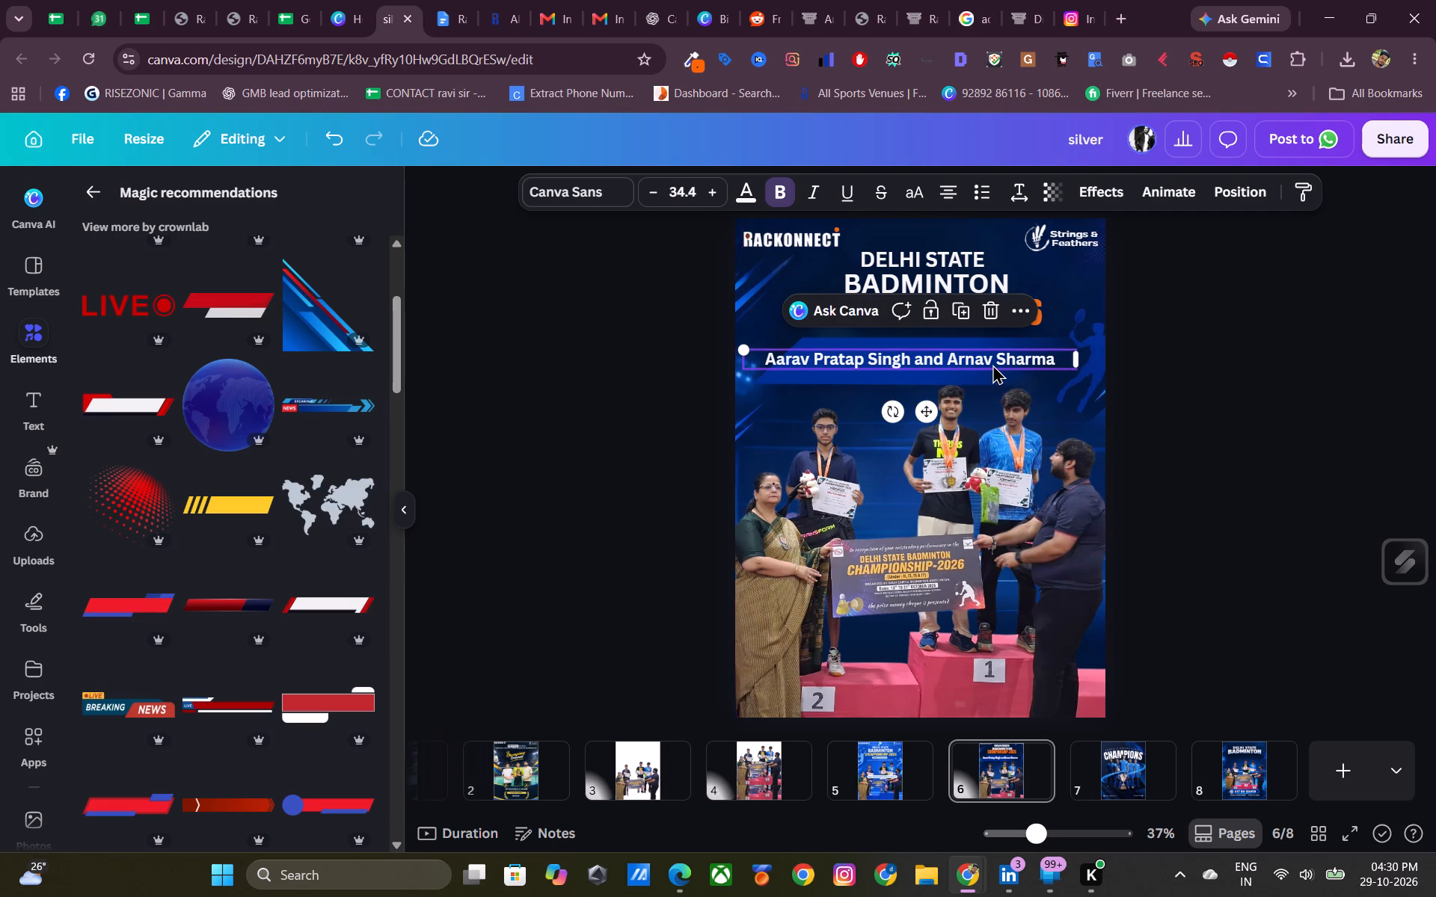
Replace the word "and" between the two player names with "&".
{"action": "left_click", "coordinate": [948, 352]}
{"action": "left_click_drag", "start_coordinate": [945, 357], "coordinate": [917, 366]}
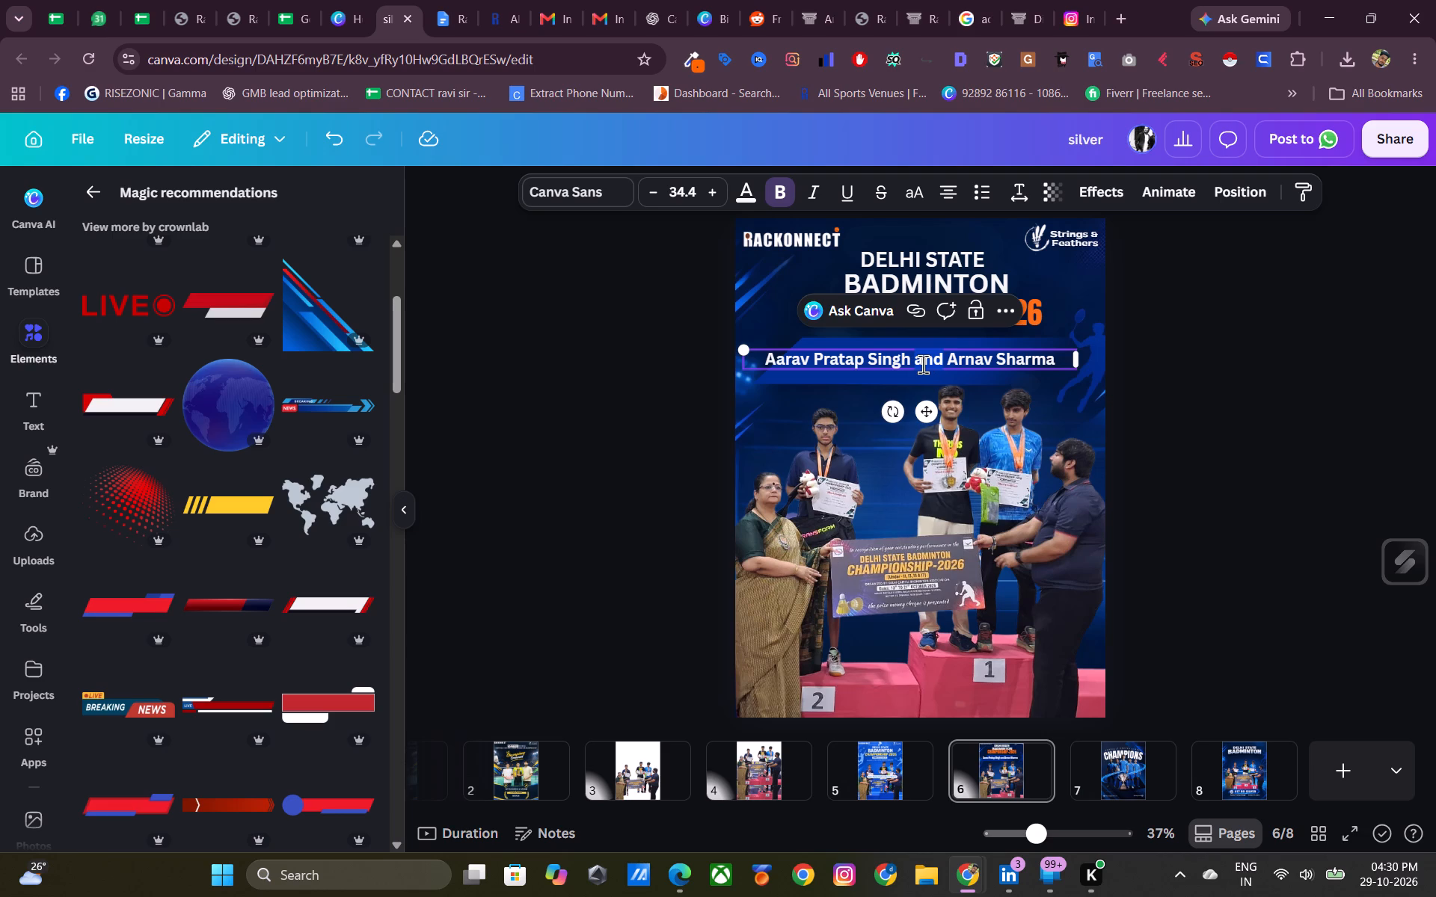
{"action": "key", "text": "BackSpace"}
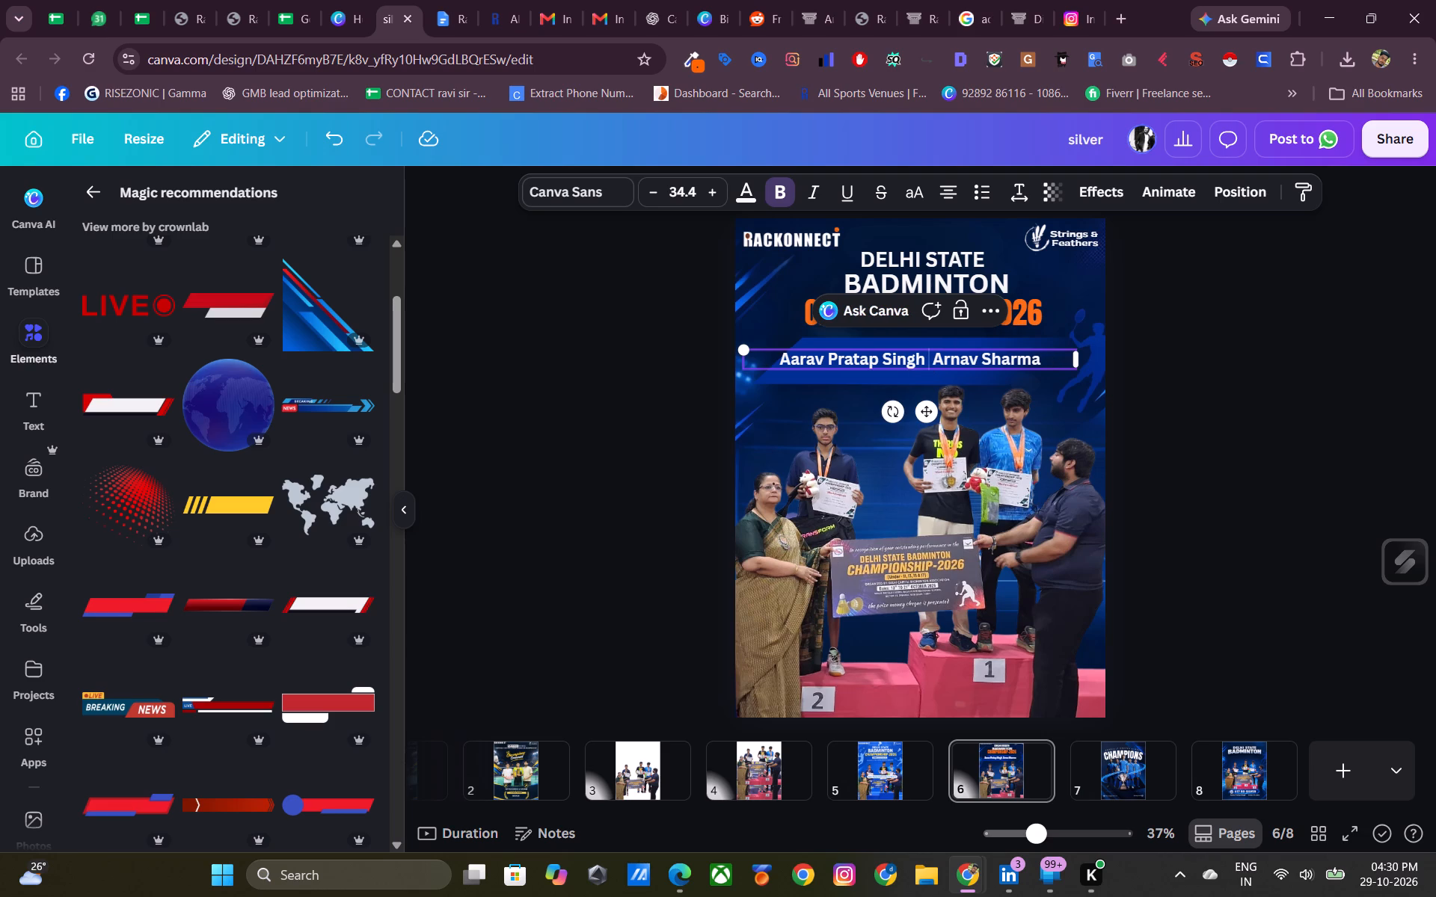
{"action": "key", "text": "shift+ampersand"}
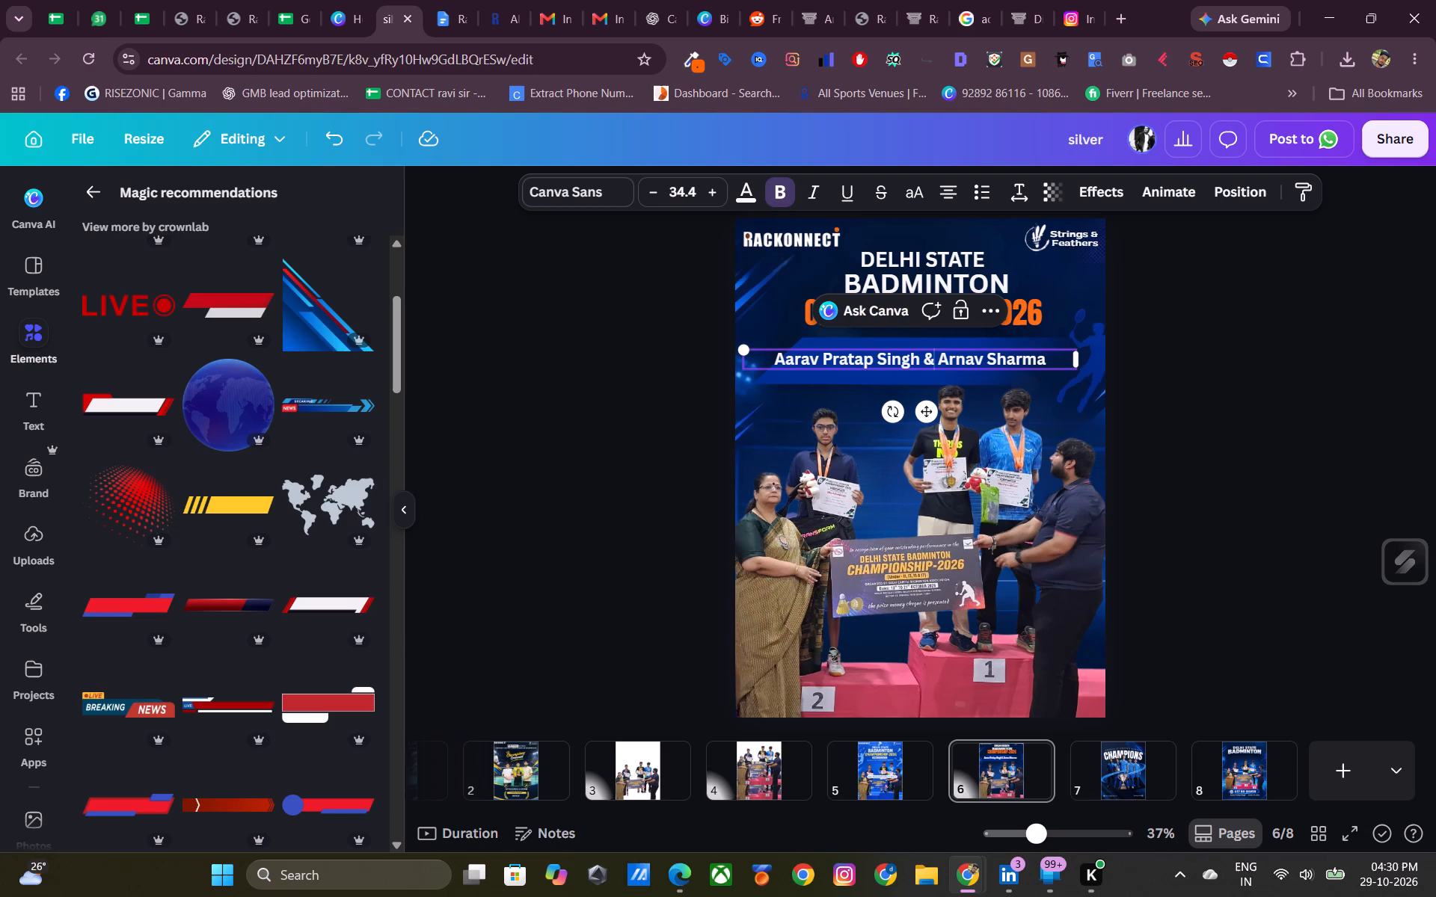
{"action": "left_click", "coordinate": [1235, 440]}
Scale the player names text down slightly to size 32.8.
{"action": "left_click", "coordinate": [977, 360]}
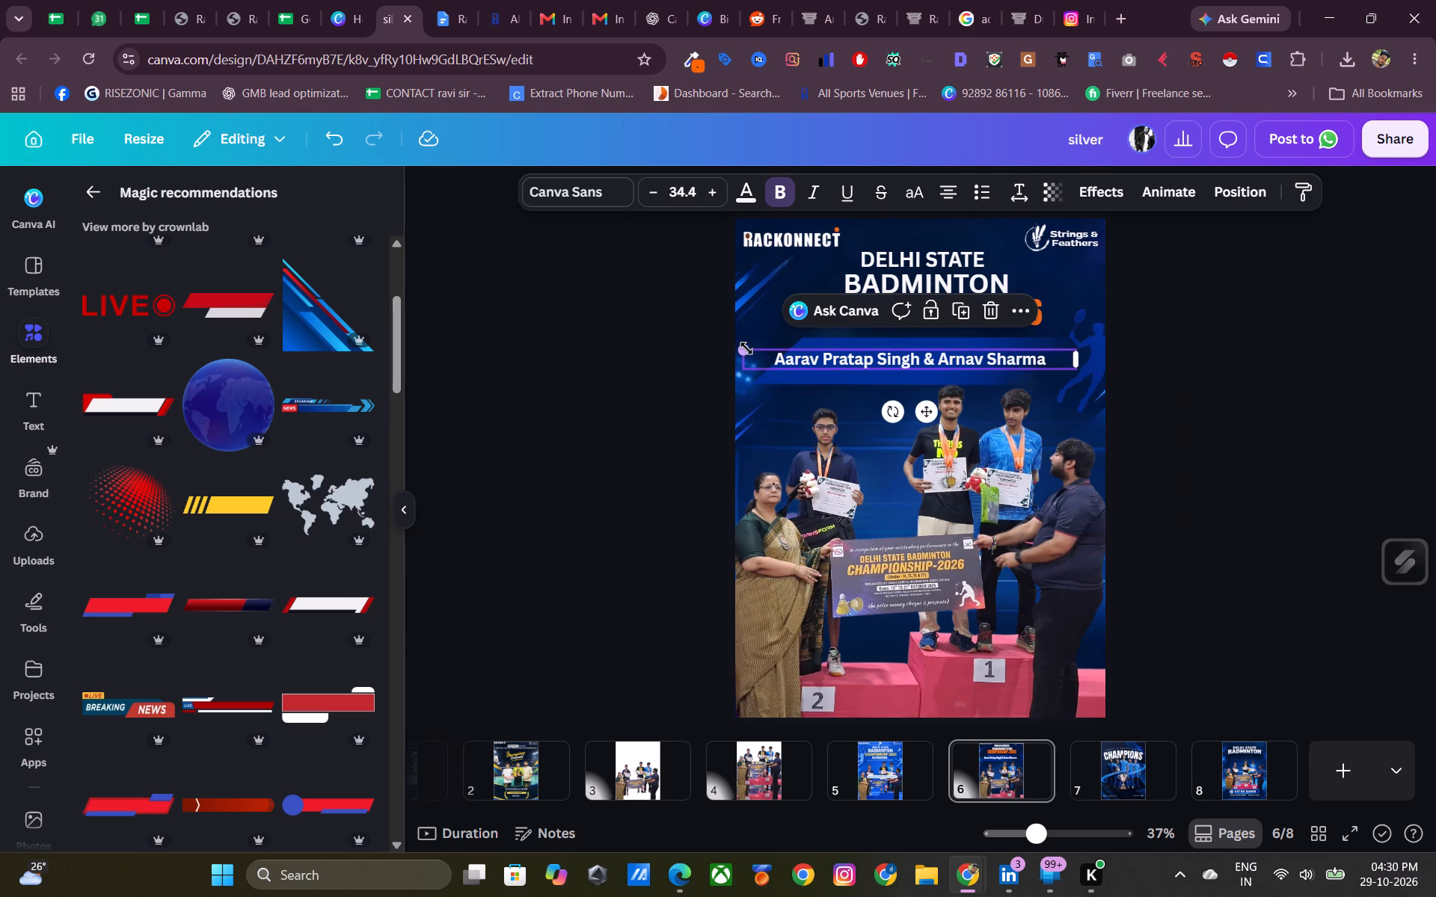
{"action": "left_click_drag", "start_coordinate": [746, 348], "coordinate": [761, 345]}
{"action": "left_click", "coordinate": [1230, 354]}
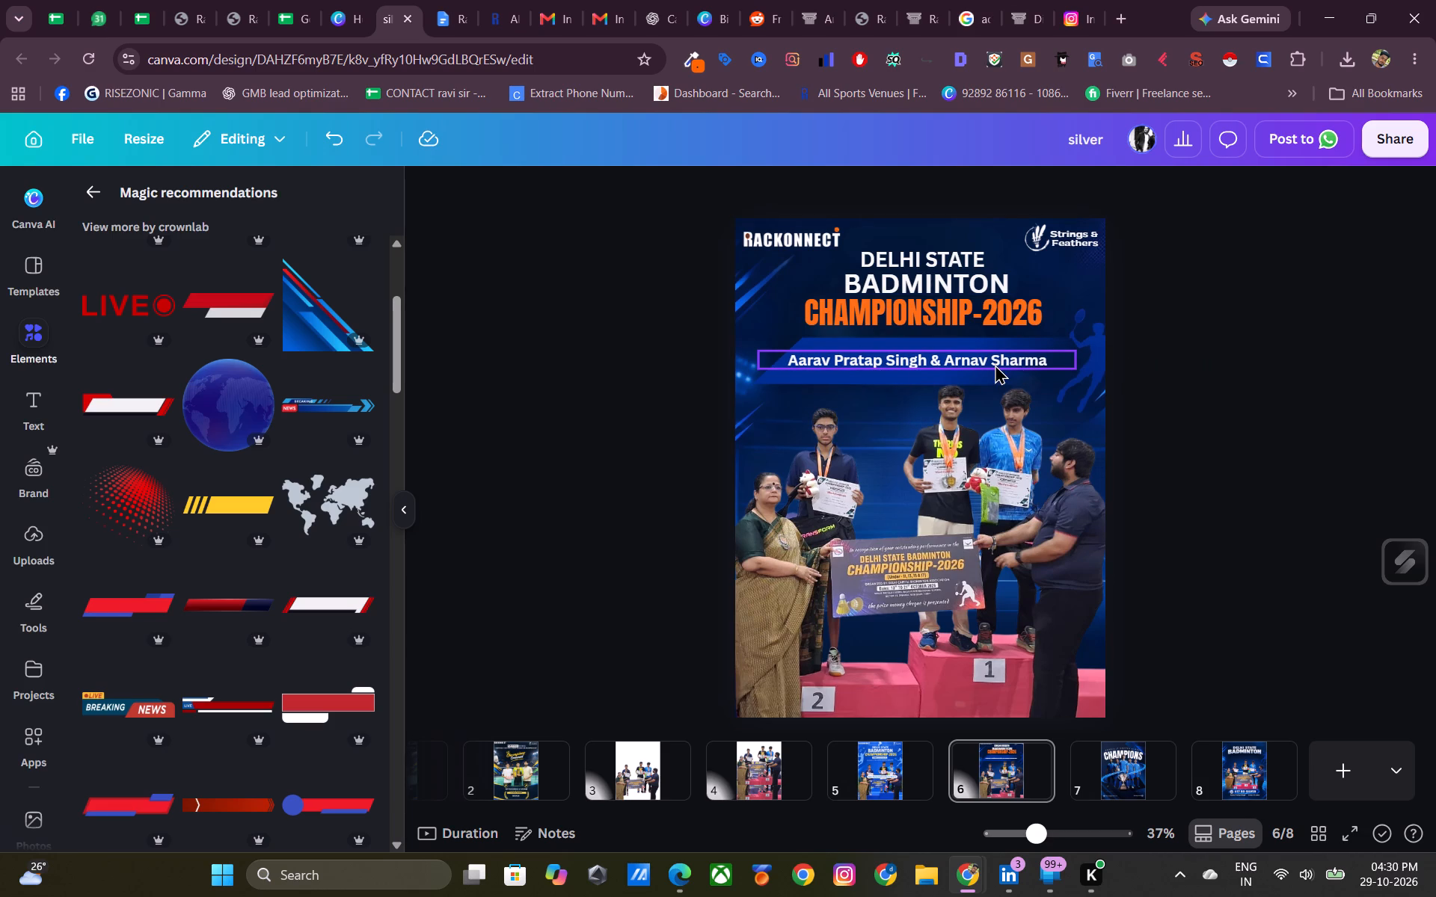
Reduce the blue banner strip's height from its bottom and top edges so it fits closely around the player names.
{"action": "left_click", "coordinate": [910, 380]}
{"action": "left_click_drag", "start_coordinate": [909, 388], "coordinate": [912, 374]}
{"action": "left_click_drag", "start_coordinate": [912, 337], "coordinate": [915, 339]}
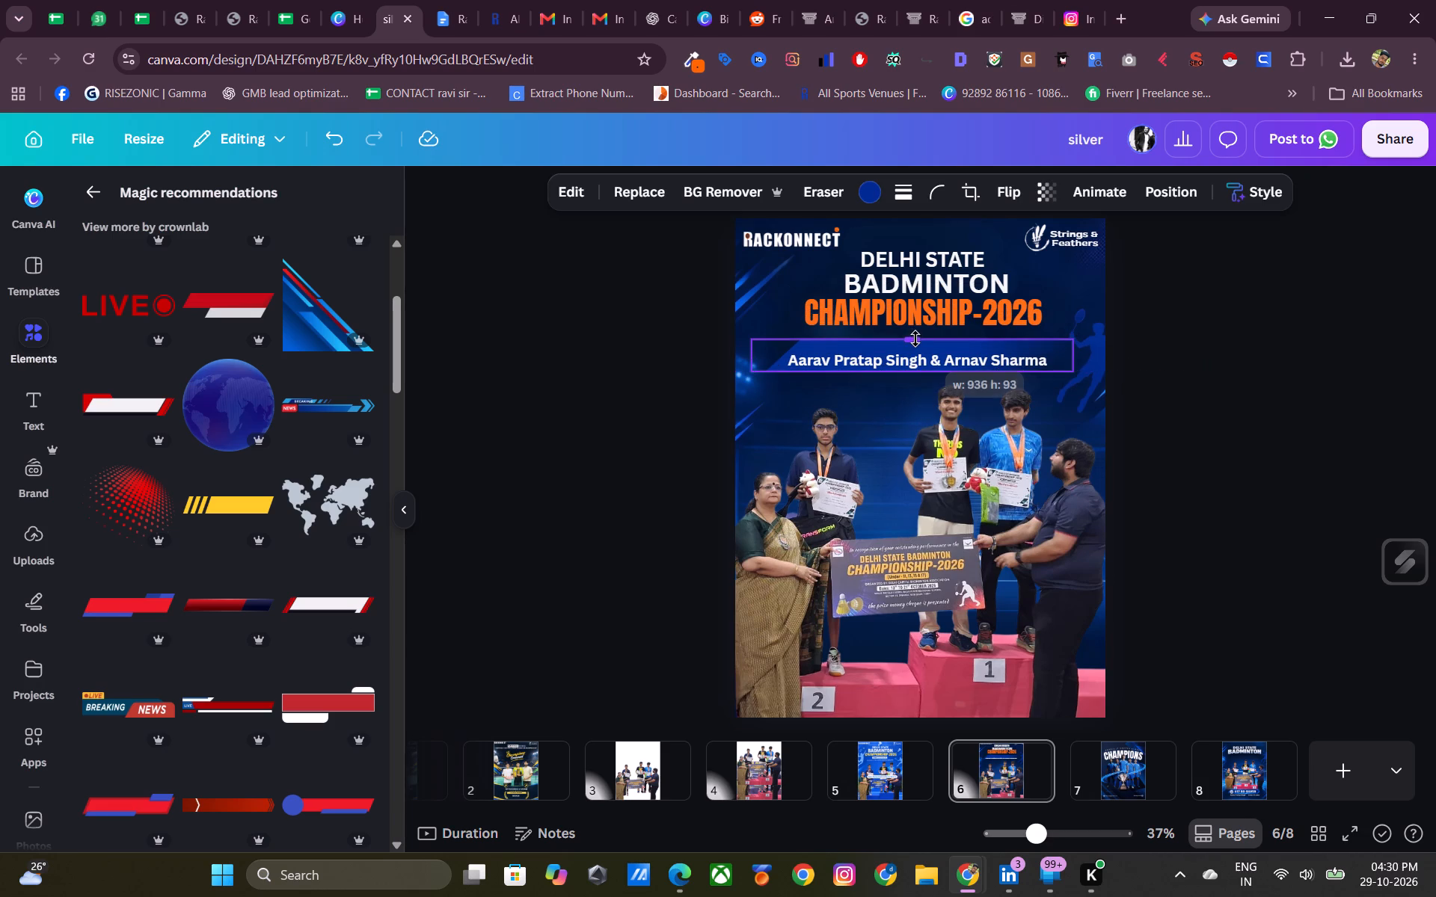
{"action": "left_click_drag", "start_coordinate": [915, 339], "coordinate": [918, 345]}
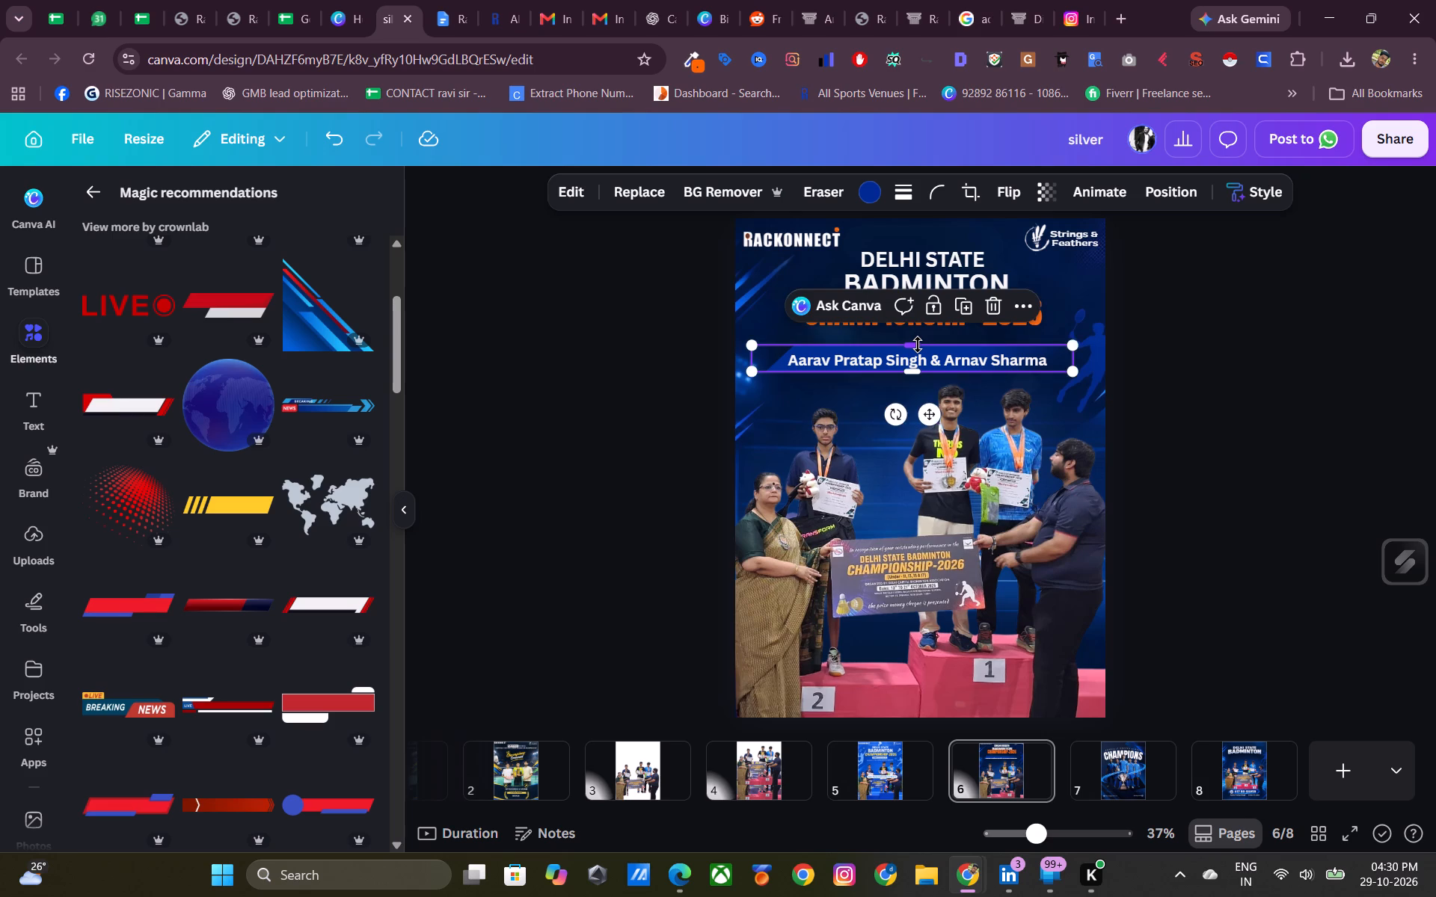
{"action": "left_click", "coordinate": [1196, 339]}
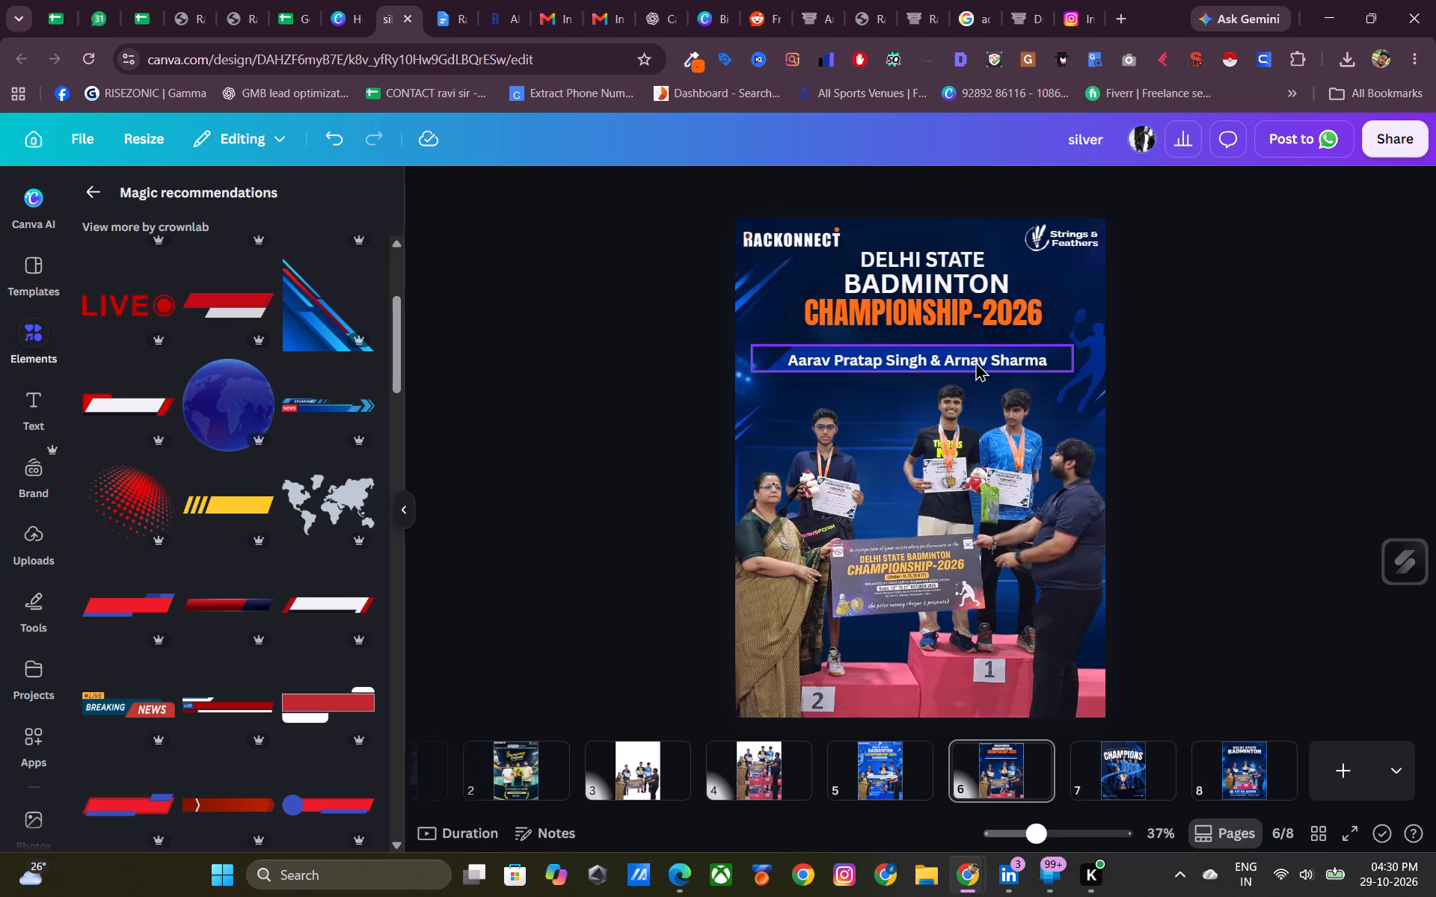
Nudge the player names text slightly up and left to sit vertically centred in the blue banner strip.
{"action": "left_click", "coordinate": [974, 360]}
{"action": "key", "text": "Up"}
{"action": "key", "text": "Up"}
{"action": "key", "text": "Up"}
{"action": "key", "text": "Up"}
{"action": "key", "text": "Up"}
{"action": "key", "text": "Up"}
{"action": "key", "text": "Up"}
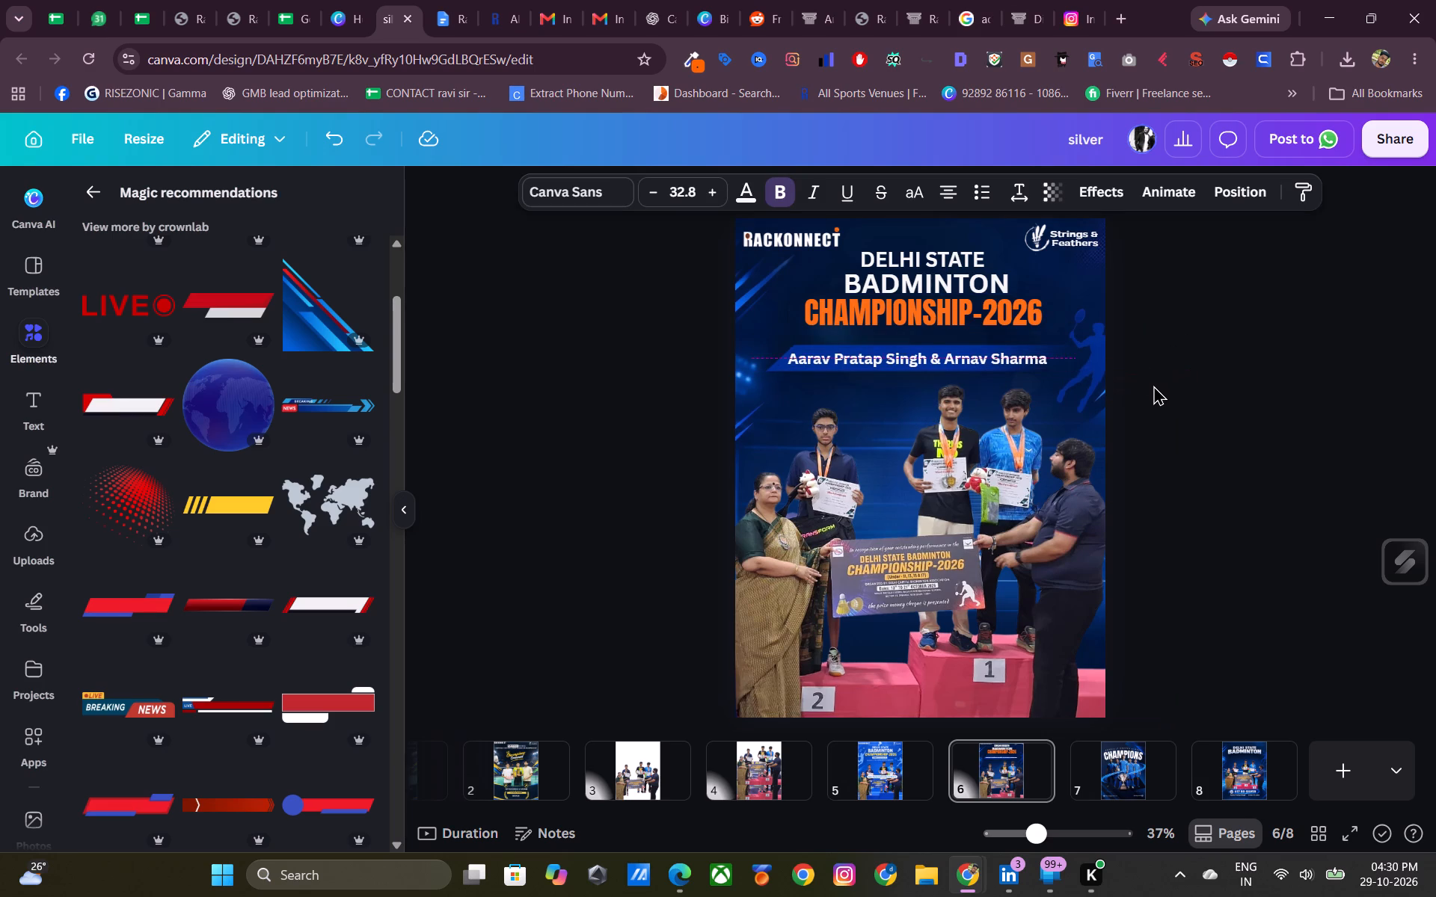
{"action": "key", "text": "Left"}
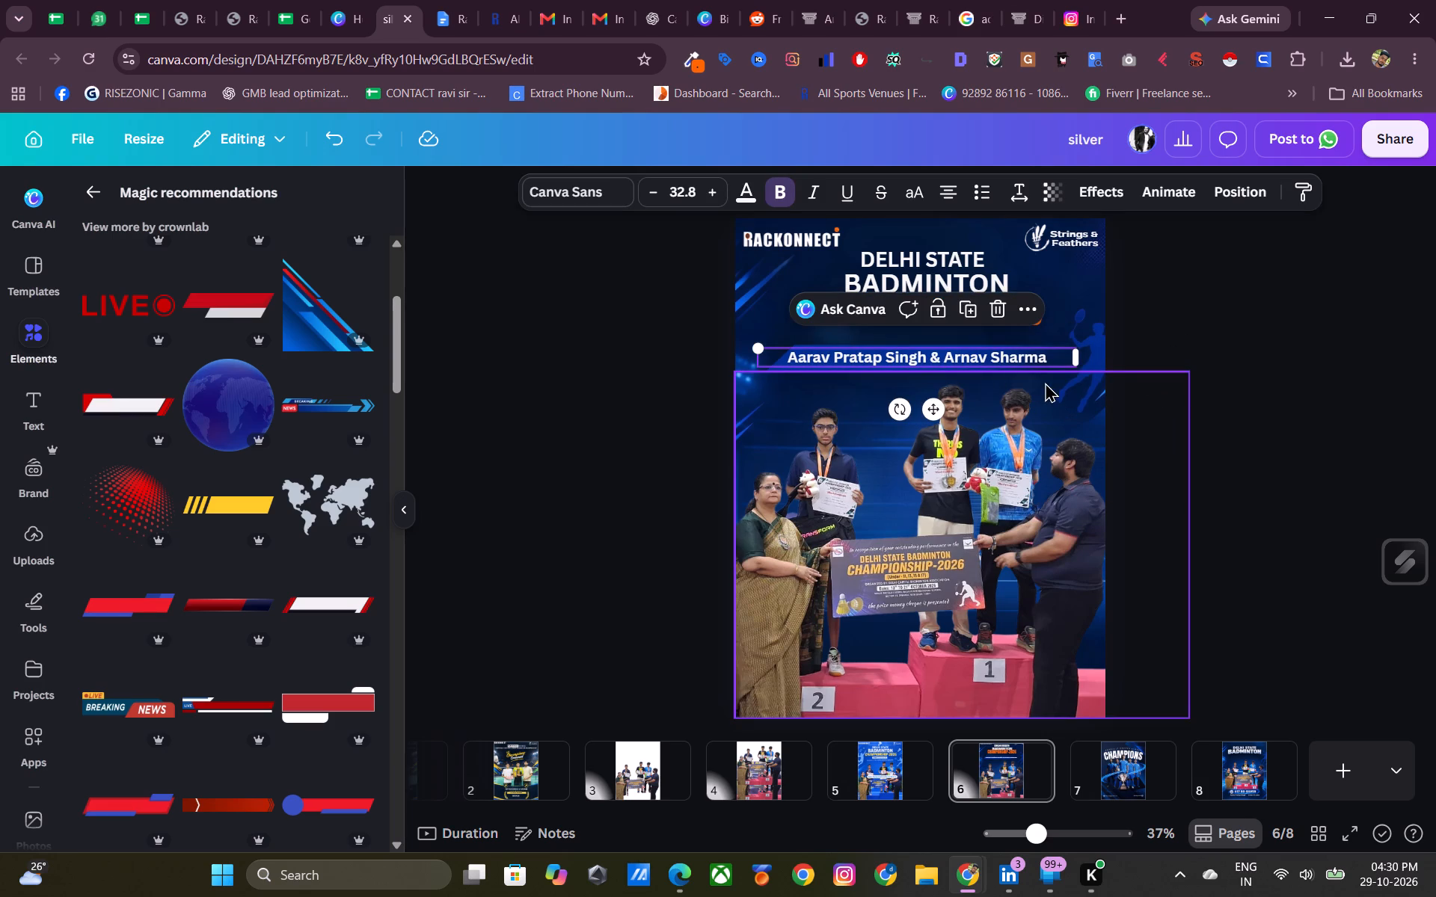
{"action": "left_click", "coordinate": [1212, 361]}
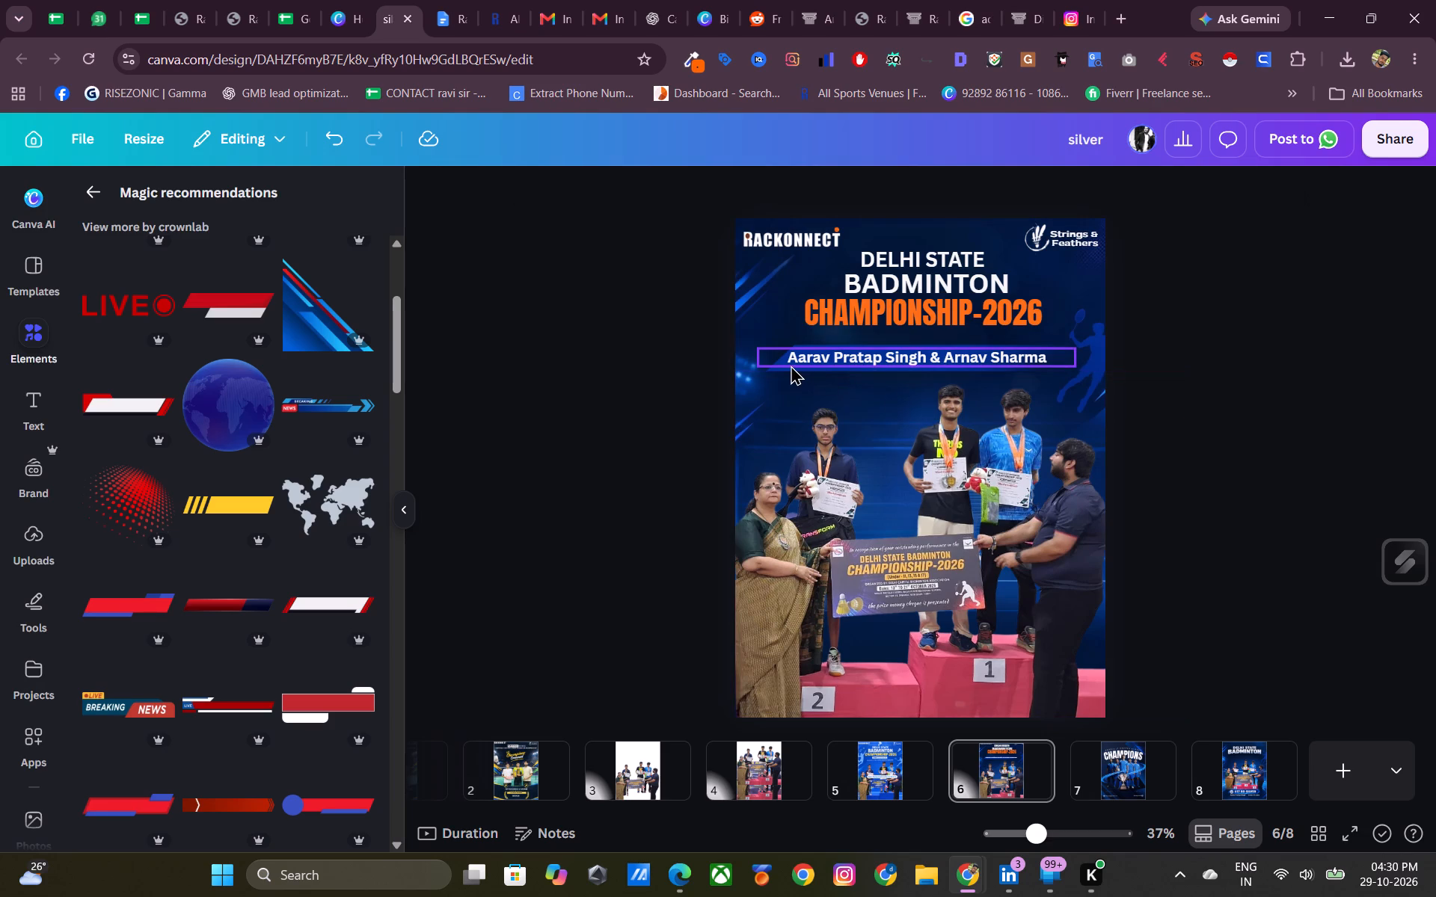
Shift the blue banner strip slightly left behind the player names.
{"action": "left_click", "coordinate": [788, 370]}
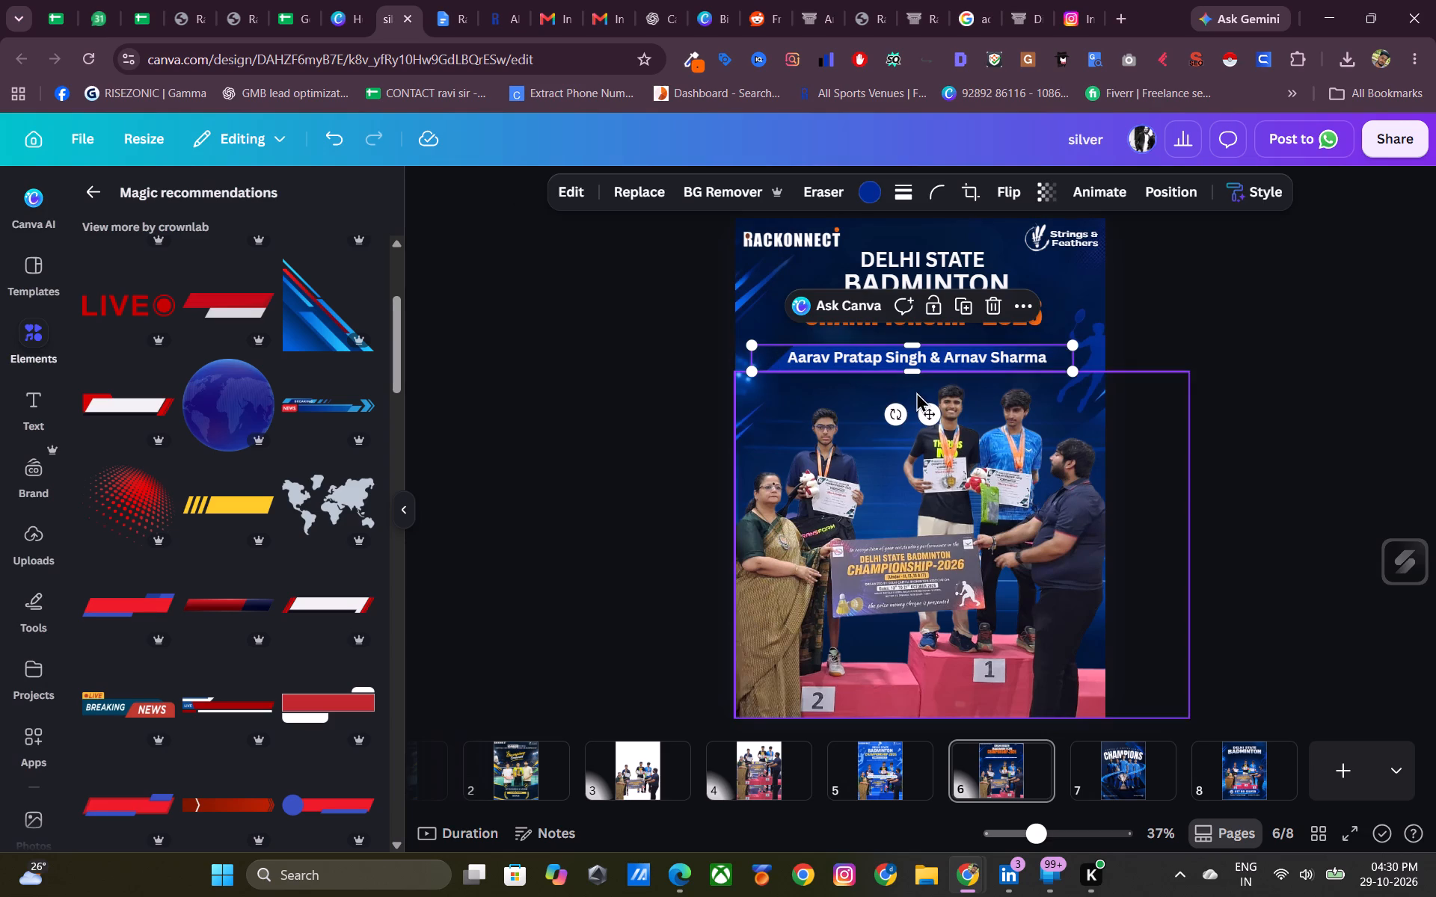
{"action": "left_click_drag", "start_coordinate": [930, 415], "coordinate": [921, 416]}
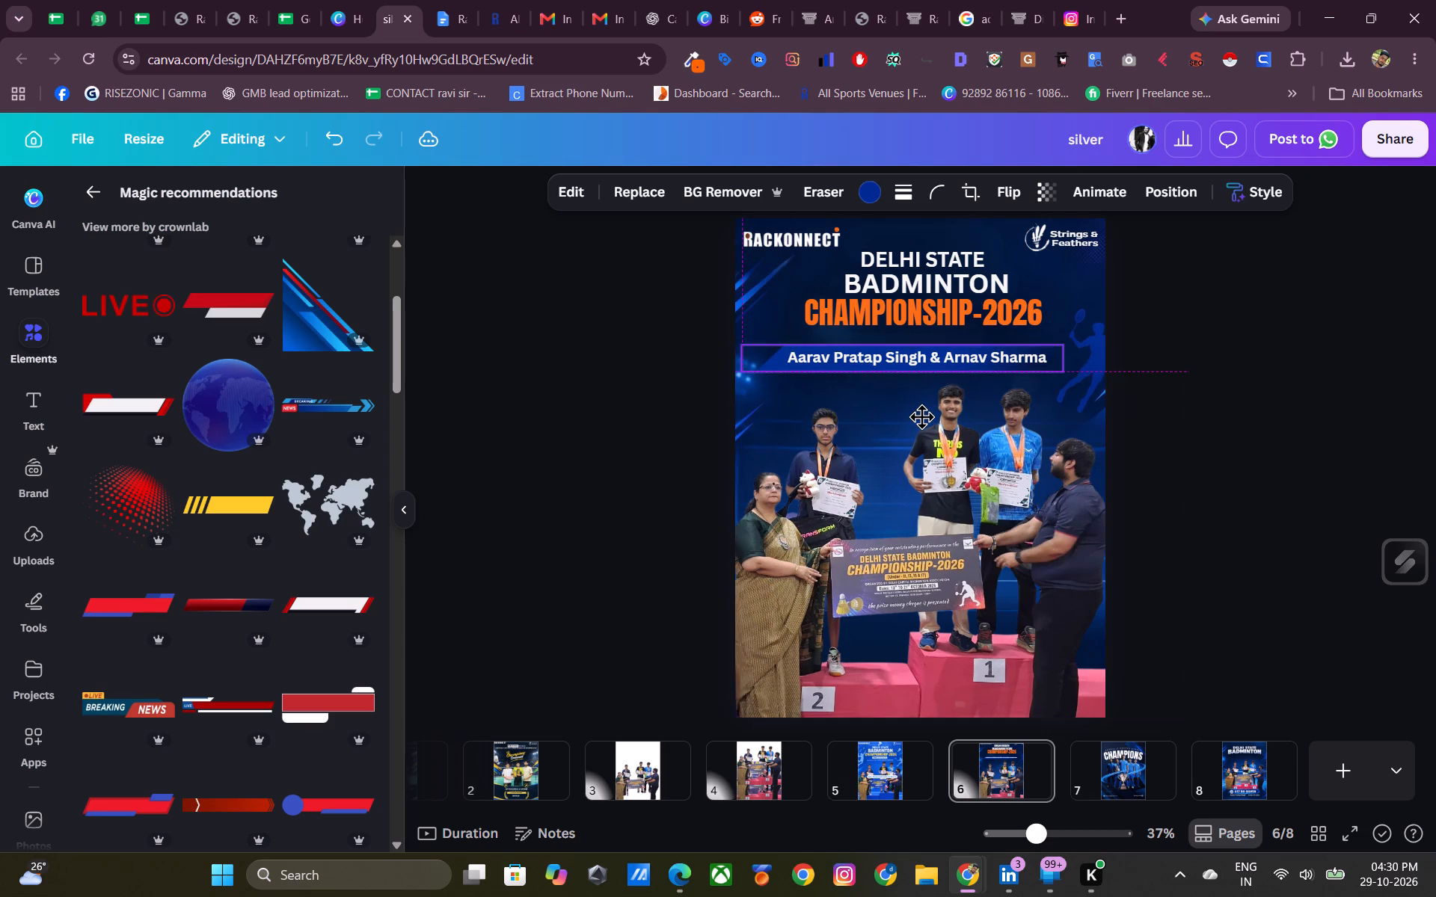
{"action": "left_click_drag", "start_coordinate": [921, 416], "coordinate": [924, 415]}
{"action": "left_click", "coordinate": [1205, 364]}
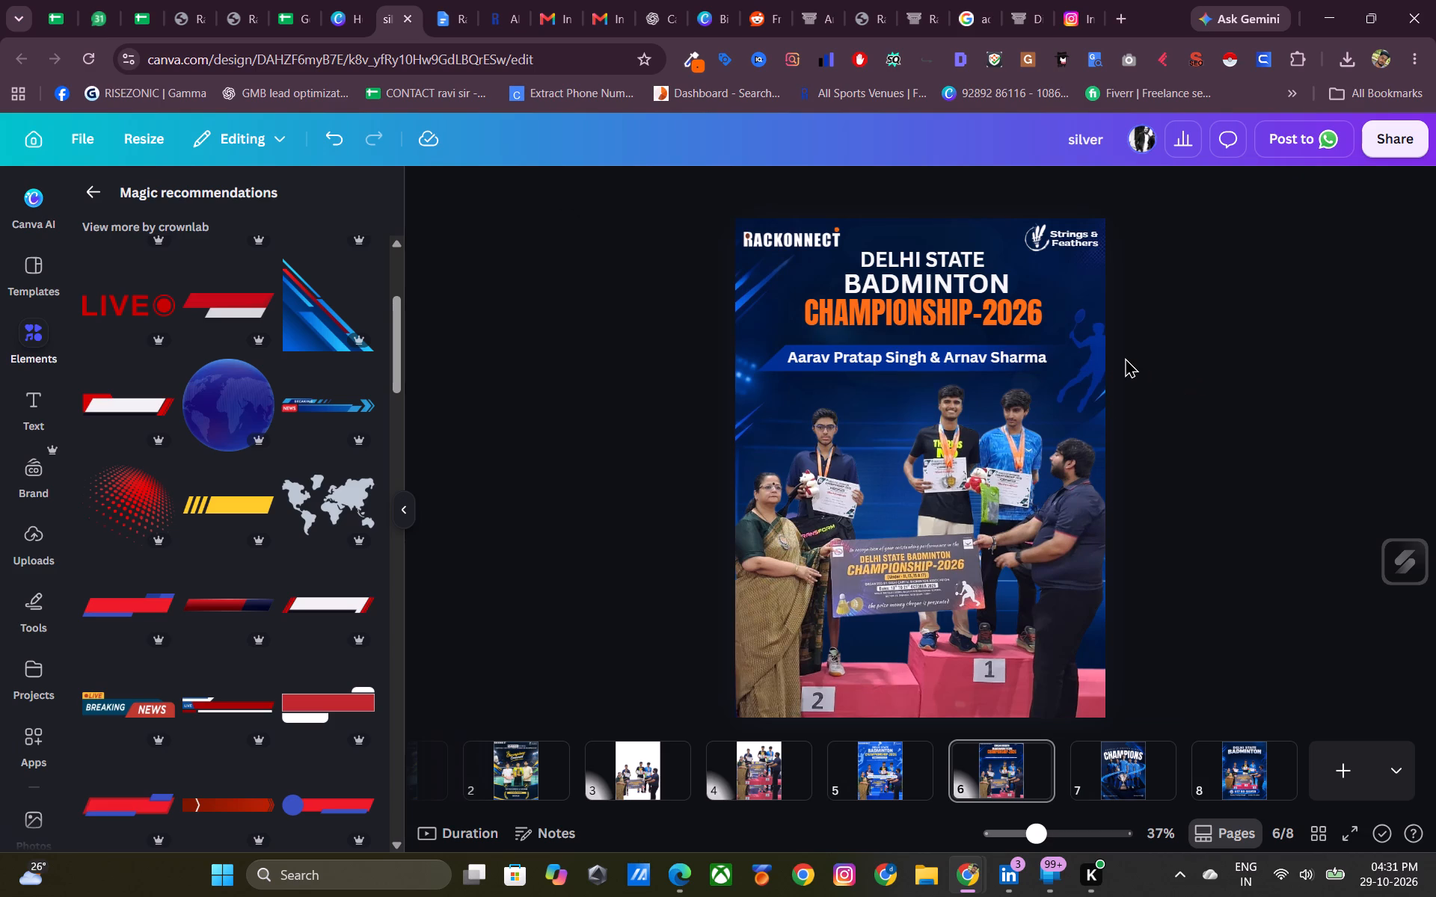
Switch to the ChatGPT conversation and open the latest generated U17 BD SILVER poster for editing.
{"action": "left_click", "coordinate": [668, 29]}
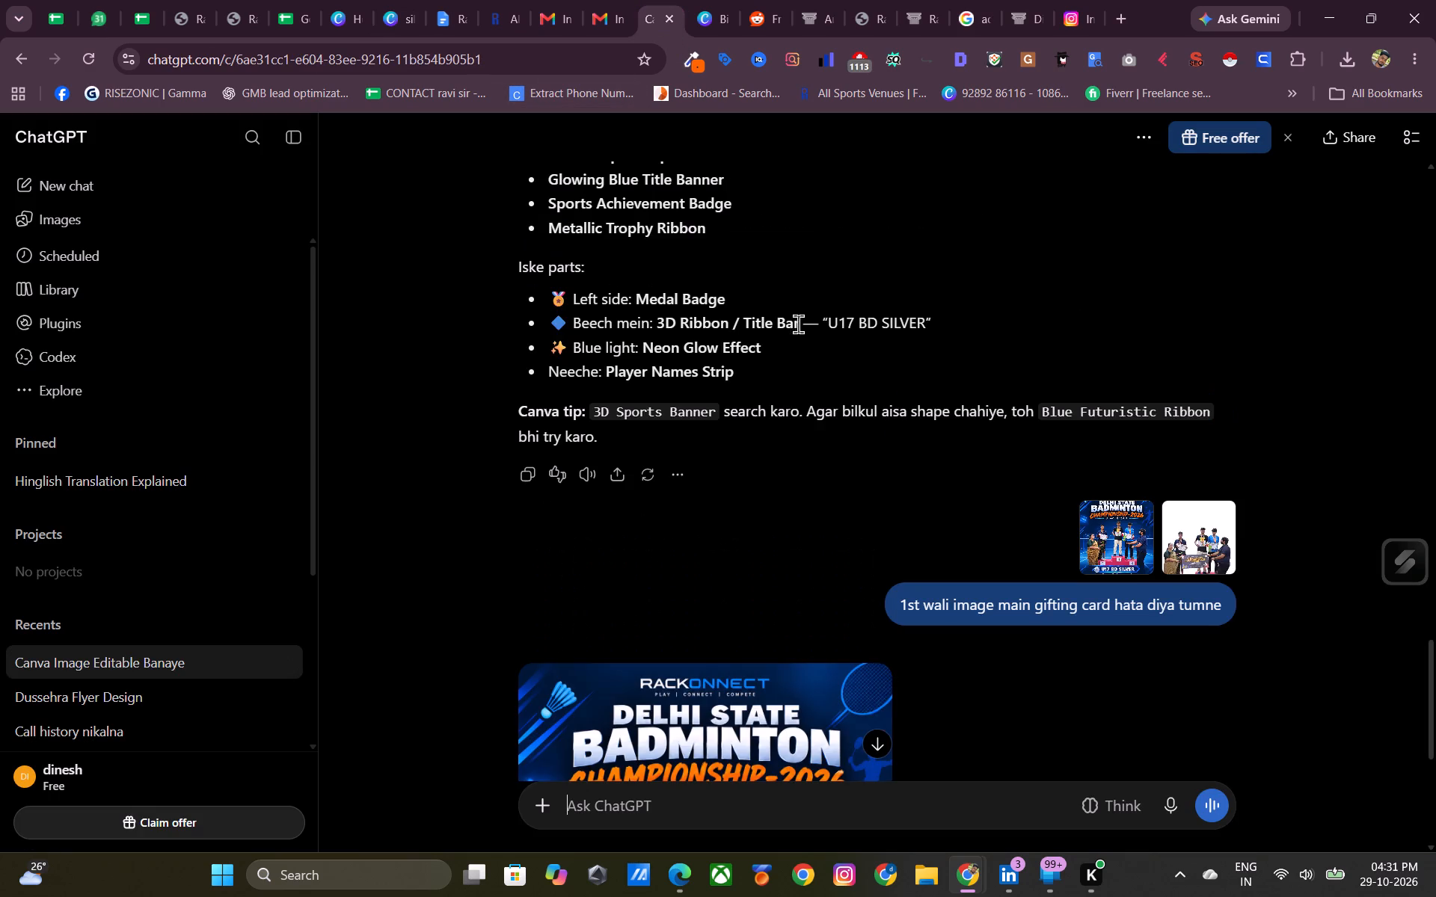
{"action": "scroll", "coordinate": [1026, 503], "scroll_direction": "down", "scroll_amount": 2}
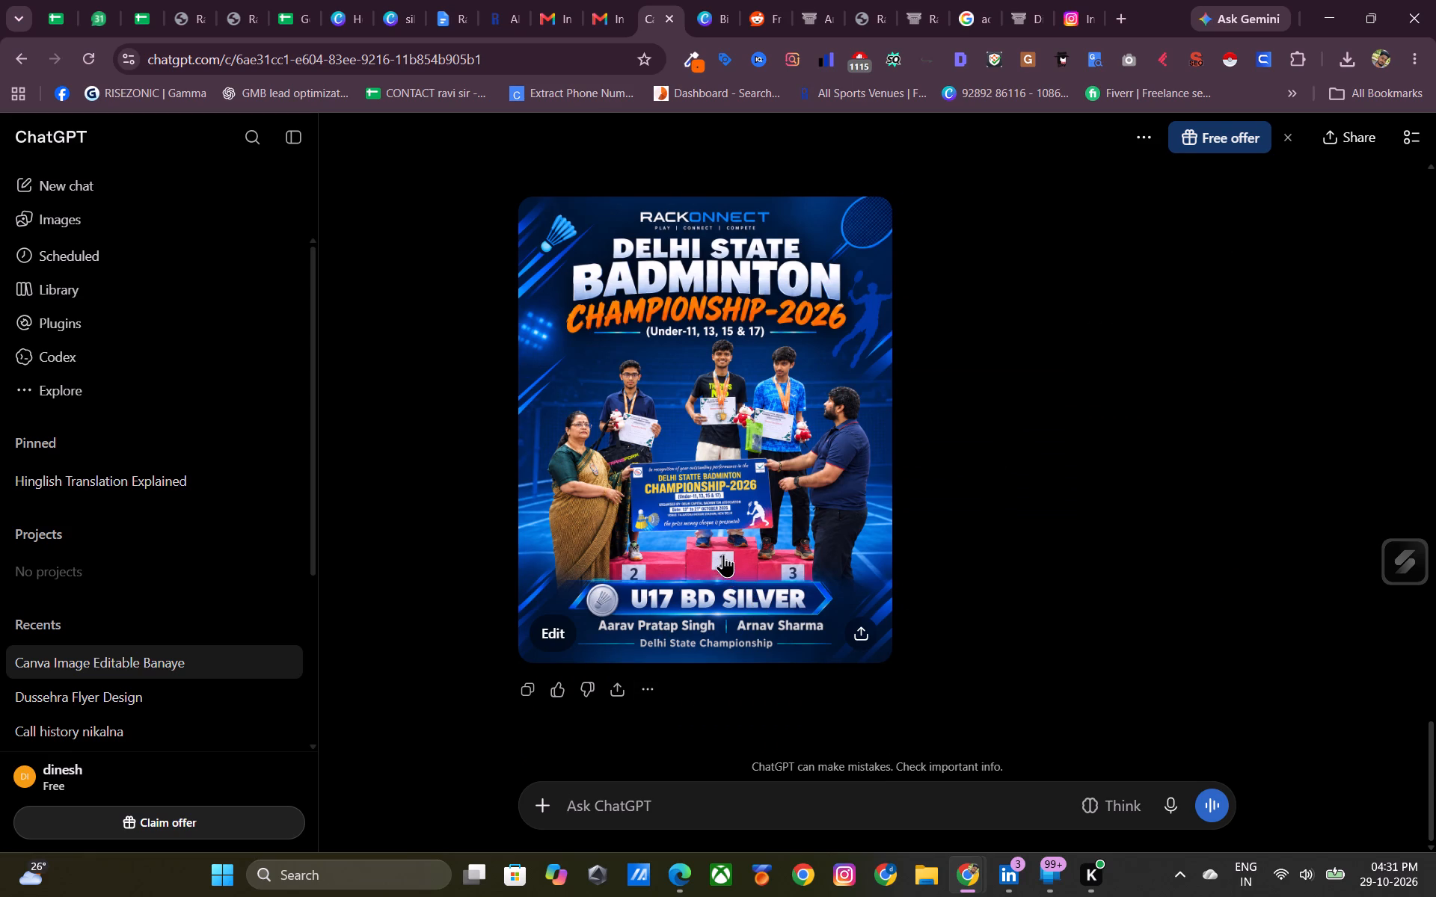
{"action": "left_click", "coordinate": [626, 796]}
{"action": "left_click", "coordinate": [538, 636]}
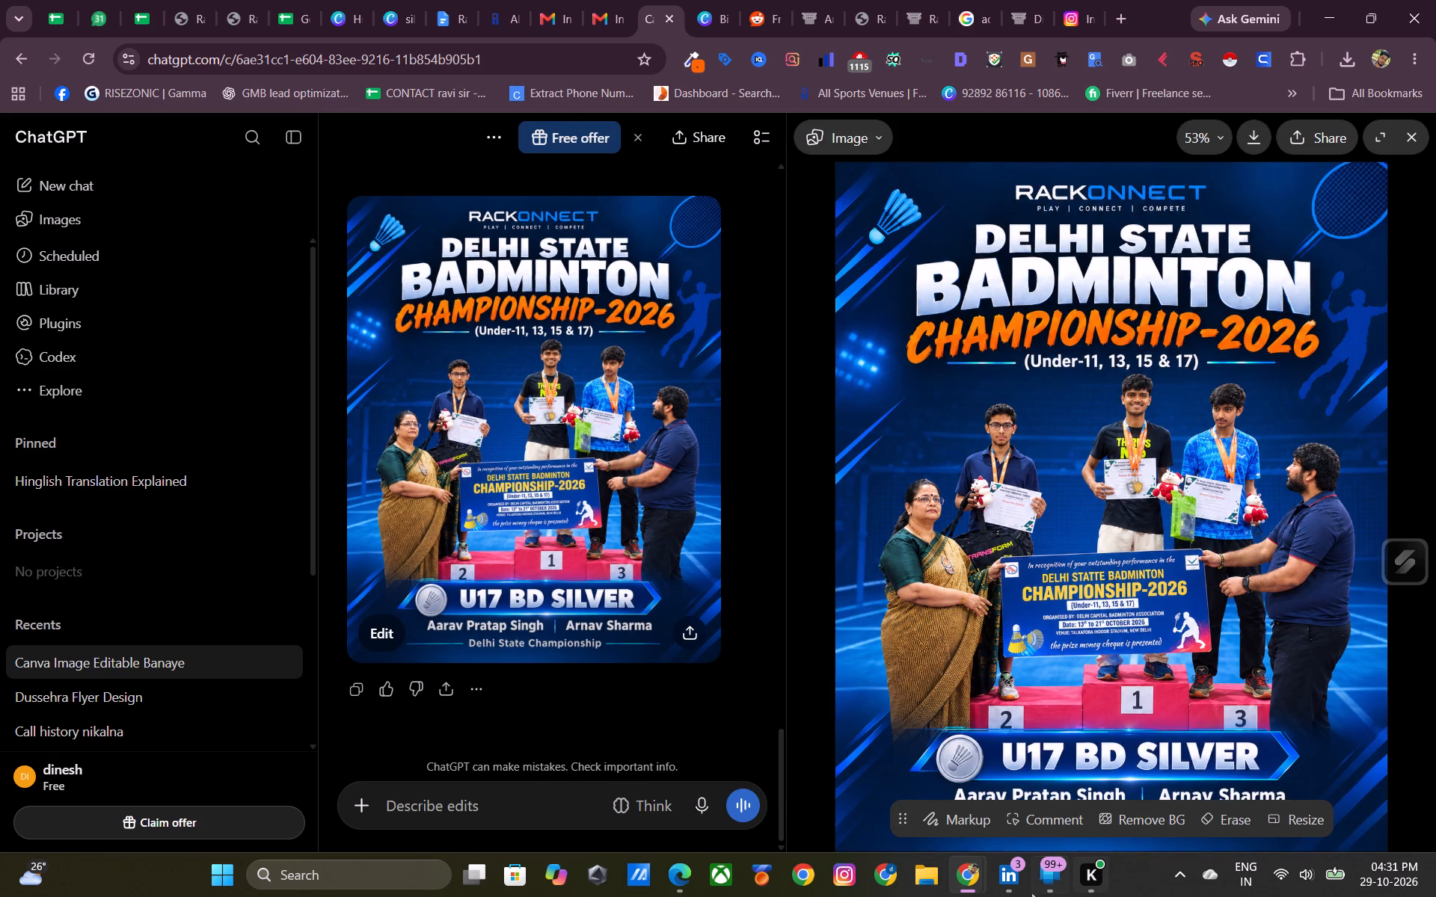
Mark up the generated poster by circling the shuttlecock, the RACKONNECT logo and the badminton racket in red.
{"action": "left_click", "coordinate": [978, 823]}
{"action": "left_click_drag", "start_coordinate": [908, 170], "coordinate": [835, 244]}
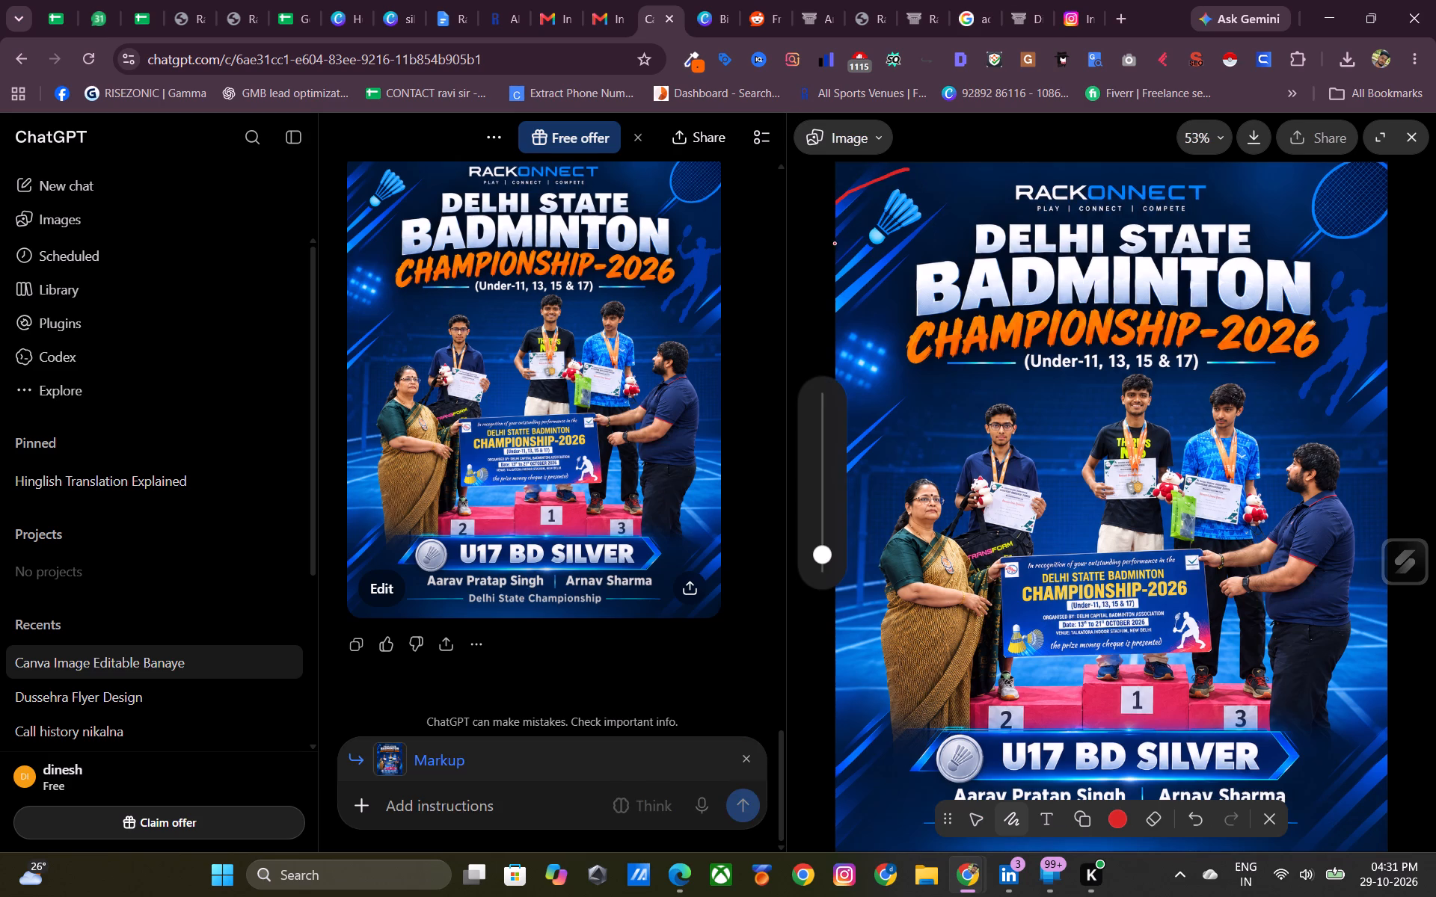
{"action": "left_click_drag", "start_coordinate": [835, 244], "coordinate": [897, 173]}
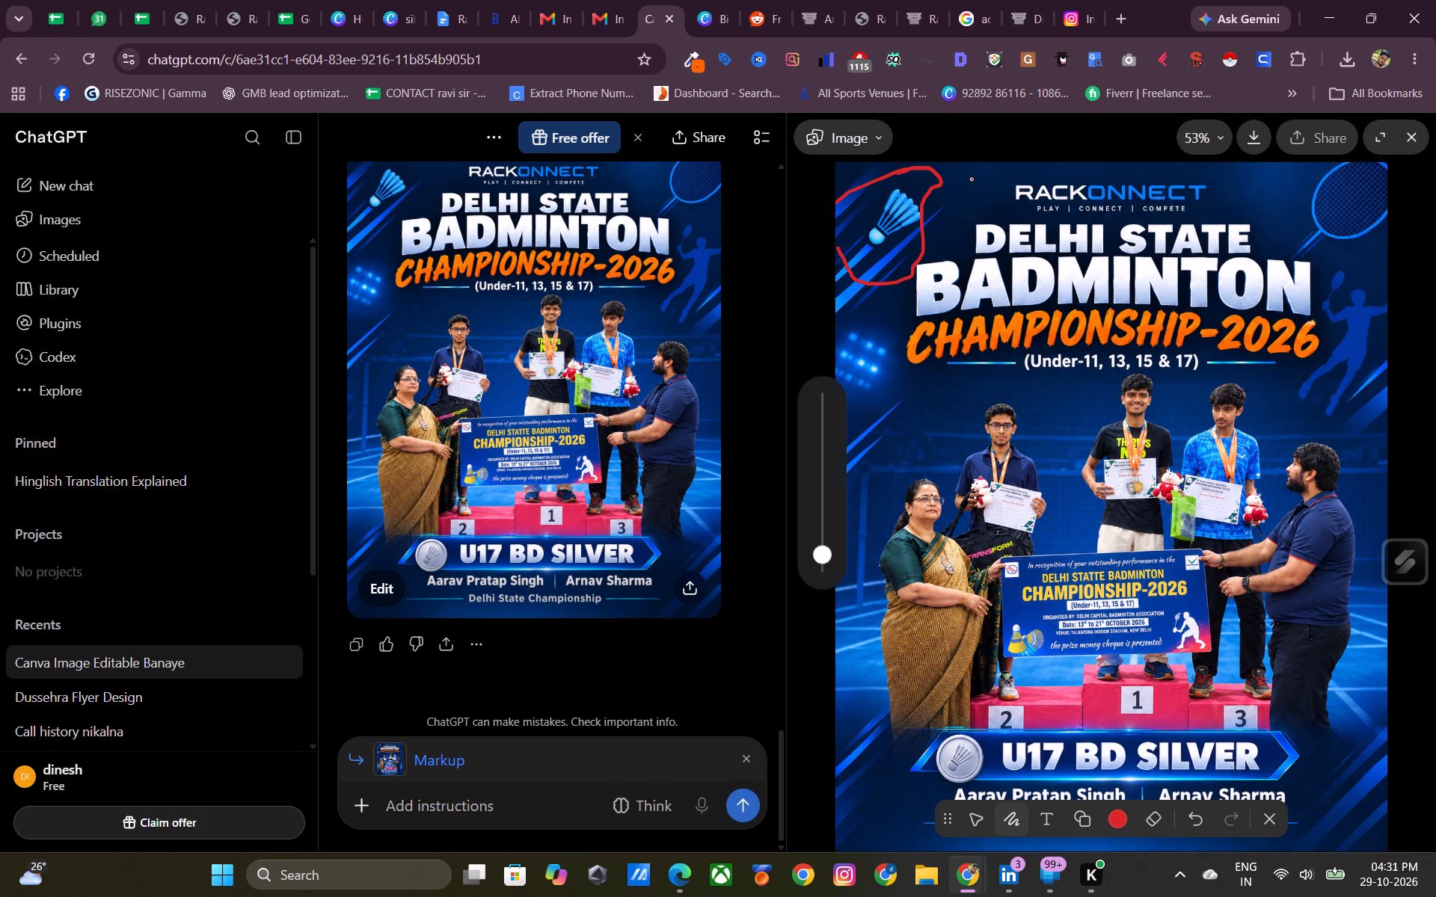
{"action": "left_click_drag", "start_coordinate": [980, 184], "coordinate": [1169, 202]}
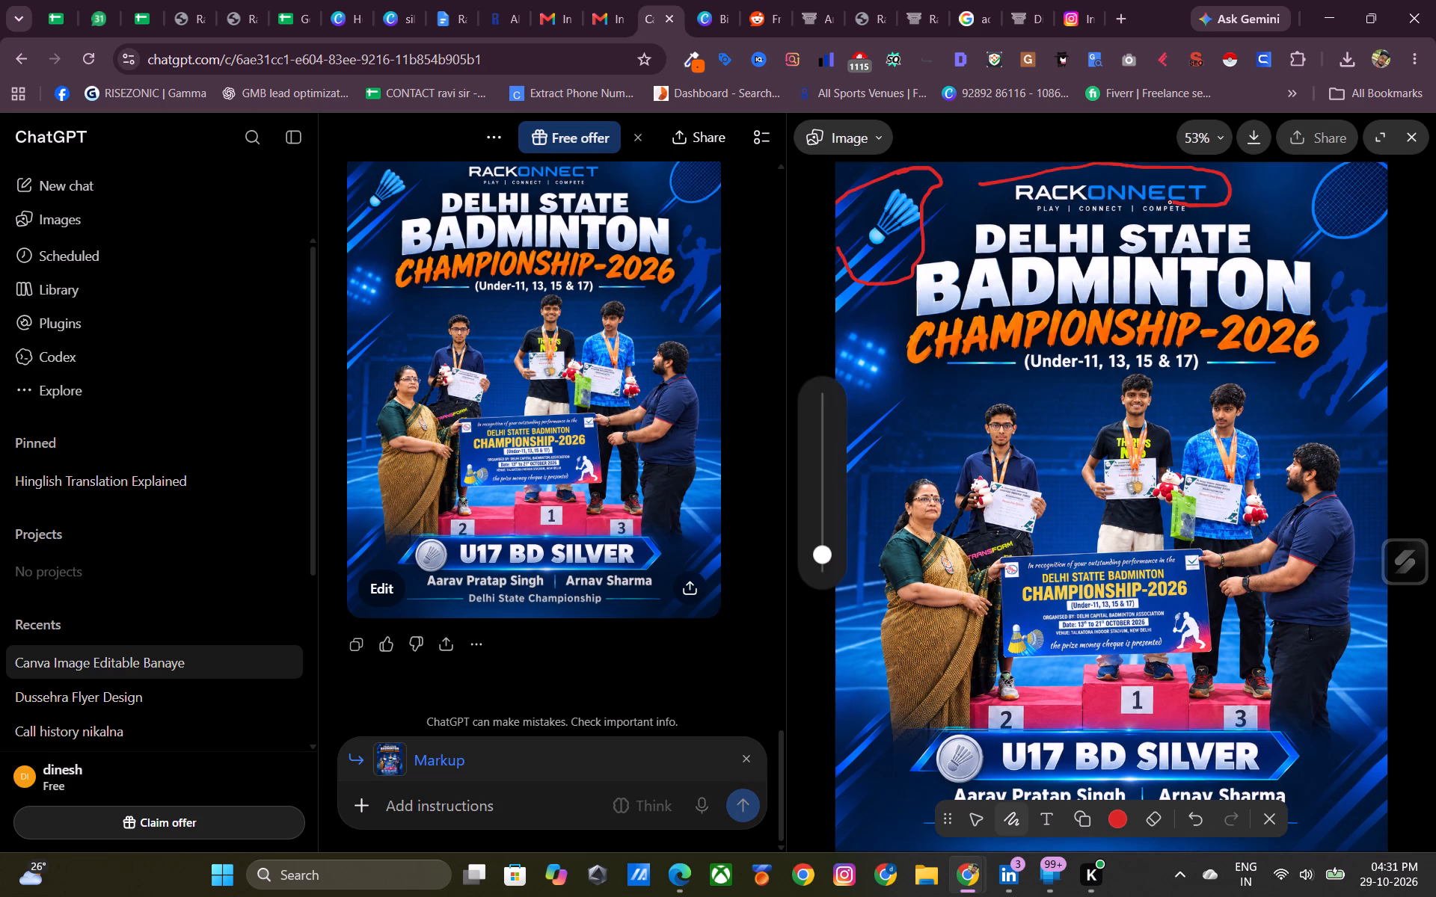
{"action": "left_click_drag", "start_coordinate": [1169, 202], "coordinate": [1004, 187]}
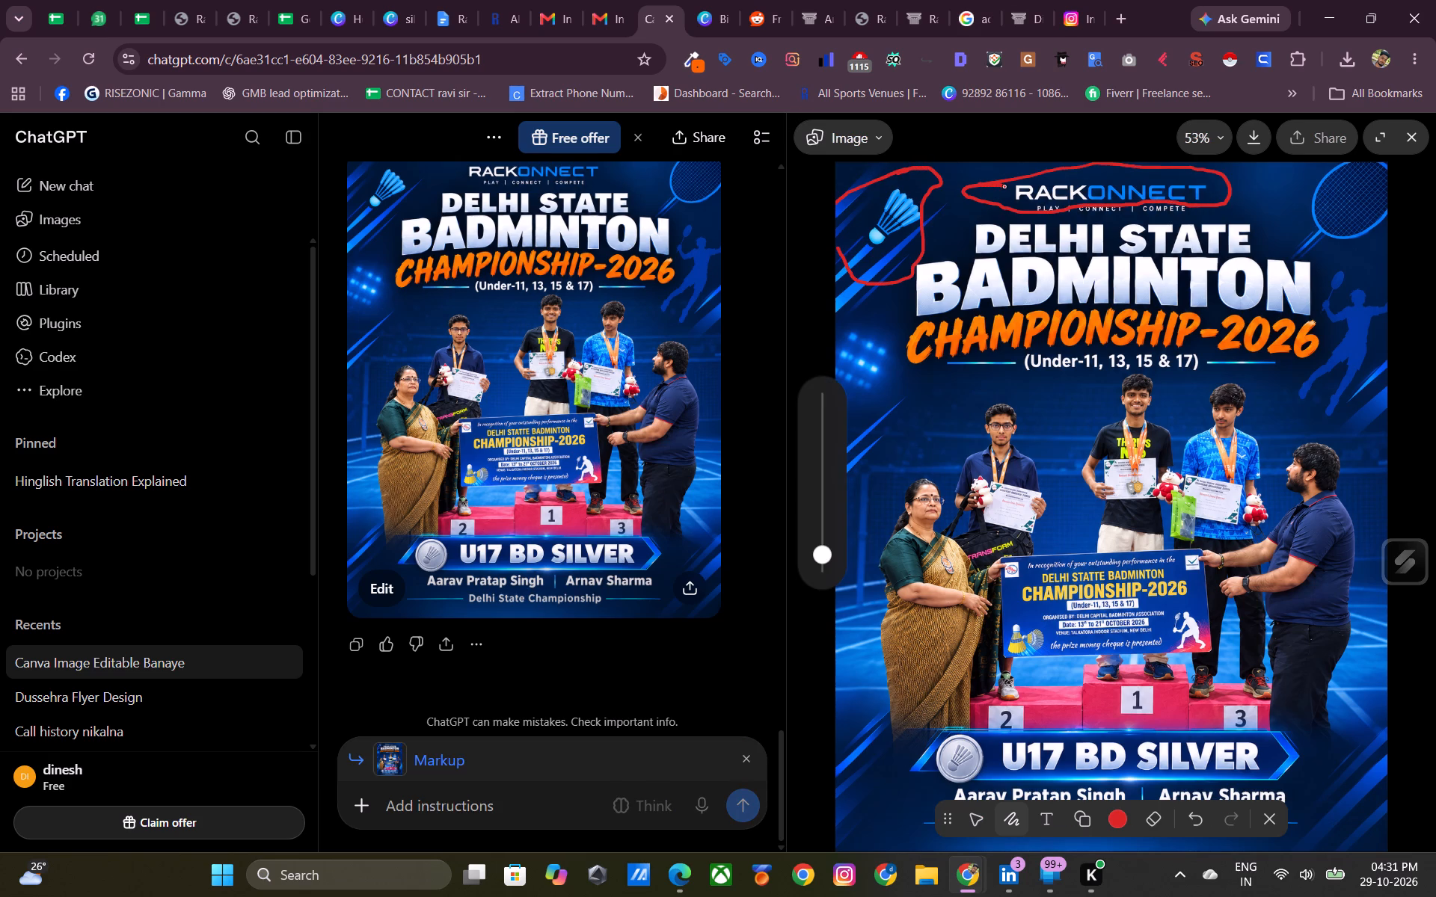
{"action": "left_click_drag", "start_coordinate": [1004, 187], "coordinate": [1007, 189]}
{"action": "left_click_drag", "start_coordinate": [1298, 176], "coordinate": [1392, 202]}
{"action": "left_click_drag", "start_coordinate": [1392, 202], "coordinate": [1313, 172]}
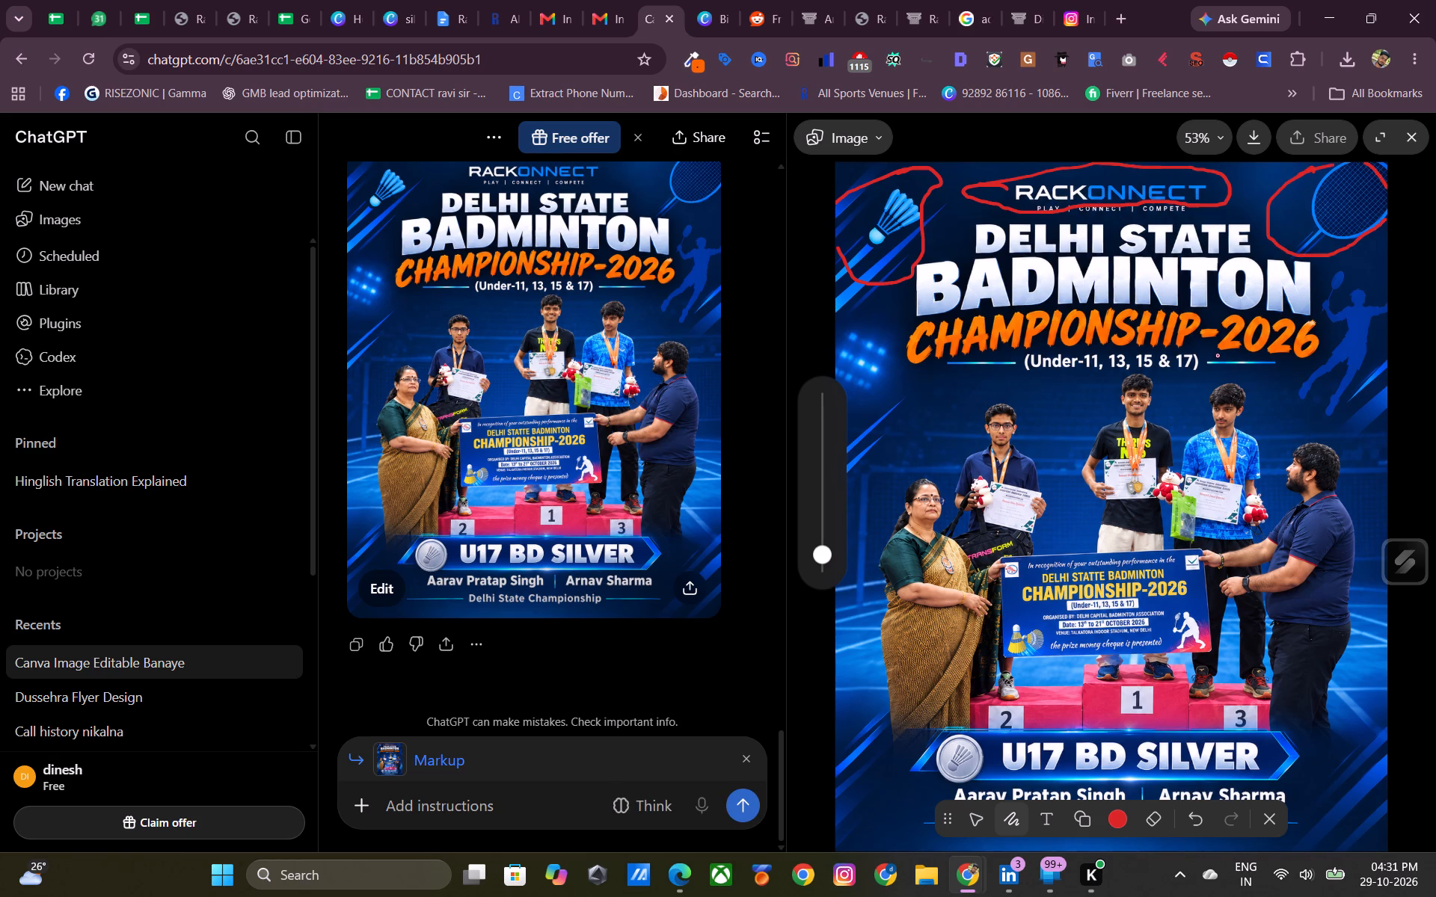
Circle the "(Under-11, 13, 15 & 17)" line beneath the CHAMPIONSHIP-2026 title in red.
{"action": "left_click_drag", "start_coordinate": [1004, 354], "coordinate": [1045, 353]}
{"action": "left_click_drag", "start_coordinate": [1045, 353], "coordinate": [1144, 372]}
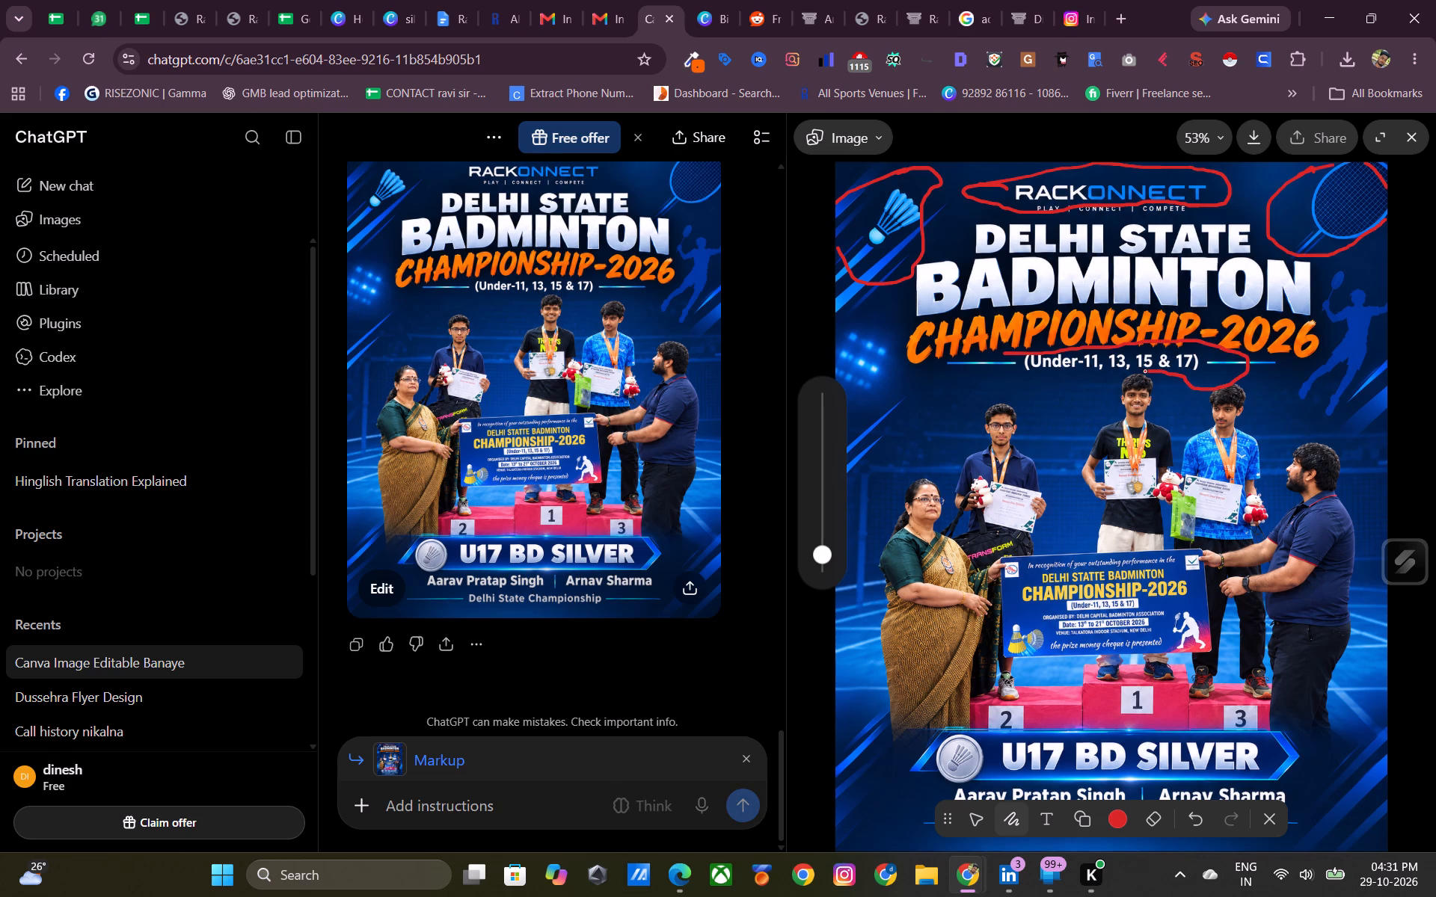
{"action": "left_click_drag", "start_coordinate": [1144, 372], "coordinate": [971, 324]}
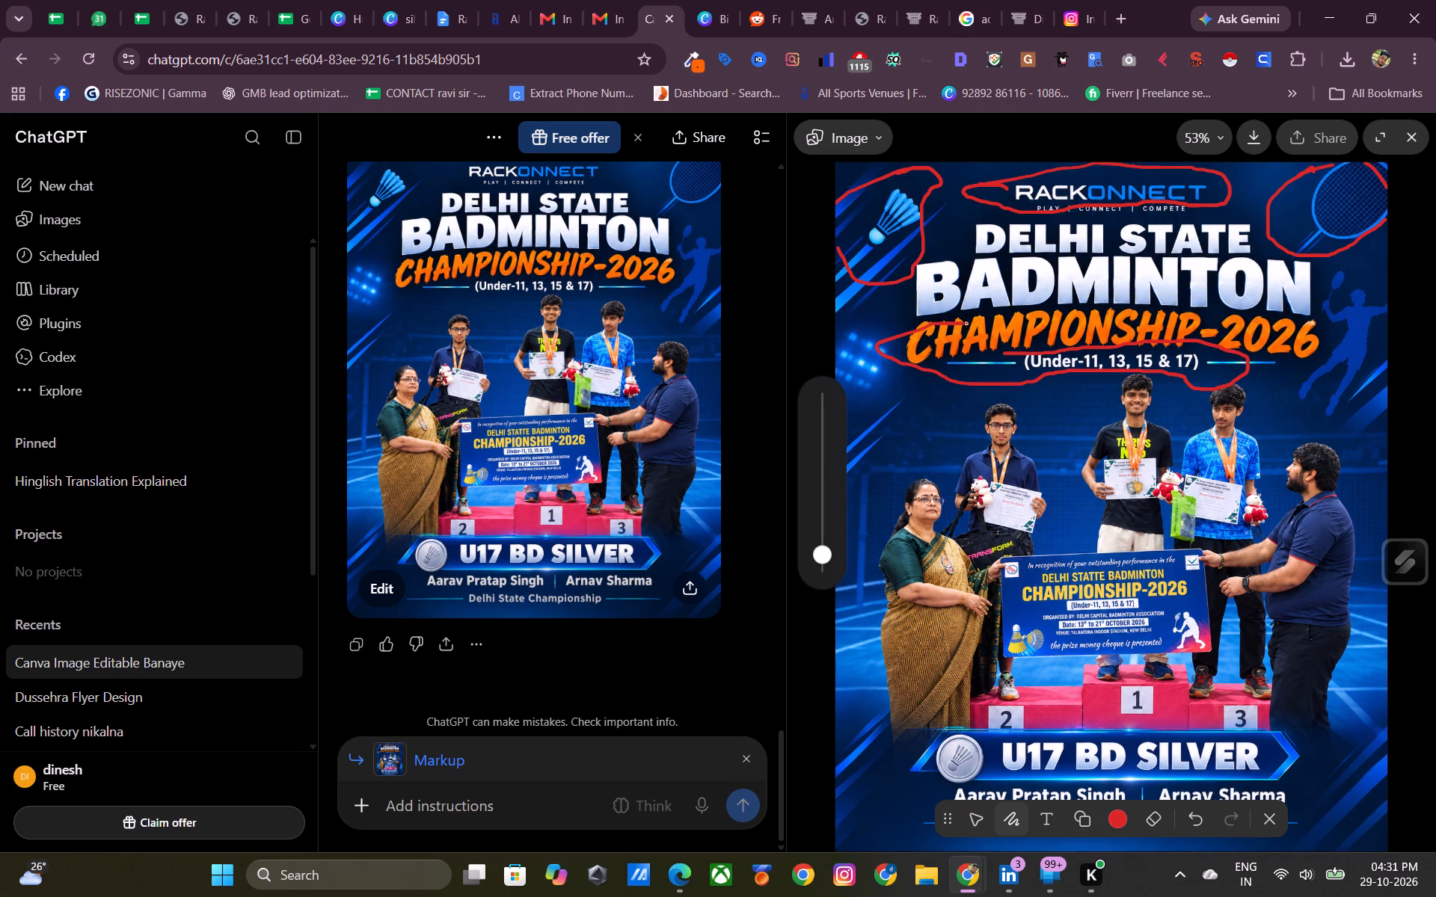
{"action": "left_click_drag", "start_coordinate": [971, 324], "coordinate": [1311, 324]}
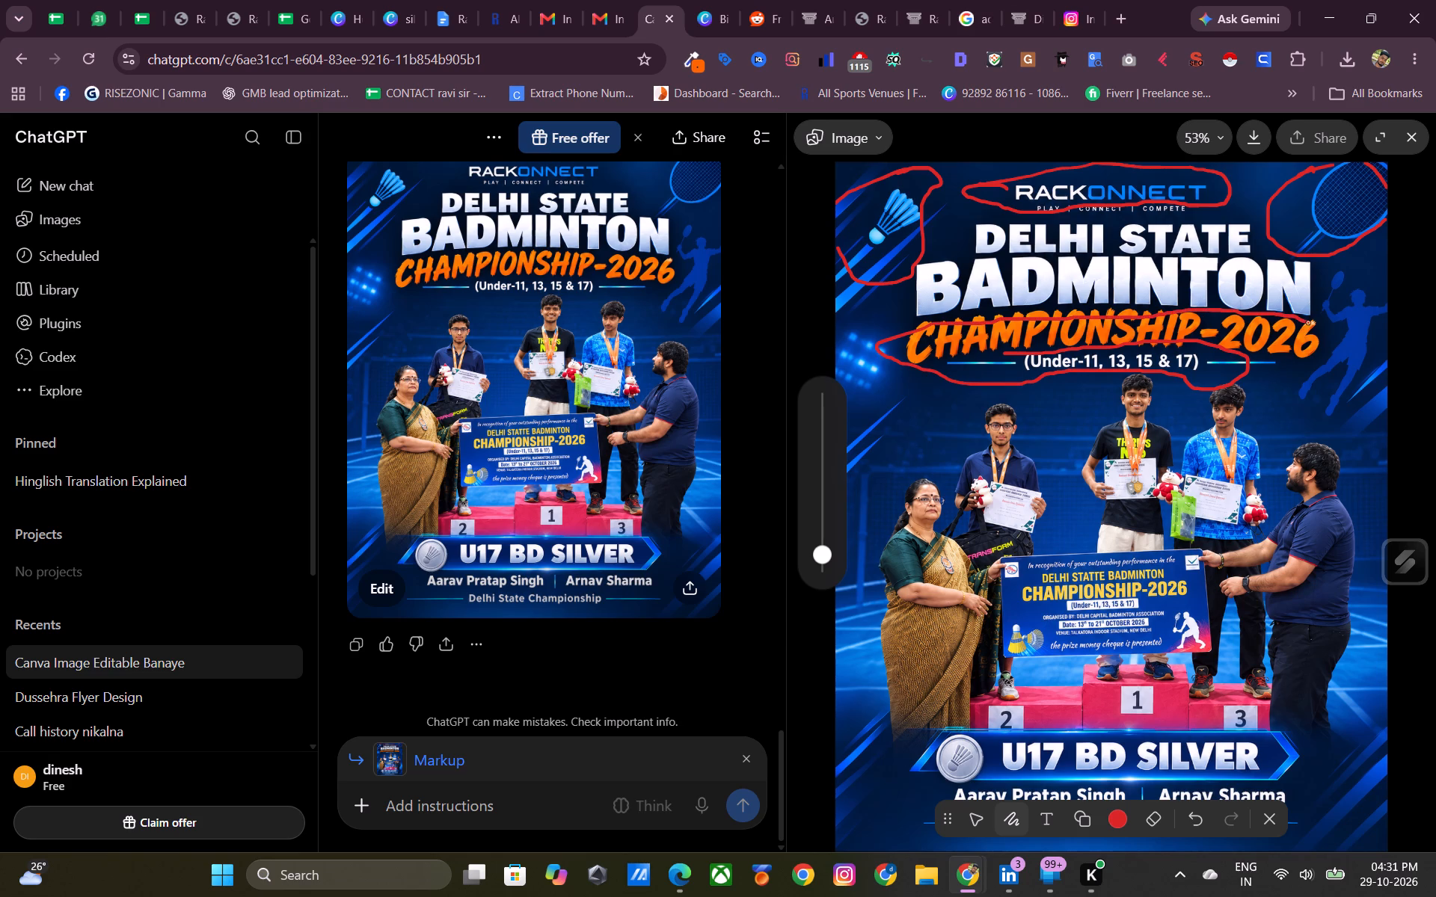
{"action": "left_click_drag", "start_coordinate": [1311, 324], "coordinate": [1246, 372]}
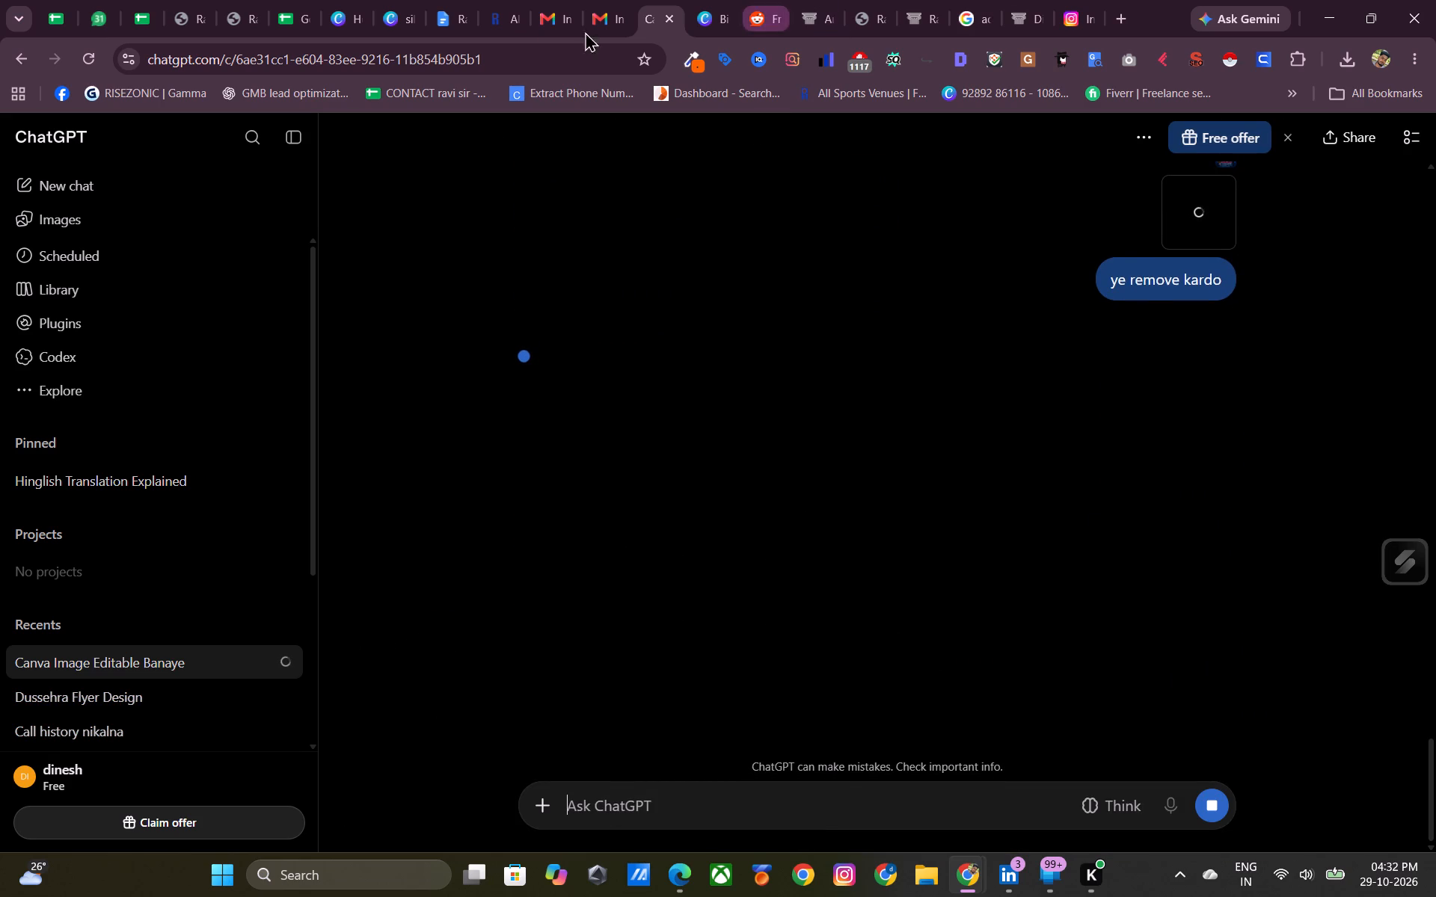
Switch to the Canva "silver" design and group the player names text with its blue banner strip on page 6.
{"action": "left_click", "coordinate": [381, 19]}
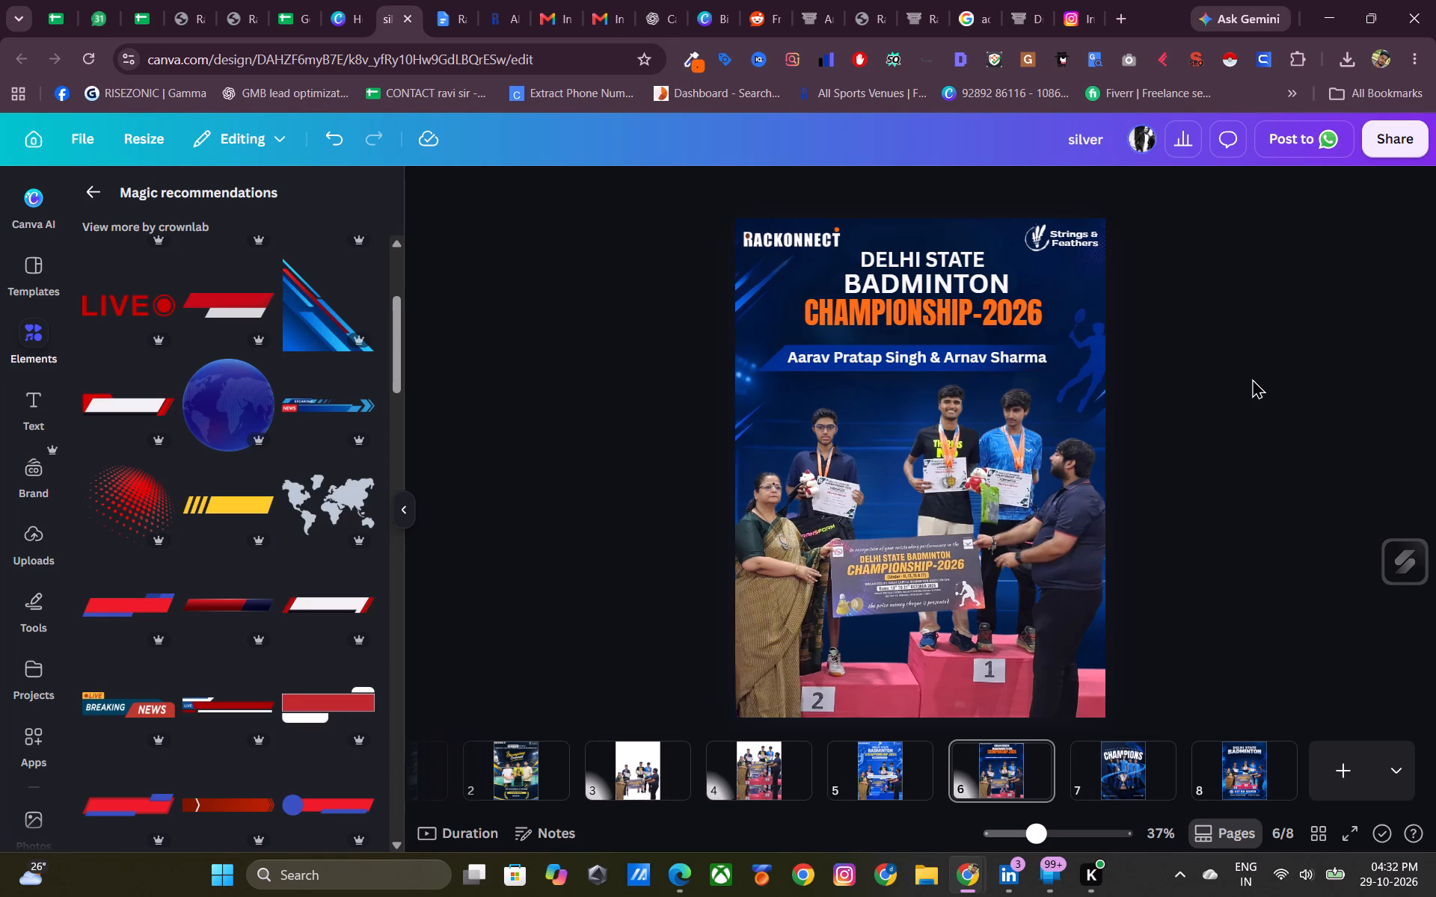
{"action": "left_click", "coordinate": [829, 365]}
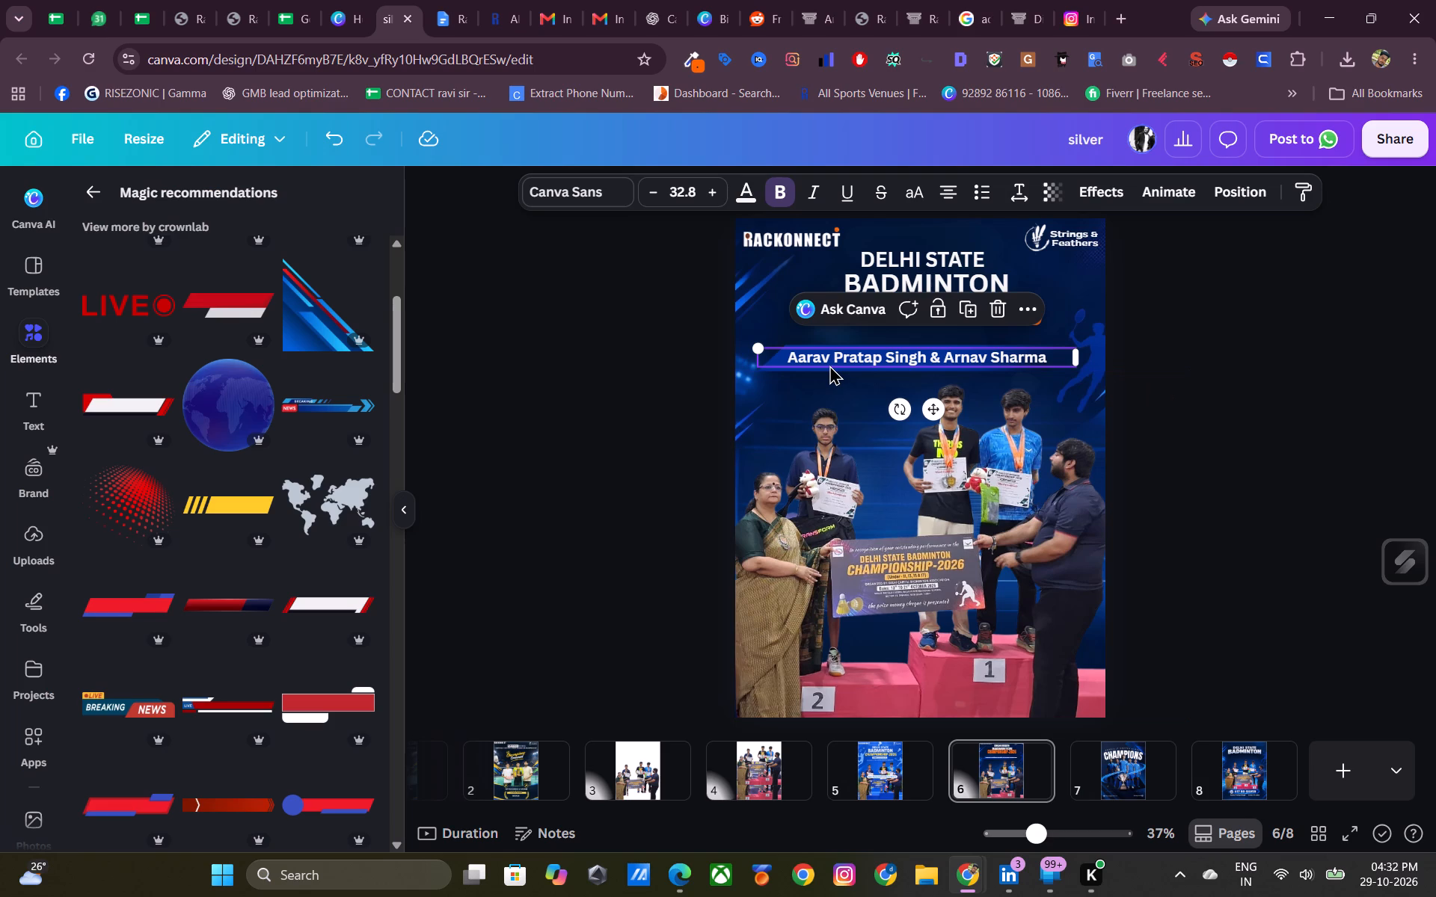
{"action": "left_click", "coordinate": [780, 369], "text": "shift"}
{"action": "left_click", "coordinate": [853, 307], "text": "shift"}
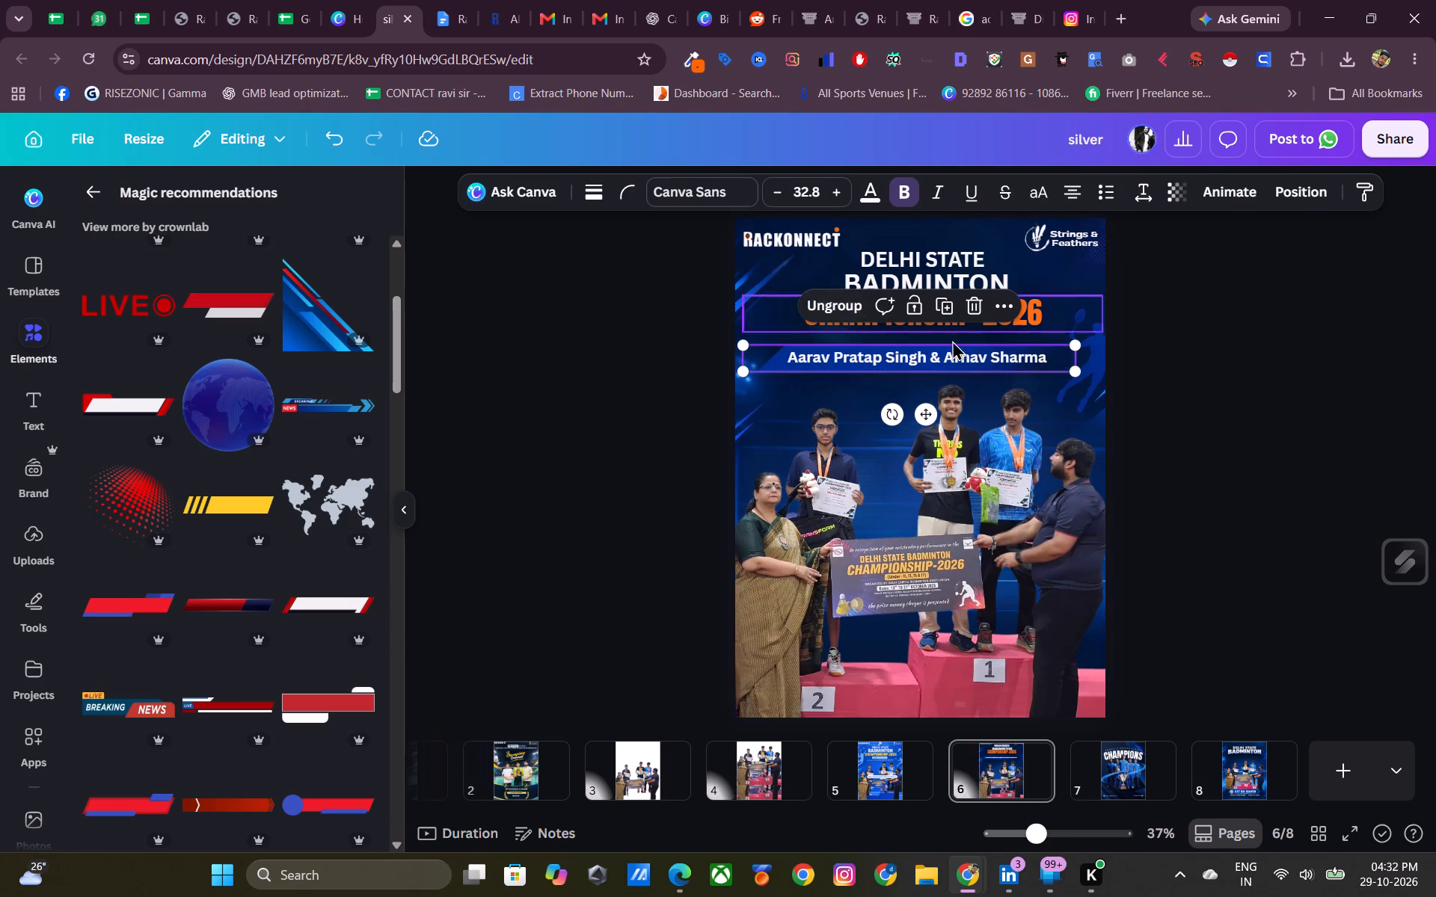
{"action": "left_click", "coordinate": [1206, 363]}
Nudge the grouped player names strip up so it sits closer beneath the CHAMPIONSHIP-2026 title.
{"action": "left_click", "coordinate": [962, 353]}
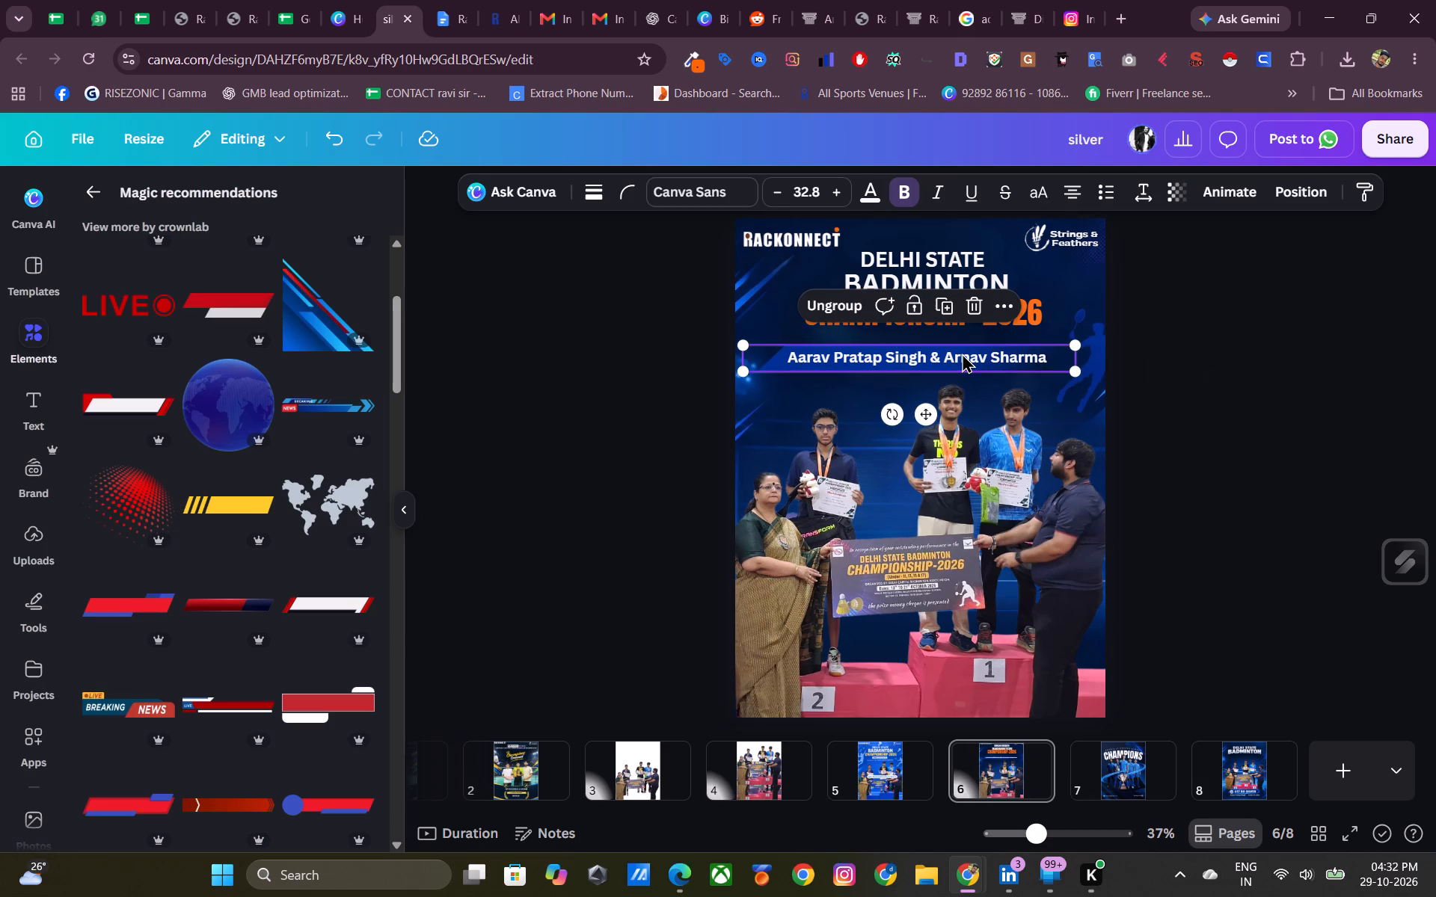
{"action": "key", "text": "Up"}
{"action": "key", "text": "Up"}
{"action": "key", "text": "Up"}
{"action": "key", "text": "Up"}
{"action": "key", "text": "Up"}
{"action": "key", "text": "Up"}
{"action": "key", "text": "Up"}
{"action": "key", "text": "Up"}
{"action": "key", "text": "Up"}
{"action": "key", "text": "Up"}
{"action": "key", "text": "Up"}
{"action": "key", "text": "Up"}
{"action": "key", "text": "Up"}
{"action": "key", "text": "Up"}
{"action": "key", "text": "Up"}
{"action": "key", "text": "Up"}
{"action": "key", "text": "Up"}
{"action": "key", "text": "Up"}
{"action": "key", "text": "Up"}
{"action": "key", "text": "Up"}
{"action": "key", "text": "Up"}
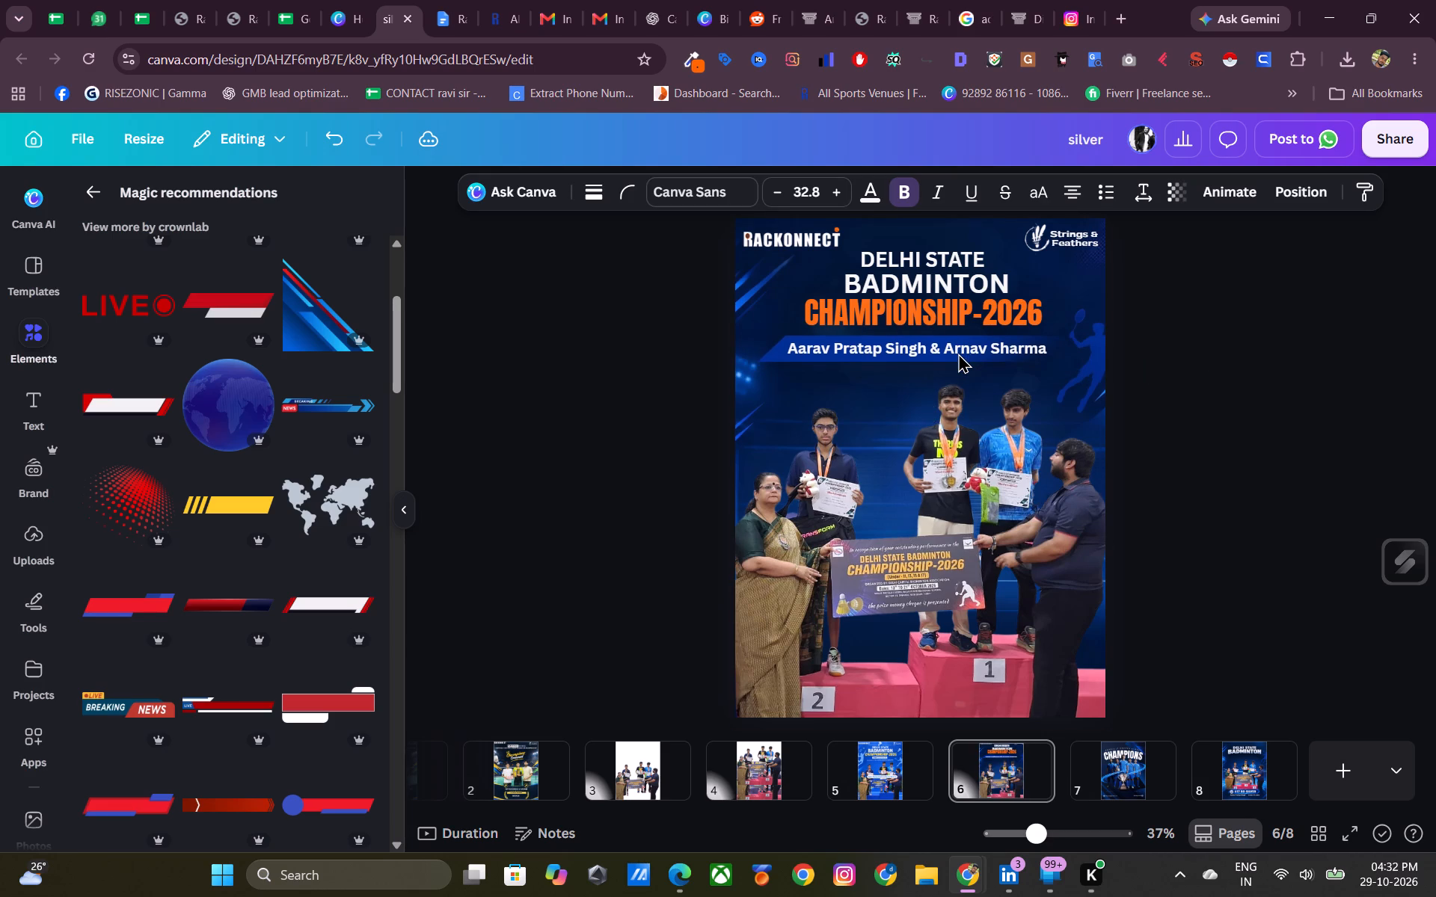
{"action": "key", "text": "Up"}
{"action": "key", "text": "Up"}
{"action": "key", "text": "Up"}
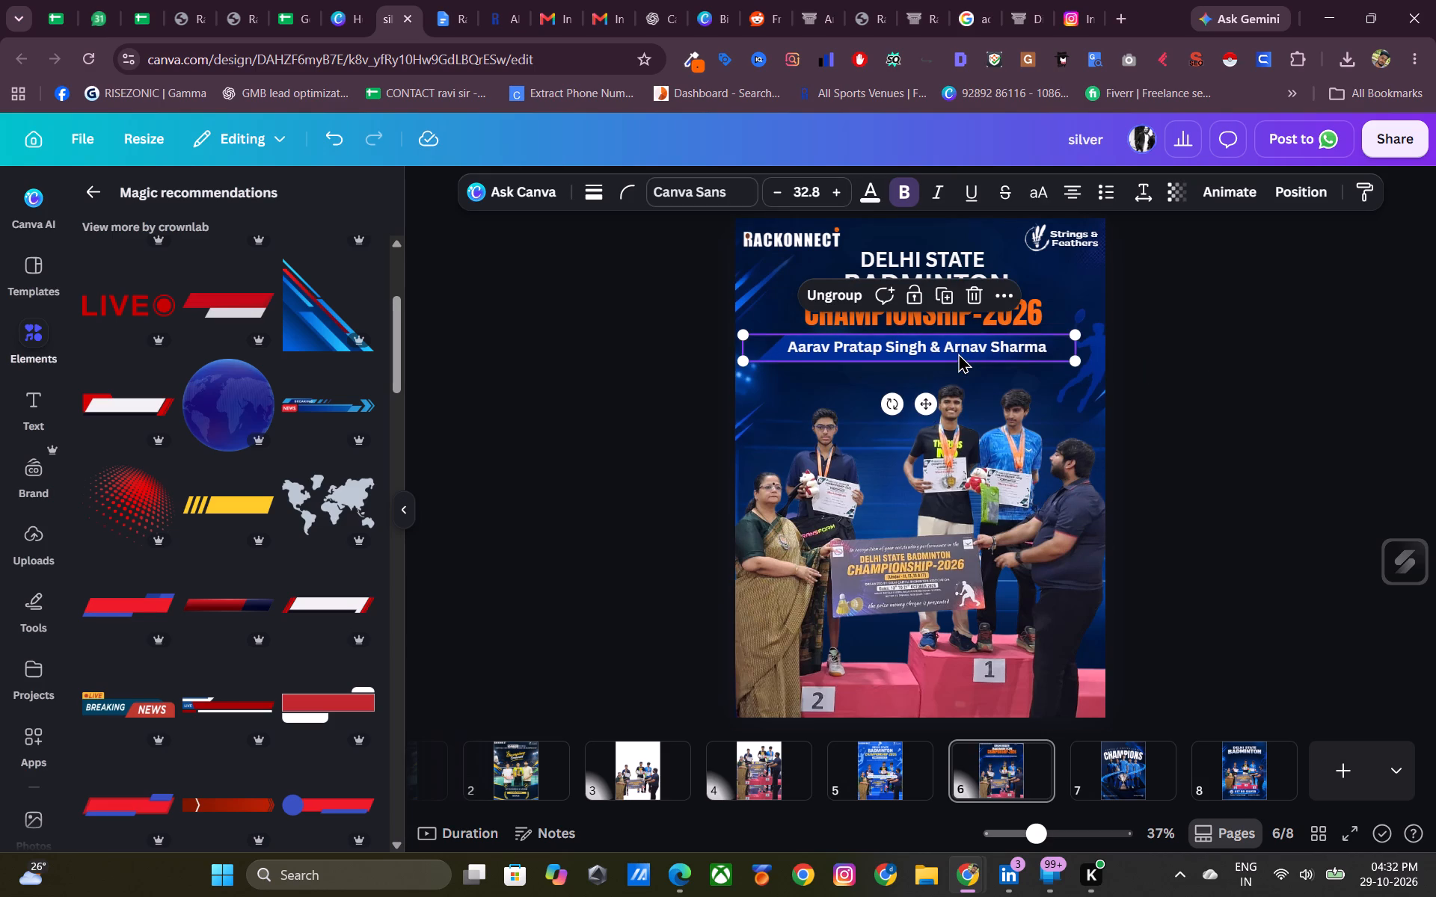
{"action": "left_click", "coordinate": [1204, 348]}
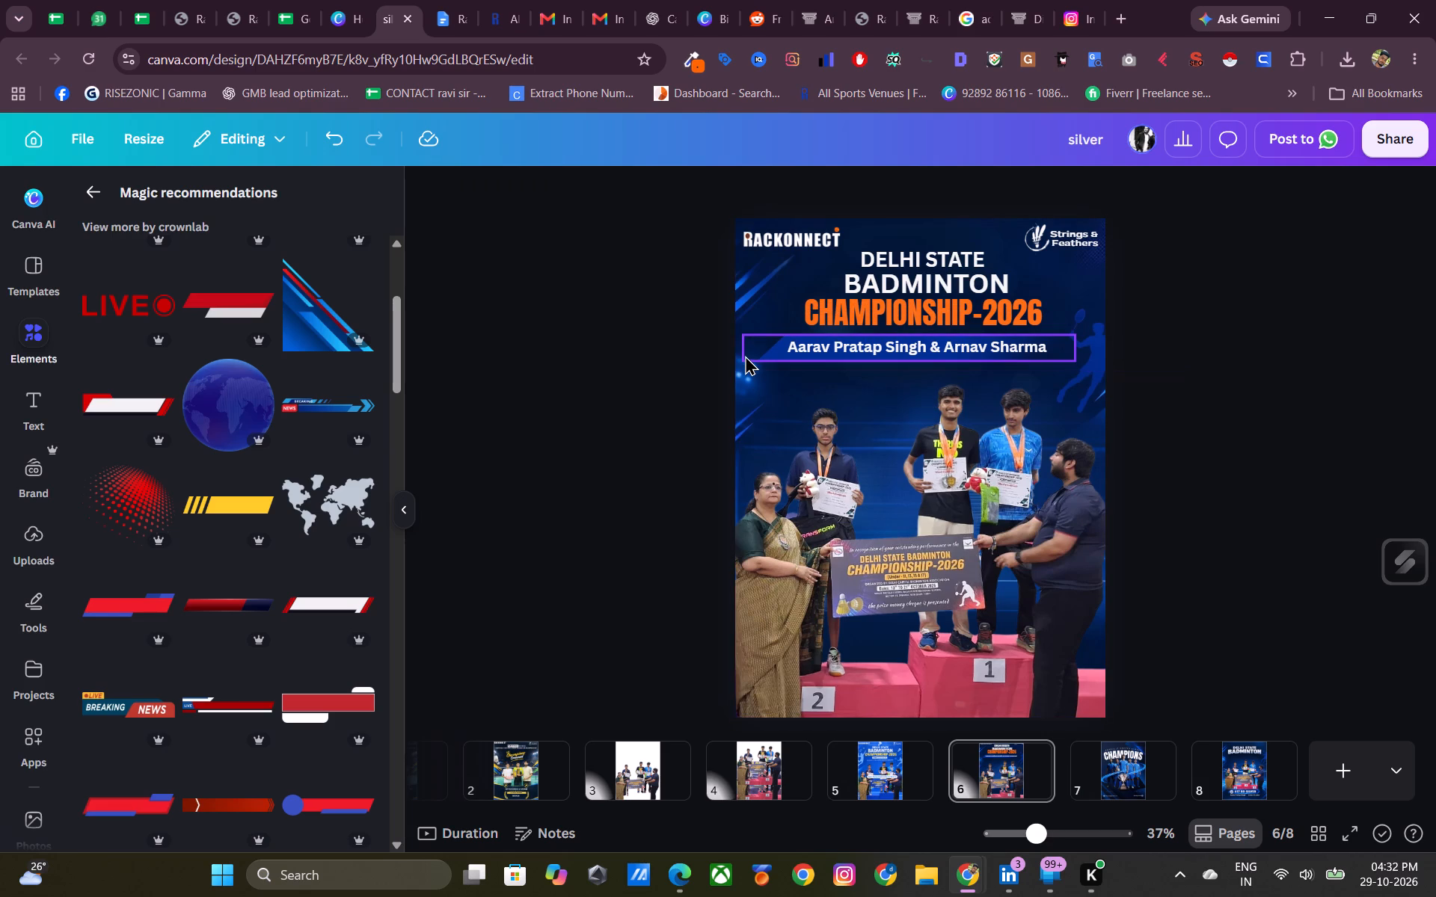
Group the DELHI STATE BADMINTON text, the CHAMPIONSHIP-2026 title and the player names strip together.
{"action": "left_click_drag", "start_coordinate": [740, 355], "coordinate": [865, 287]}
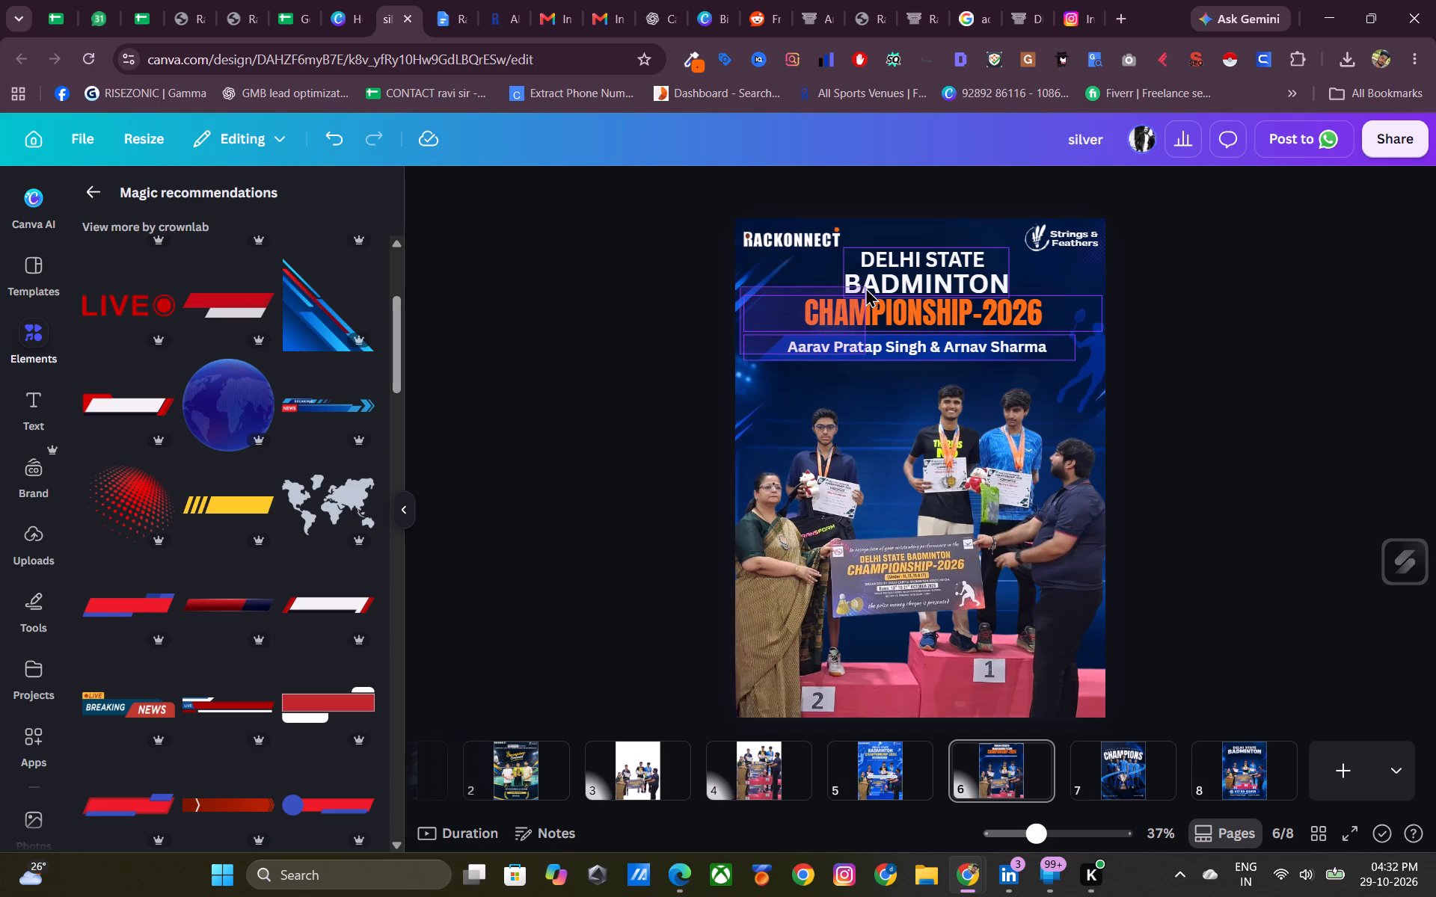
{"action": "left_click_drag", "start_coordinate": [865, 287], "coordinate": [933, 275]}
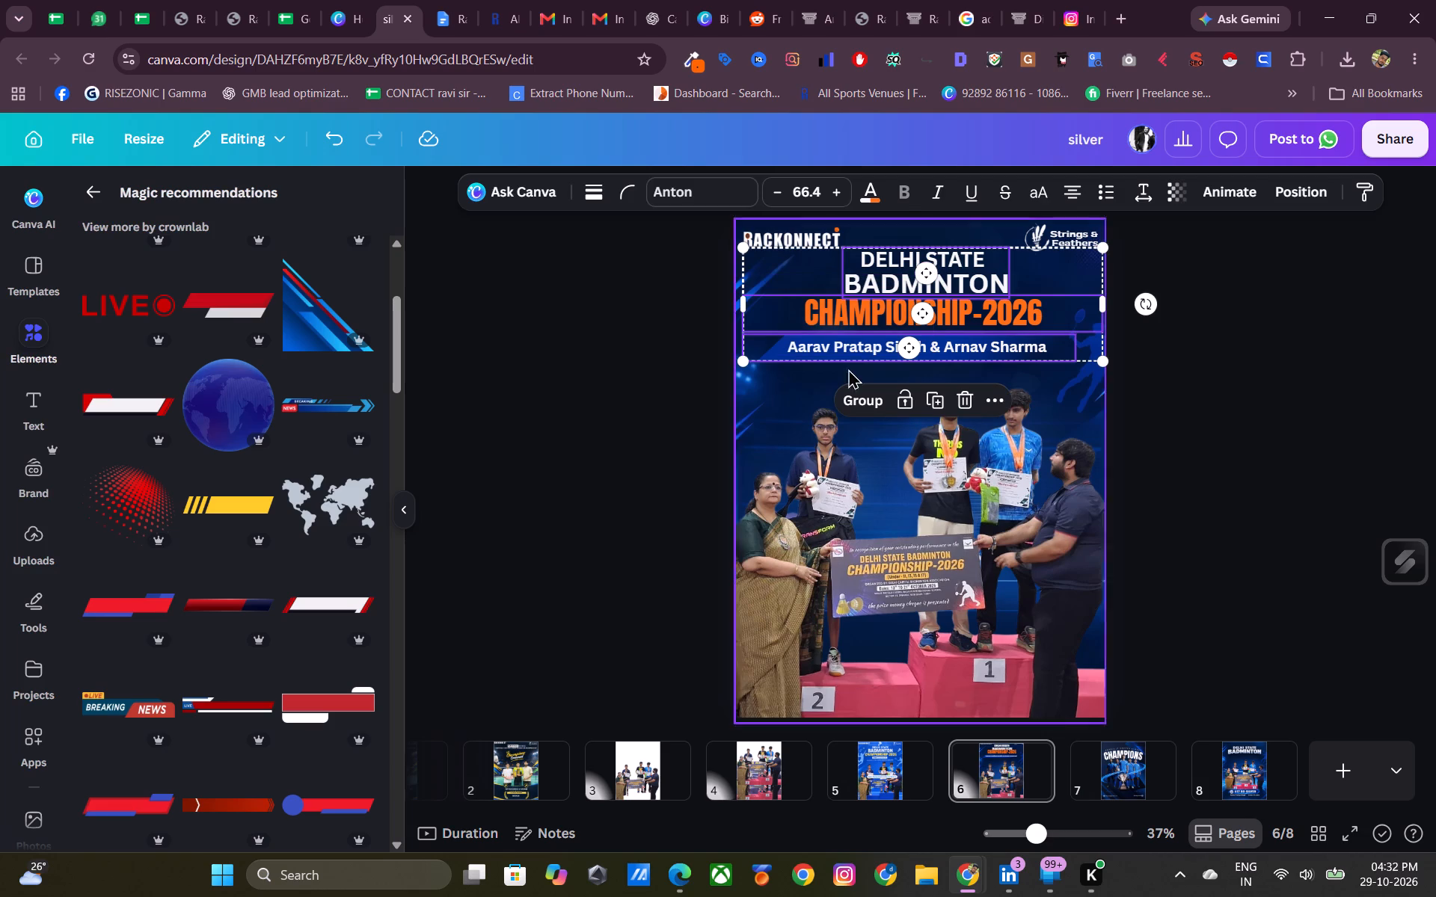
{"action": "left_click", "coordinate": [863, 390]}
{"action": "left_click", "coordinate": [1165, 340]}
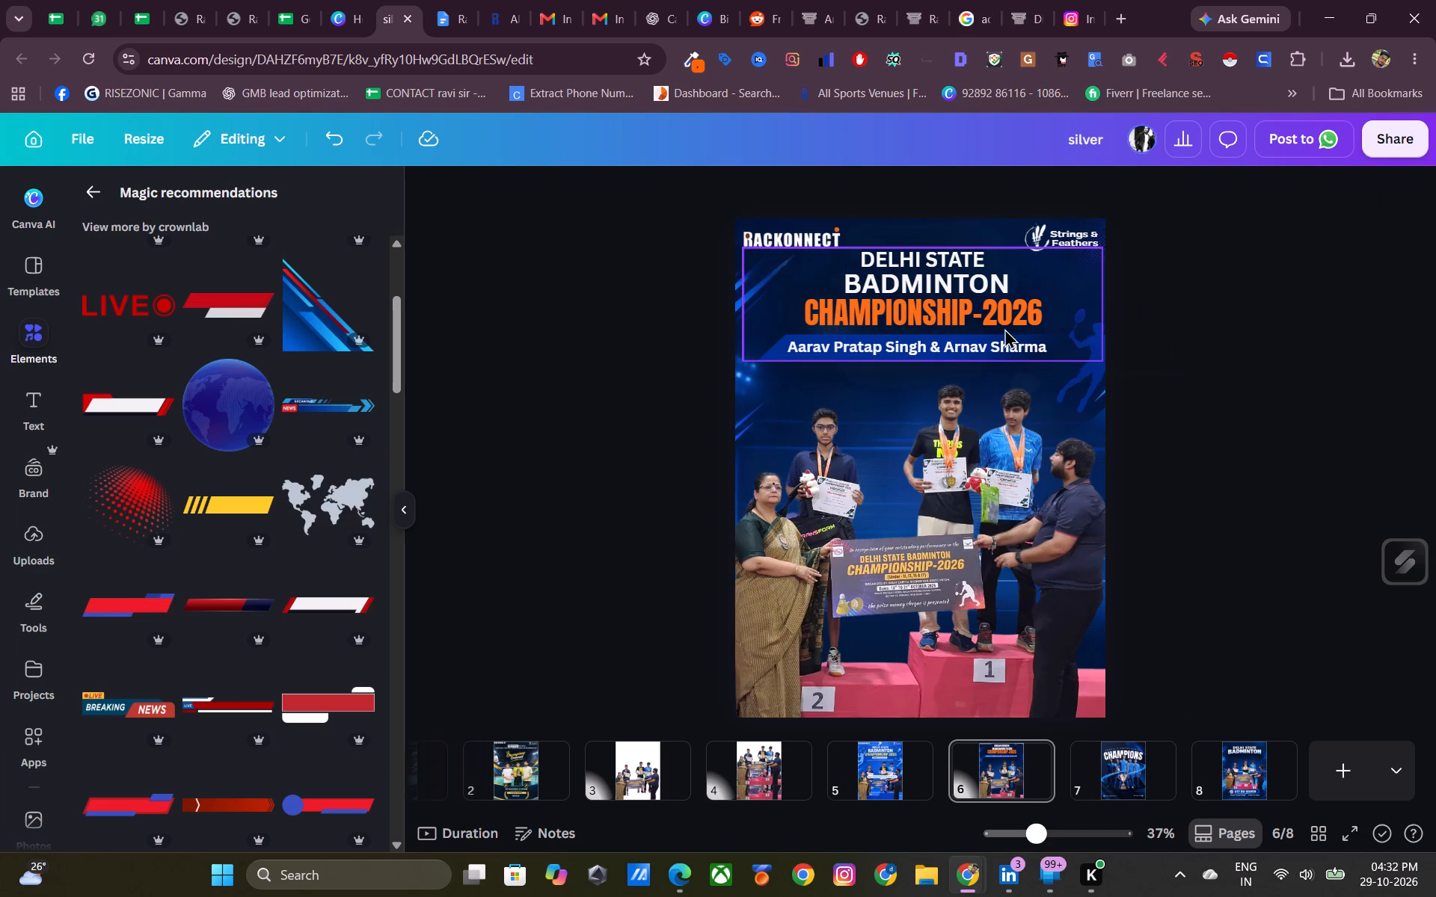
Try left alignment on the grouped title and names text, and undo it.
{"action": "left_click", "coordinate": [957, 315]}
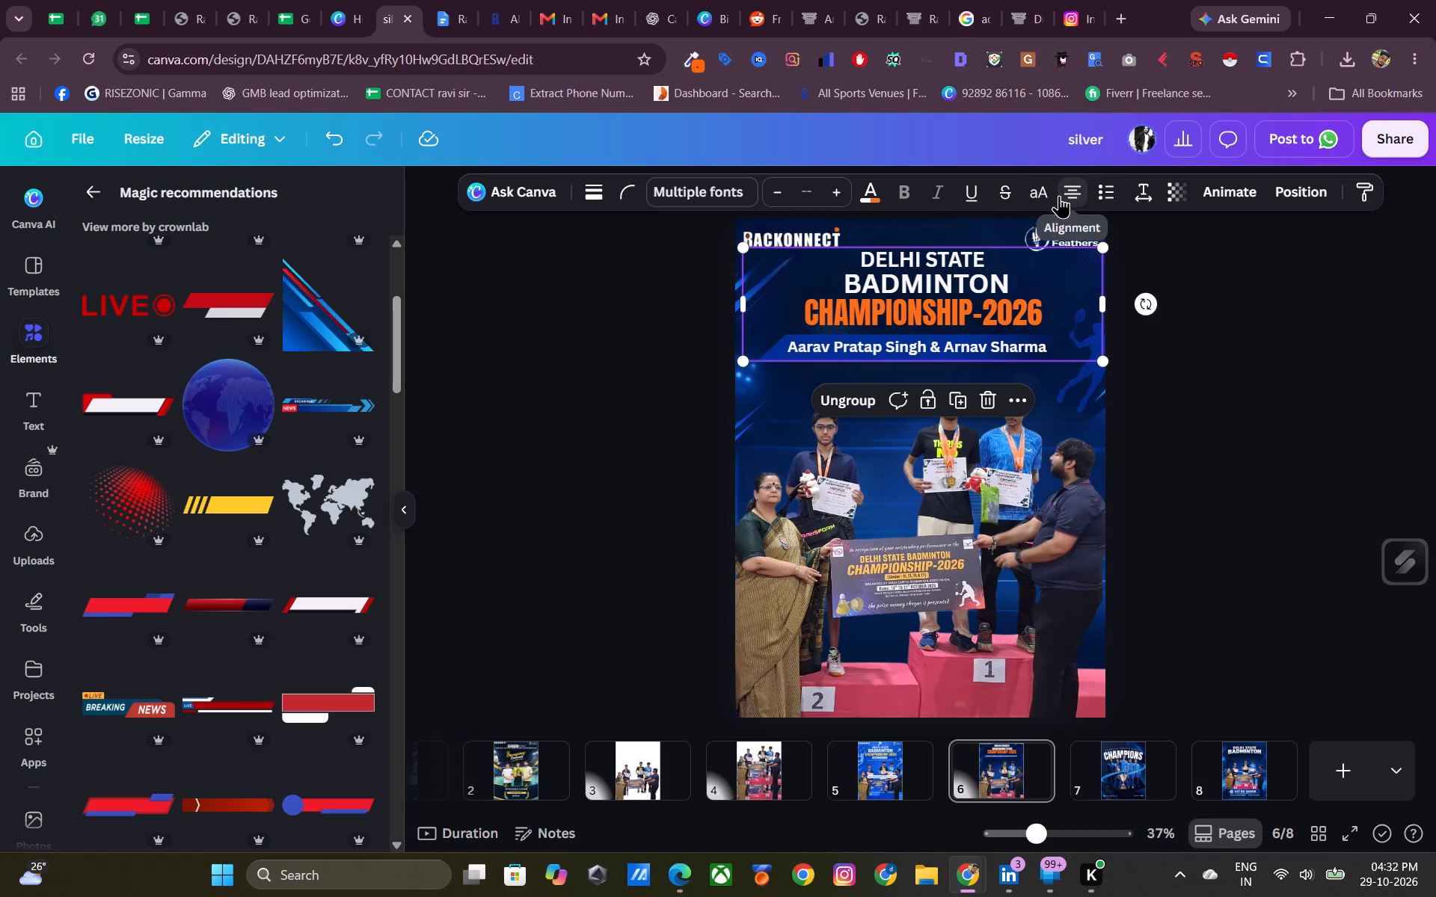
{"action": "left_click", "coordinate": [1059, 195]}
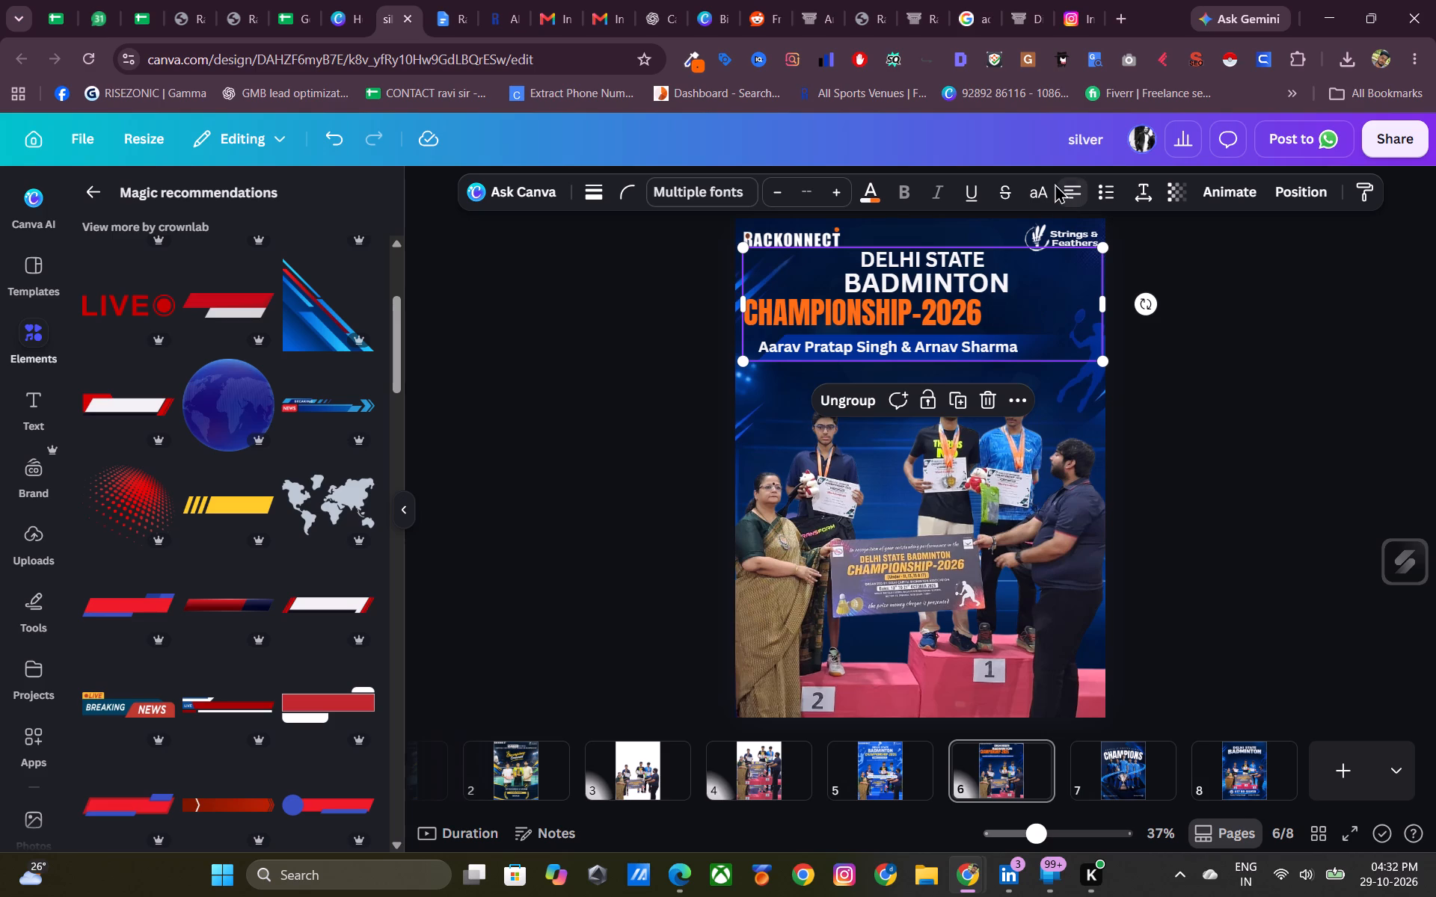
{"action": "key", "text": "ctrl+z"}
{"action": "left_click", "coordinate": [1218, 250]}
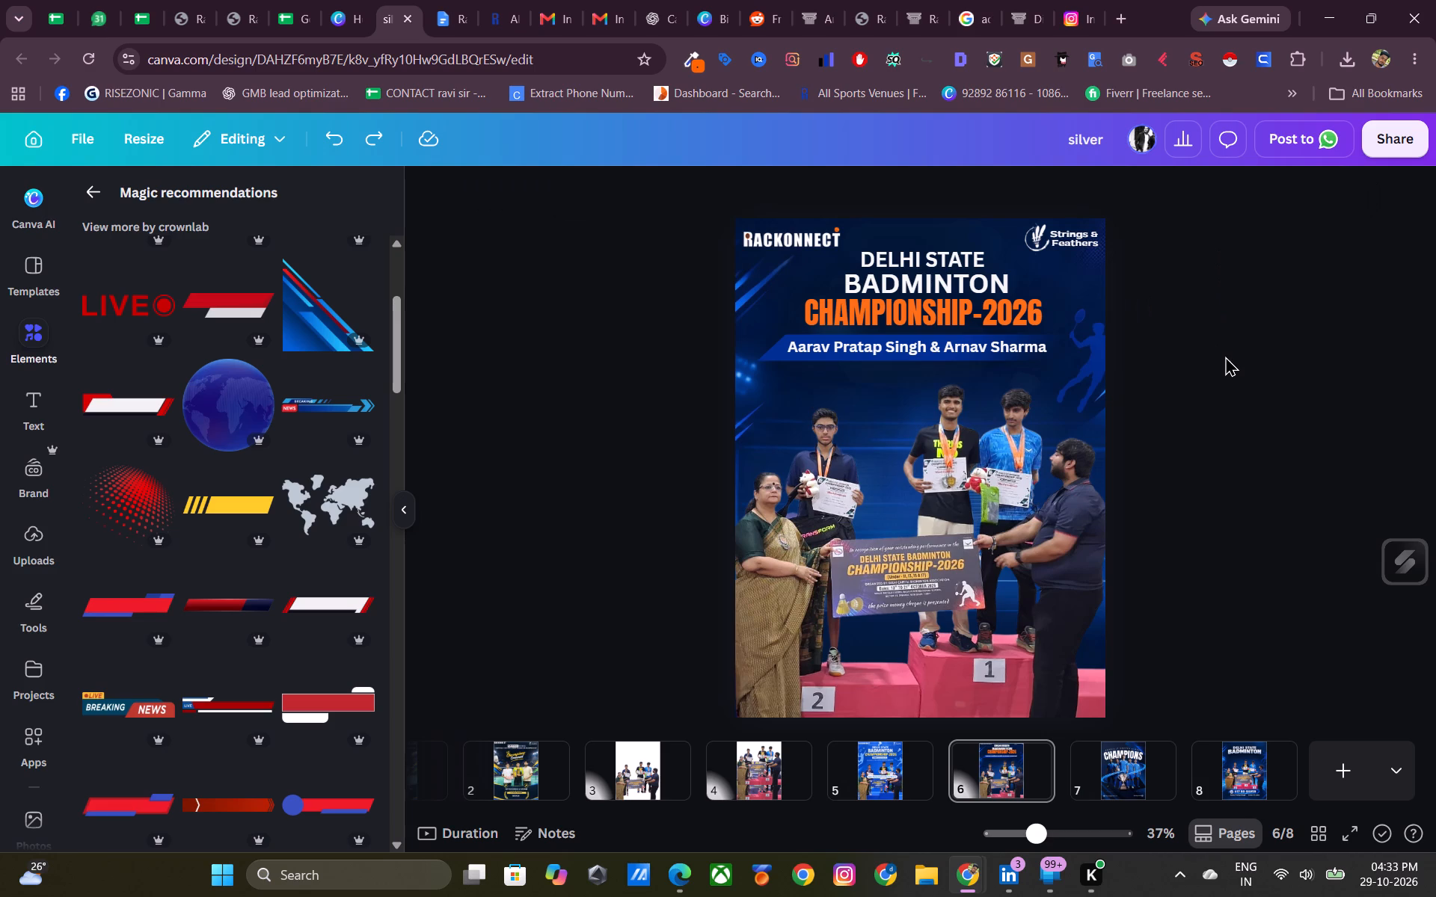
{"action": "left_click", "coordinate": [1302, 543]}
Start a screen capture of the page 6 poster.
{"action": "key", "text": "shift+super+s"}
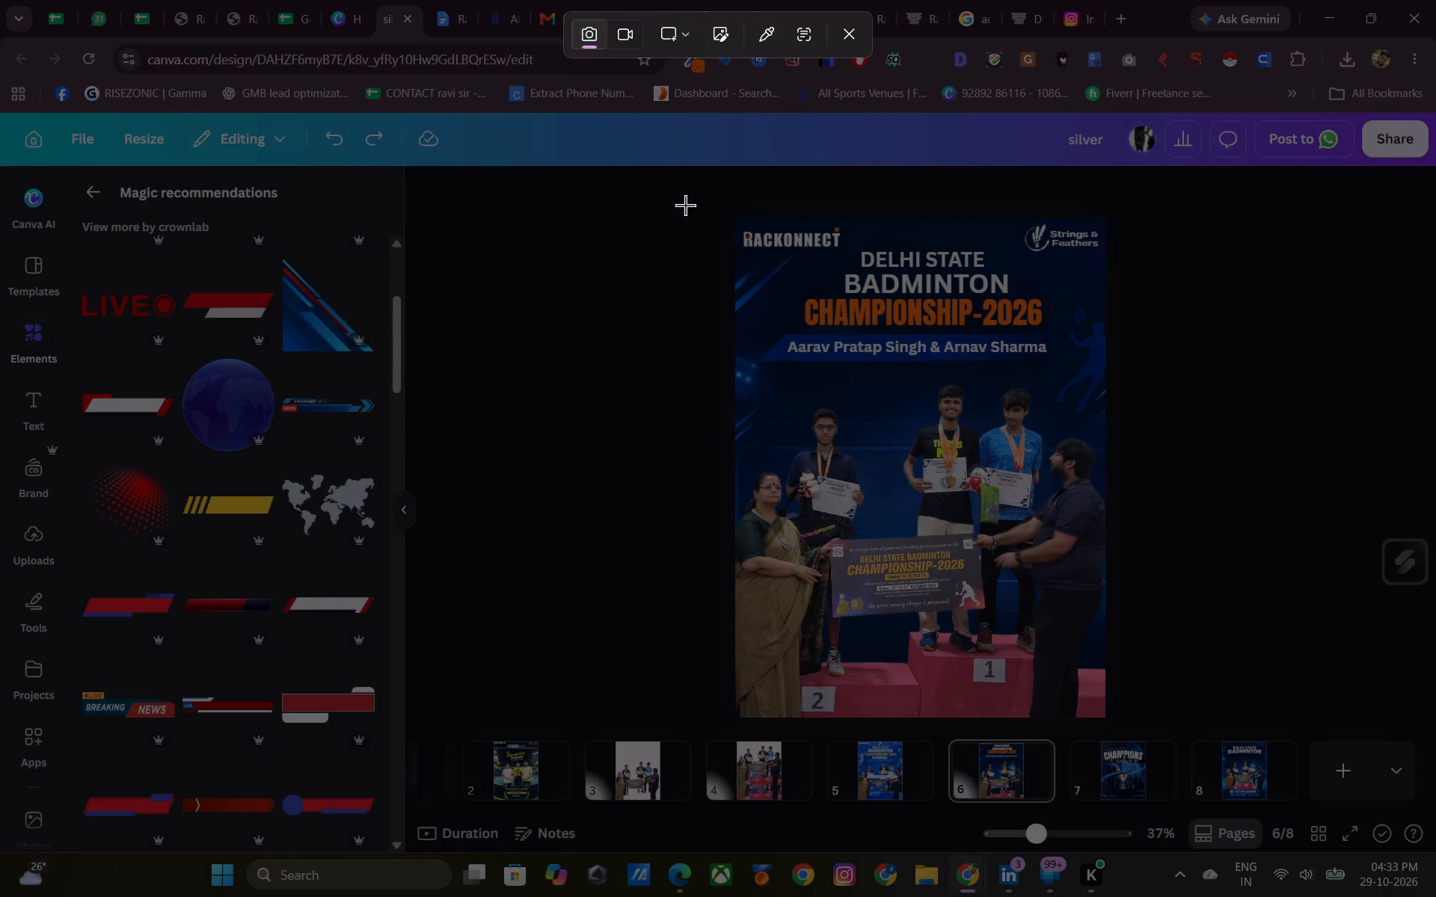
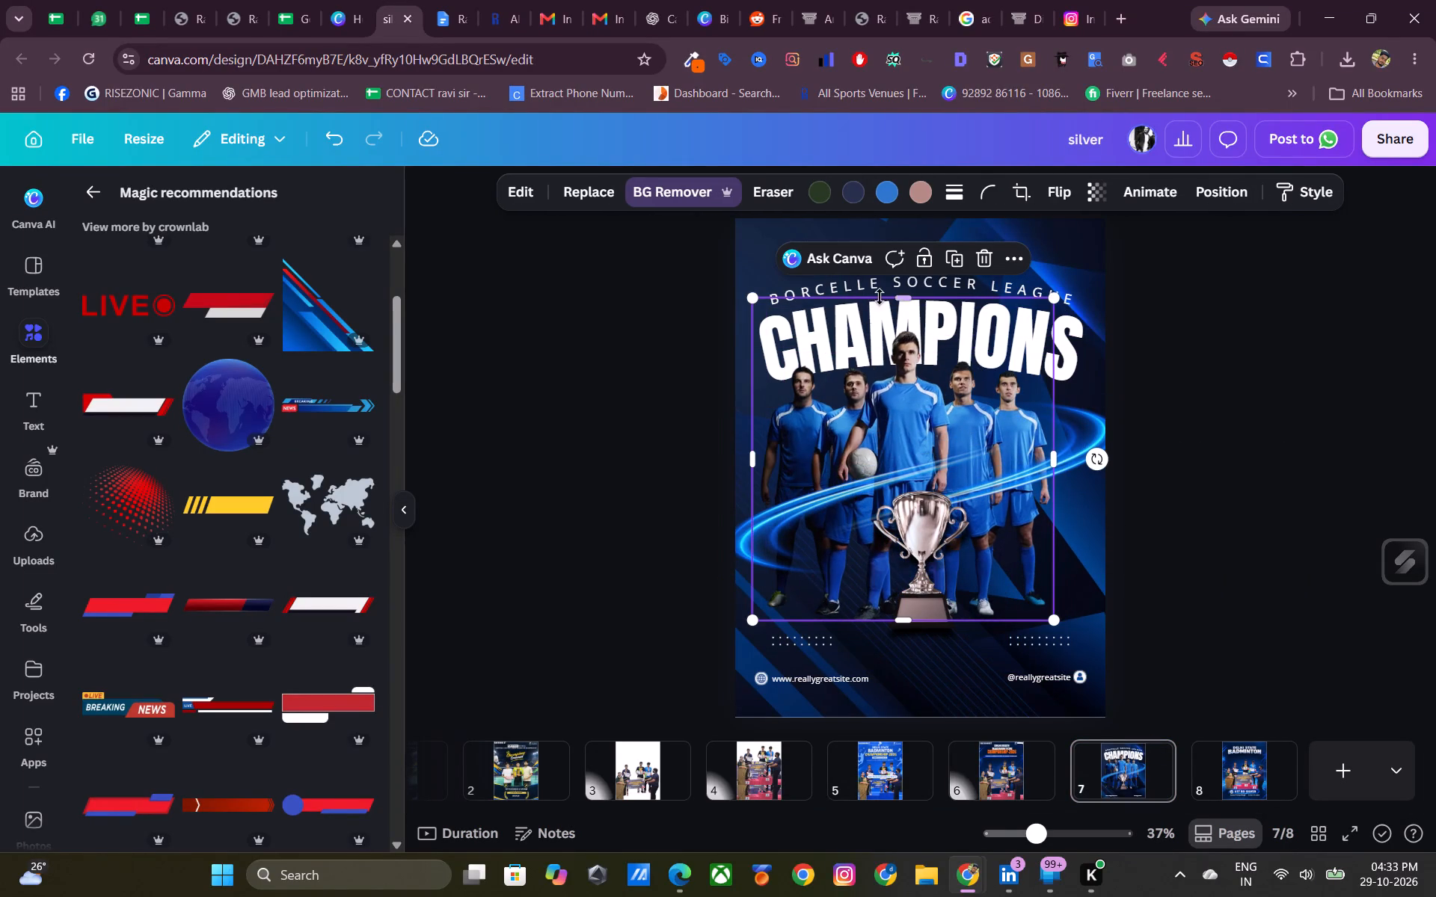
Delete the soccer players image and the curved BORCELLE SOCCER LEAGUE text from the page 7 poster.
{"action": "left_click", "coordinate": [978, 263]}
{"action": "left_click", "coordinate": [889, 275]}
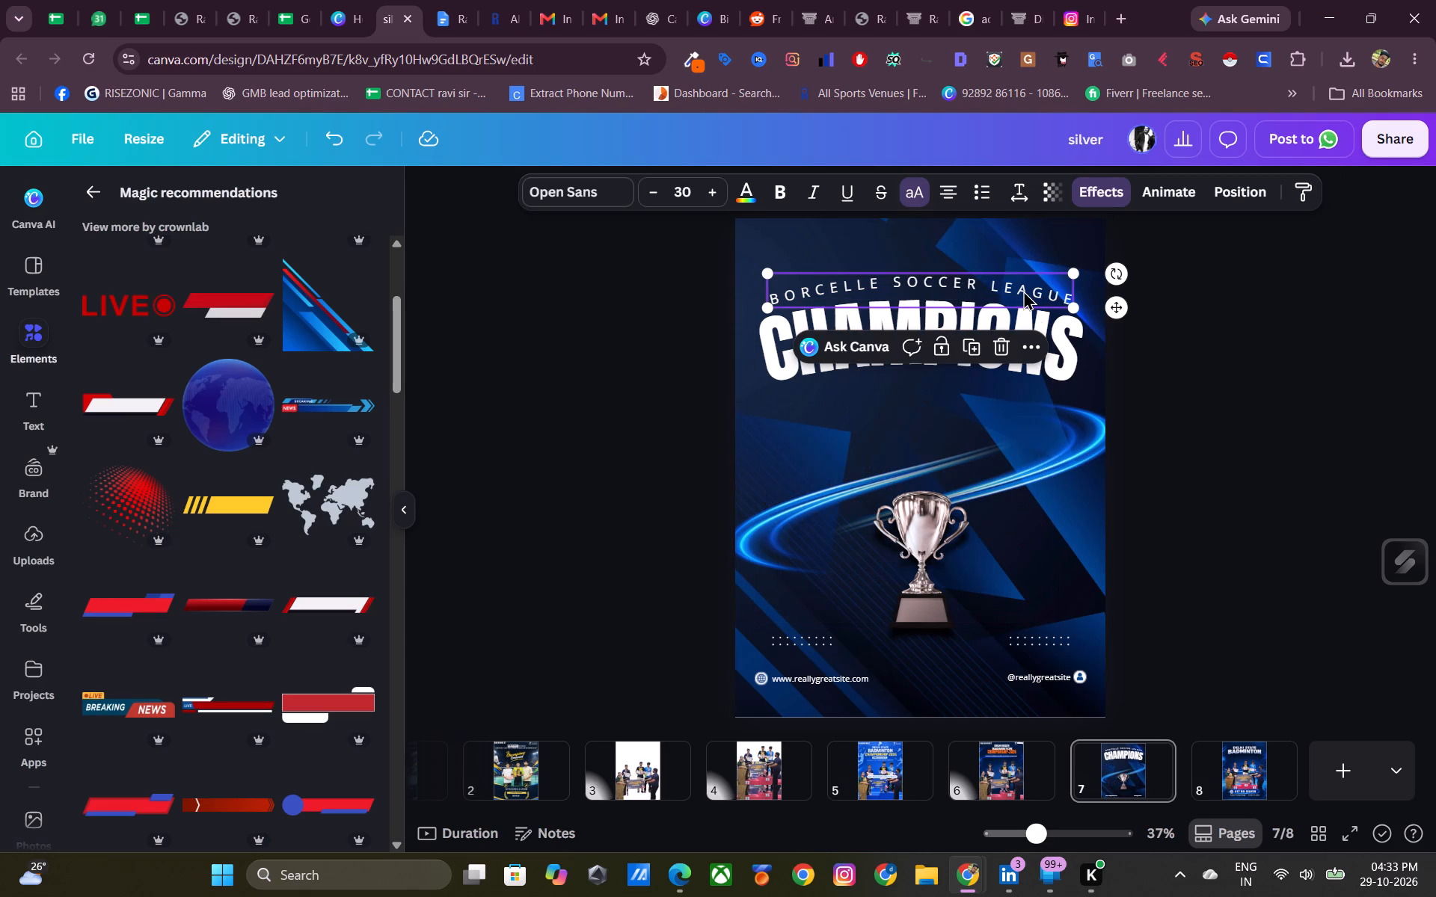
{"action": "left_click", "coordinate": [993, 348]}
Turn off all-caps formatting on the curved CHAMPIONS title on page 7.
{"action": "left_click", "coordinate": [847, 338]}
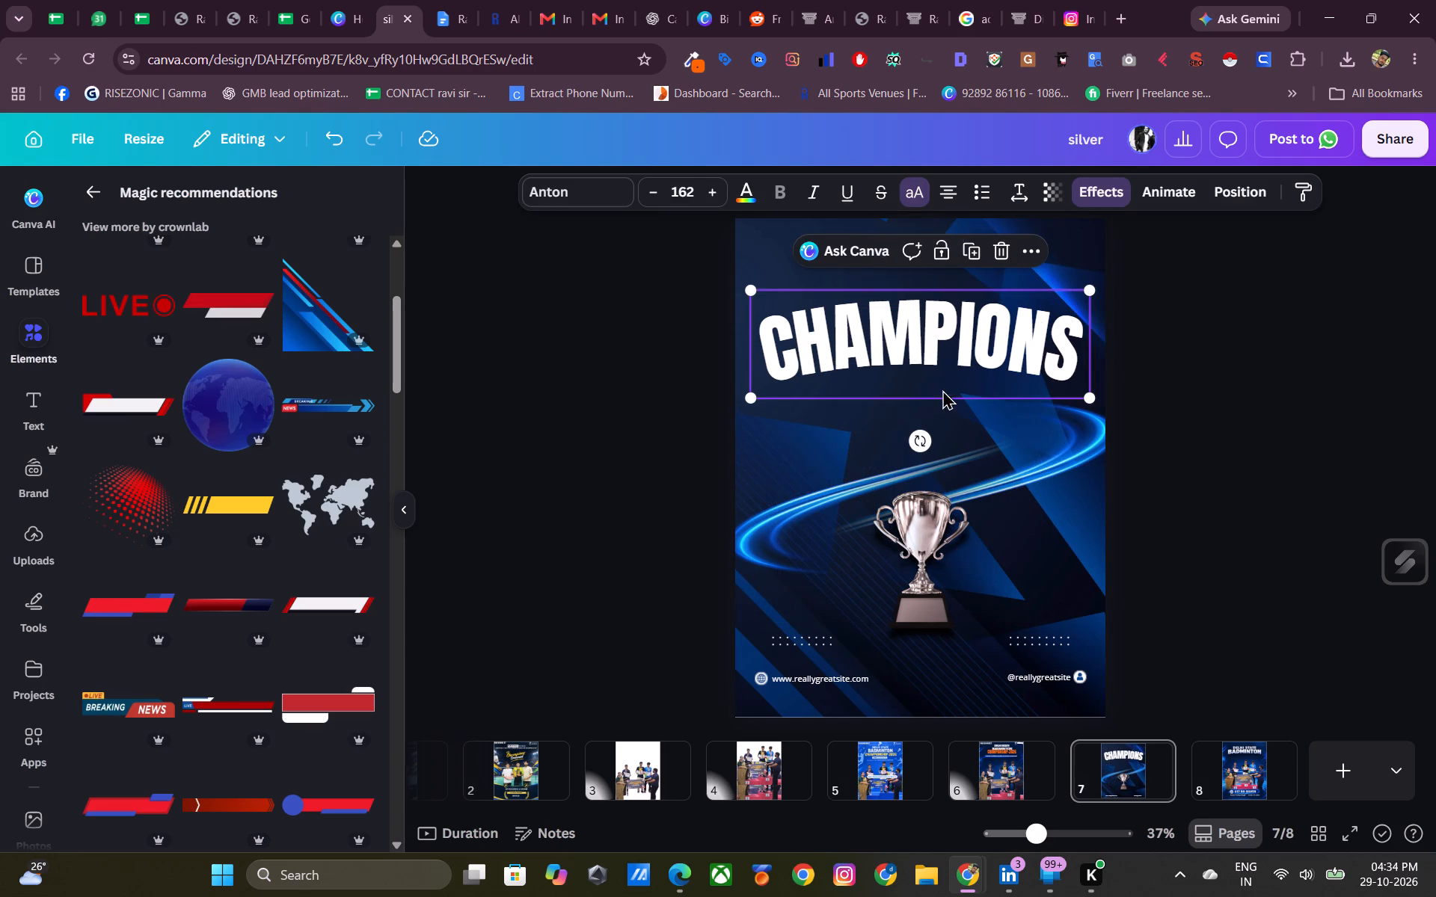
{"action": "left_click", "coordinate": [916, 197]}
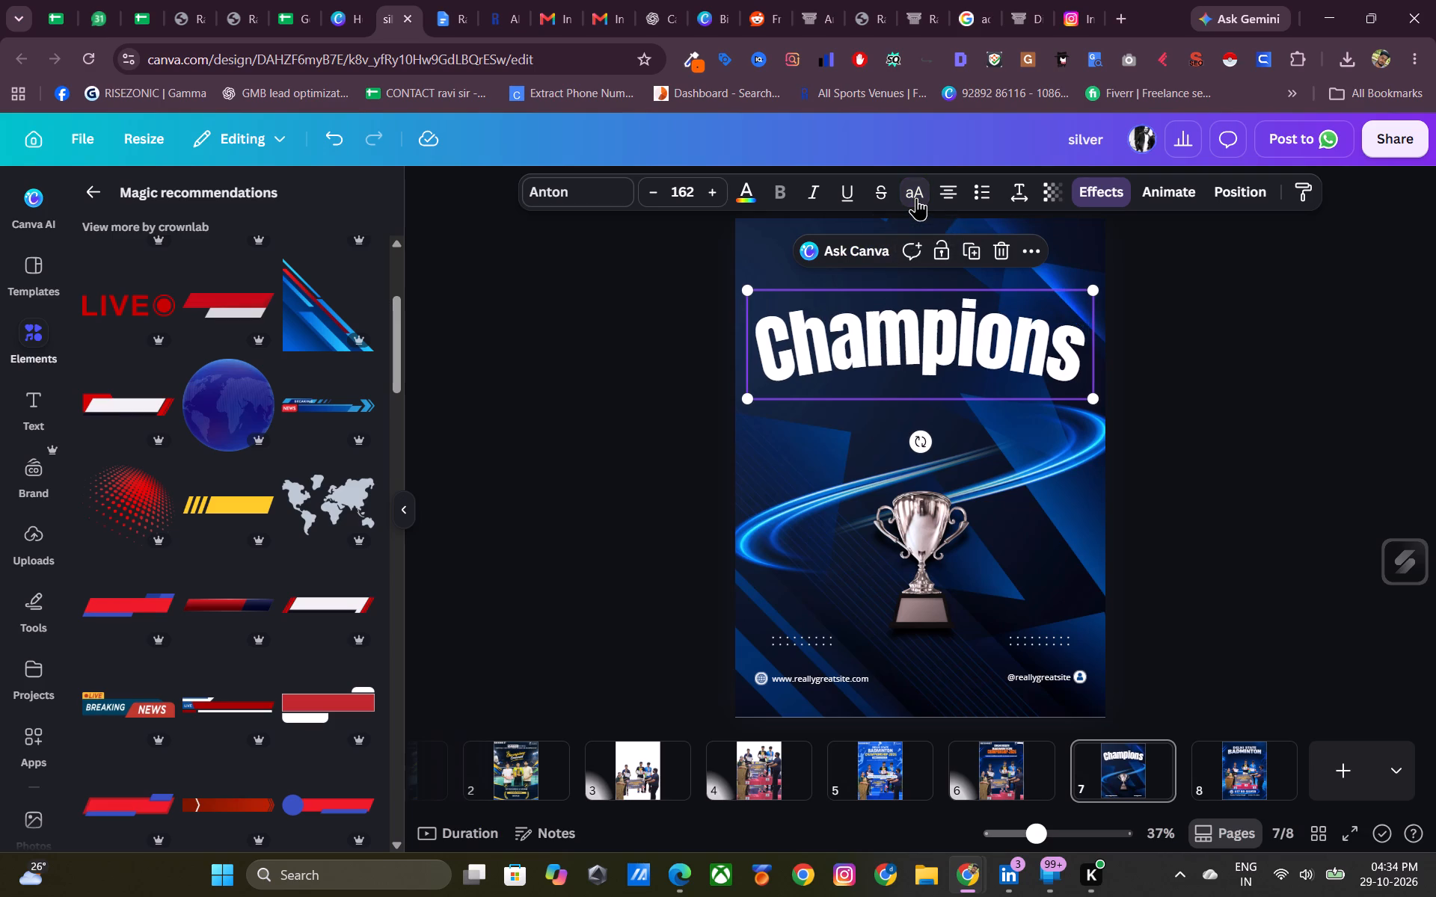
{"action": "left_click", "coordinate": [916, 197]}
{"action": "left_click", "coordinate": [916, 197]}
{"action": "left_click", "coordinate": [916, 197]}
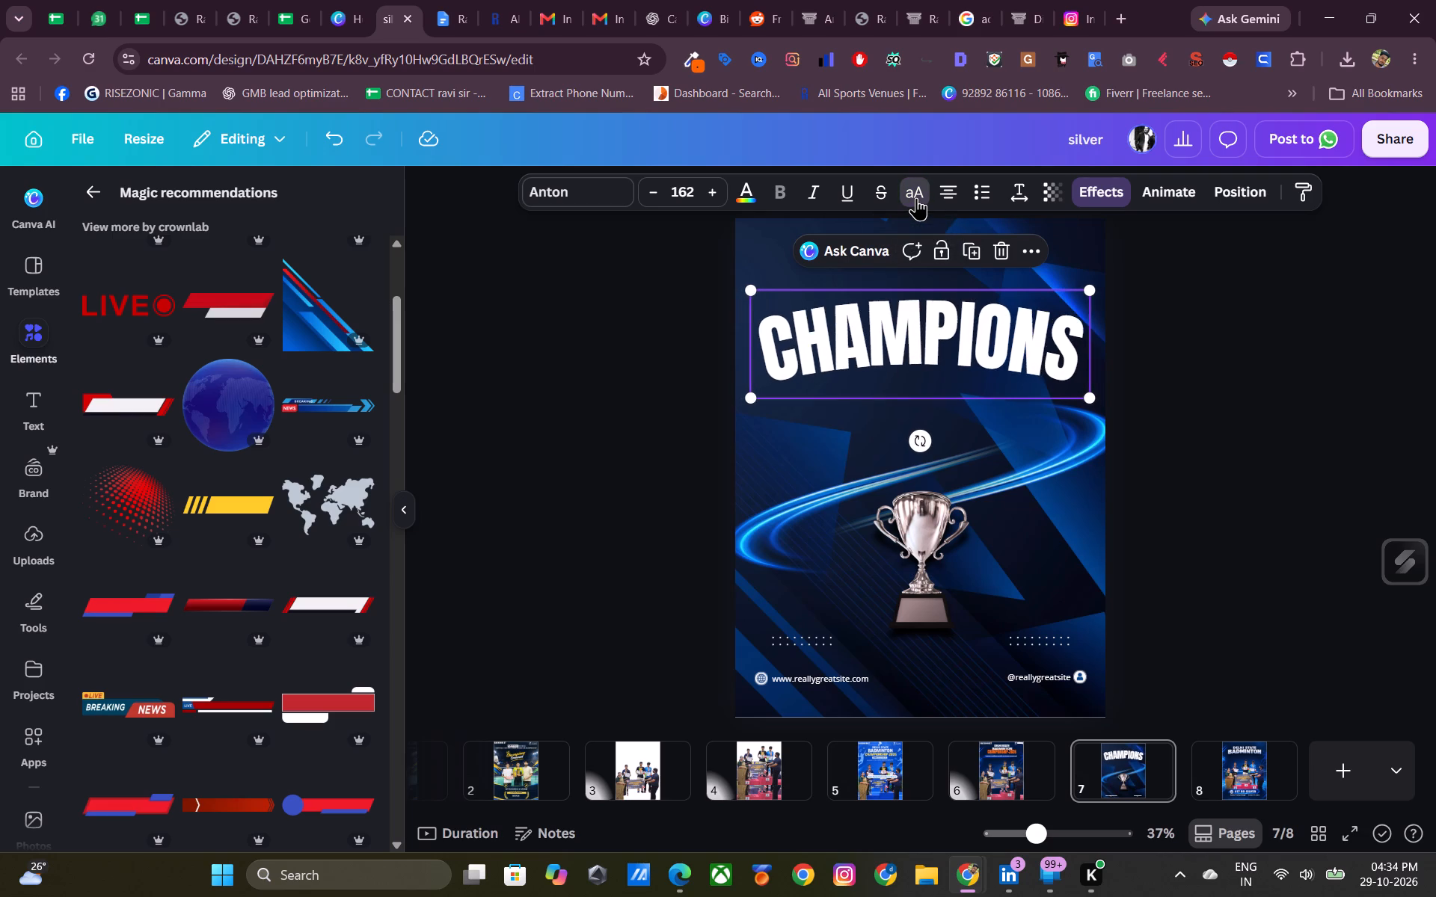
{"action": "left_click", "coordinate": [916, 197]}
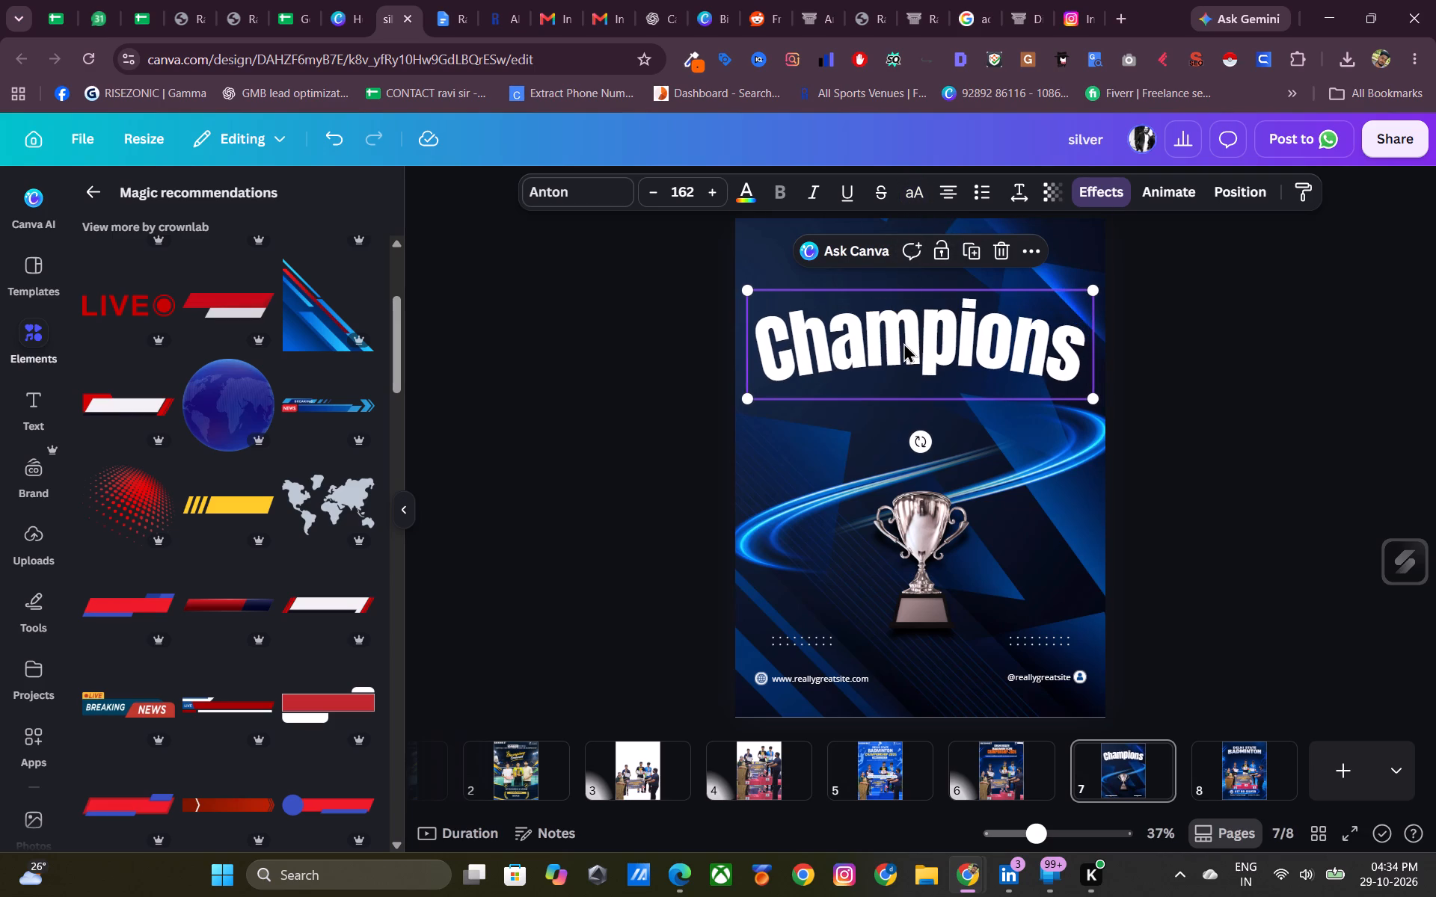
Bring the Champions title forward and to the front of the page 7 layers.
{"action": "right_click", "coordinate": [903, 342]}
{"action": "left_click", "coordinate": [980, 520]}
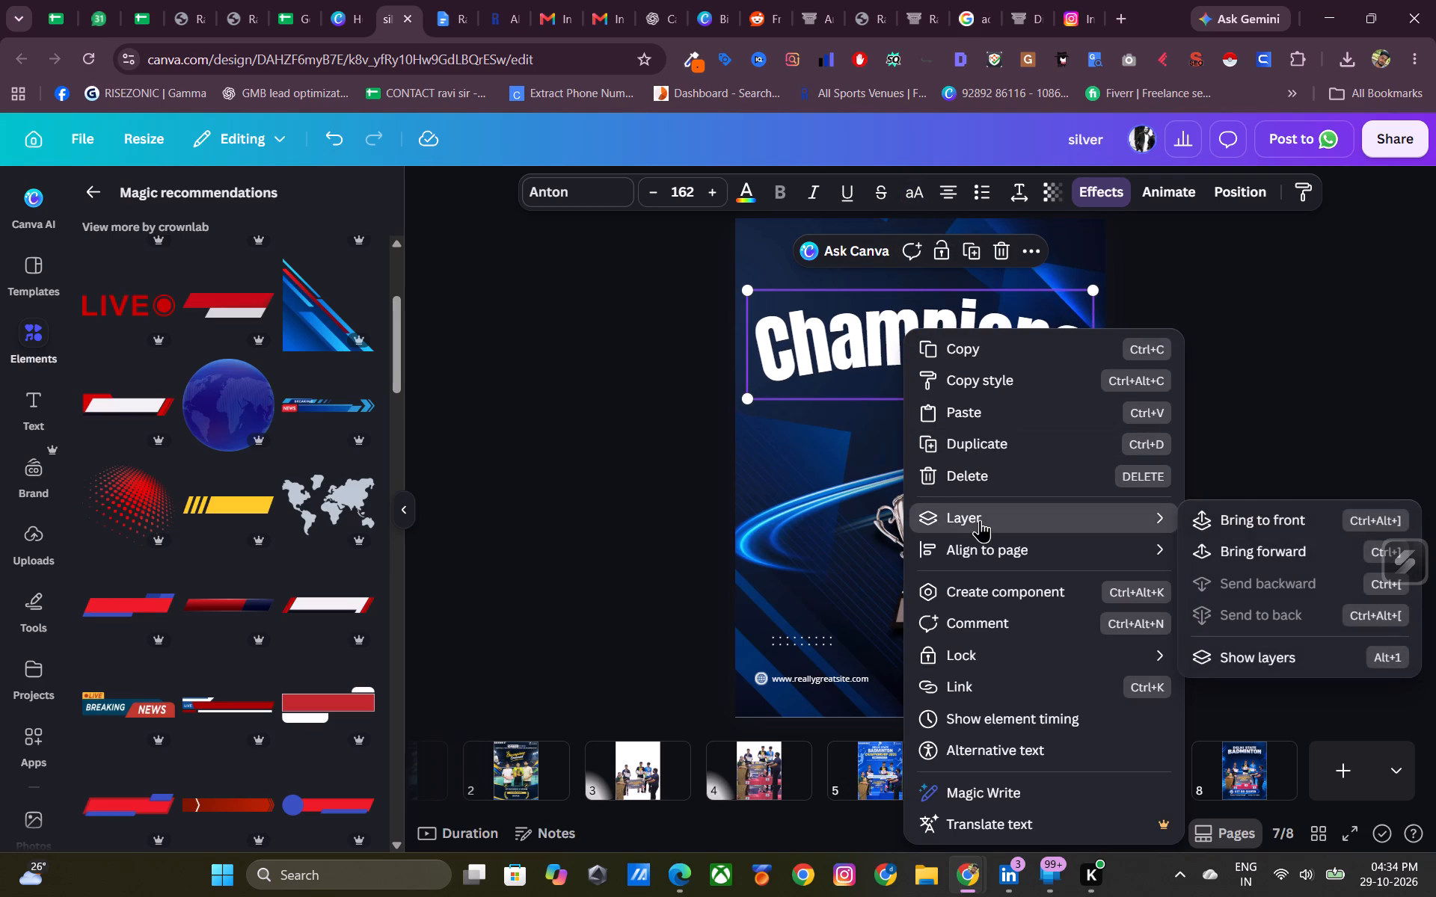
{"action": "left_click", "coordinate": [1232, 545]}
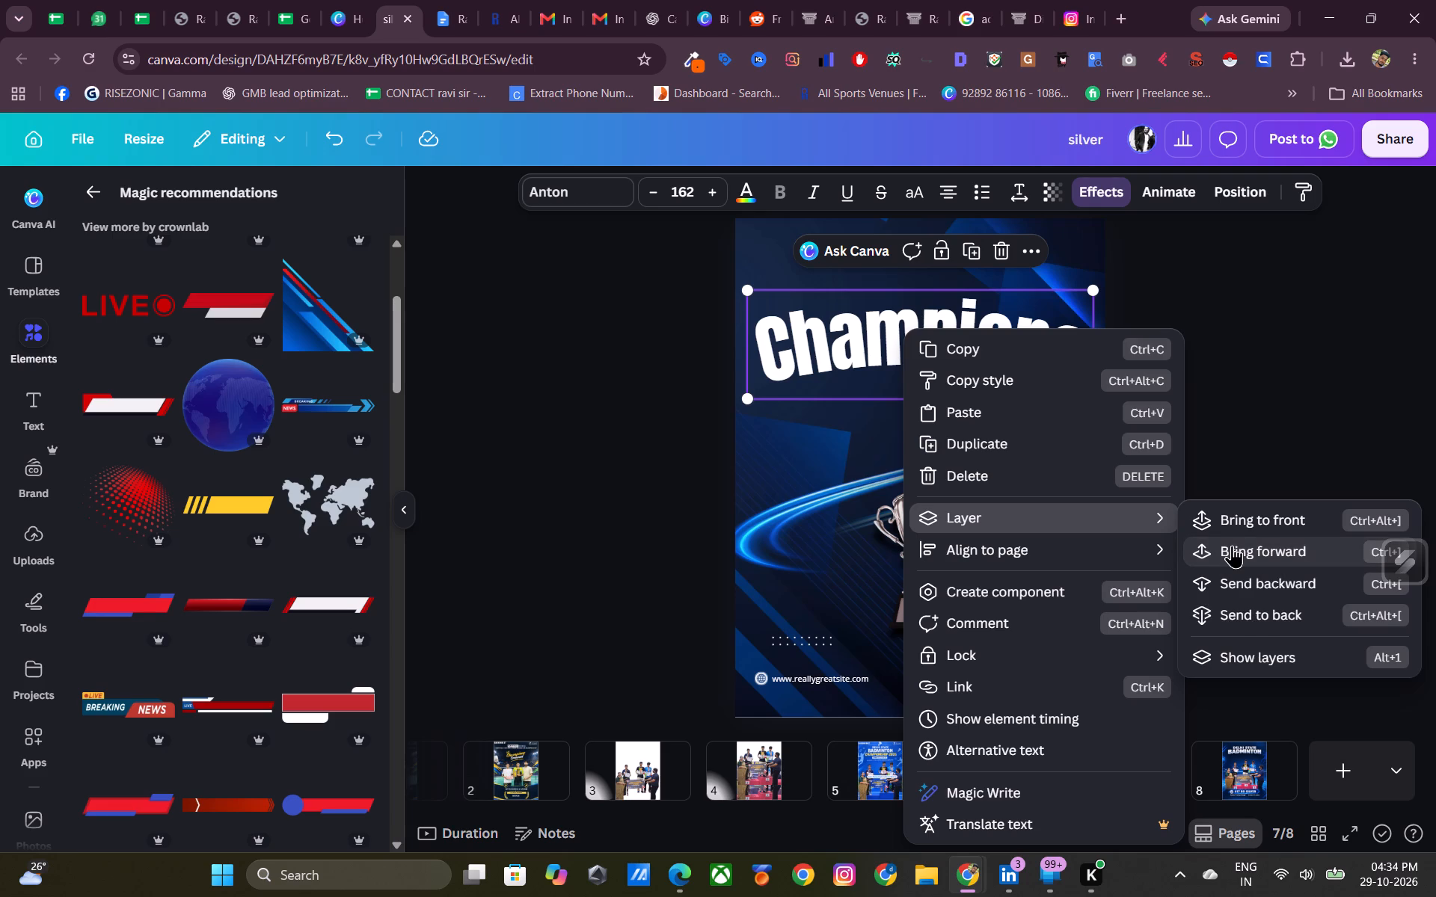
{"action": "left_click", "coordinate": [1236, 547]}
{"action": "left_click", "coordinate": [1233, 526]}
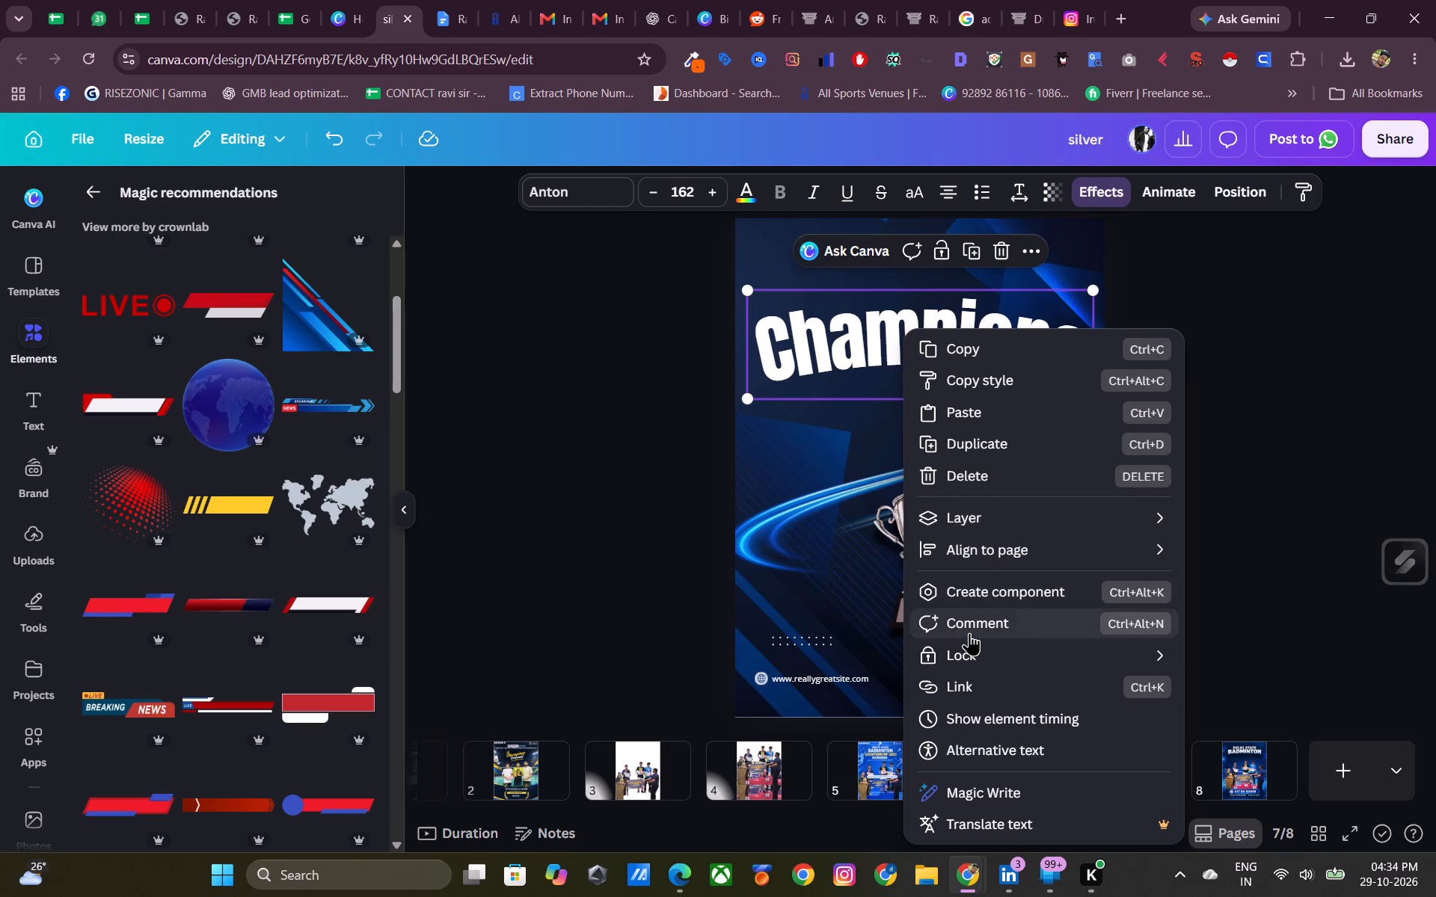
{"action": "left_click", "coordinate": [949, 555]}
{"action": "left_click", "coordinate": [1278, 514]}
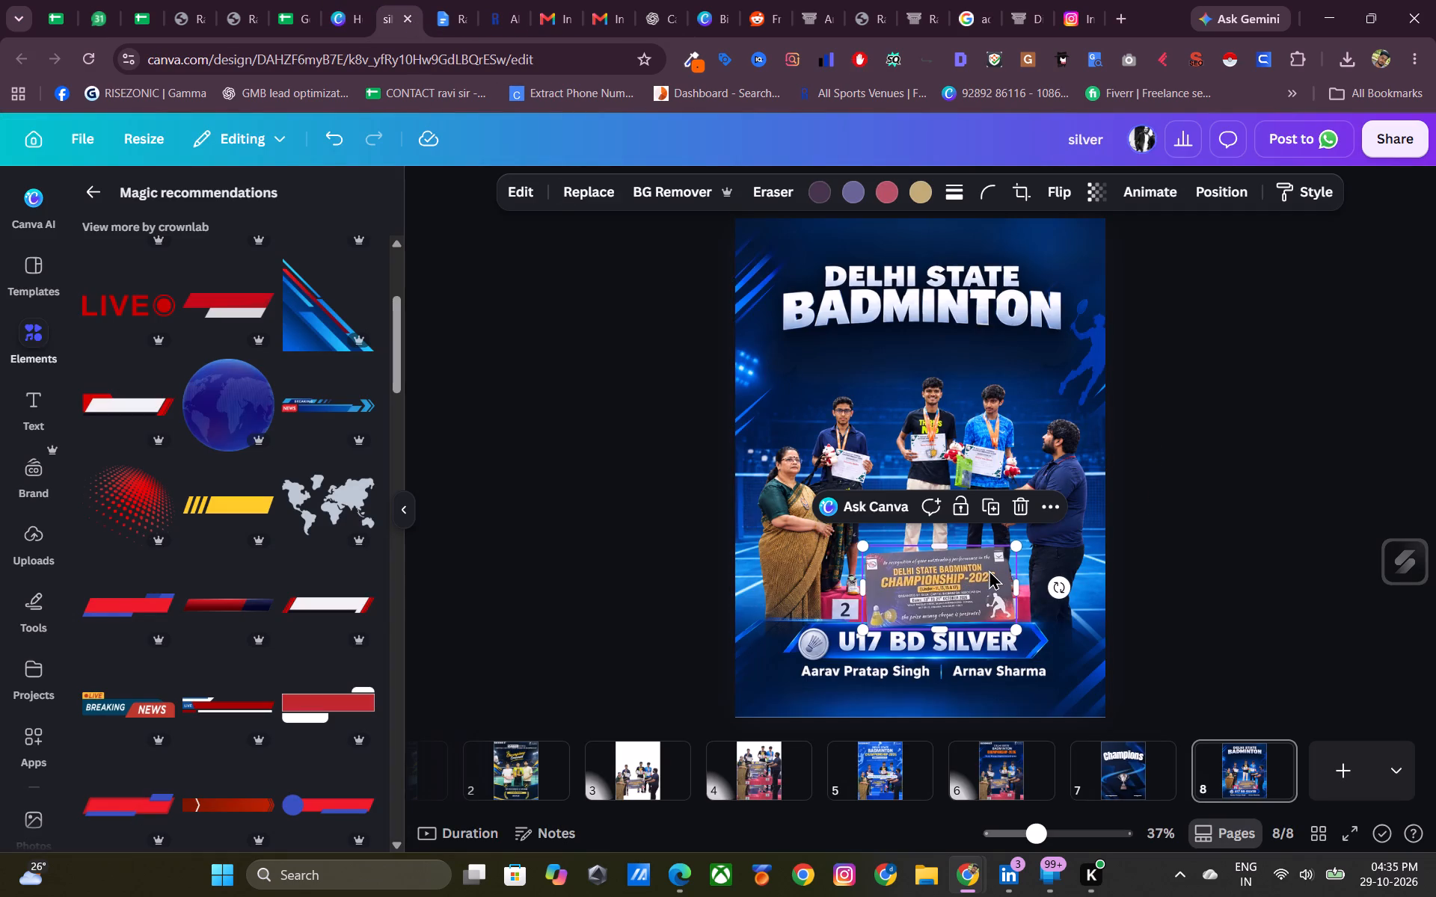
{"action": "left_click", "coordinate": [1014, 514]}
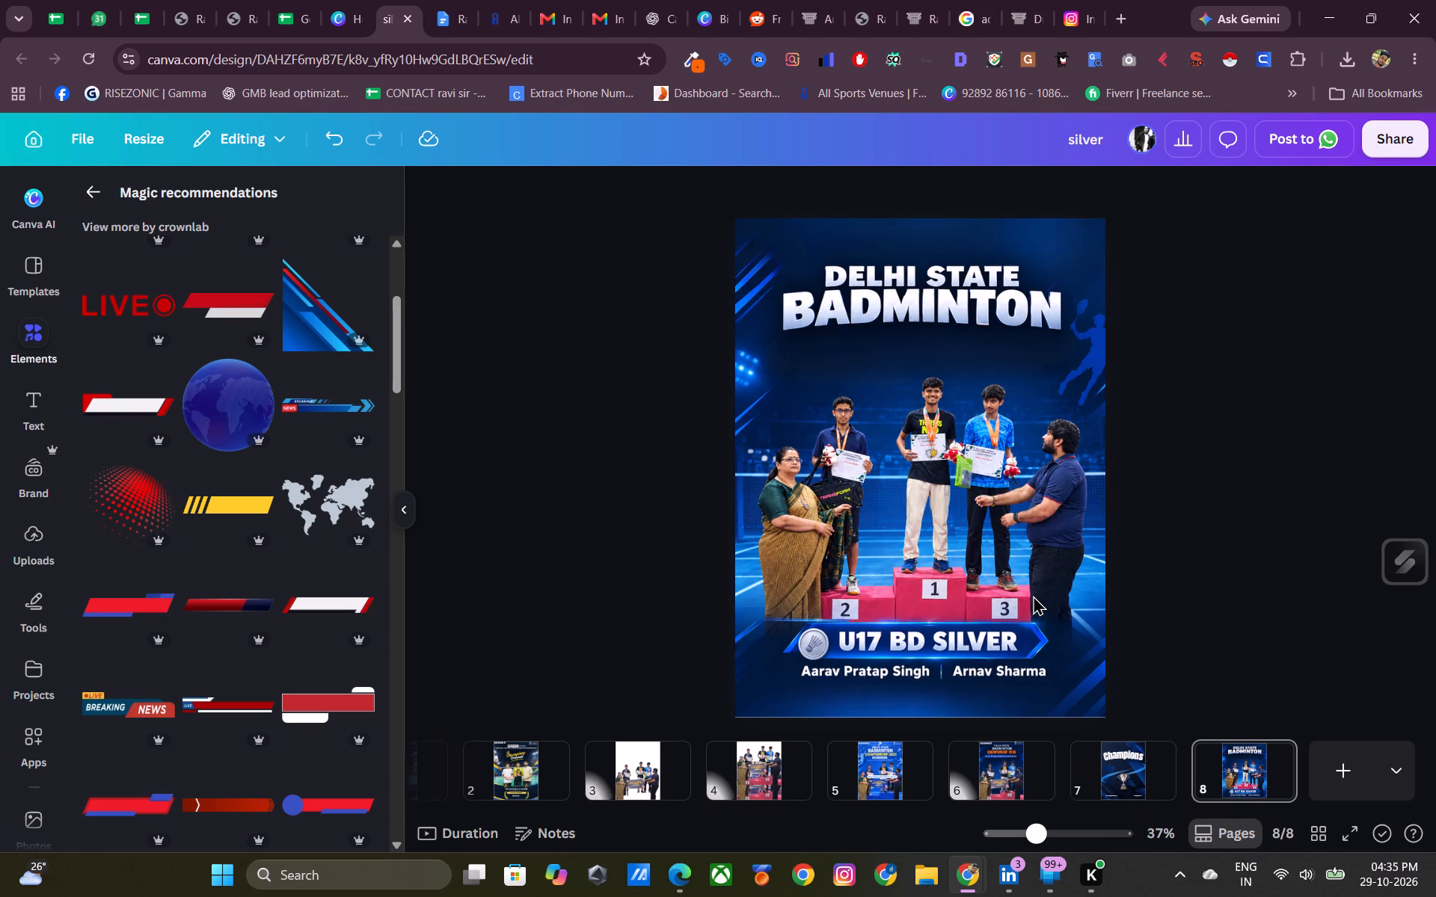
On page 7, delete the trophy image and the dotted row at the poster's lower left.
{"action": "left_click", "coordinate": [1127, 780]}
{"action": "left_click", "coordinate": [910, 534]}
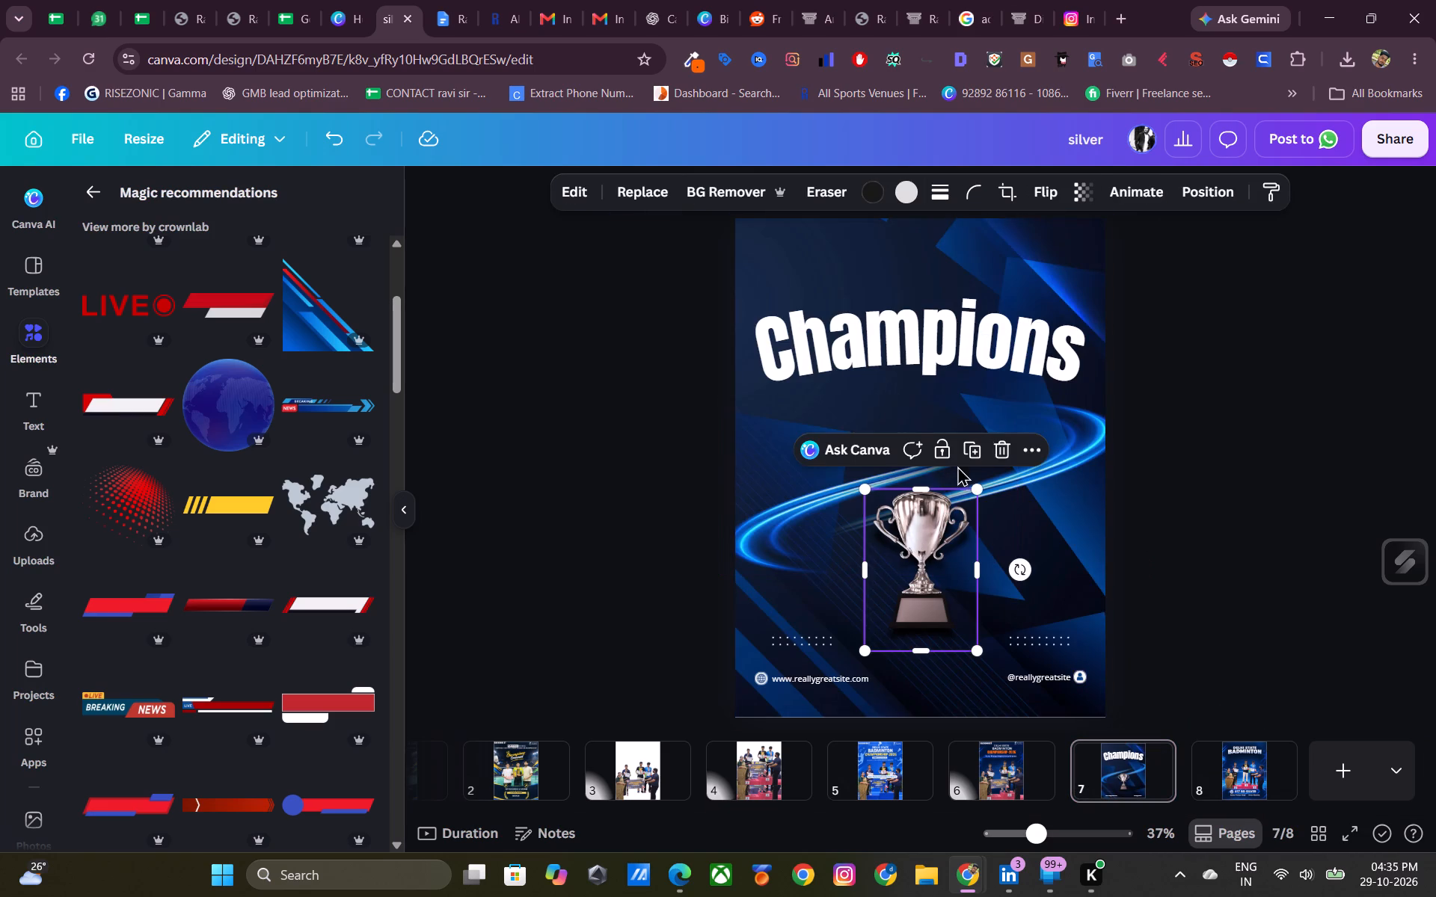
{"action": "left_click", "coordinate": [1001, 454]}
{"action": "left_click", "coordinate": [807, 647]}
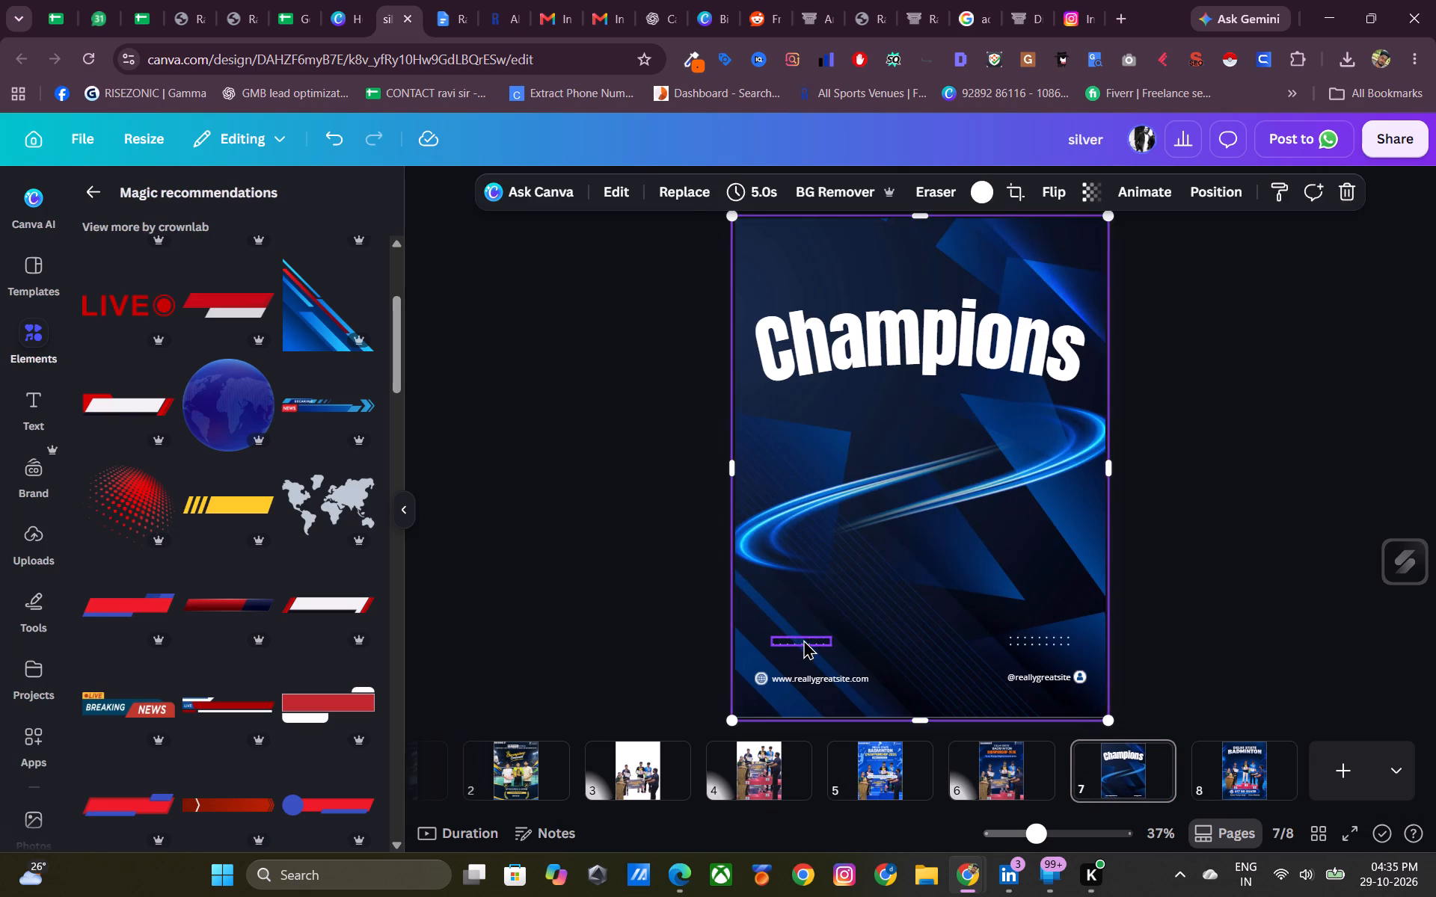
{"action": "left_click", "coordinate": [803, 639]}
{"action": "left_click", "coordinate": [883, 594]}
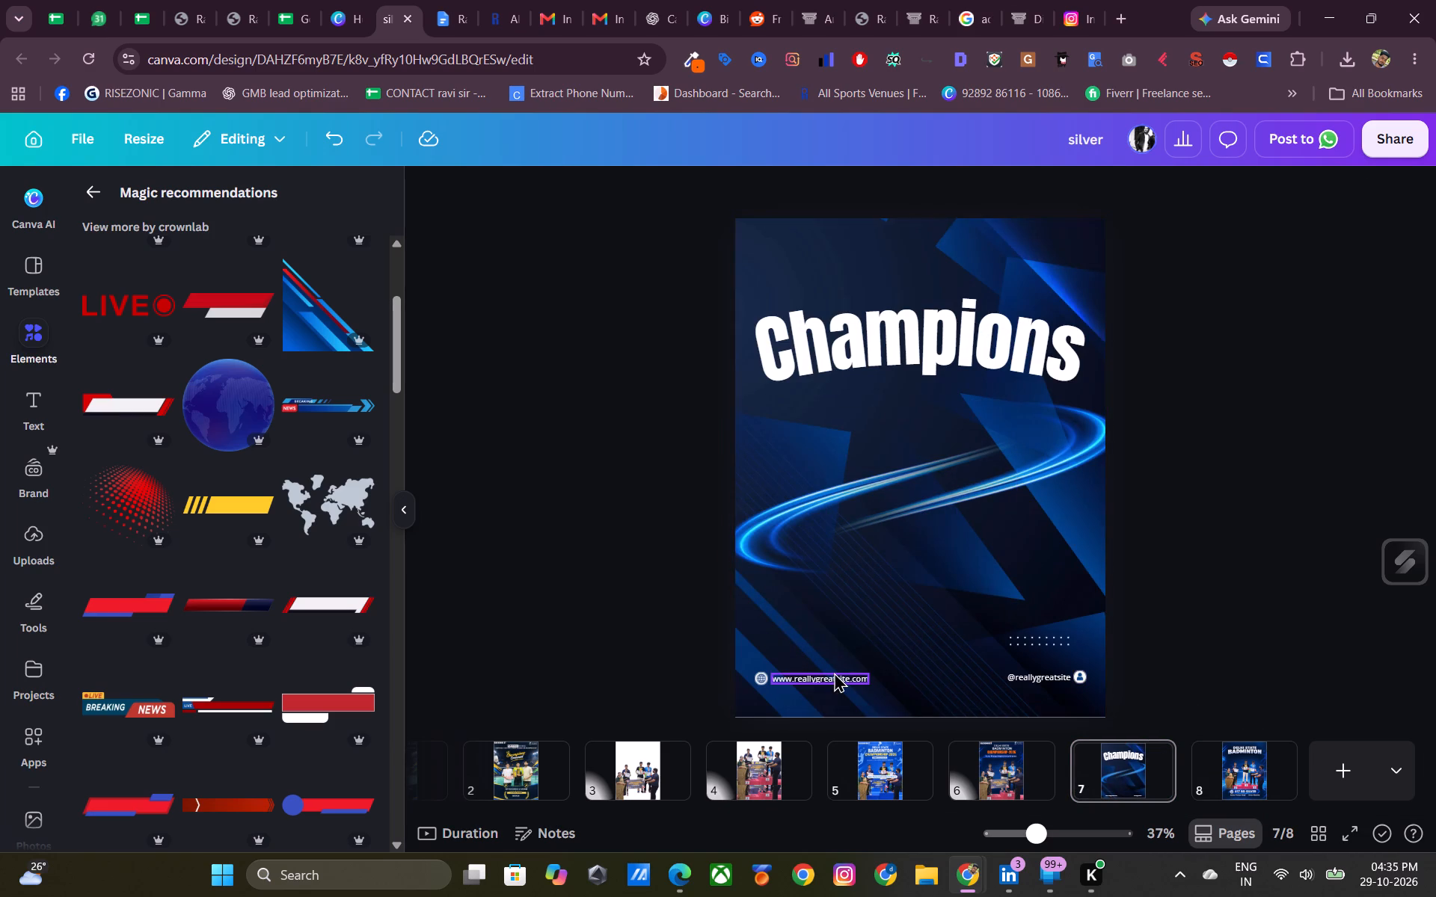
{"action": "left_click", "coordinate": [835, 673]}
{"action": "left_click", "coordinate": [908, 632]}
{"action": "left_click", "coordinate": [1022, 679]}
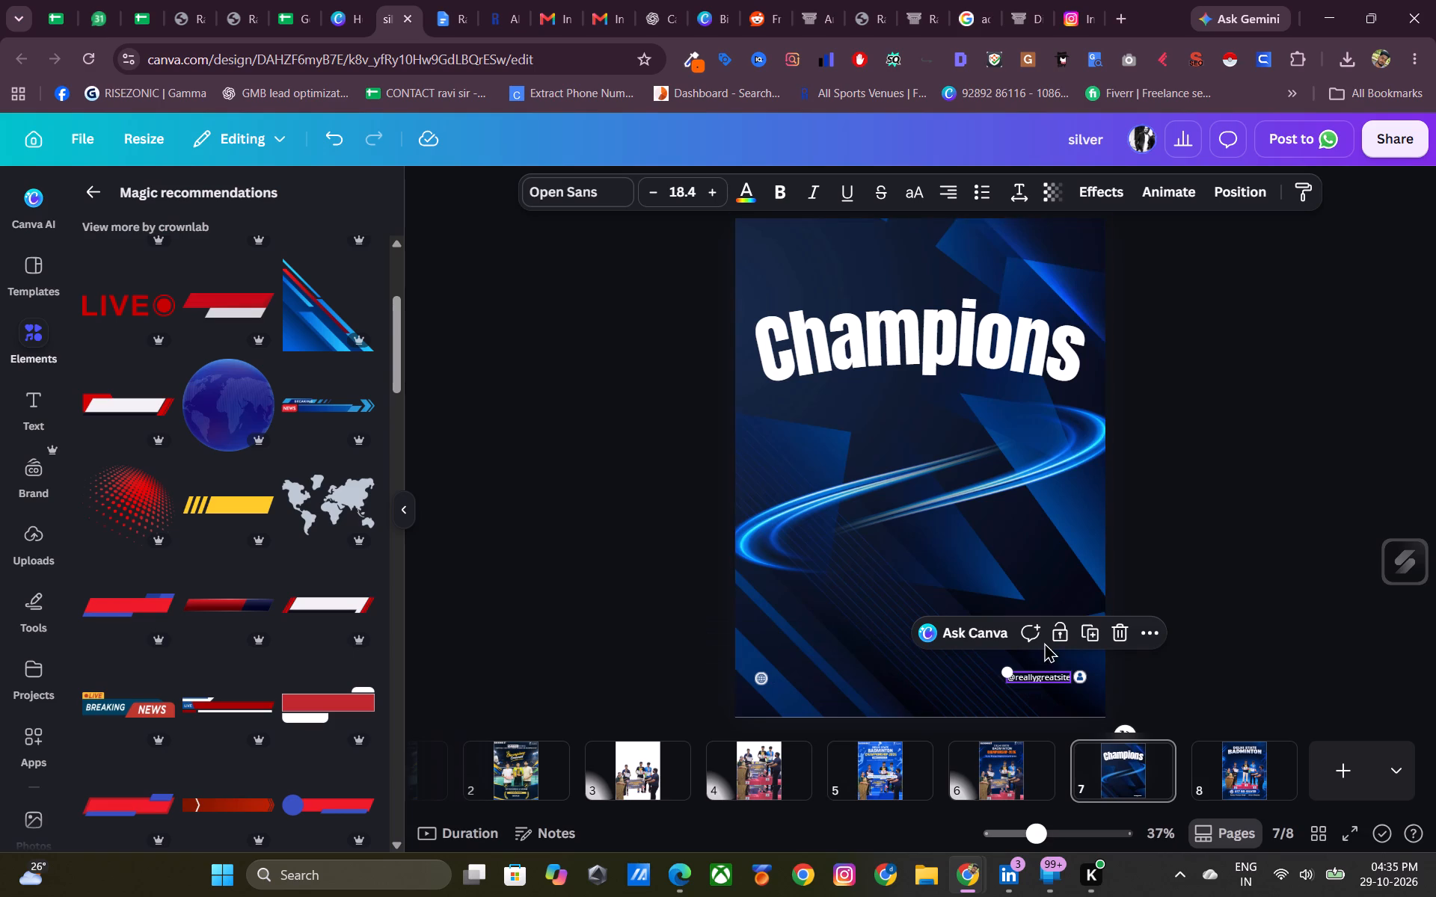
{"action": "left_click", "coordinate": [1114, 632]}
Delete the small round icon at the page 7 poster's lower left and the dotted pattern at its lower right.
{"action": "left_click", "coordinate": [762, 684]}
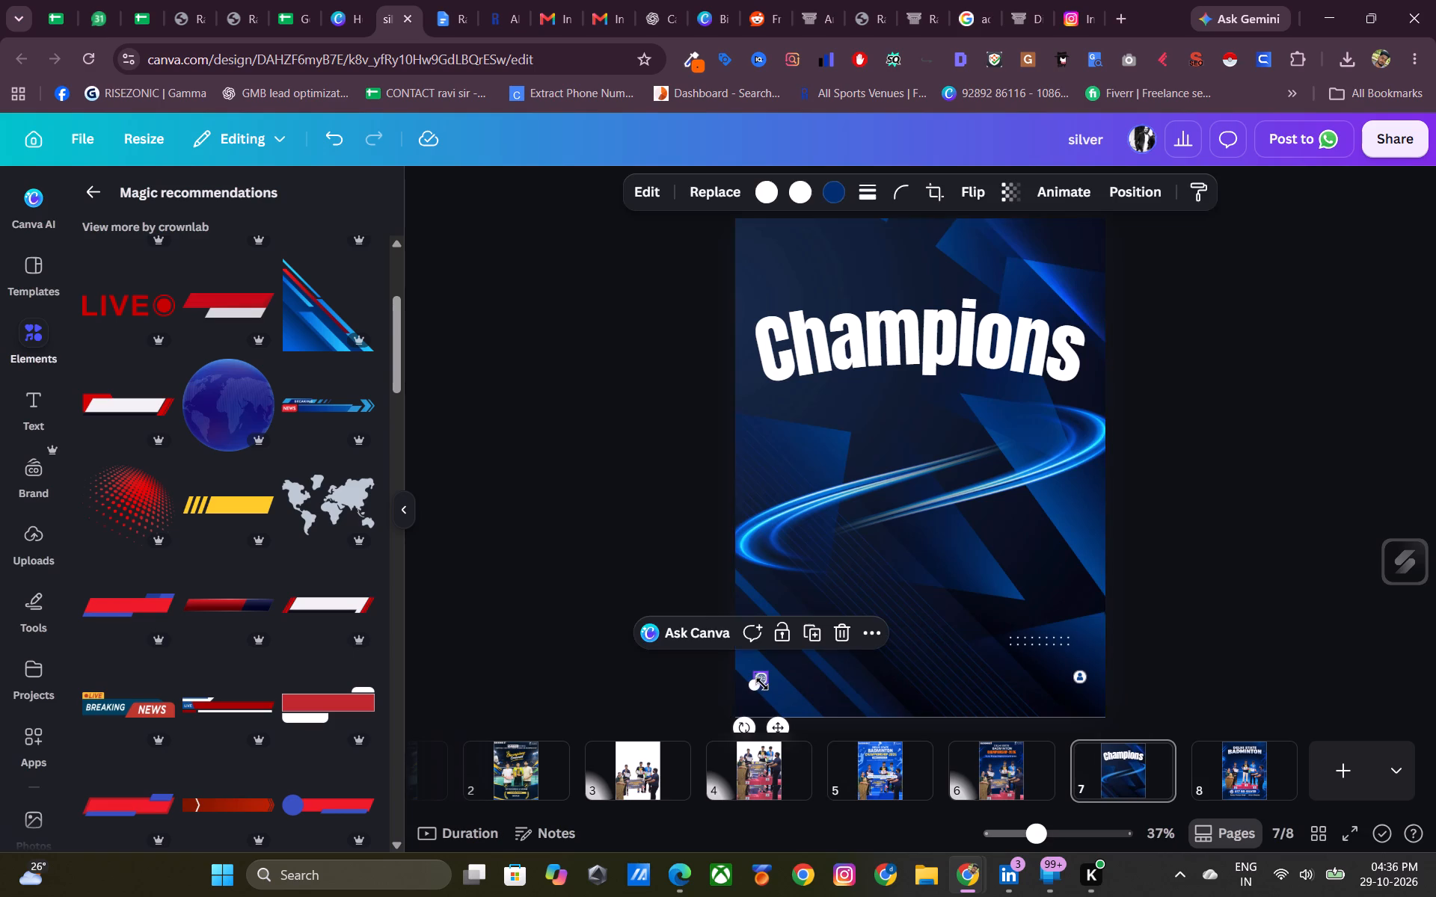
{"action": "left_click", "coordinate": [841, 634]}
{"action": "left_click_drag", "start_coordinate": [944, 613], "coordinate": [1079, 670]}
{"action": "left_click", "coordinate": [1123, 596]}
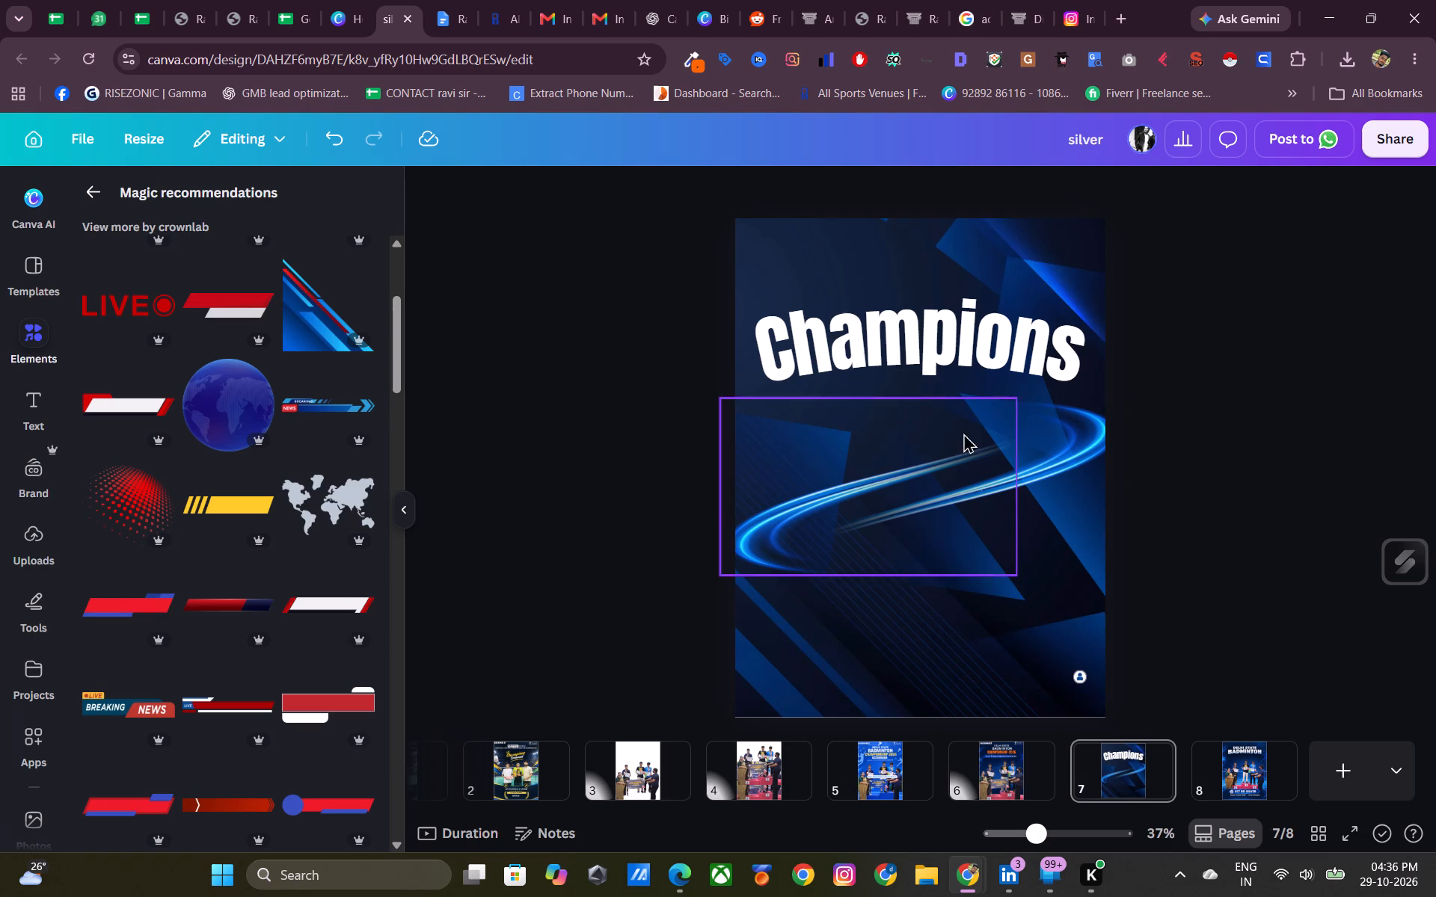
Straighten the Champions heading by setting its Curve effect to 0.
{"action": "left_click", "coordinate": [937, 361]}
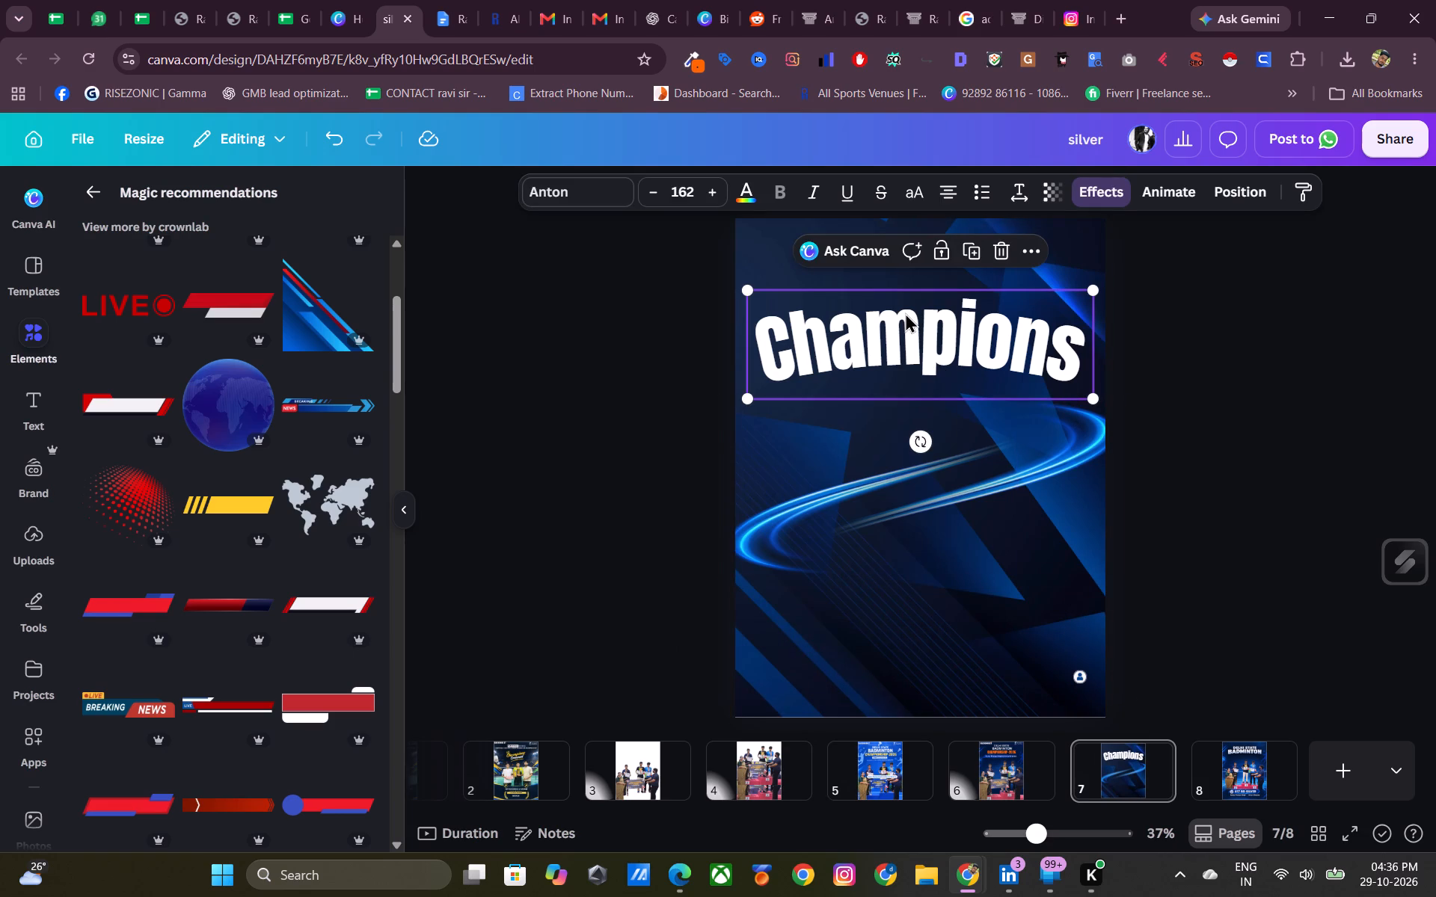
{"action": "left_click", "coordinate": [1102, 191]}
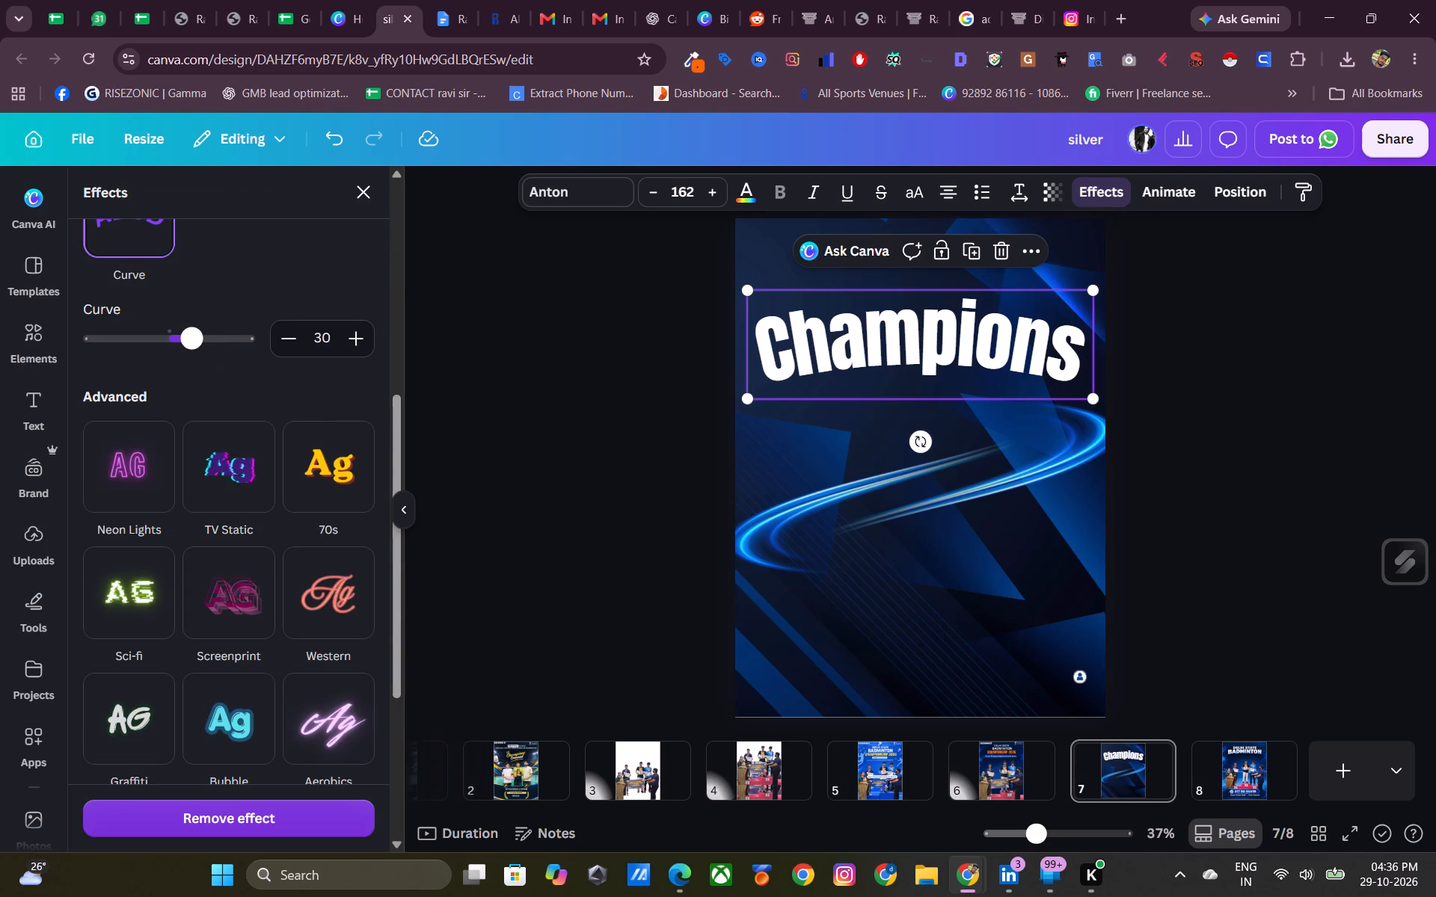
{"action": "left_click_drag", "start_coordinate": [192, 343], "coordinate": [167, 352]}
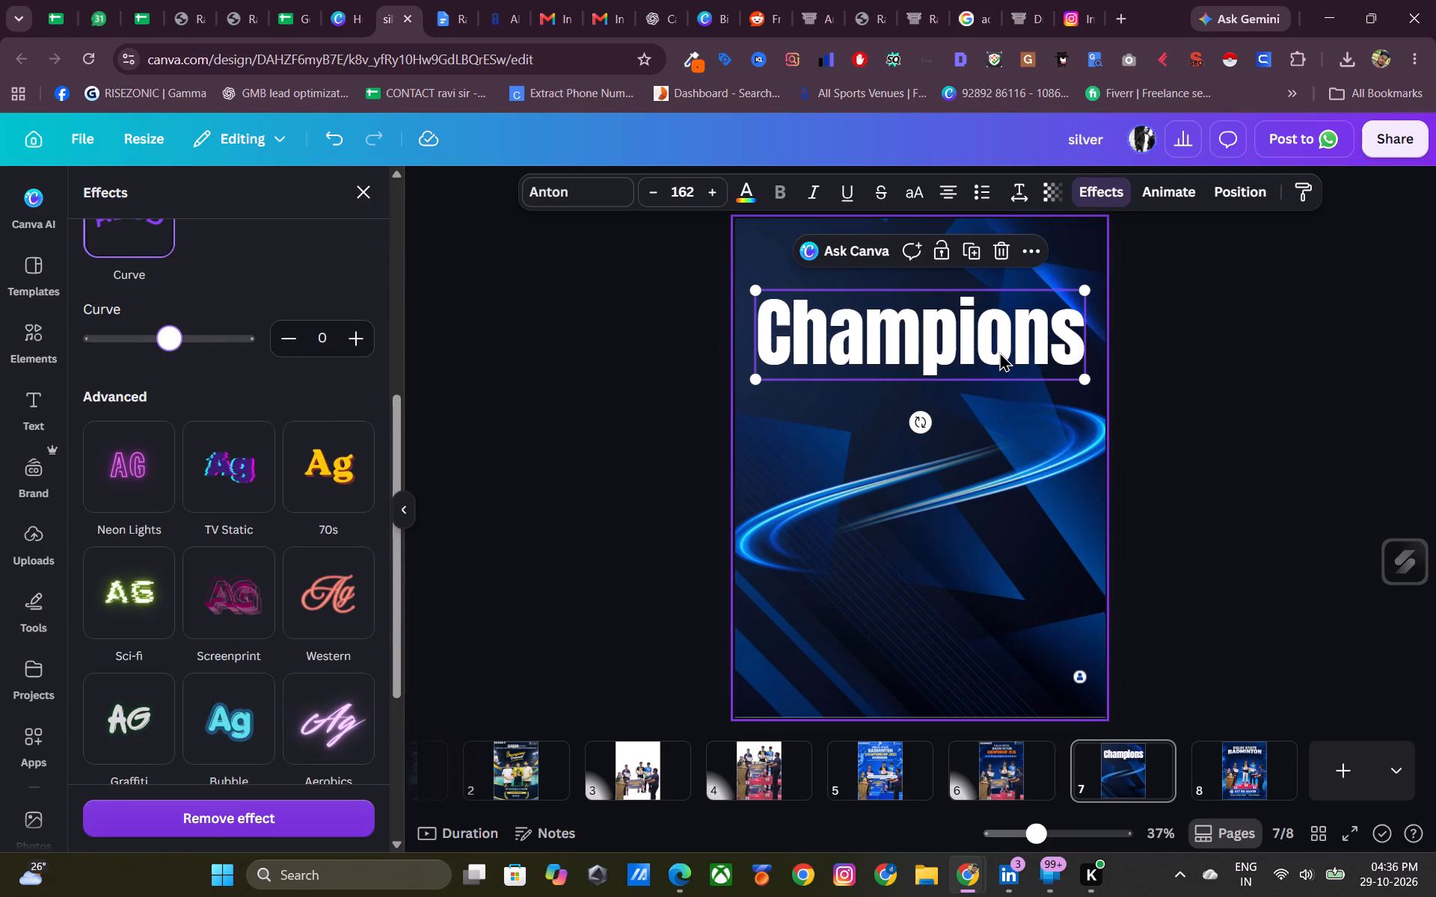
{"action": "left_click", "coordinate": [999, 351]}
{"action": "left_click", "coordinate": [1177, 382]}
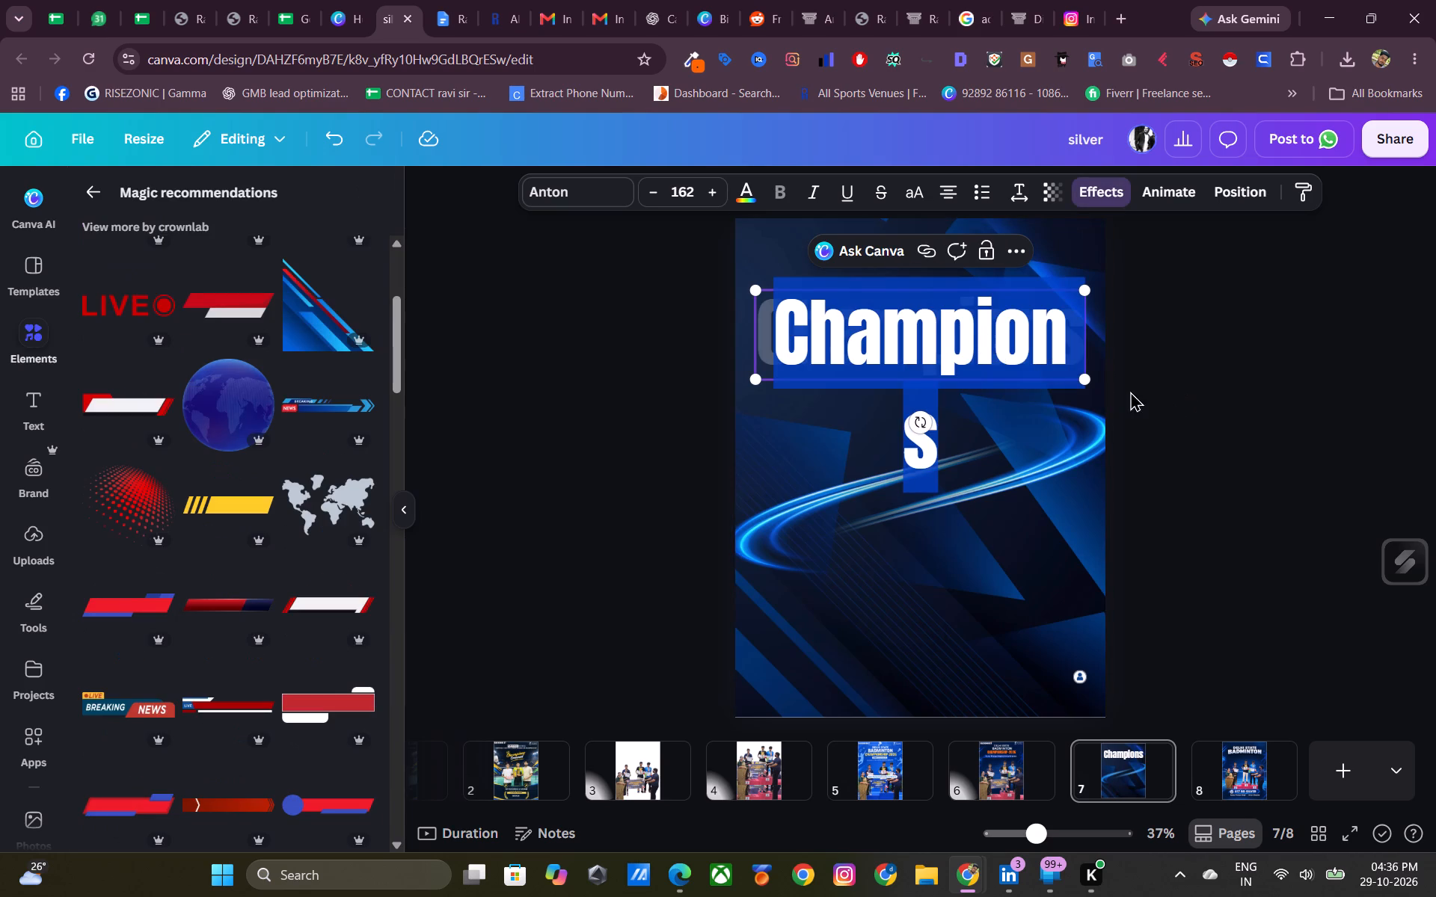
{"action": "left_click", "coordinate": [1254, 412]}
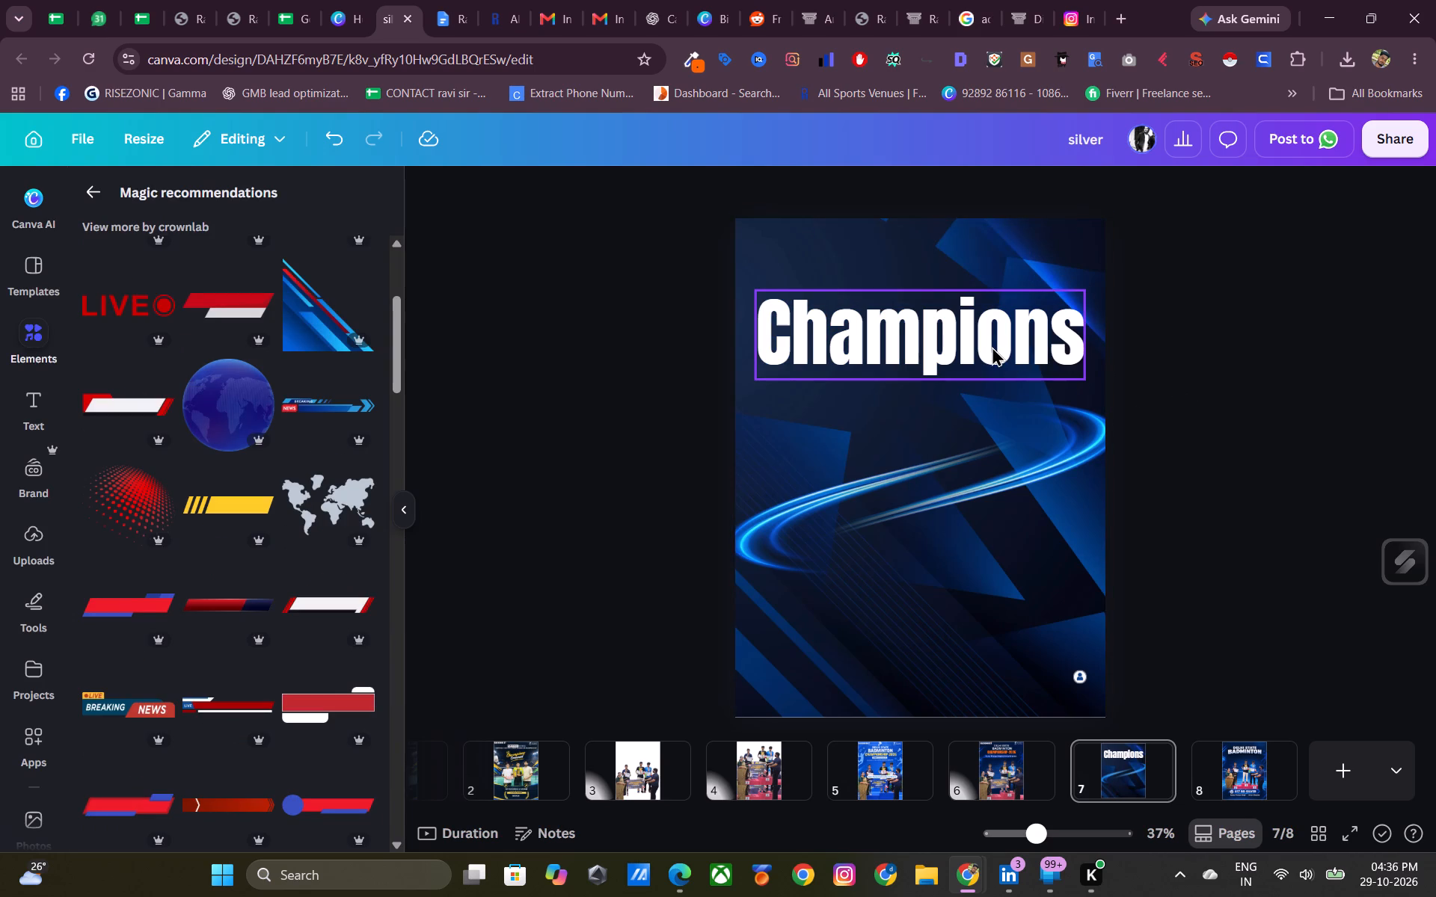
Shrink the Champions heading to a font size of about 86.3 and shift it toward the poster's centre.
{"action": "left_click", "coordinate": [992, 346]}
{"action": "left_click_drag", "start_coordinate": [1087, 378], "coordinate": [931, 342]}
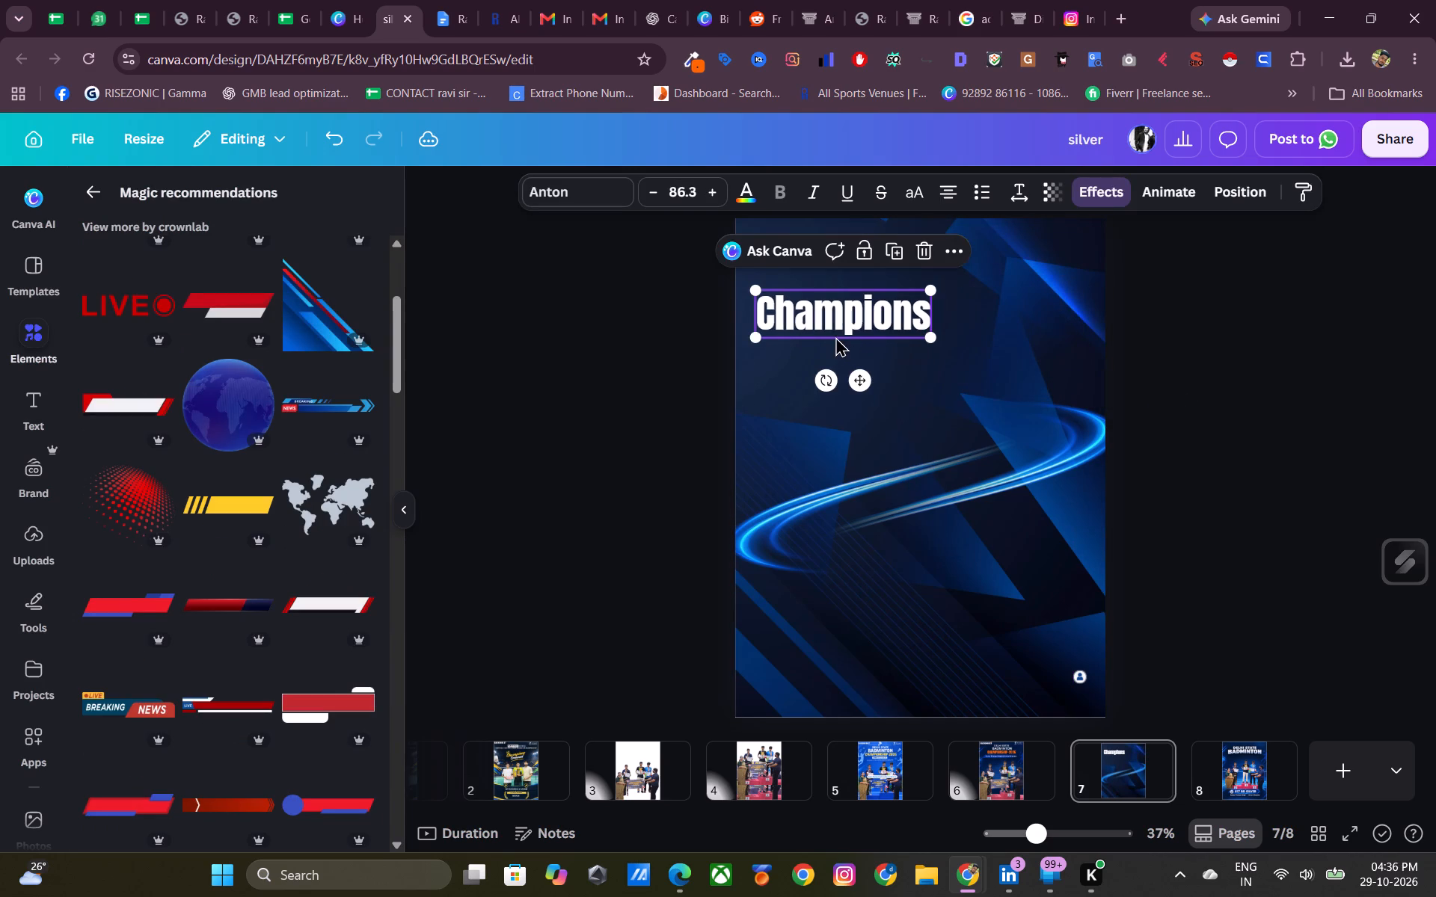
{"action": "left_click_drag", "start_coordinate": [830, 319], "coordinate": [941, 315]}
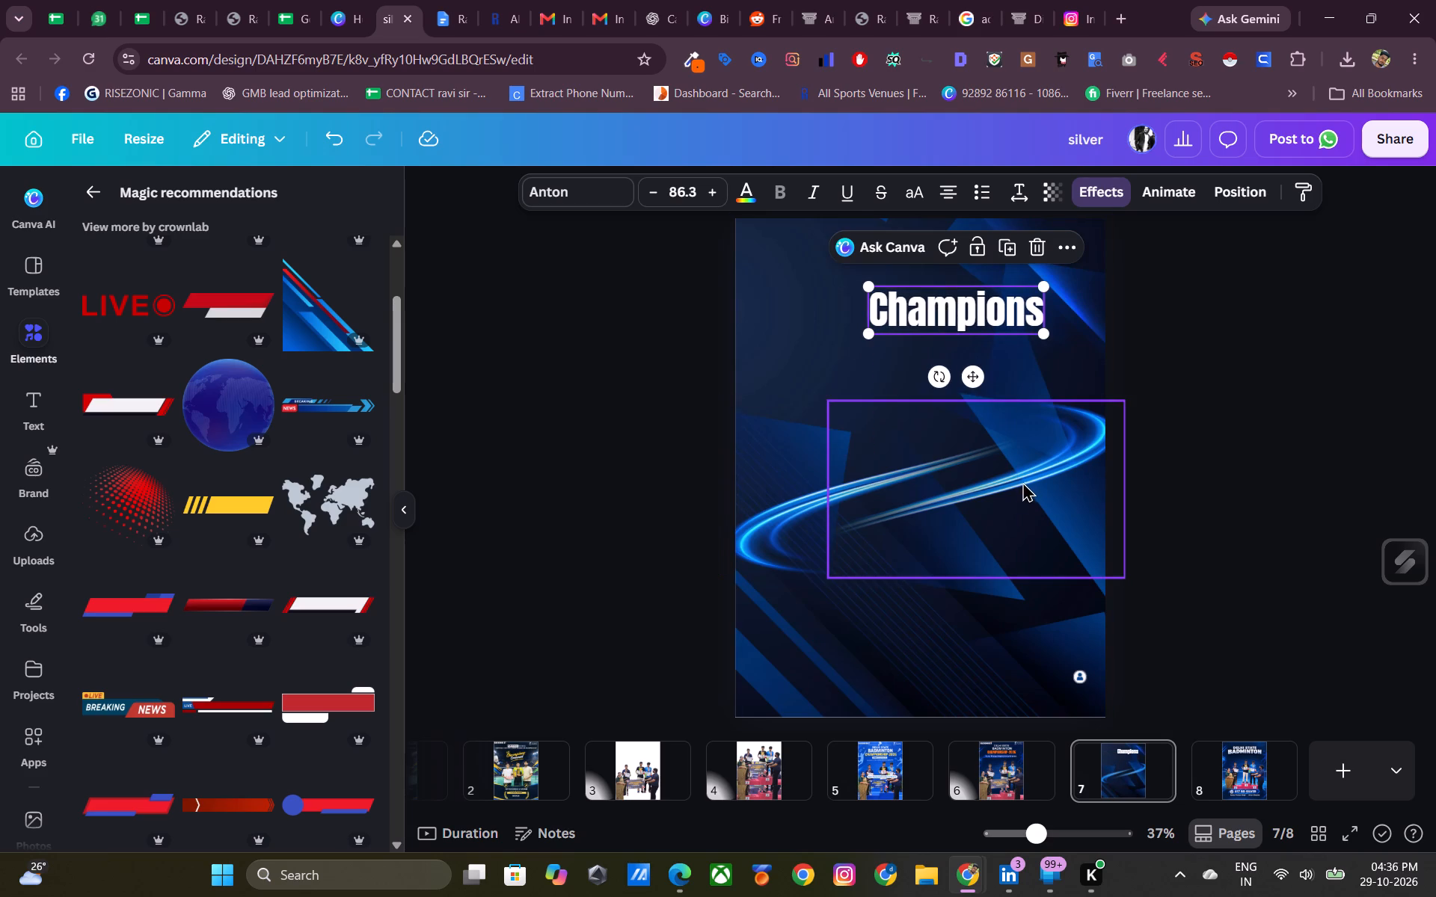
Move the two blue light-streak graphics from the poster's middle down to its lower right and lower left.
{"action": "left_click", "coordinate": [1022, 478]}
{"action": "left_click_drag", "start_coordinate": [1022, 478], "coordinate": [1053, 612]}
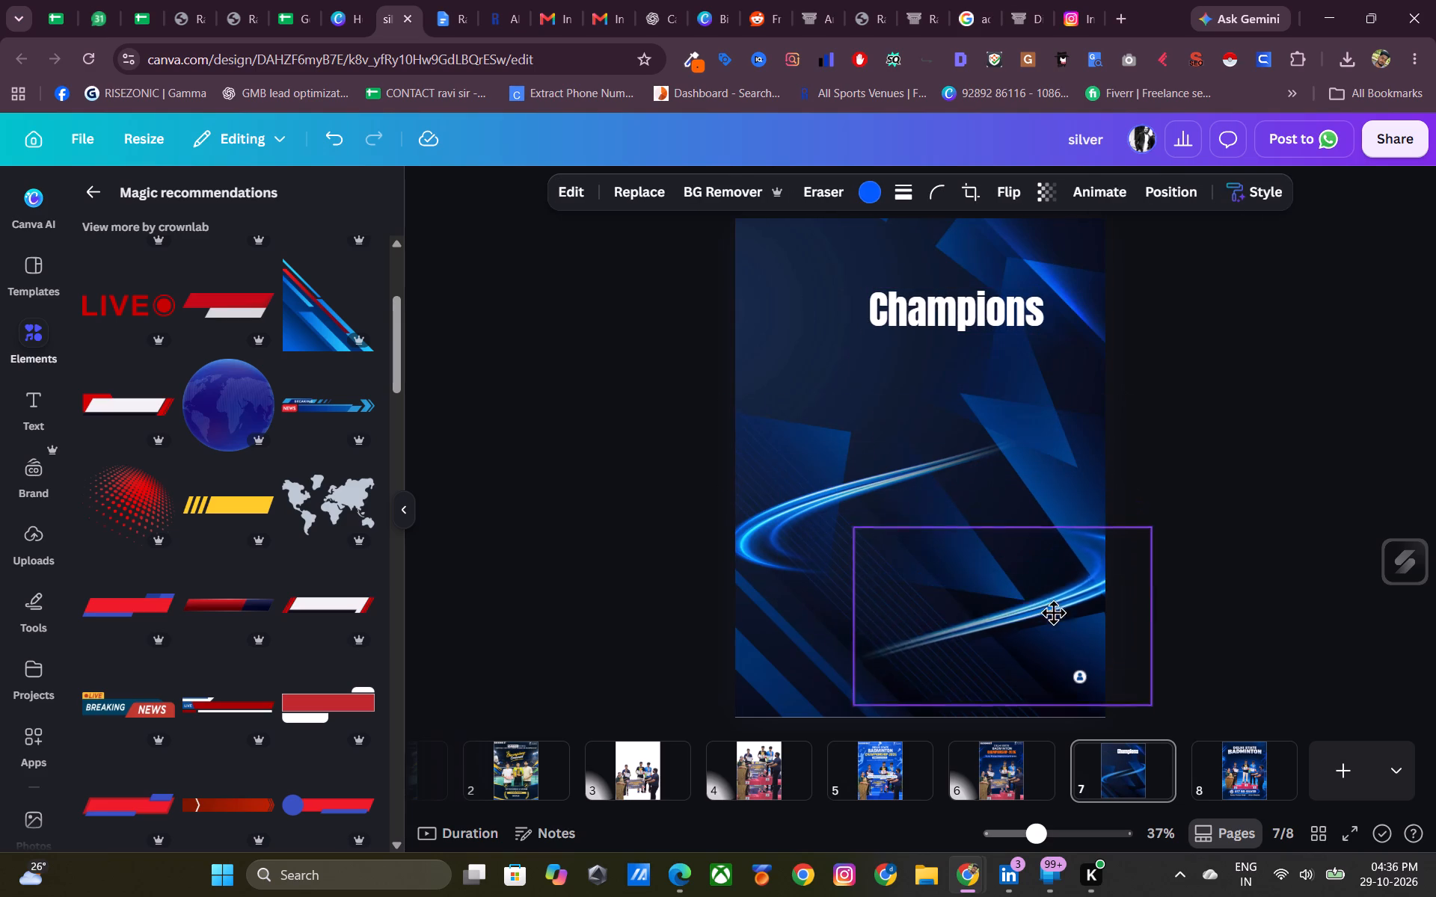
{"action": "left_click_drag", "start_coordinate": [1053, 612], "coordinate": [1091, 651]}
{"action": "left_click_drag", "start_coordinate": [850, 513], "coordinate": [815, 481]}
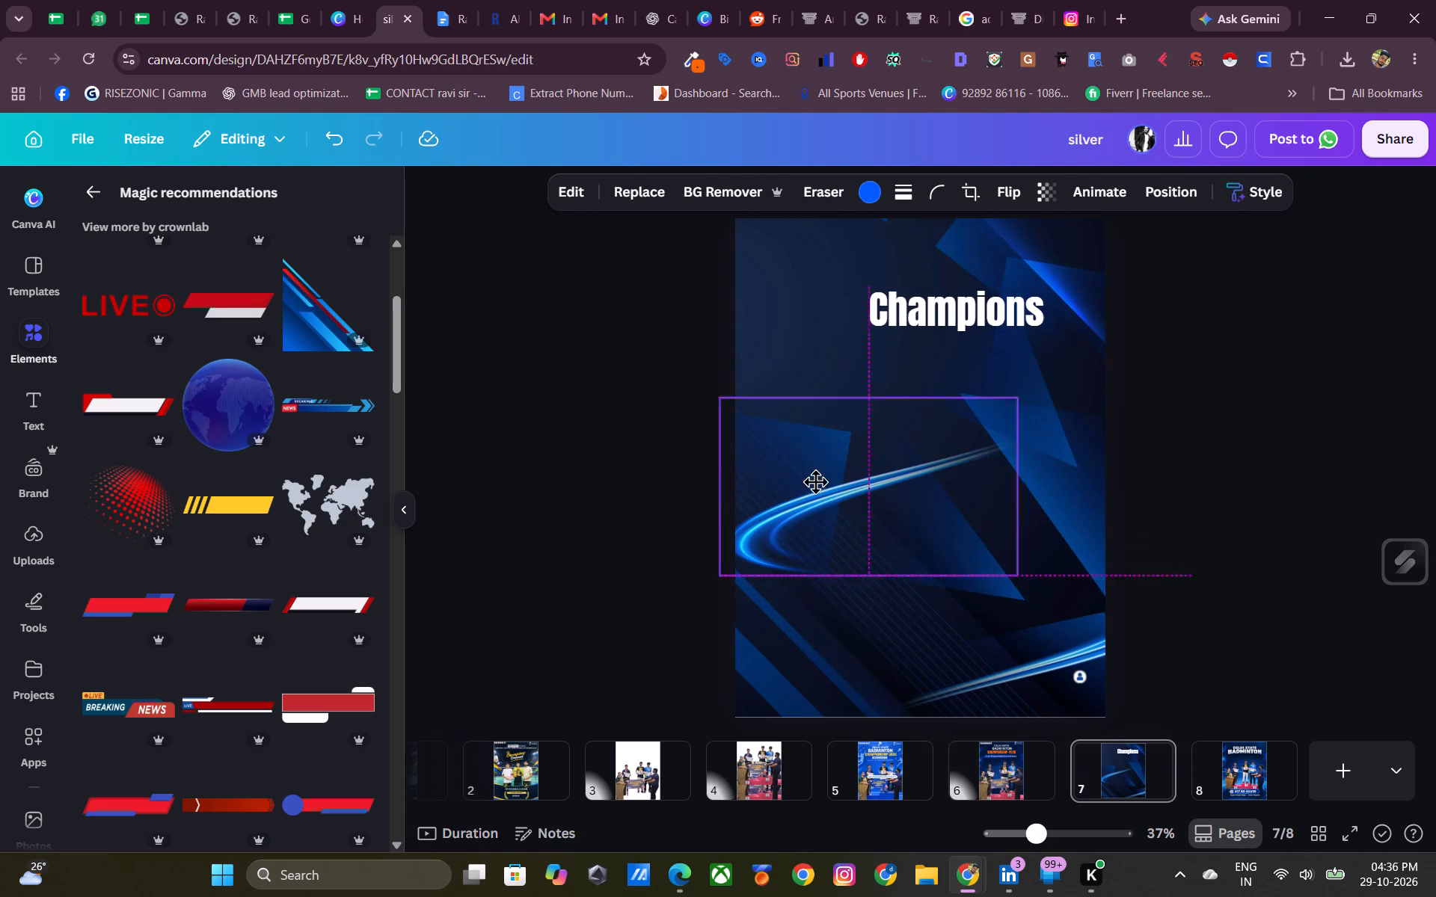
{"action": "left_click_drag", "start_coordinate": [815, 481], "coordinate": [843, 240]}
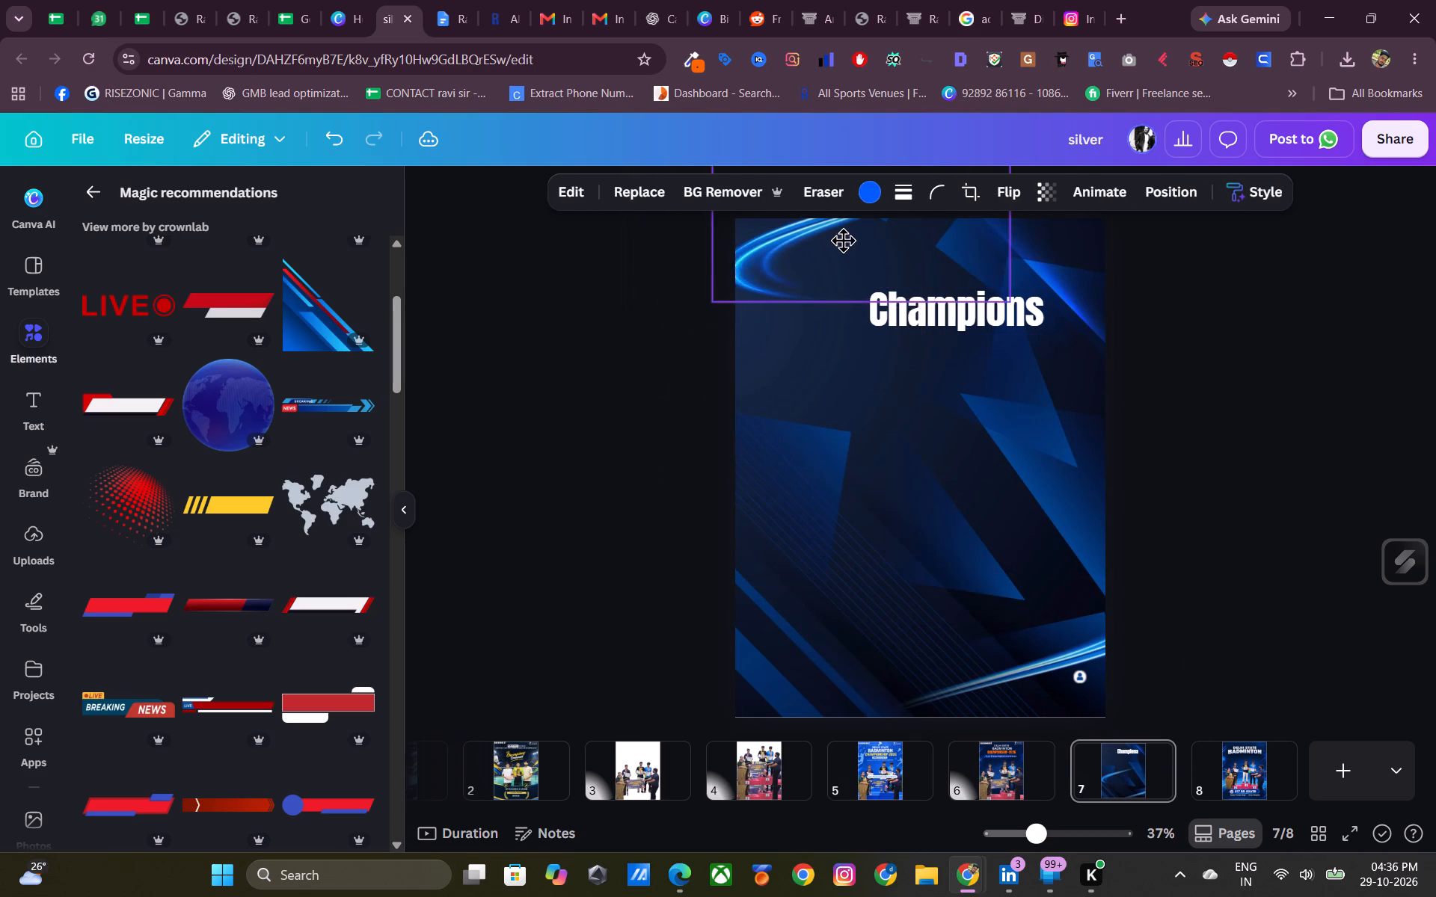
{"action": "left_click_drag", "start_coordinate": [843, 240], "coordinate": [779, 645]}
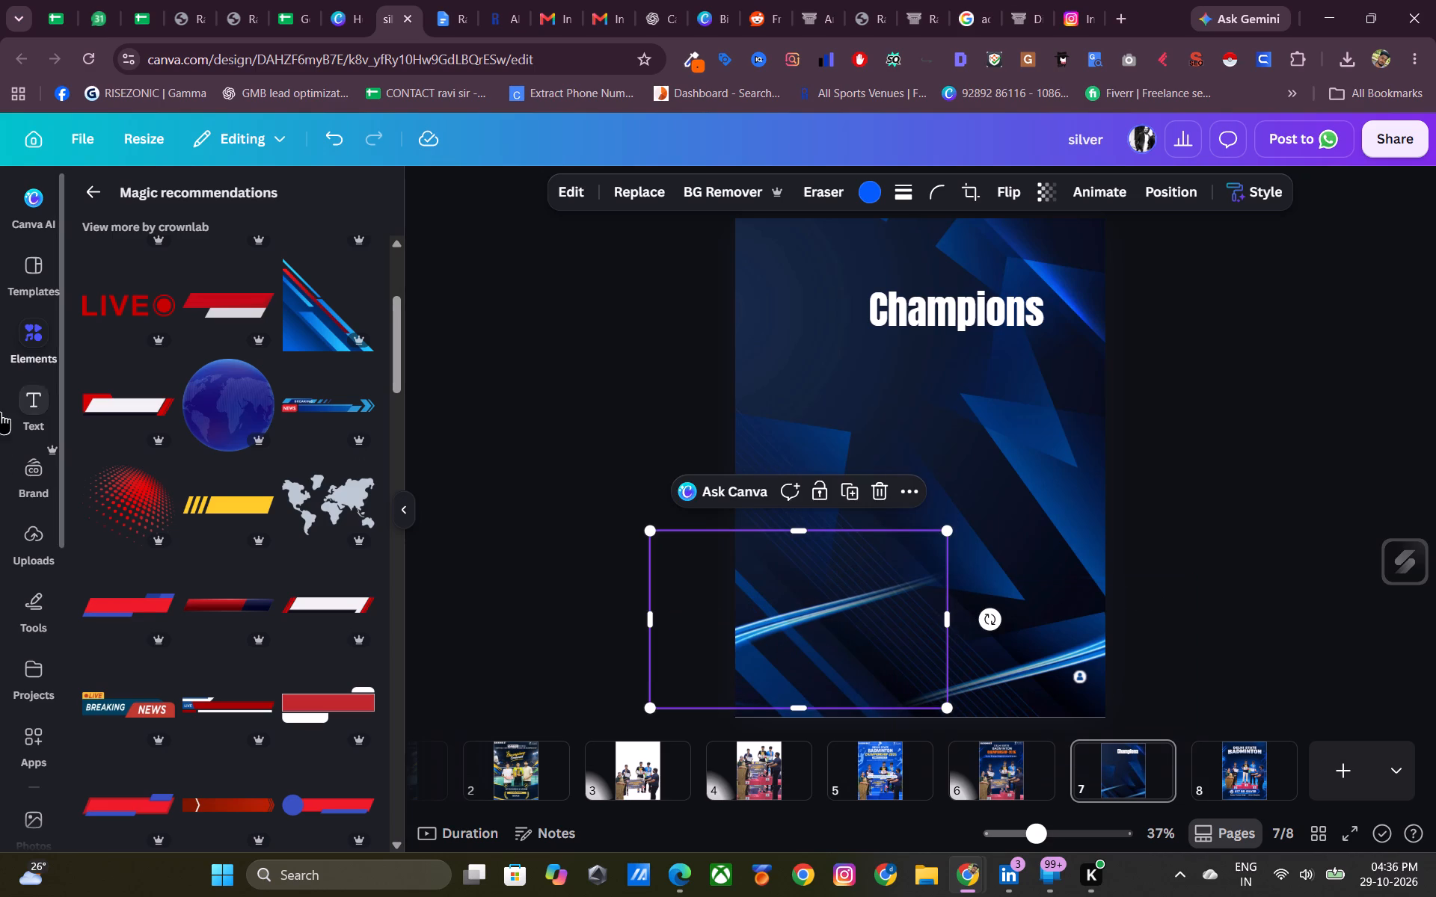
Copy the background-free podium photo from page 4 onto page 7 and align it with the poster's bottom edge.
{"action": "left_click", "coordinate": [769, 762]}
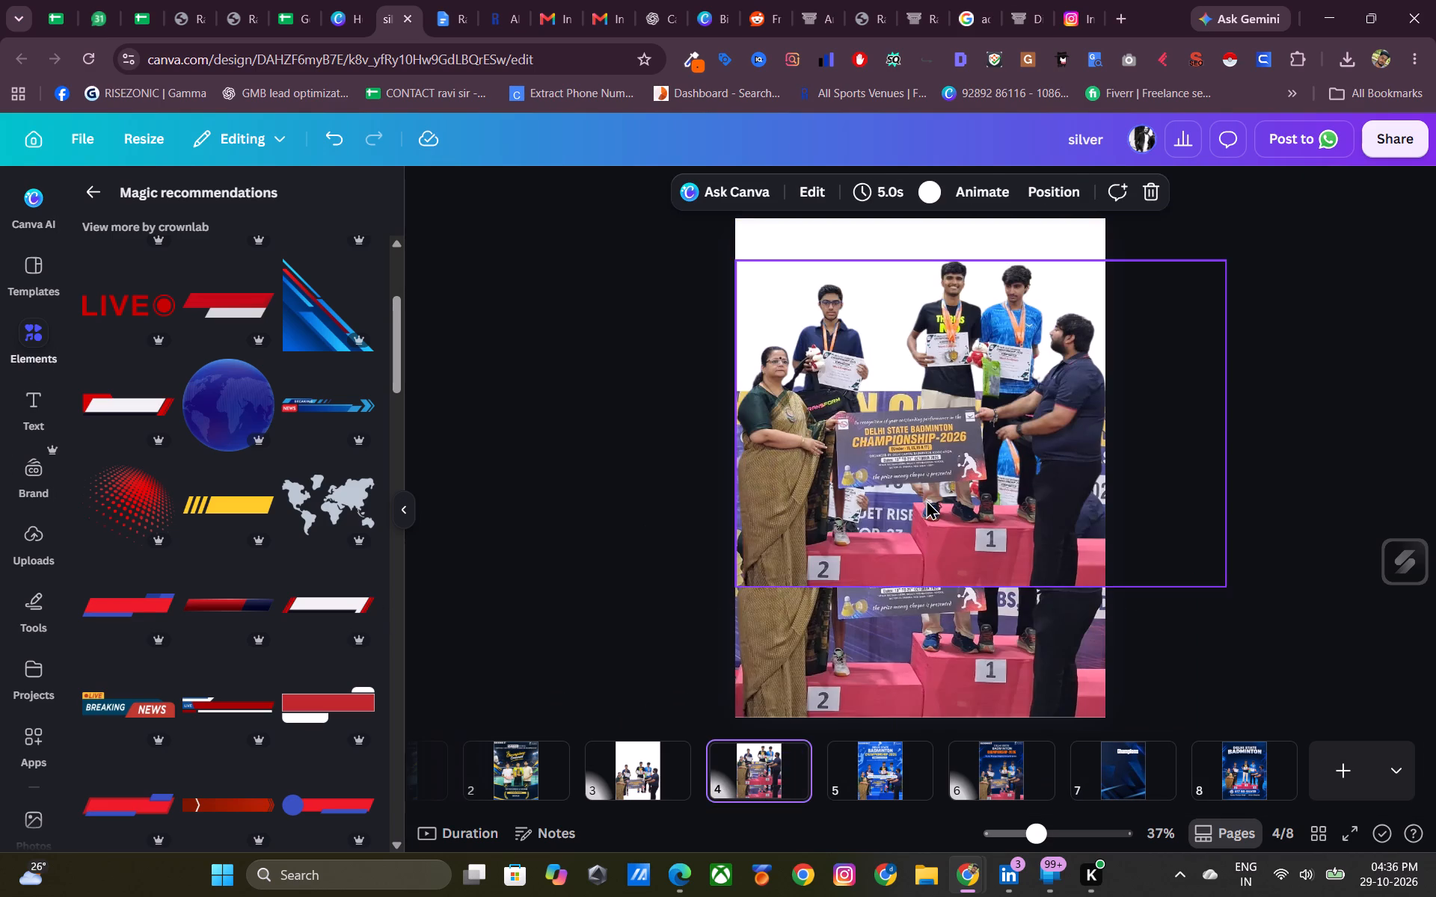
{"action": "left_click_drag", "start_coordinate": [926, 499], "coordinate": [915, 475]}
{"action": "key", "text": "ctrl+c"}
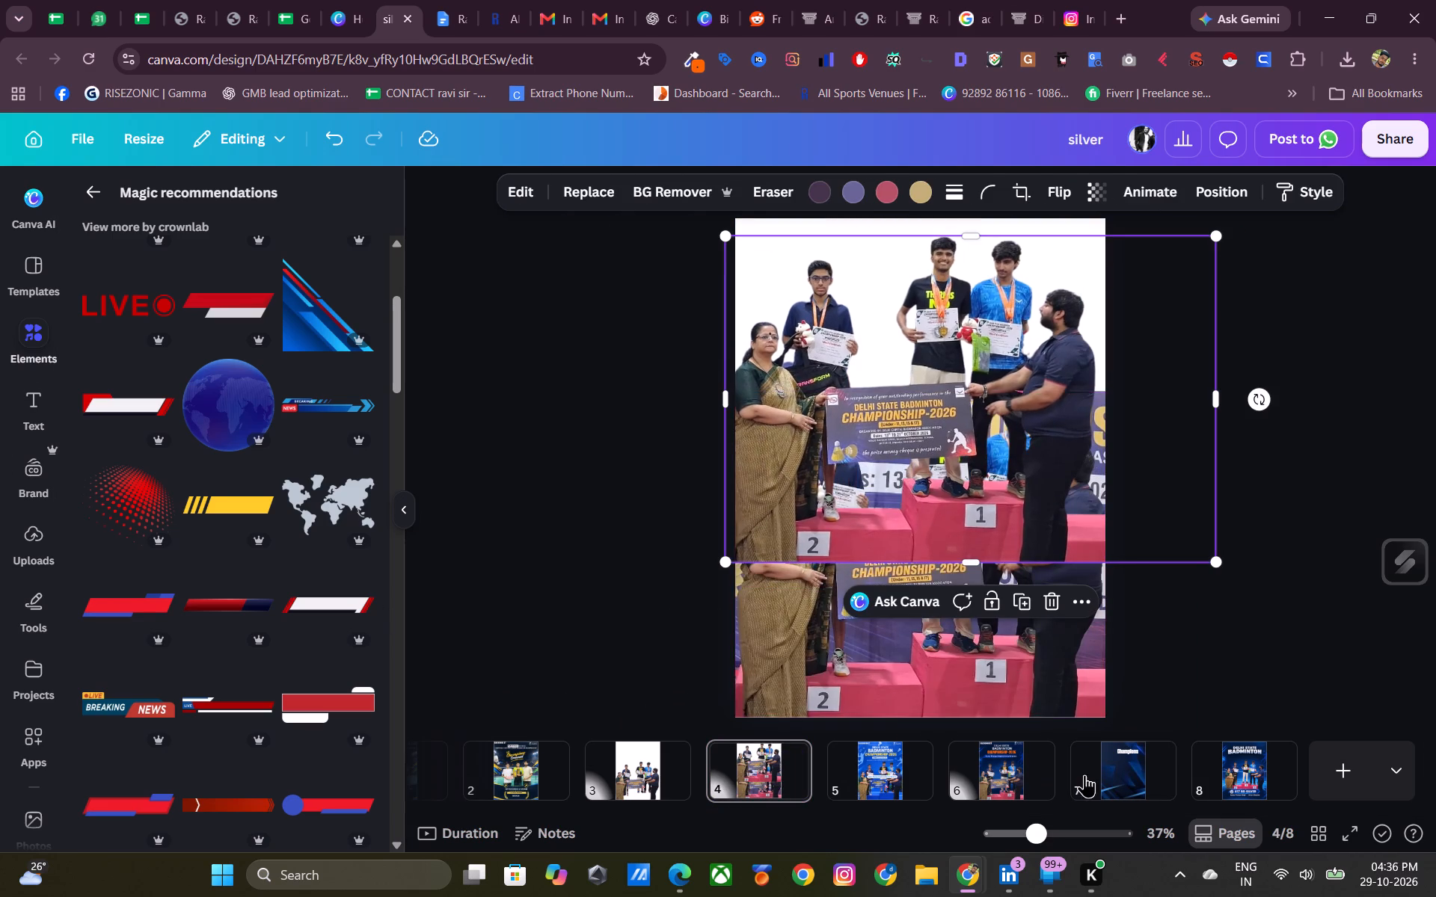
{"action": "left_click", "coordinate": [1103, 776]}
{"action": "key", "text": "ctrl+v"}
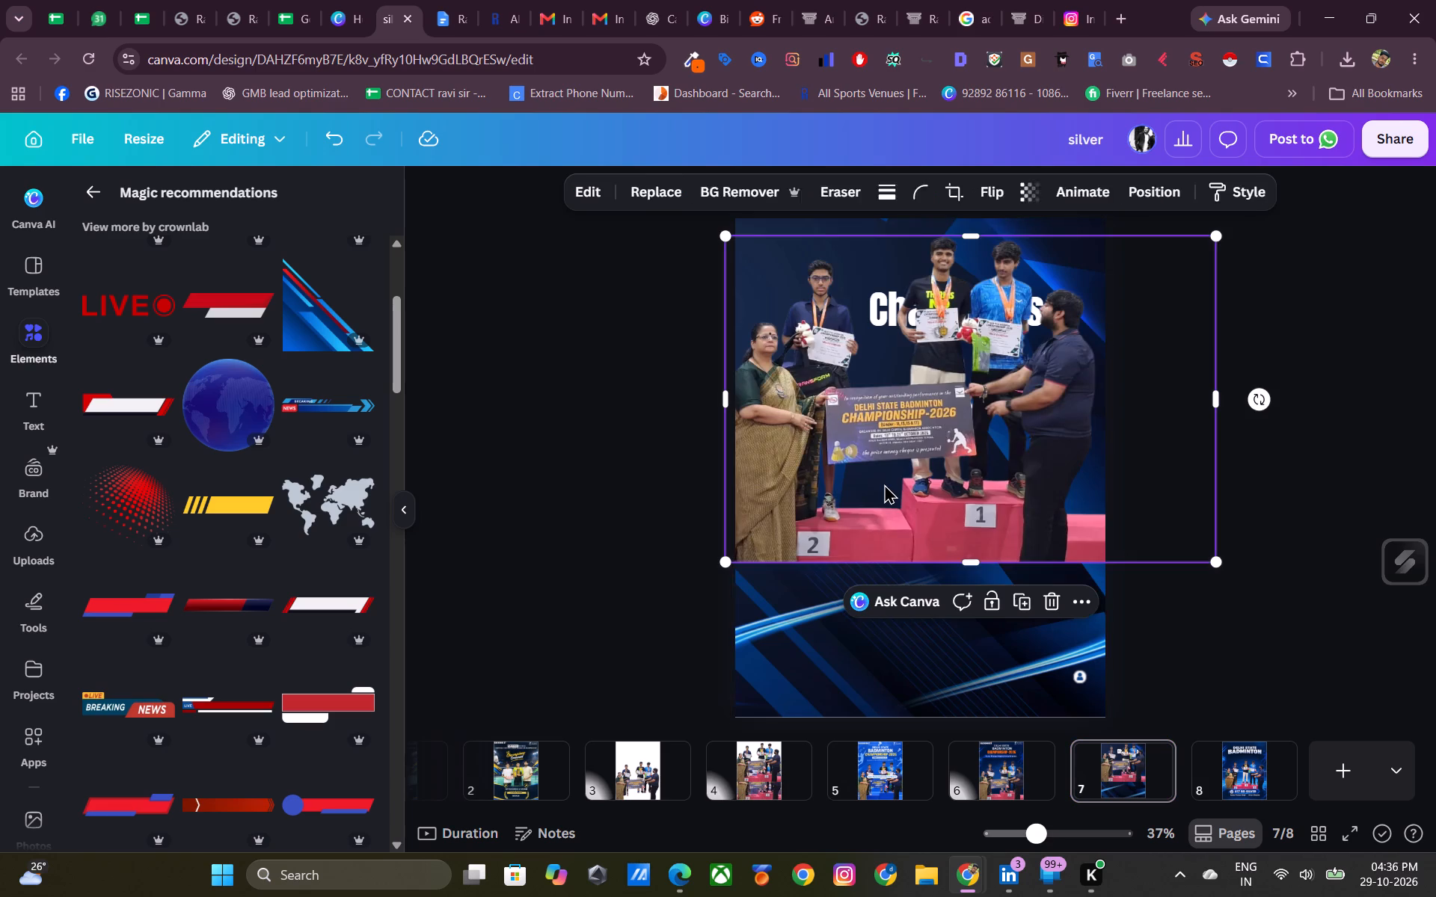
{"action": "left_click_drag", "start_coordinate": [949, 449], "coordinate": [957, 607]}
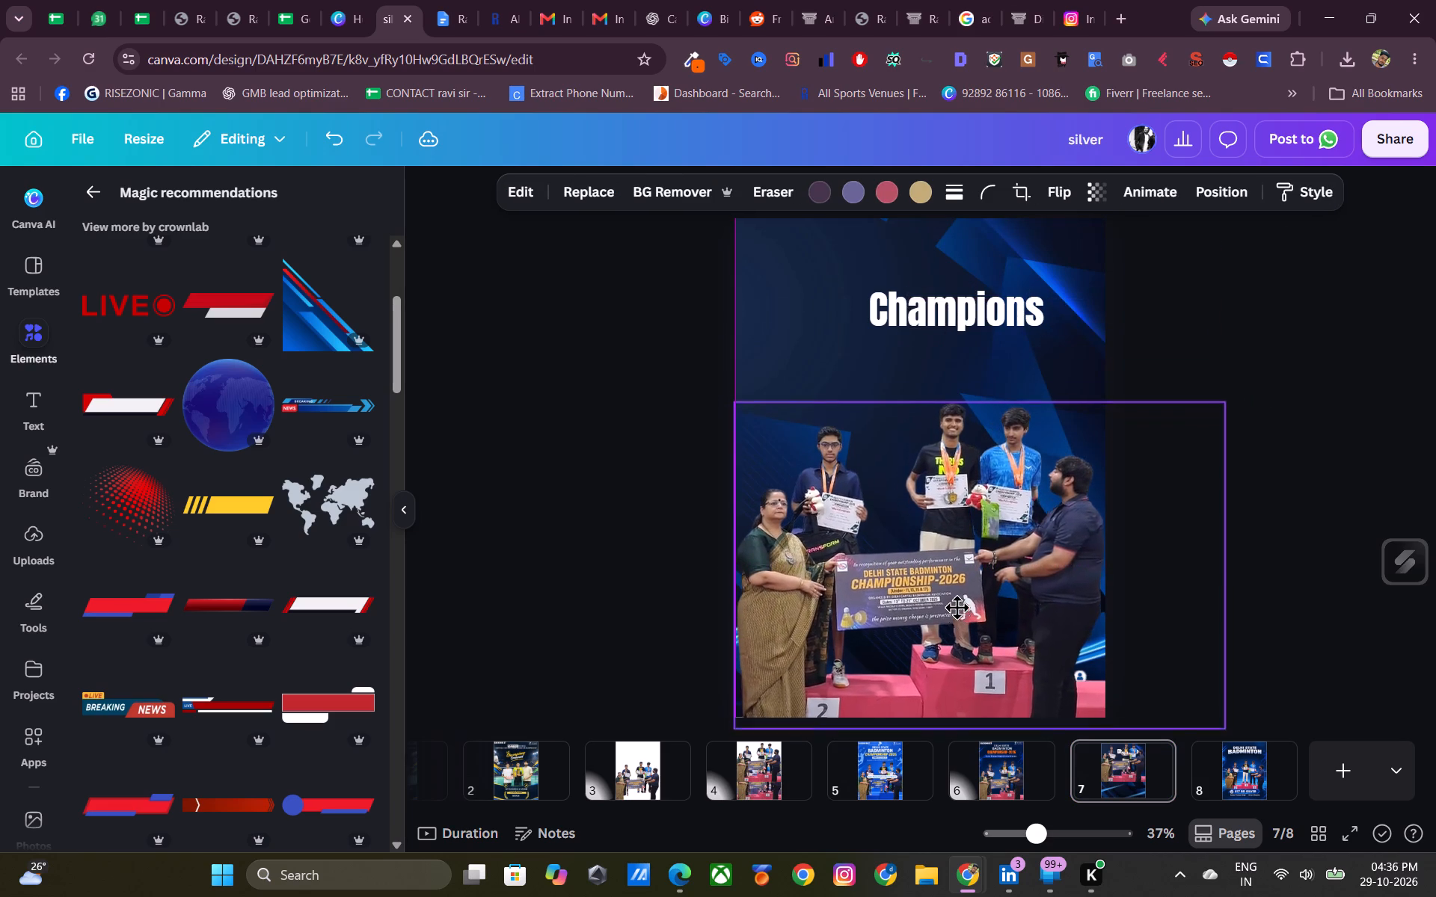
{"action": "left_click_drag", "start_coordinate": [957, 607], "coordinate": [960, 604]}
{"action": "left_click", "coordinate": [1295, 452]}
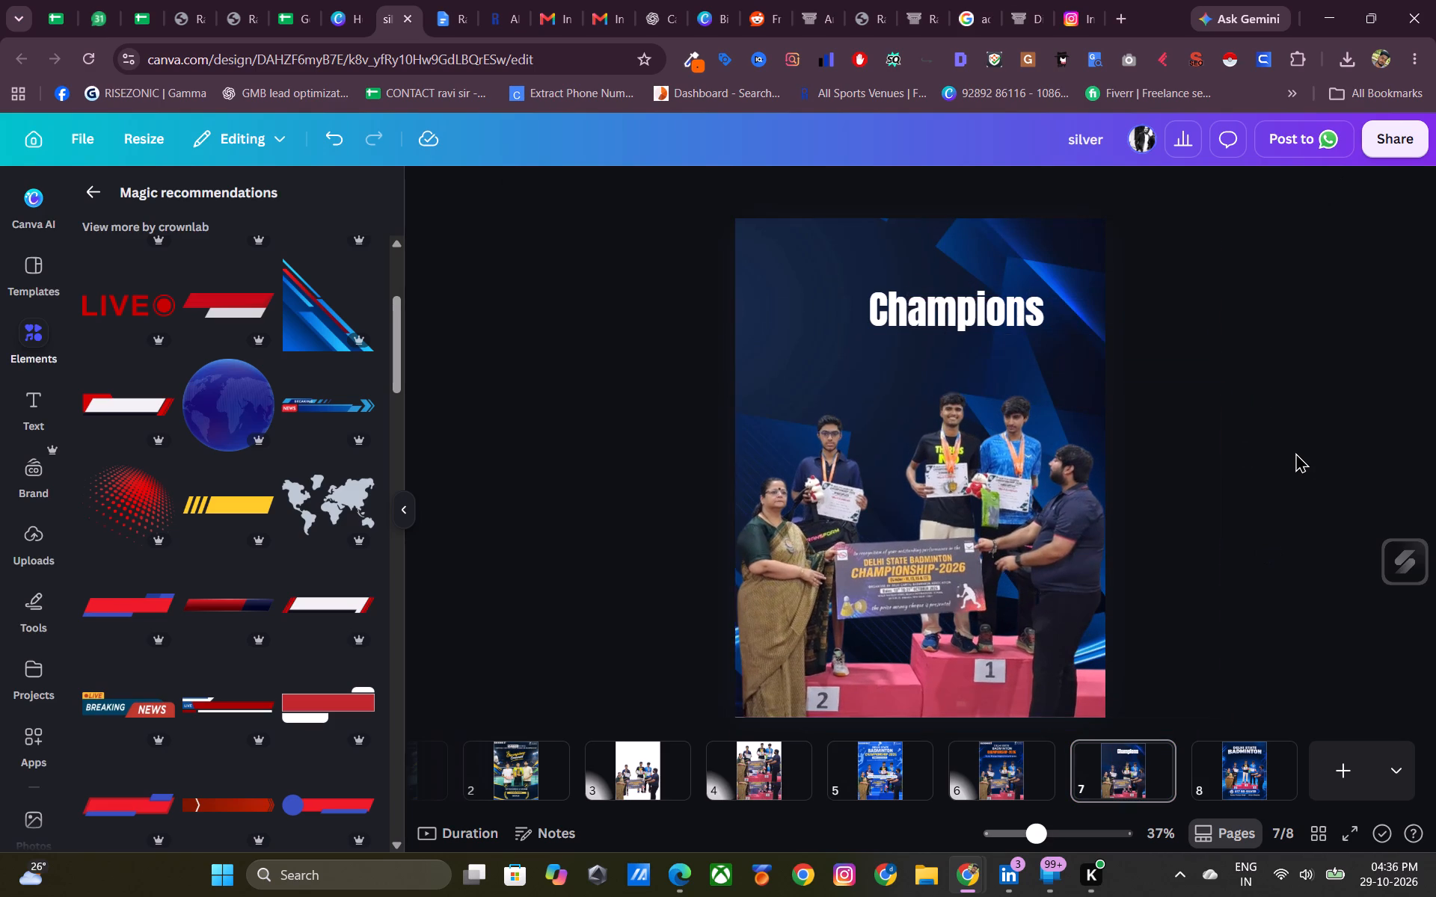
Reposition the Champions heading near the poster's horizontal centre, just above the podium photo.
{"action": "left_click_drag", "start_coordinate": [969, 320], "coordinate": [918, 340]}
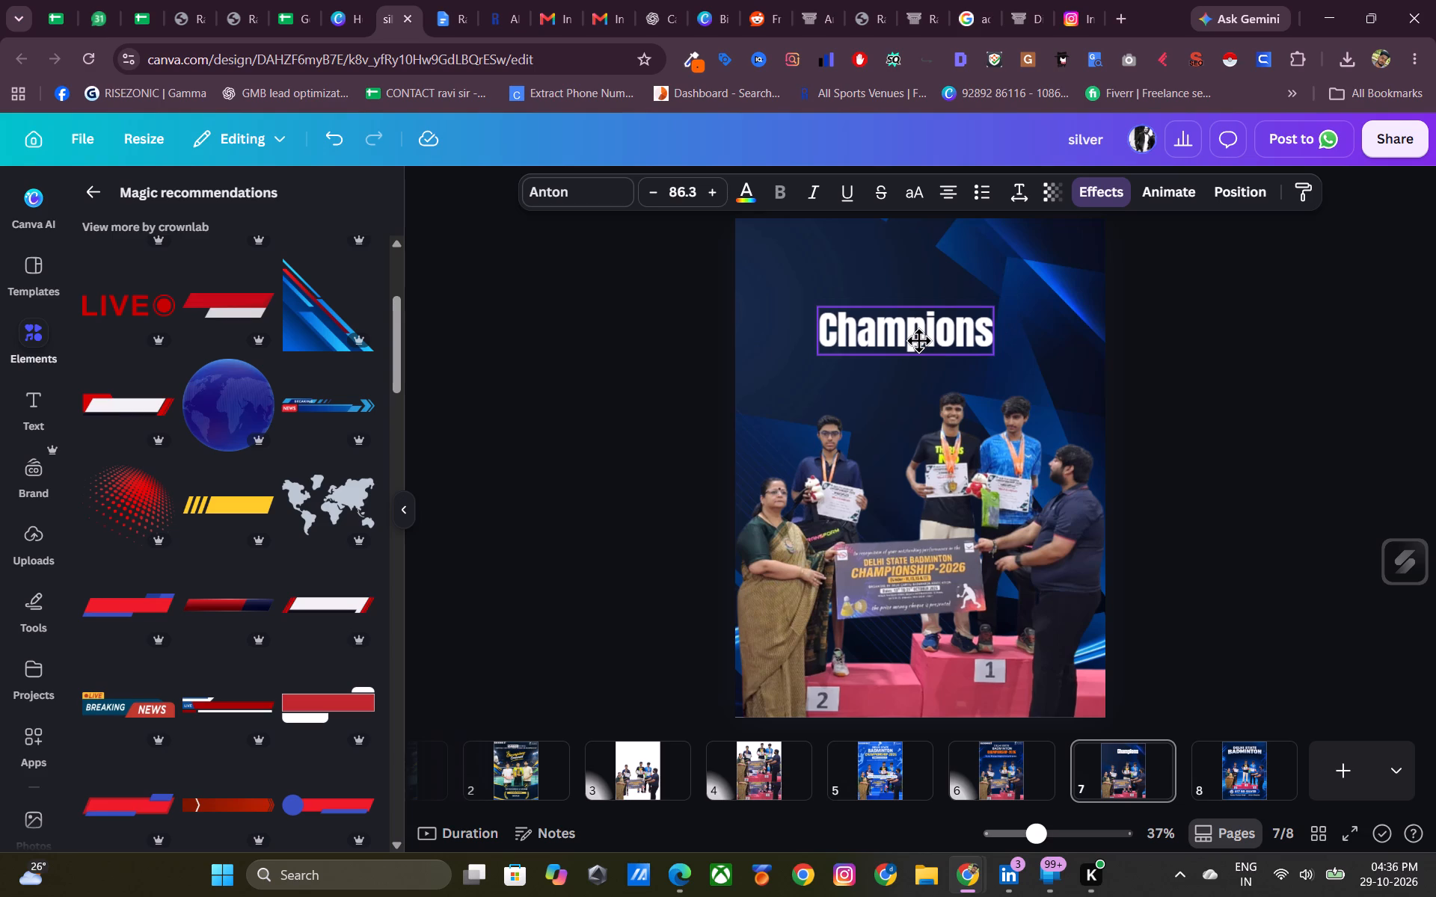
{"action": "left_click_drag", "start_coordinate": [918, 340], "coordinate": [927, 346]}
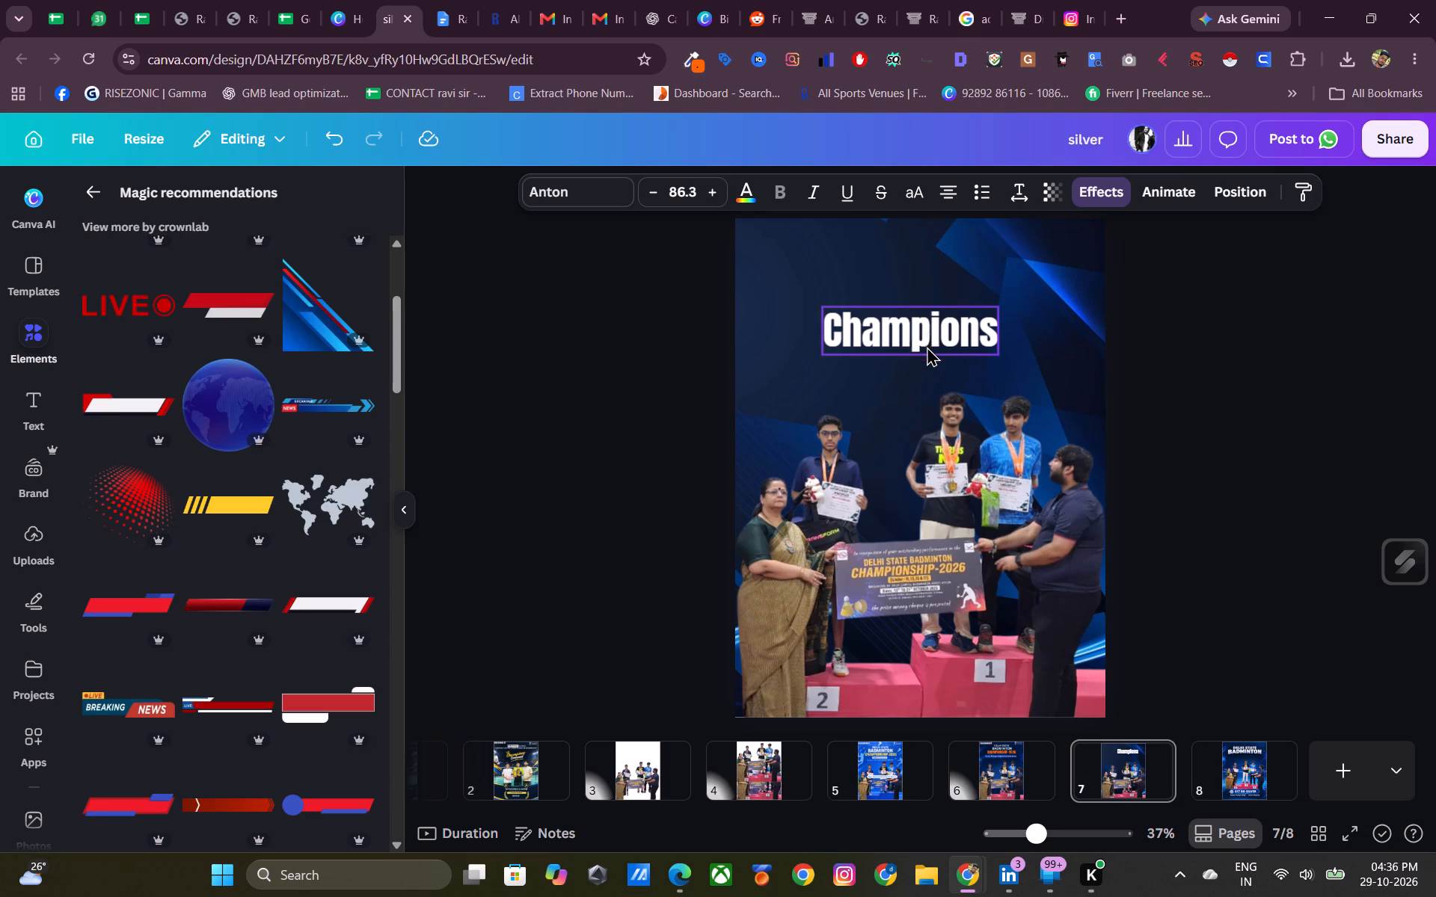
On page 6, ungroup the title block and copy the word BADMINTON from its text.
{"action": "left_click", "coordinate": [1019, 766]}
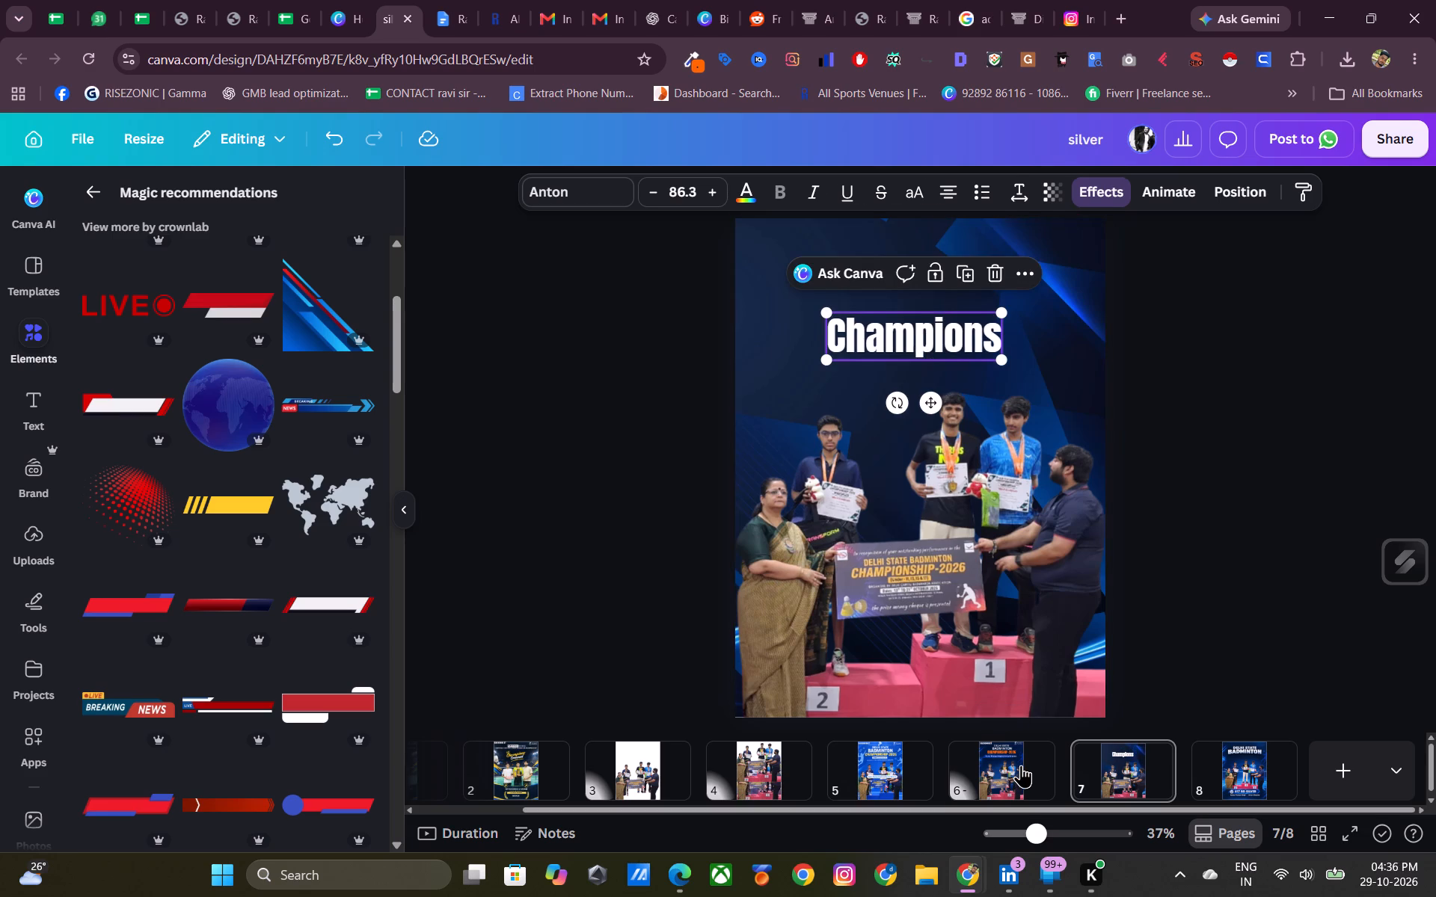
{"action": "left_click", "coordinate": [1213, 357]}
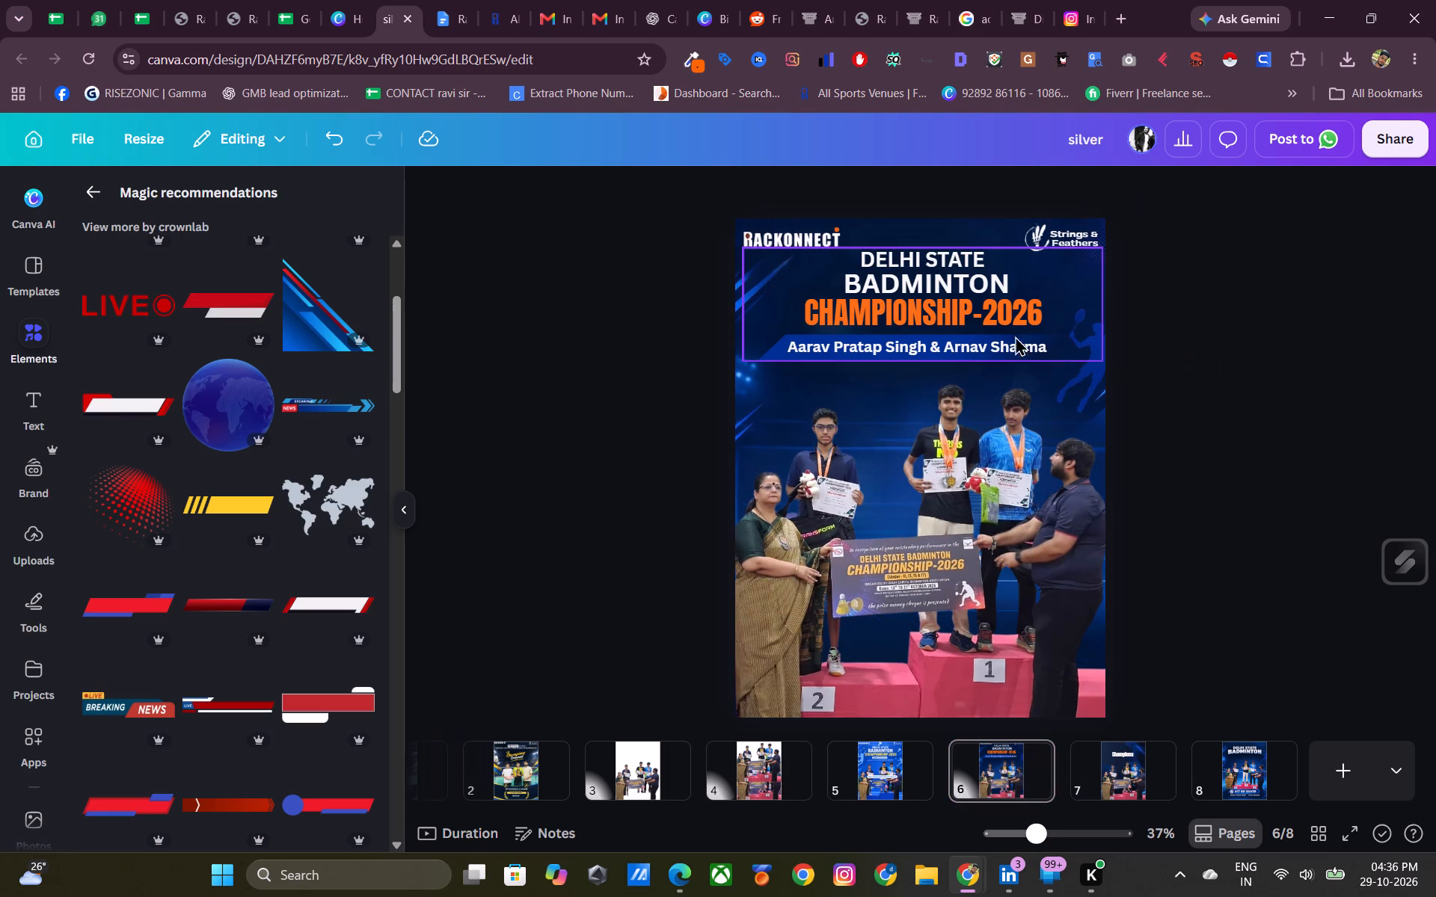
{"action": "left_click", "coordinate": [921, 308]}
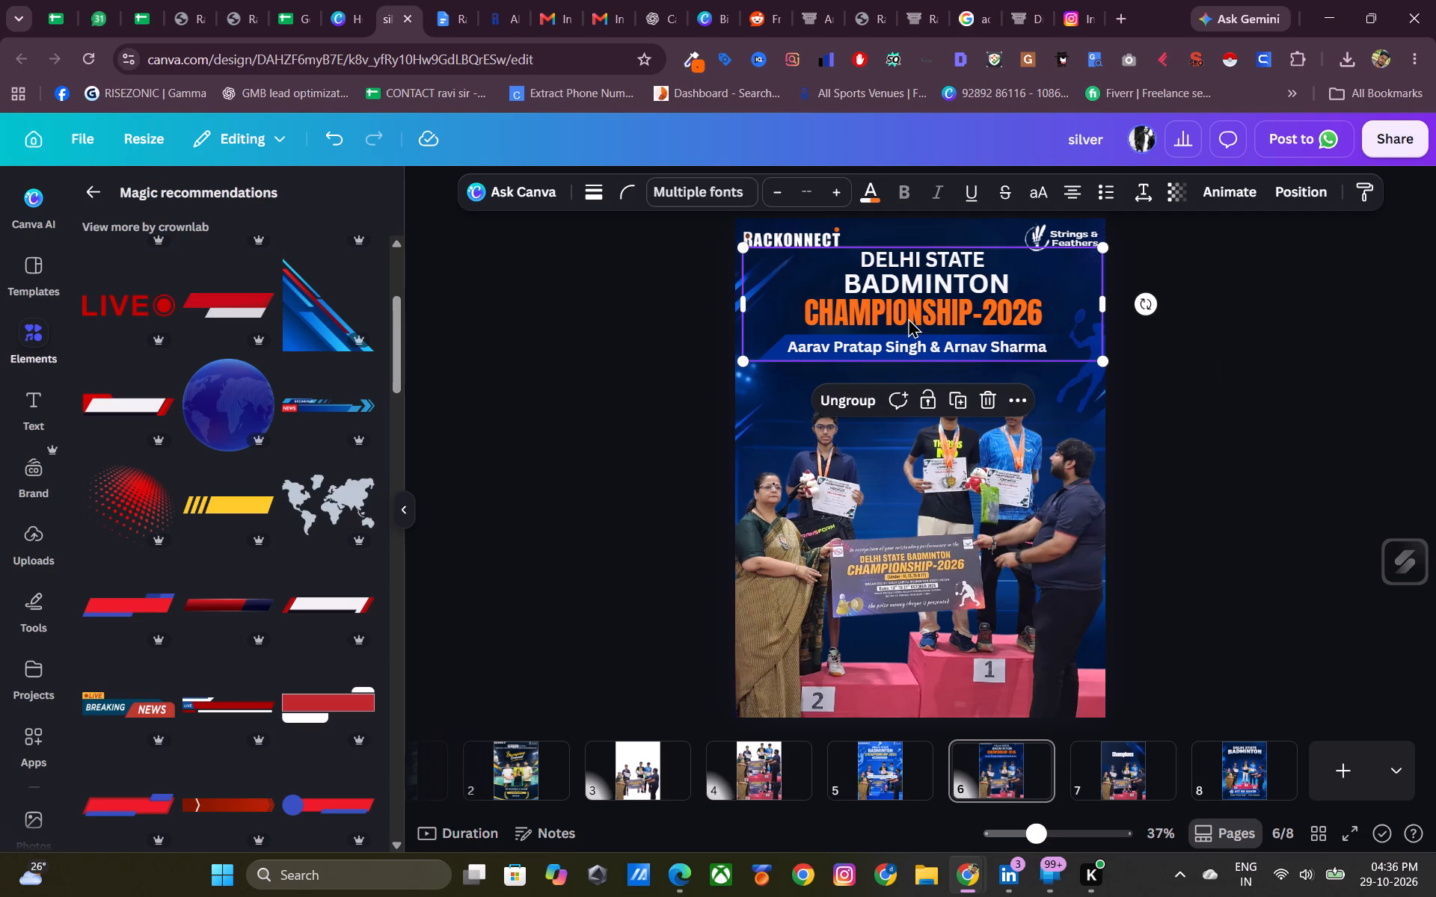
{"action": "left_click", "coordinate": [850, 406]}
{"action": "left_click", "coordinate": [1286, 360]}
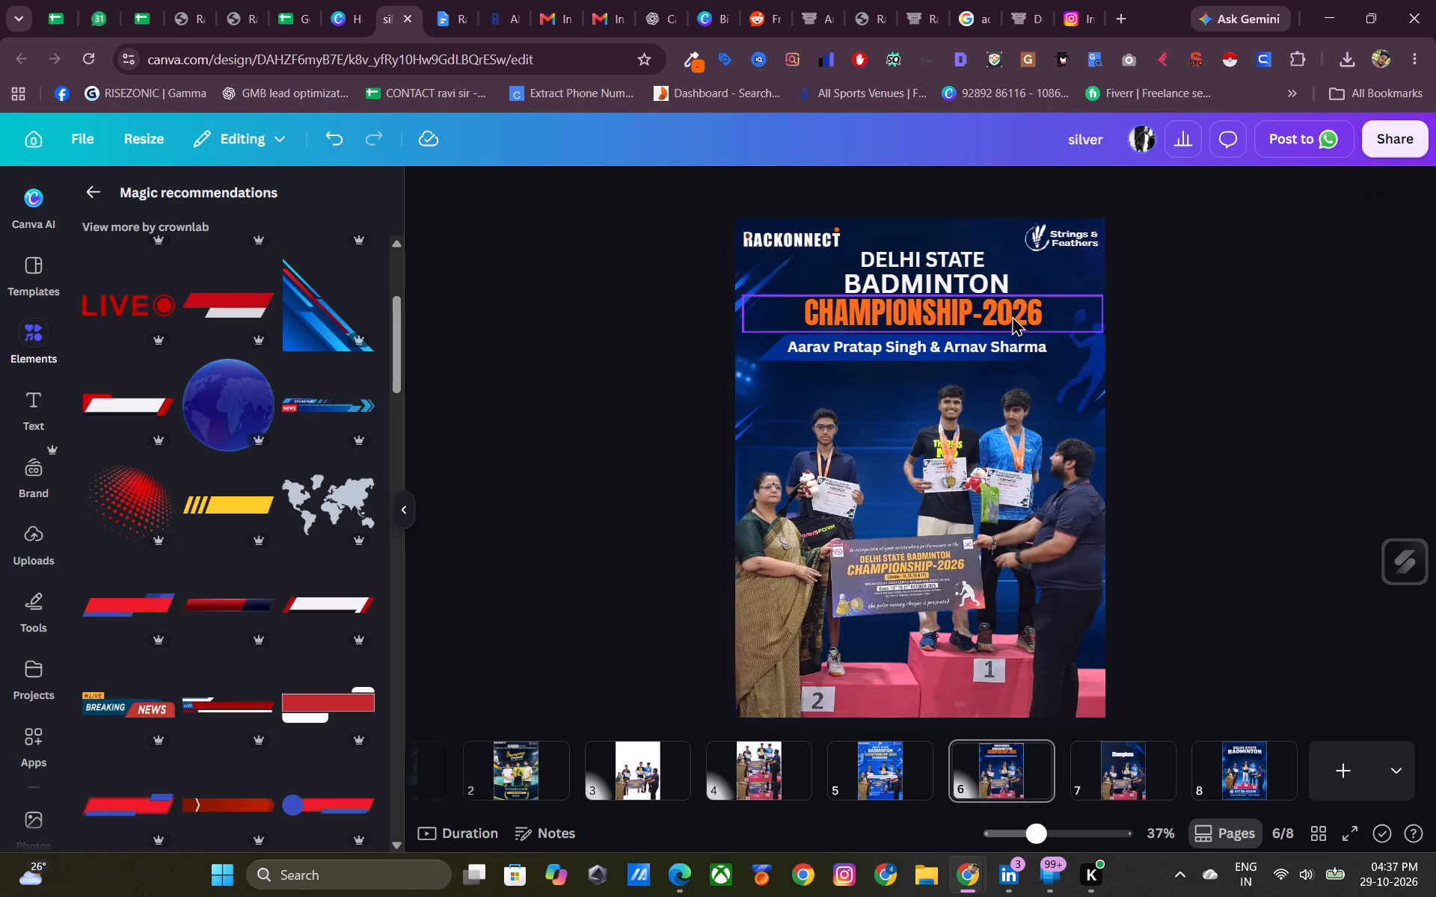
{"action": "double_click", "coordinate": [921, 286]}
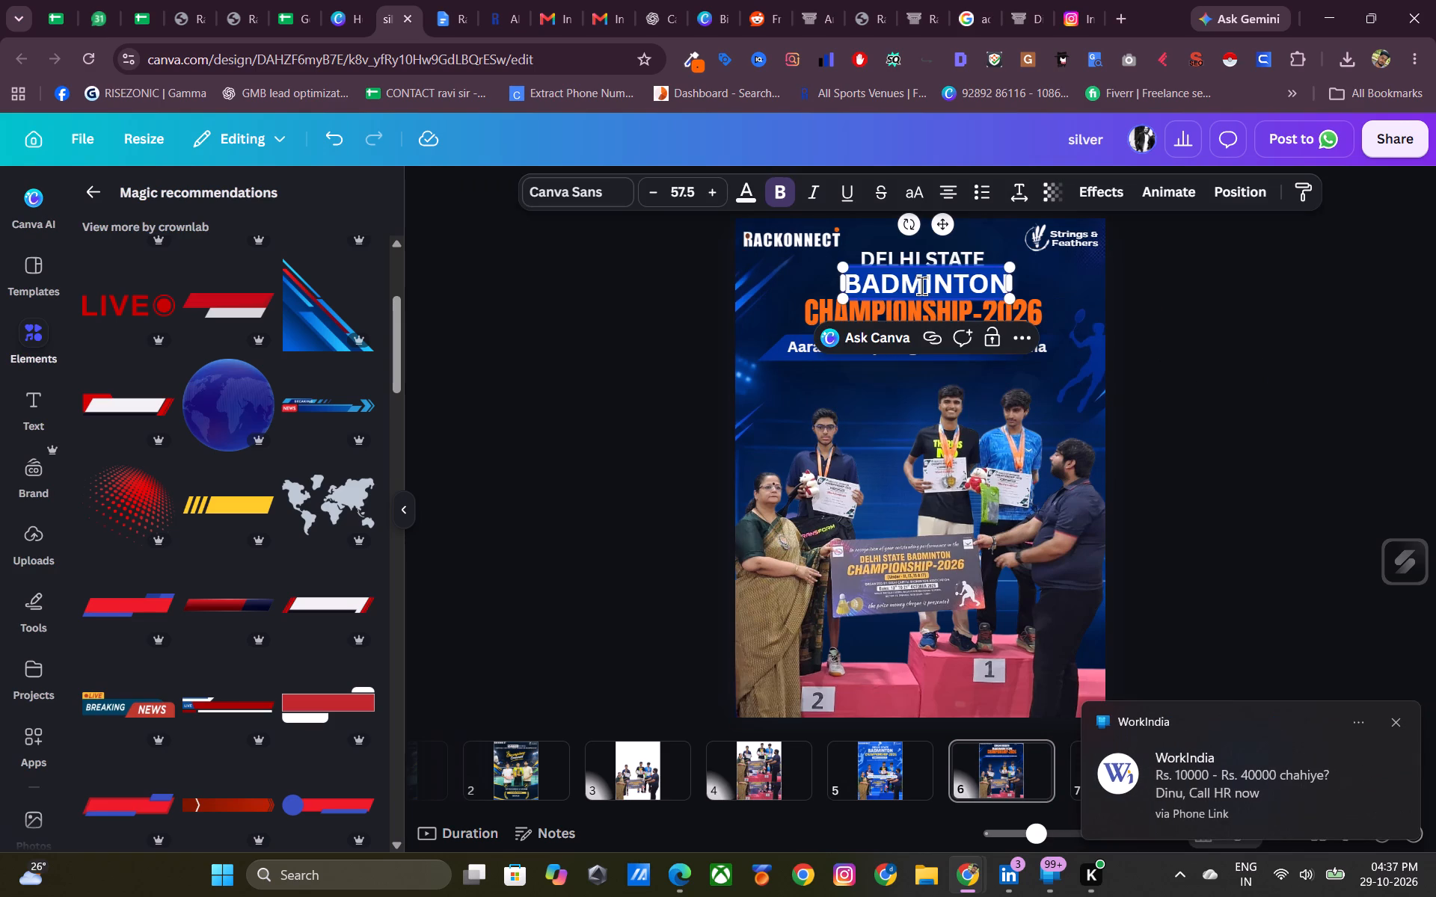
{"action": "key", "text": "ctrl+c"}
{"action": "left_click", "coordinate": [1395, 724]}
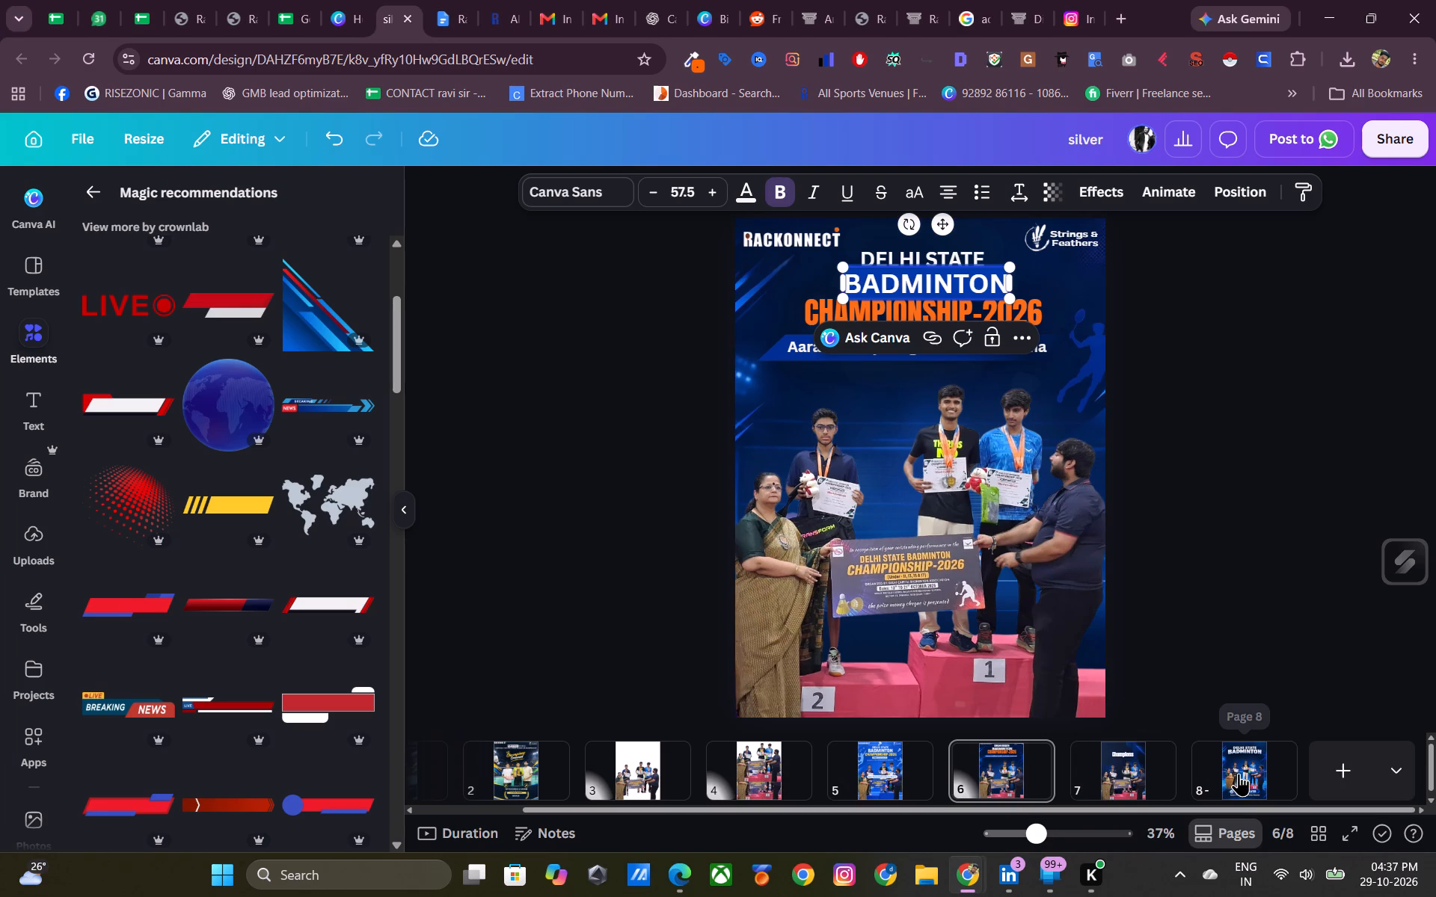
On page 7, duplicate the Champions heading below the original and replace the copy's text with BADMINTON.
{"action": "left_click", "coordinate": [1137, 786]}
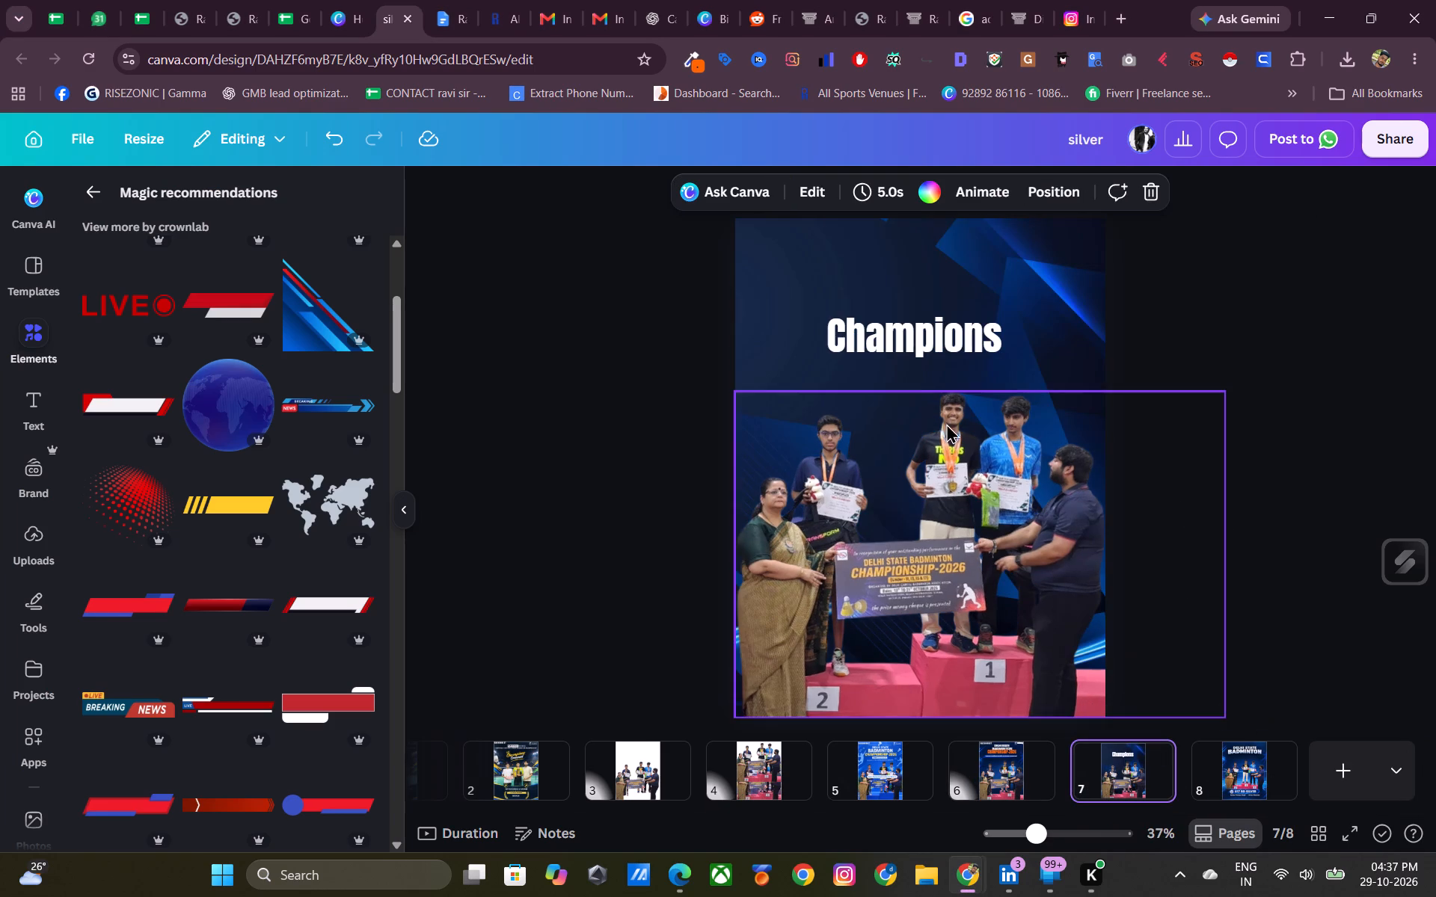
{"action": "left_click", "coordinate": [934, 342]}
{"action": "left_click", "coordinate": [957, 265]}
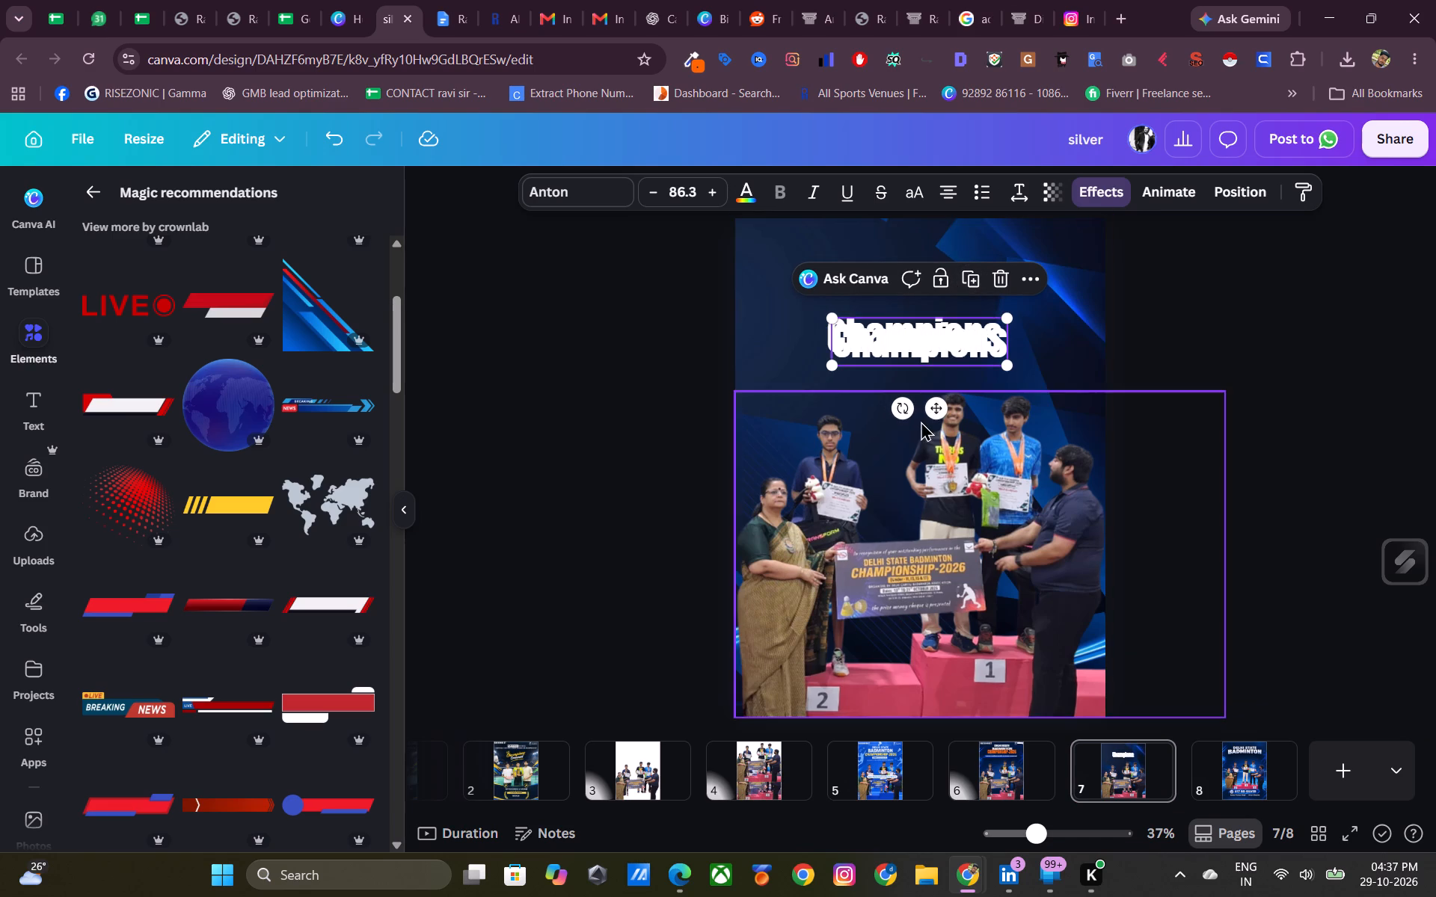
{"action": "left_click_drag", "start_coordinate": [931, 411], "coordinate": [921, 509]}
{"action": "double_click", "coordinate": [911, 430]}
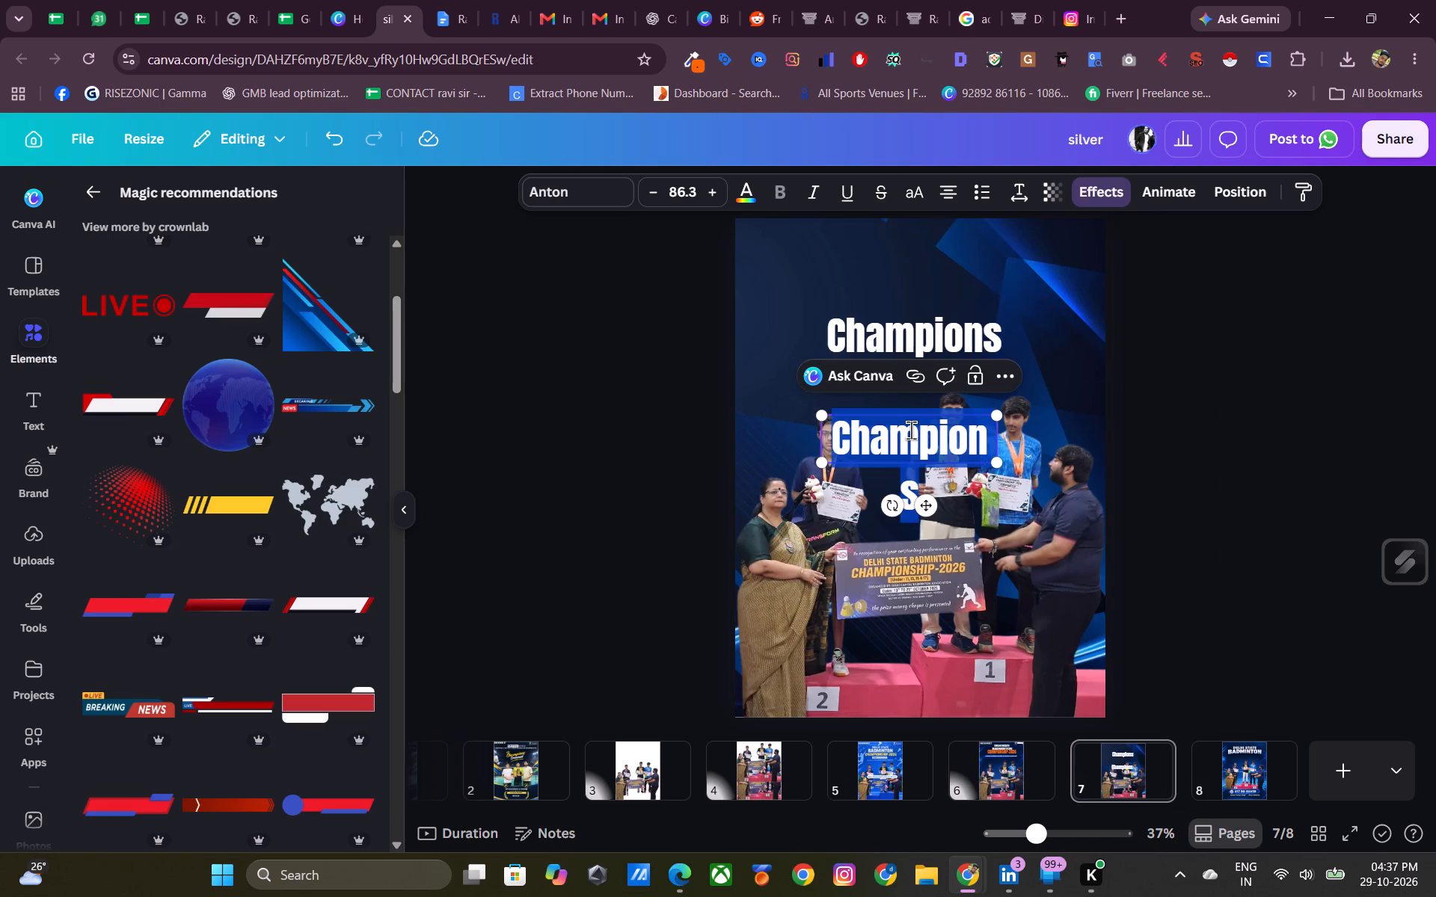
{"action": "key", "text": "ctrl+v"}
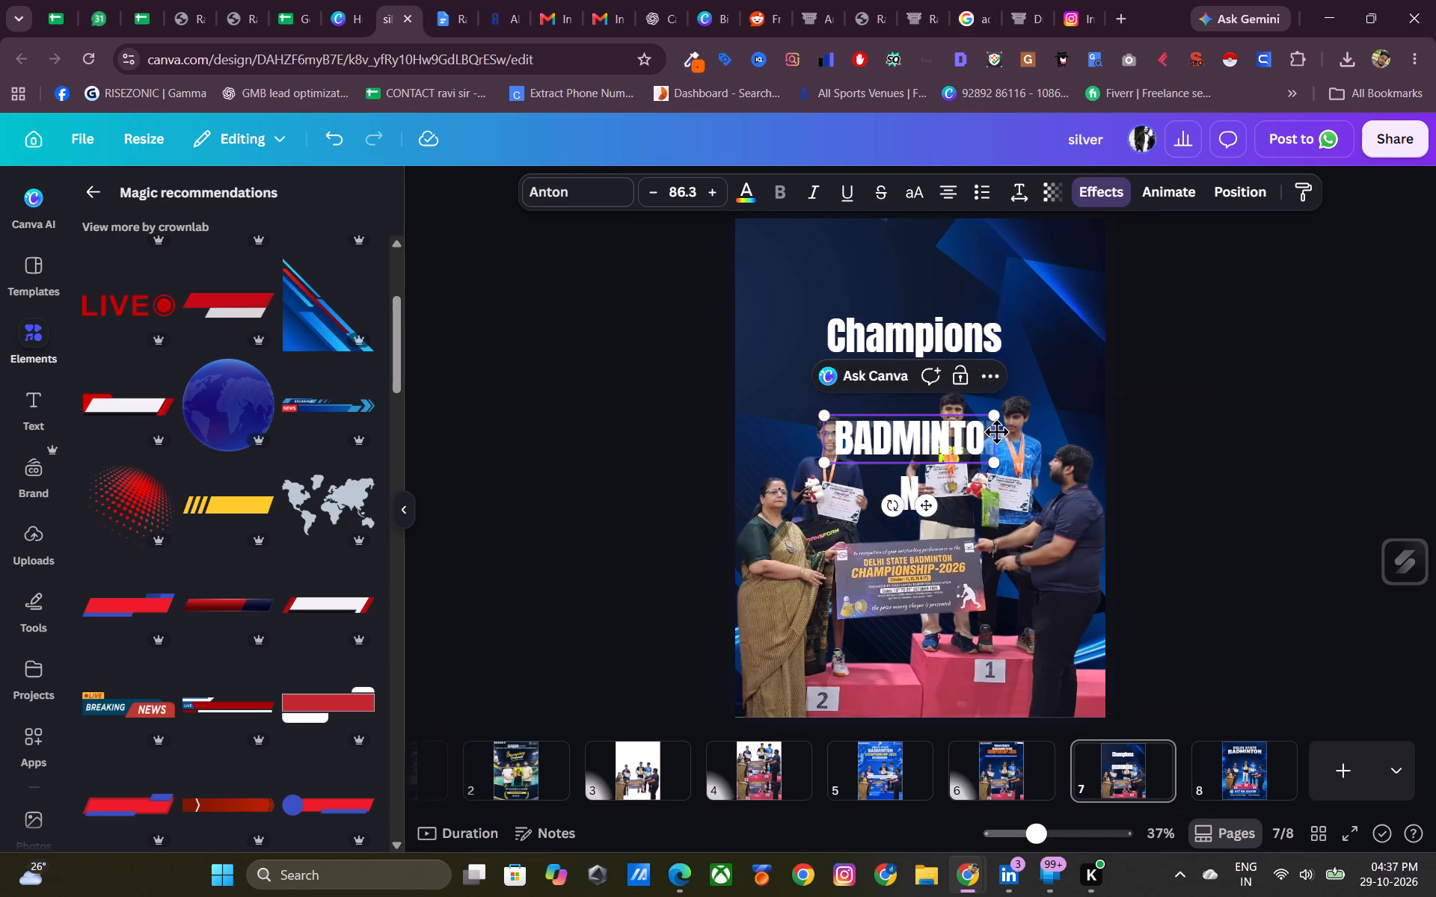
{"action": "left_click", "coordinate": [1205, 437]}
Place the BADMINTON heading directly above Champions and reduce its font size to 83.3.
{"action": "left_click_drag", "start_coordinate": [959, 448], "coordinate": [957, 279]}
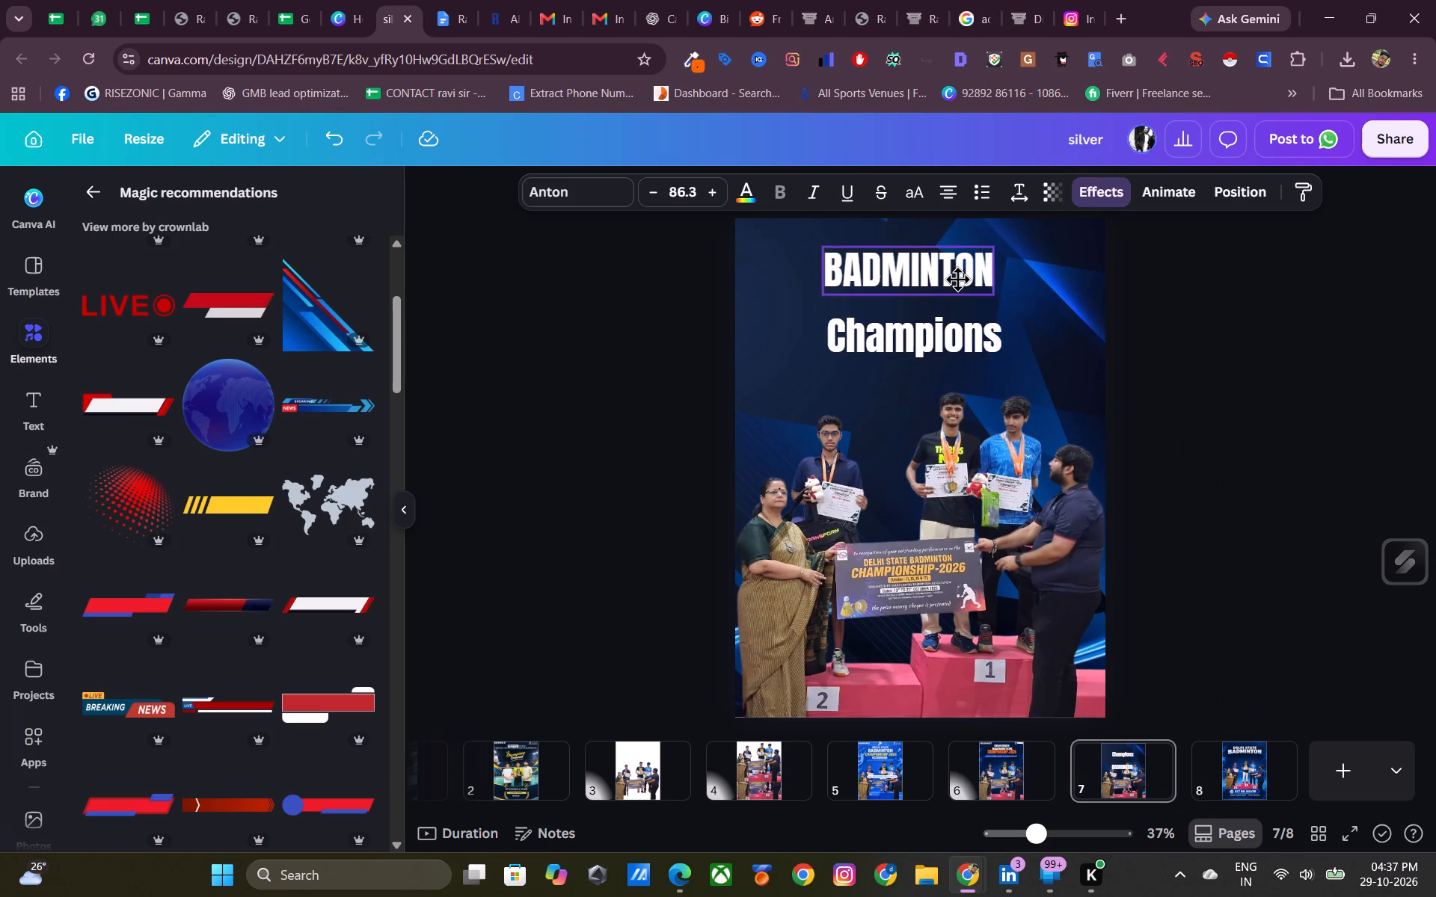
{"action": "left_click_drag", "start_coordinate": [957, 279], "coordinate": [965, 303]}
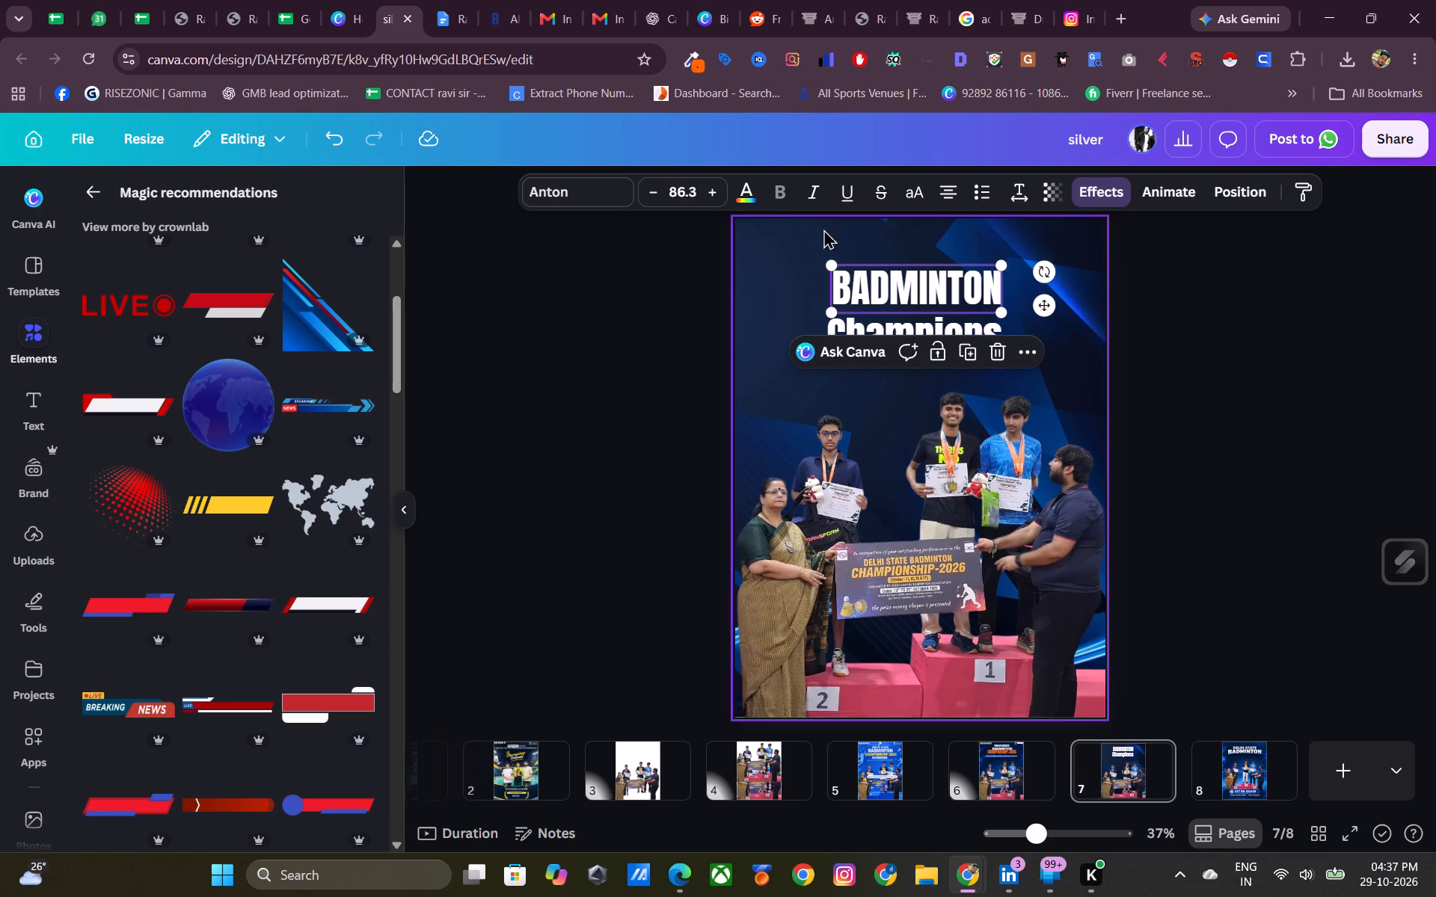
{"action": "left_click", "coordinate": [652, 204]}
{"action": "double_click", "coordinate": [652, 204]}
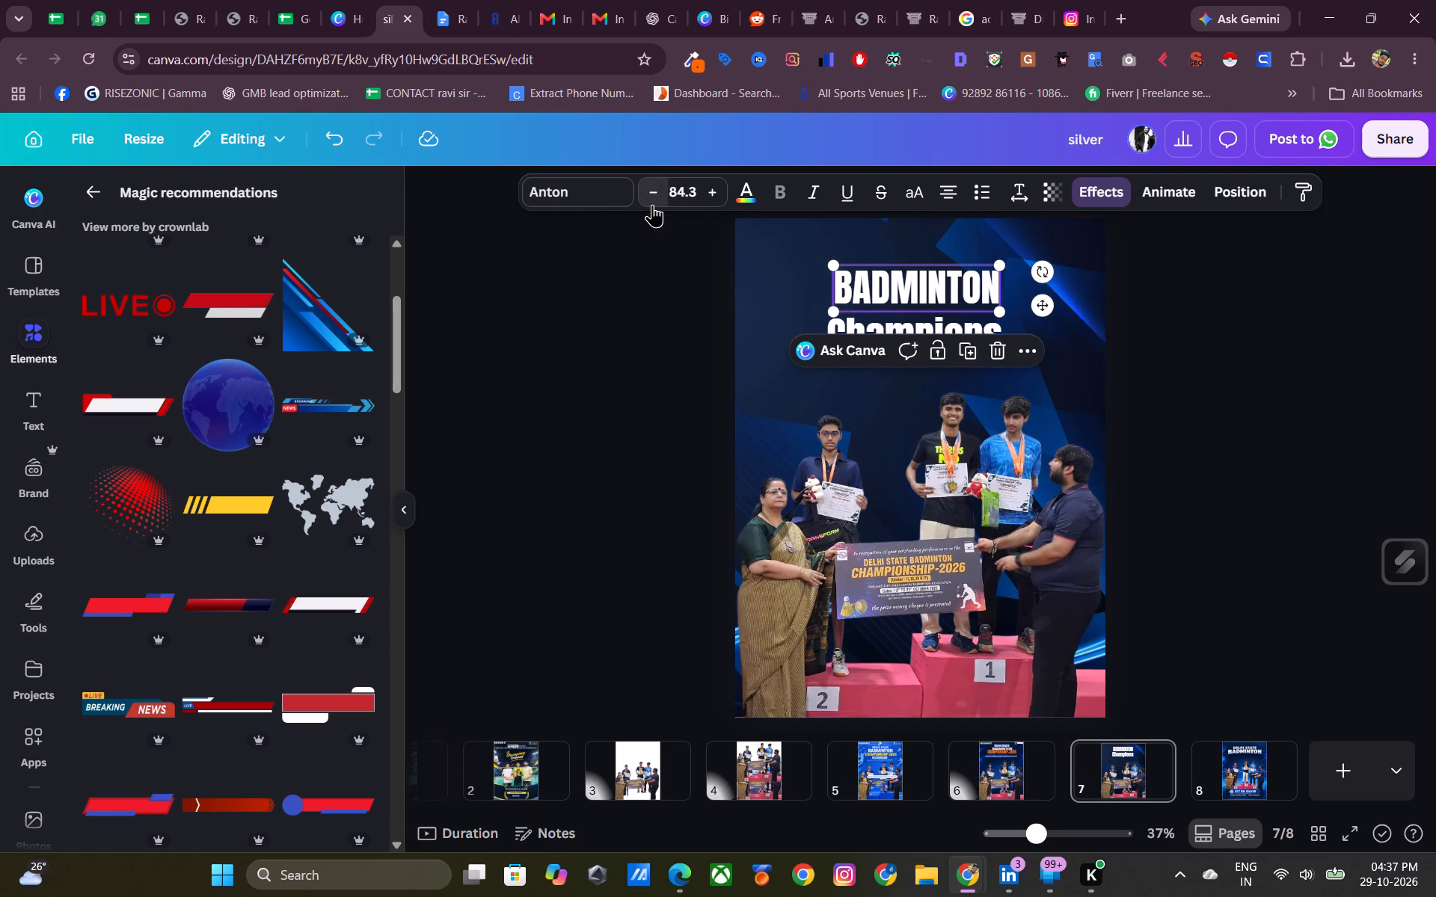
{"action": "left_click", "coordinate": [793, 192]}
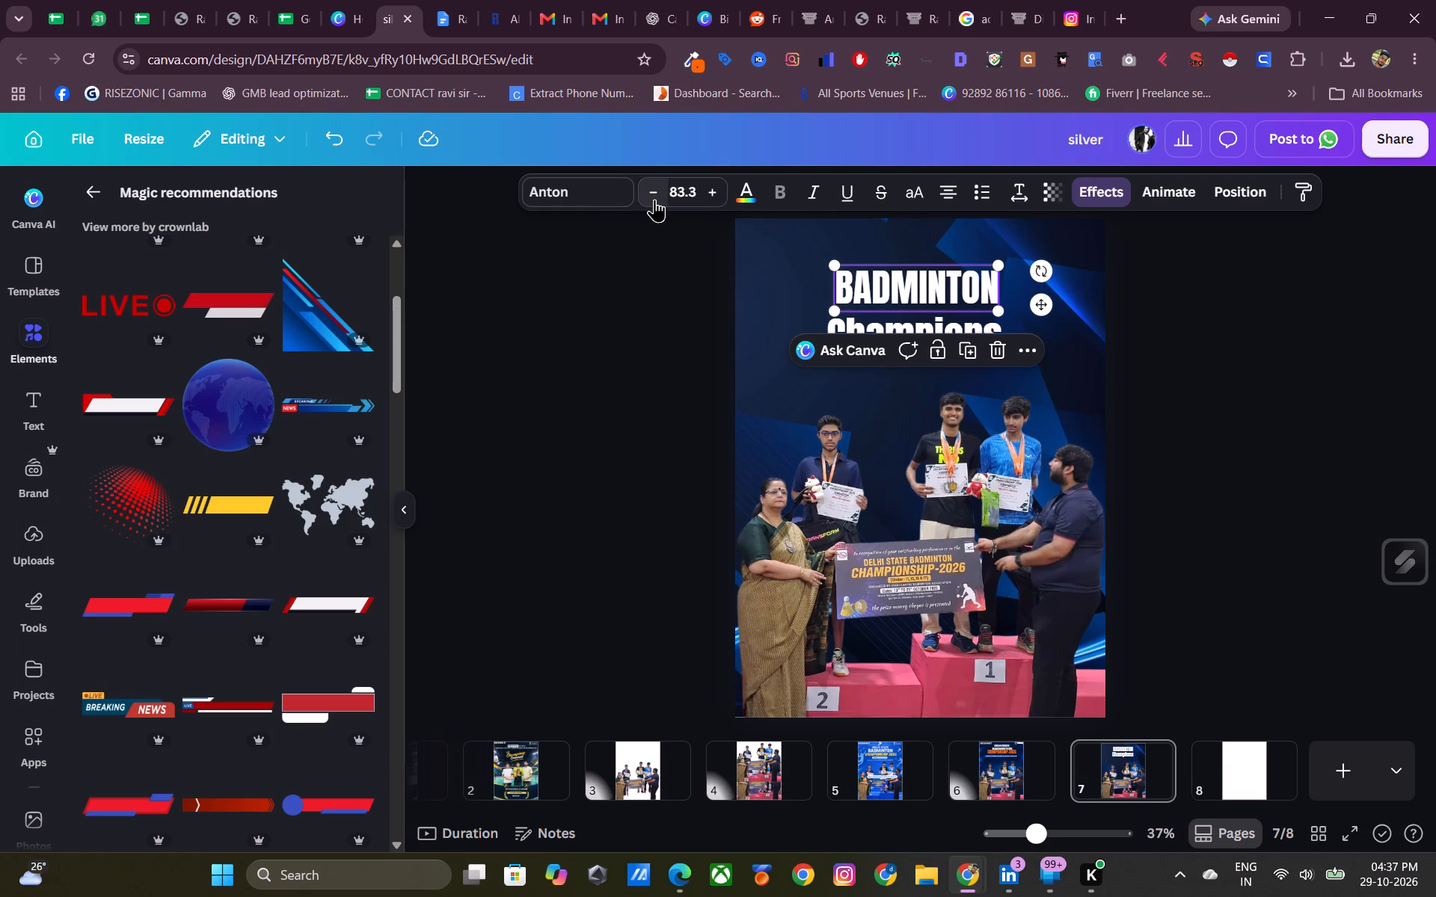
Reduce the BADMINTON heading's font size to 70.3.
{"action": "triple_click", "coordinate": [654, 199]}
{"action": "triple_click", "coordinate": [654, 199]}
{"action": "triple_click", "coordinate": [654, 199]}
{"action": "triple_click", "coordinate": [654, 199]}
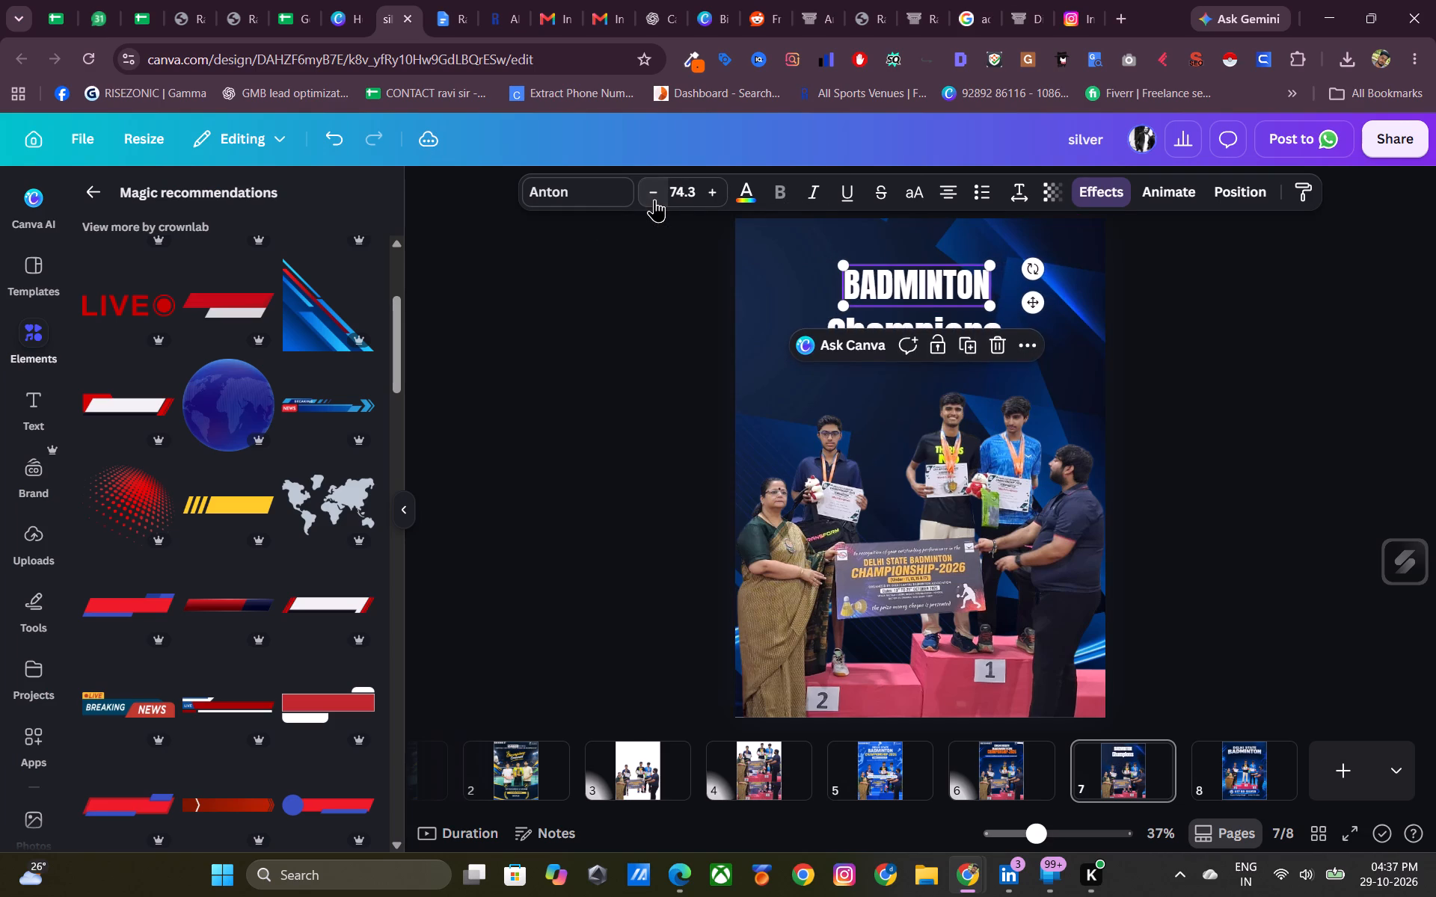
{"action": "left_click", "coordinate": [654, 199]}
{"action": "left_click", "coordinate": [1251, 351]}
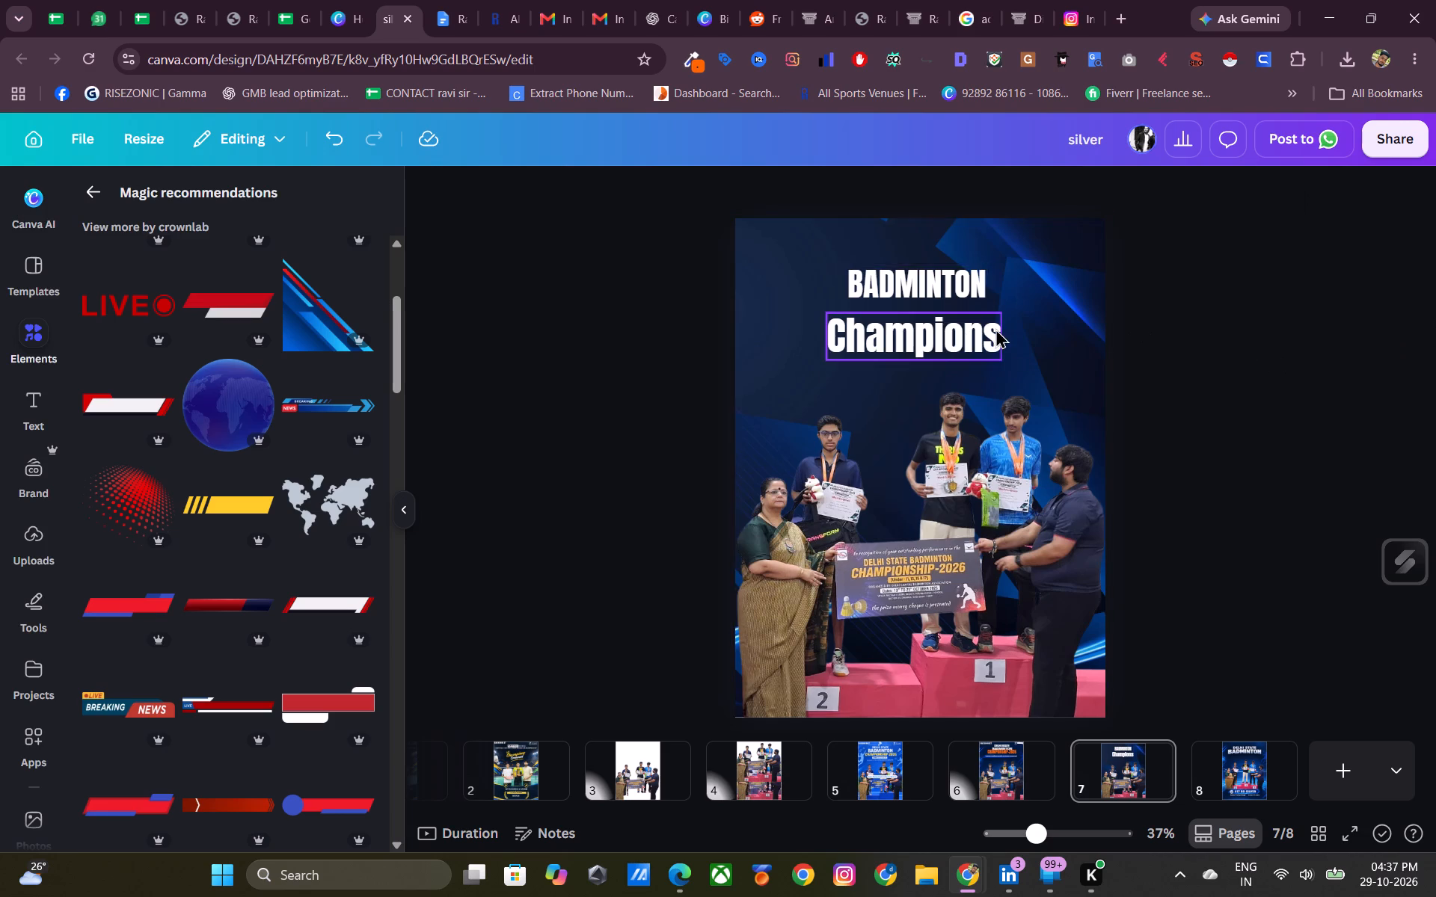
Change the Champions heading's text colour to orange.
{"action": "left_click", "coordinate": [963, 333]}
{"action": "left_click", "coordinate": [737, 194]}
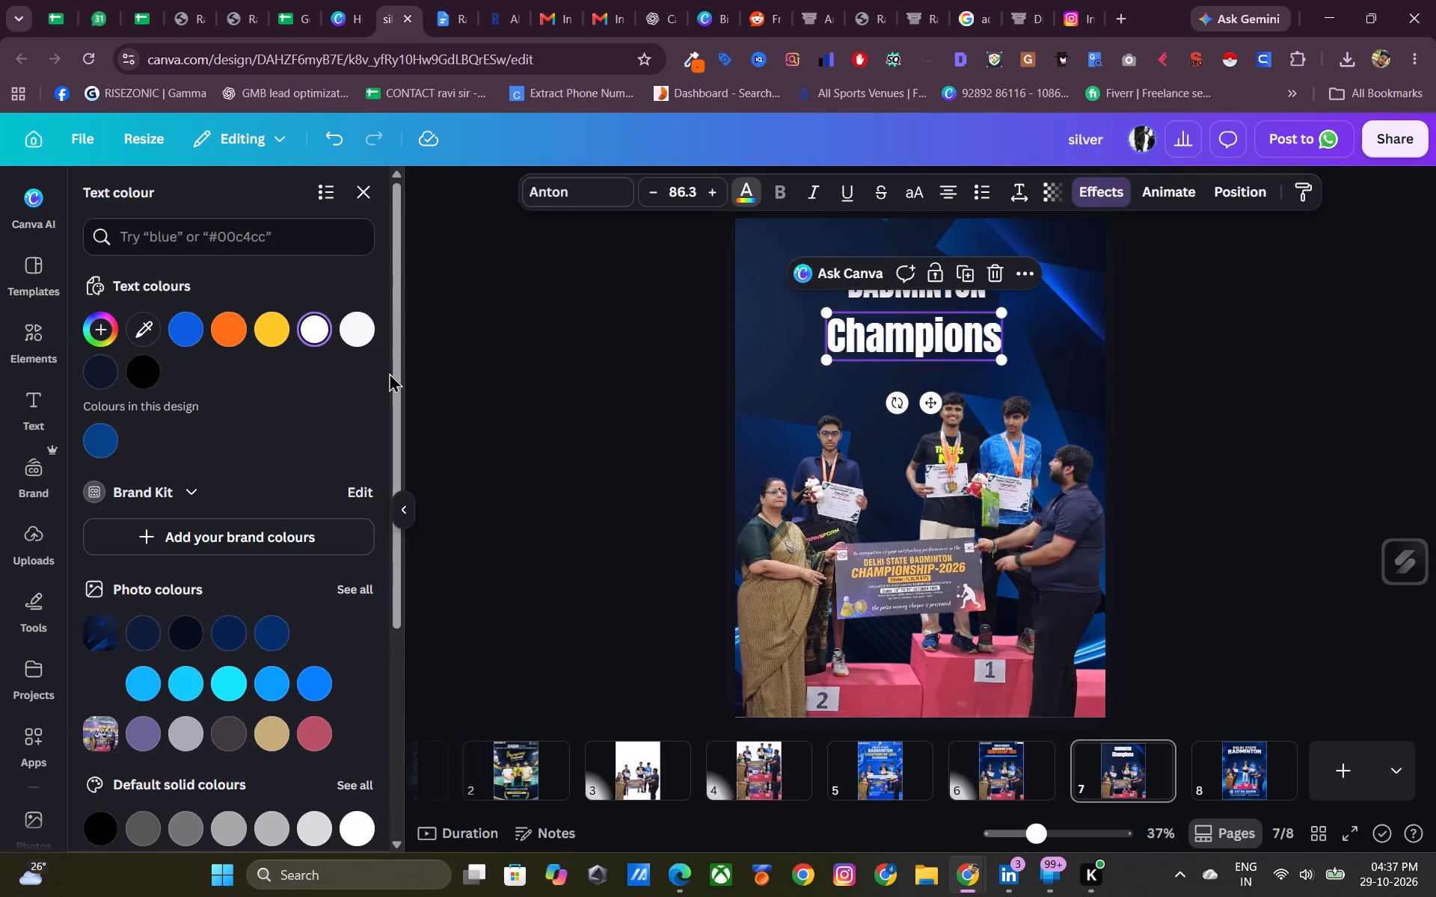
{"action": "left_click", "coordinate": [242, 336]}
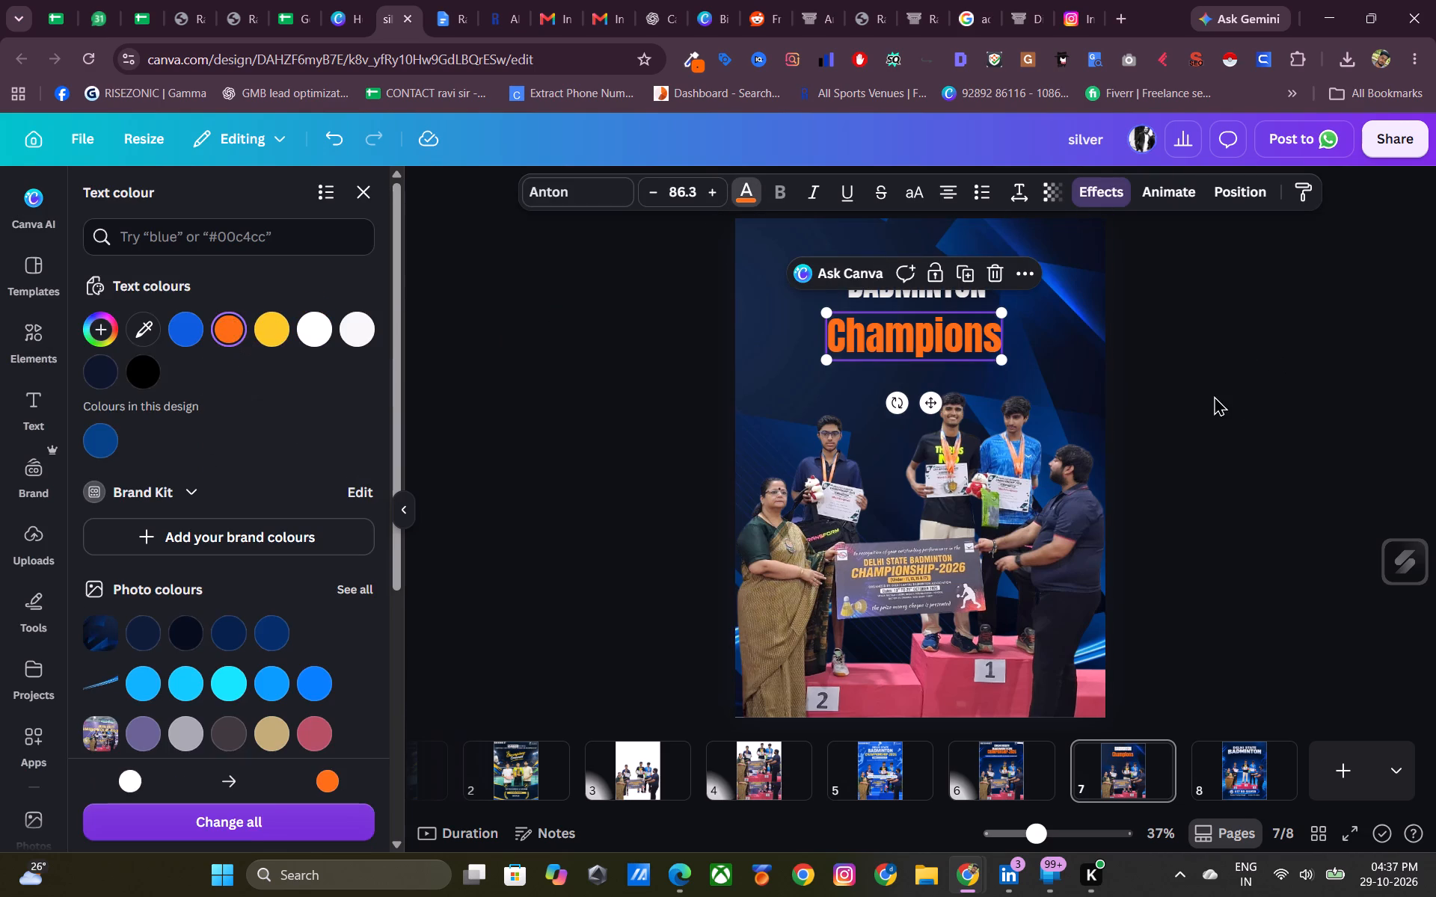
{"action": "left_click", "coordinate": [1234, 397]}
{"action": "left_click", "coordinate": [613, 384]}
{"action": "left_click", "coordinate": [1435, 346]}
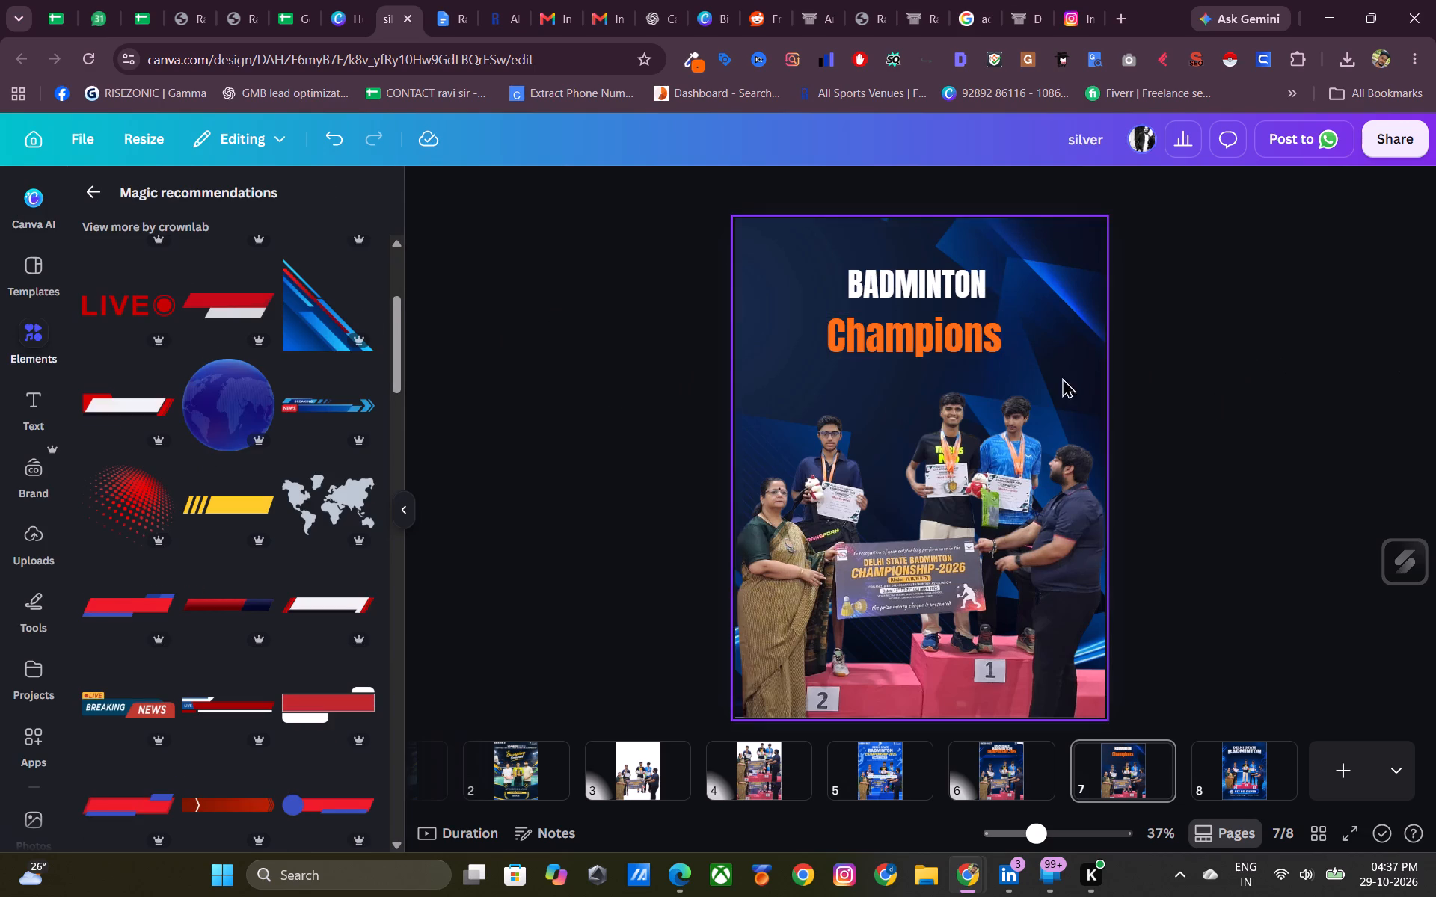
Move the orange Champions heading up so it sits directly beneath BADMINTON.
{"action": "left_click_drag", "start_coordinate": [953, 360], "coordinate": [956, 343]}
{"action": "left_click", "coordinate": [1245, 319]}
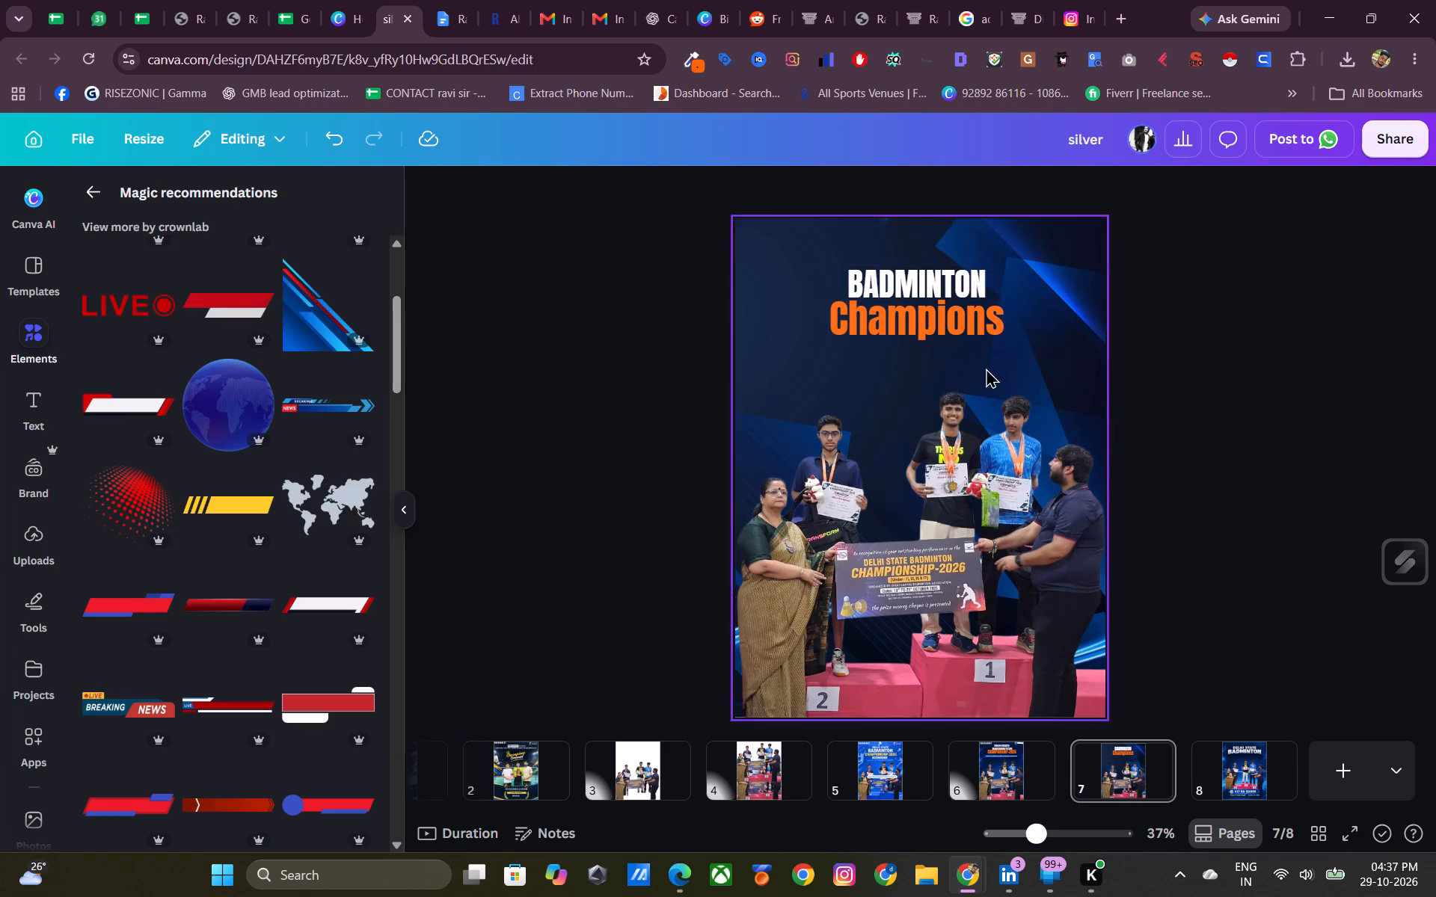
Duplicate the BADMINTON heading below Champions and replace the copy's text with DELHI STATE, copied from page 6.
{"action": "left_click", "coordinate": [917, 287]}
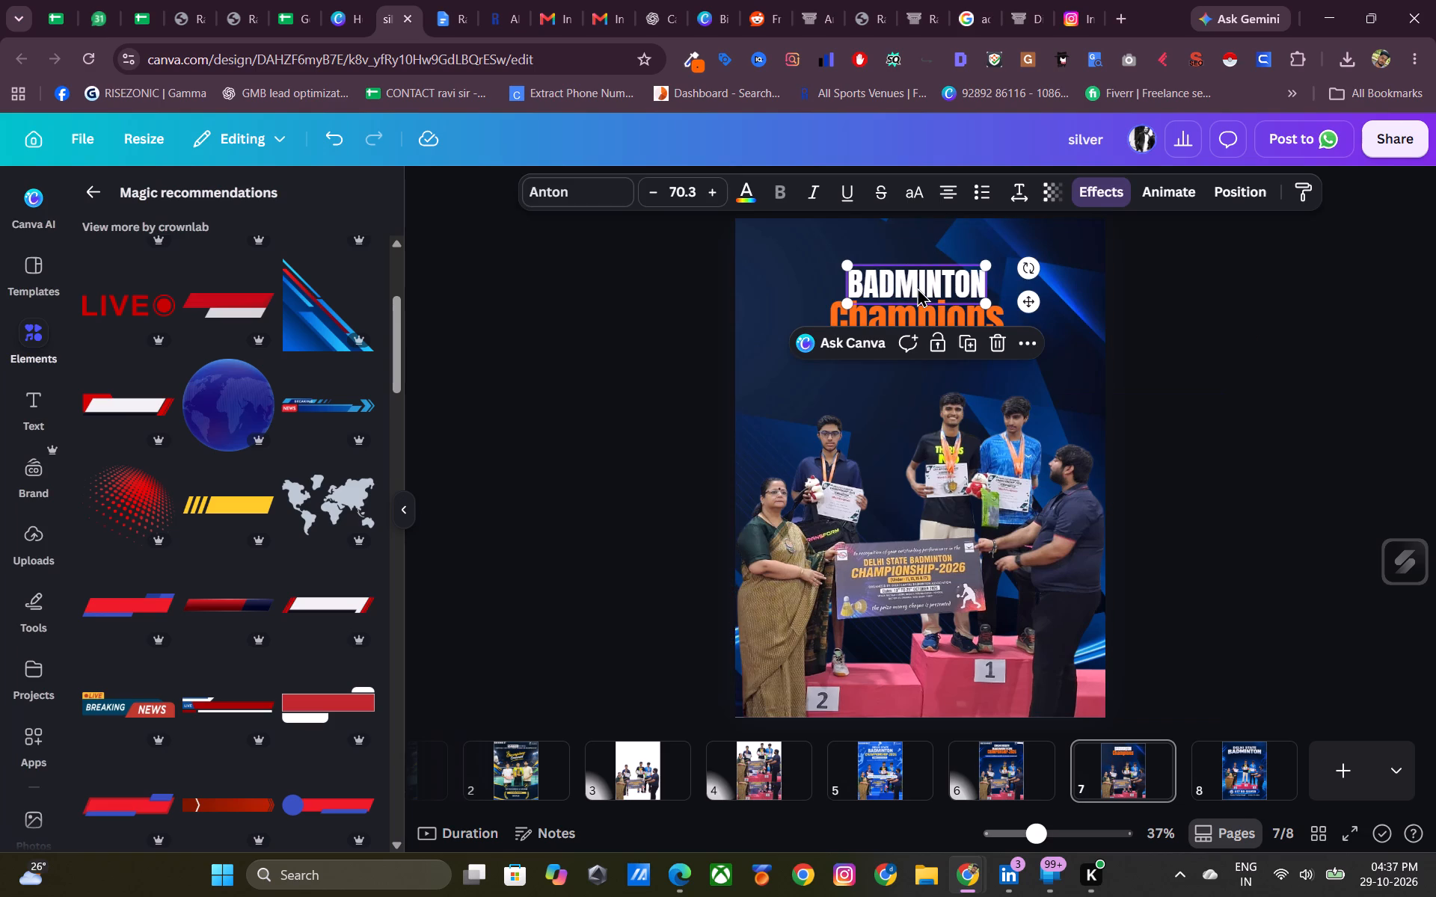
{"action": "key", "text": "ctrl+d"}
{"action": "left_click_drag", "start_coordinate": [959, 244], "coordinate": [981, 378]}
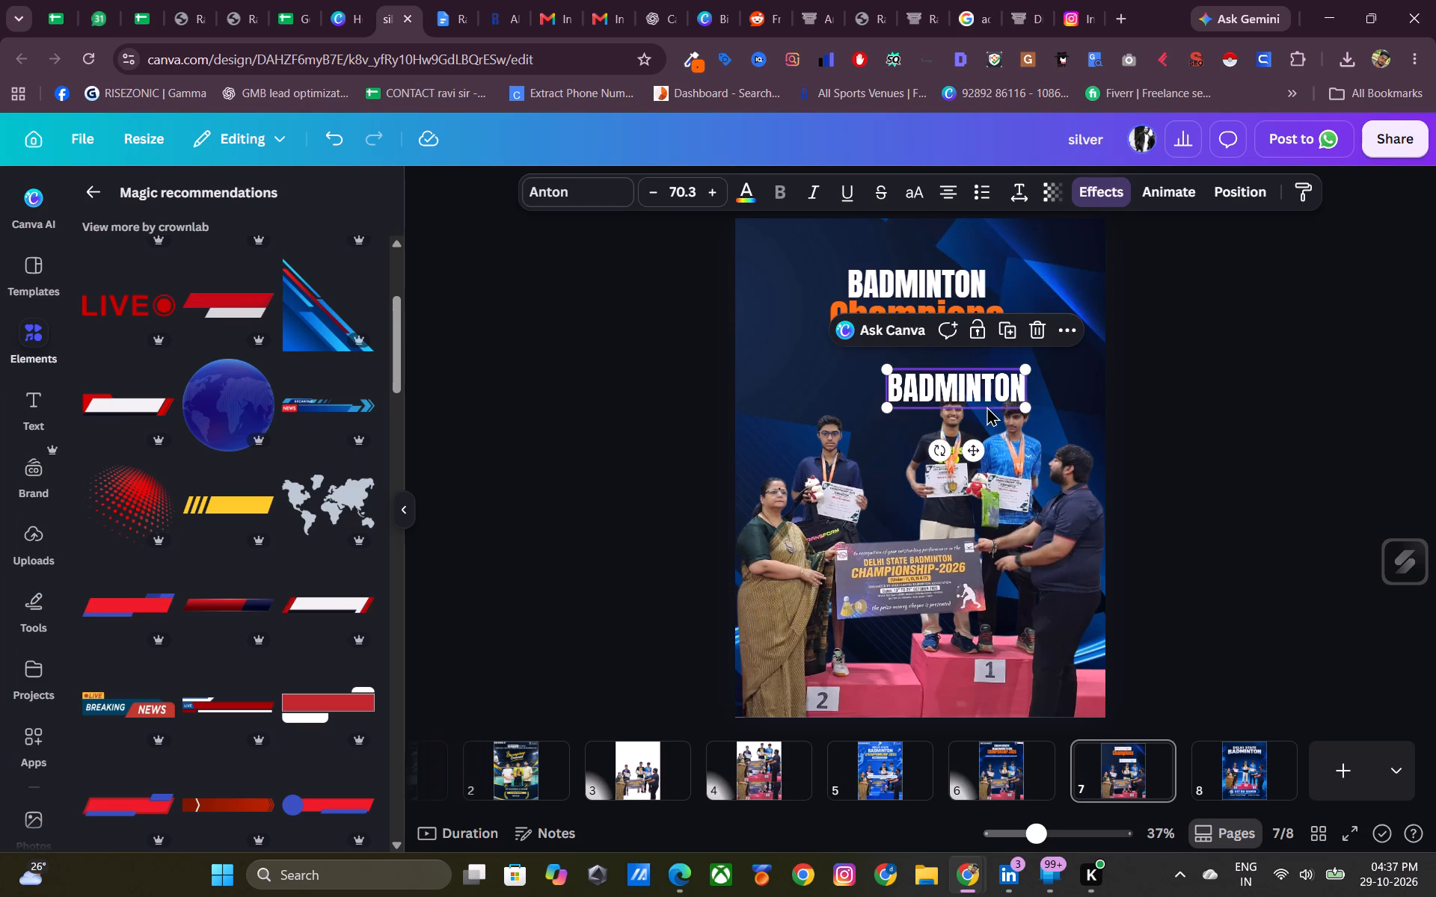
{"action": "left_click", "coordinate": [1019, 764]}
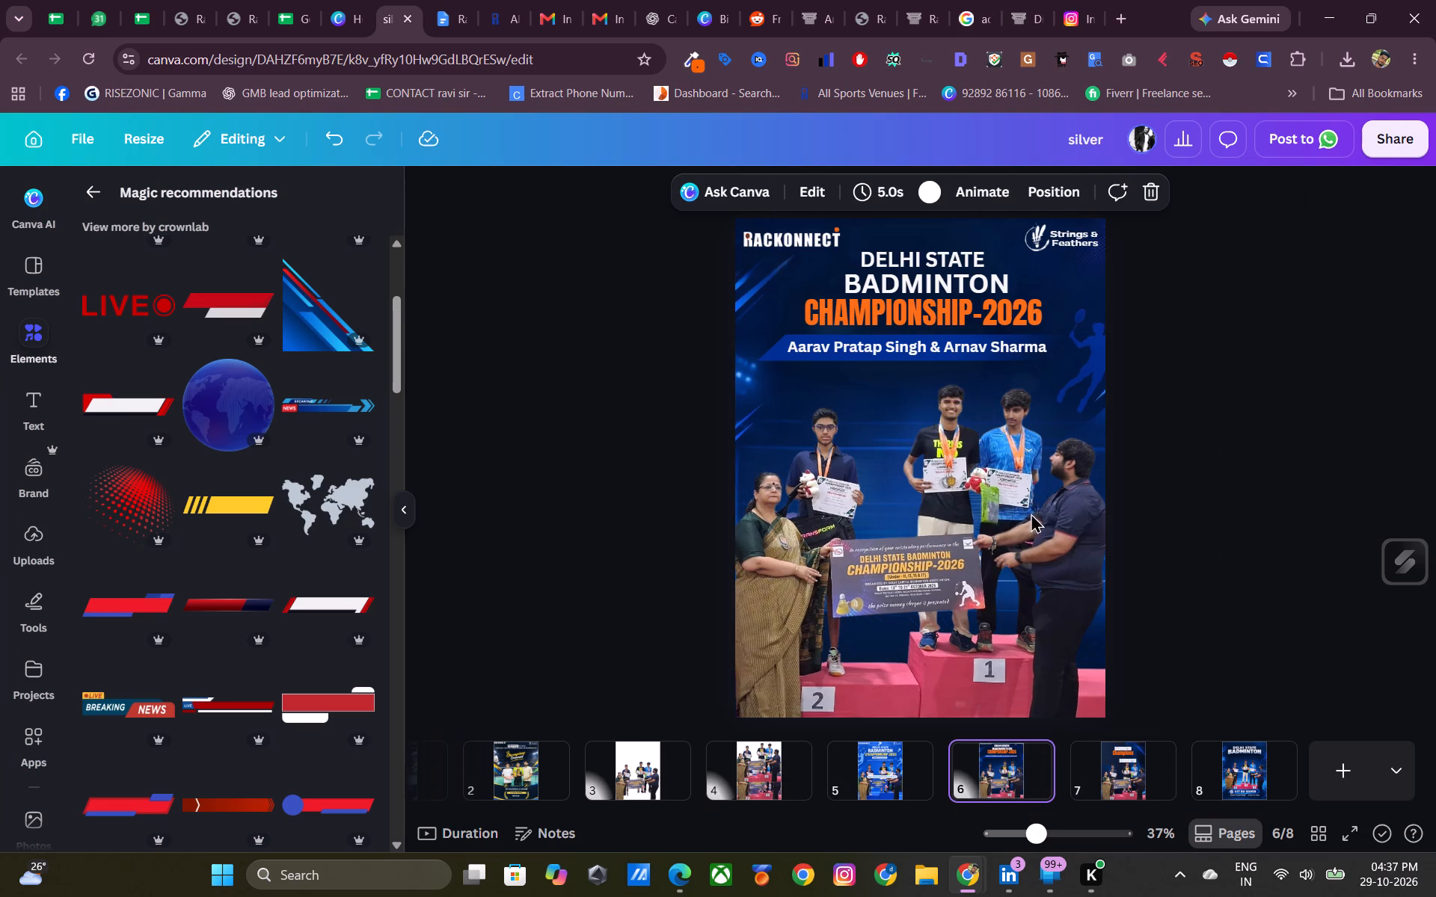
{"action": "triple_click", "coordinate": [918, 260]}
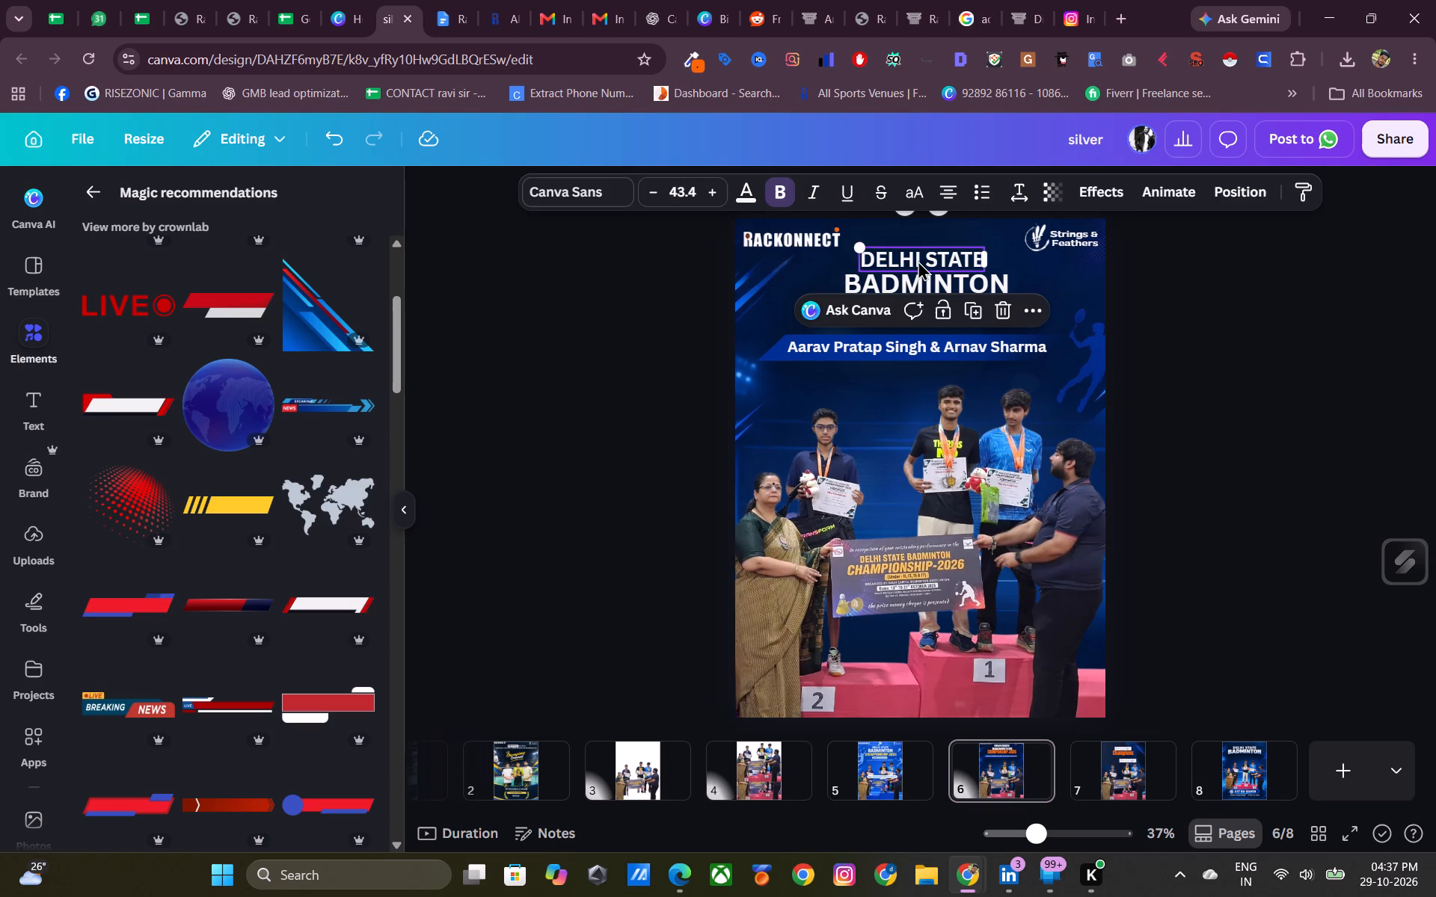
{"action": "key", "text": "ctrl+c"}
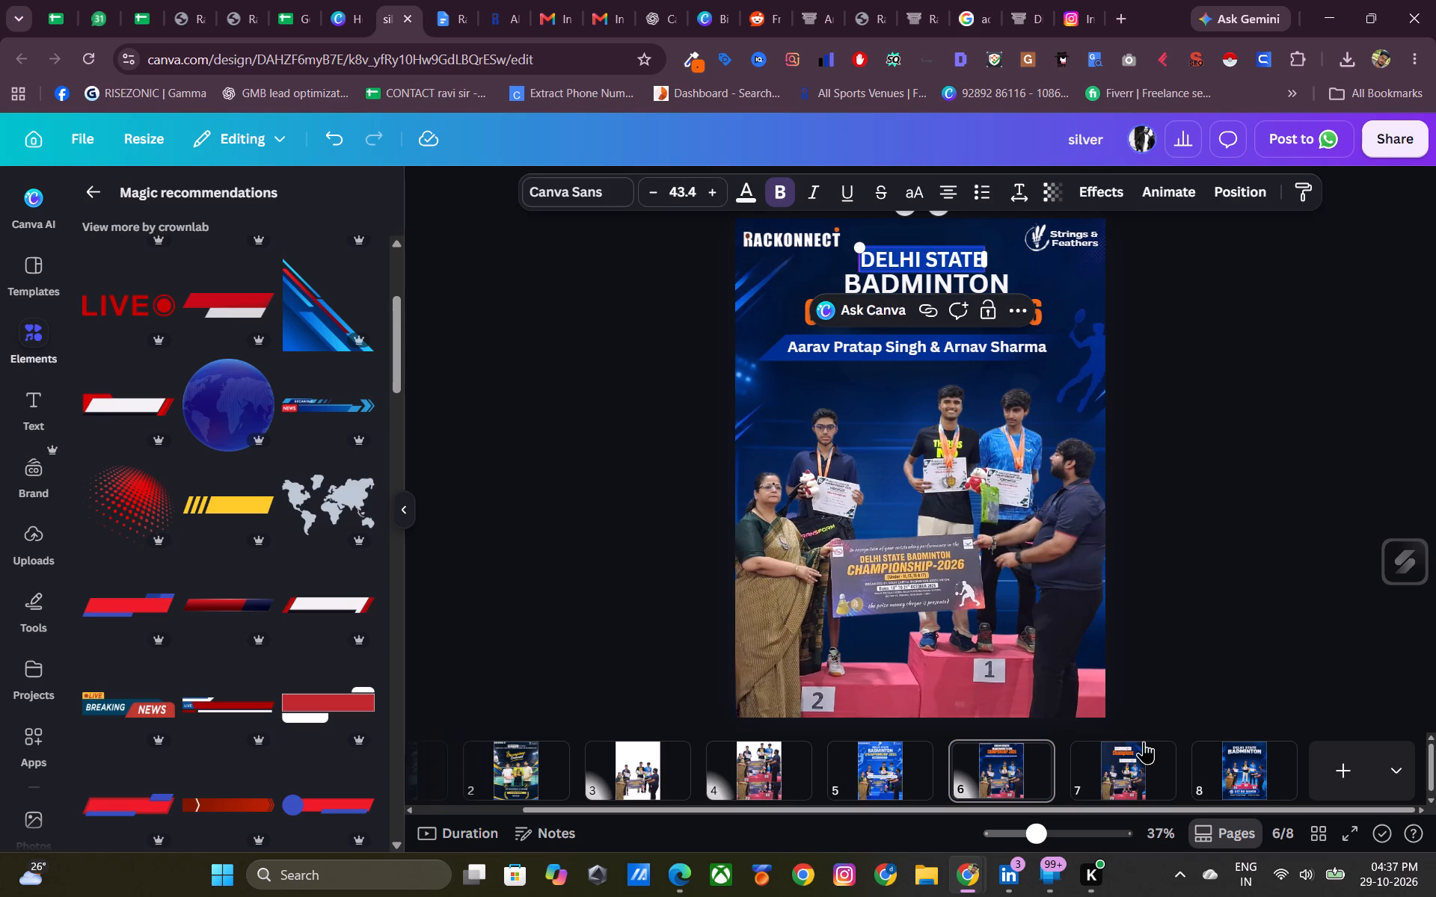
{"action": "left_click", "coordinate": [1142, 759]}
{"action": "triple_click", "coordinate": [928, 396]}
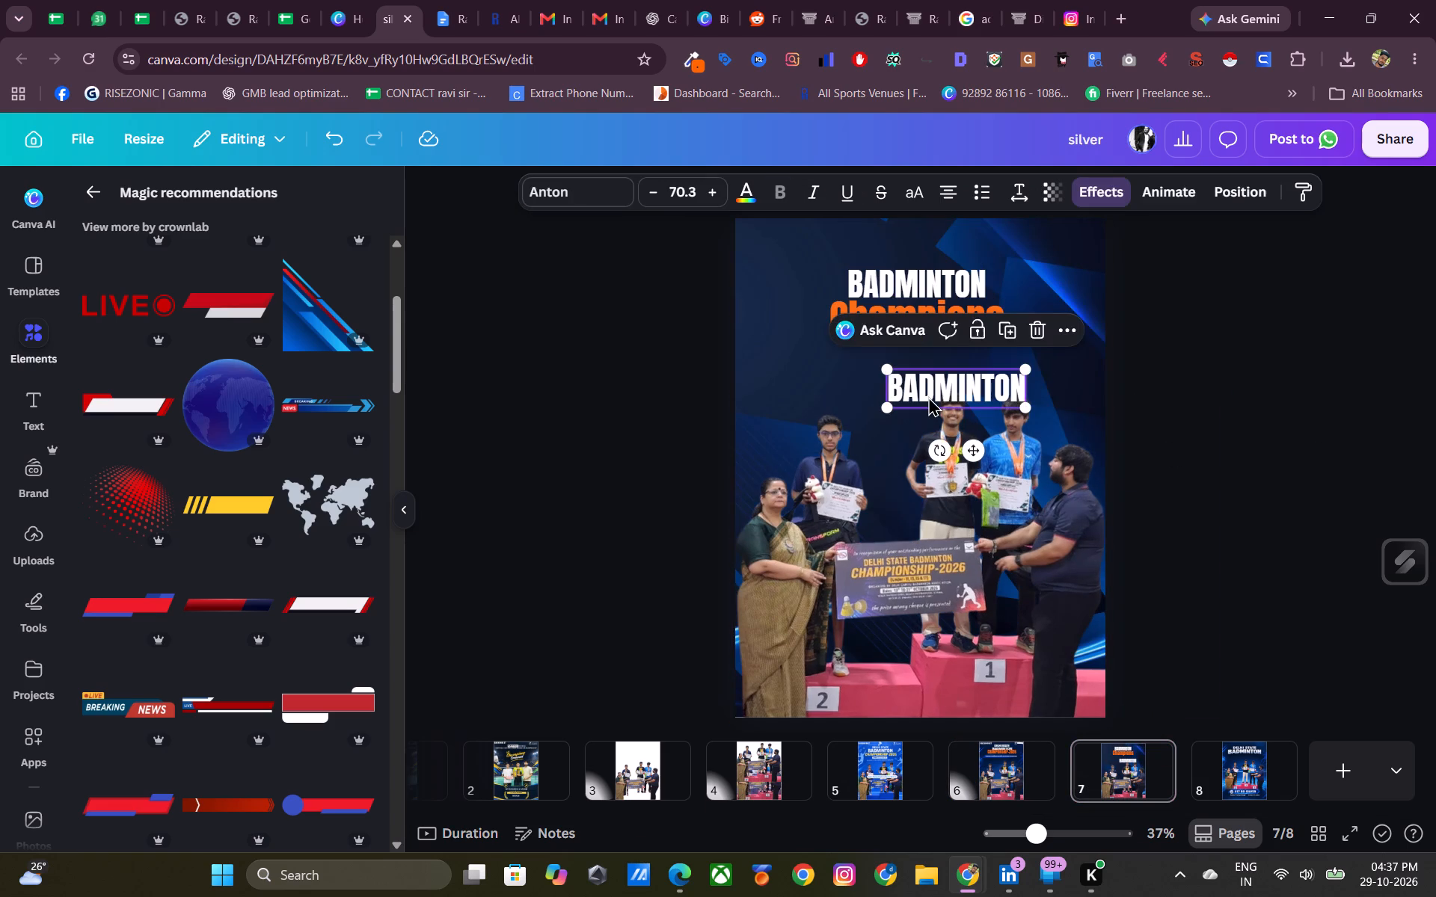
{"action": "key", "text": "ctrl+v"}
{"action": "left_click", "coordinate": [1179, 395]}
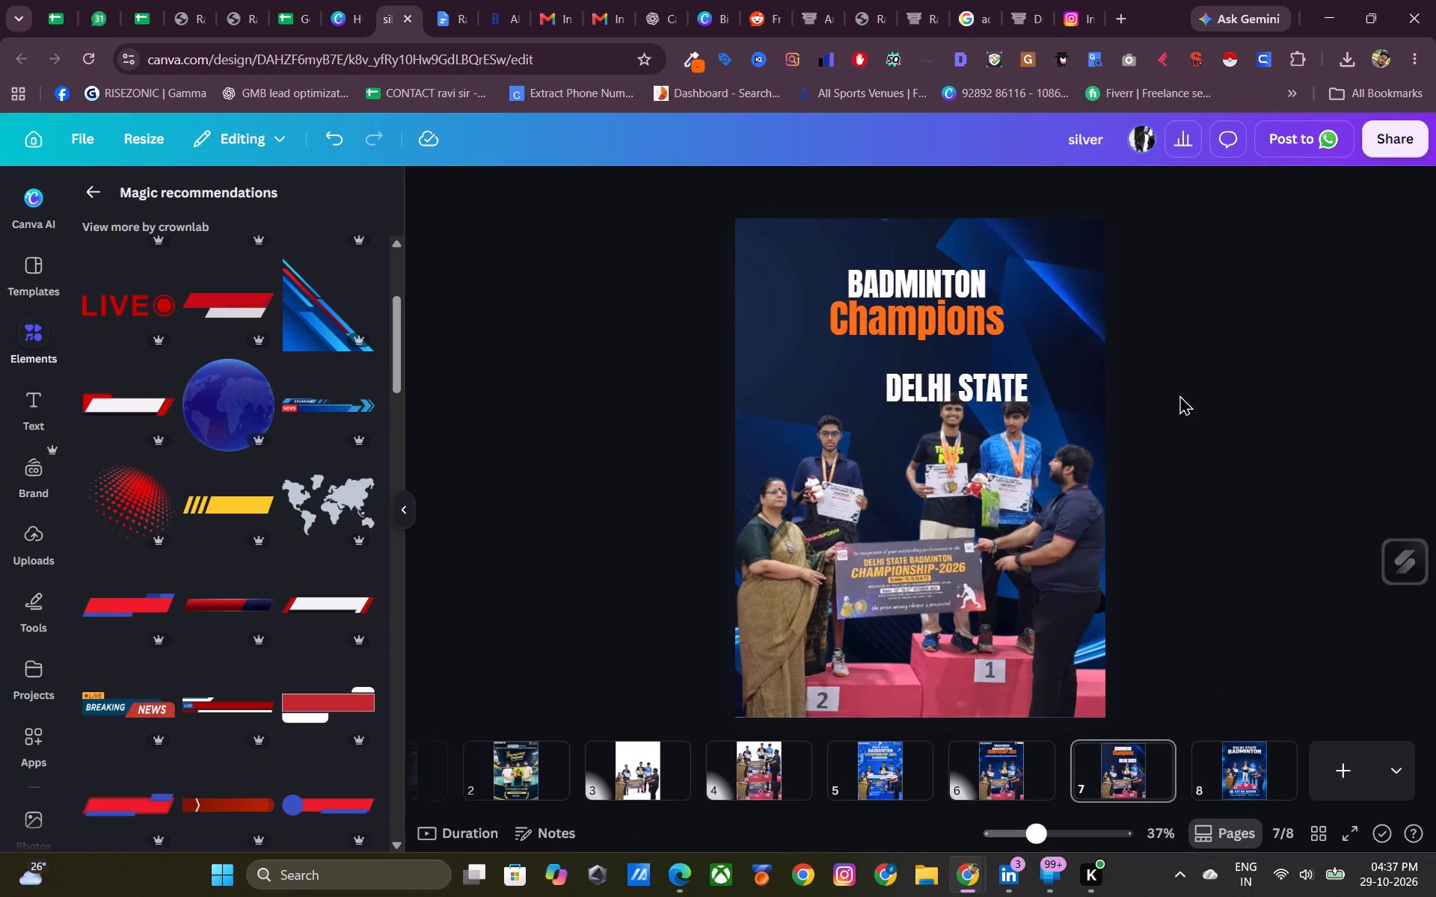
Reduce the DELHI STATE heading to font size 57.3 and centre it directly above BADMINTON.
{"action": "left_click", "coordinate": [989, 378]}
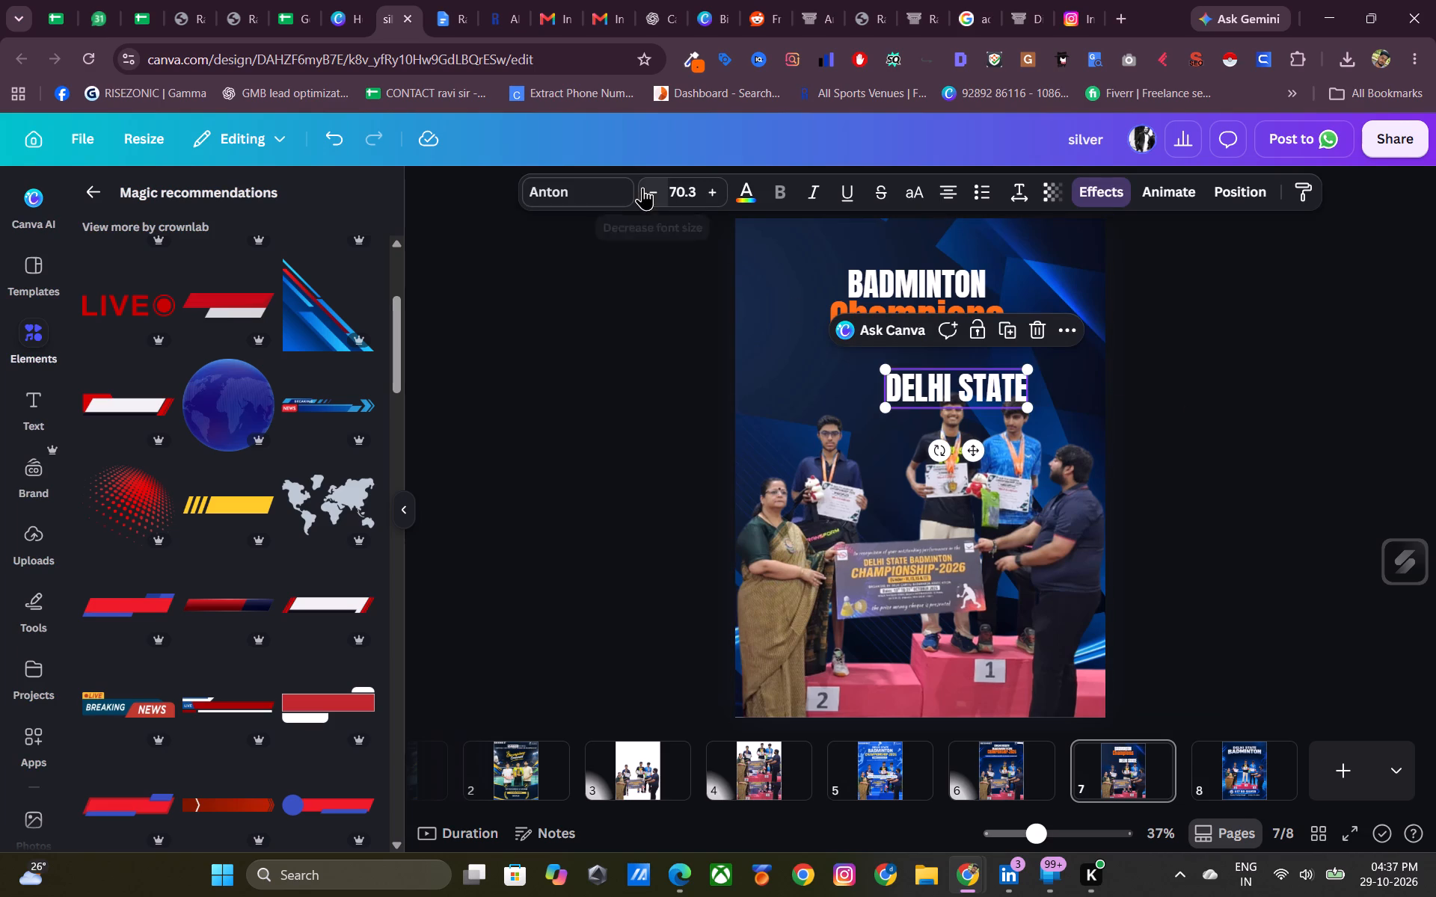
{"action": "left_click", "coordinate": [646, 188]}
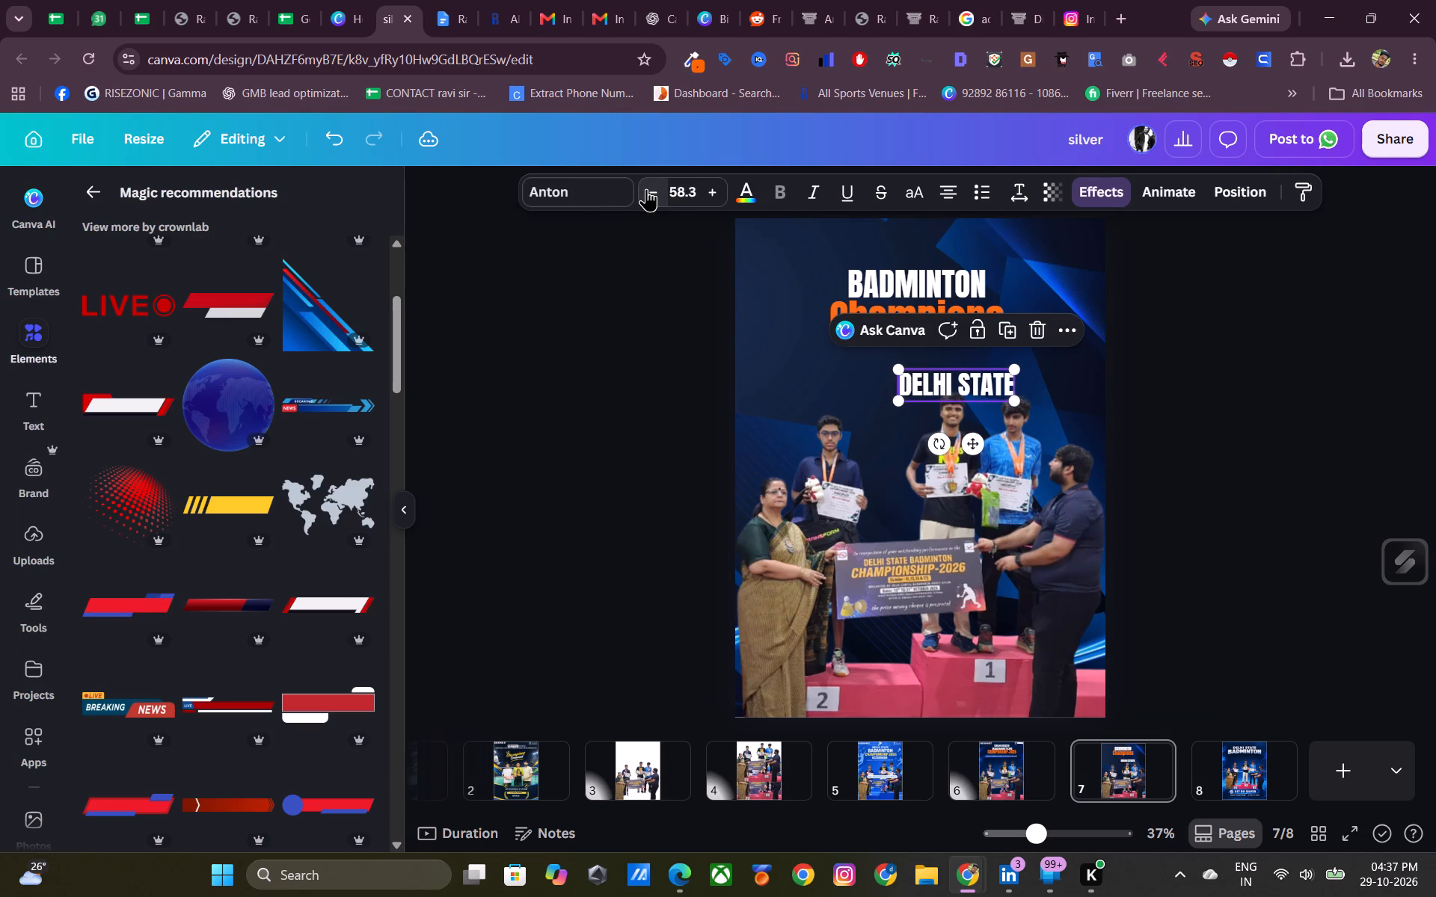
{"action": "left_click", "coordinate": [1290, 405]}
{"action": "left_click", "coordinate": [974, 386]}
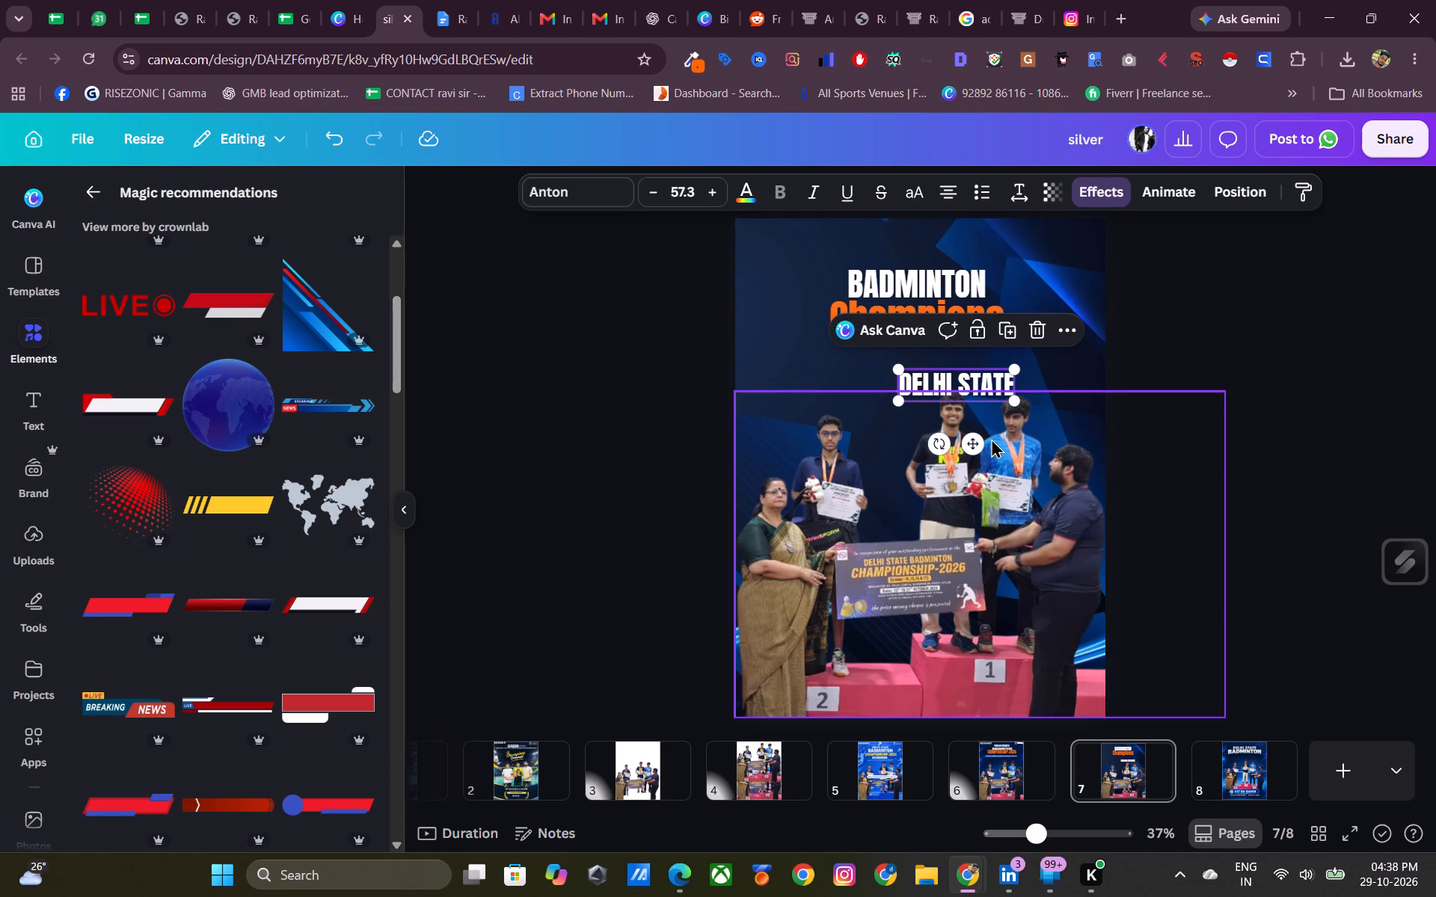
{"action": "left_click_drag", "start_coordinate": [975, 437], "coordinate": [936, 305]}
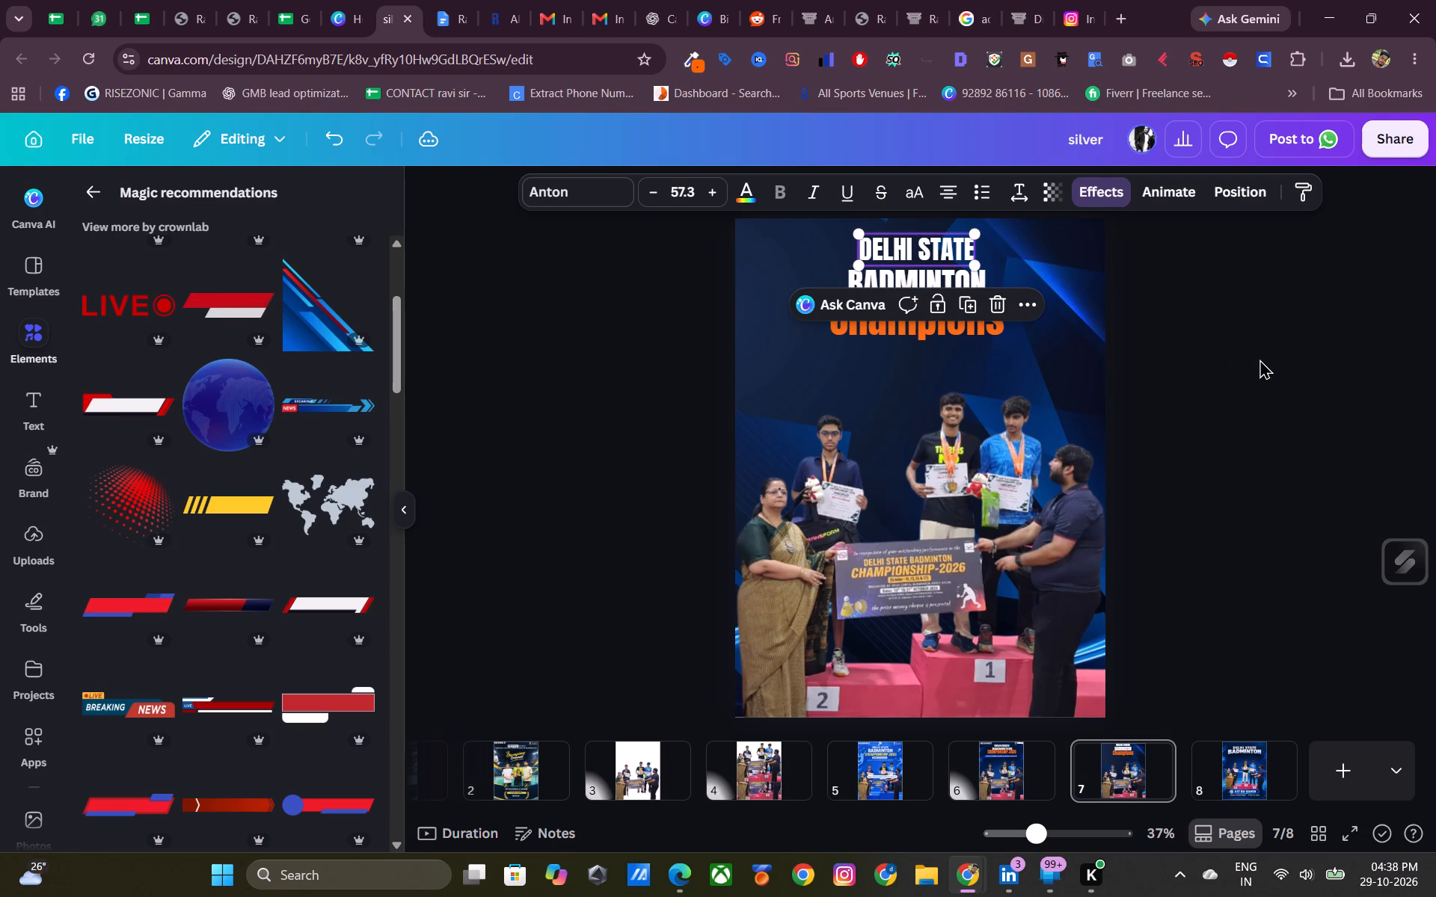
{"action": "left_click", "coordinate": [1264, 363]}
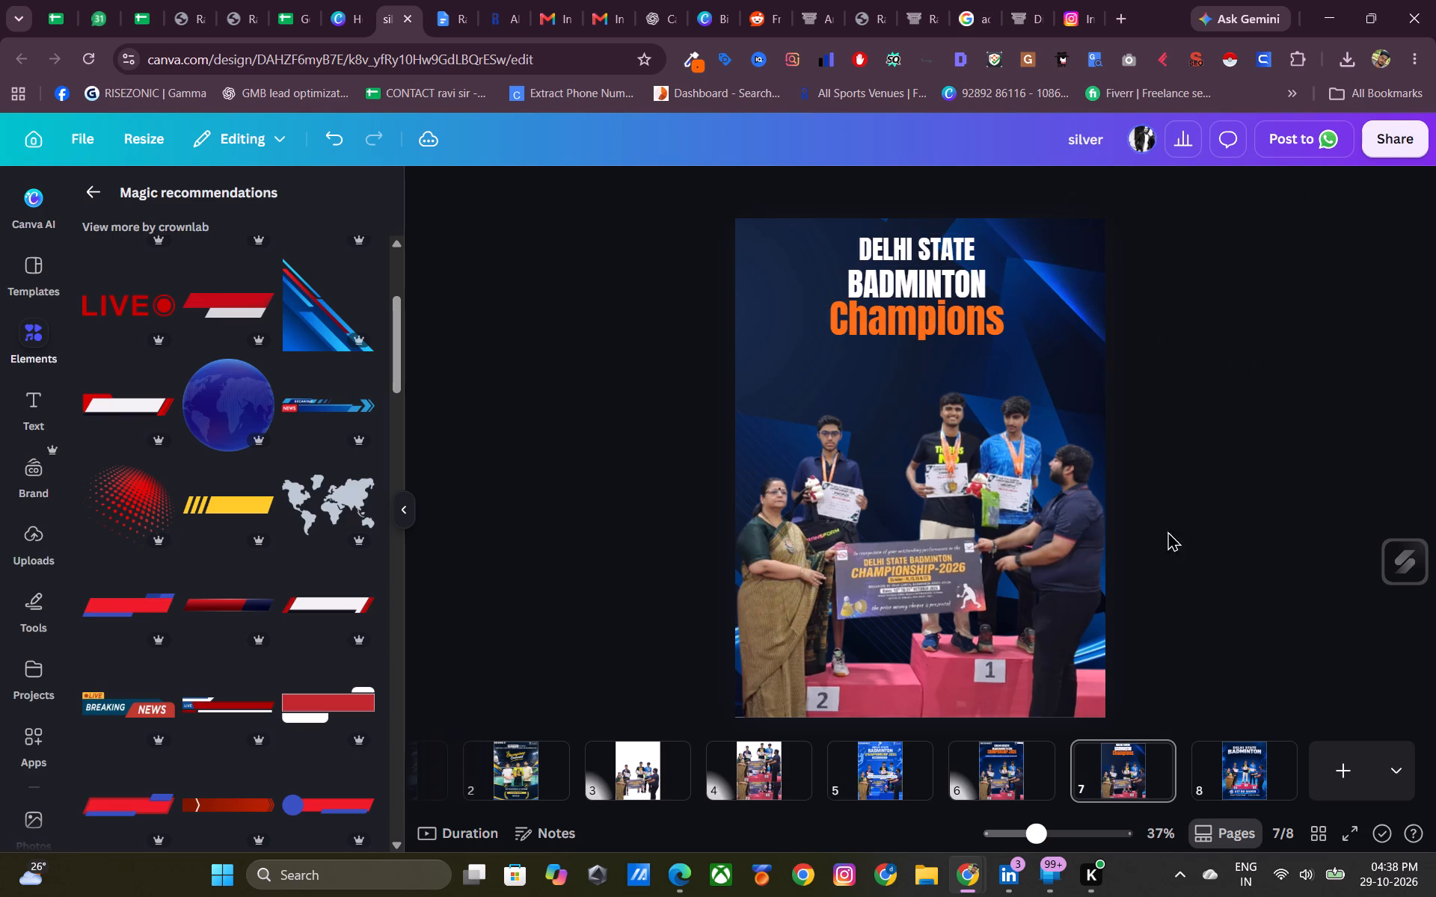
On page 6, group the three title lines with the players' names and their blue banner, and copy the group.
{"action": "left_click", "coordinate": [1013, 771]}
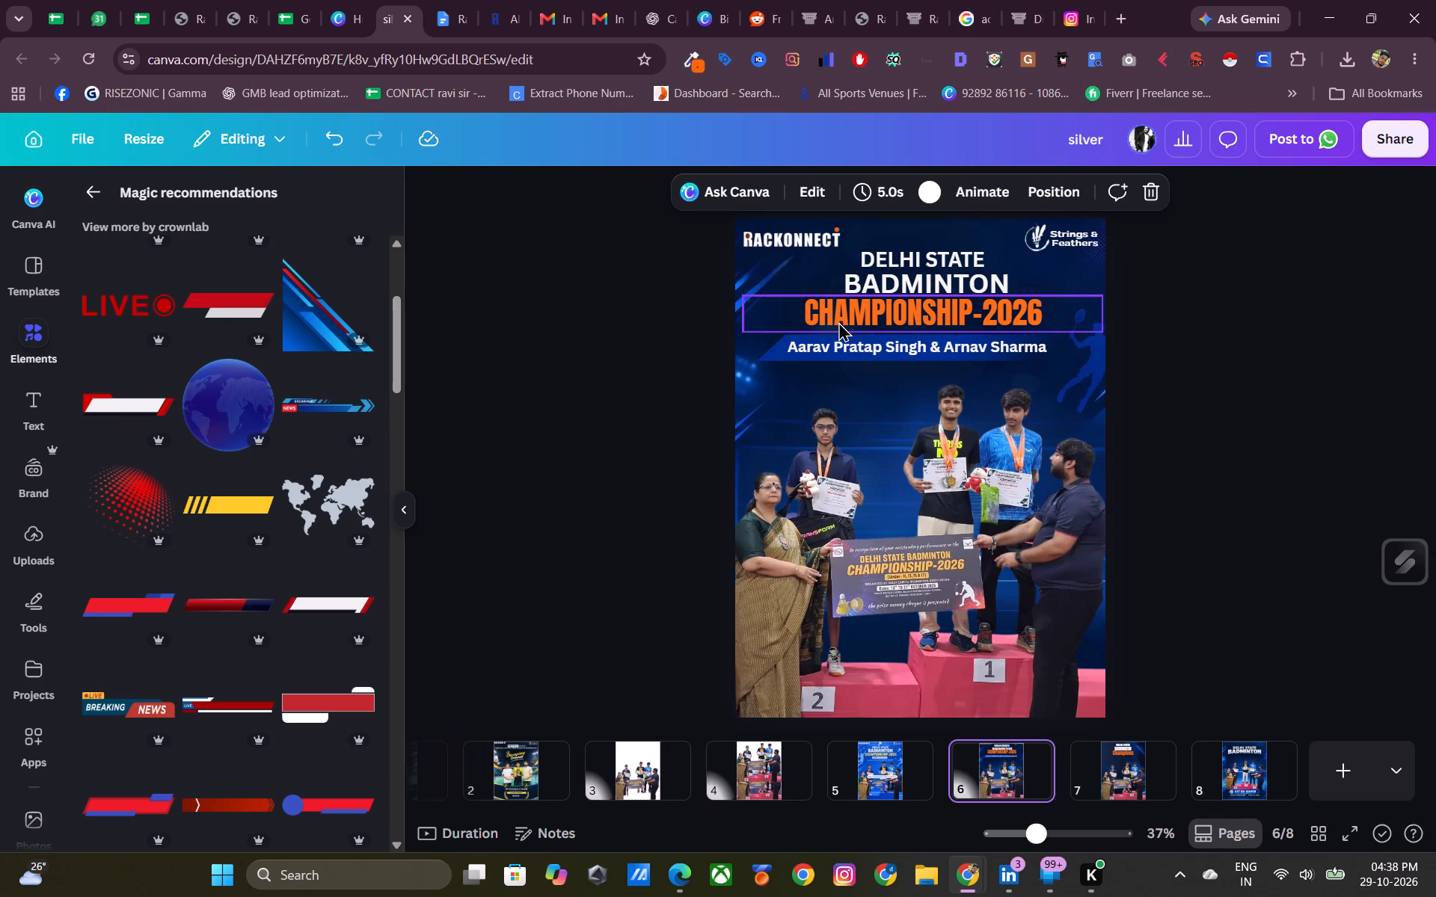
{"action": "left_click", "coordinate": [838, 321]}
{"action": "left_click", "coordinate": [868, 289], "text": "shift"}
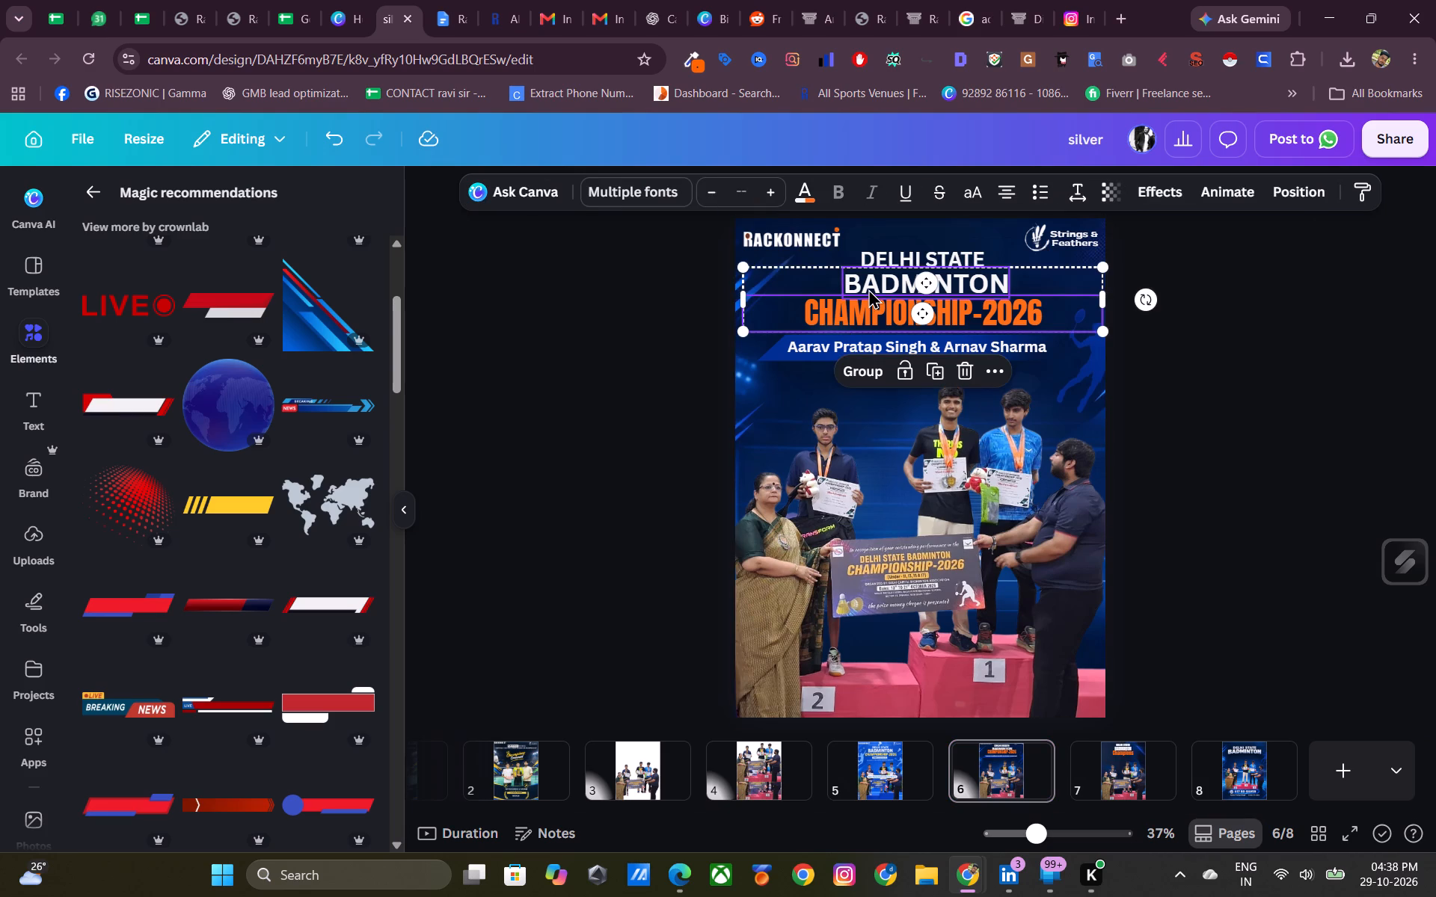
{"action": "left_click", "coordinate": [892, 251], "text": "shift"}
{"action": "left_click", "coordinate": [871, 362]}
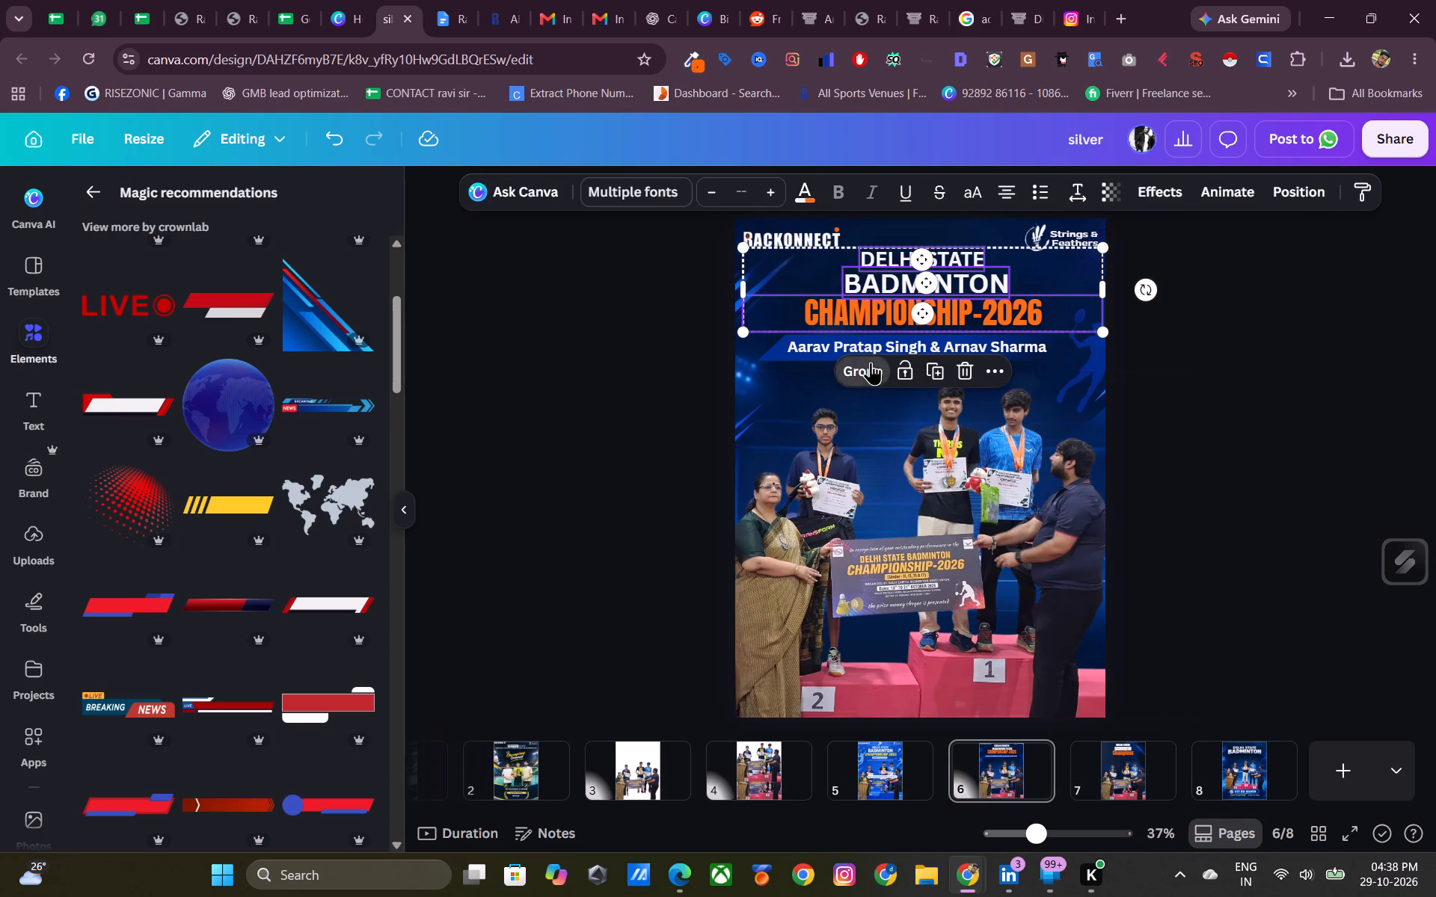
{"action": "left_click", "coordinate": [816, 345], "text": "shift"}
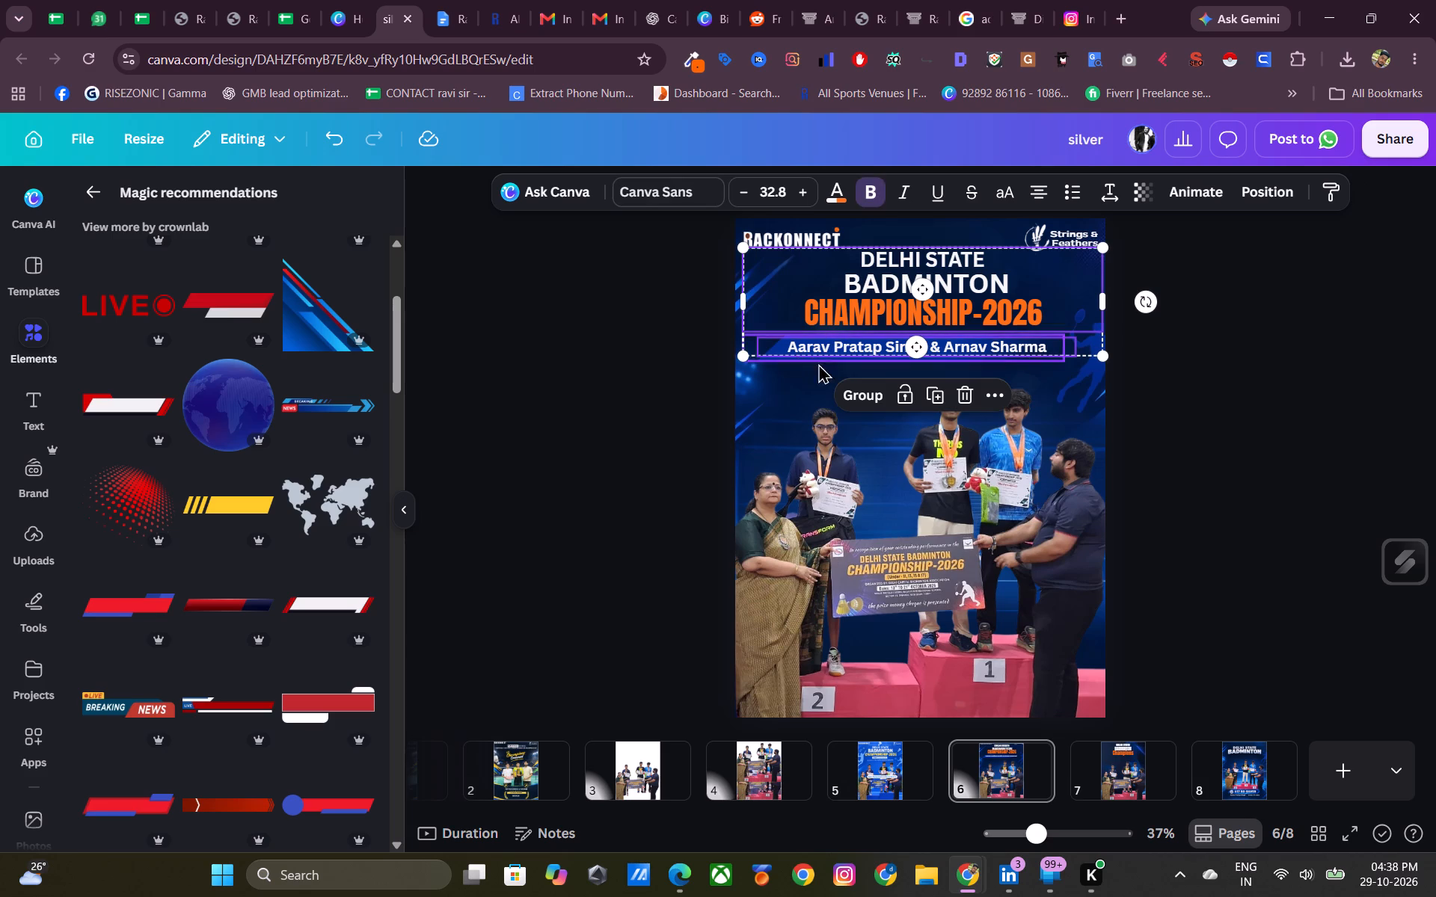
{"action": "left_click", "coordinate": [859, 395], "text": "shift"}
{"action": "left_click", "coordinate": [866, 341], "text": "shift"}
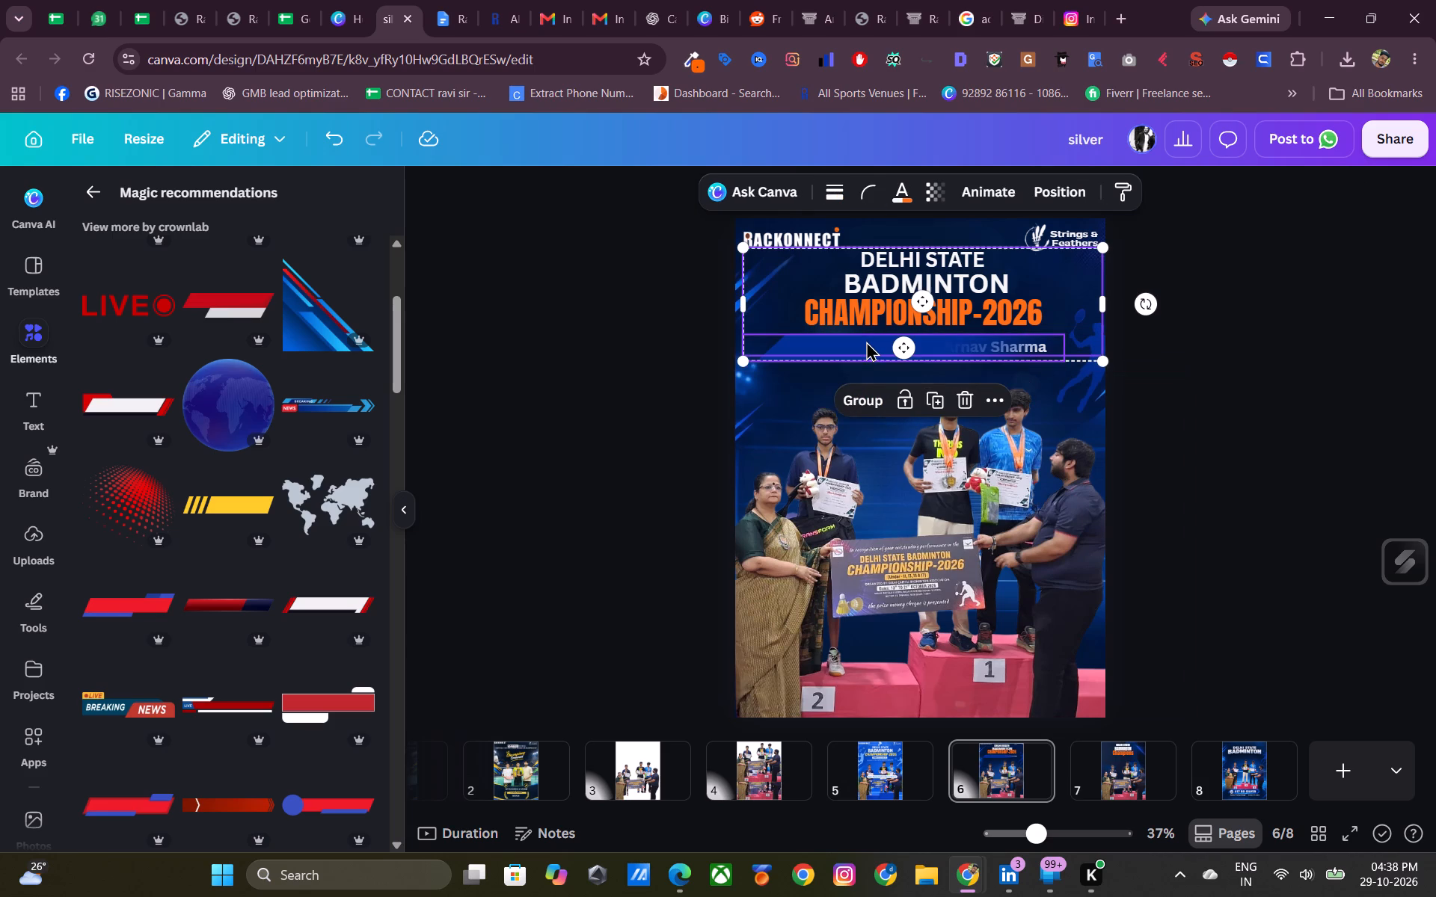
{"action": "left_click", "coordinate": [865, 390], "text": "shift"}
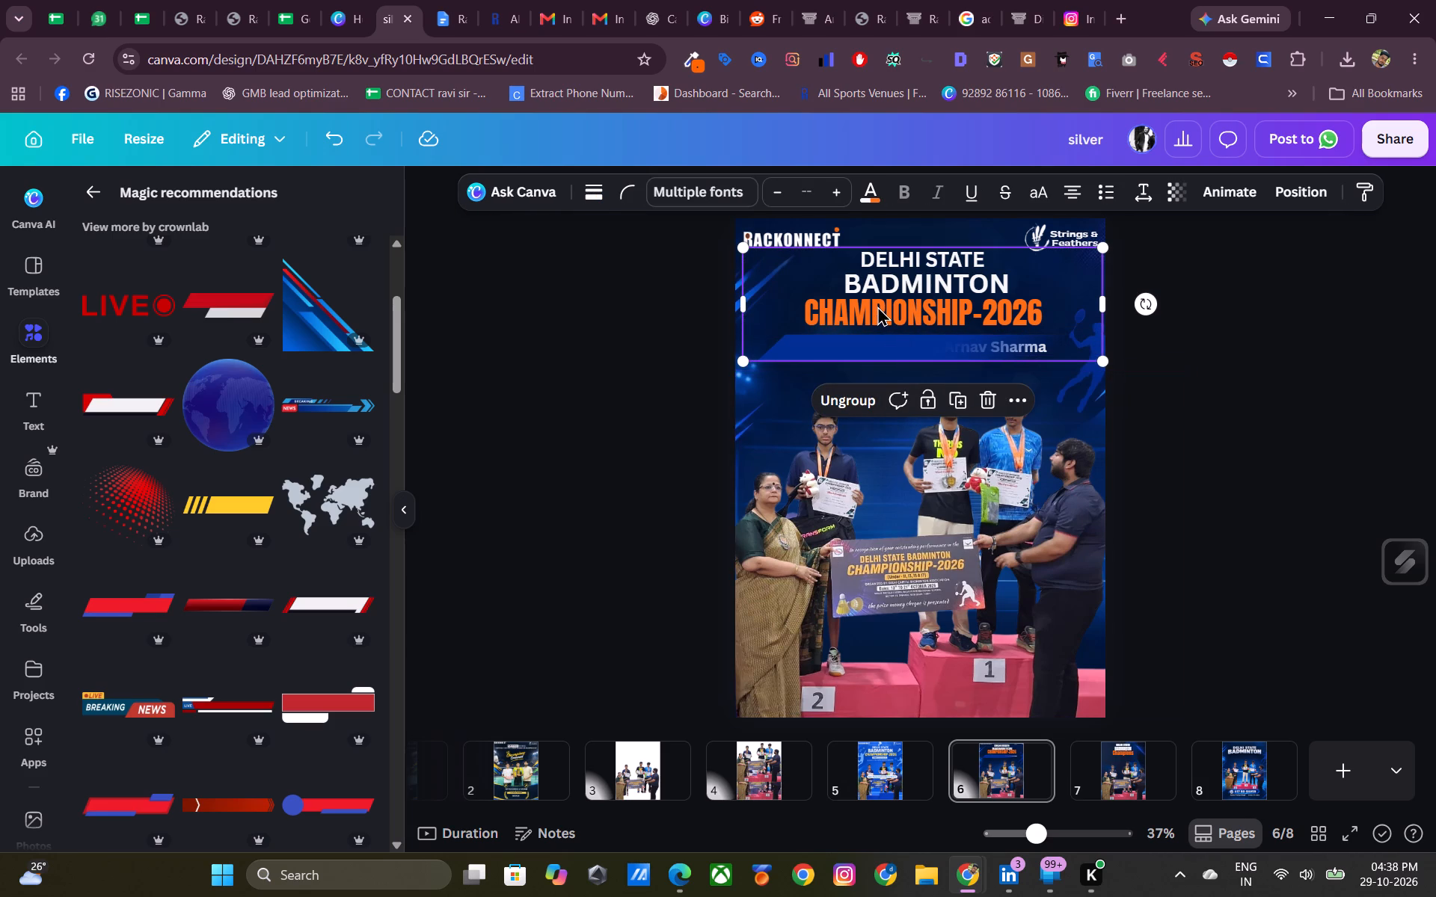
{"action": "key", "text": "ctrl+c"}
On page 7, group the DELHI STATE, BADMINTON and Champions headings and move the group down over the lower podium photo.
{"action": "left_click", "coordinate": [1126, 751]}
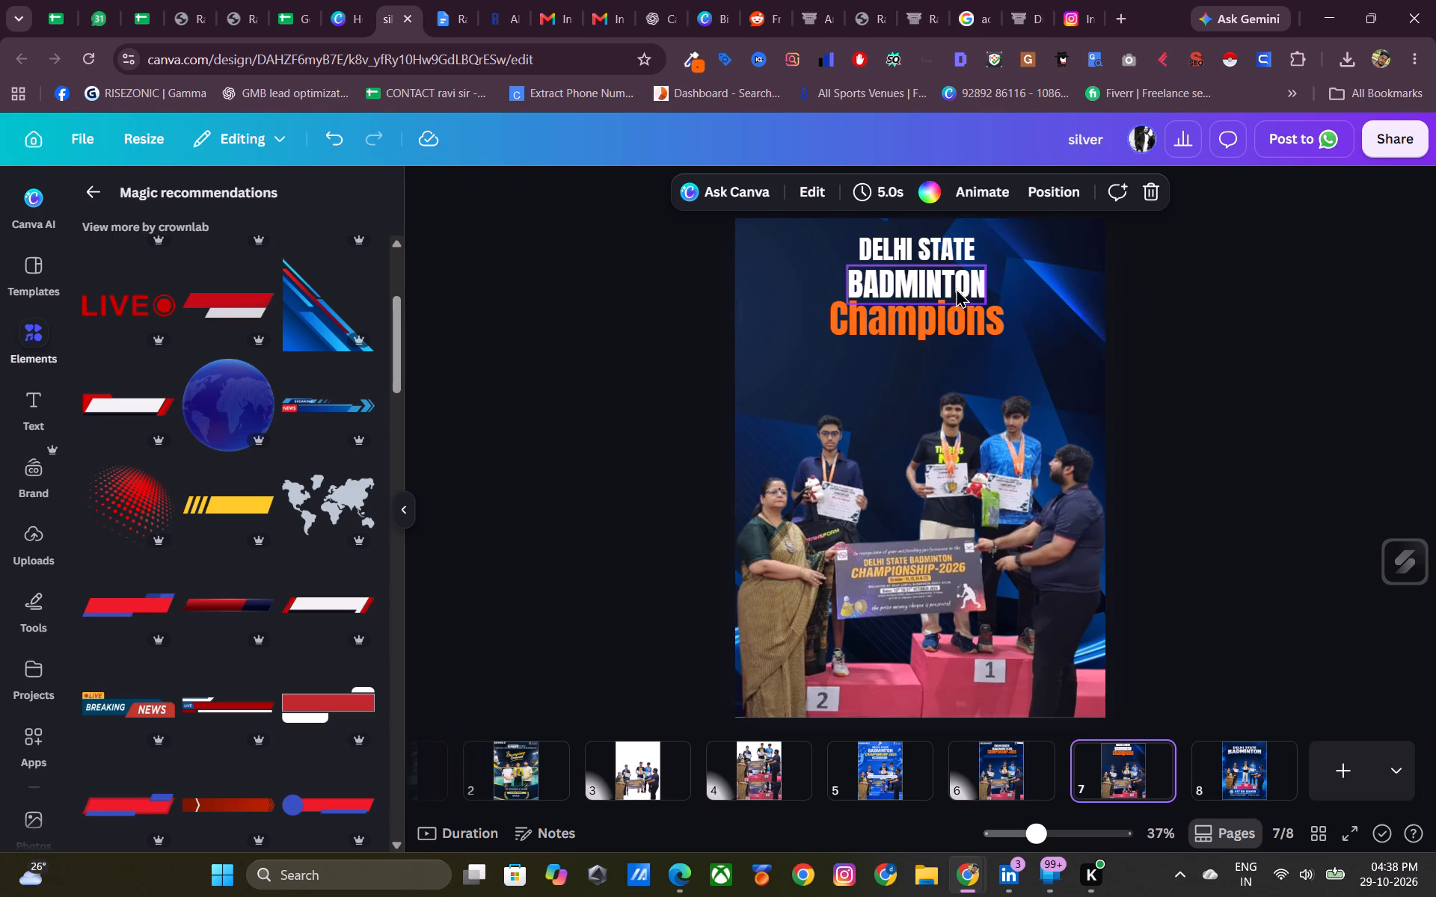
{"action": "left_click", "coordinate": [954, 336]}
{"action": "left_click", "coordinate": [945, 295]}
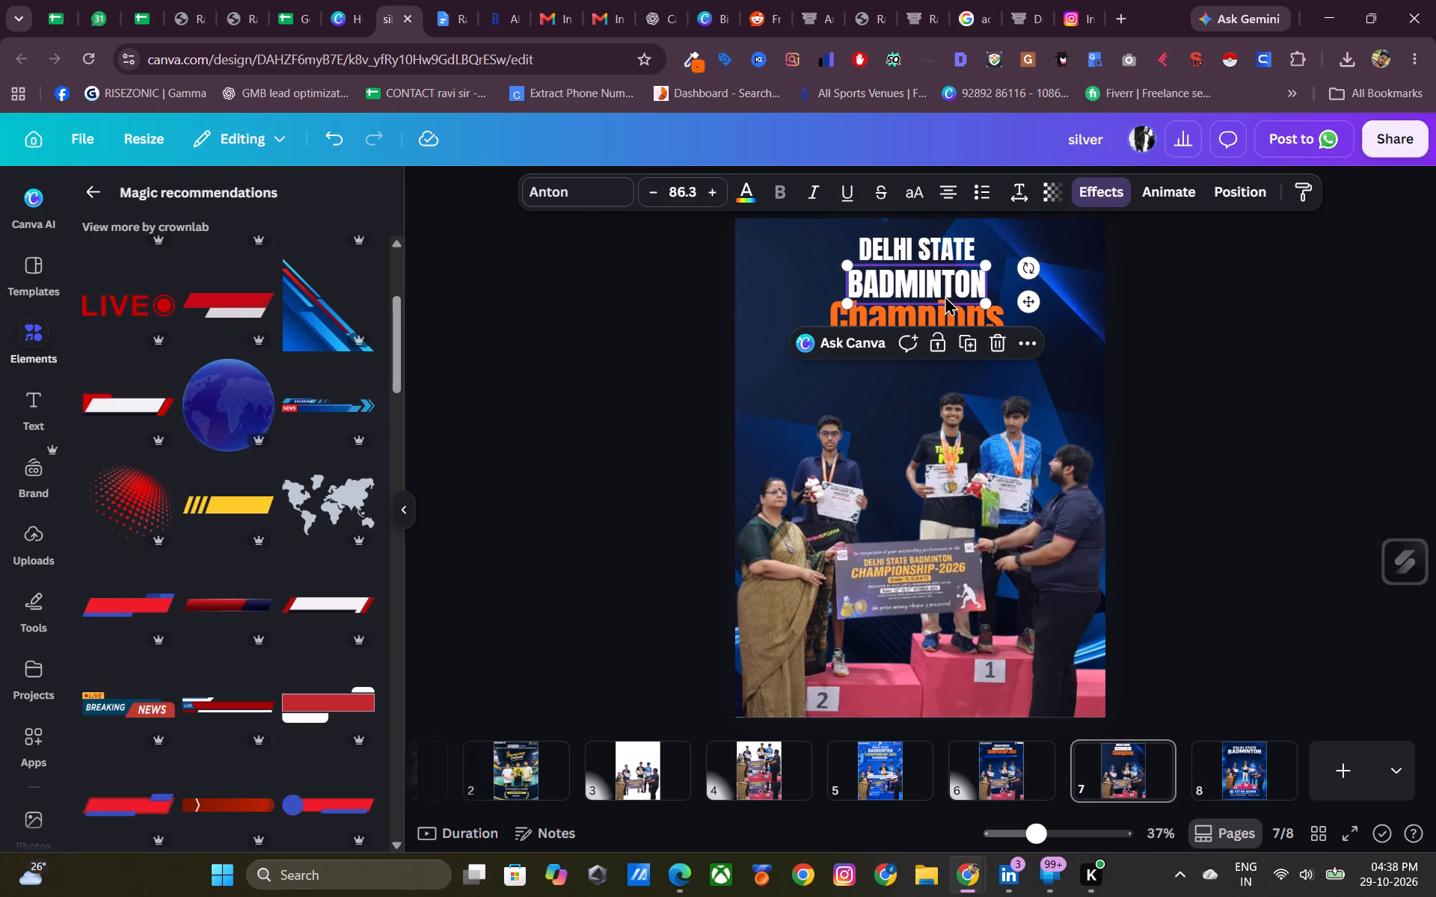
{"action": "left_click", "coordinate": [945, 312], "text": "shift"}
{"action": "left_click", "coordinate": [918, 247], "text": "shift"}
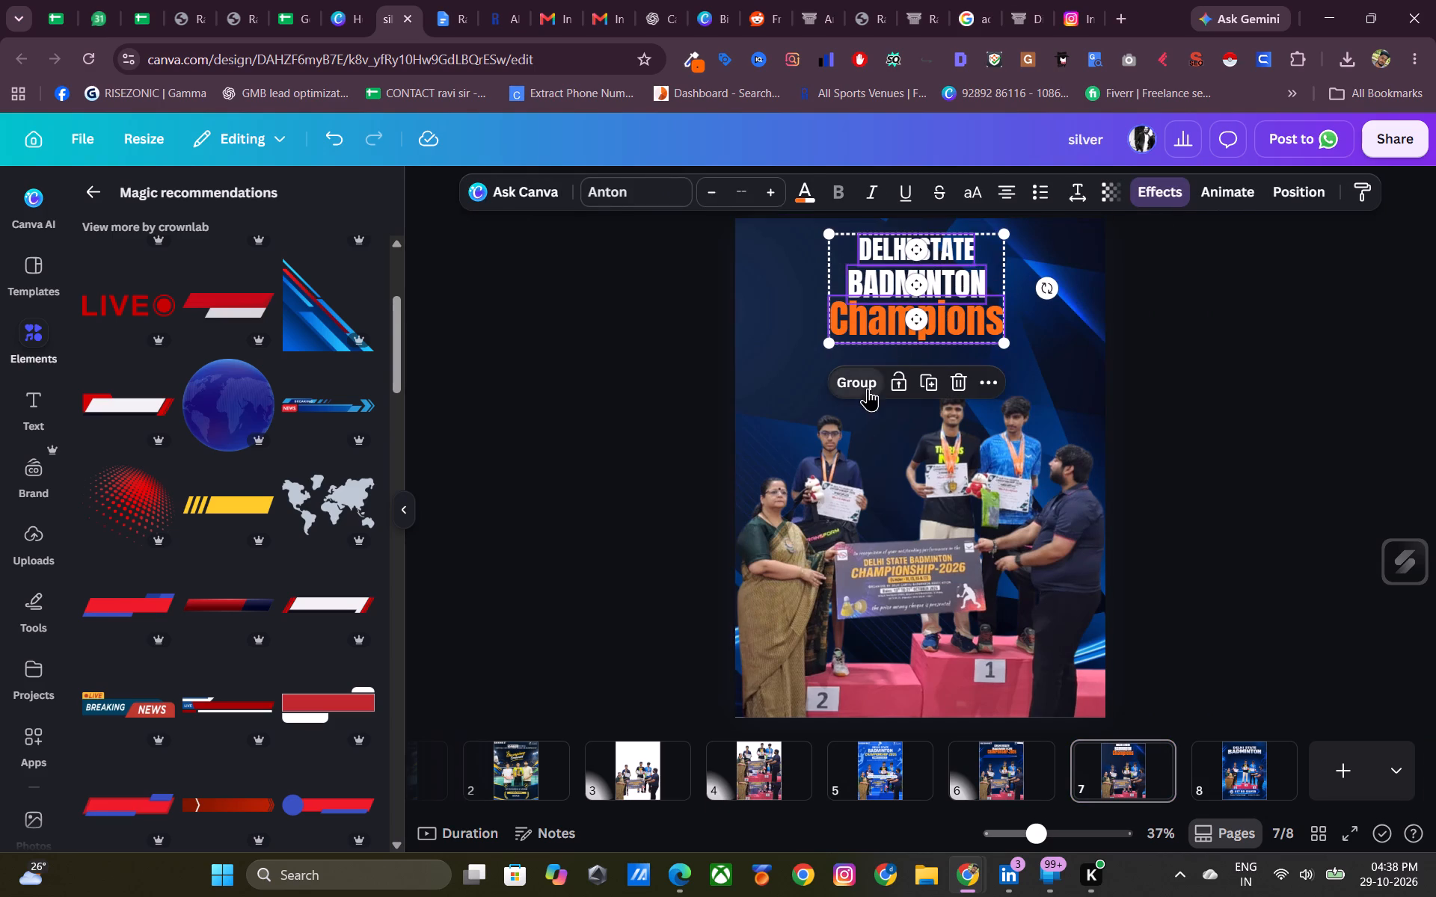
{"action": "left_click", "coordinate": [868, 388]}
{"action": "left_click_drag", "start_coordinate": [921, 244], "coordinate": [921, 596]}
Paste the title block copied from page 6 at the top of page 7.
{"action": "key", "text": "ctrl+v"}
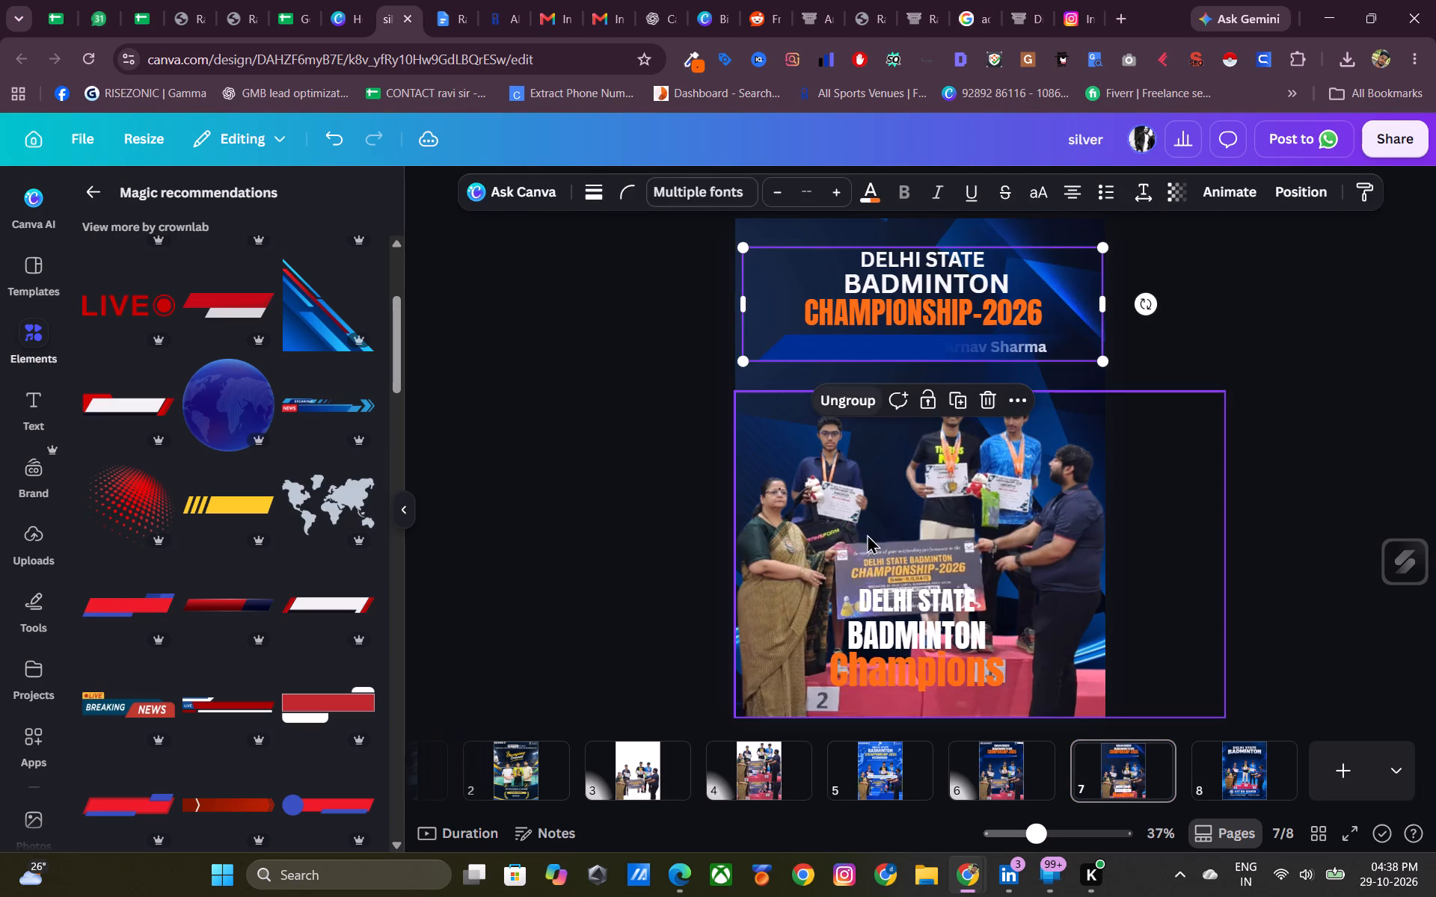
{"action": "left_click", "coordinate": [1267, 342]}
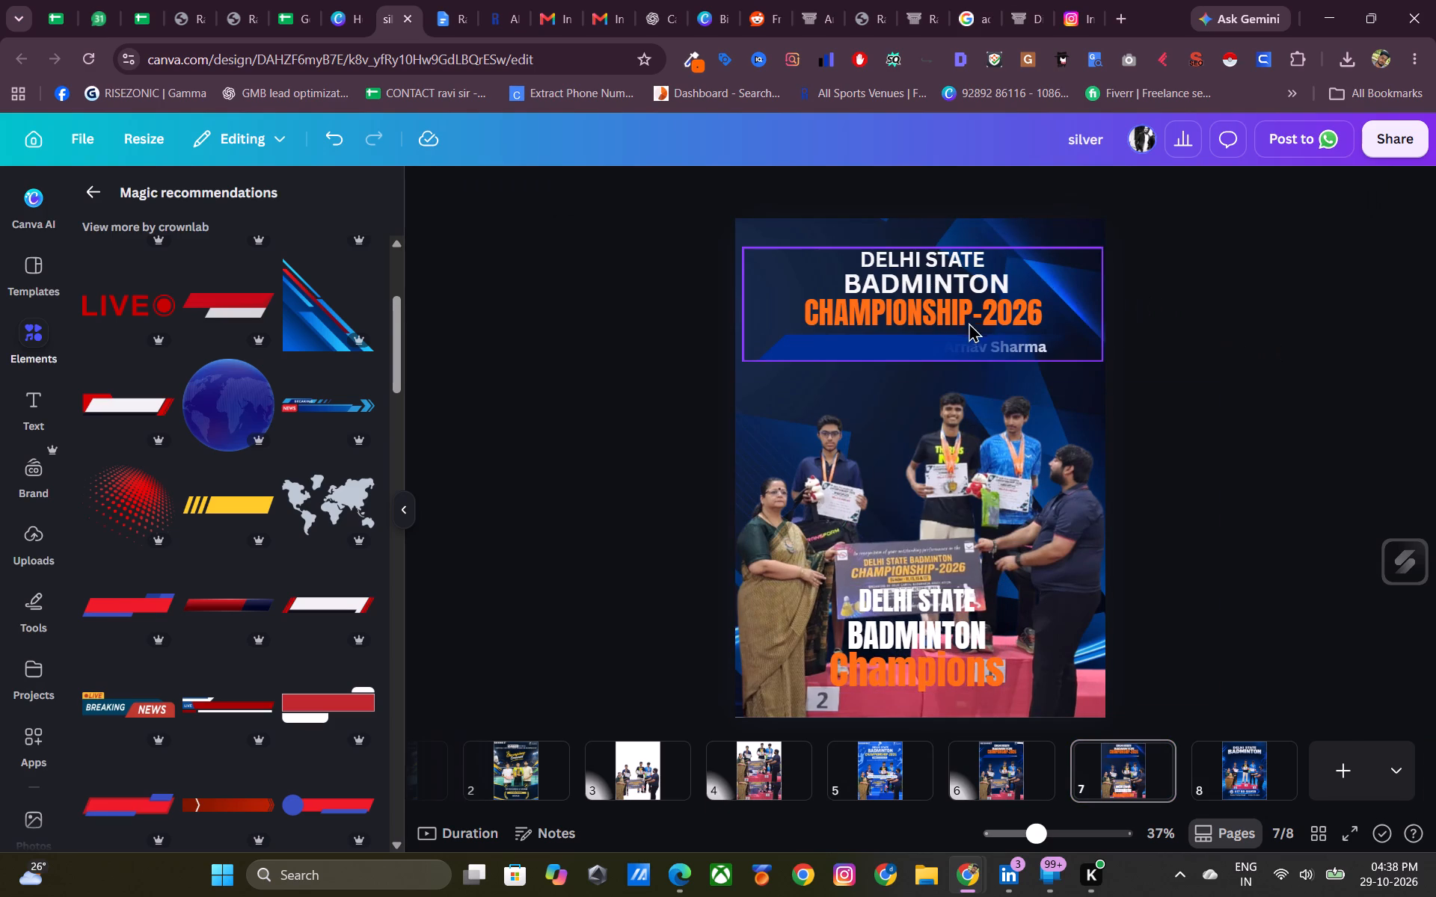
Ungroup the pasted title block and move the players' names layer above the blue banner layer.
{"action": "left_click", "coordinate": [959, 340]}
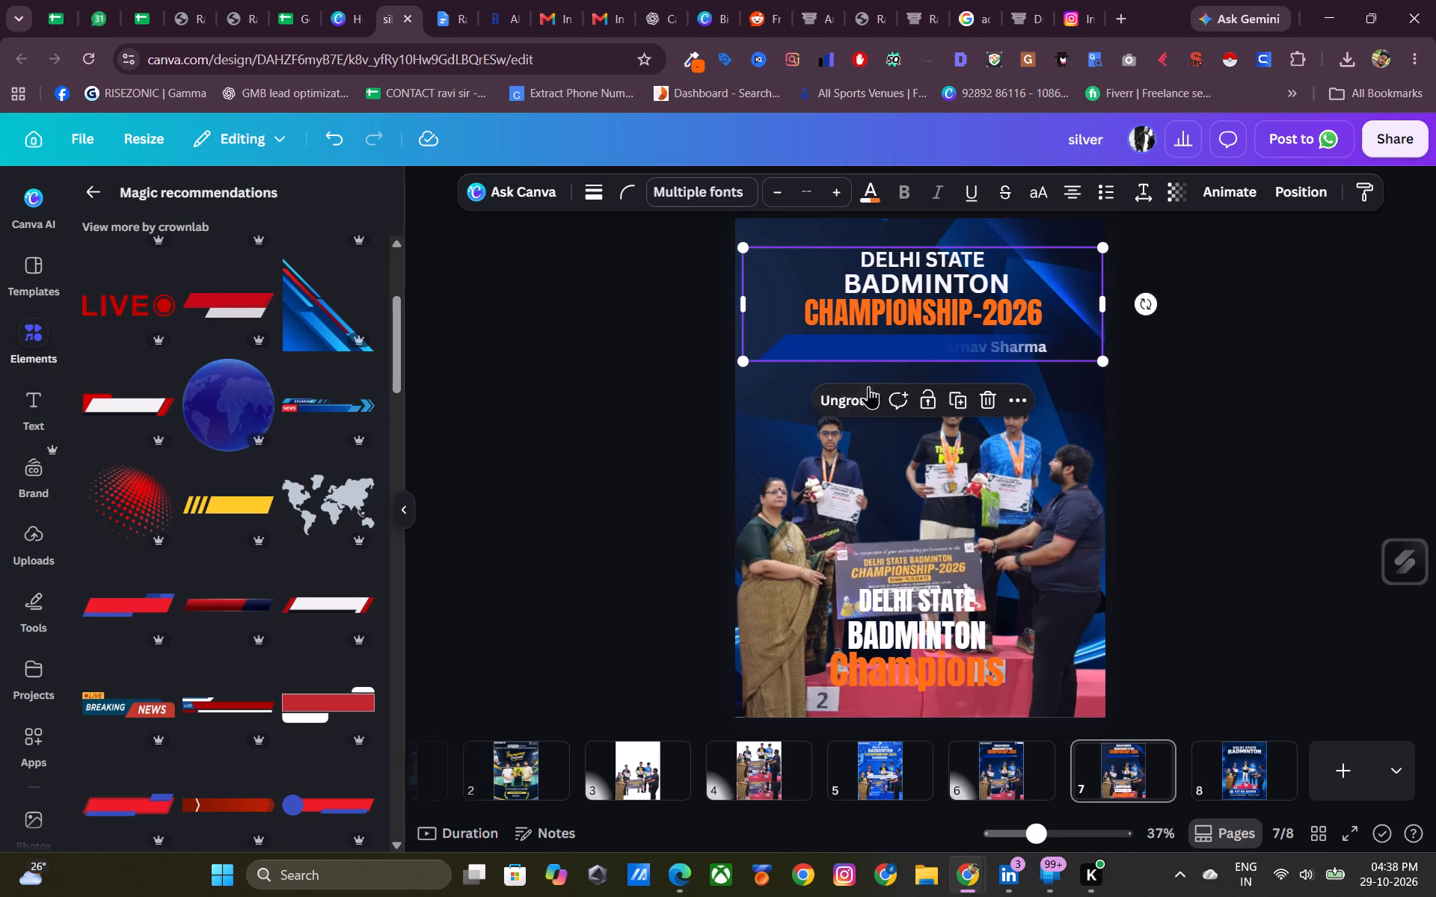
{"action": "left_click", "coordinate": [871, 394]}
{"action": "left_click", "coordinate": [1181, 364]}
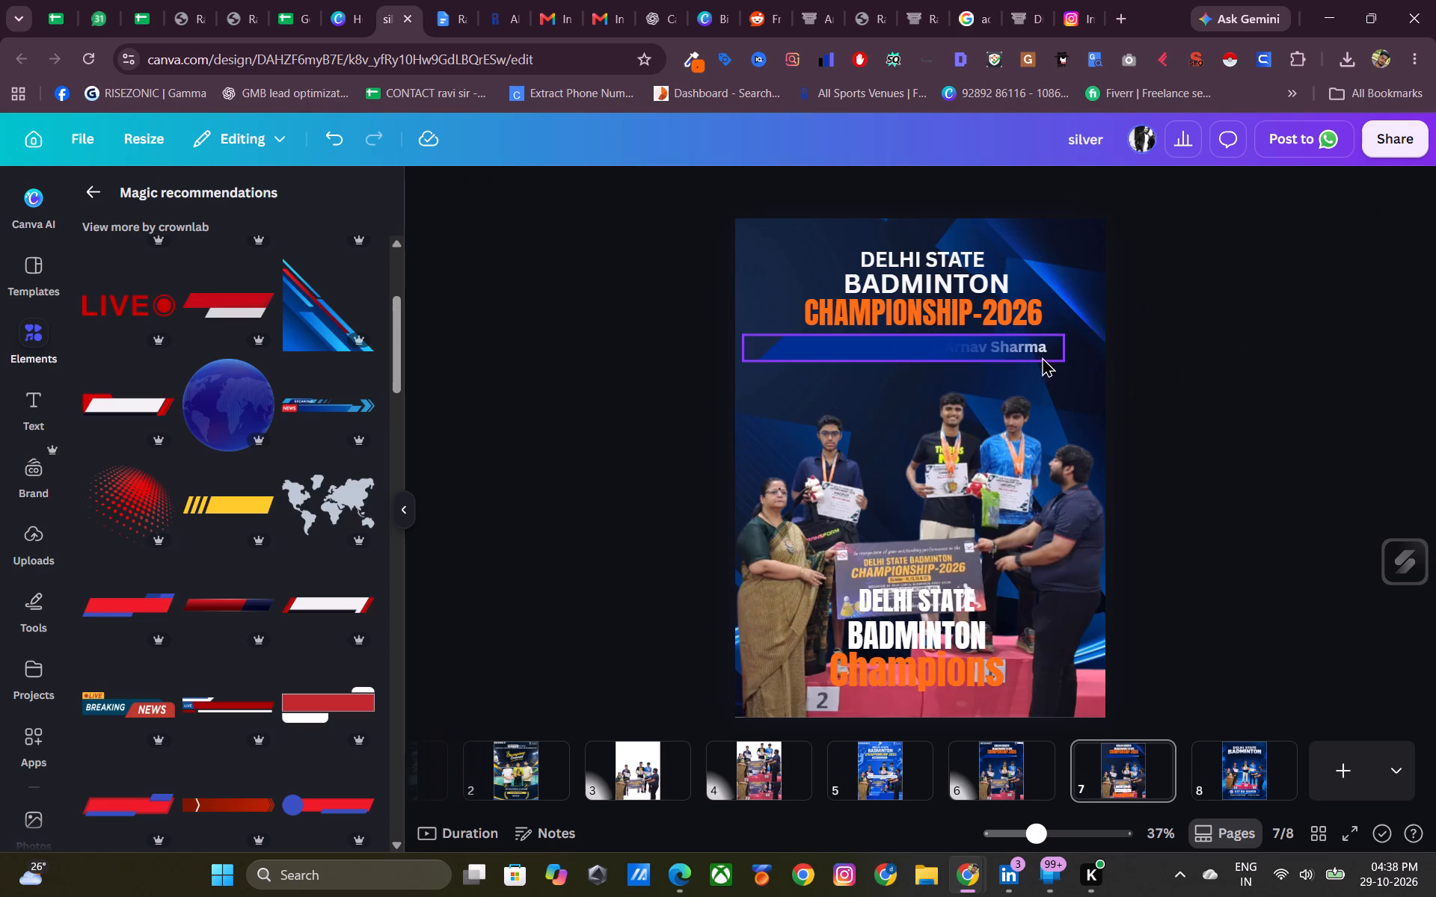
{"action": "left_click", "coordinate": [1043, 351]}
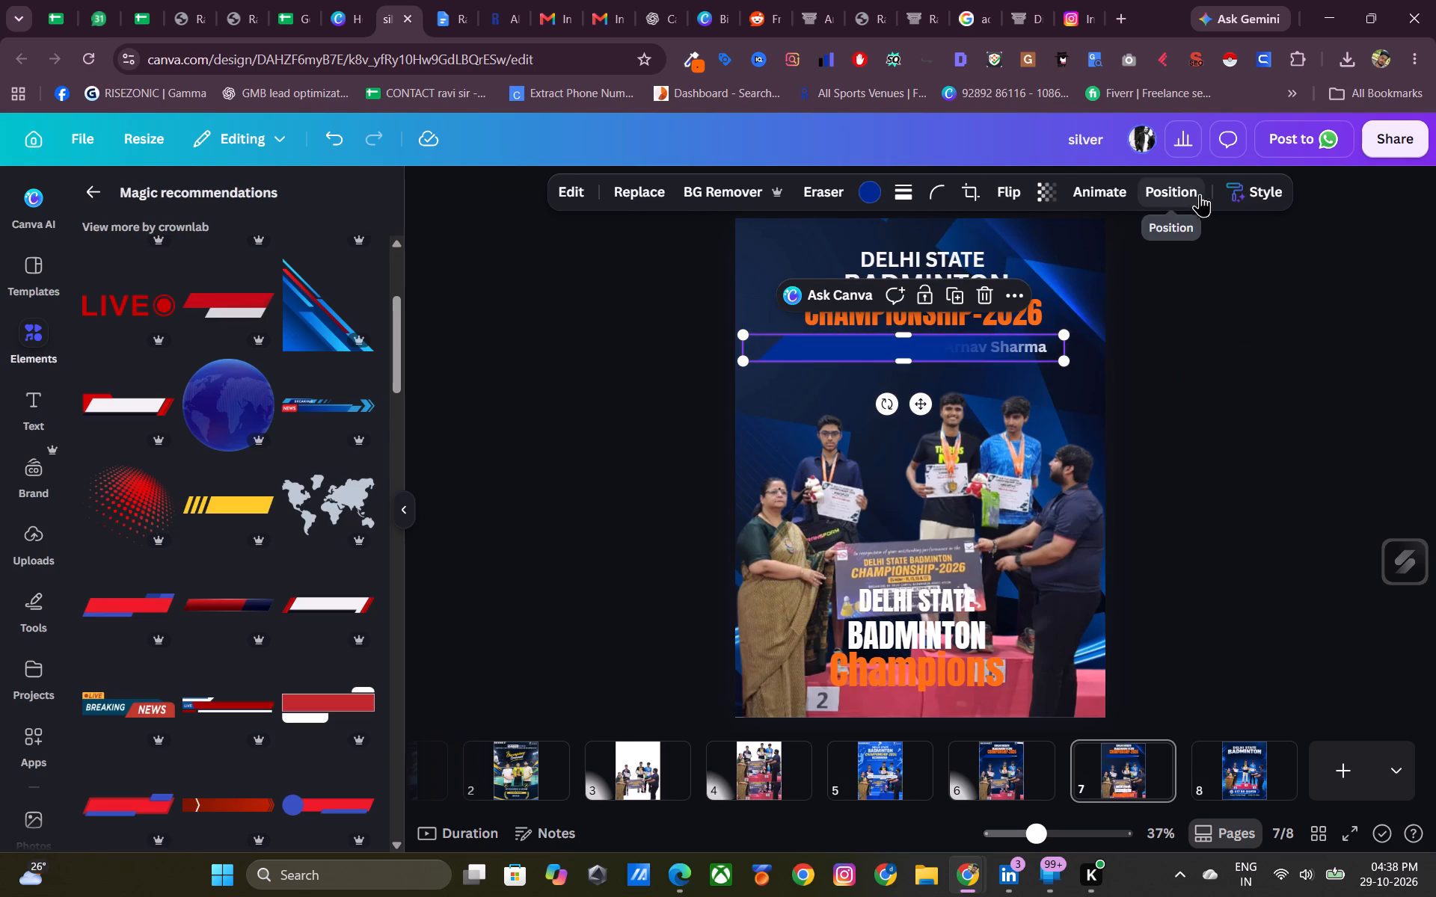
{"action": "left_click", "coordinate": [1176, 194]}
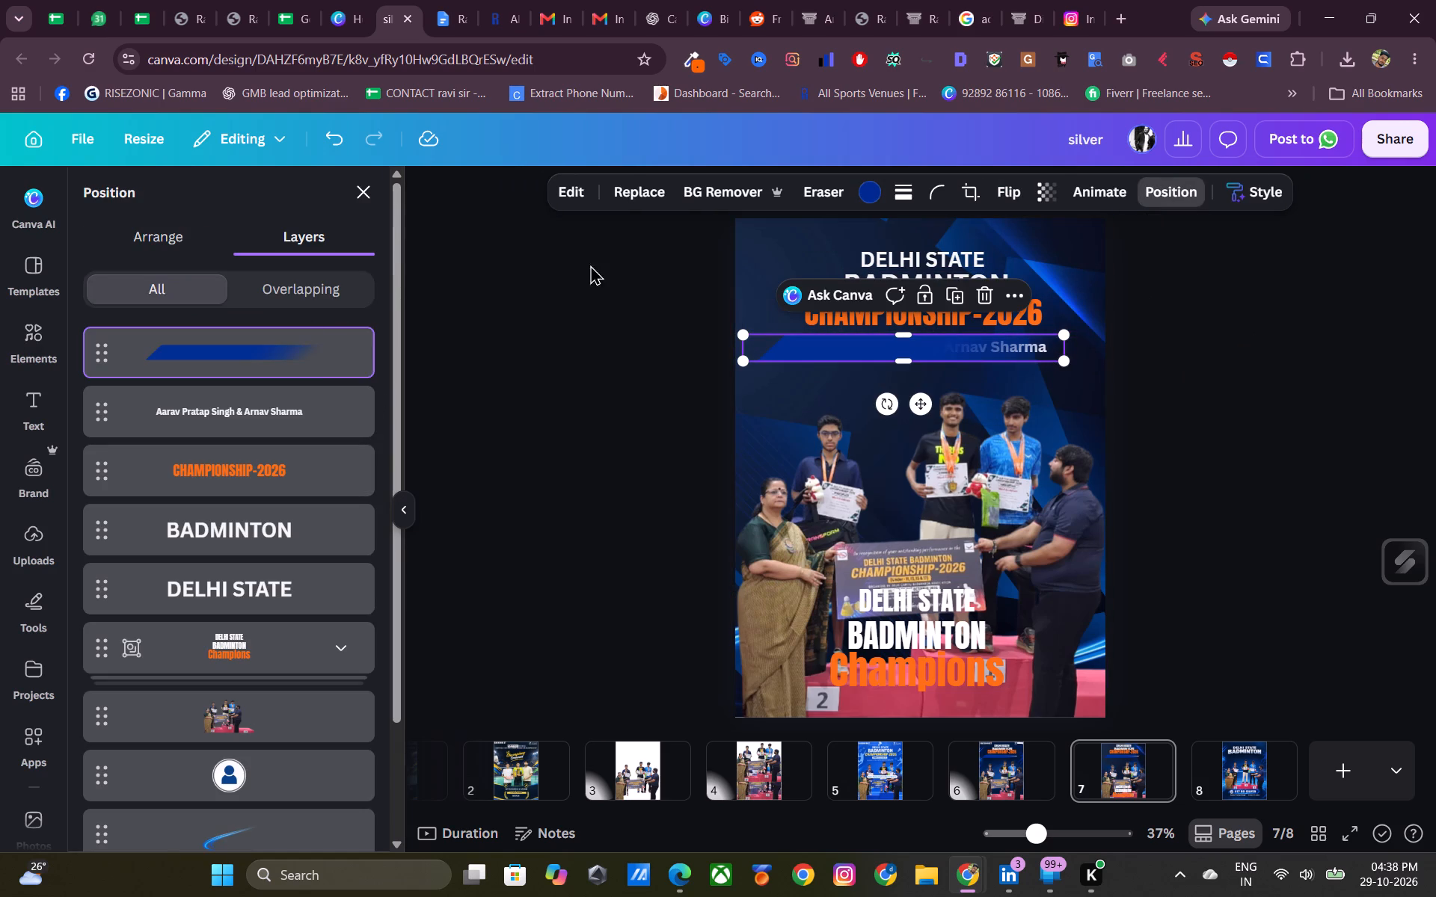
{"action": "left_click_drag", "start_coordinate": [96, 408], "coordinate": [100, 327]}
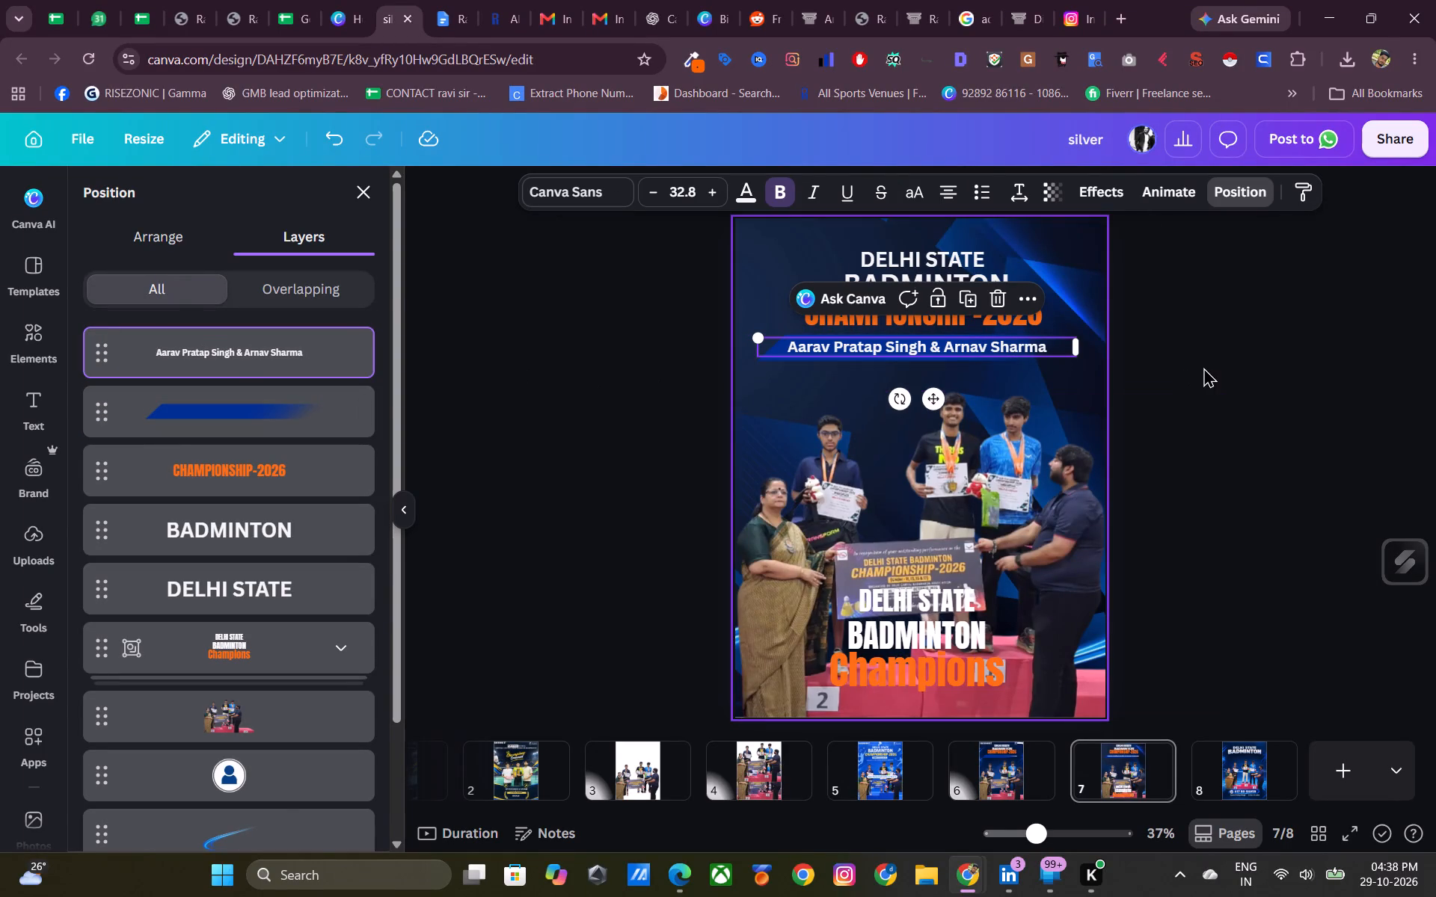
{"action": "left_click", "coordinate": [1203, 367]}
{"action": "left_click", "coordinate": [1205, 367]}
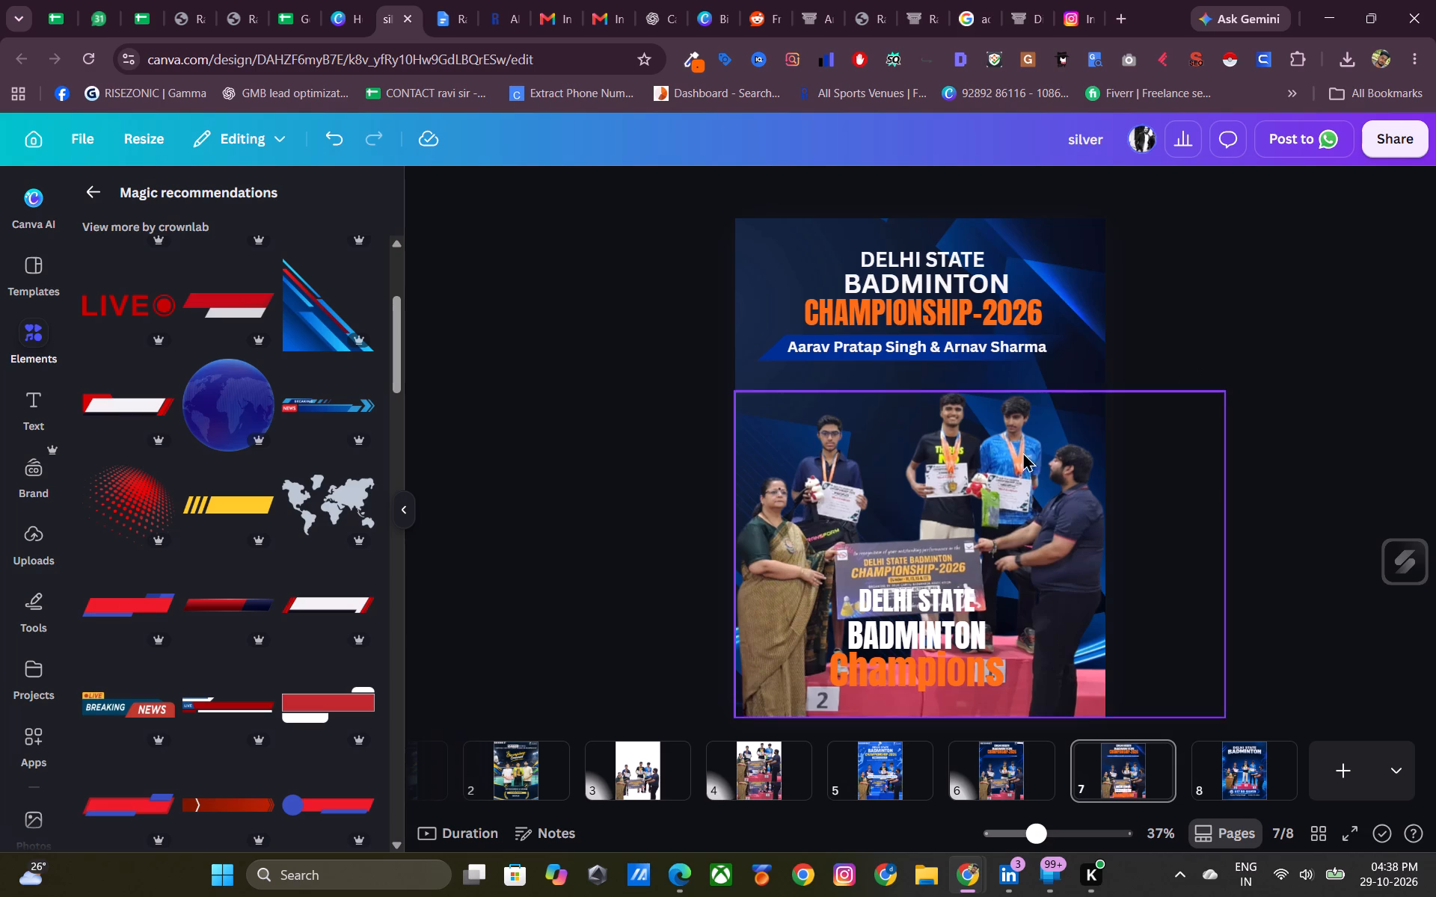
Move the old DELHI STATE BADMINTON Champions heading group off page 7.
{"action": "left_click_drag", "start_coordinate": [905, 668], "coordinate": [934, 369]}
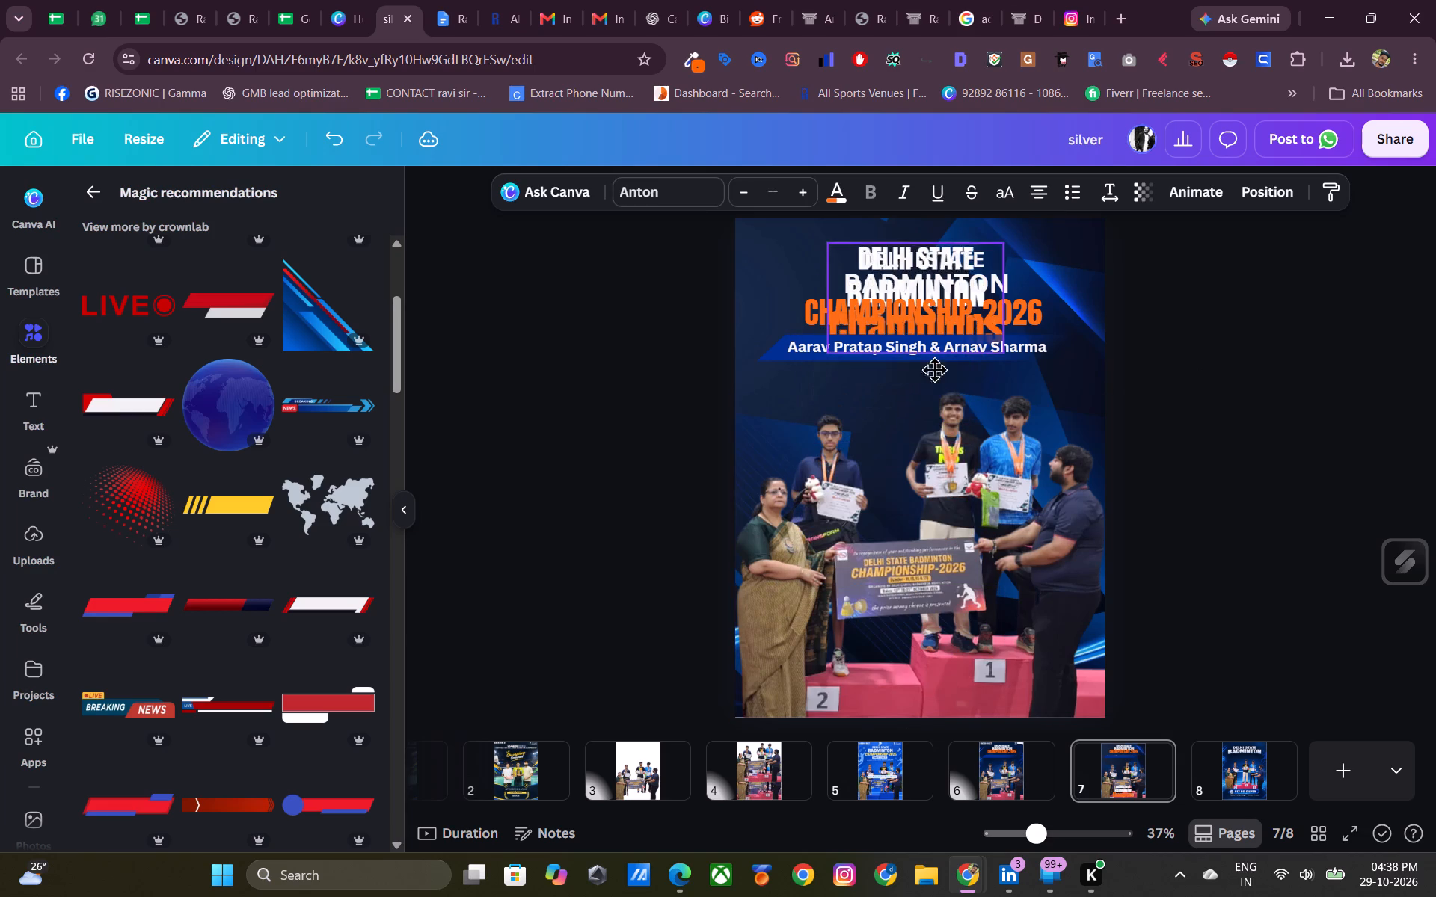
{"action": "left_click_drag", "start_coordinate": [934, 369], "coordinate": [1203, 363]}
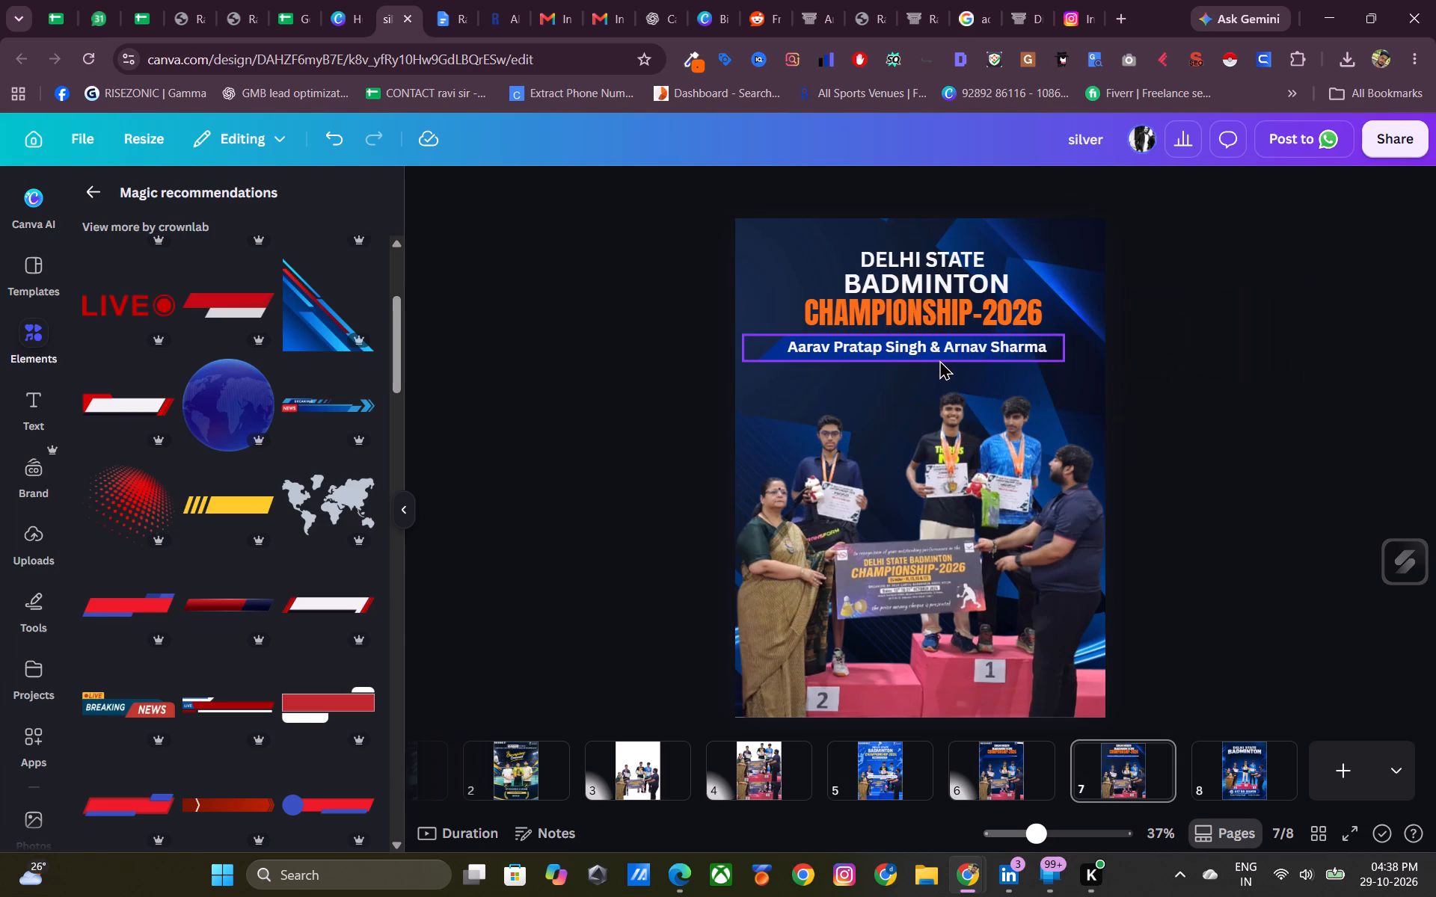
Group the players' names, their blue banner and the DELHI STATE, BADMINTON and CHAMPIONSHIP-2026 title lines on page 7.
{"action": "left_click", "coordinate": [939, 360]}
{"action": "left_click", "coordinate": [791, 351], "text": "shift"}
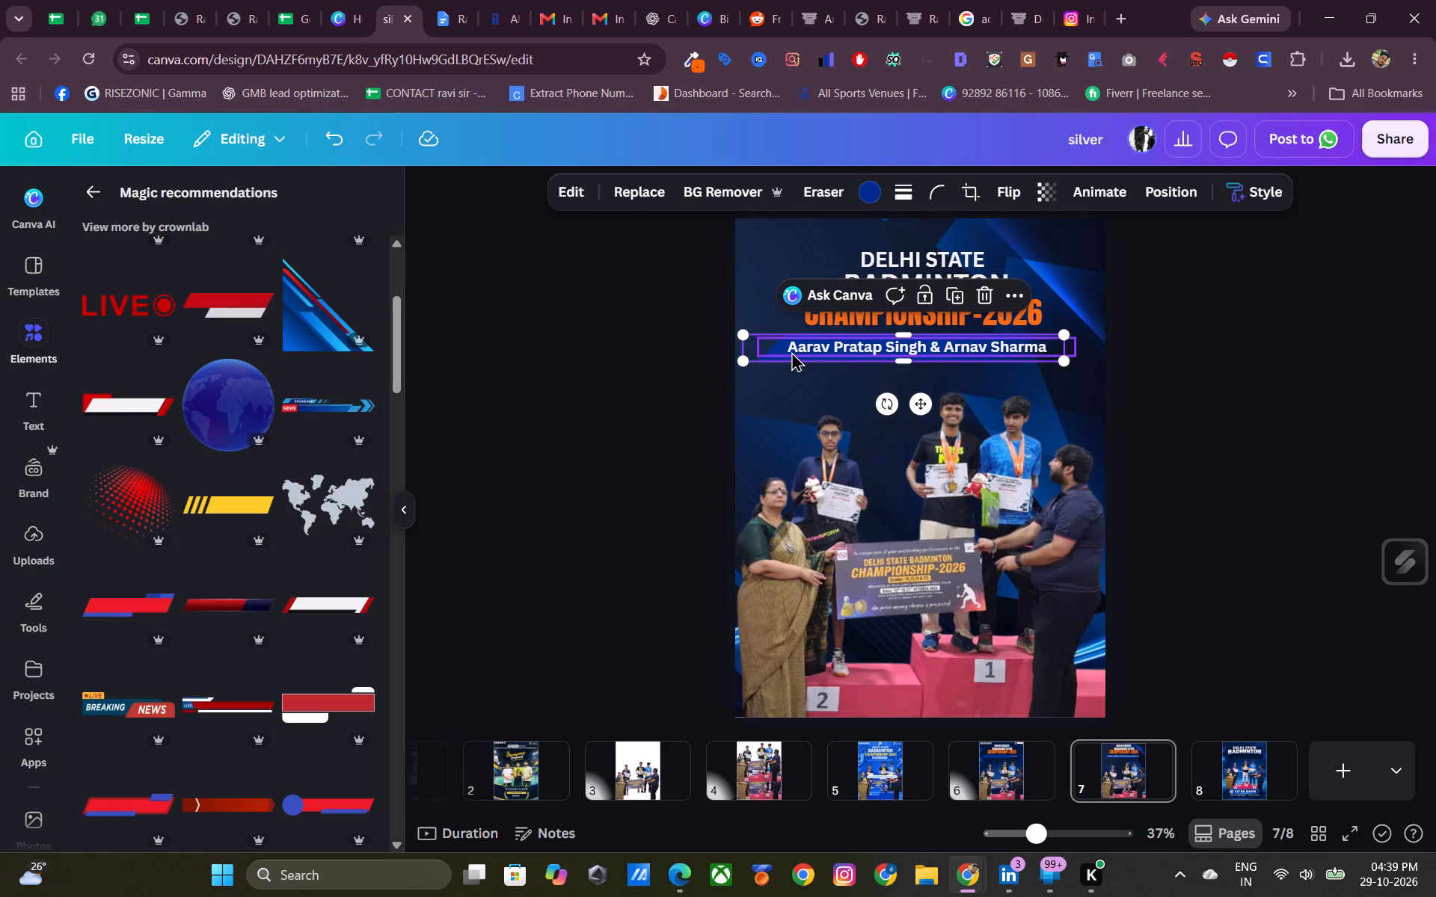
{"action": "left_click", "coordinate": [848, 303], "text": "shift"}
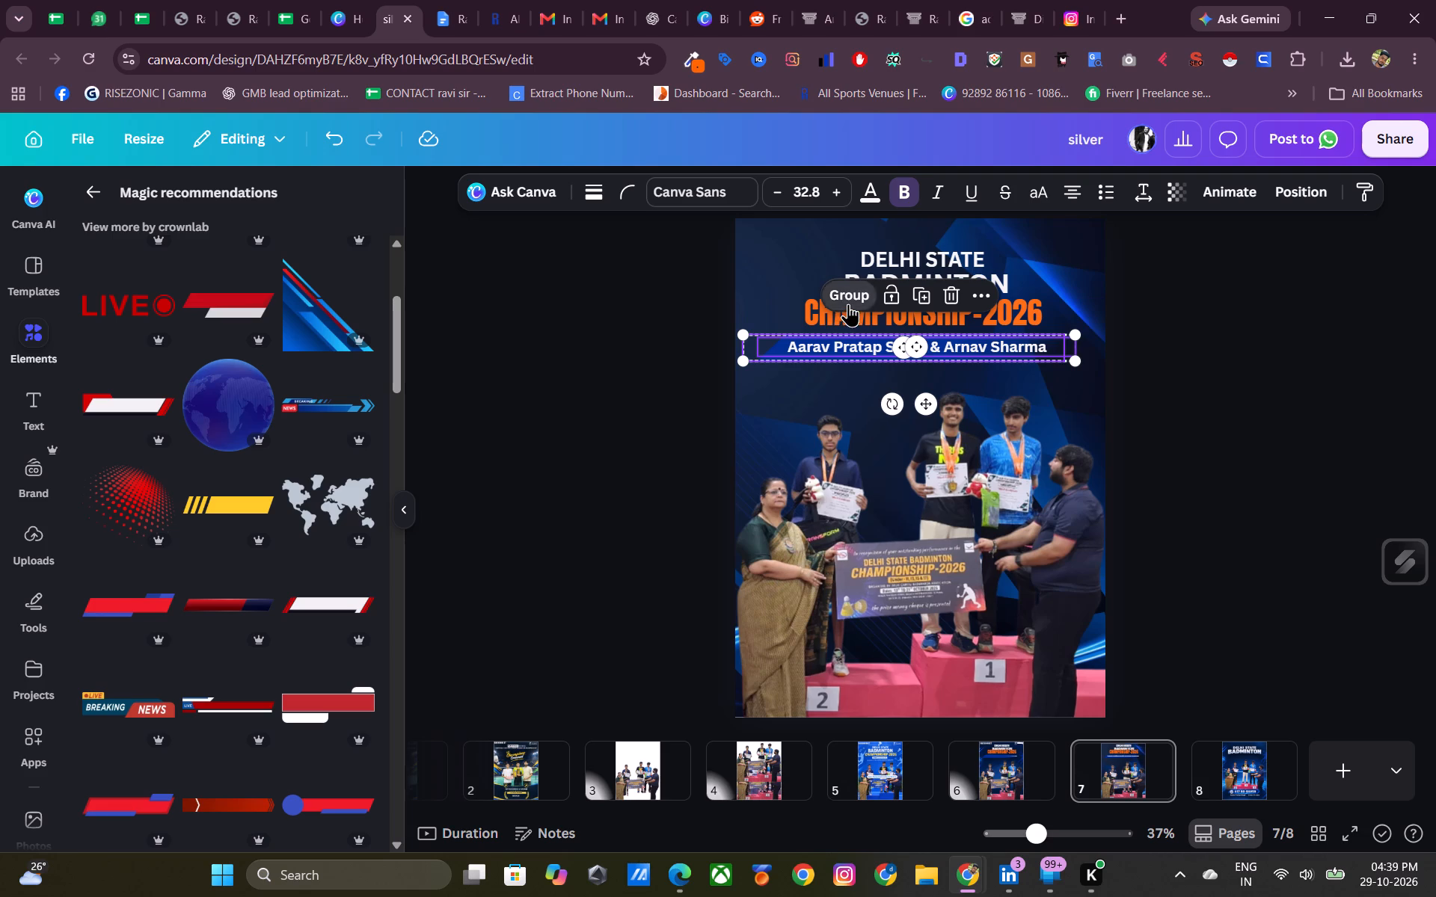
{"action": "left_click", "coordinate": [845, 321], "text": "shift"}
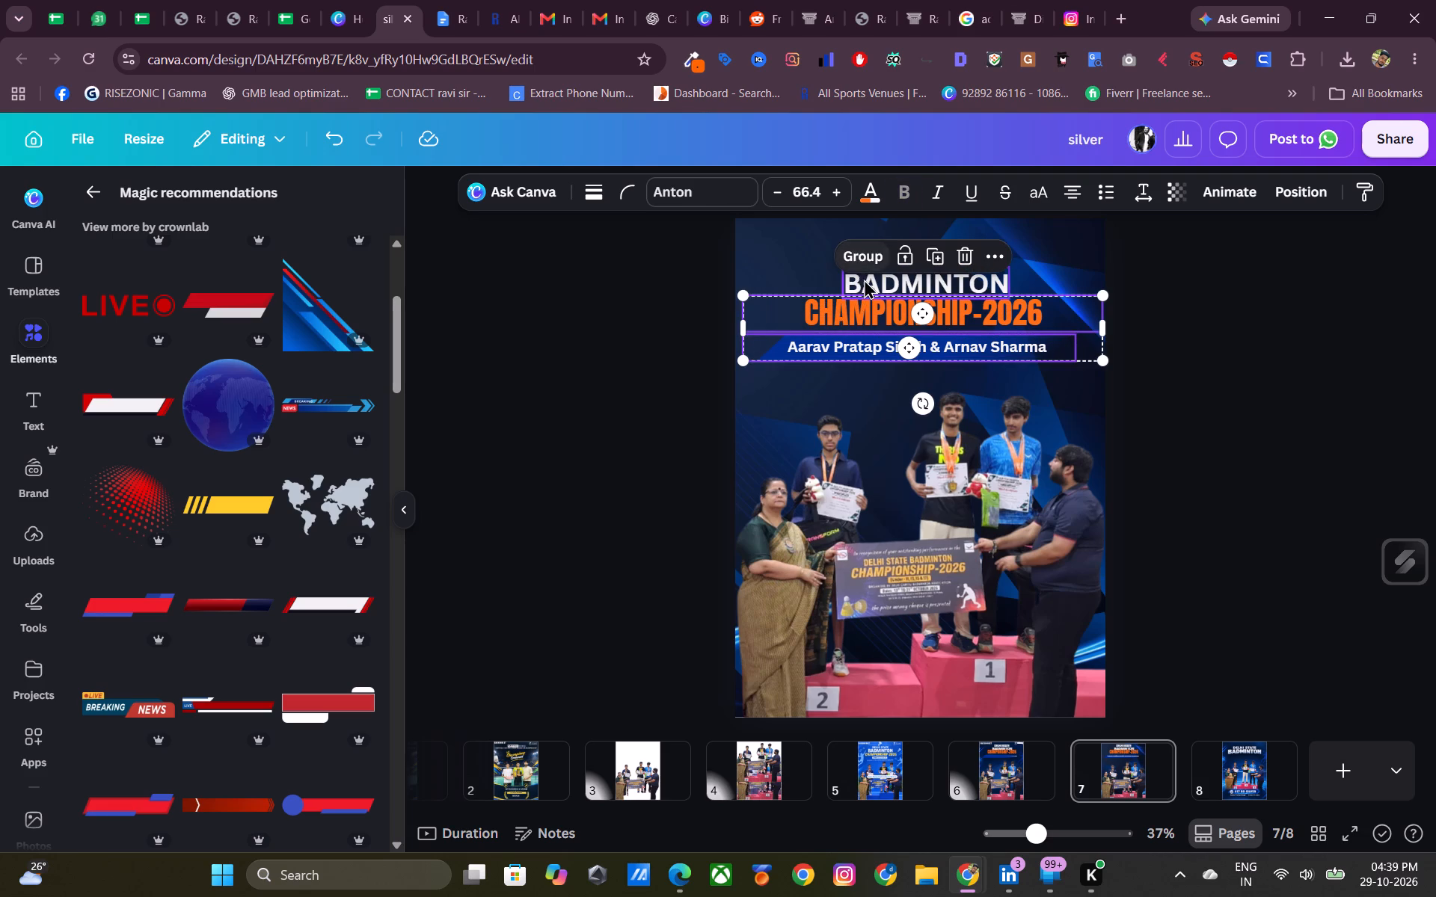
{"action": "left_click", "coordinate": [866, 284], "text": "shift"}
{"action": "left_click", "coordinate": [879, 258], "text": "shift"}
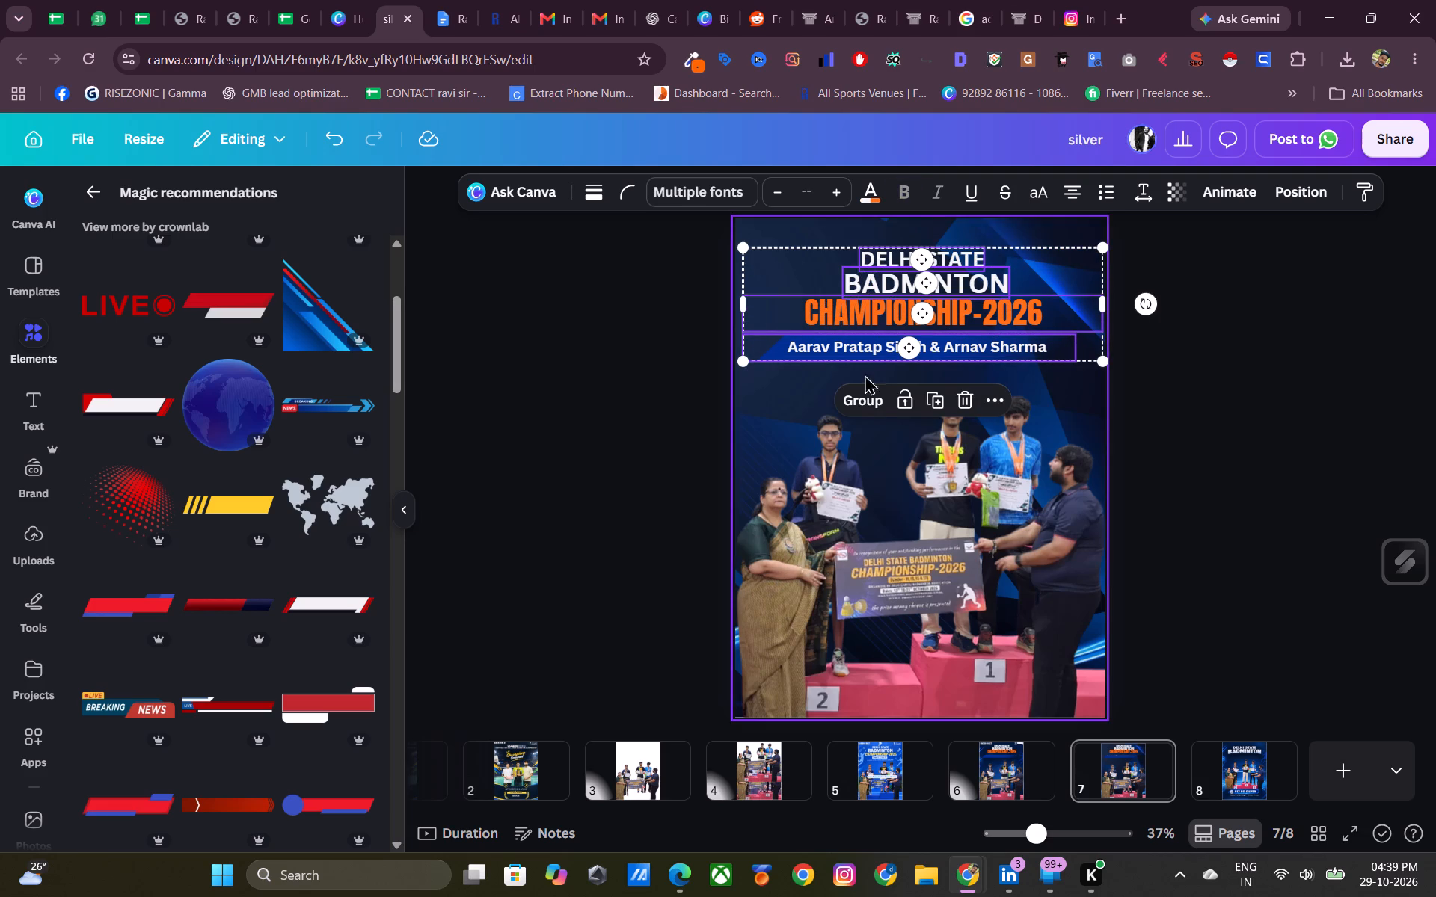
{"action": "left_click", "coordinate": [856, 407]}
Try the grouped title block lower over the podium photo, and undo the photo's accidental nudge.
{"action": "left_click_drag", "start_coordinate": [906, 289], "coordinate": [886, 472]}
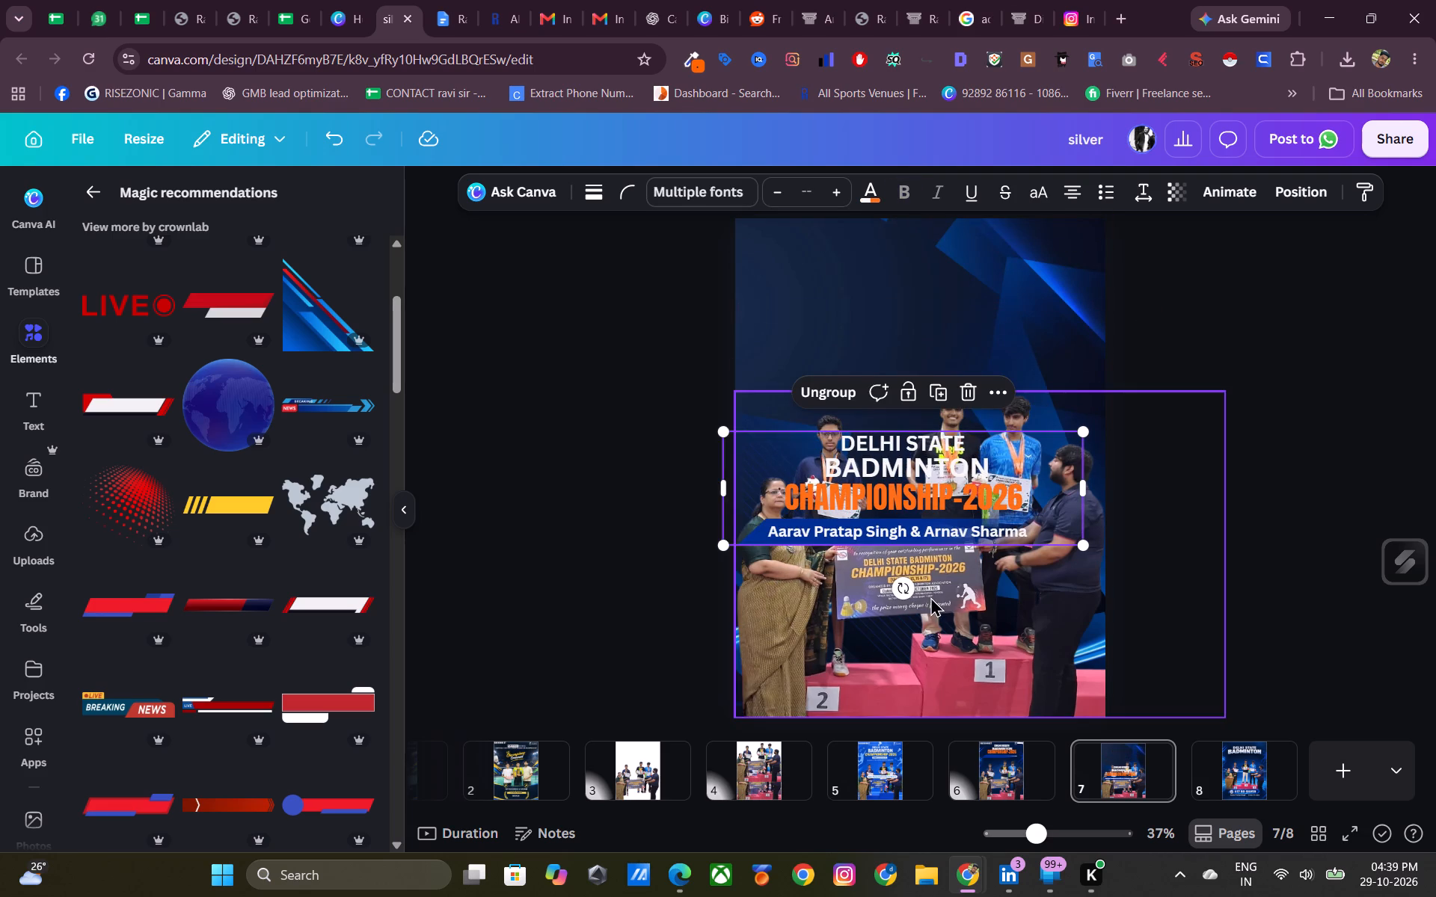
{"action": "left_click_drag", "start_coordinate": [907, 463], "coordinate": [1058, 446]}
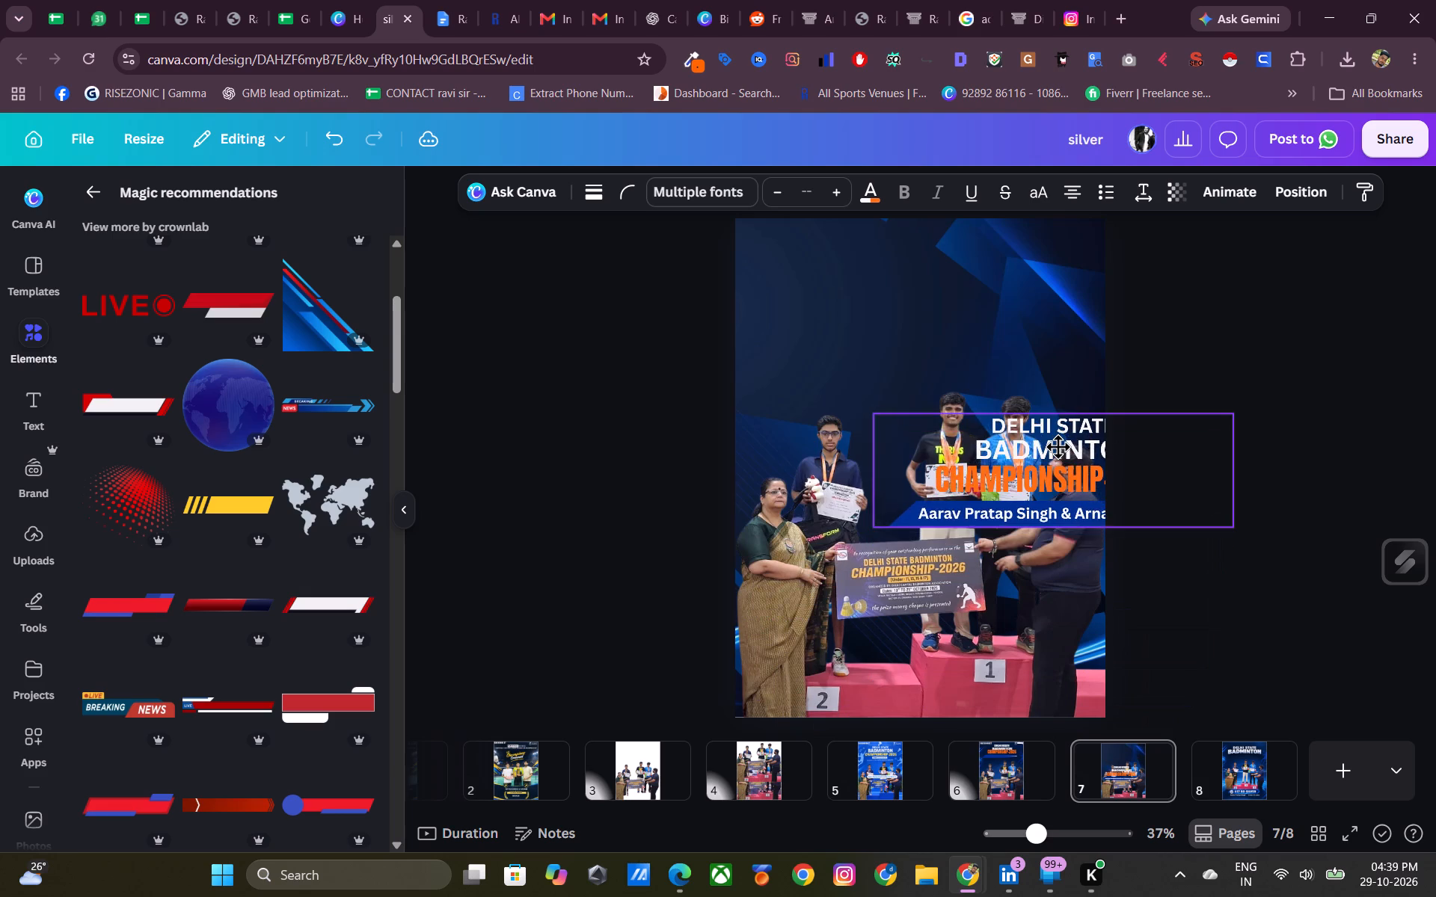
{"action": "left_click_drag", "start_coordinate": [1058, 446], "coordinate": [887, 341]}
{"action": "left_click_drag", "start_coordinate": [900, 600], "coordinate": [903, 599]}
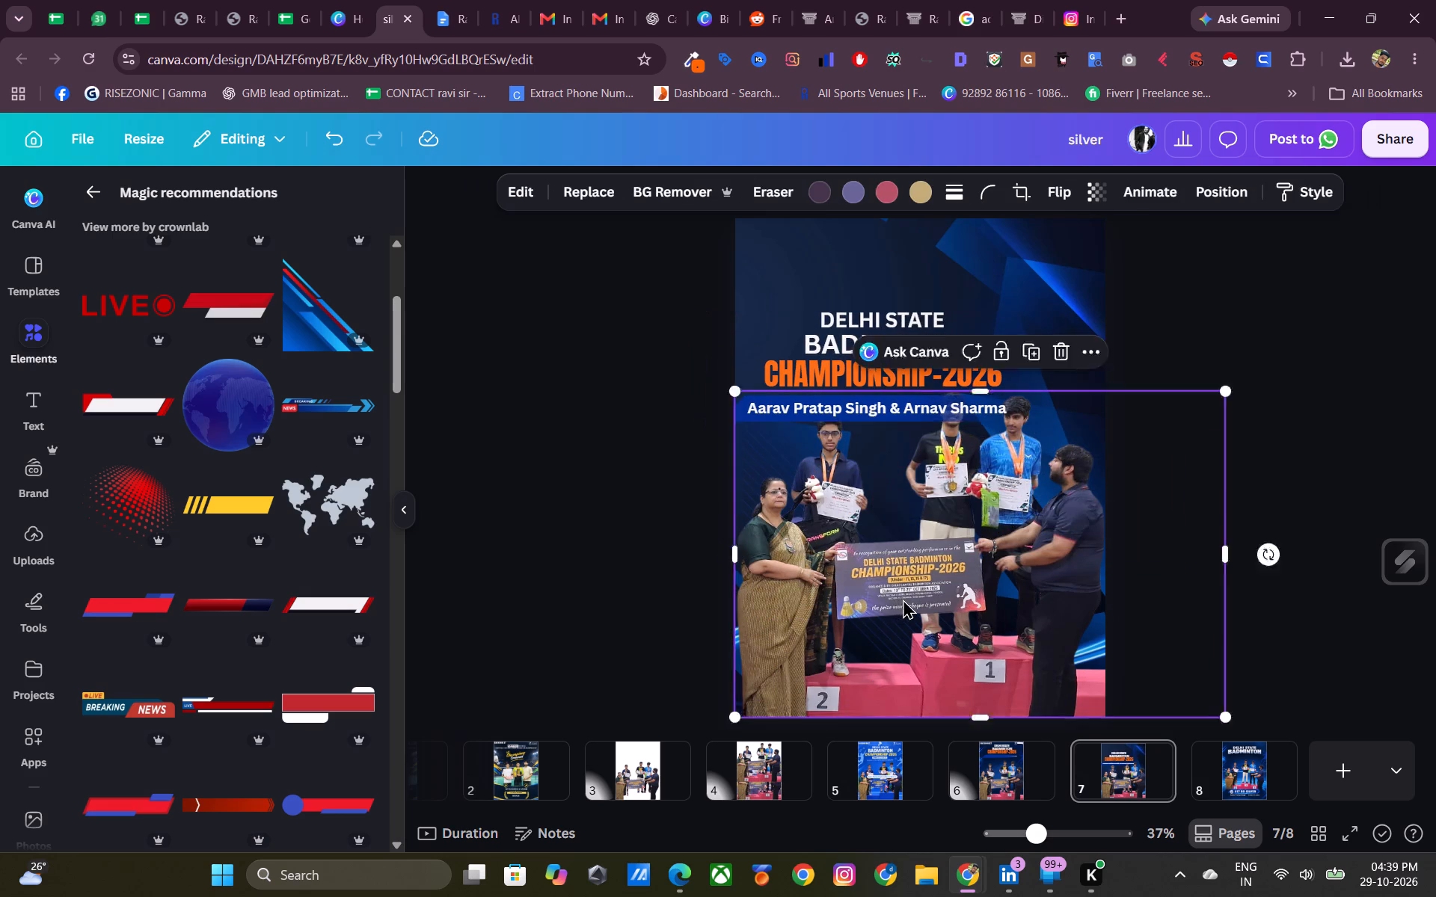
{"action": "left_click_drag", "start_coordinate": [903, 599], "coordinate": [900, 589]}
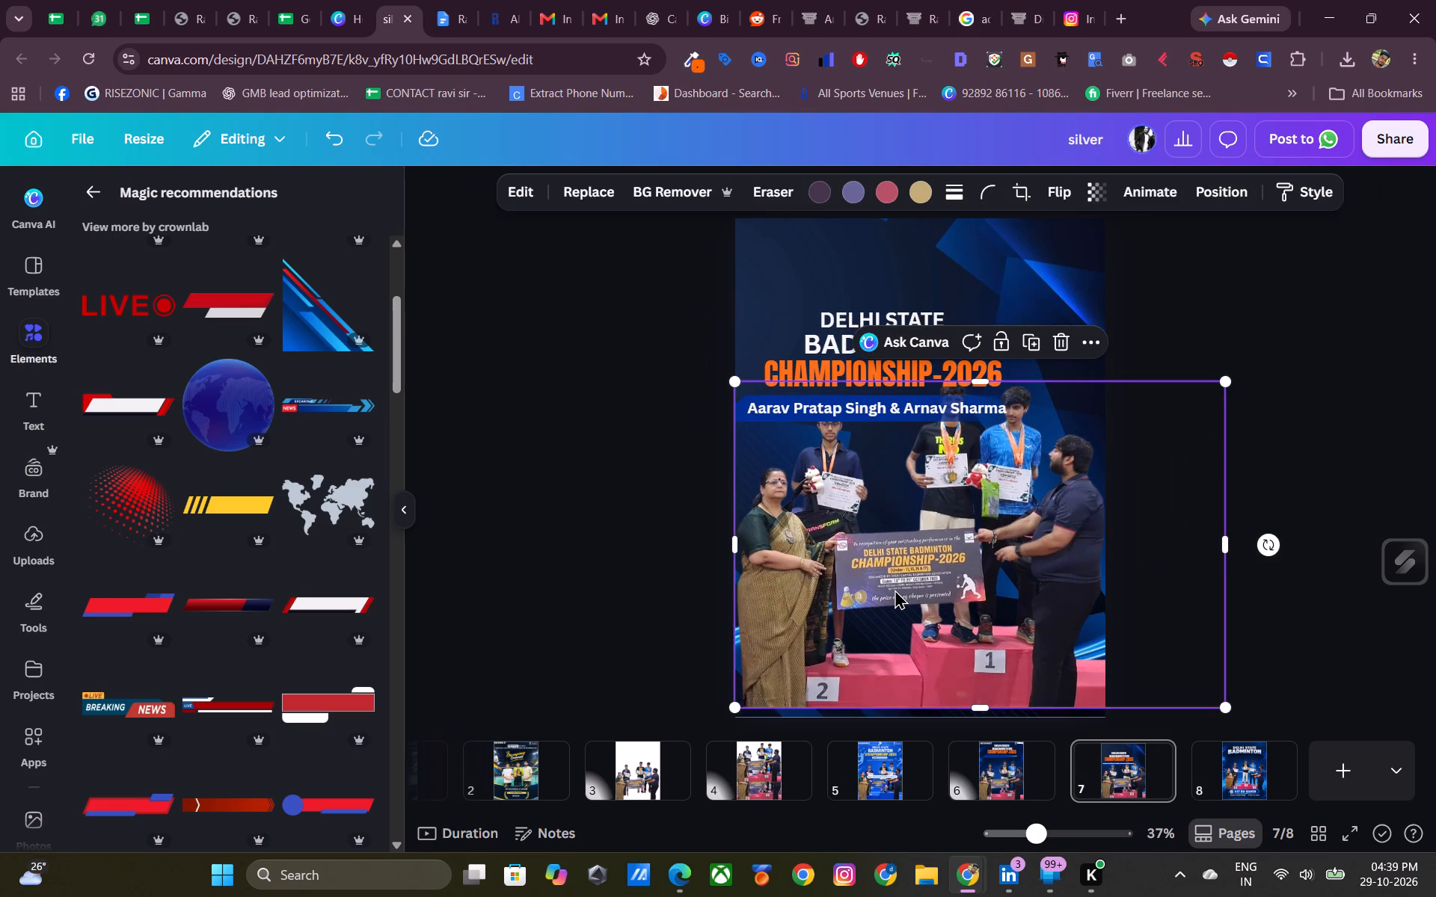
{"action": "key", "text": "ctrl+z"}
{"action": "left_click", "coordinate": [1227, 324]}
Move the grouped title block to the top of page 7, centred above the podium photo.
{"action": "left_click_drag", "start_coordinate": [912, 374], "coordinate": [980, 332]}
{"action": "double_click", "coordinate": [962, 525]}
{"action": "double_click", "coordinate": [966, 535]}
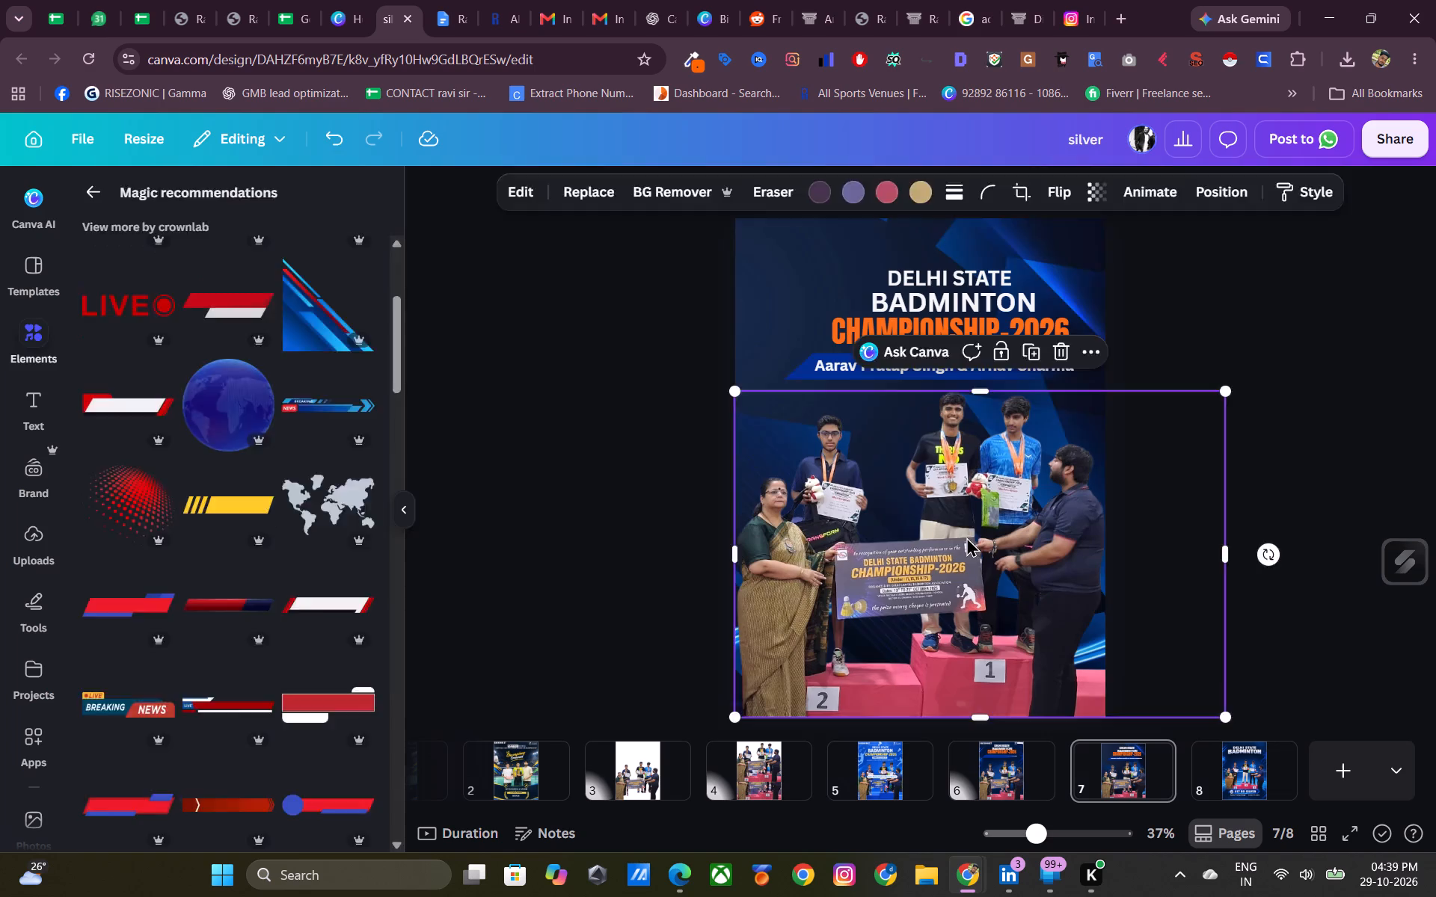
{"action": "left_click", "coordinate": [1248, 326]}
{"action": "left_click_drag", "start_coordinate": [999, 329], "coordinate": [986, 327]}
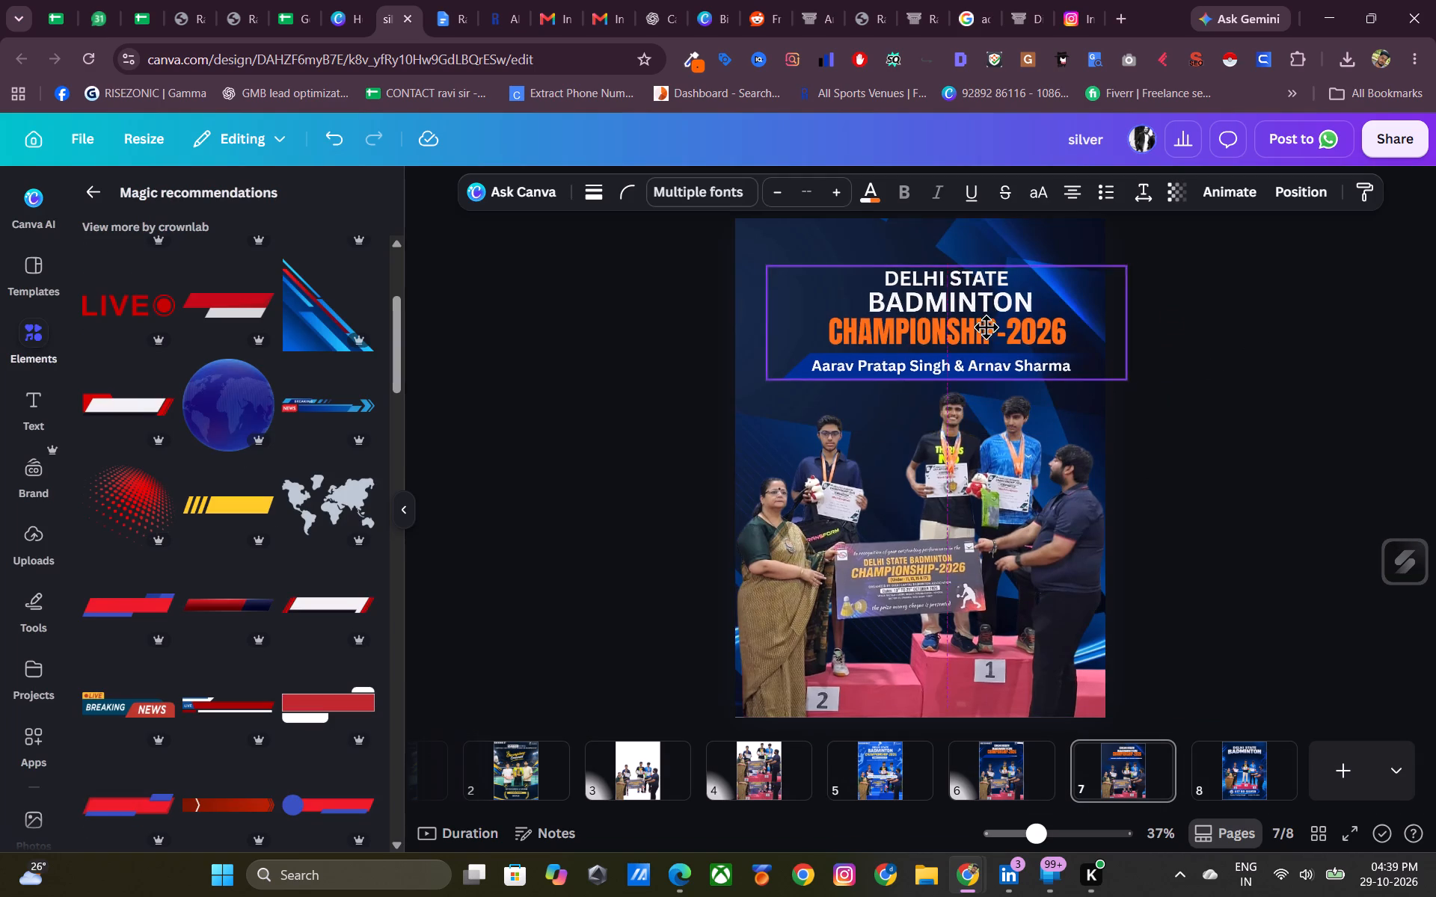
{"action": "left_click_drag", "start_coordinate": [986, 327], "coordinate": [972, 298]}
{"action": "left_click", "coordinate": [1206, 404]}
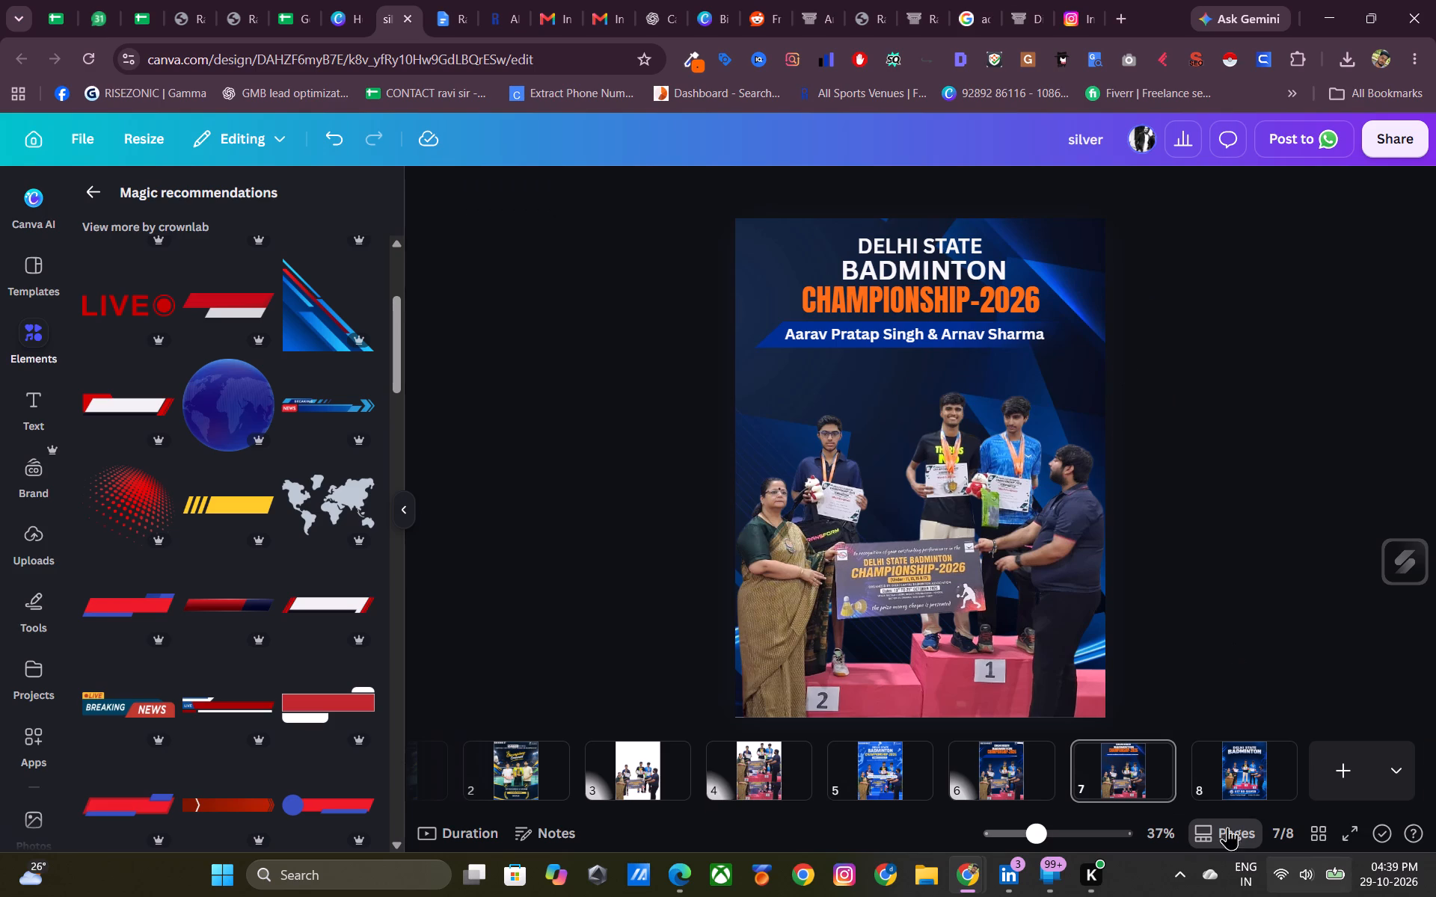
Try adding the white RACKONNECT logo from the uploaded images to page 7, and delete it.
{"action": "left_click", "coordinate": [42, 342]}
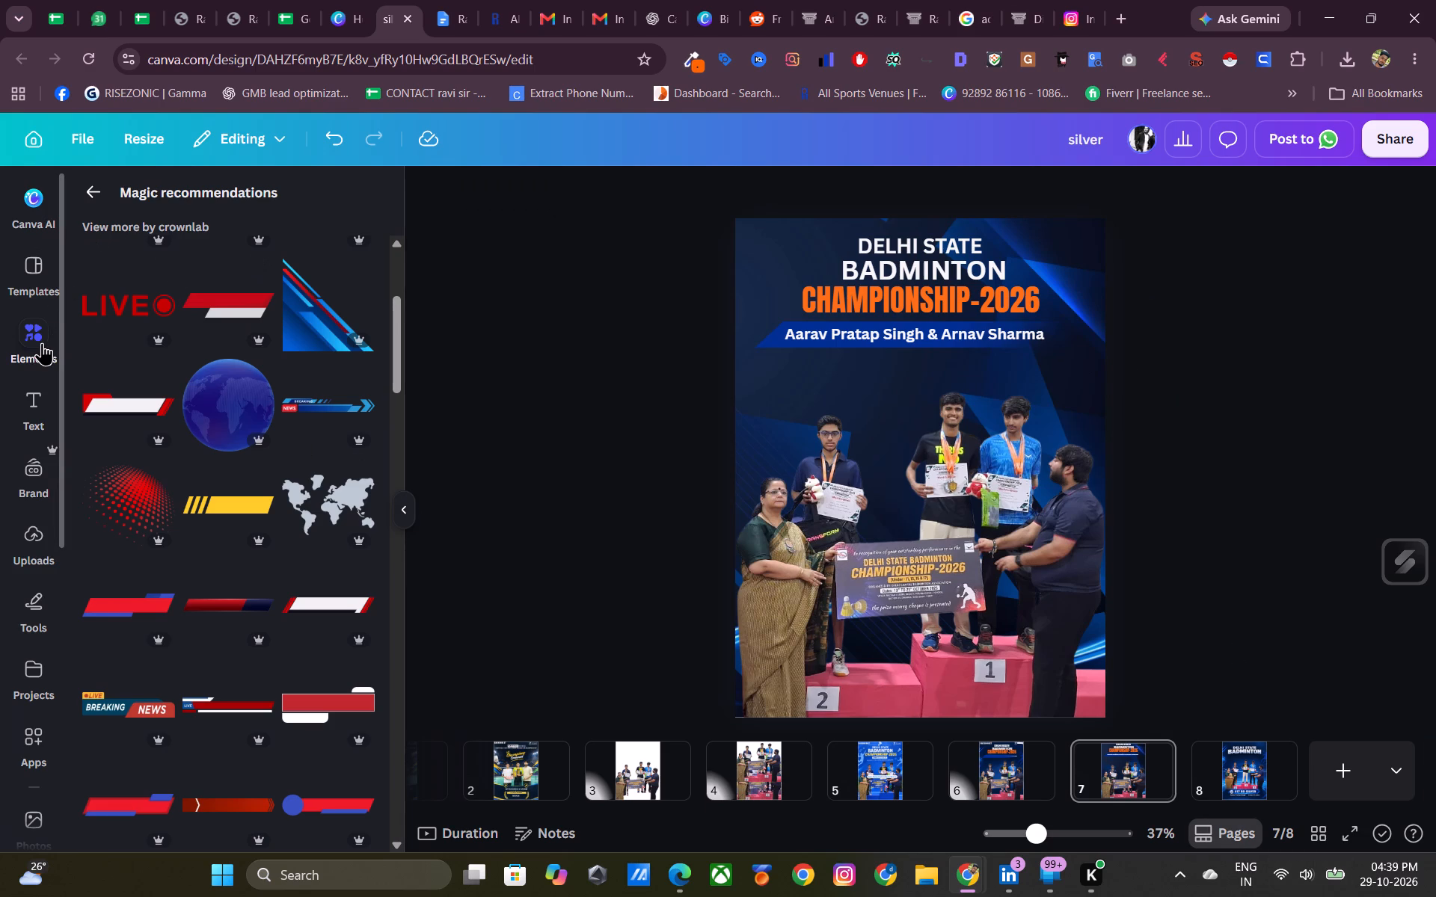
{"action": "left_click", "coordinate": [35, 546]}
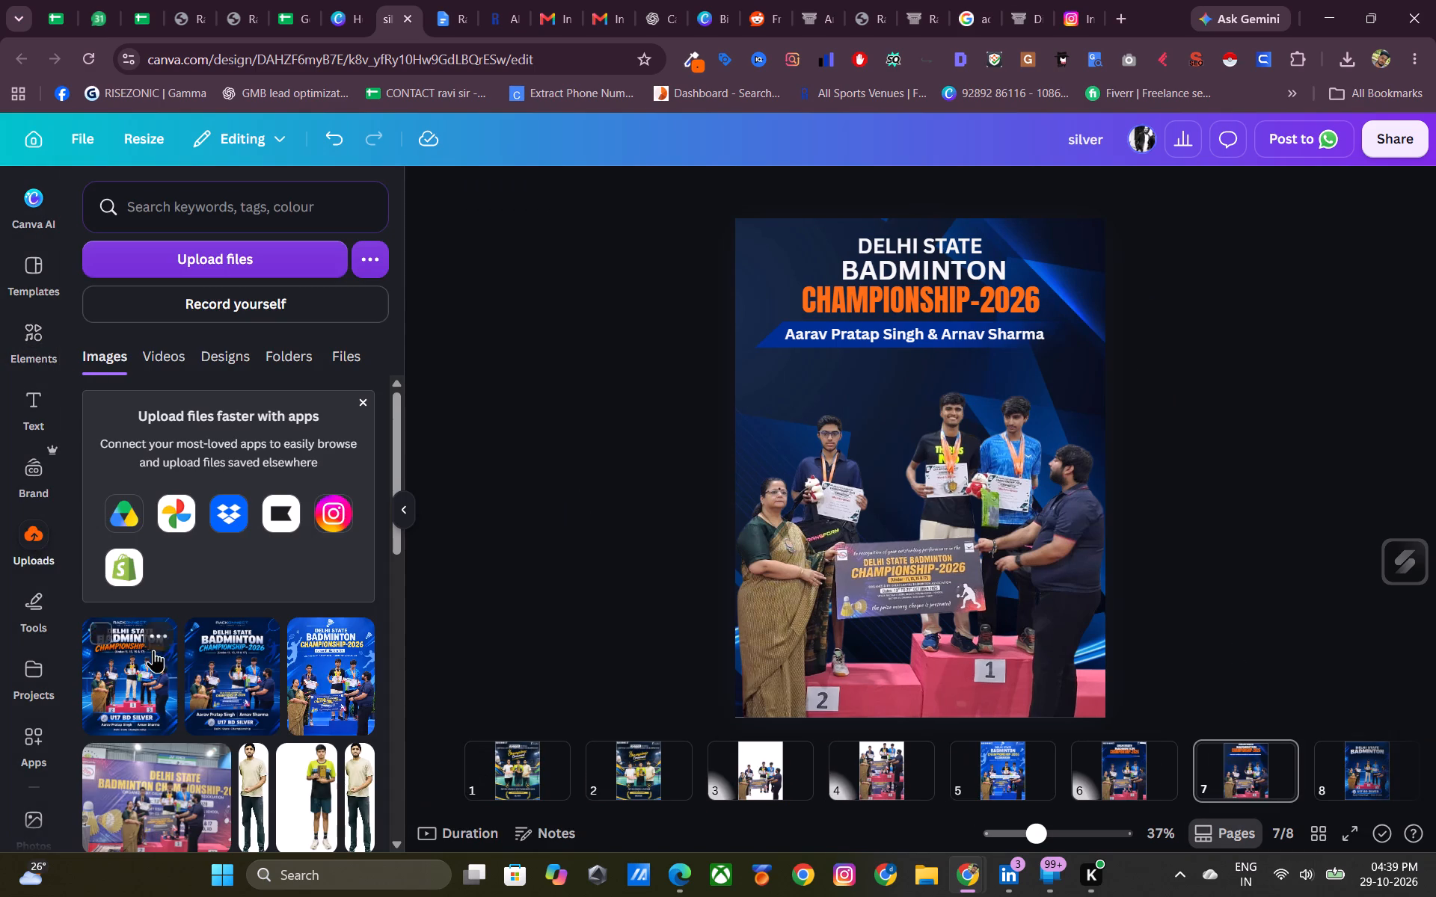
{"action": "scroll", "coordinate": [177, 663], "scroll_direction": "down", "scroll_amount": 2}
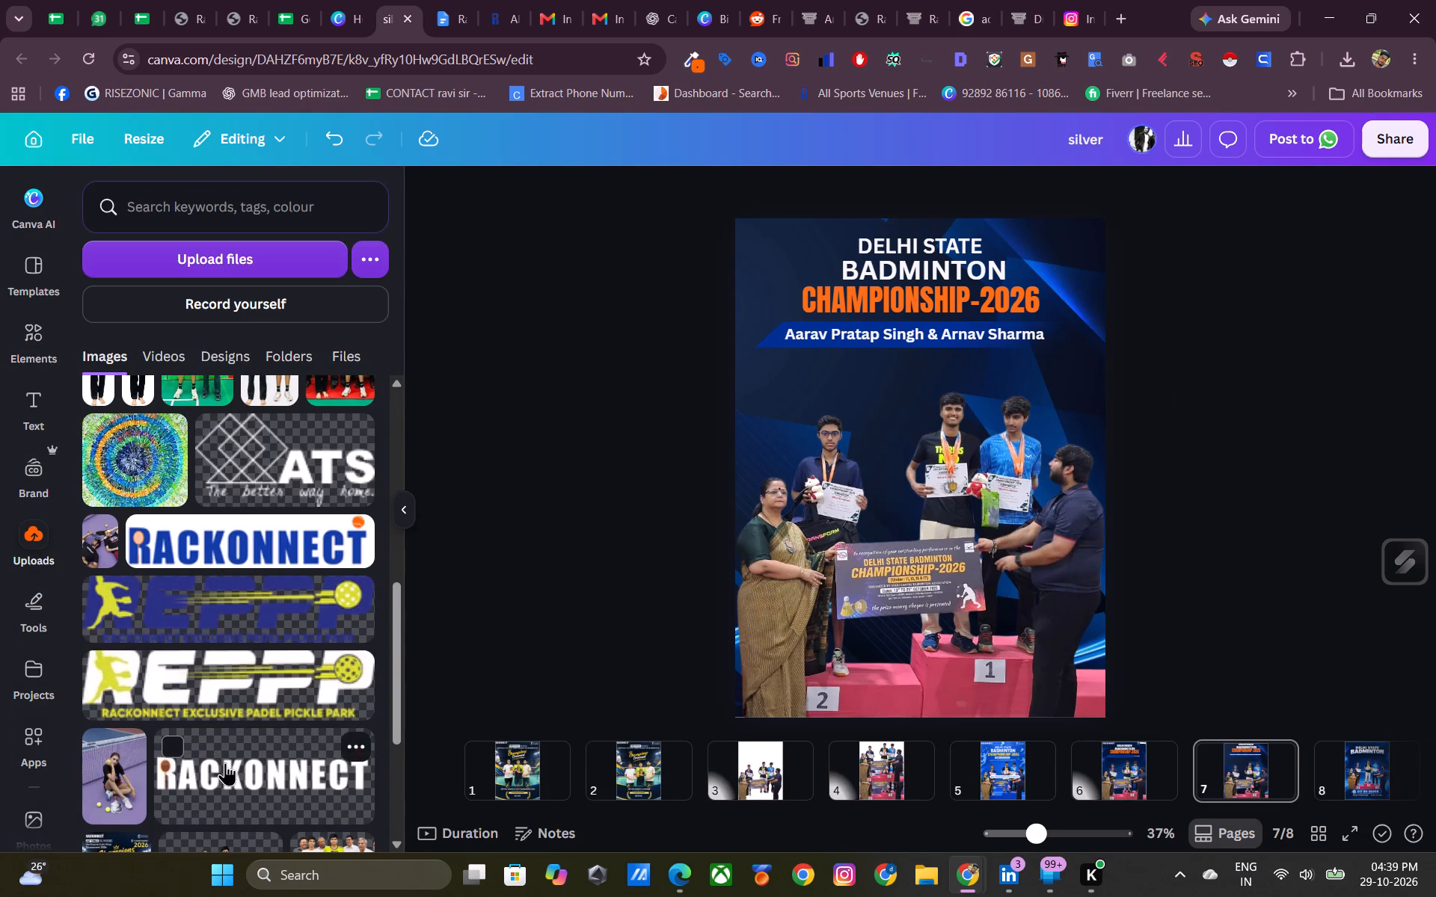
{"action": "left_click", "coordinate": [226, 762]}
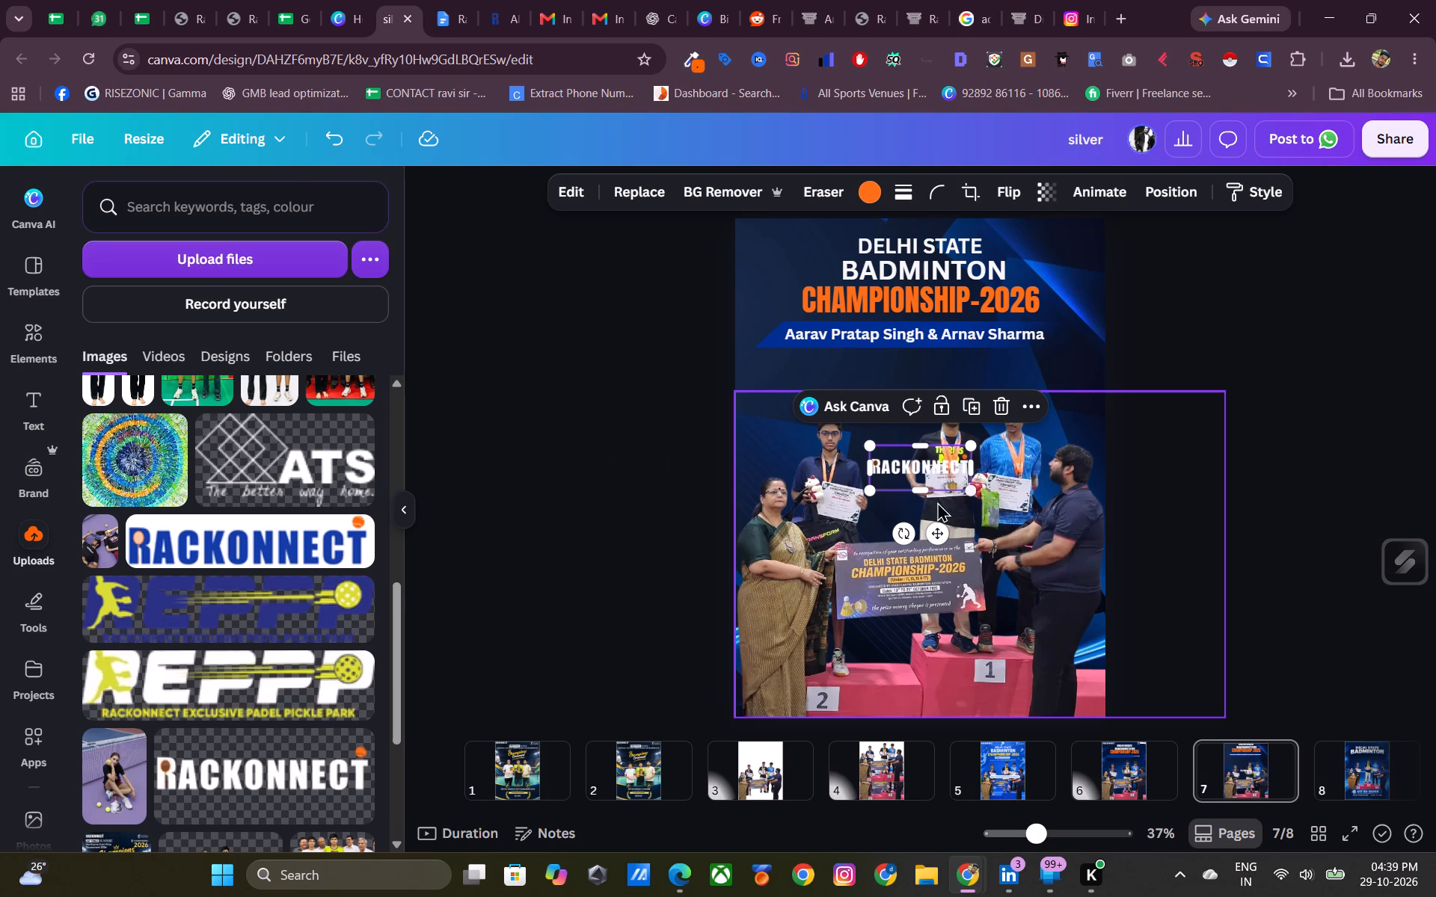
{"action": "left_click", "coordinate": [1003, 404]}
Copy the RACKONNECT and Strings & Feathers logo group from page 5 and paste it onto page 7.
{"action": "left_click", "coordinate": [1011, 766]}
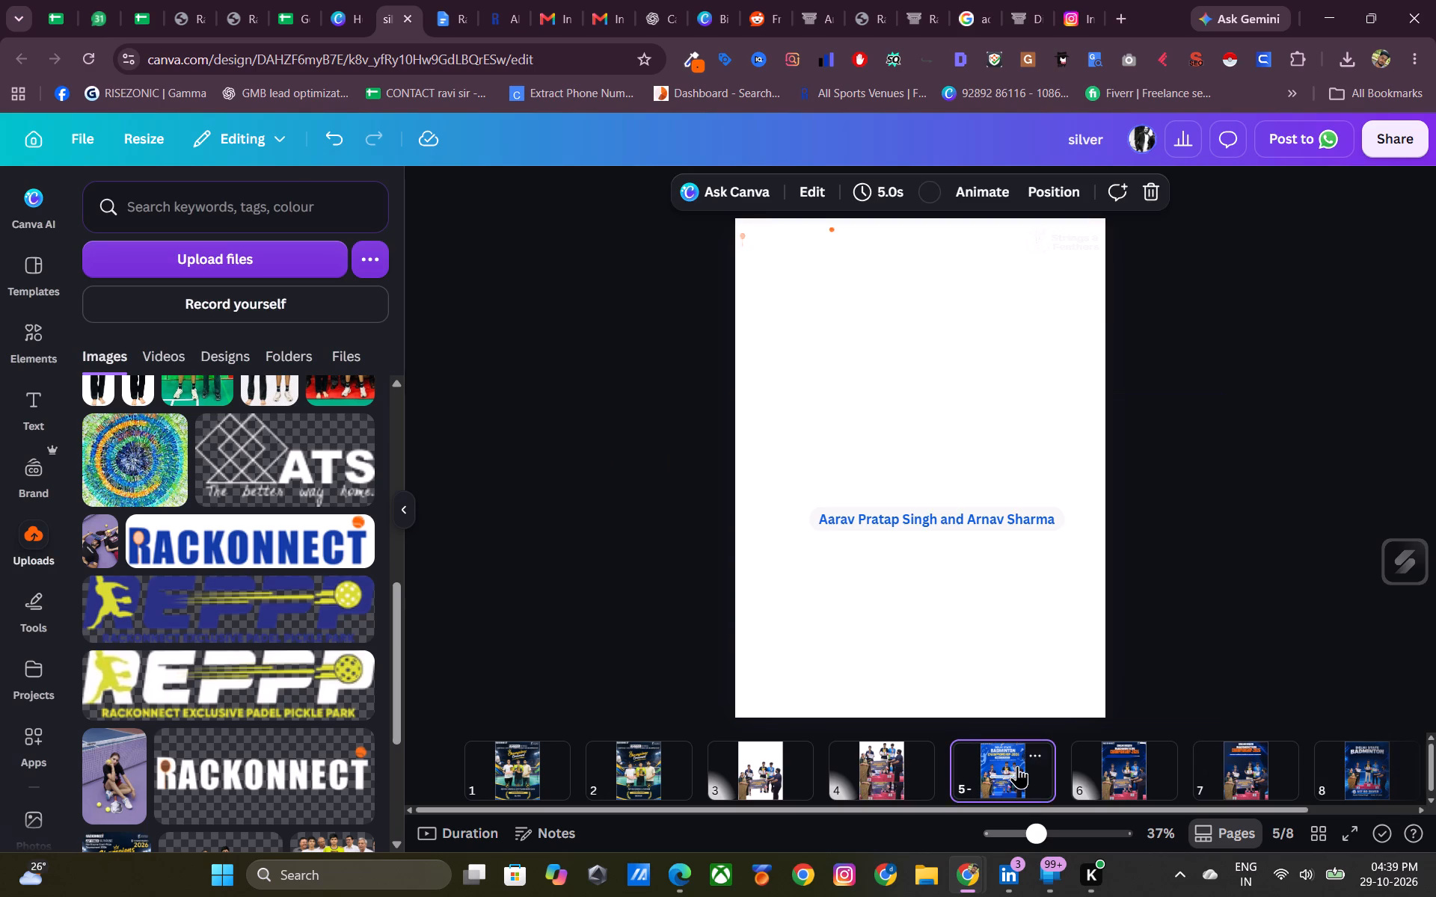
{"action": "left_click", "coordinate": [1057, 241]}
{"action": "key", "text": "ctrl+c"}
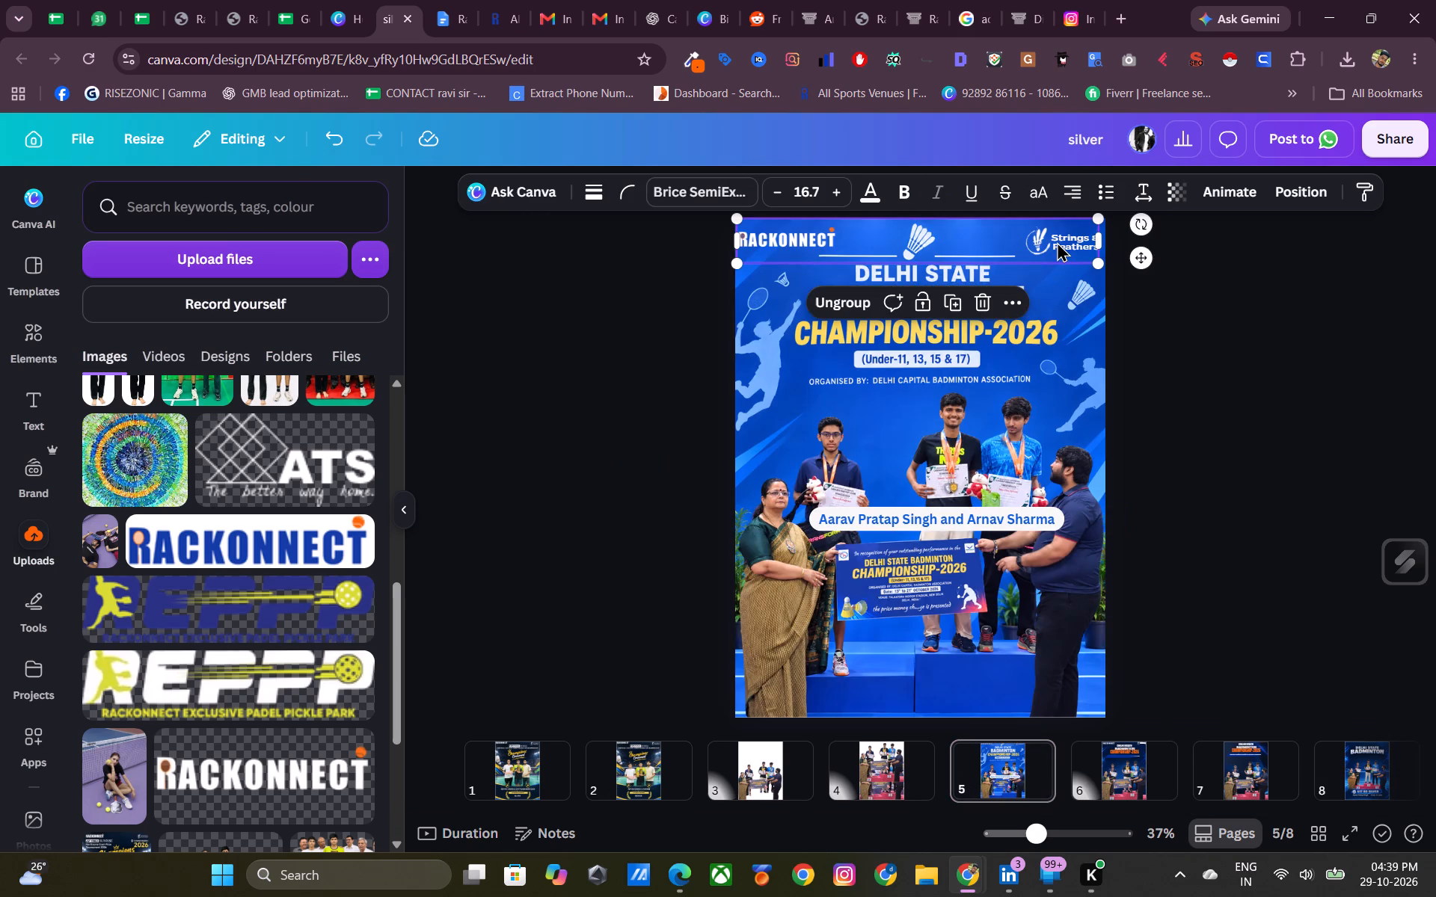
{"action": "left_click", "coordinate": [1138, 784]}
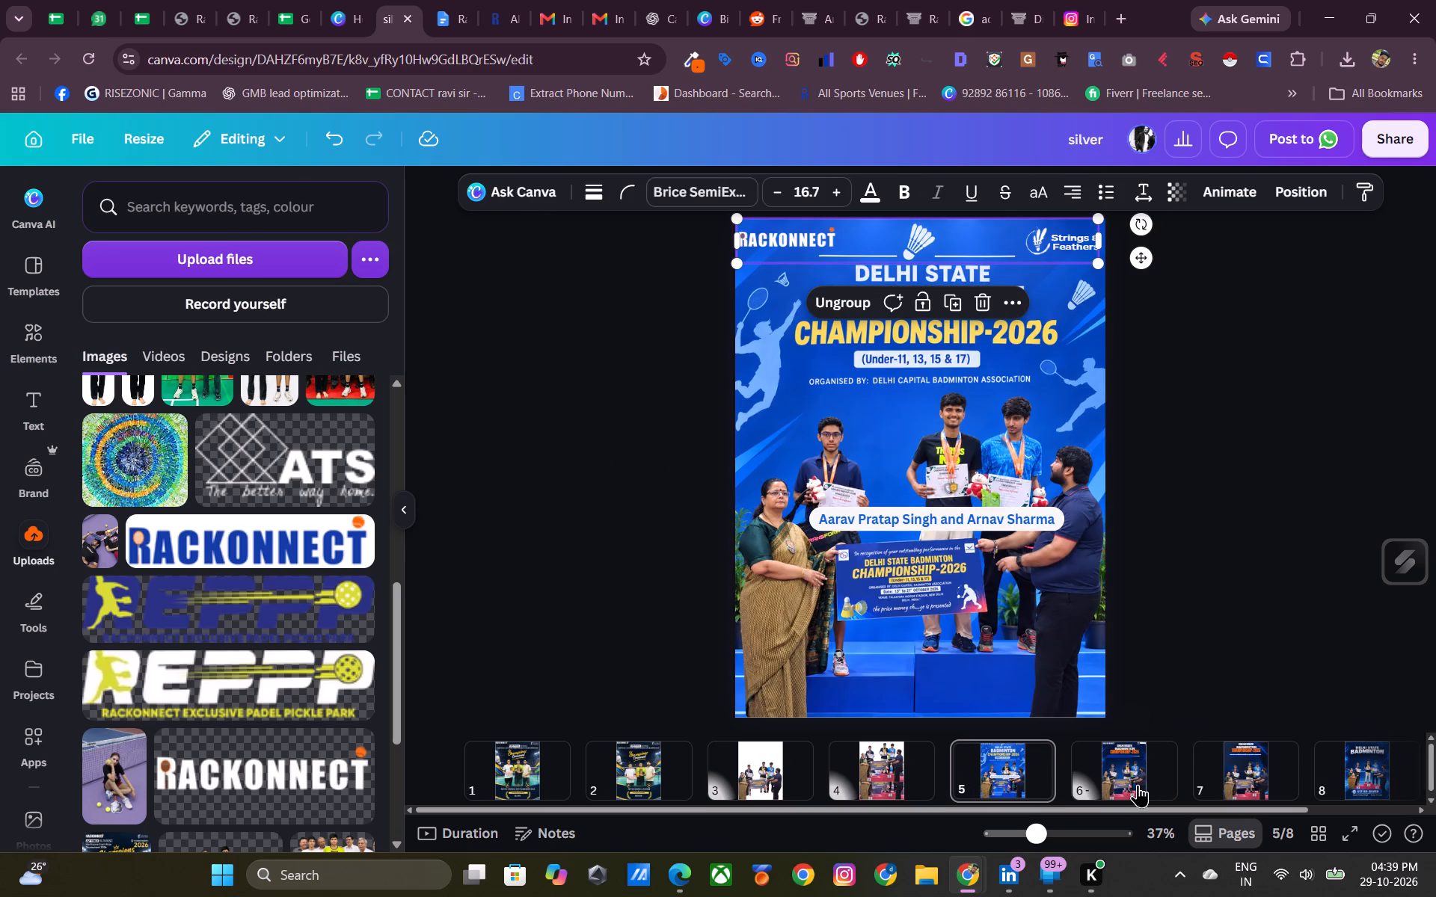
{"action": "left_click", "coordinate": [1249, 755]}
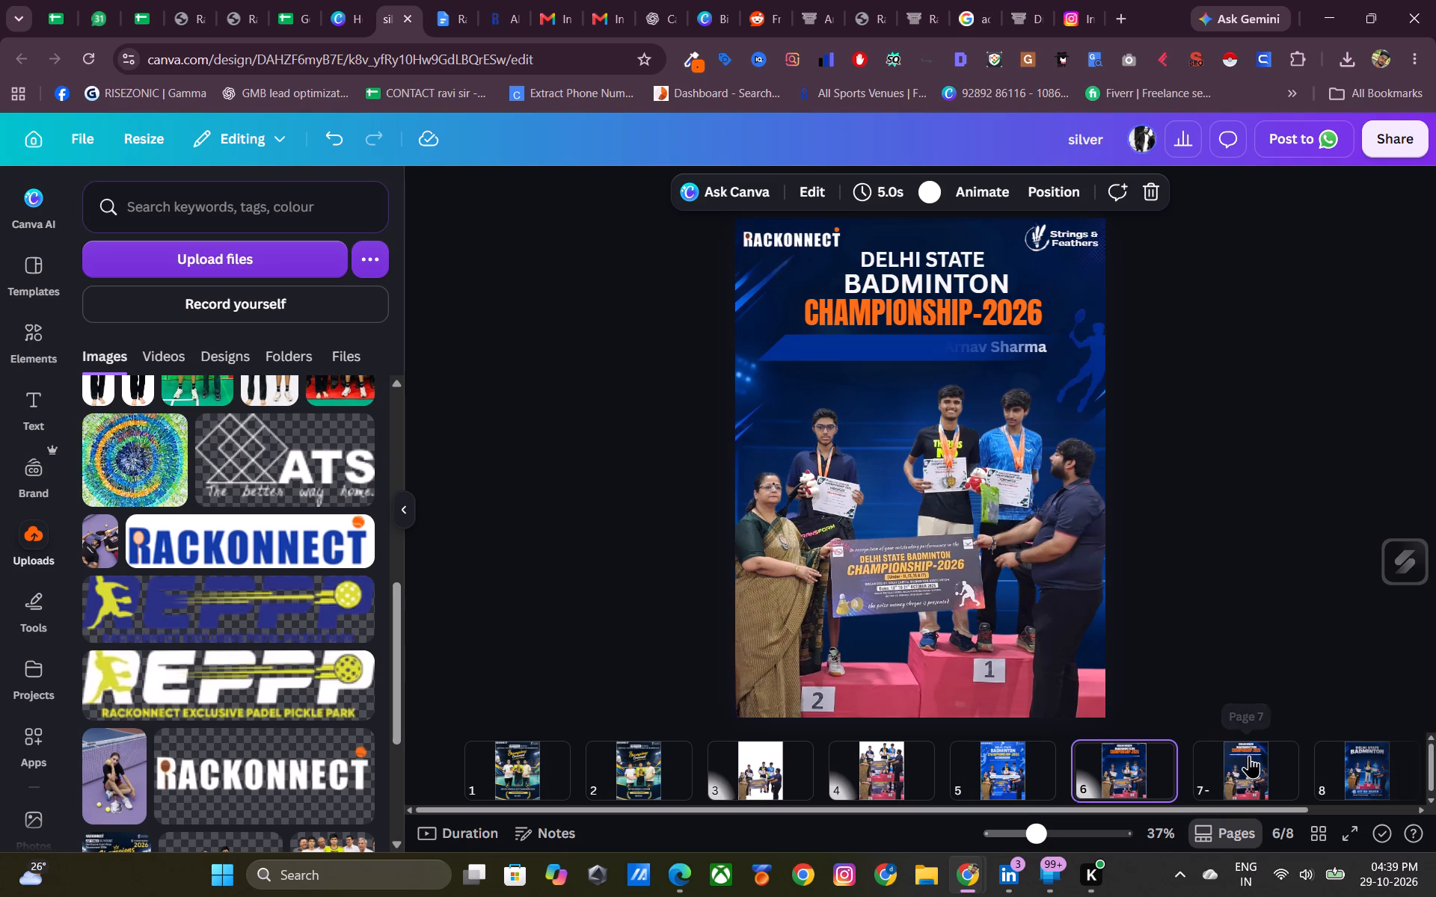
{"action": "key", "text": "ctrl+v"}
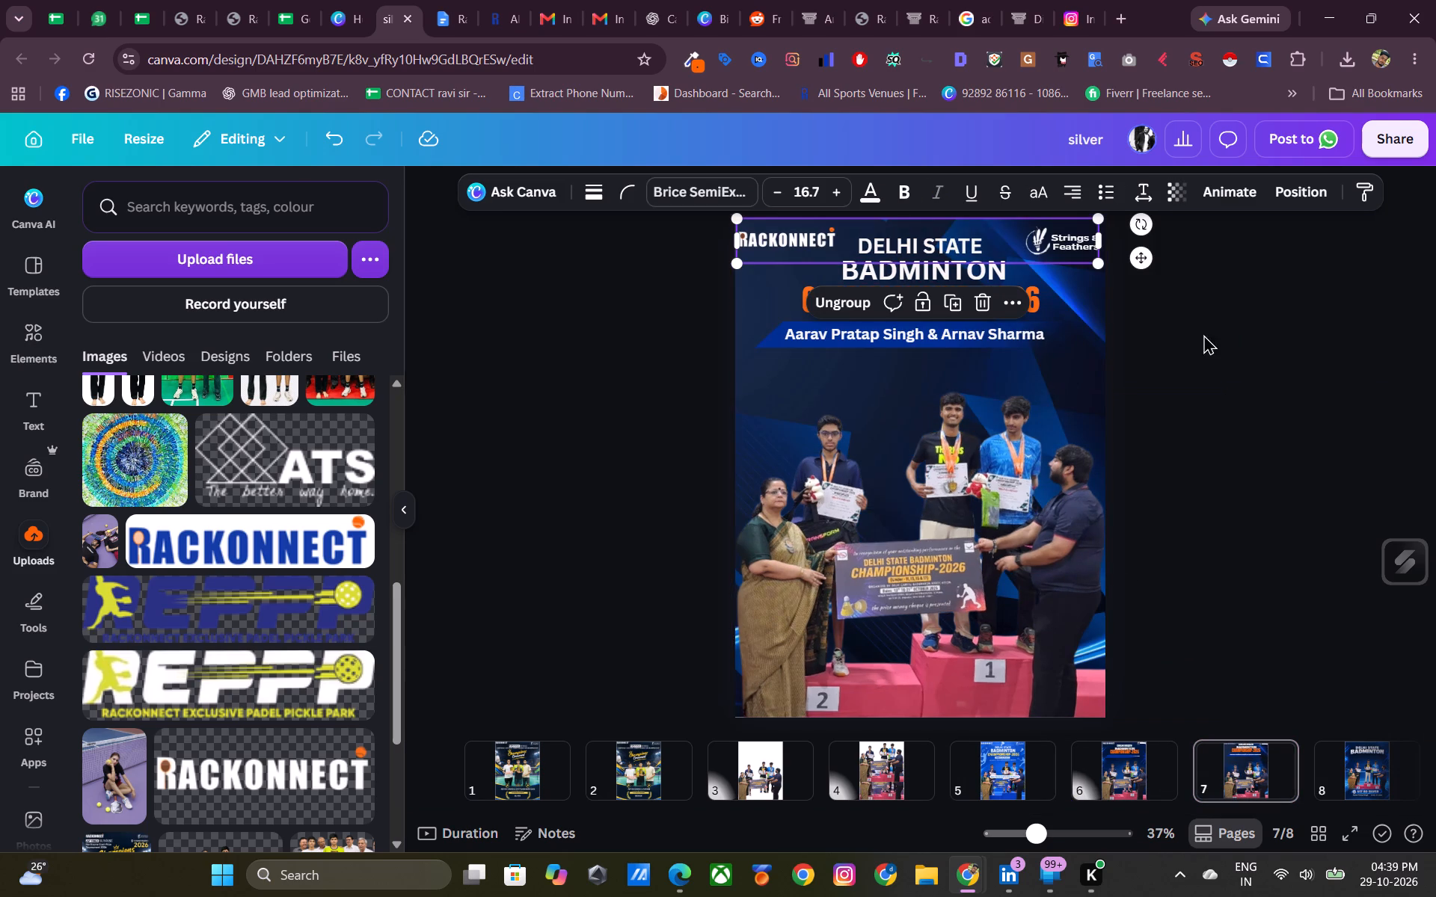
{"action": "left_click", "coordinate": [1294, 314]}
Shrink the grouped title block and centre it on page 7 just below the row of logos.
{"action": "left_click_drag", "start_coordinate": [970, 287], "coordinate": [973, 309]}
{"action": "left_click_drag", "start_coordinate": [1103, 259], "coordinate": [1019, 298]}
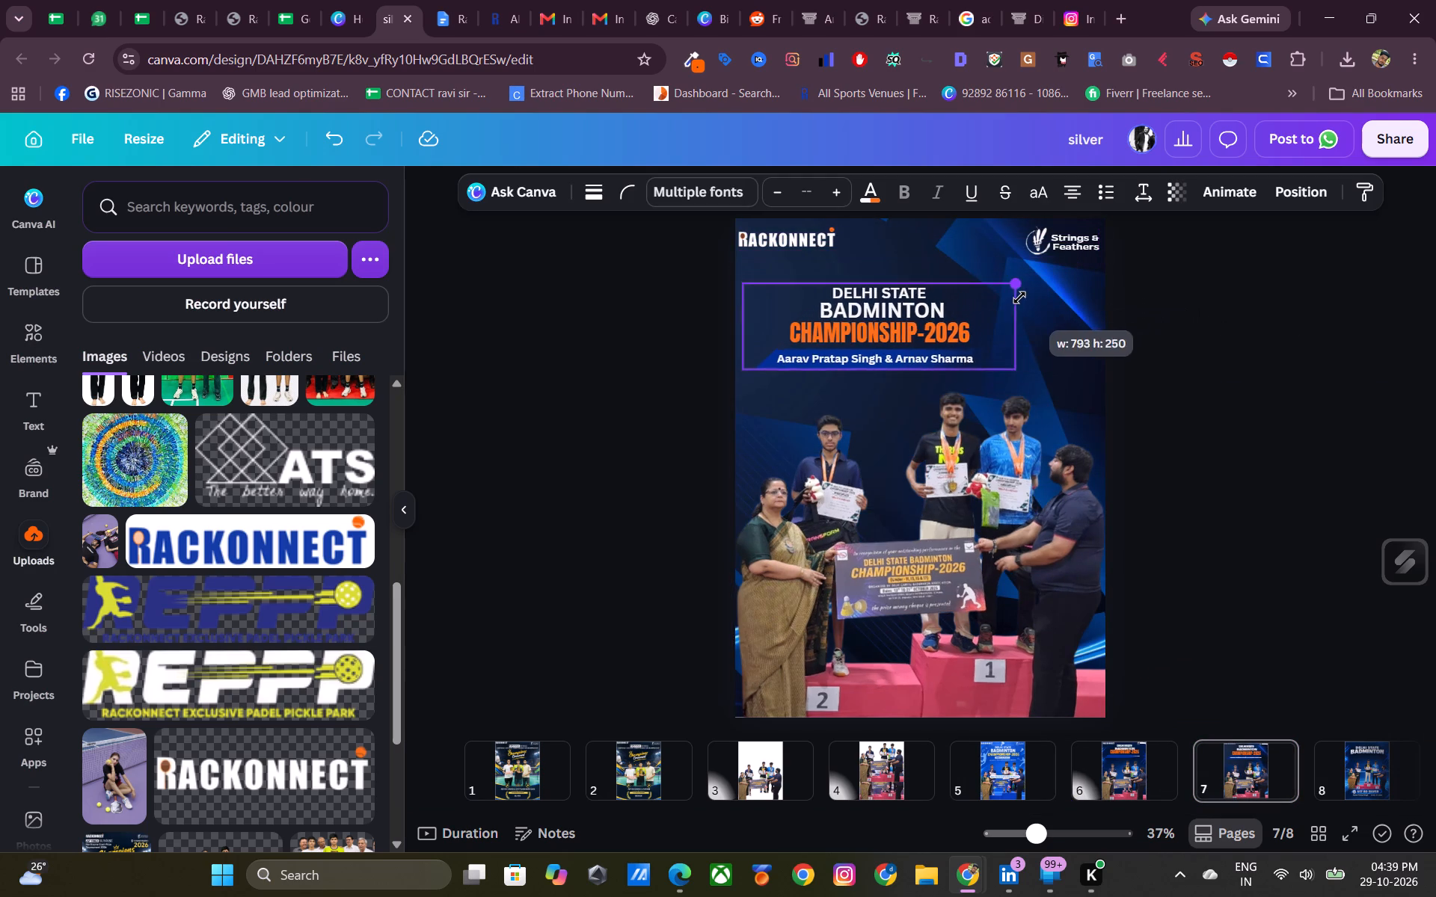
{"action": "left_click_drag", "start_coordinate": [1019, 298], "coordinate": [1001, 303]}
{"action": "left_click_drag", "start_coordinate": [892, 336], "coordinate": [929, 310]}
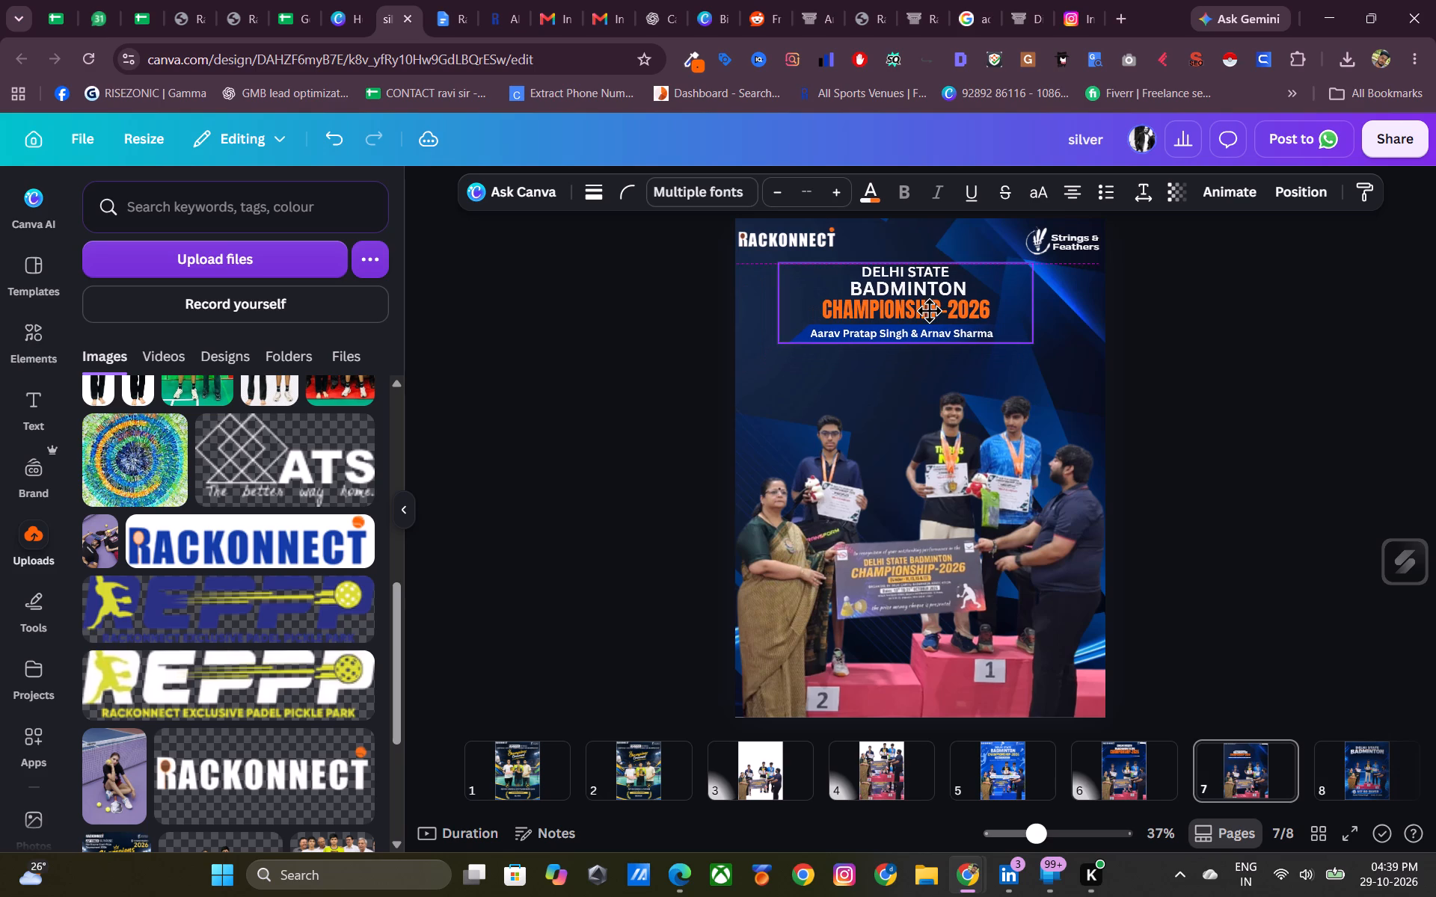
{"action": "left_click_drag", "start_coordinate": [929, 310], "coordinate": [936, 309]}
Ungroup the pasted logo row and group only the Strings & Feathers icon with its text.
{"action": "left_click", "coordinate": [1034, 247]}
{"action": "left_click", "coordinate": [844, 304]}
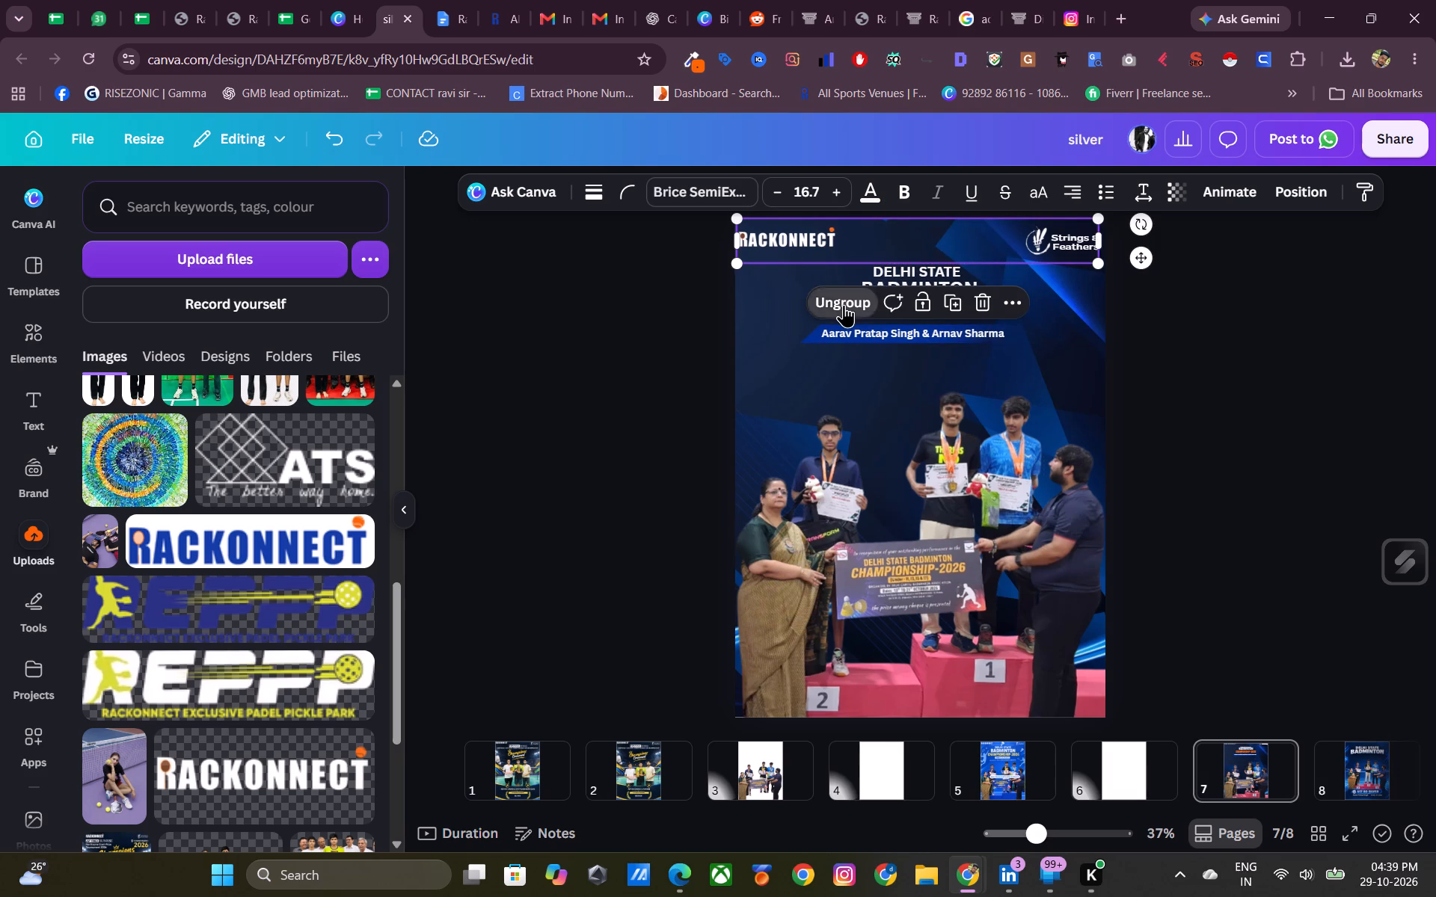
{"action": "left_click", "coordinate": [1303, 301]}
{"action": "left_click", "coordinate": [1059, 250]}
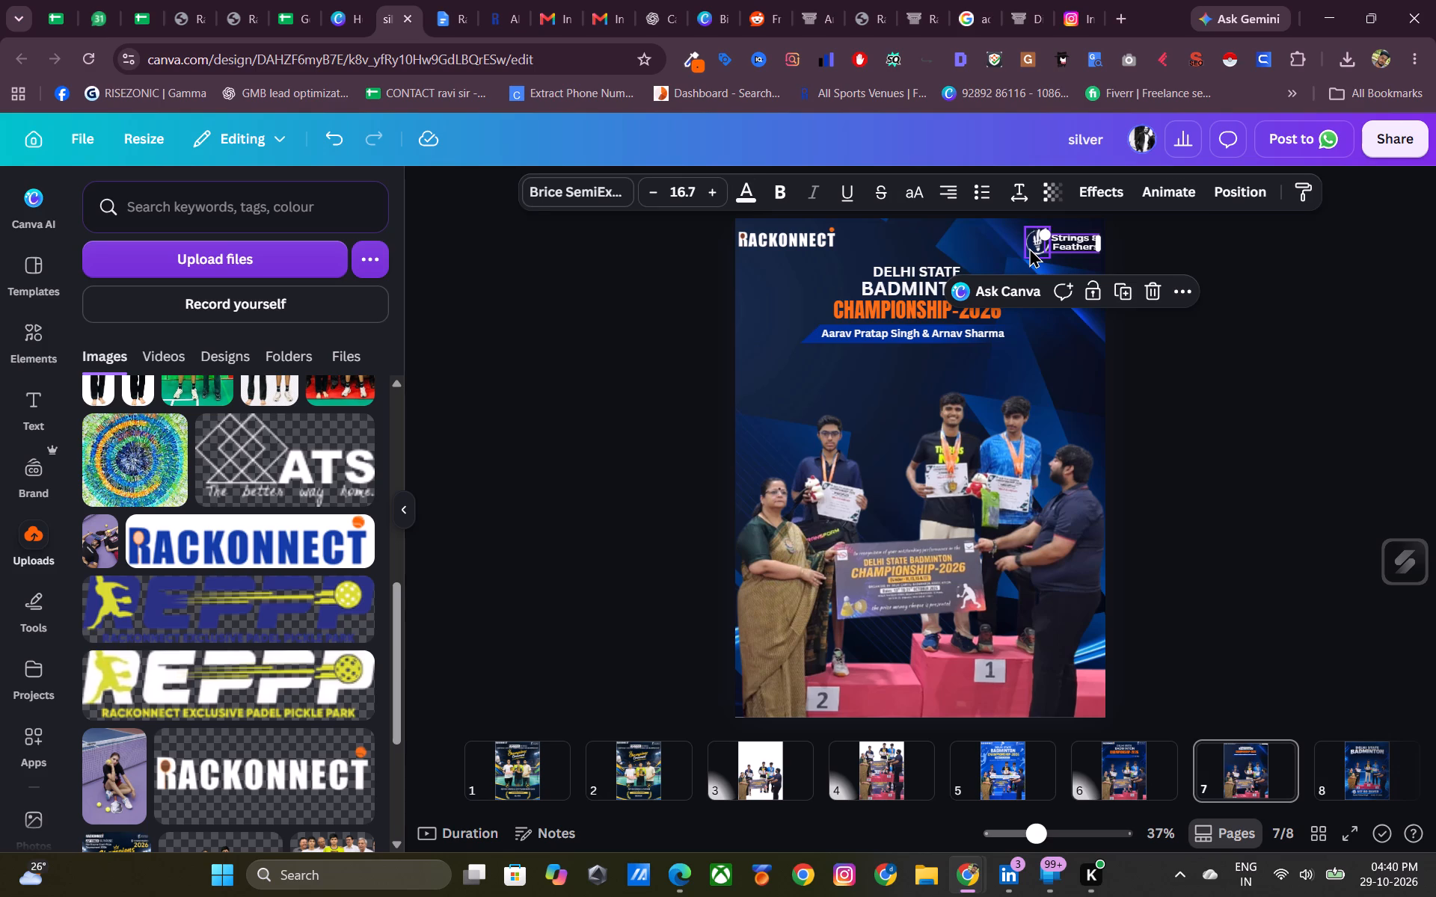
{"action": "left_click", "coordinate": [1029, 247], "text": "shift"}
{"action": "left_click", "coordinate": [1013, 298], "text": "shift"}
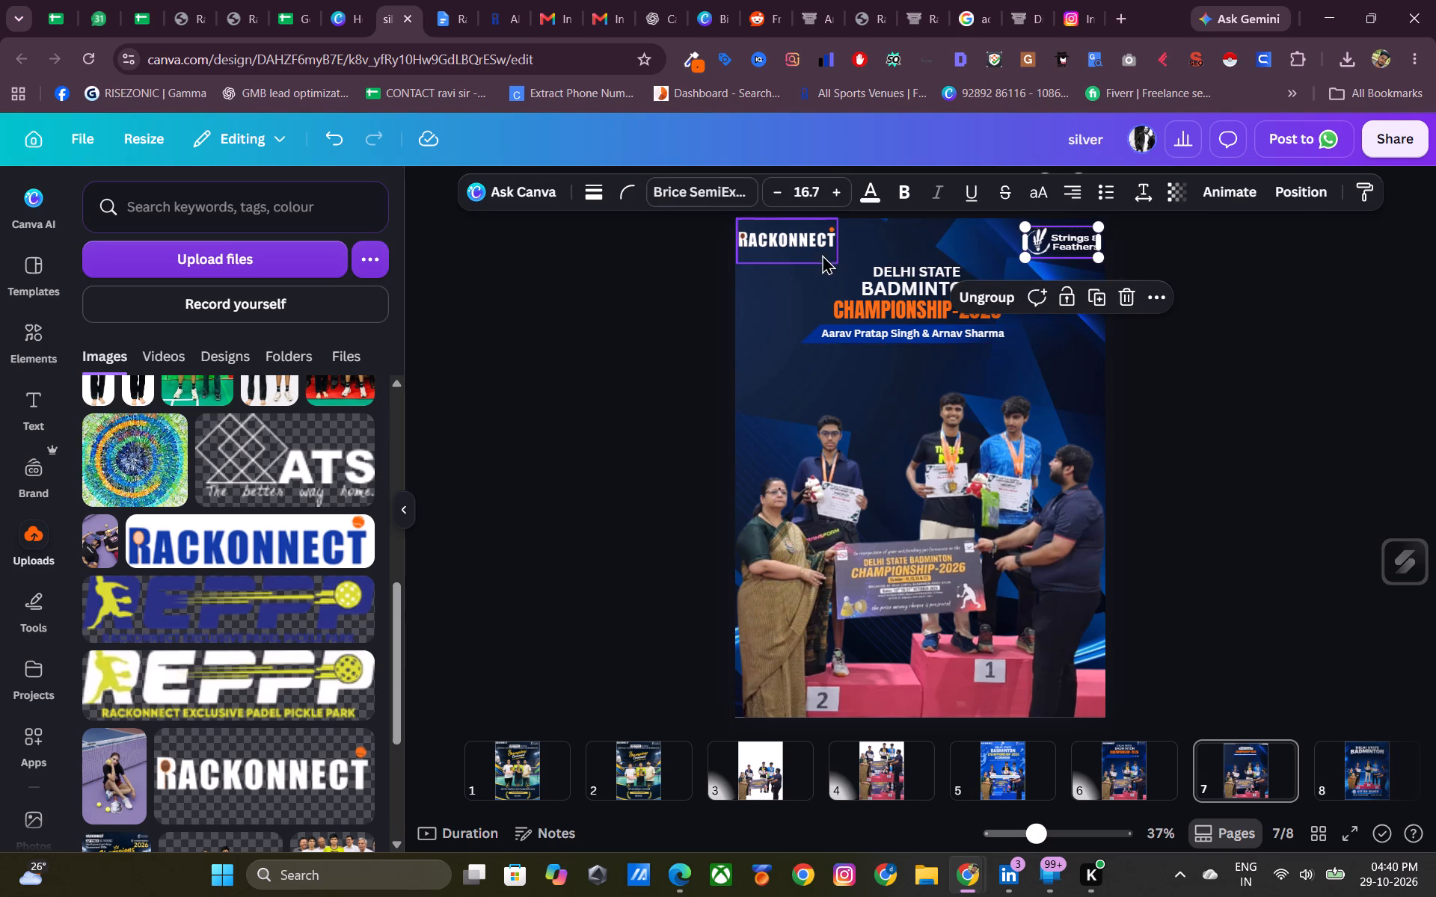
Nudge the Strings & Feathers logo group slightly inward from the page edge.
{"action": "key", "text": "Left"}
{"action": "key", "text": "Left"}
{"action": "key", "text": "Left"}
{"action": "key", "text": "Left"}
{"action": "key", "text": "Left"}
{"action": "key", "text": "Left"}
{"action": "key", "text": "Left"}
{"action": "key", "text": "Left"}
{"action": "key", "text": "Left"}
{"action": "key", "text": "Left"}
{"action": "key", "text": "Left"}
{"action": "key", "text": "Left"}
{"action": "key", "text": "Left"}
{"action": "key", "text": "Left"}
{"action": "key", "text": "Left"}
{"action": "key", "text": "Left"}
{"action": "key", "text": "Left"}
{"action": "key", "text": "Left"}
{"action": "key", "text": "Left"}
{"action": "key", "text": "Left"}
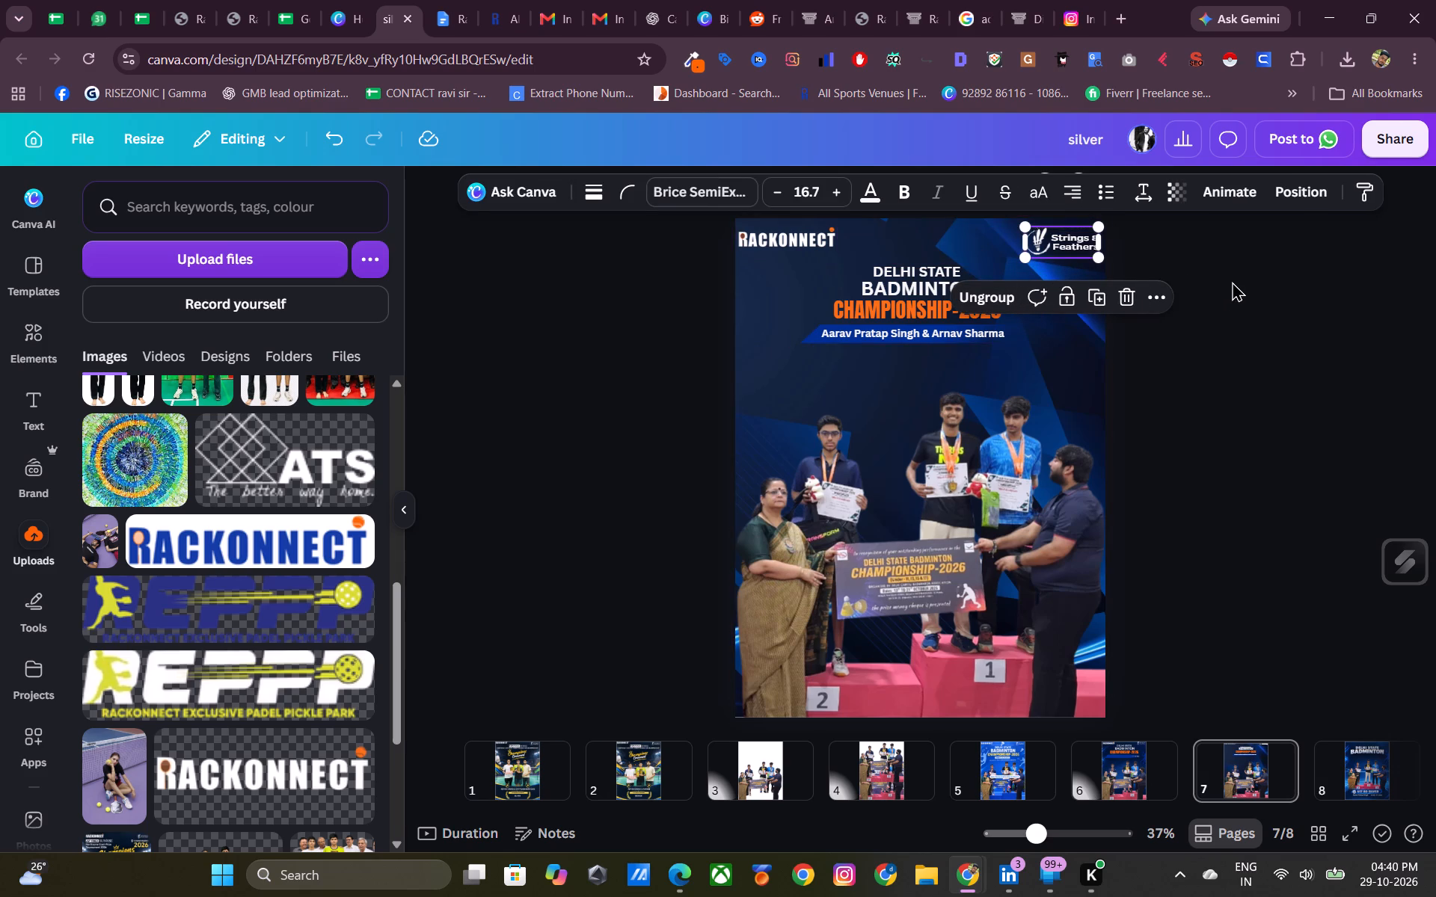
{"action": "left_click", "coordinate": [1202, 267]}
{"action": "left_click", "coordinate": [1076, 239]}
{"action": "key", "text": "Left"}
{"action": "key", "text": "Left"}
{"action": "key", "text": "Left"}
{"action": "key", "text": "Left"}
{"action": "key", "text": "Left"}
{"action": "key", "text": "Left"}
{"action": "key", "text": "Left"}
{"action": "key", "text": "Left"}
{"action": "key", "text": "Left"}
{"action": "key", "text": "Left"}
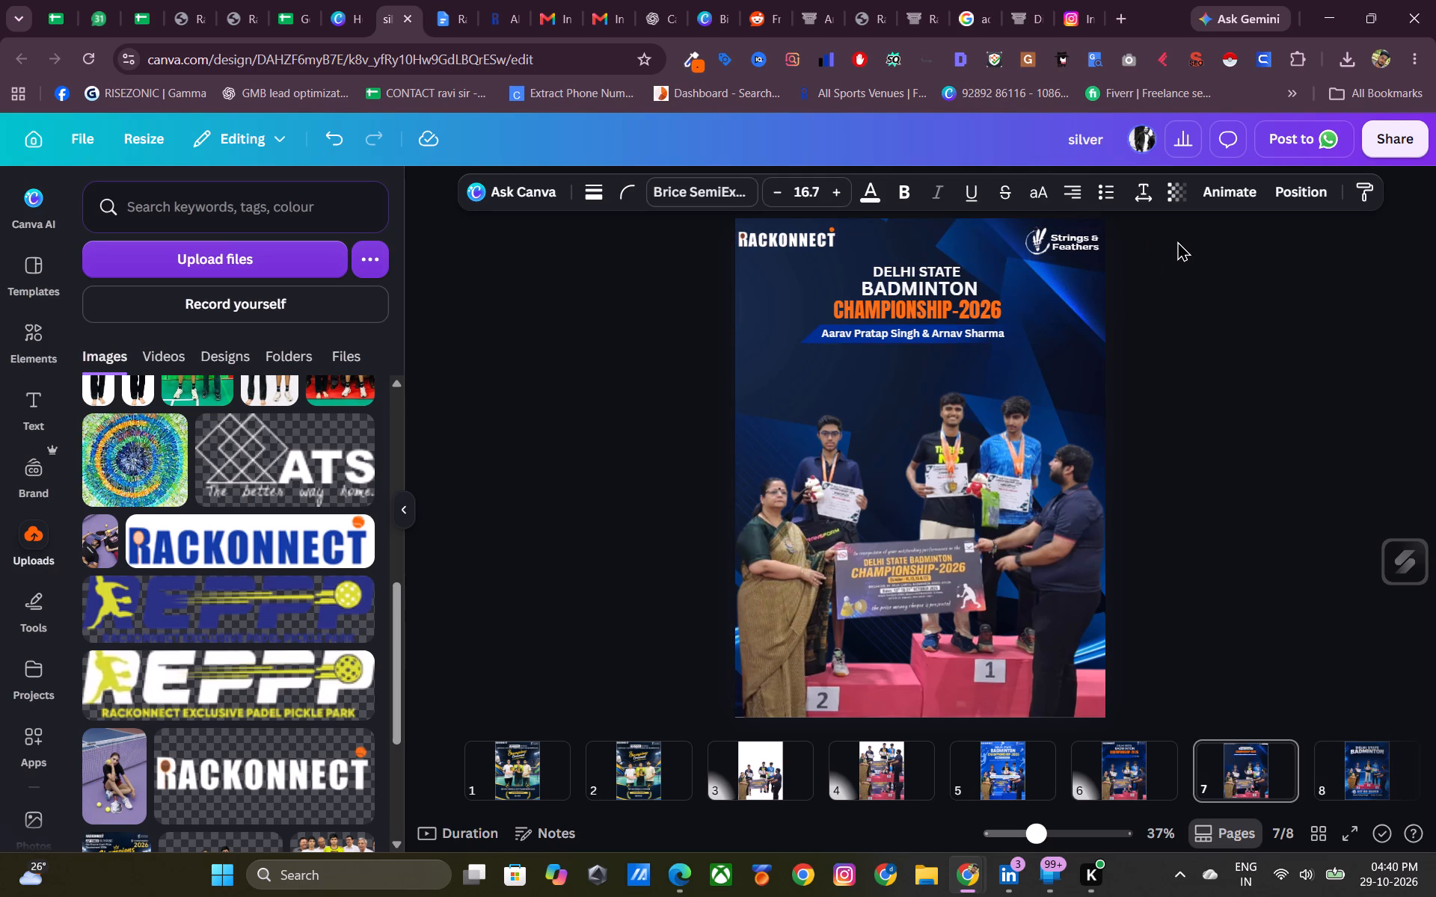
Nudge the RACKONNECT logo slightly inward from the page edge to balance the opposite logo.
{"action": "left_click", "coordinate": [755, 239]}
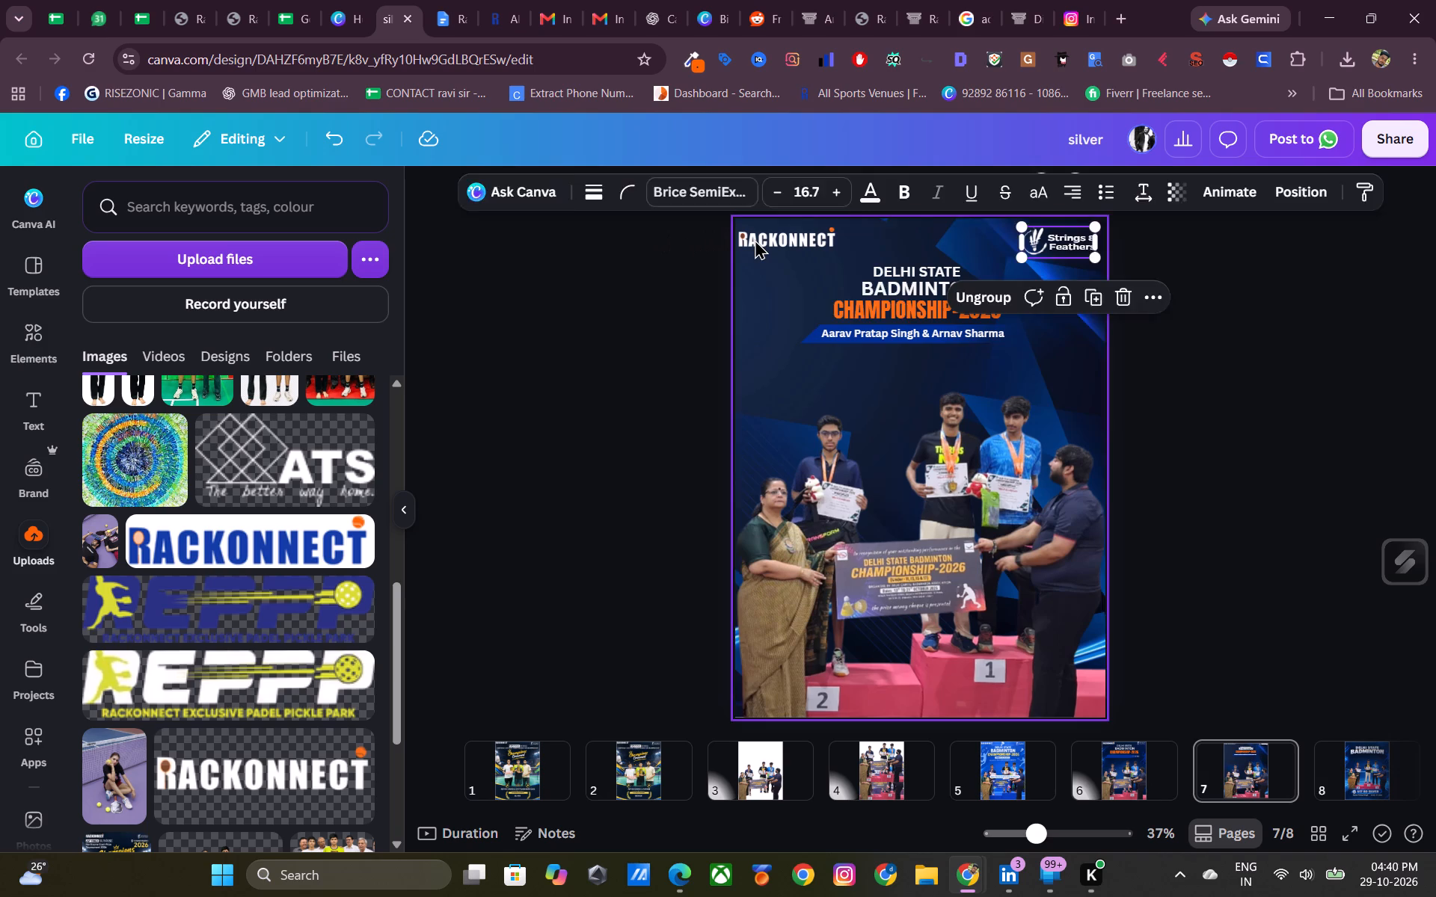
{"action": "key", "text": "Right"}
{"action": "key", "text": "Right"}
{"action": "key", "text": "Right"}
{"action": "key", "text": "Right"}
{"action": "key", "text": "Right"}
{"action": "key", "text": "Right"}
{"action": "key", "text": "Right"}
{"action": "key", "text": "Right"}
{"action": "key", "text": "Right"}
{"action": "key", "text": "Right"}
{"action": "key", "text": "Right"}
{"action": "key", "text": "Right"}
{"action": "key", "text": "Right"}
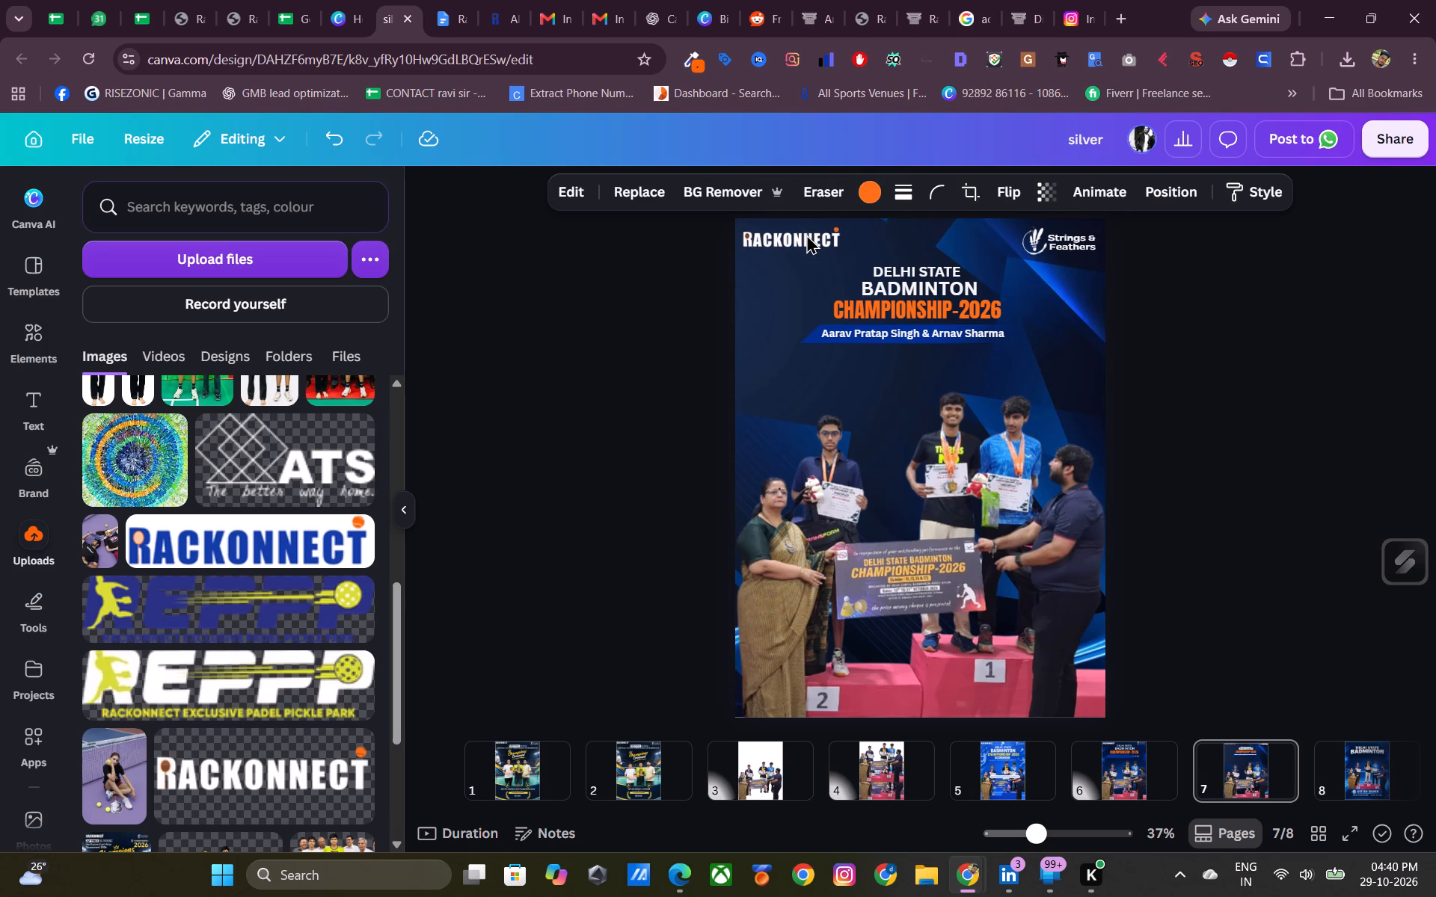
{"action": "key", "text": "Right"}
{"action": "key", "text": "Right"}
{"action": "left_click", "coordinate": [1232, 281]}
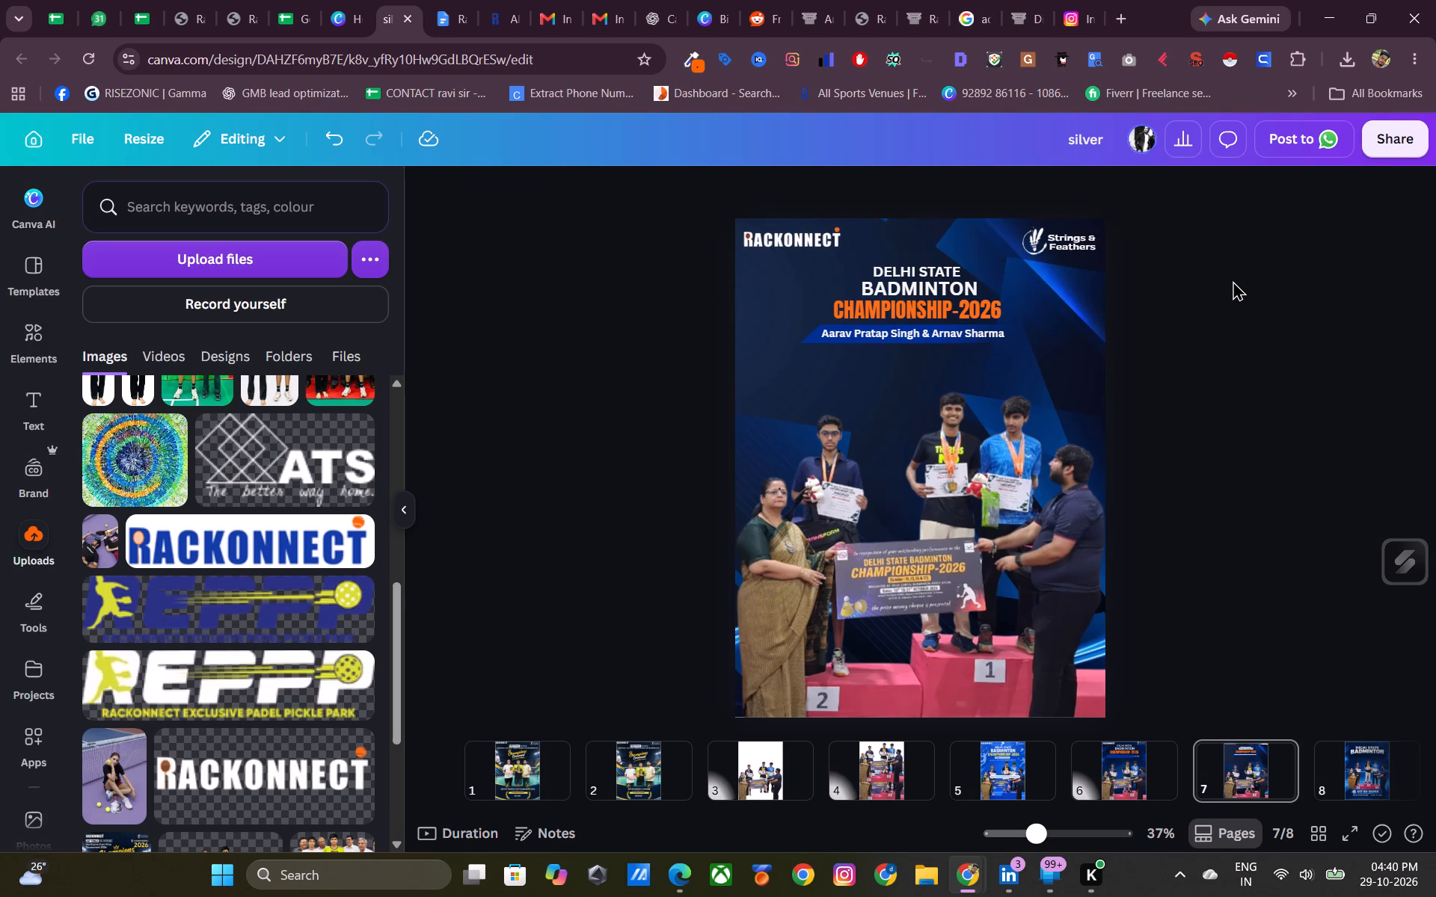
Capture a screen snip of the page 7 poster.
{"action": "key", "text": "shift+super+s"}
{"action": "left_click_drag", "start_coordinate": [719, 229], "coordinate": [1209, 735]}
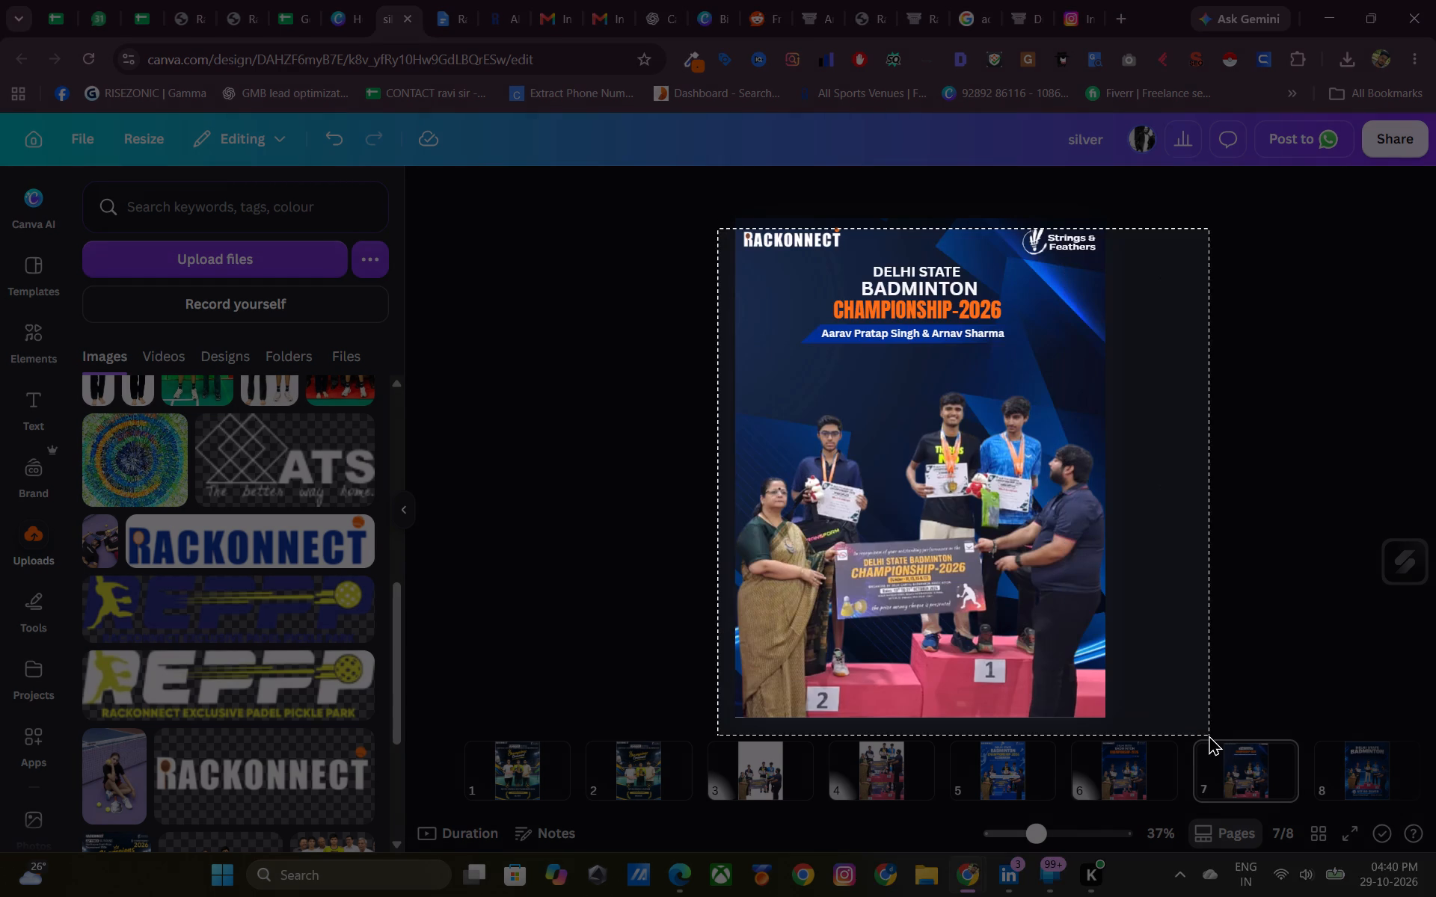
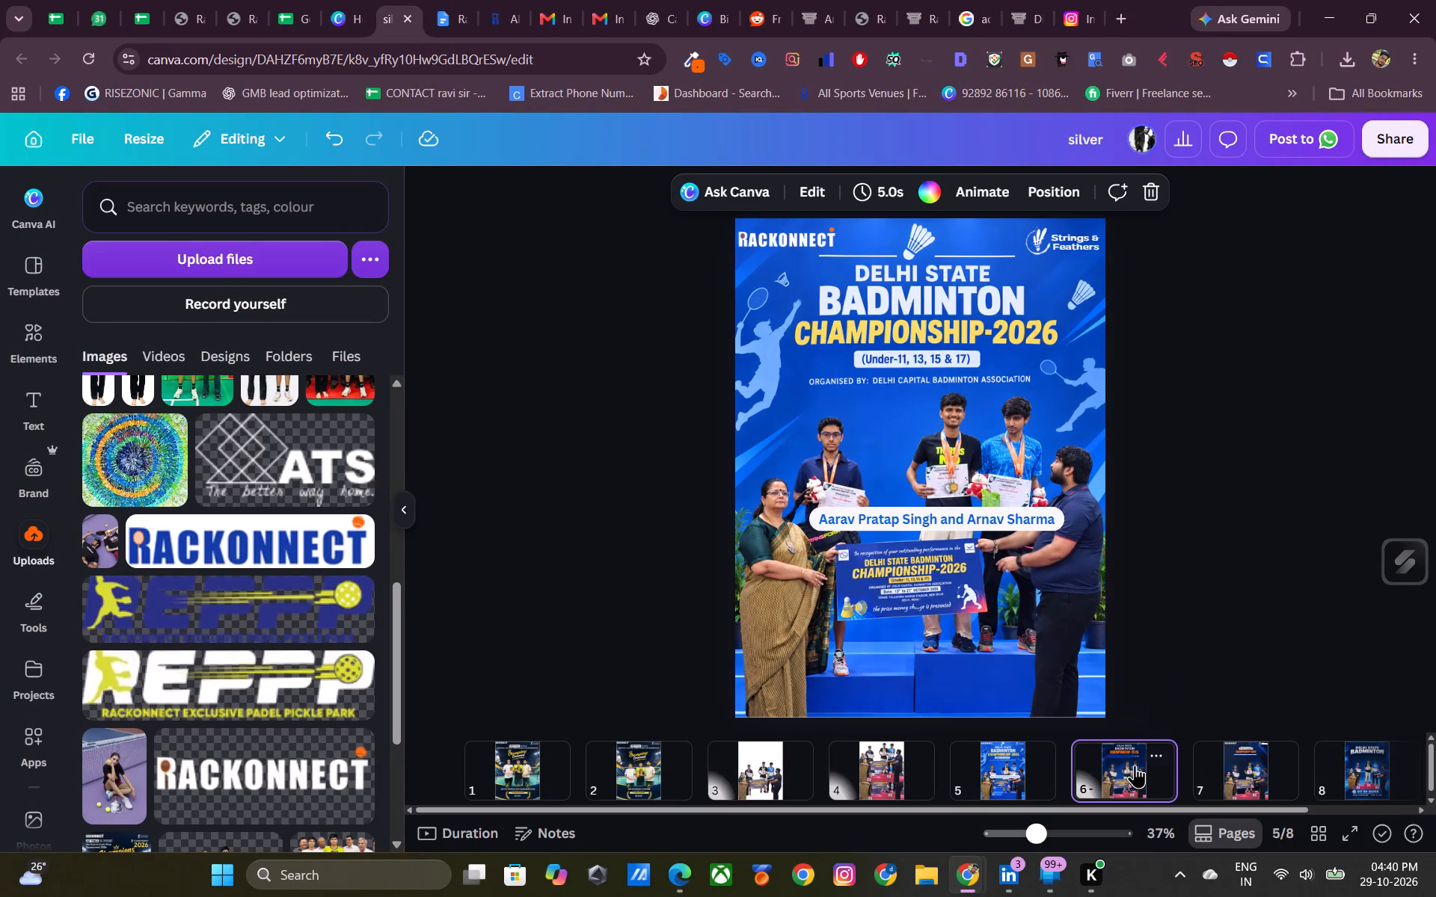
Compare the poster designs on page 7 and page 8.
{"action": "left_click", "coordinate": [1251, 769]}
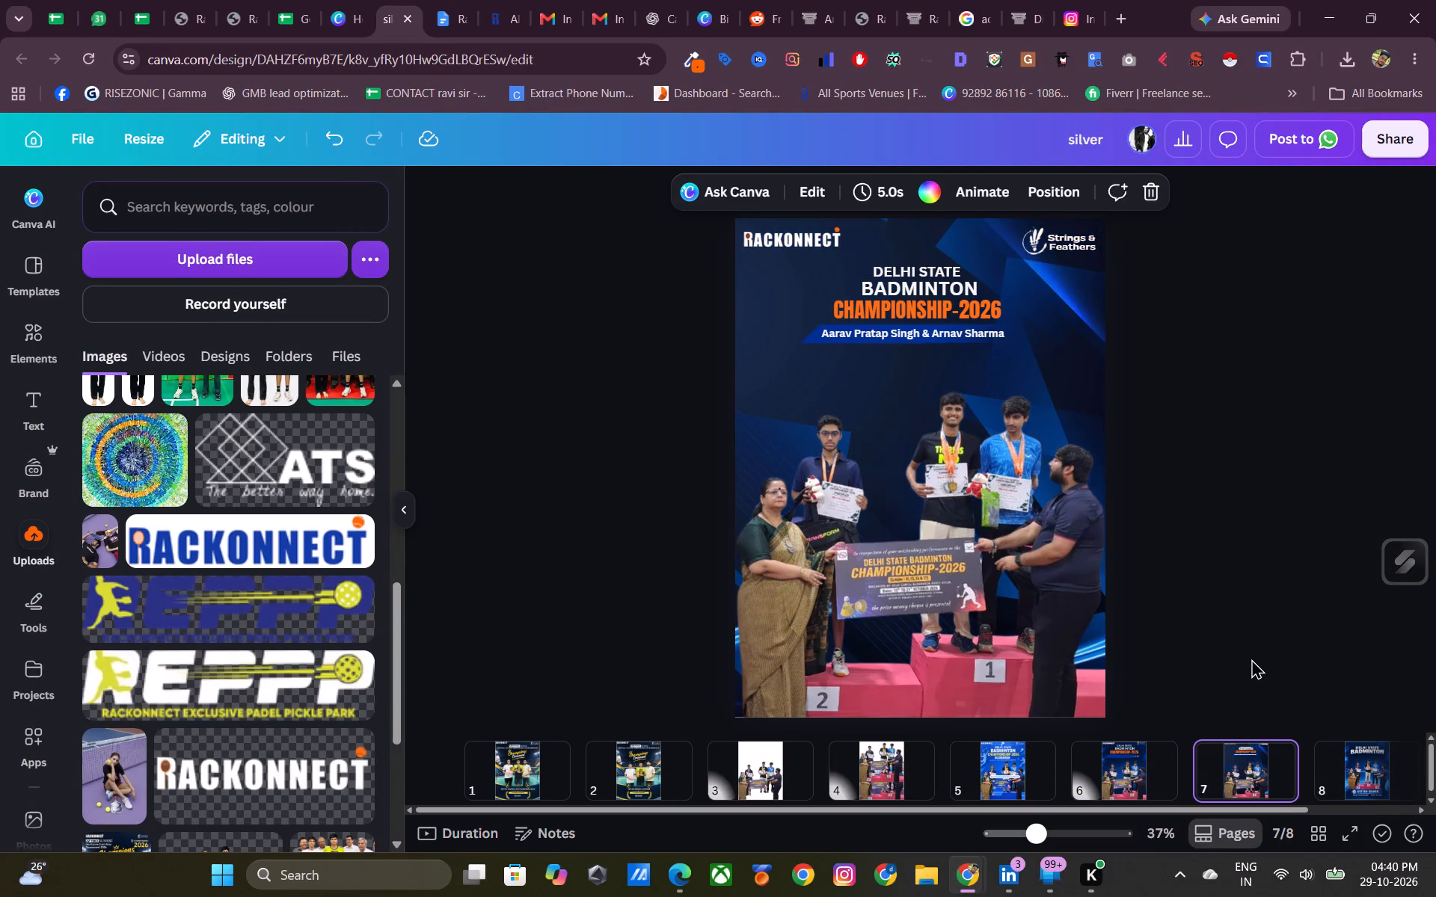
{"action": "scroll", "coordinate": [1243, 763], "scroll_direction": "left", "scroll_amount": 3}
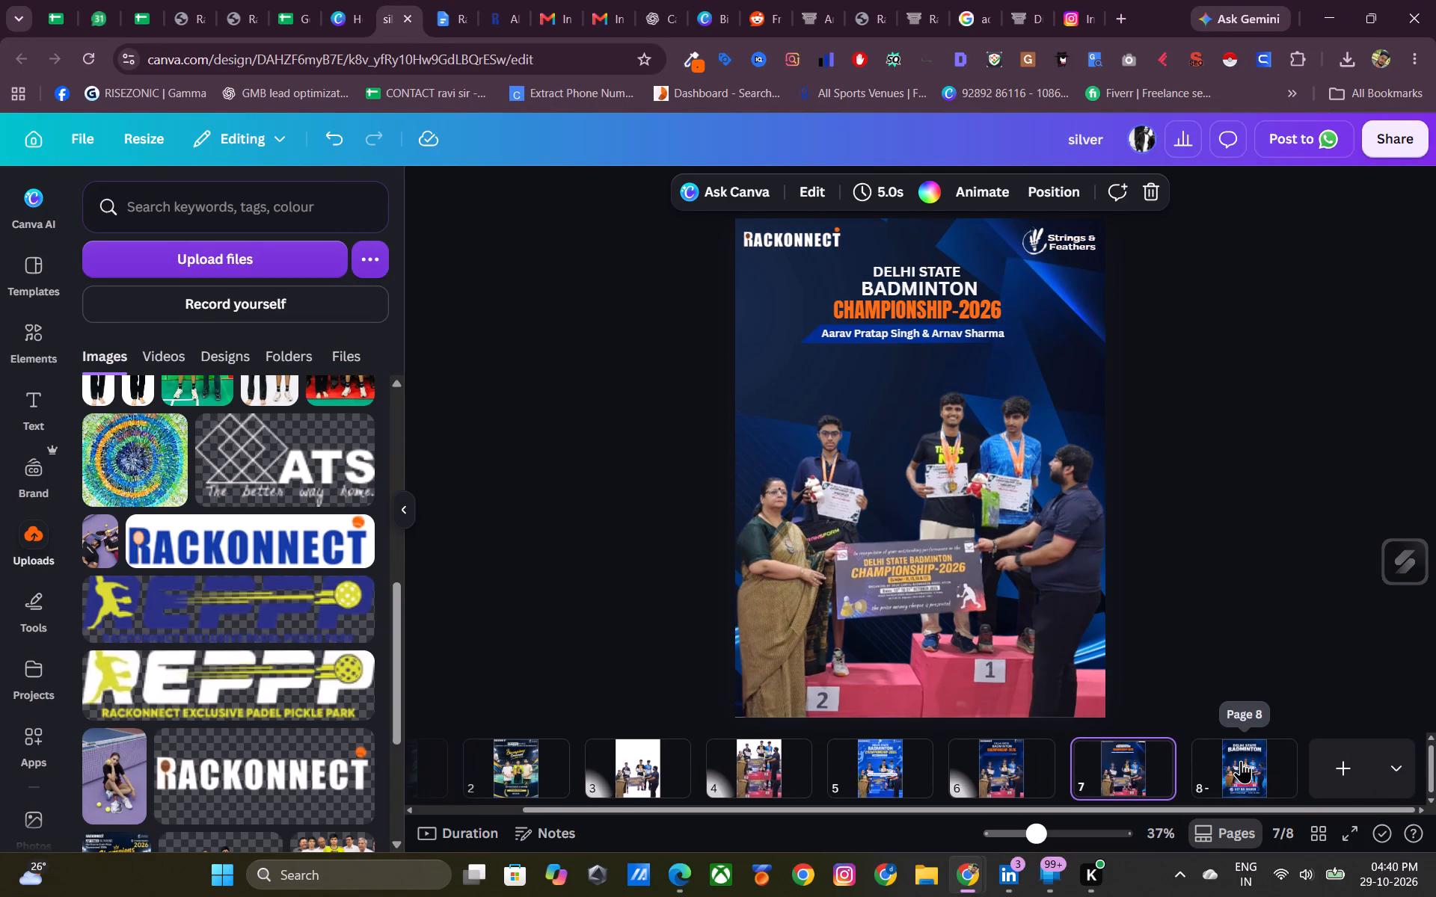
{"action": "left_click", "coordinate": [1241, 760]}
{"action": "scroll", "coordinate": [1241, 760], "scroll_direction": "right", "scroll_amount": 4}
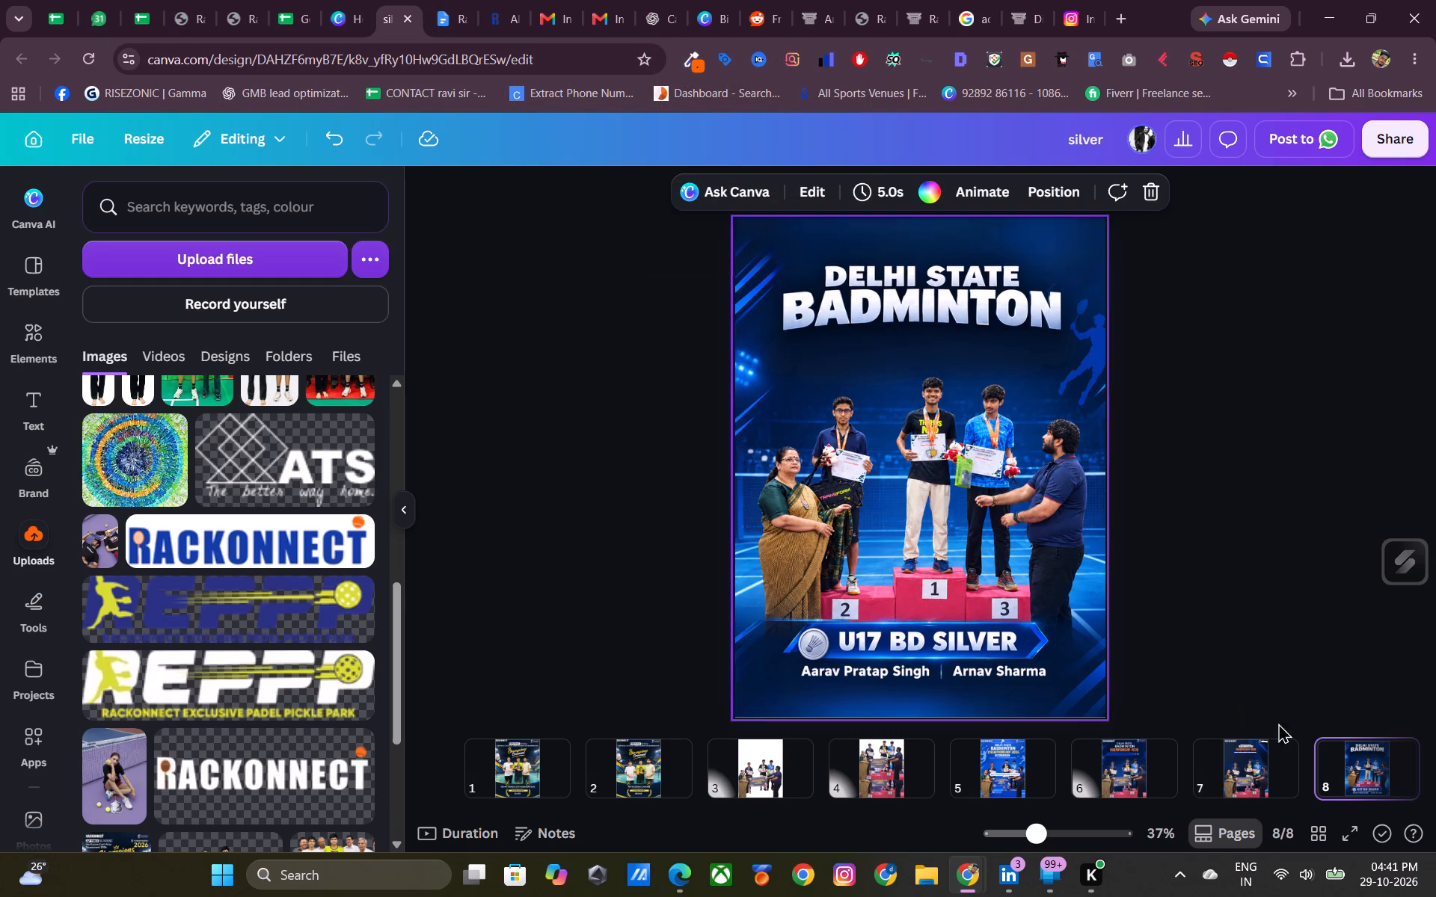
{"action": "scroll", "coordinate": [1212, 782], "scroll_direction": "left", "scroll_amount": 2}
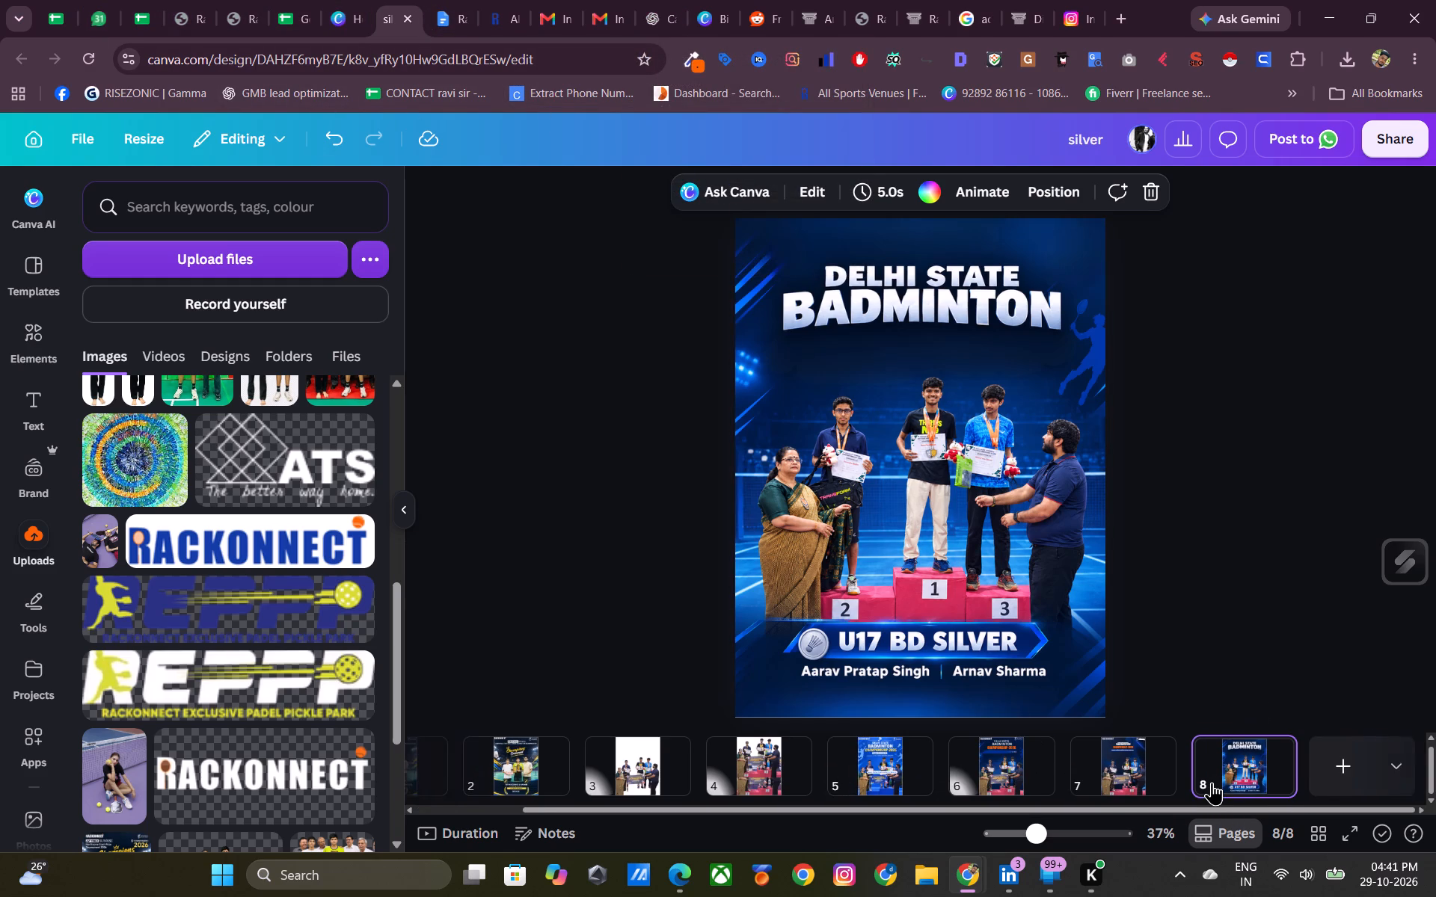
{"action": "scroll", "coordinate": [1212, 782], "scroll_direction": "left", "scroll_amount": 3}
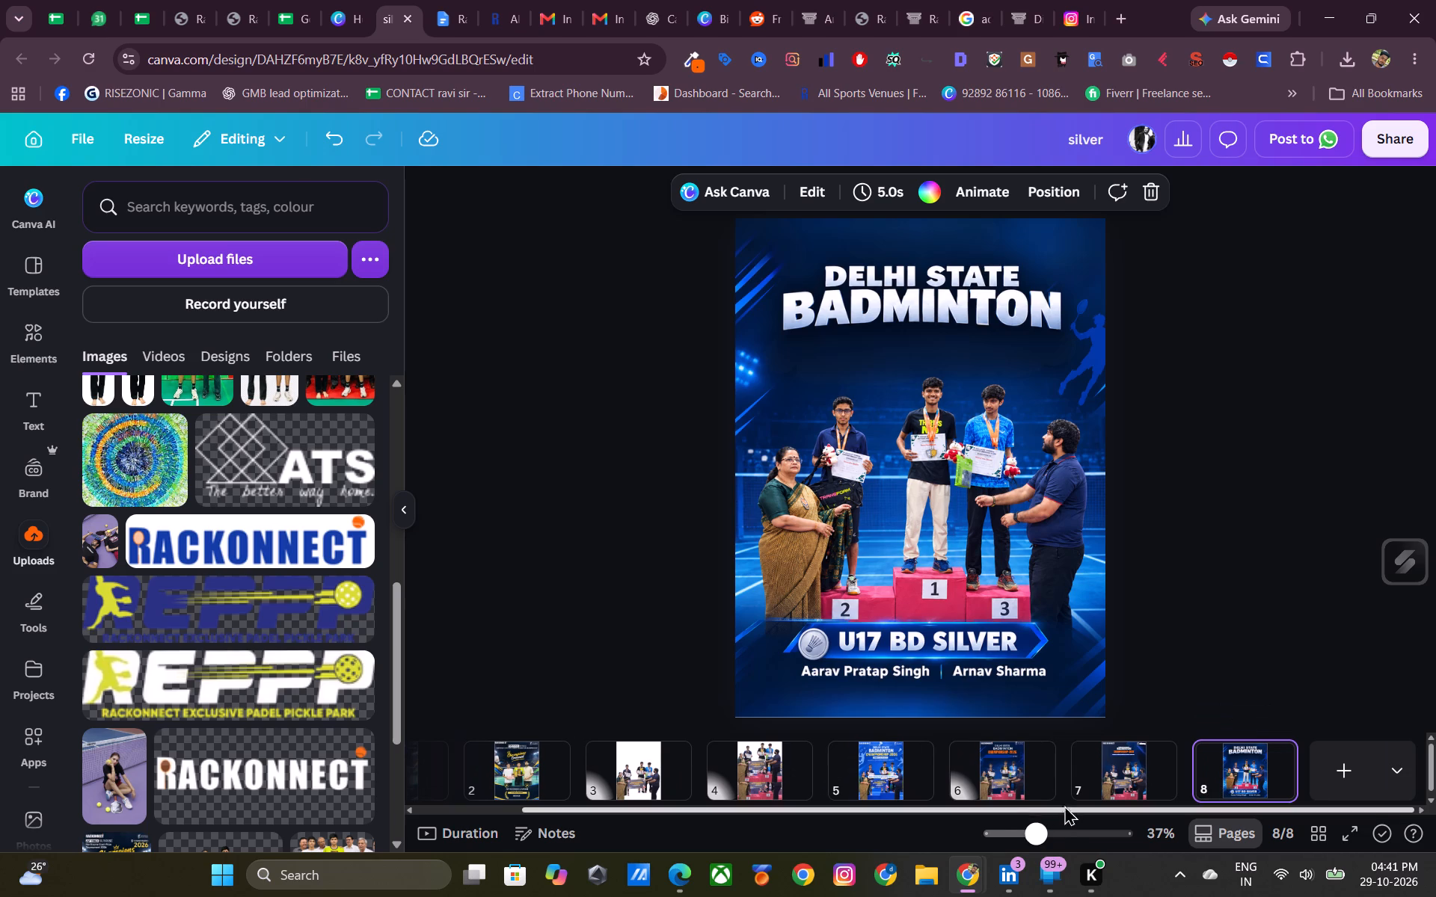
Move the podium photo on page 6 up and inward so its top overlaps the title block.
{"action": "left_click", "coordinate": [1014, 777]}
{"action": "left_click", "coordinate": [995, 559]}
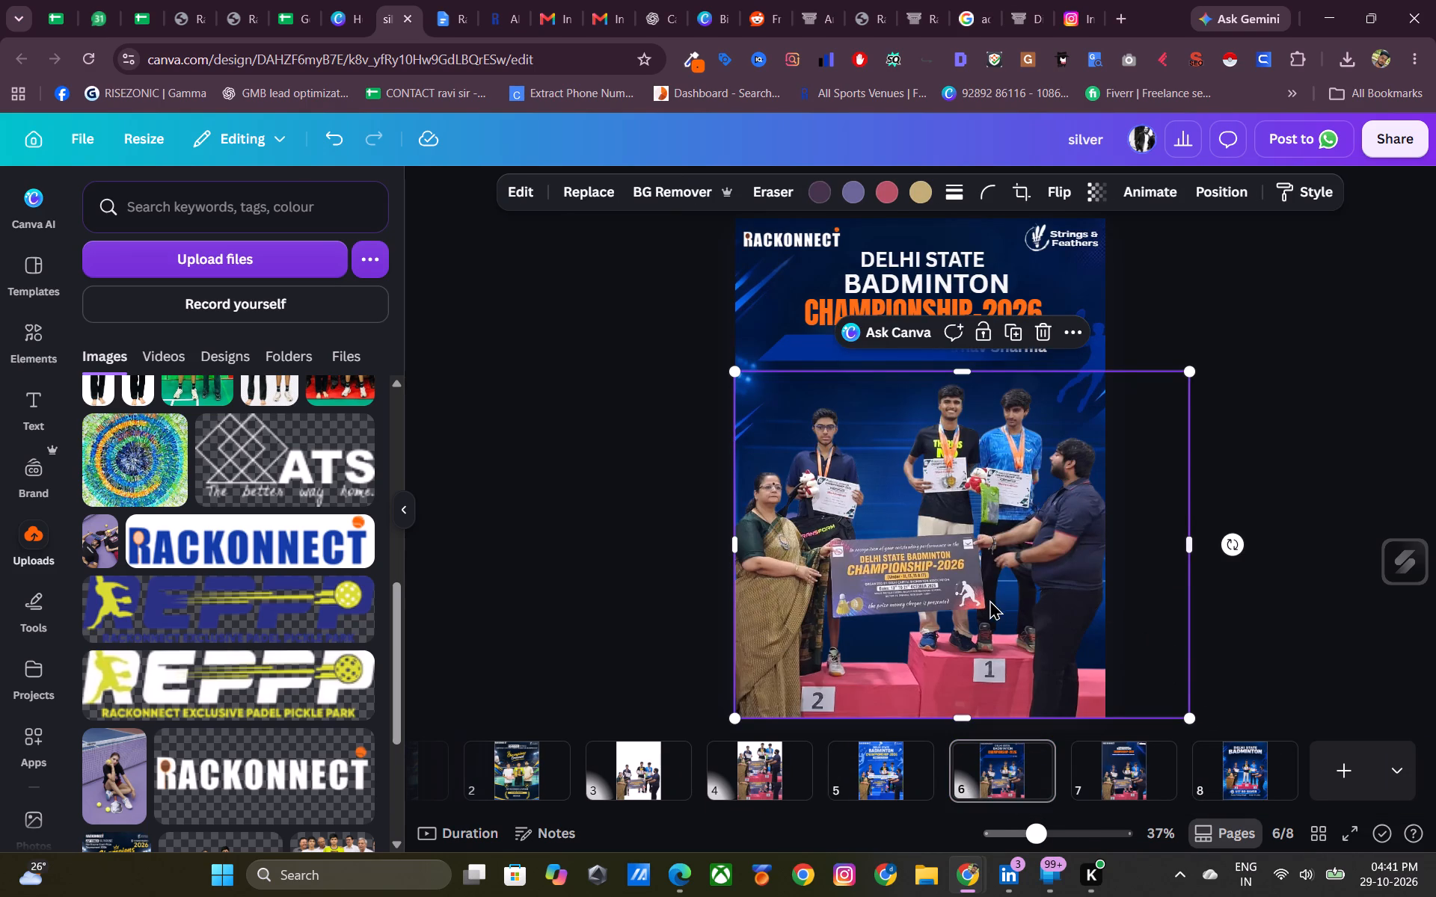
{"action": "left_click_drag", "start_coordinate": [987, 606], "coordinate": [1025, 526]}
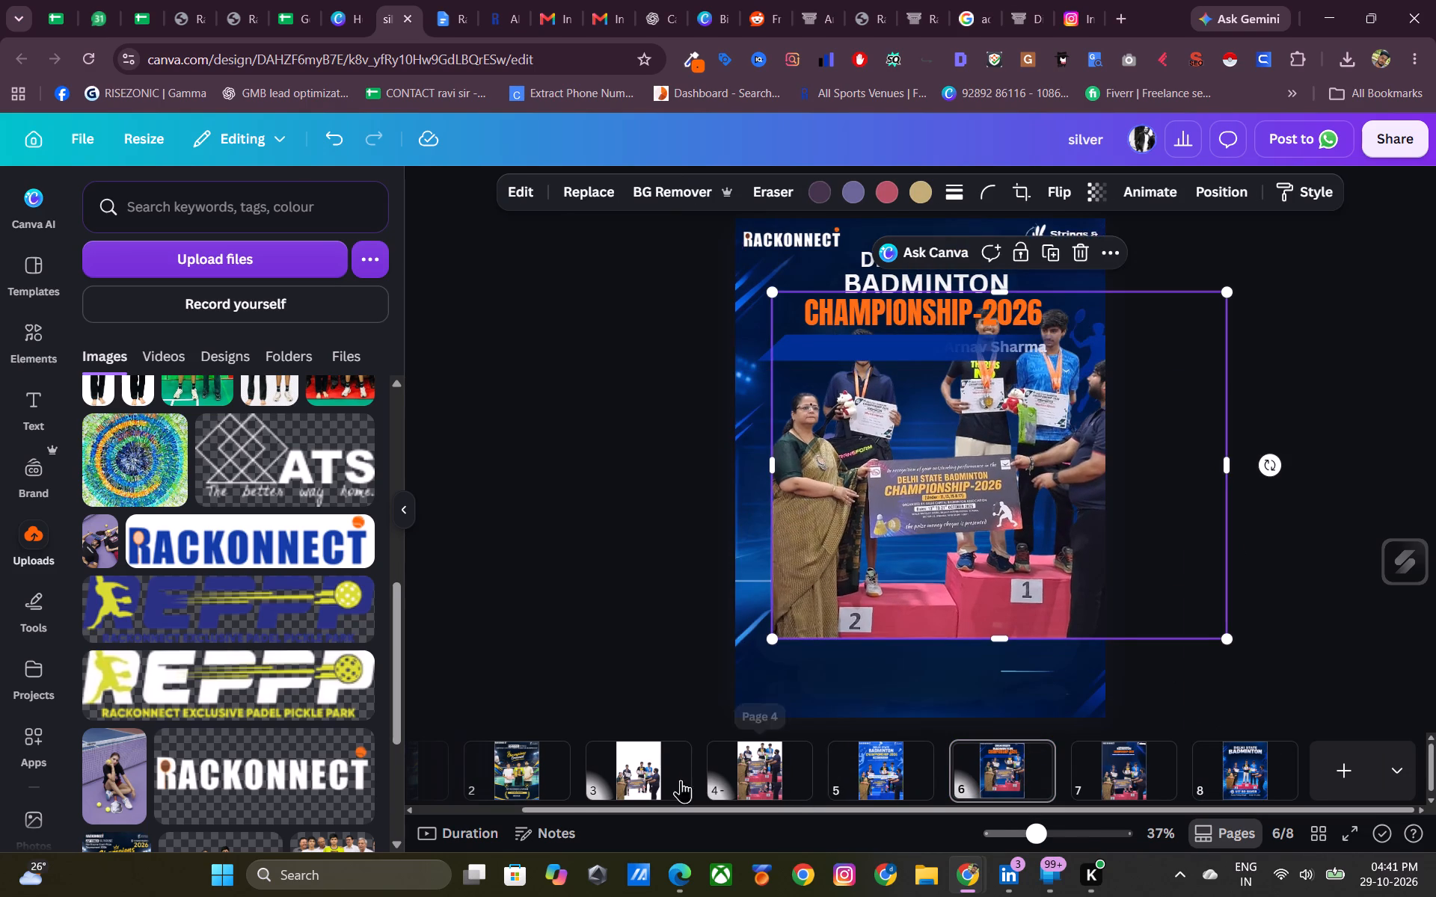
Copy the background-free group cutout on page 3 and shift the original slightly upward.
{"action": "left_click", "coordinate": [656, 781]}
{"action": "left_click", "coordinate": [900, 568]}
{"action": "key", "text": "ctrl+c"}
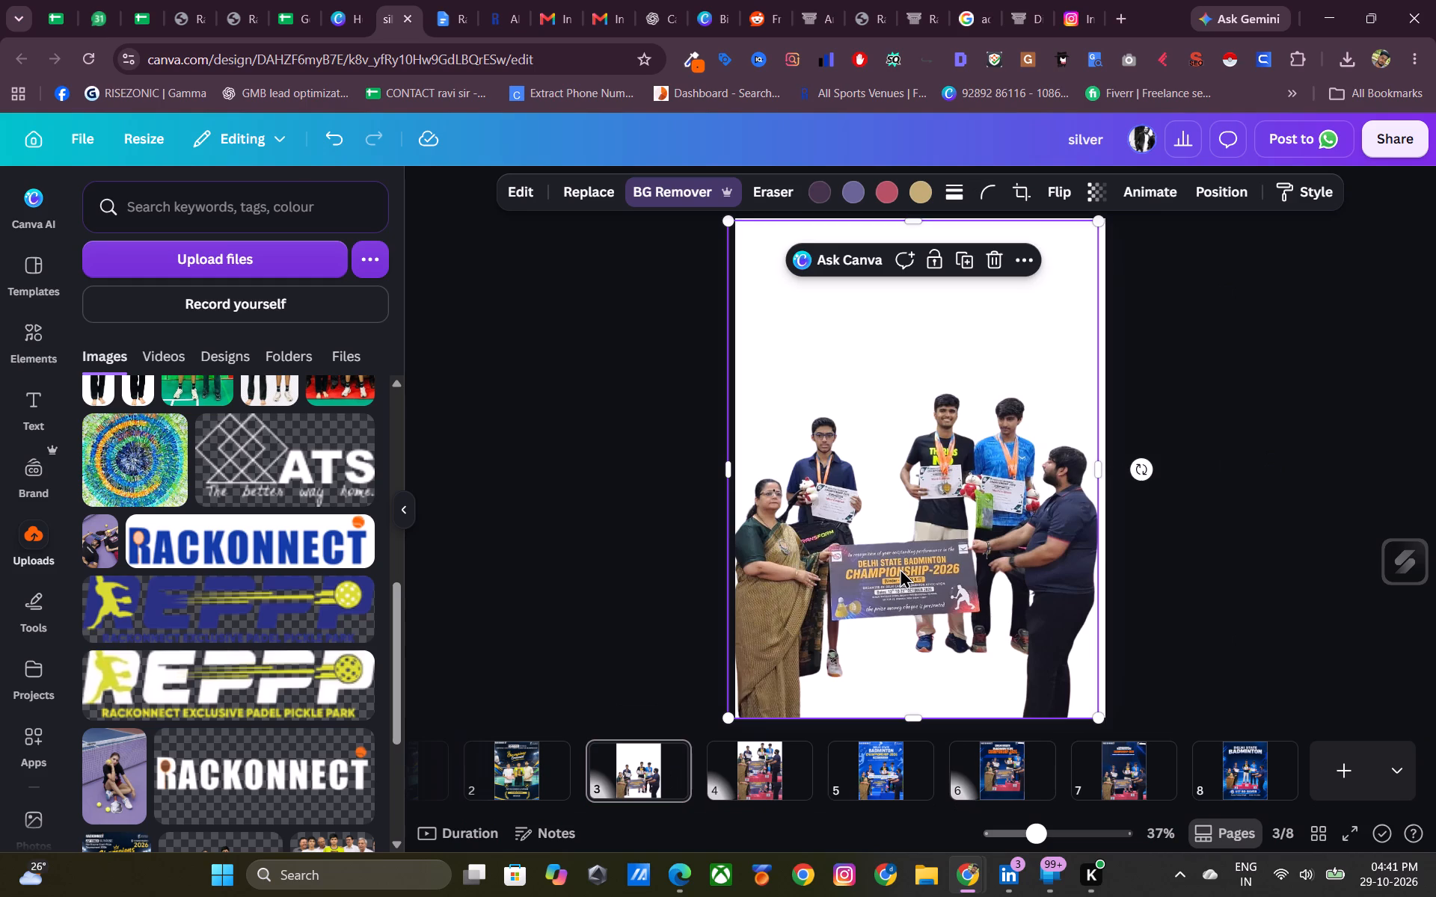
{"action": "left_click_drag", "start_coordinate": [900, 568], "coordinate": [903, 532]}
Replace the podium photo on page 7 with the copied group cutout, aligned to the page's width and bottom edge.
{"action": "left_click", "coordinate": [1115, 777]}
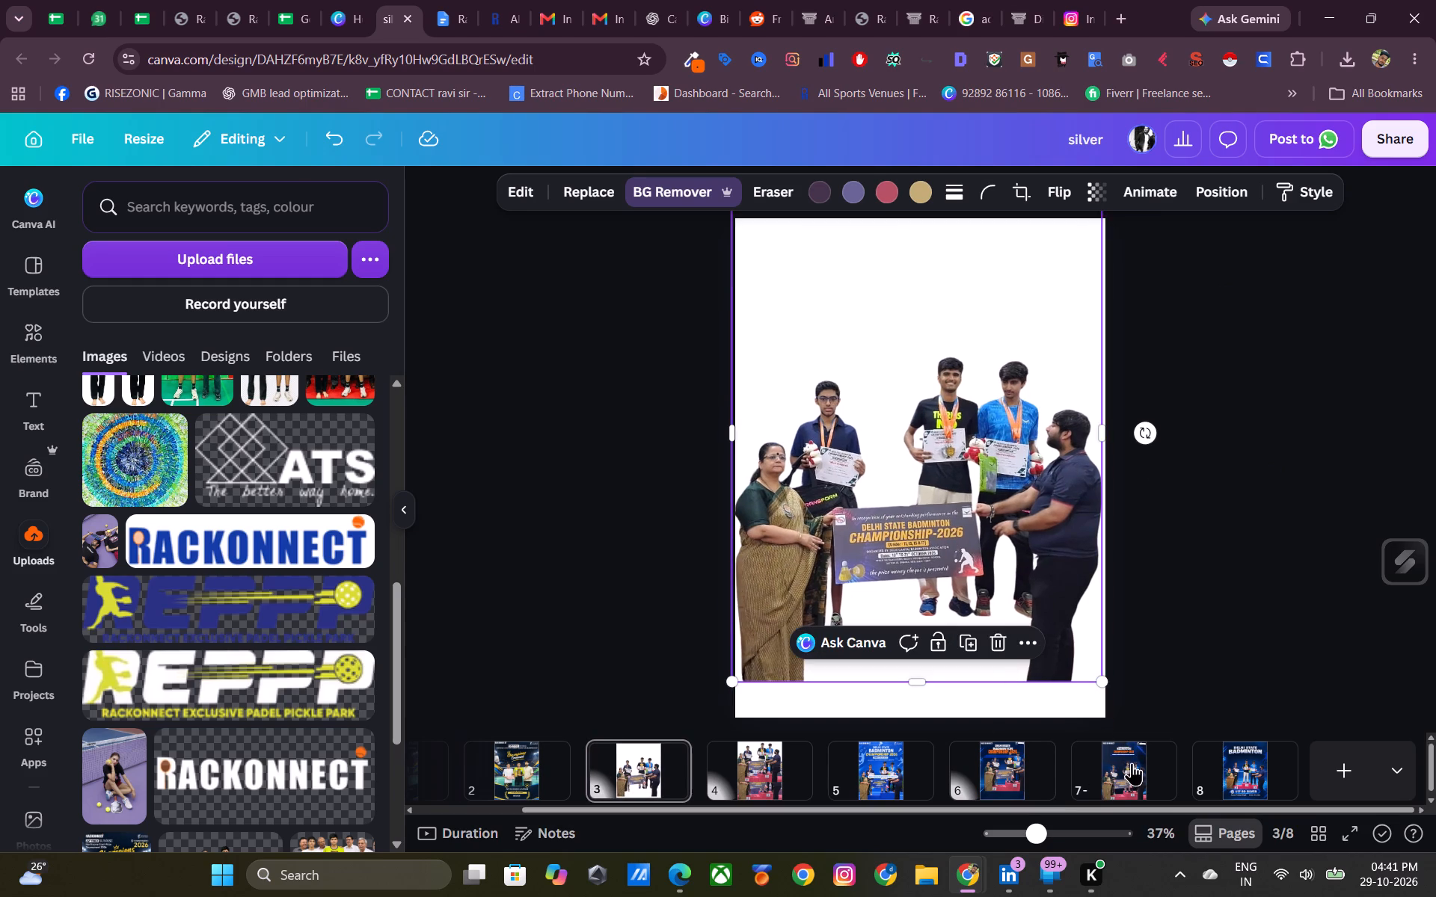
{"action": "left_click", "coordinate": [1132, 763]}
{"action": "left_click", "coordinate": [945, 532]}
{"action": "left_click", "coordinate": [1068, 357]}
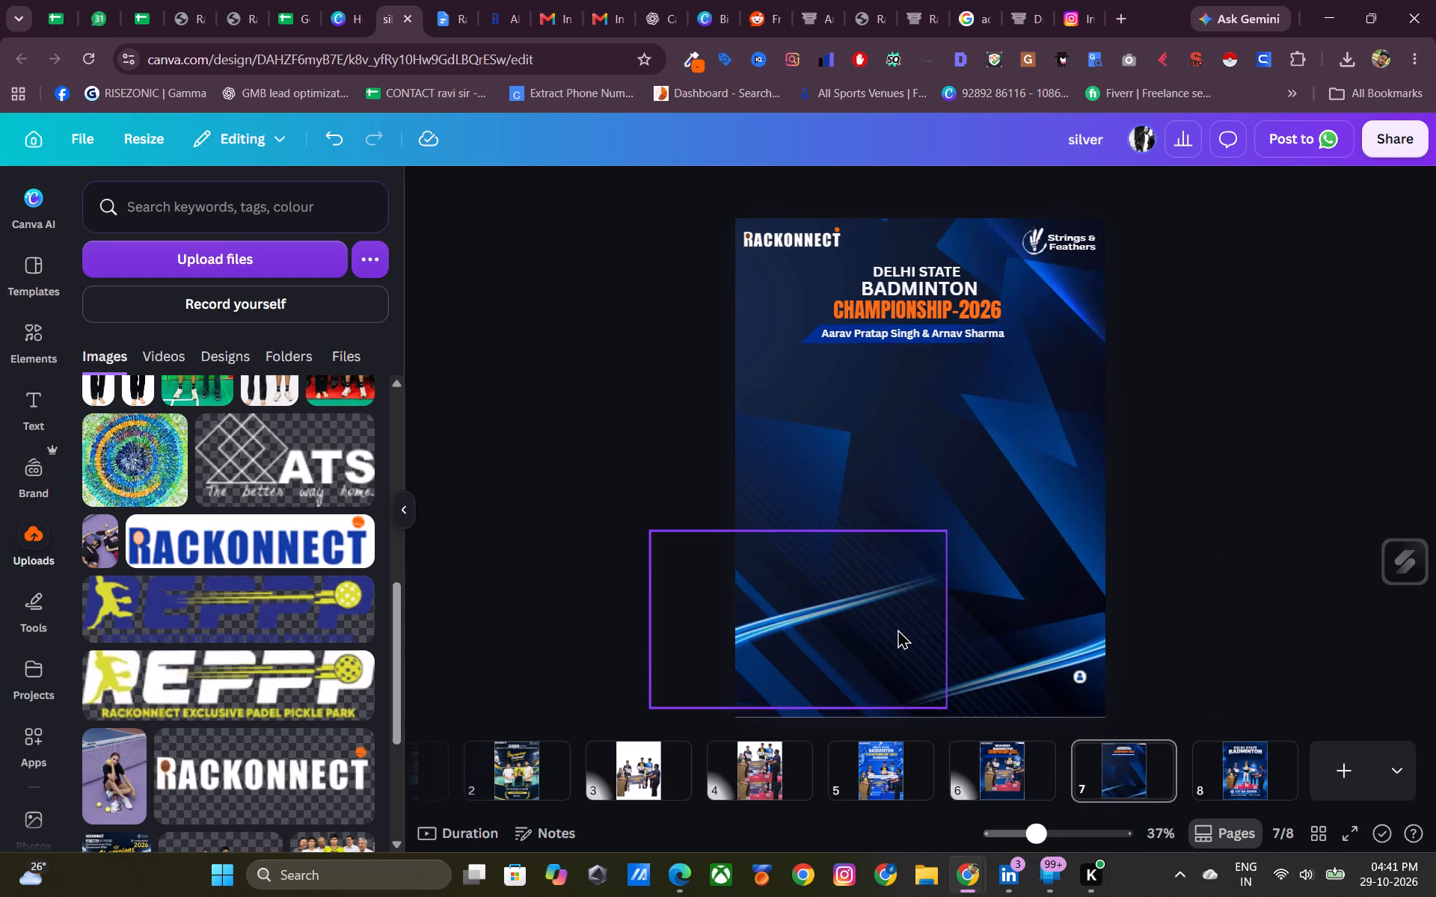
{"action": "key", "text": "ctrl+v"}
{"action": "left_click_drag", "start_coordinate": [948, 582], "coordinate": [951, 610]}
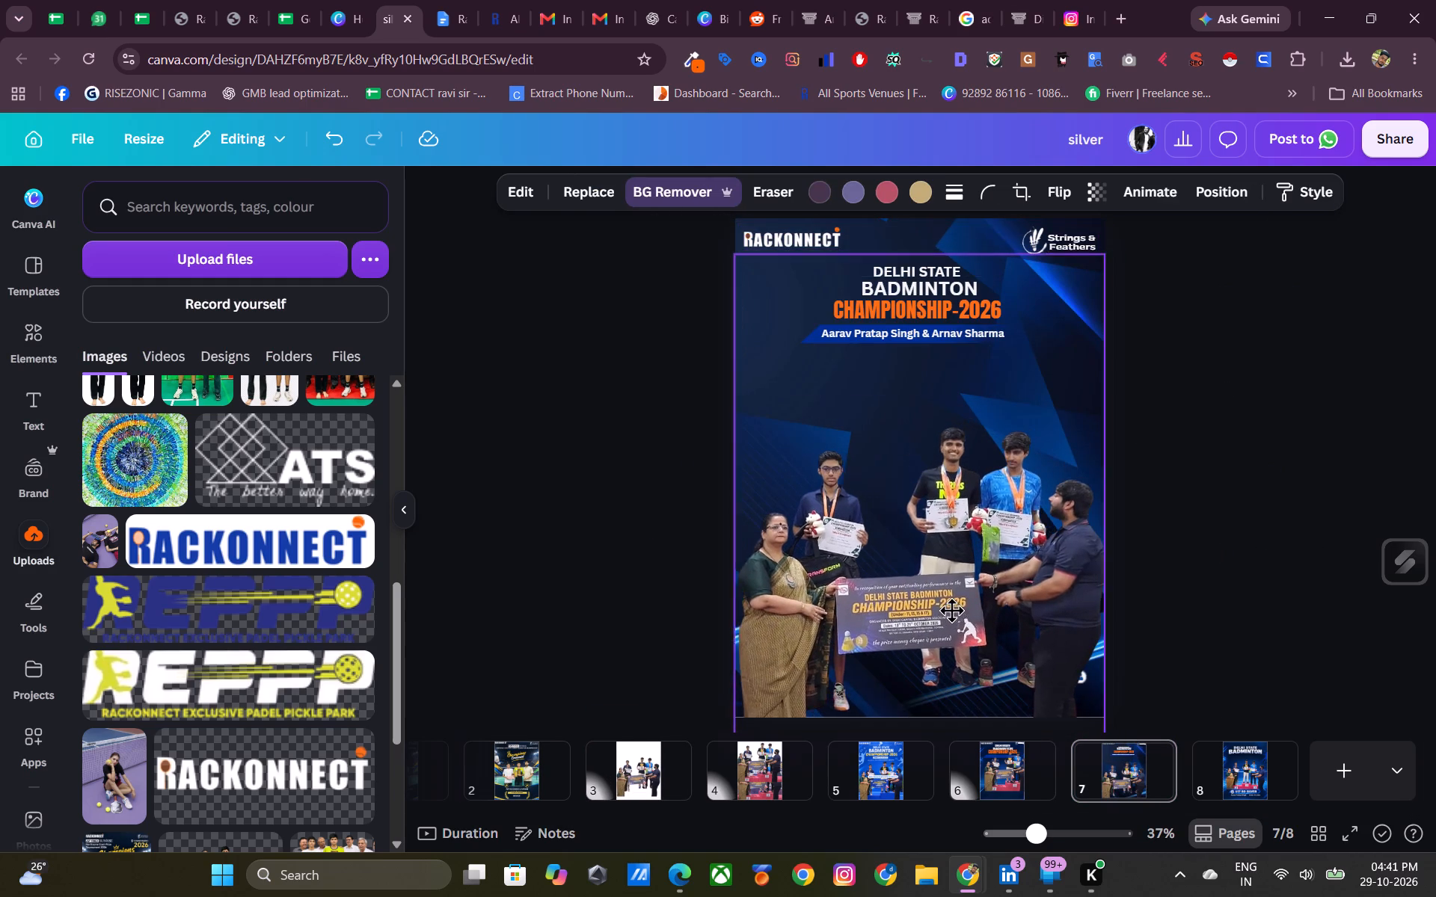
{"action": "left_click_drag", "start_coordinate": [951, 610], "coordinate": [957, 576]}
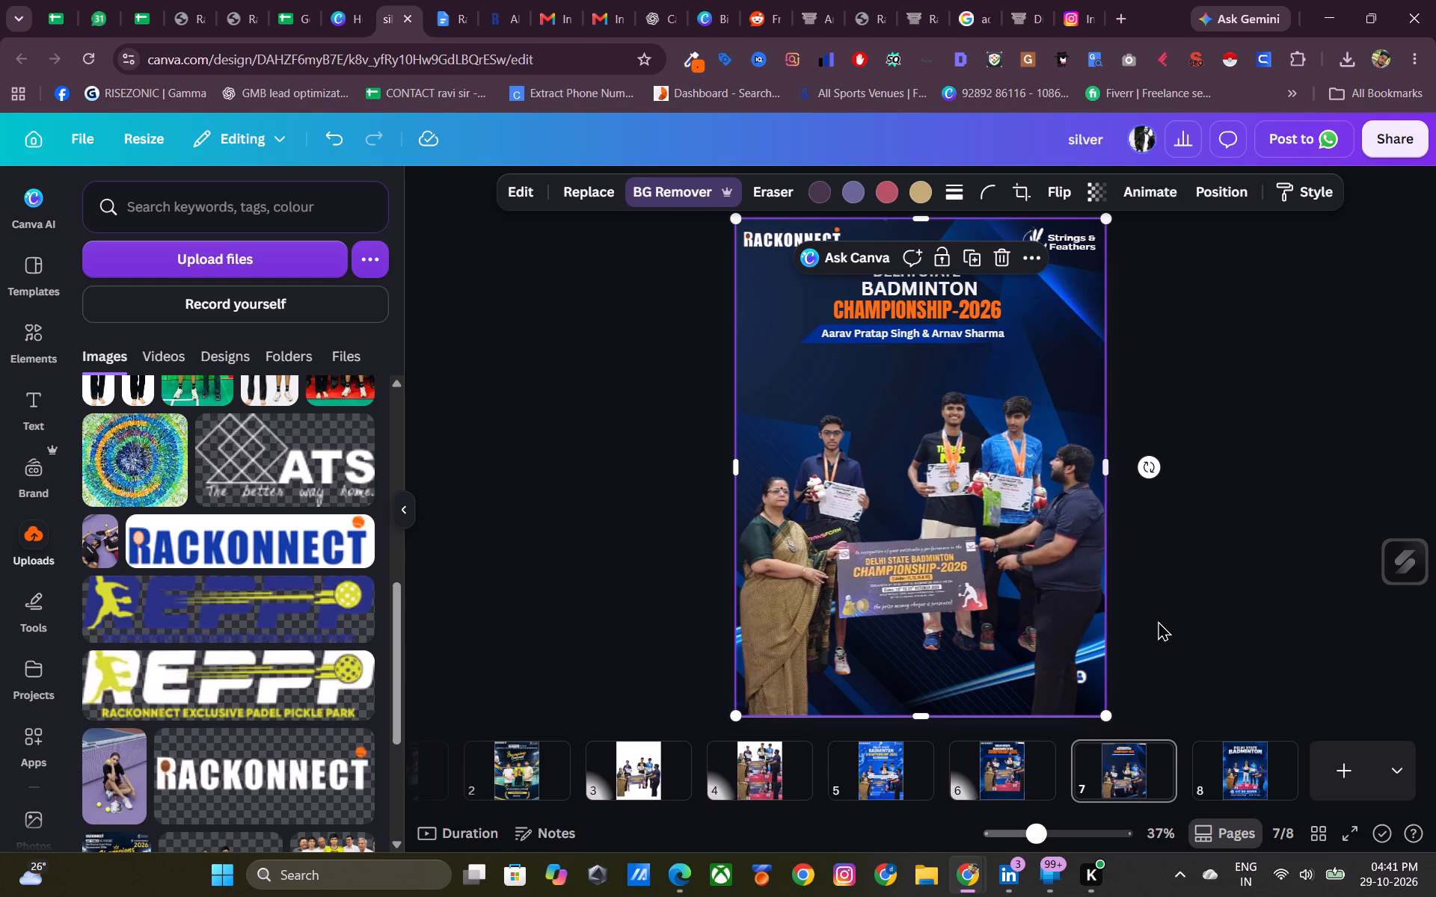
Crop the bottom of the page 7 group cutout upward so it ends just below the cheque board.
{"action": "left_click_drag", "start_coordinate": [921, 724], "coordinate": [933, 670]}
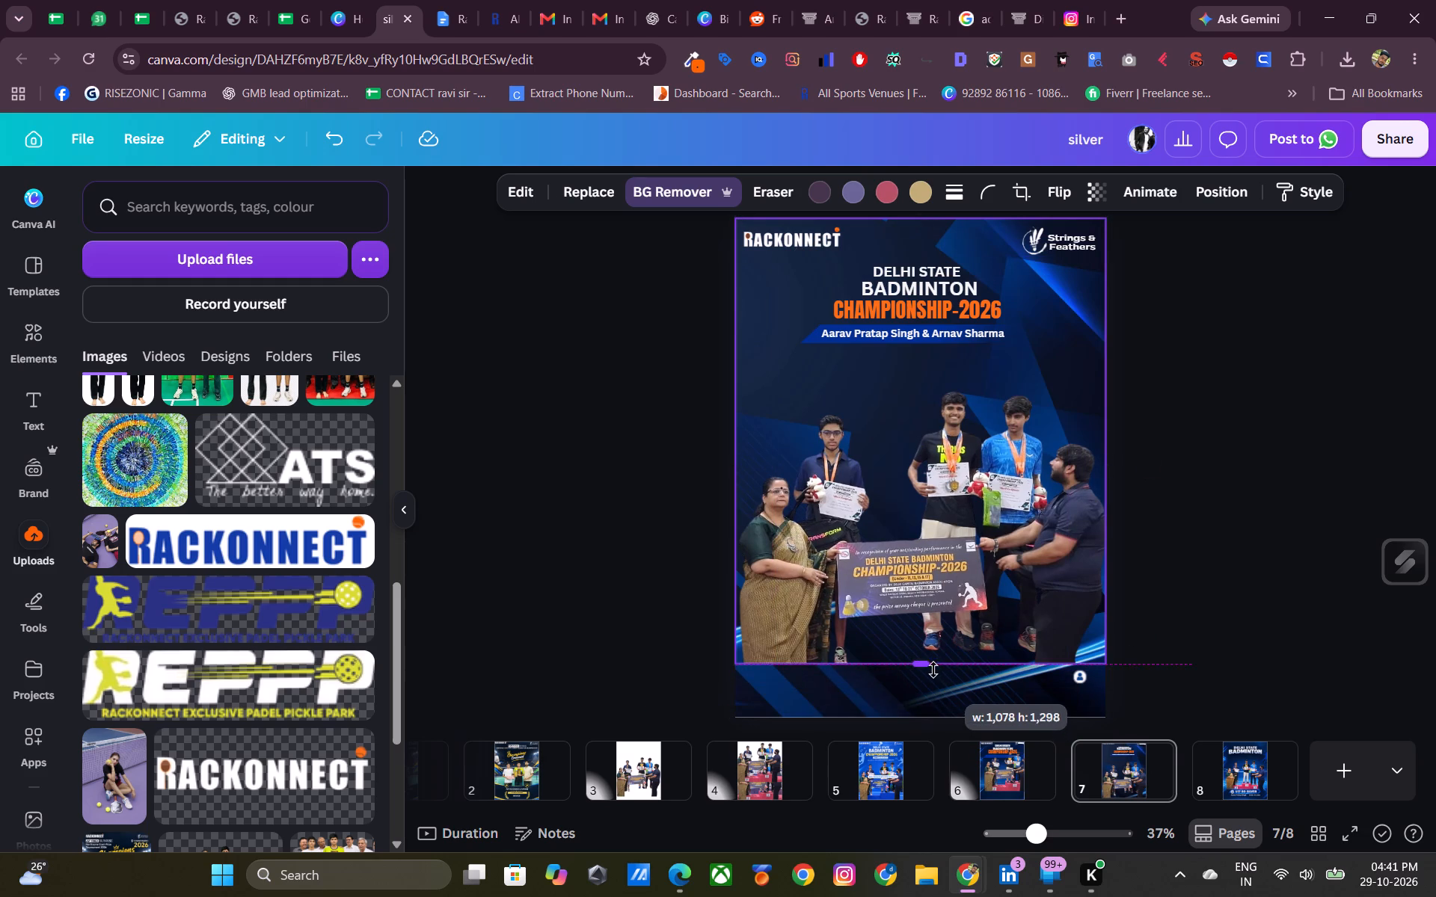
{"action": "left_click_drag", "start_coordinate": [933, 670], "coordinate": [934, 657]}
{"action": "left_click", "coordinate": [1215, 605]}
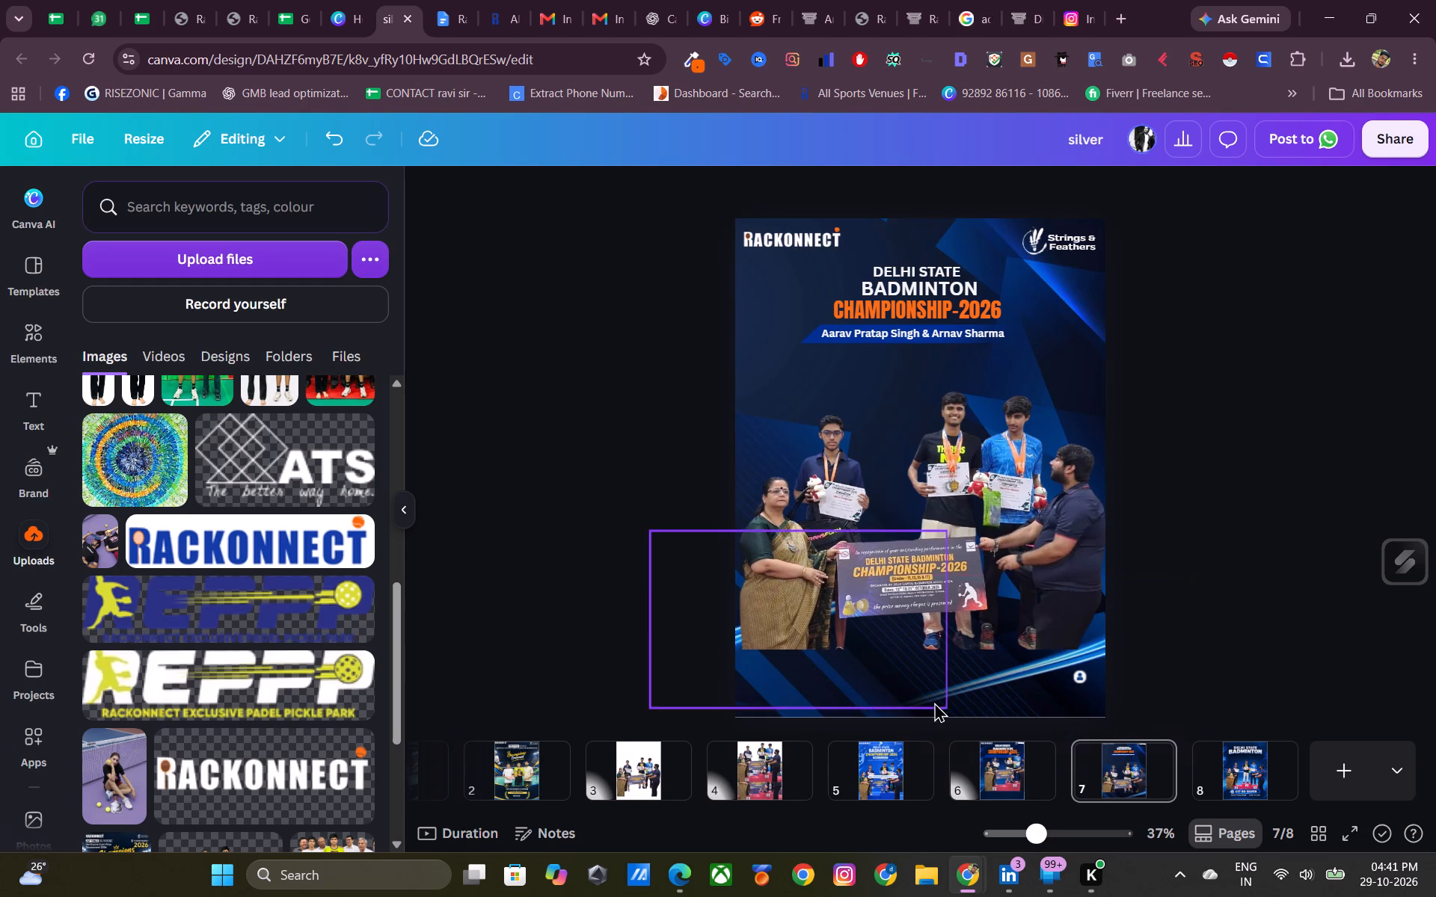
Preview the Delhi State Badminton Champions poster image from the Downloads folder.
{"action": "left_click", "coordinate": [928, 890]}
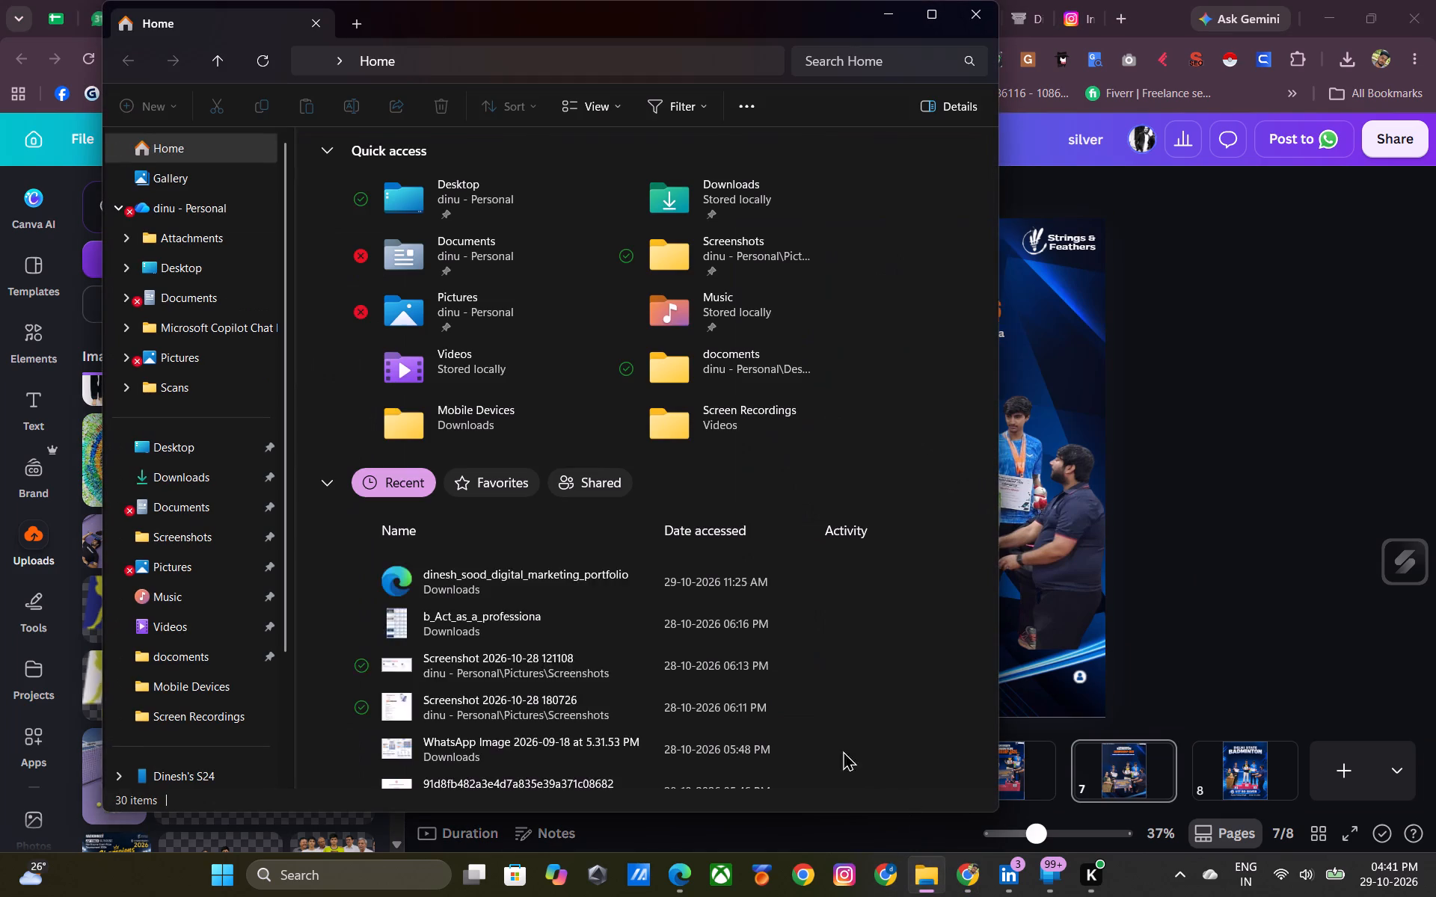
{"action": "left_click", "coordinate": [203, 478]}
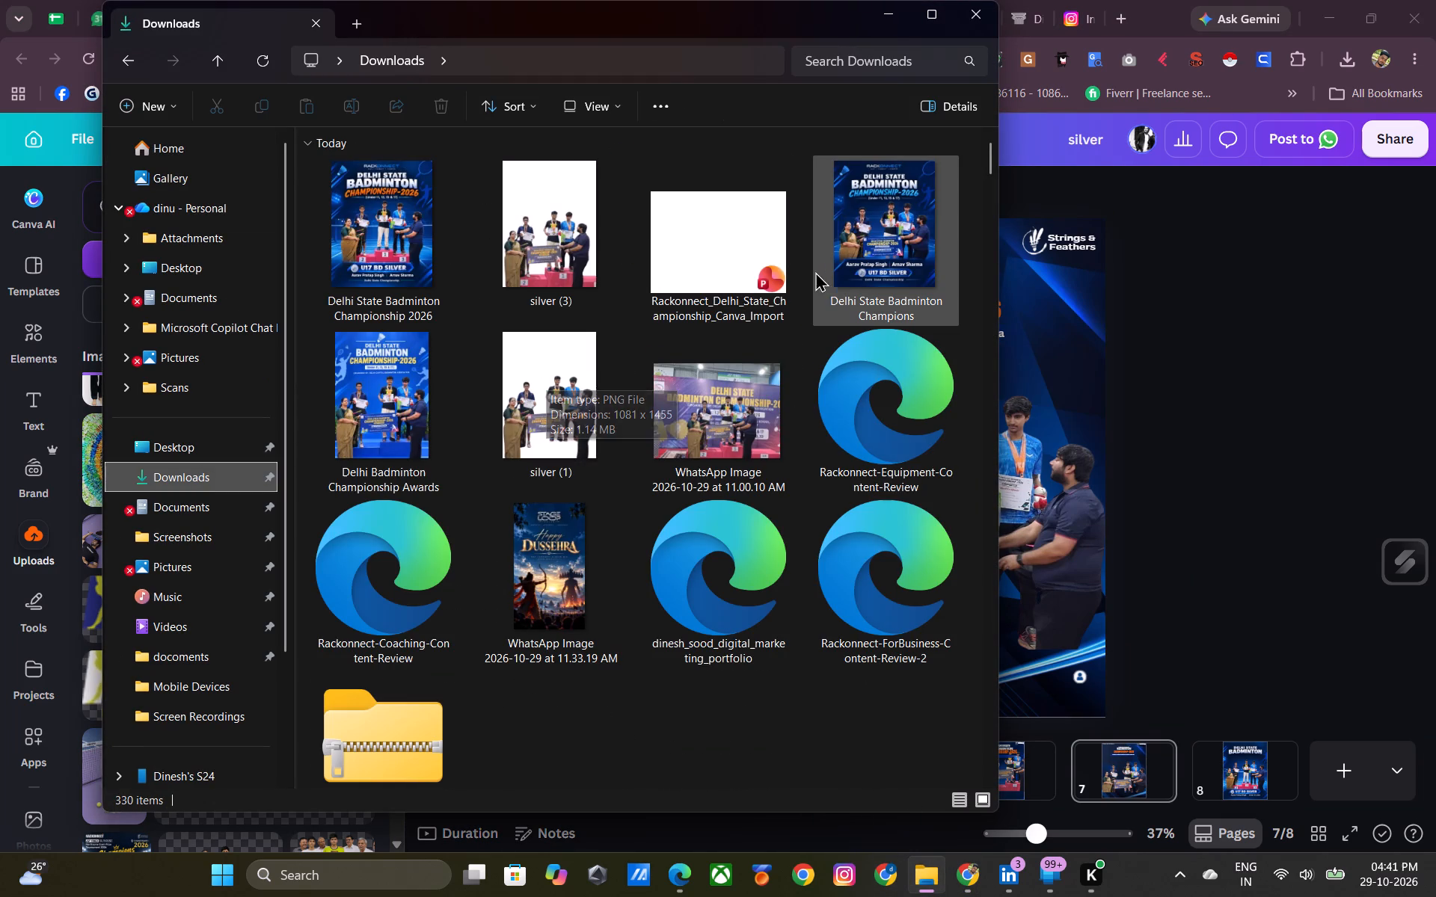
{"action": "double_click", "coordinate": [844, 271]}
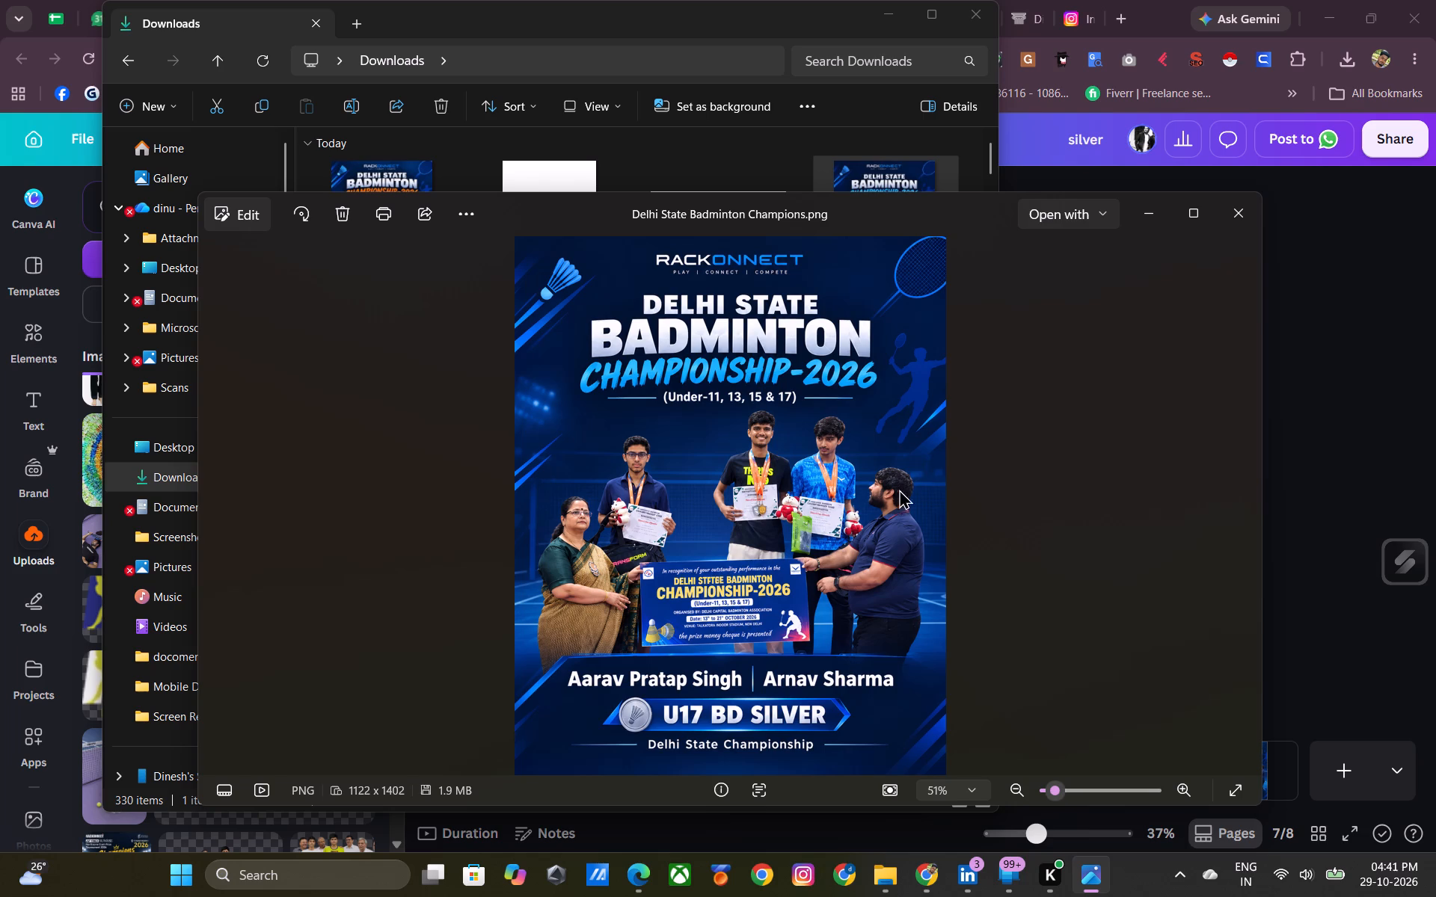
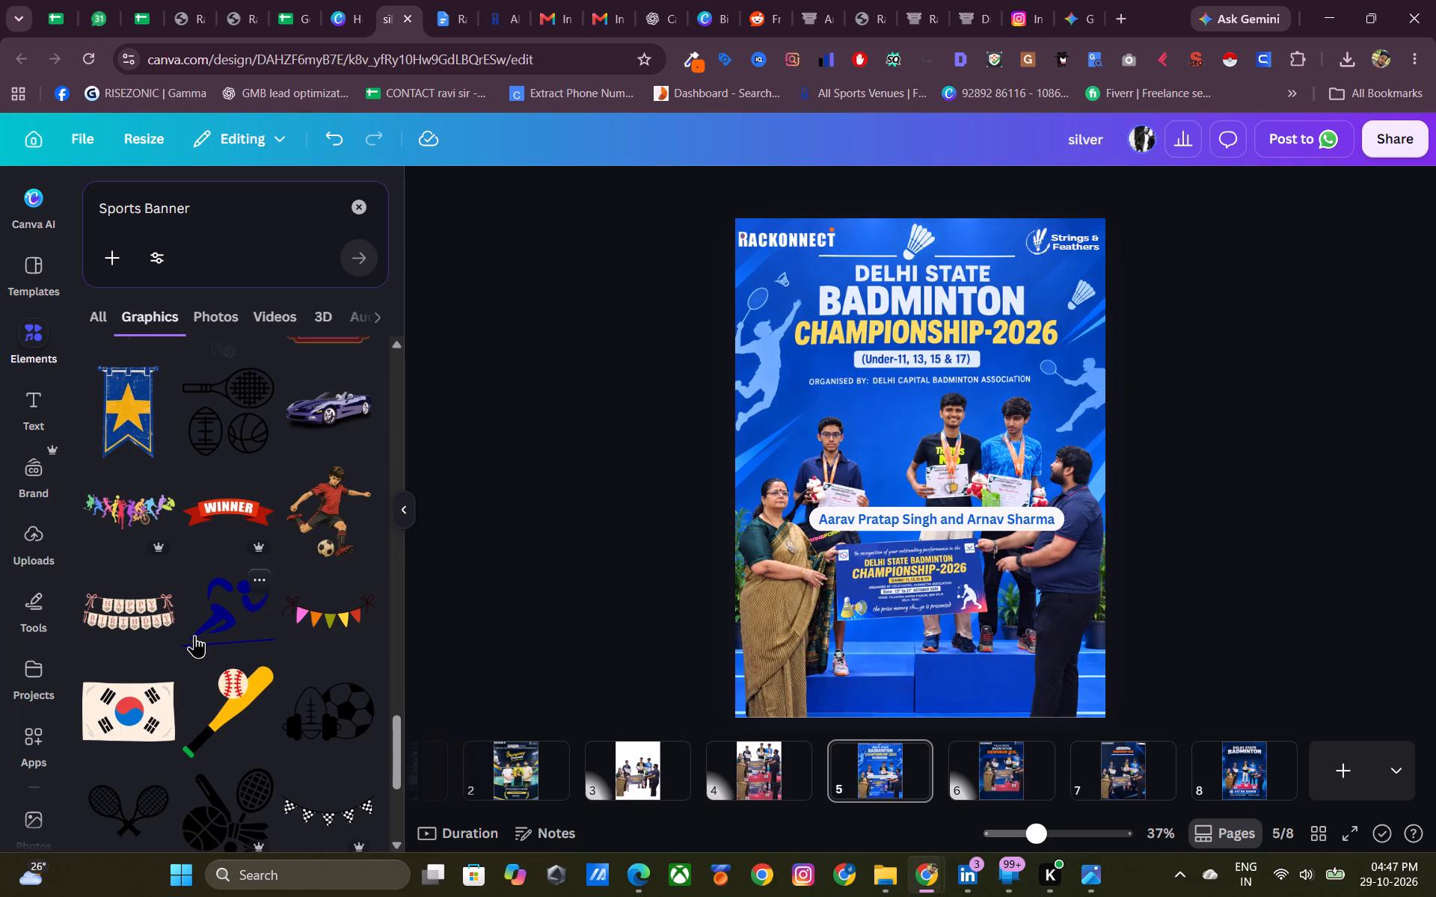
{"action": "scroll", "coordinate": [194, 635], "scroll_direction": "down", "scroll_amount": 2}
{"action": "scroll", "coordinate": [224, 568], "scroll_direction": "down", "scroll_amount": 1}
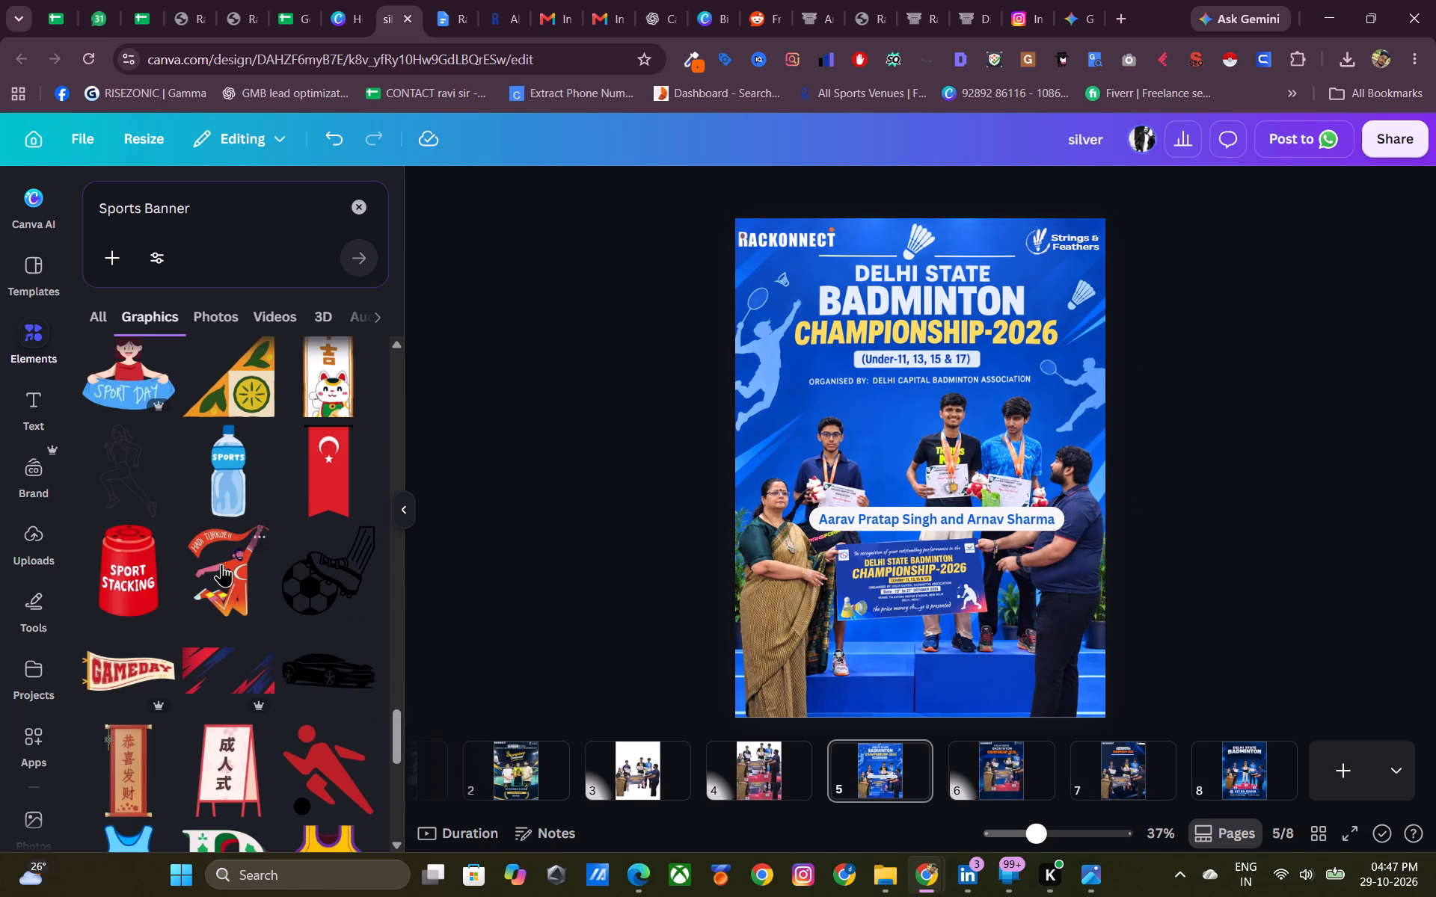
{"action": "scroll", "coordinate": [220, 561], "scroll_direction": "down", "scroll_amount": 4}
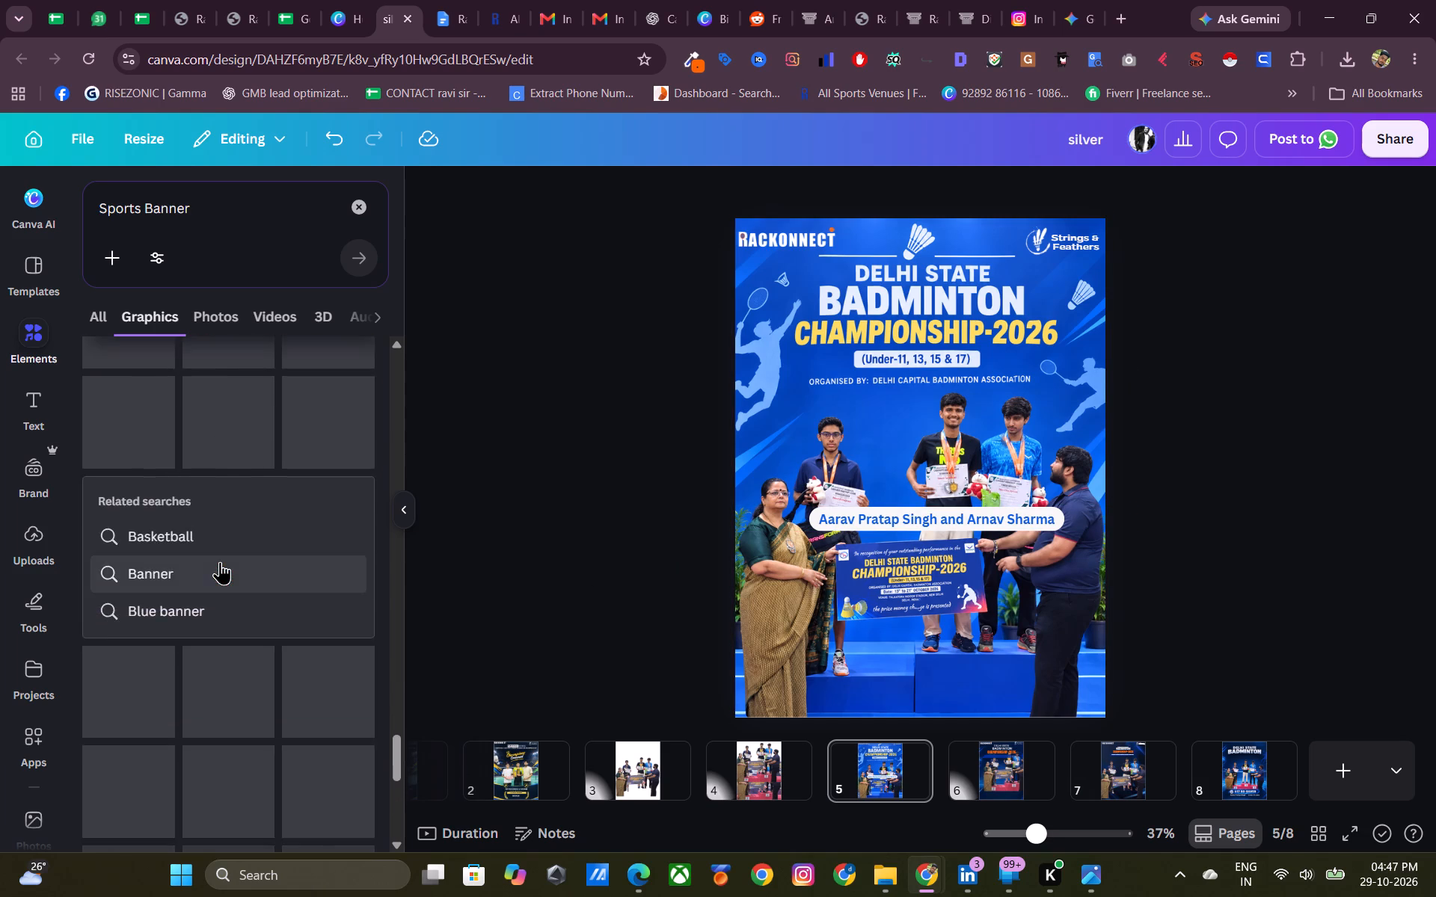
{"action": "scroll", "coordinate": [220, 561], "scroll_direction": "down", "scroll_amount": 4}
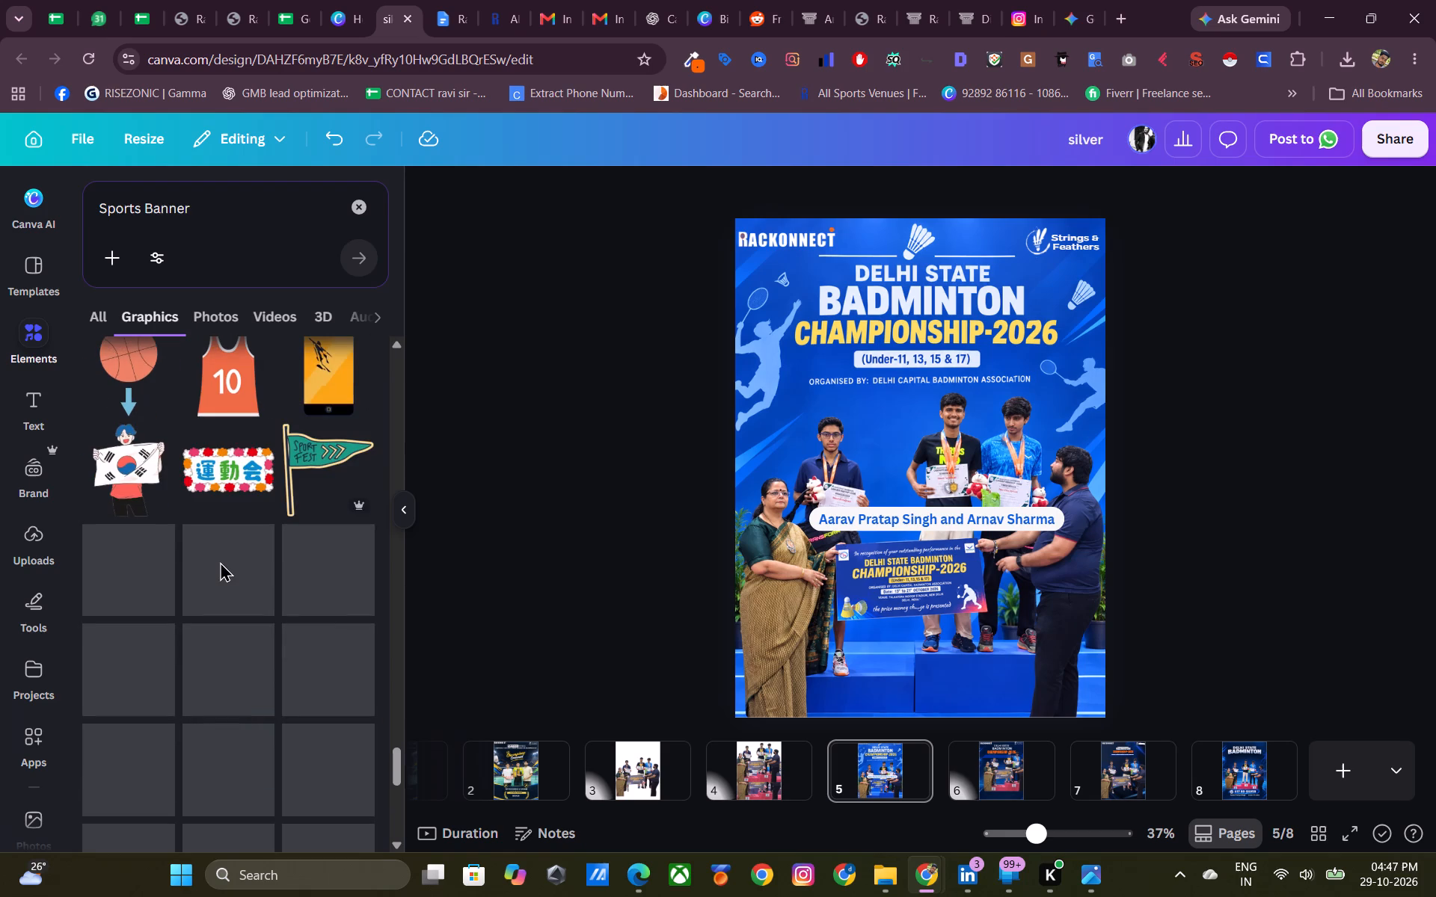
{"action": "scroll", "coordinate": [220, 561], "scroll_direction": "down", "scroll_amount": 3}
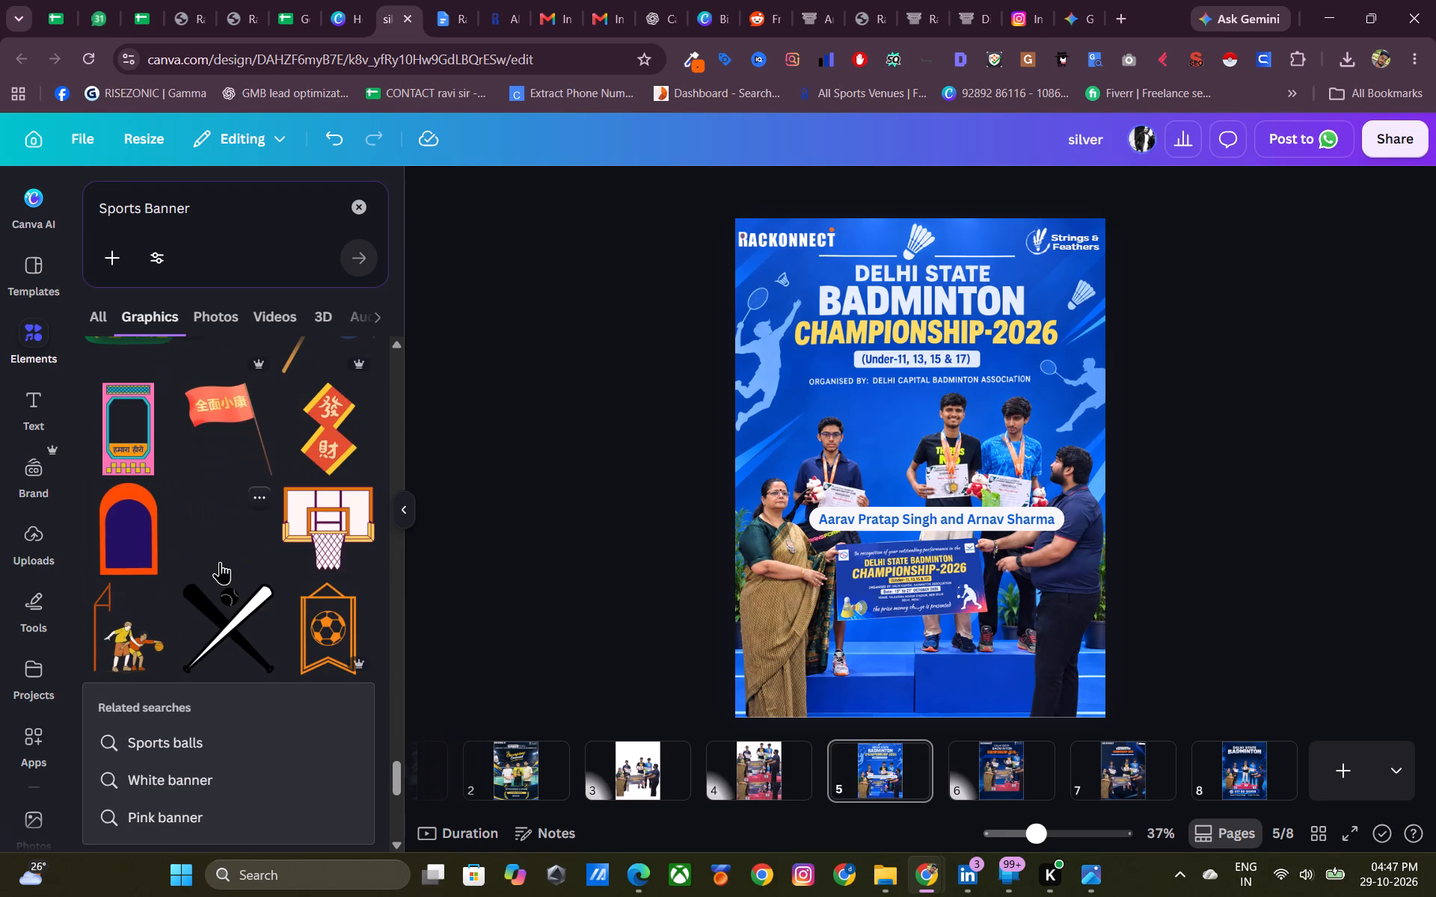
{"action": "scroll", "coordinate": [220, 561], "scroll_direction": "down", "scroll_amount": 2}
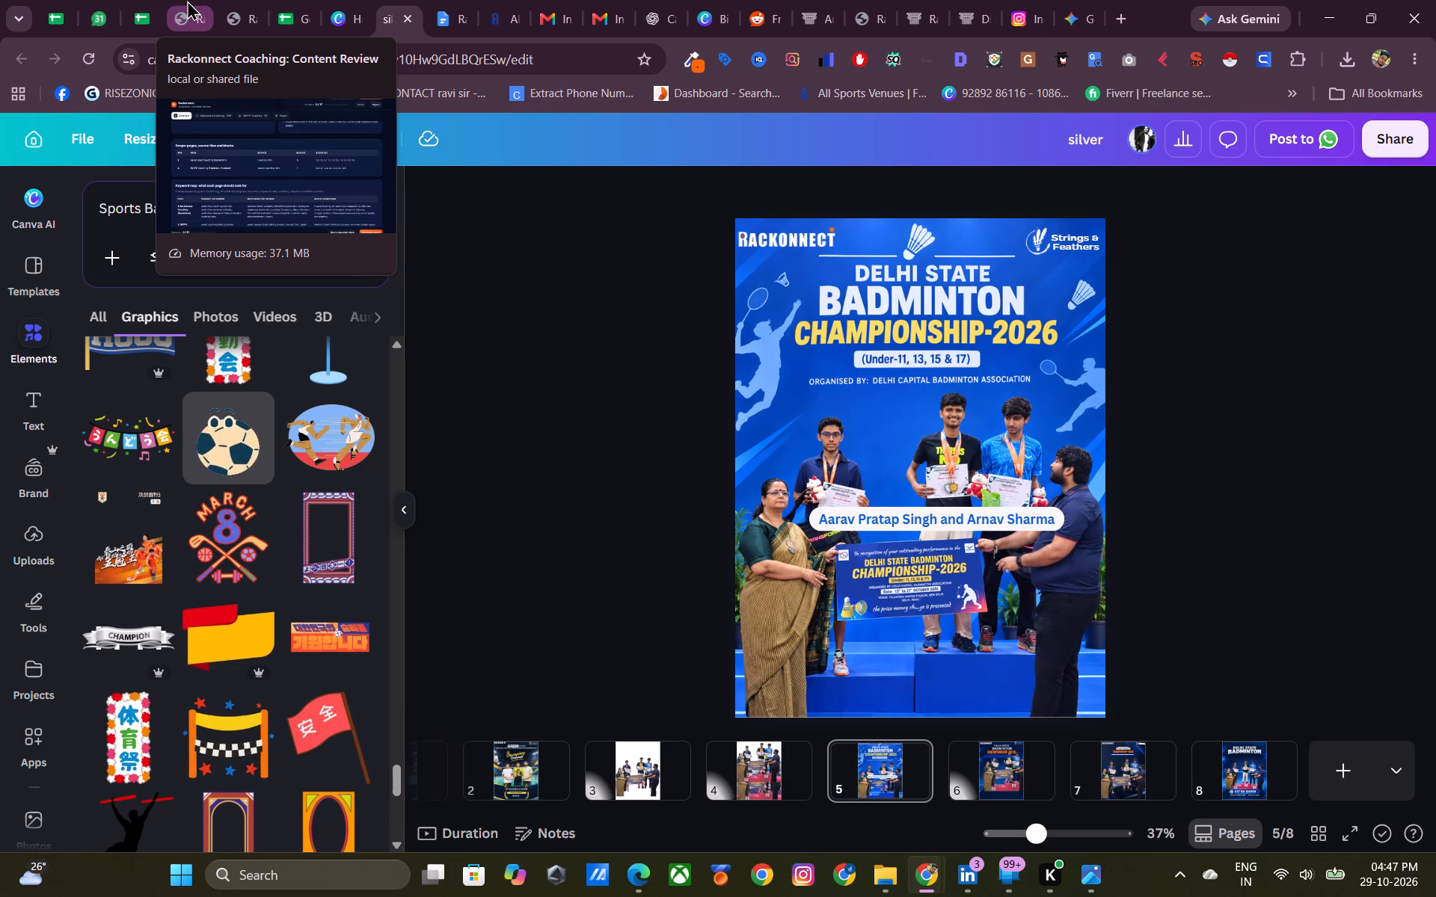
{"action": "scroll", "coordinate": [283, 617], "scroll_direction": "down", "scroll_amount": 2}
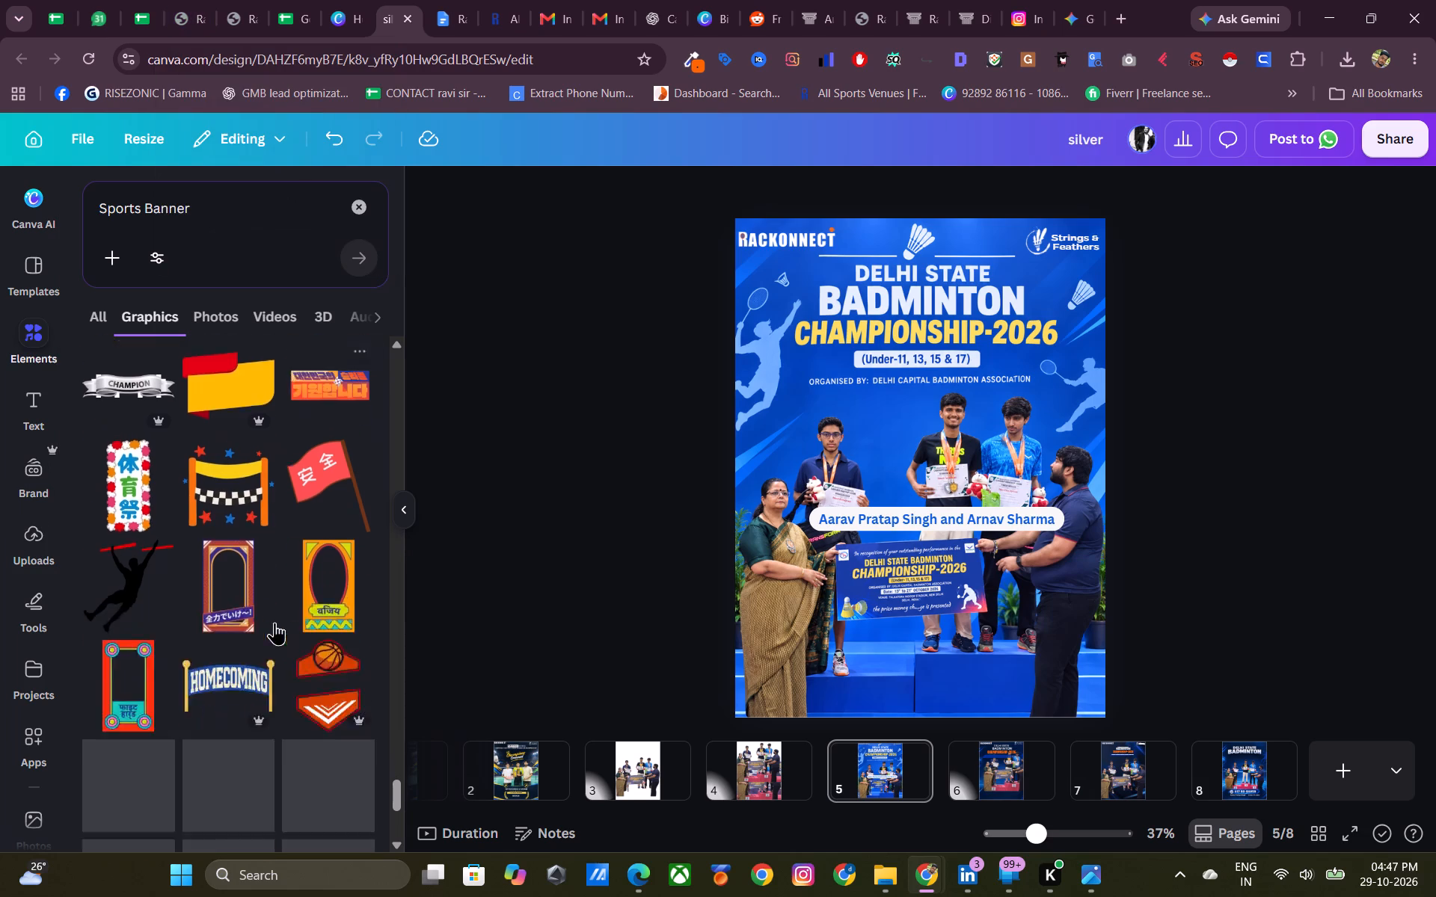
{"action": "scroll", "coordinate": [274, 622], "scroll_direction": "down", "scroll_amount": 1}
{"action": "scroll", "coordinate": [248, 697], "scroll_direction": "down", "scroll_amount": 3}
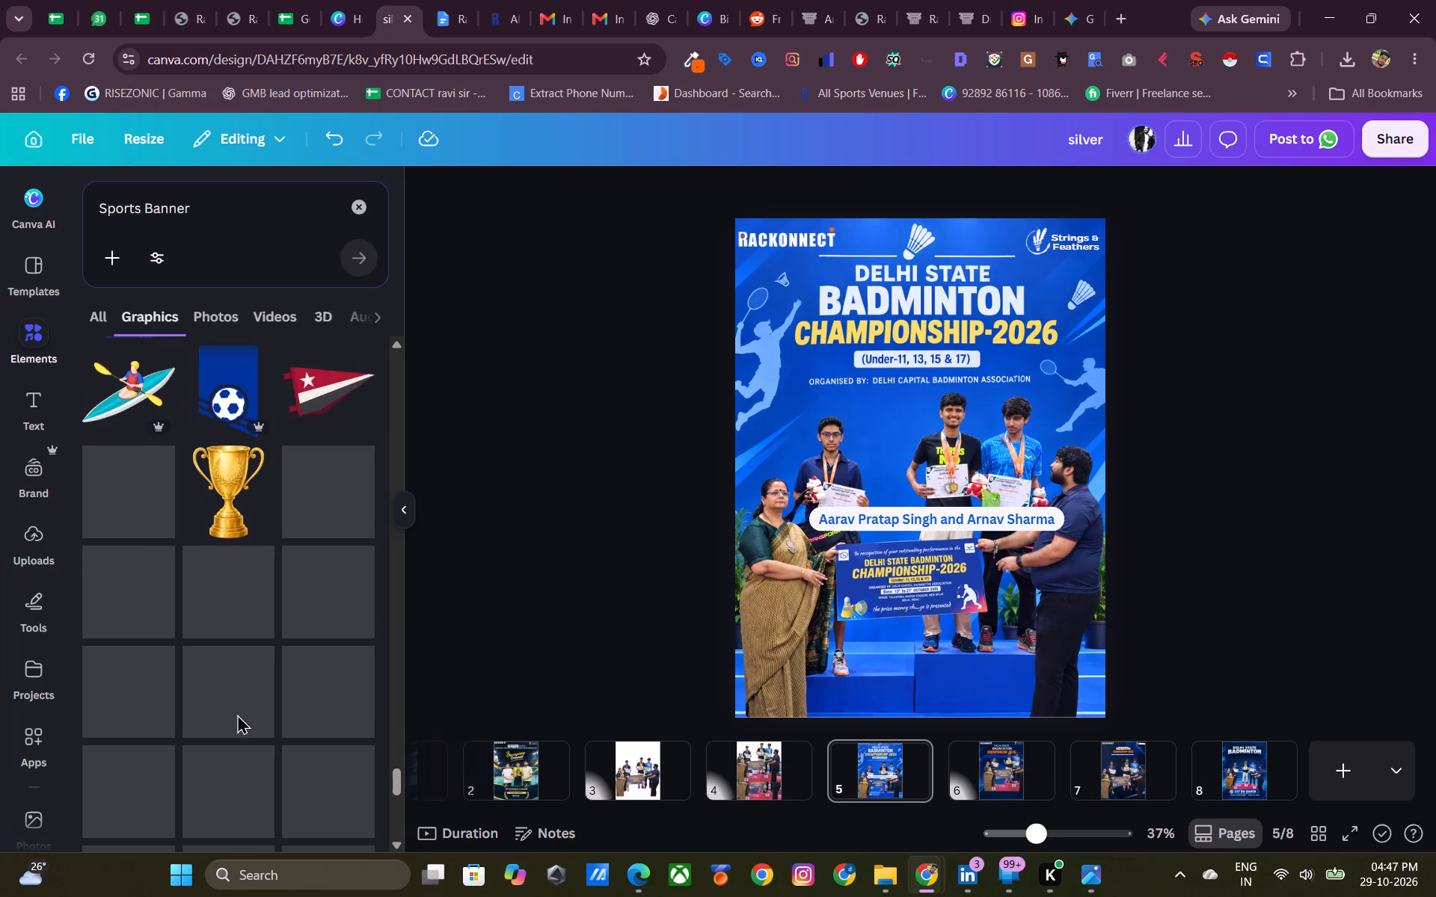
{"action": "scroll", "coordinate": [262, 684], "scroll_direction": "down", "scroll_amount": 5}
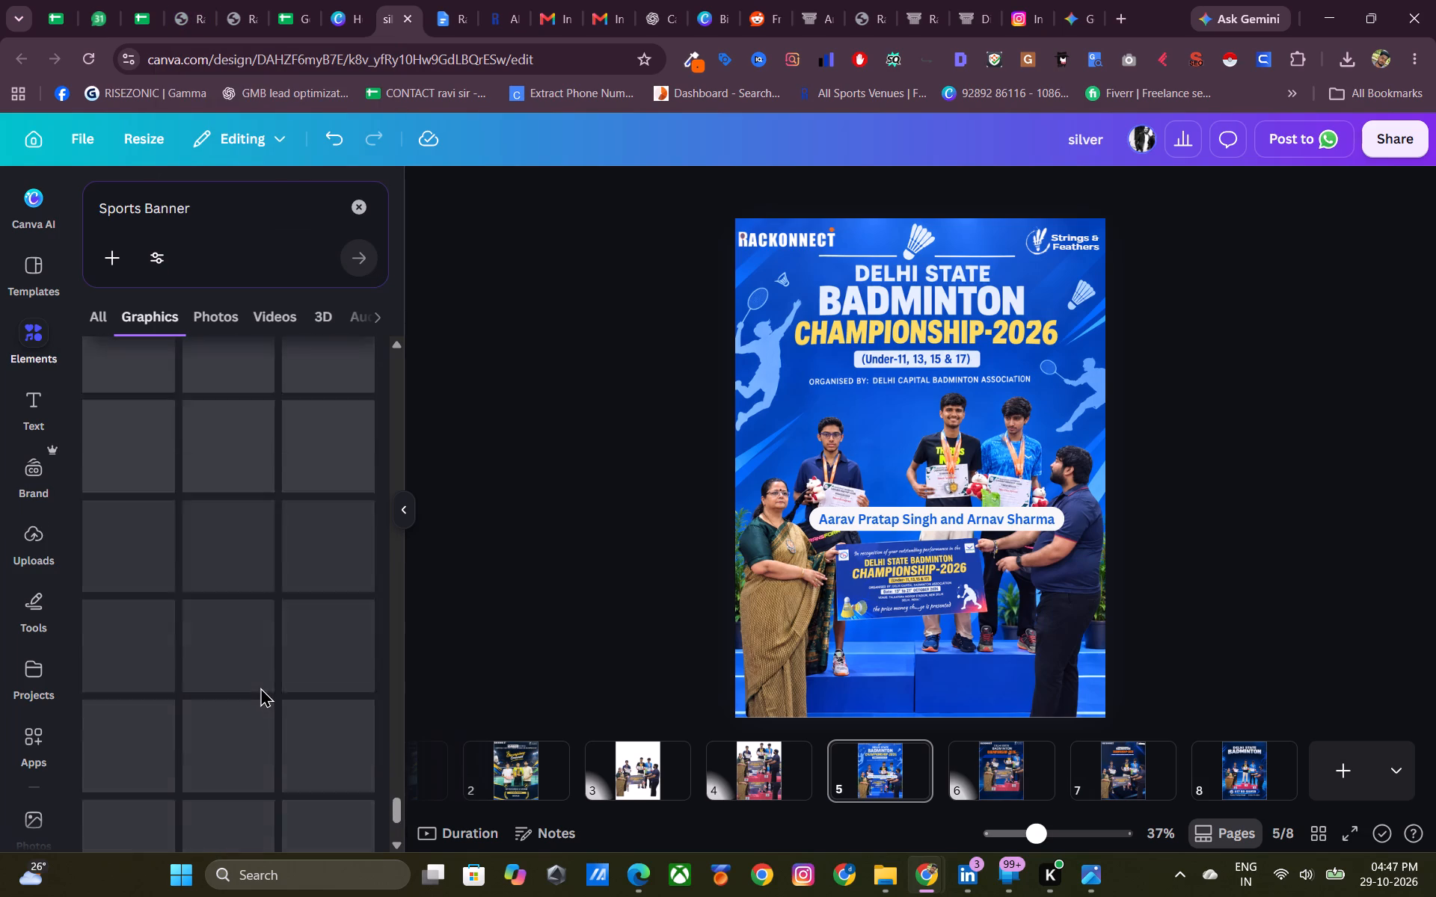
{"action": "scroll", "coordinate": [256, 687], "scroll_direction": "down", "scroll_amount": 1}
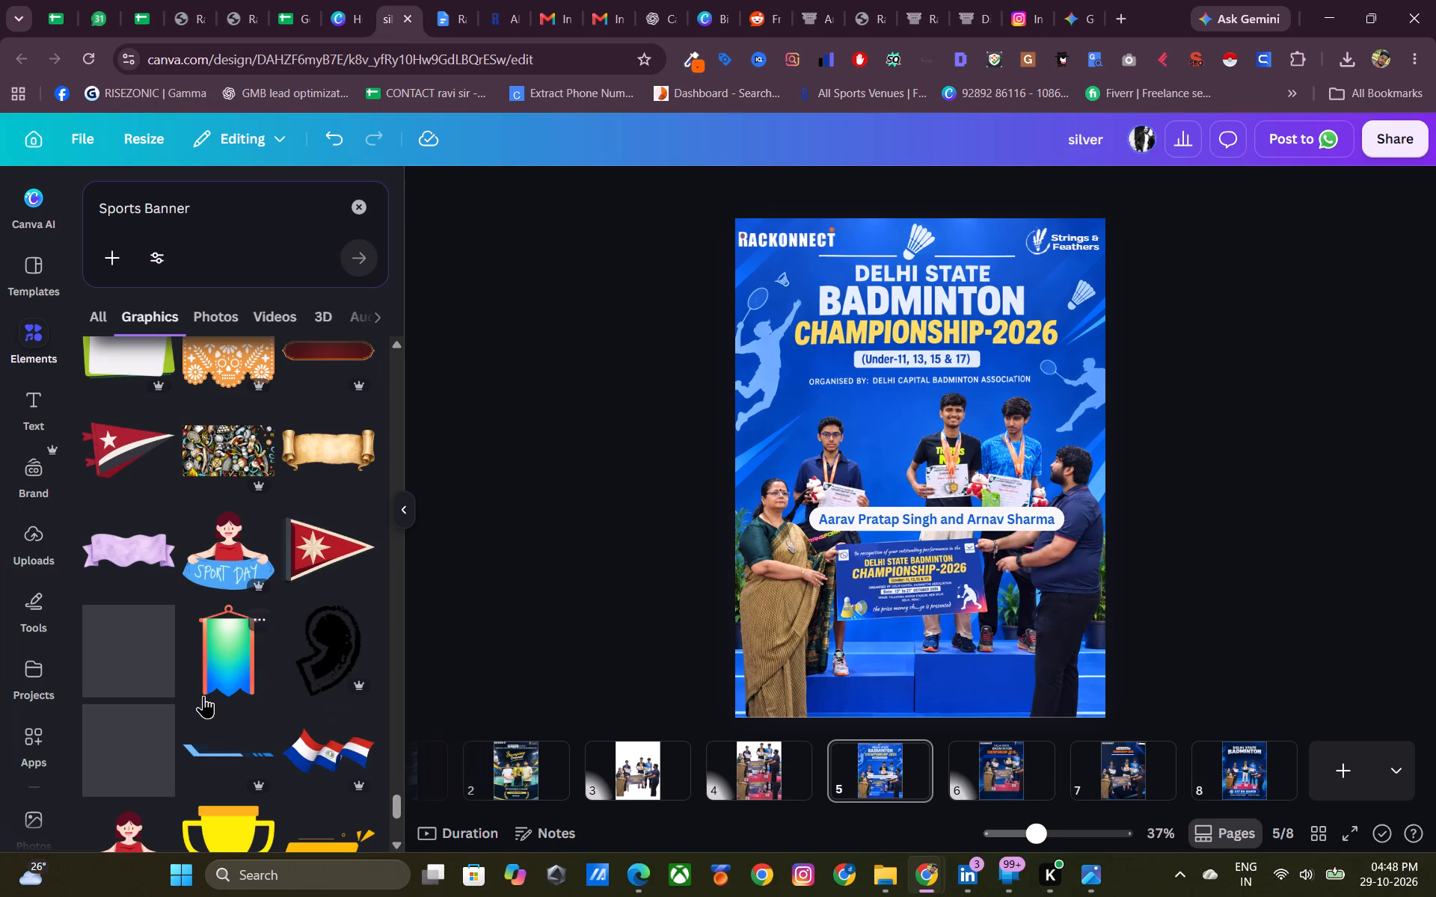
{"action": "scroll", "coordinate": [209, 693], "scroll_direction": "down", "scroll_amount": 1}
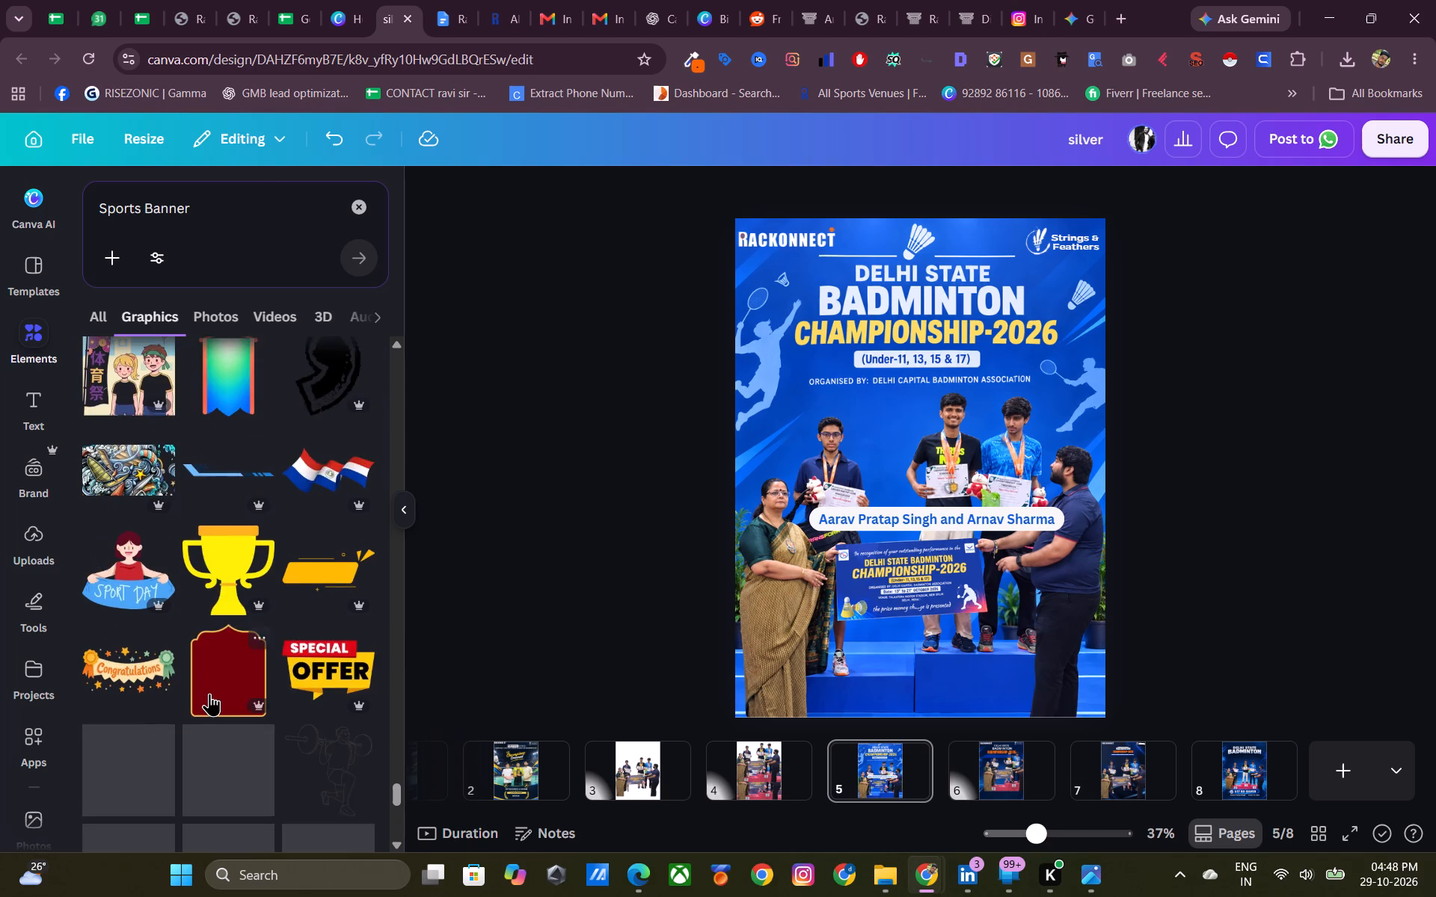
{"action": "scroll", "coordinate": [209, 693], "scroll_direction": "down", "scroll_amount": 3}
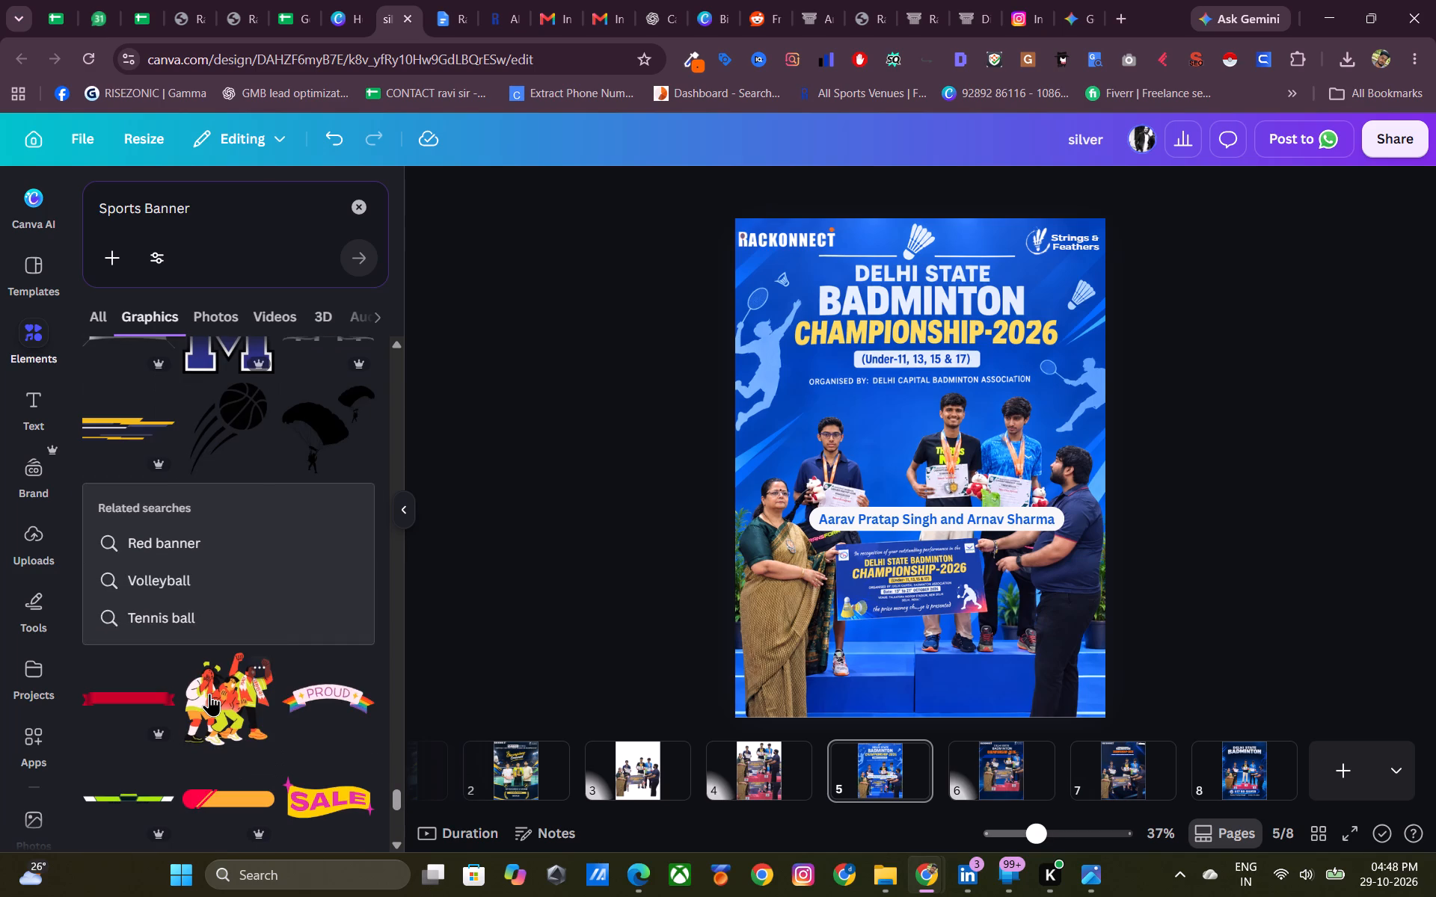
{"action": "scroll", "coordinate": [209, 692], "scroll_direction": "down", "scroll_amount": 2}
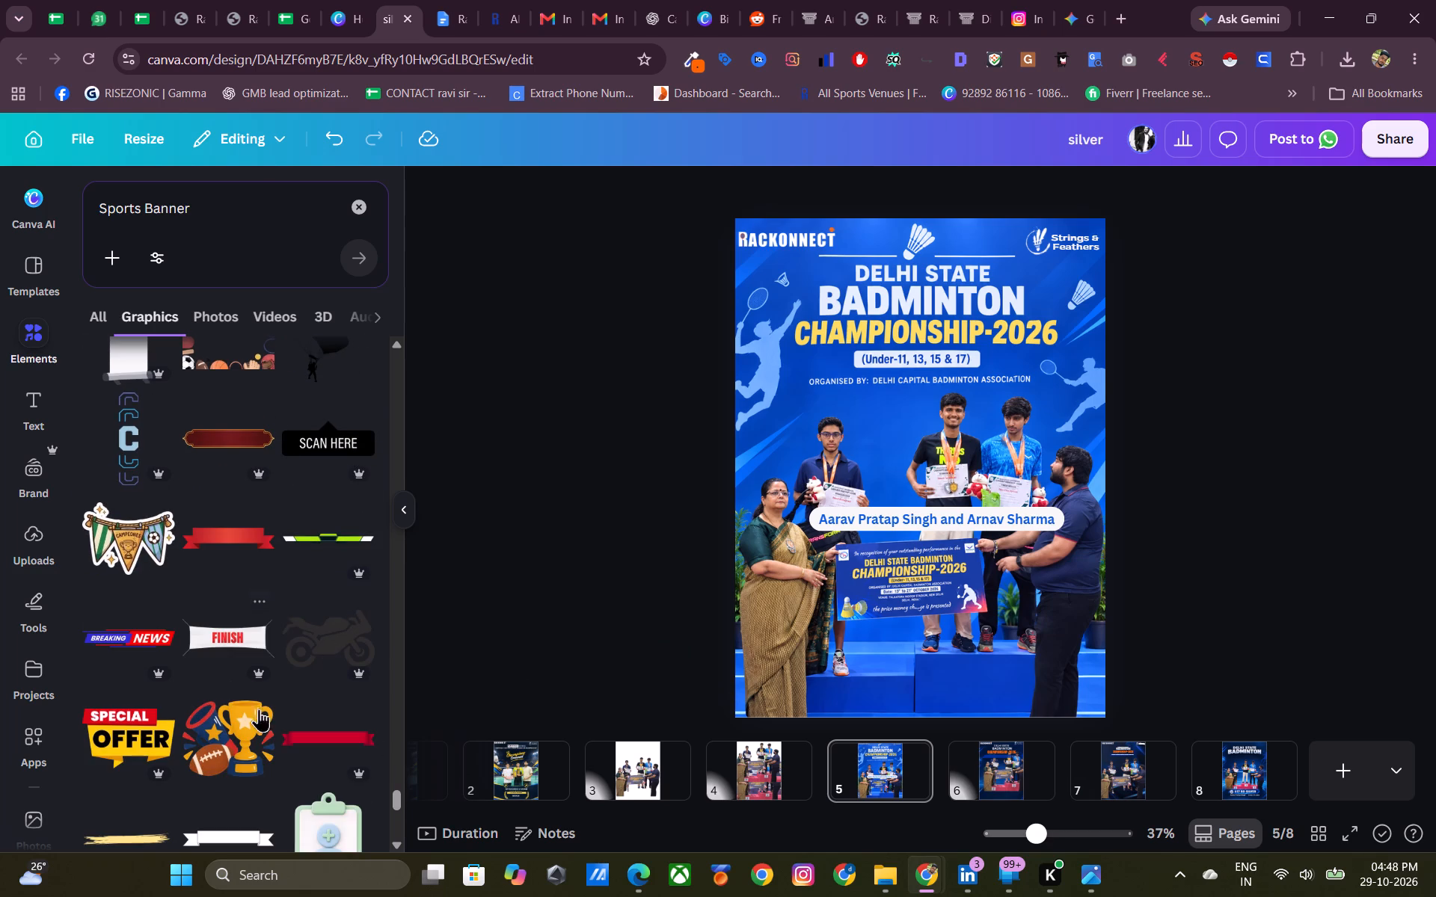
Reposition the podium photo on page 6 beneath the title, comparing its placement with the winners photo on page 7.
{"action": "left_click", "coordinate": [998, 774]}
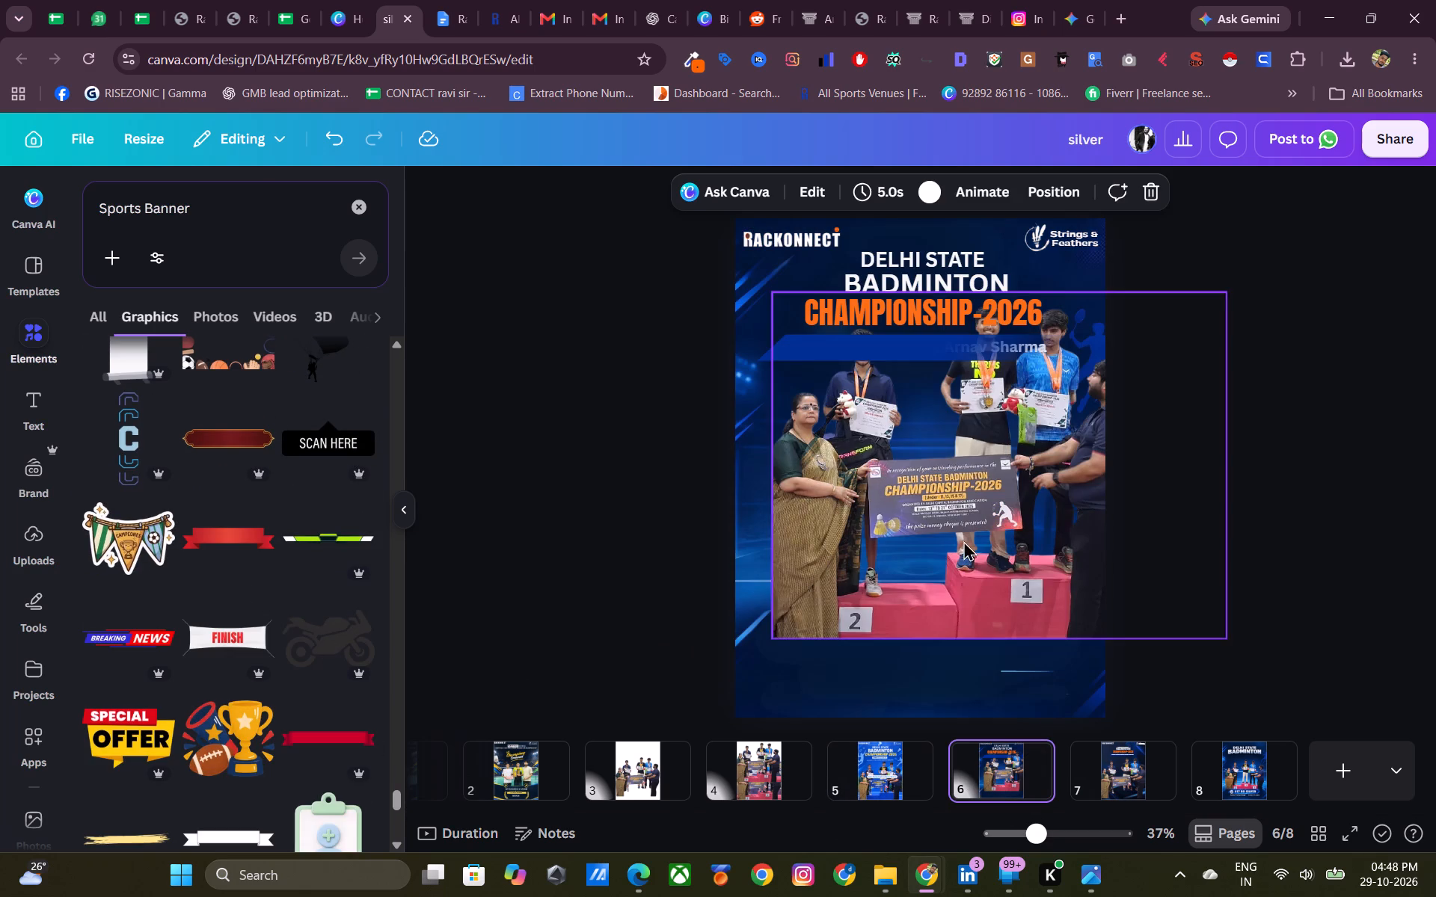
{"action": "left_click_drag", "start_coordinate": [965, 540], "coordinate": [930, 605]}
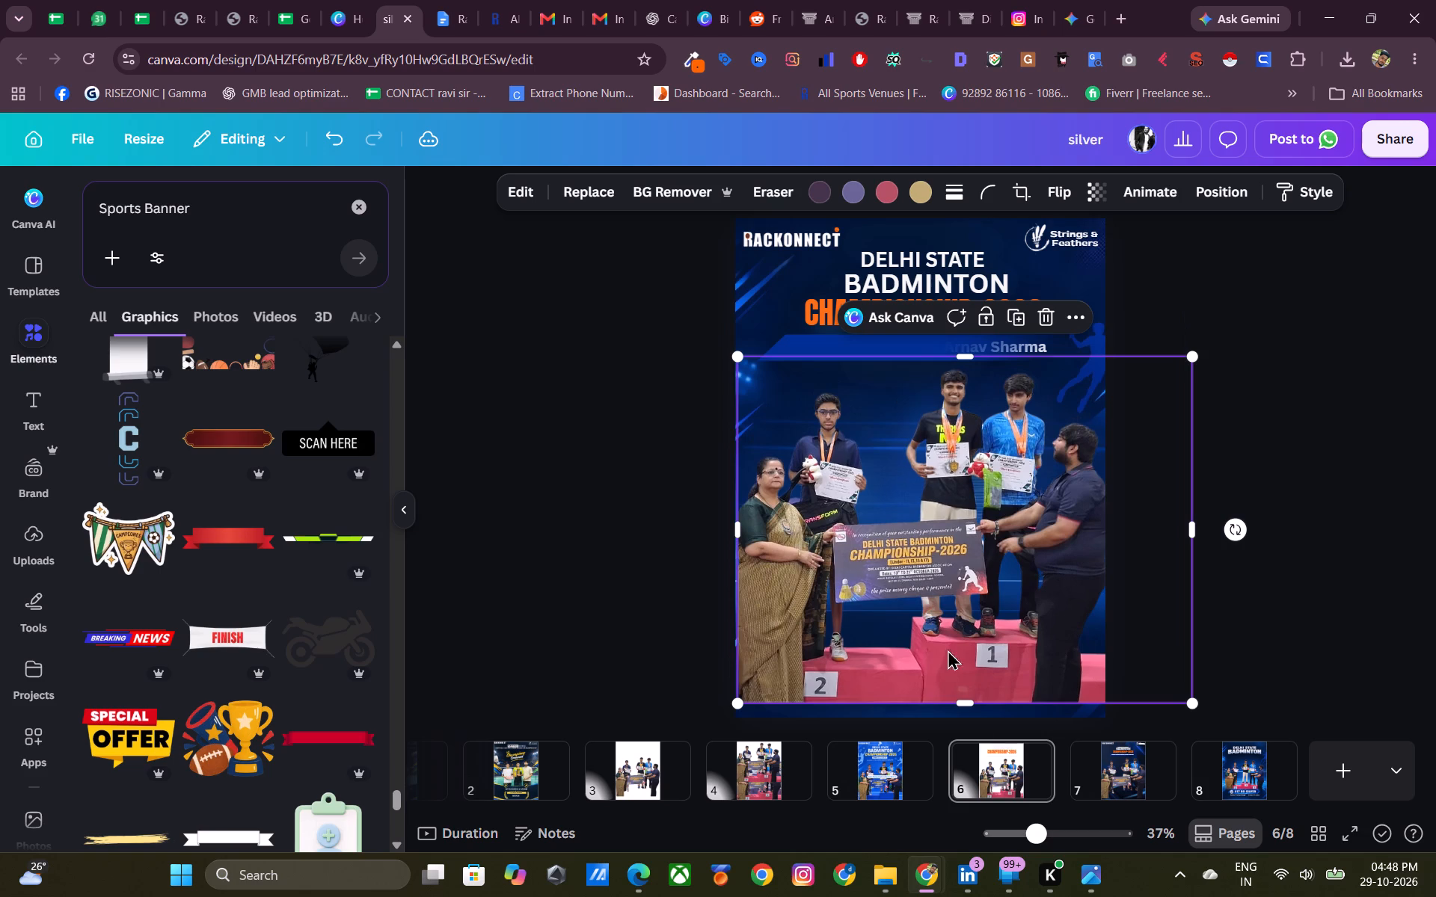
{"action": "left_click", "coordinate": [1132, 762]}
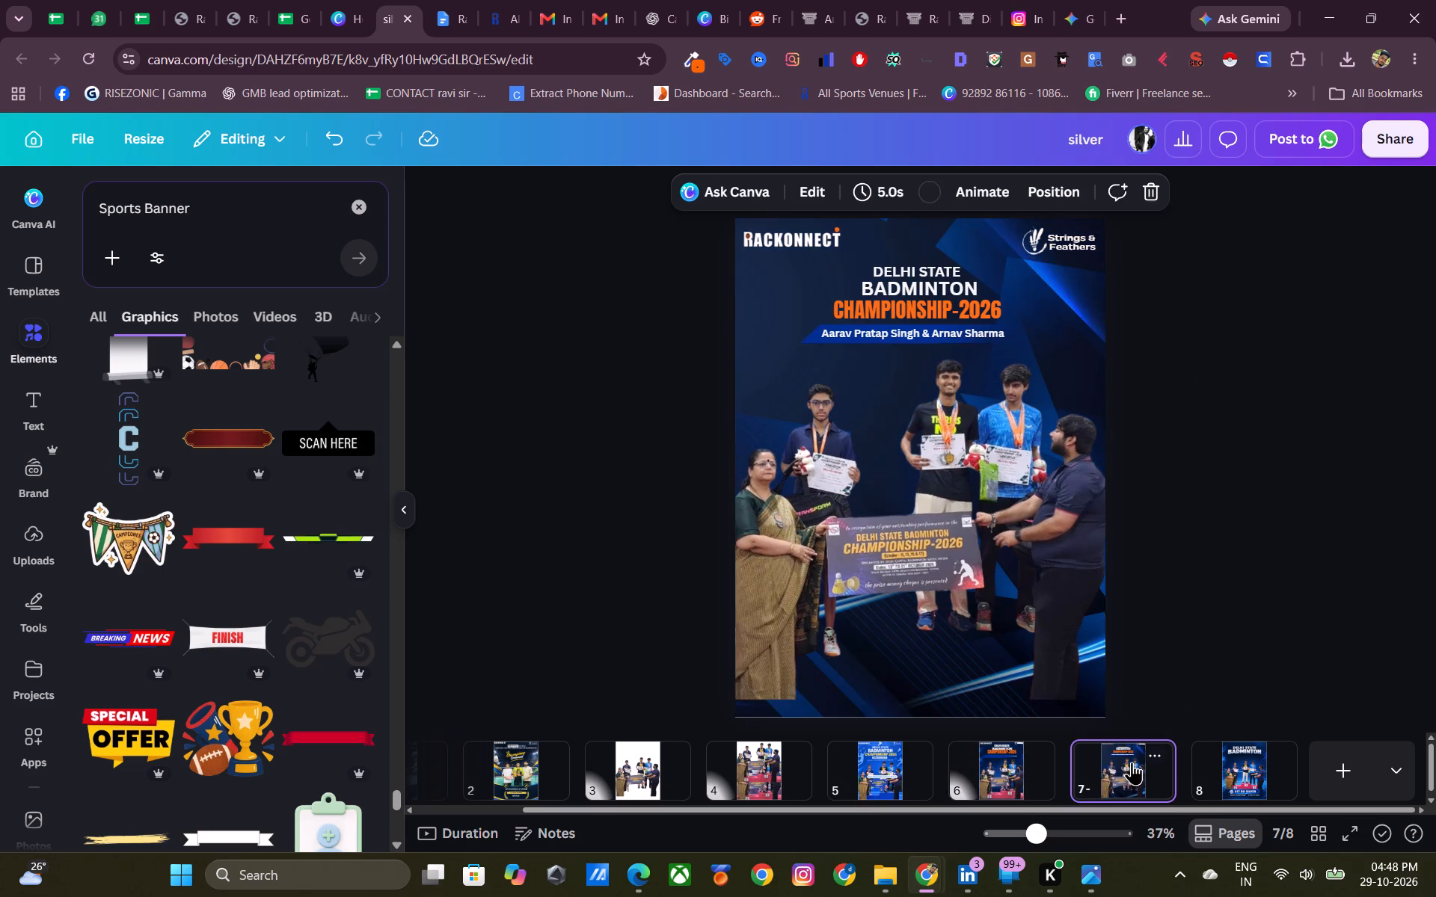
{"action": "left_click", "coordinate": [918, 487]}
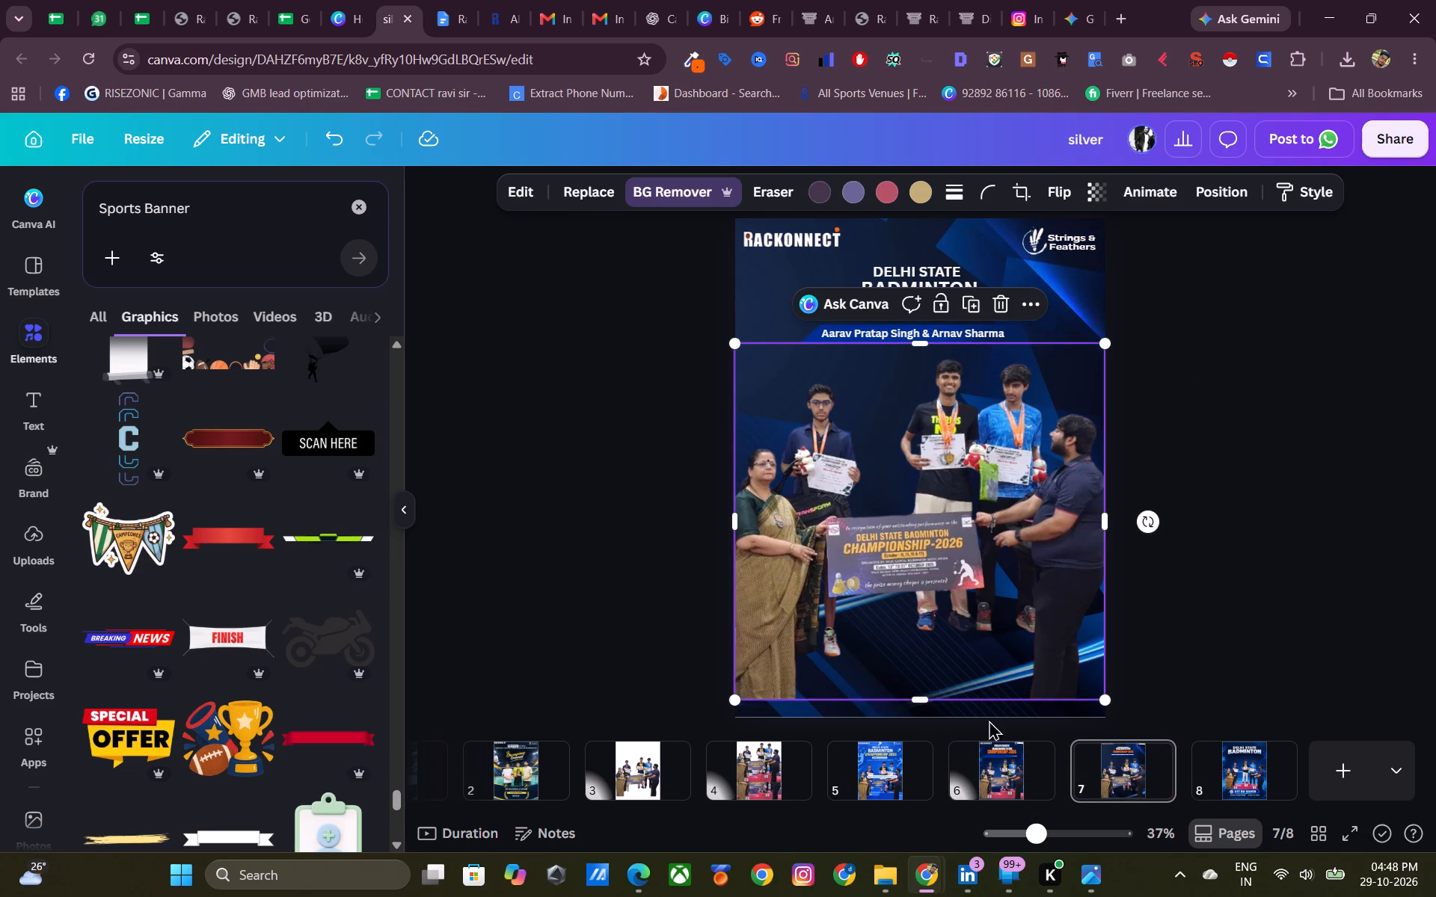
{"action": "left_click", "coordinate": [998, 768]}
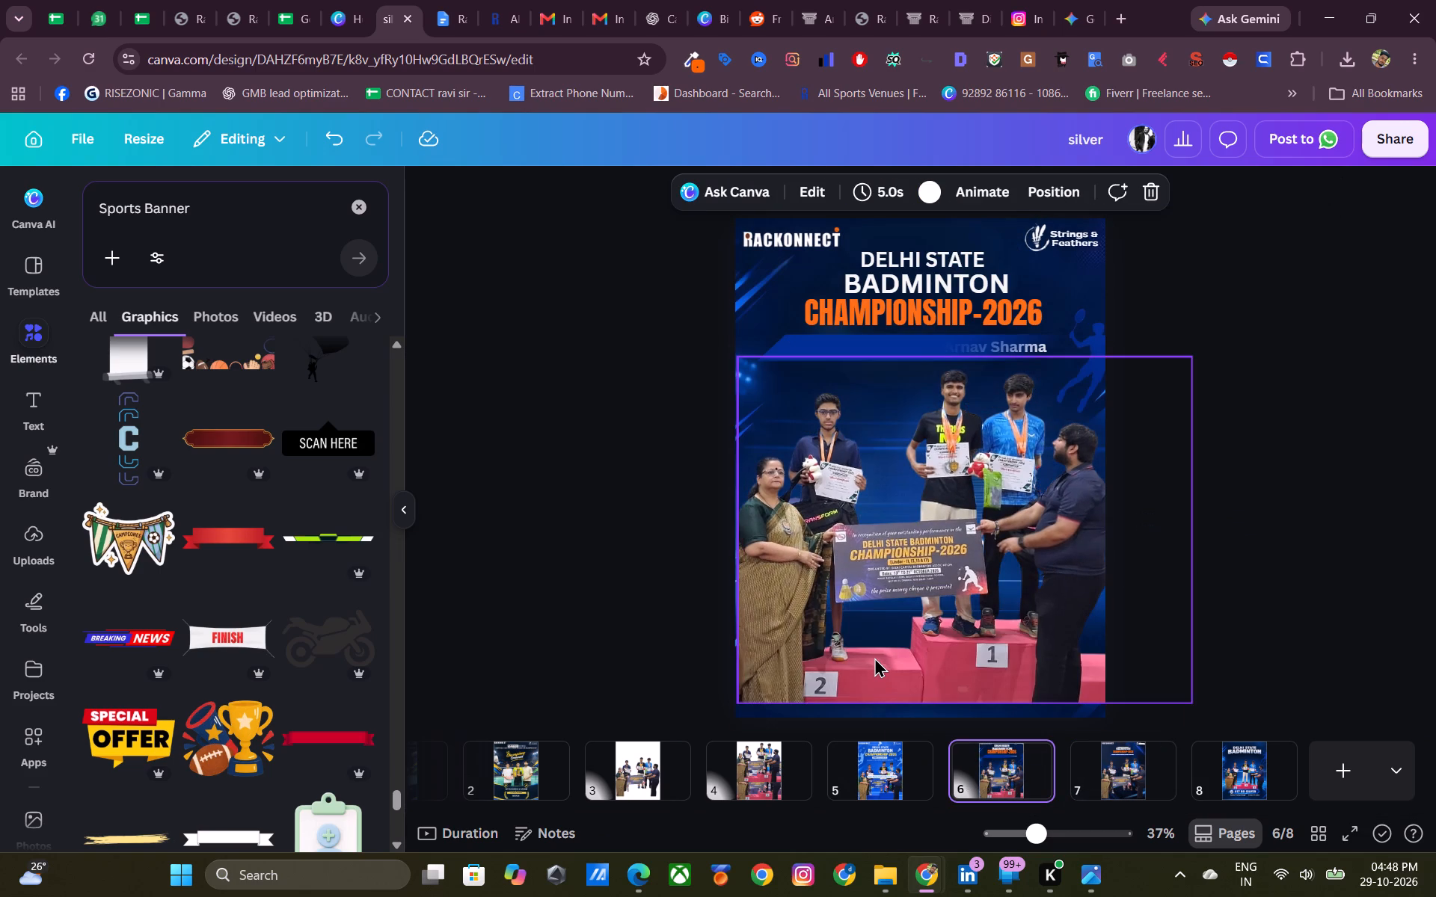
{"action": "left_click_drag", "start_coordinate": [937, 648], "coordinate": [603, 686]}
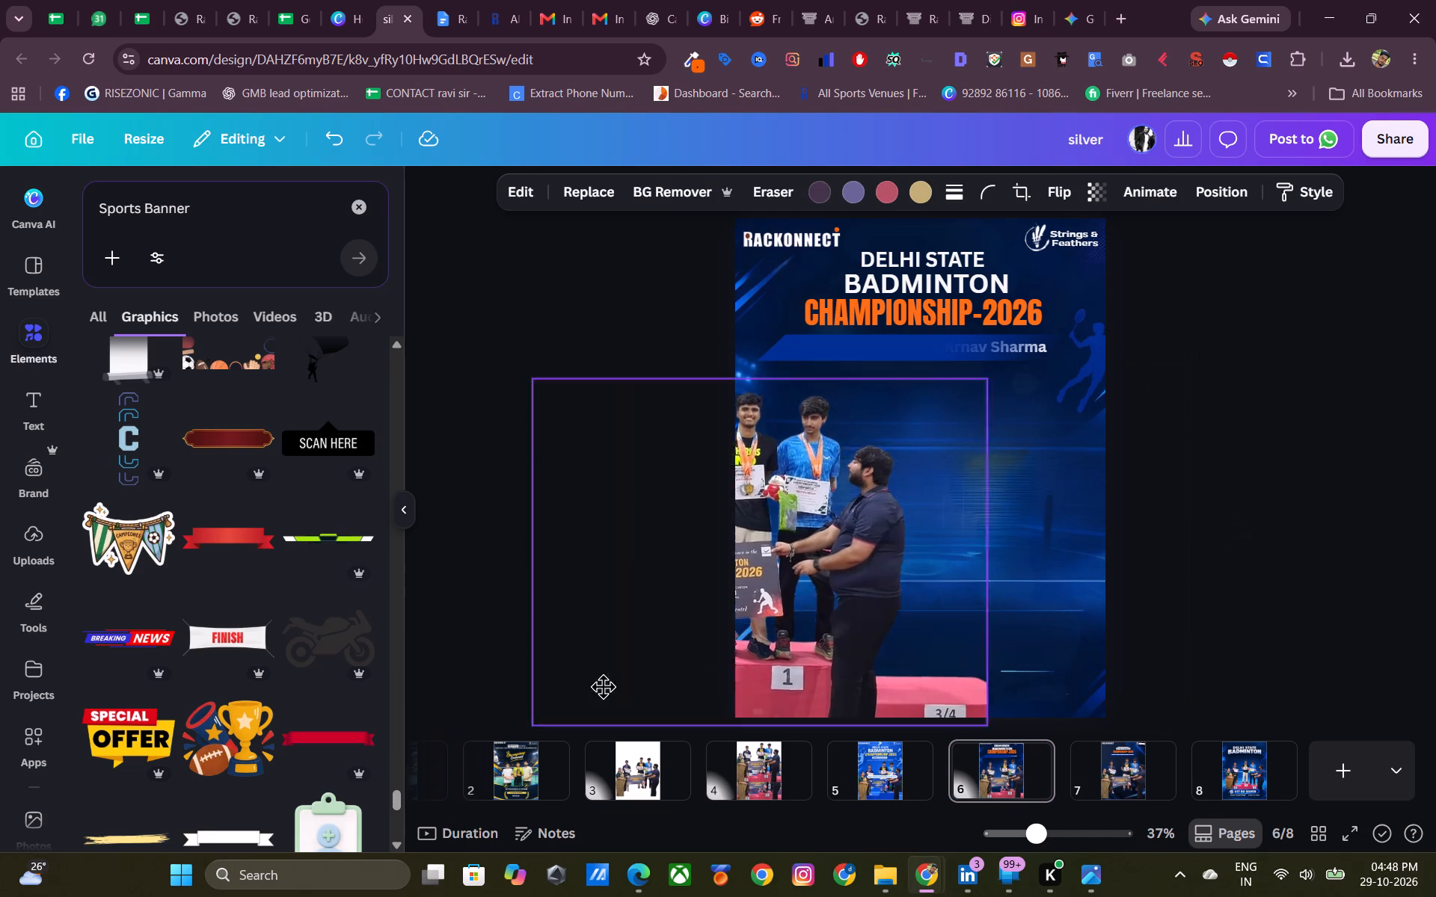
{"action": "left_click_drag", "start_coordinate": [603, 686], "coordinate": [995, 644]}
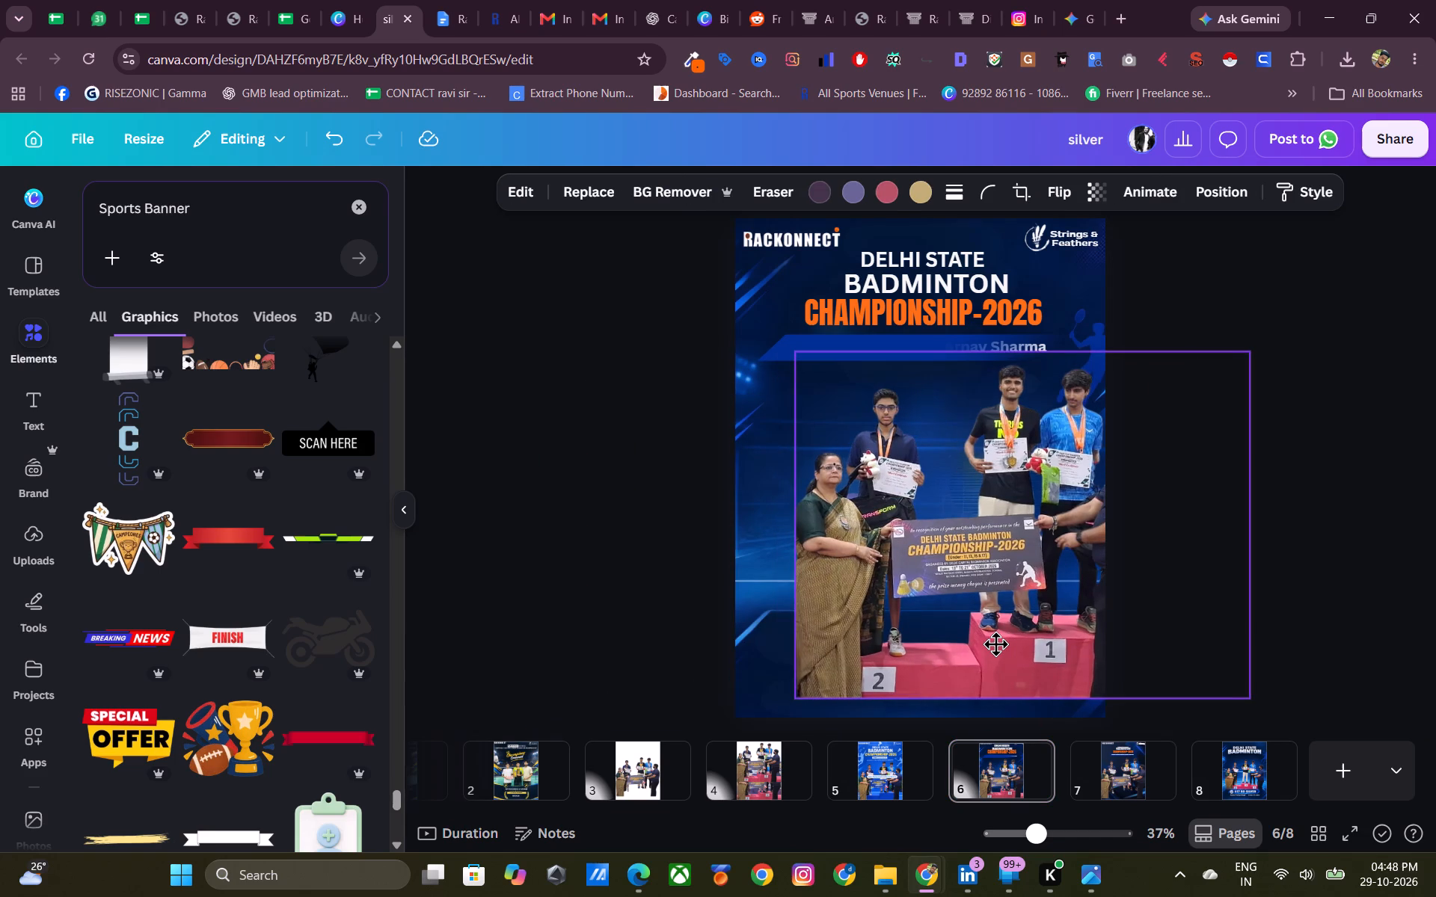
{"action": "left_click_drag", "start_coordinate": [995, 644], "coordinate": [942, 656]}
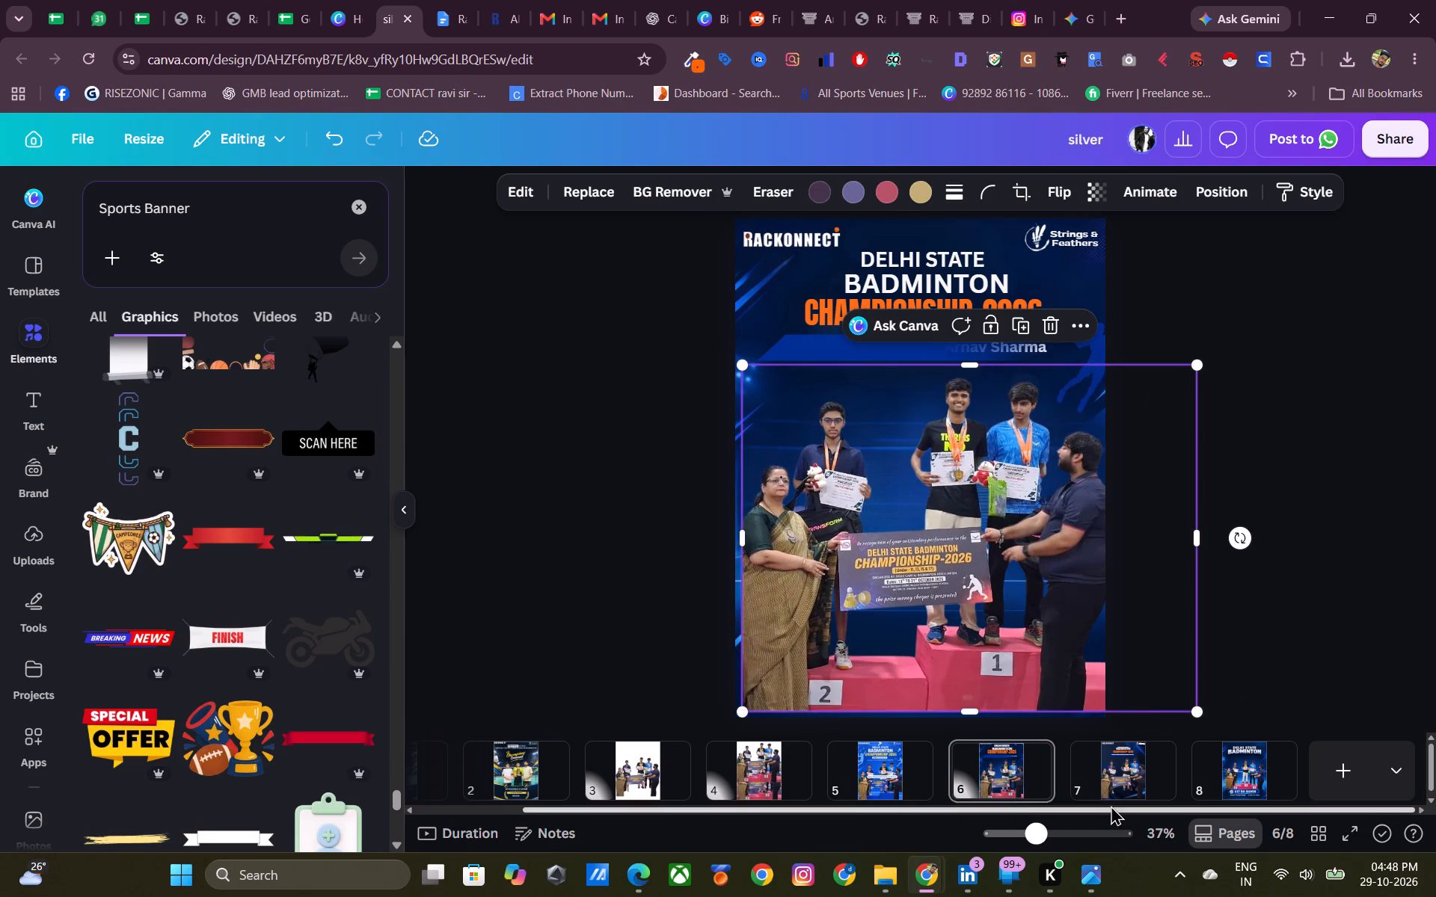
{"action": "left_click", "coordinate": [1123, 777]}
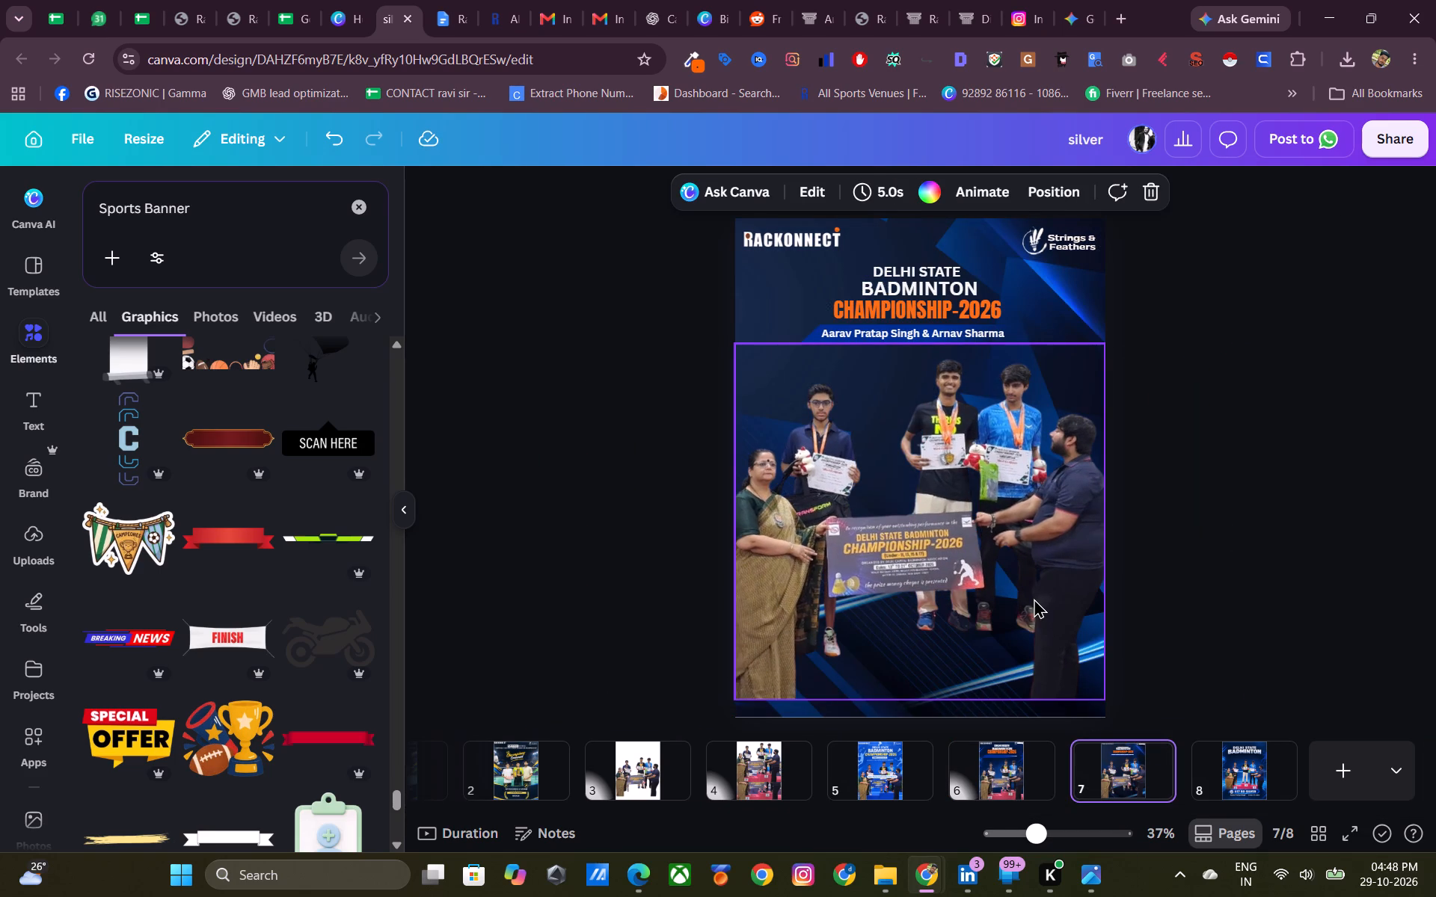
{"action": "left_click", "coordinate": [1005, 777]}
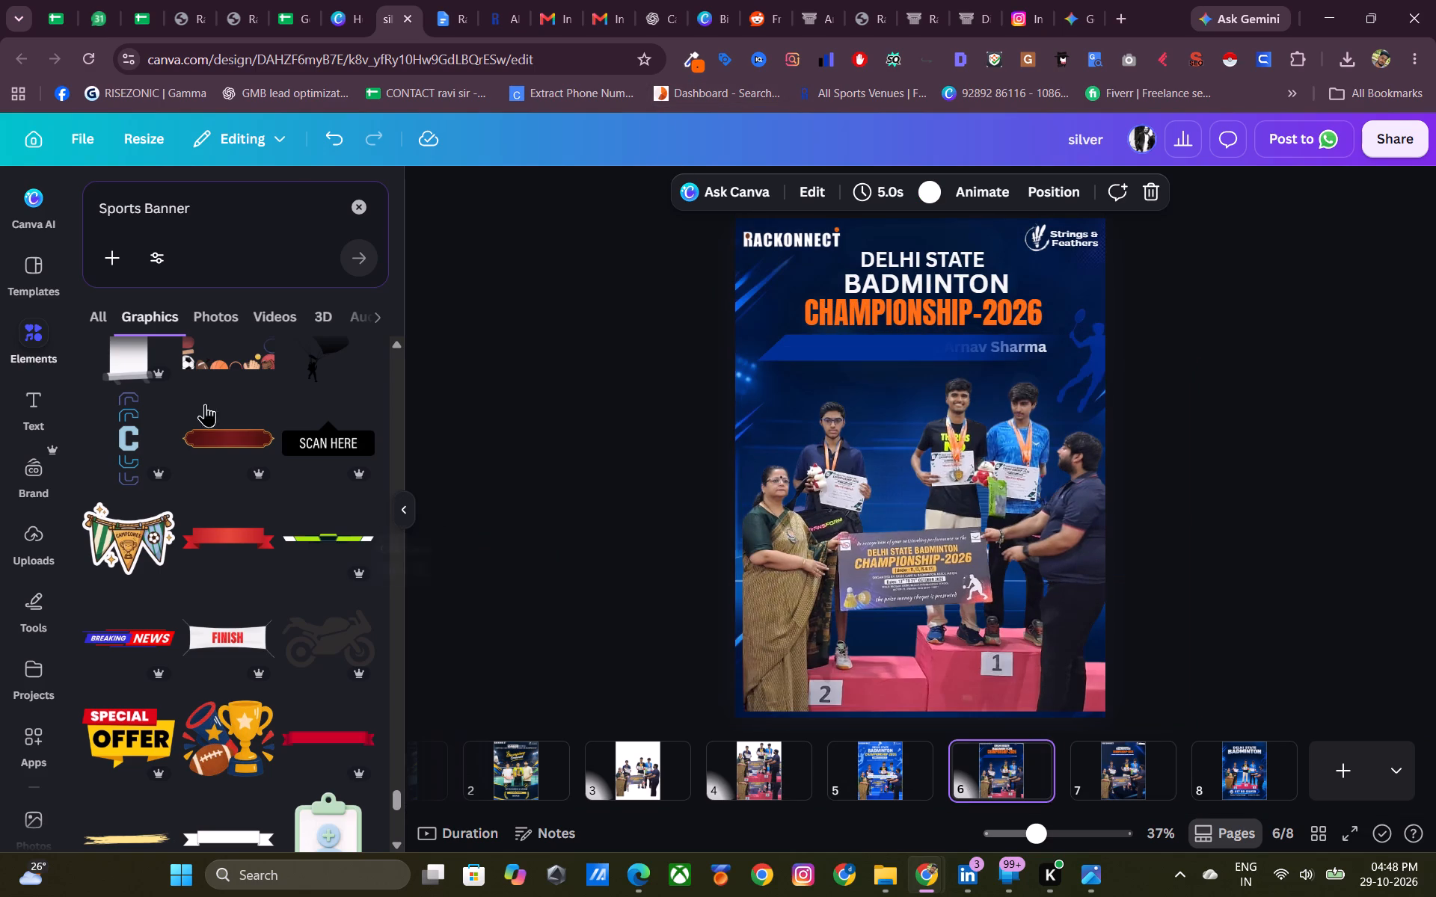
Add a blank page at the end of the design.
{"action": "left_click", "coordinate": [1331, 770]}
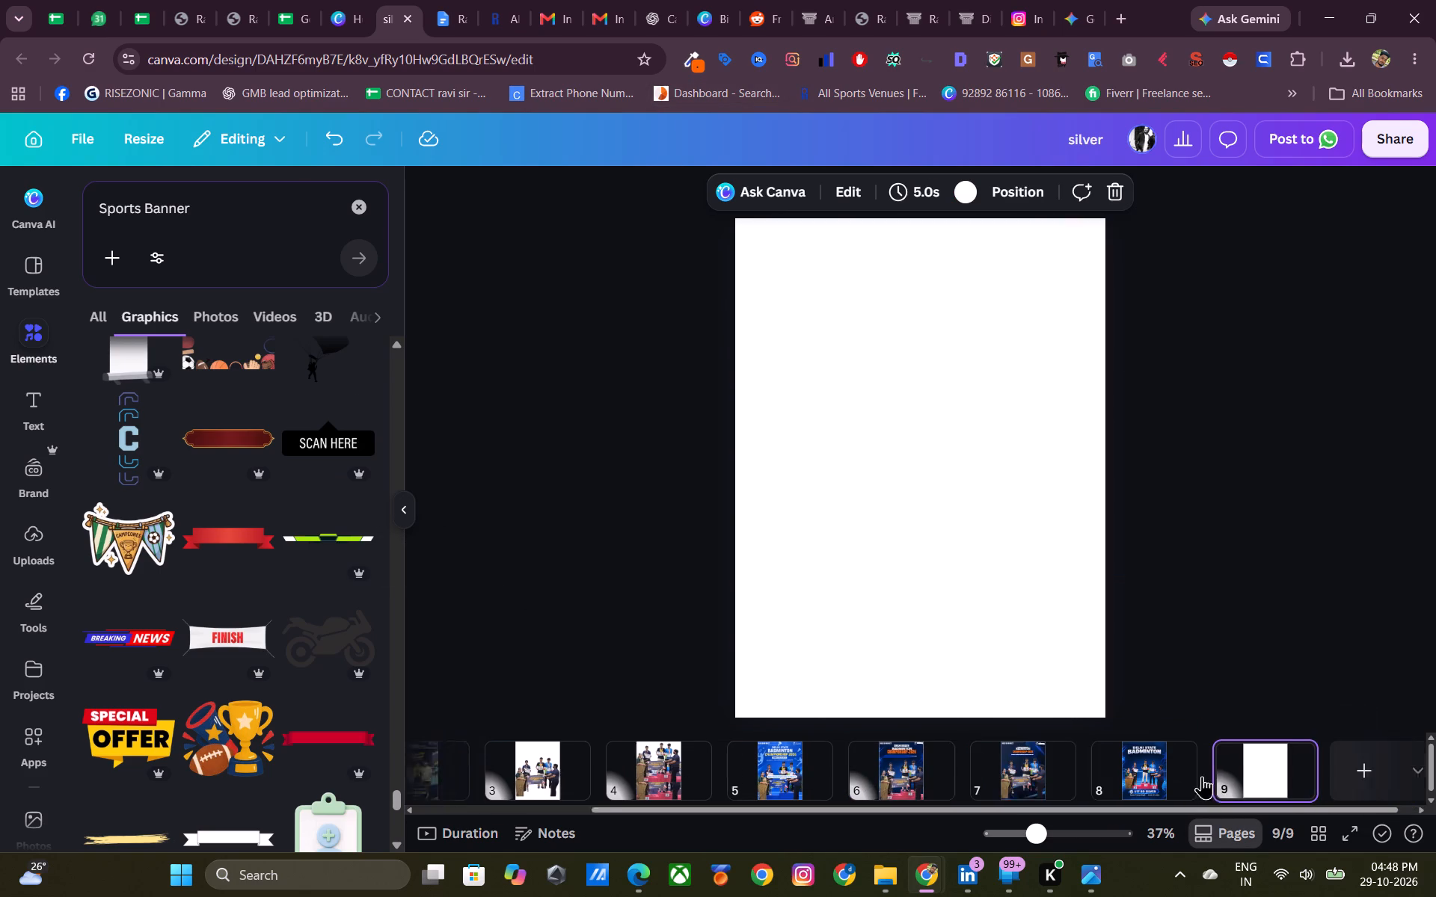
{"action": "left_click", "coordinate": [34, 555]}
{"action": "left_click", "coordinate": [163, 246]}
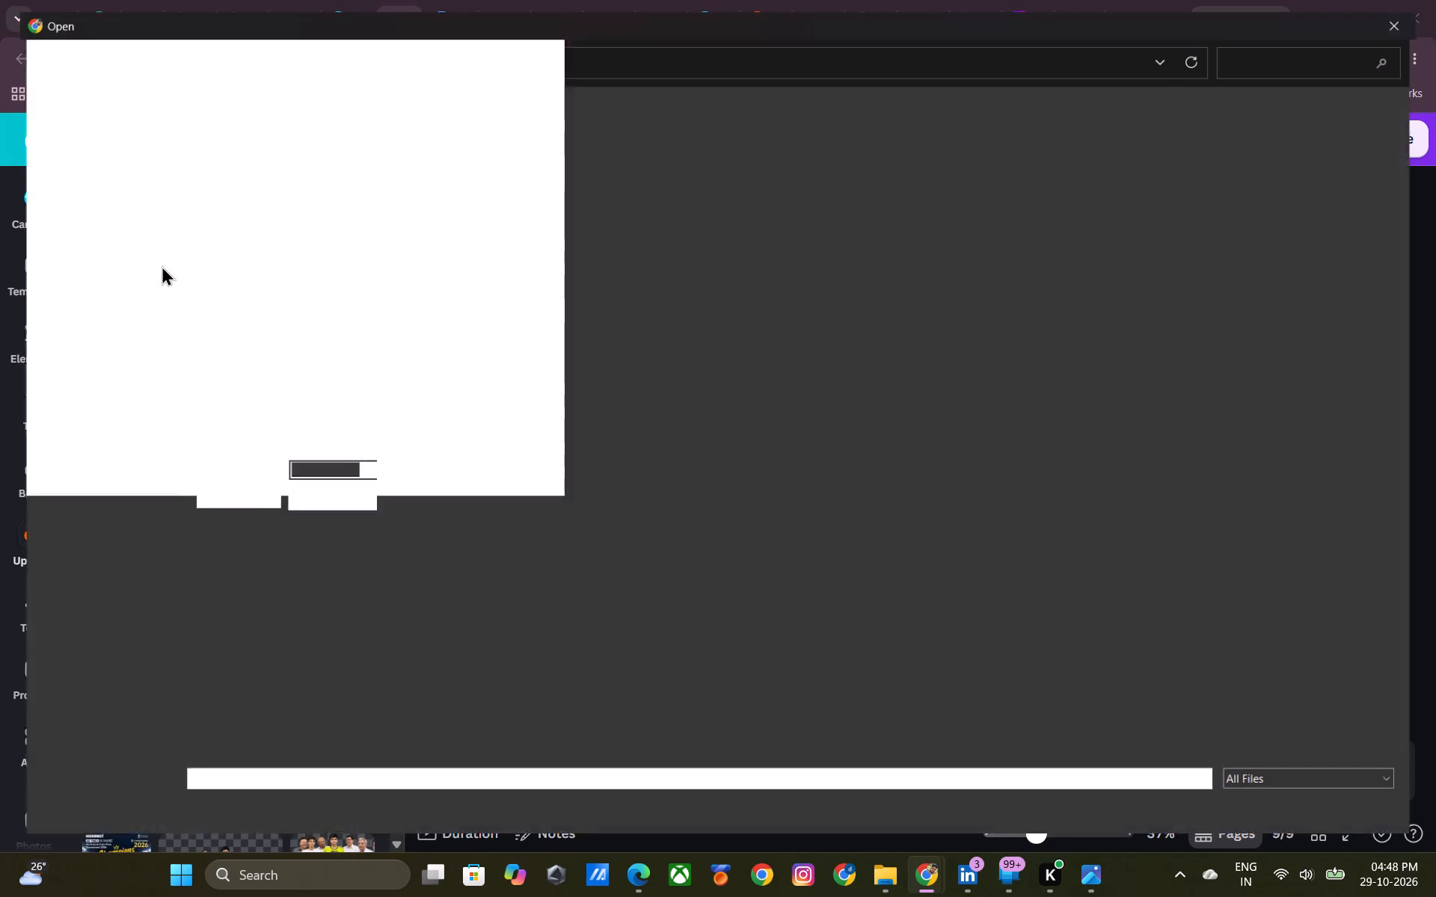
{"action": "left_click", "coordinate": [117, 445]}
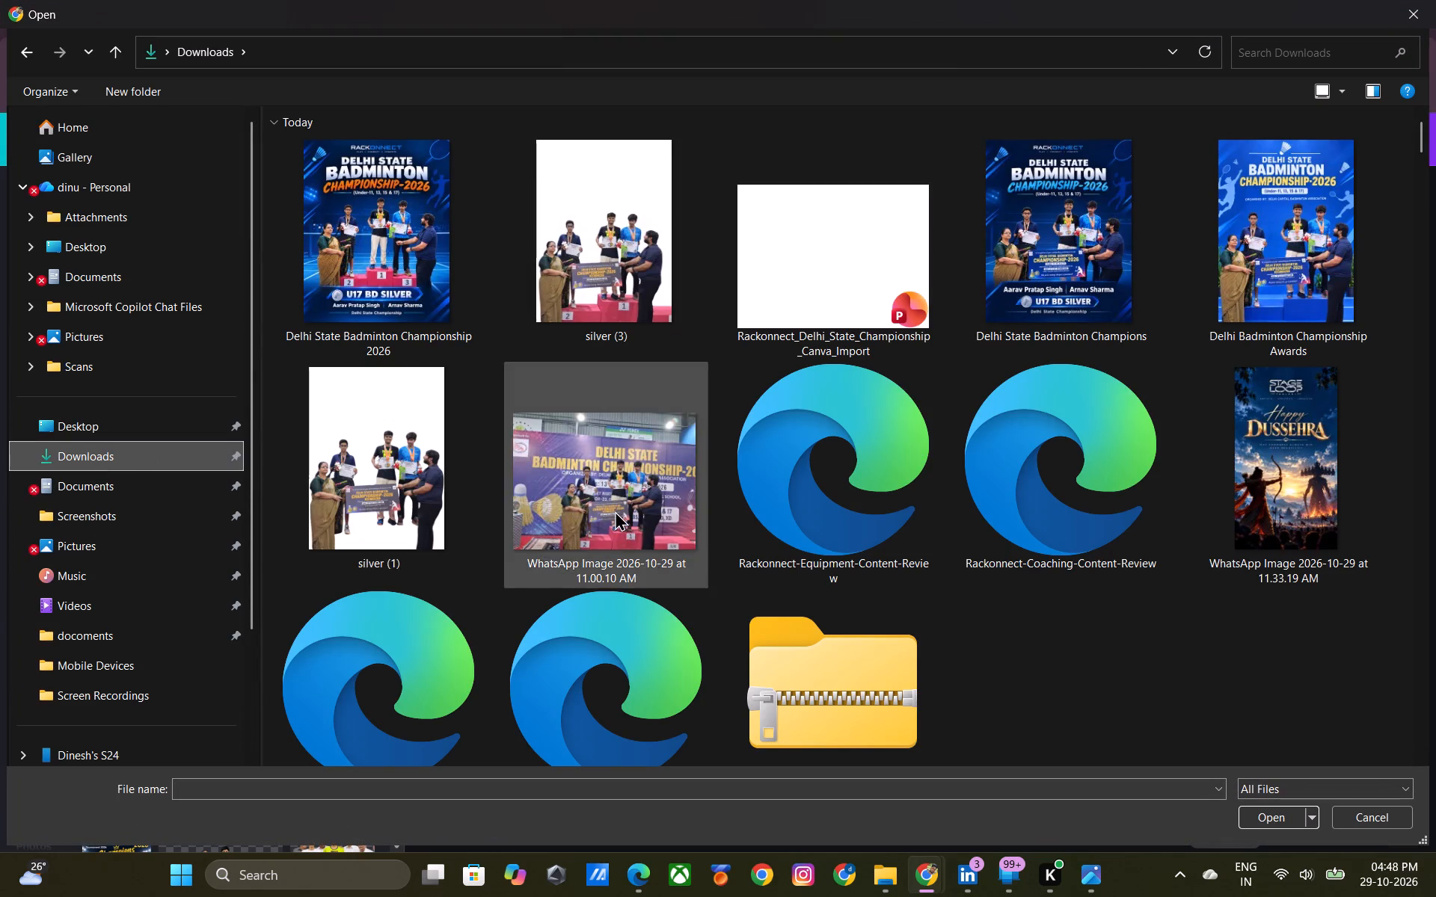
{"action": "left_click", "coordinate": [83, 463]}
{"action": "left_click", "coordinate": [96, 512]}
{"action": "scroll", "coordinate": [832, 554], "scroll_direction": "down", "scroll_amount": 6}
{"action": "scroll", "coordinate": [1097, 469], "scroll_direction": "down", "scroll_amount": 12}
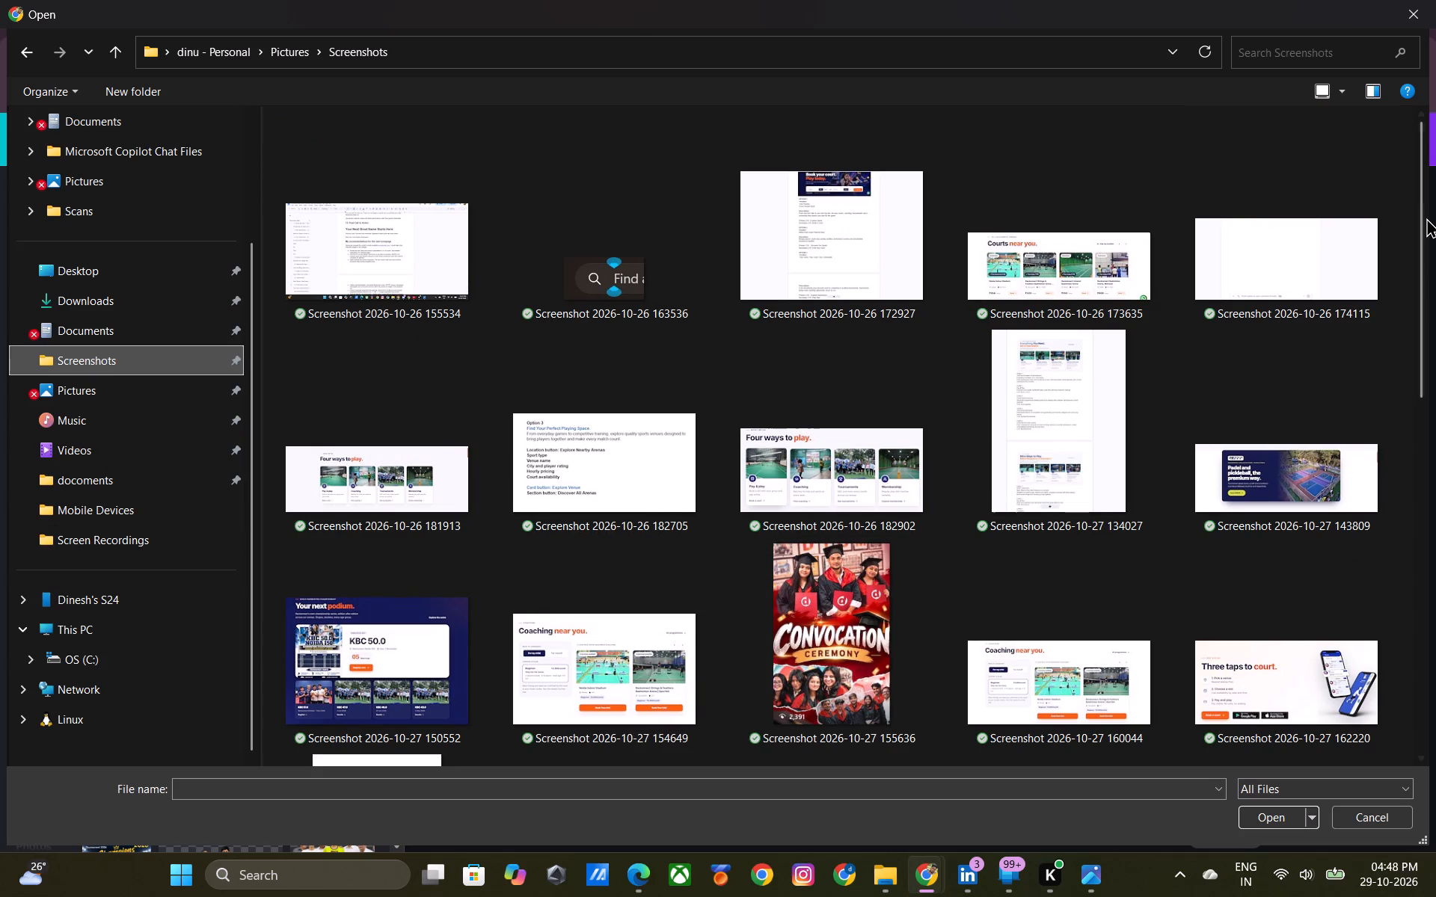
{"action": "left_click_drag", "start_coordinate": [1421, 215], "coordinate": [1431, 640]}
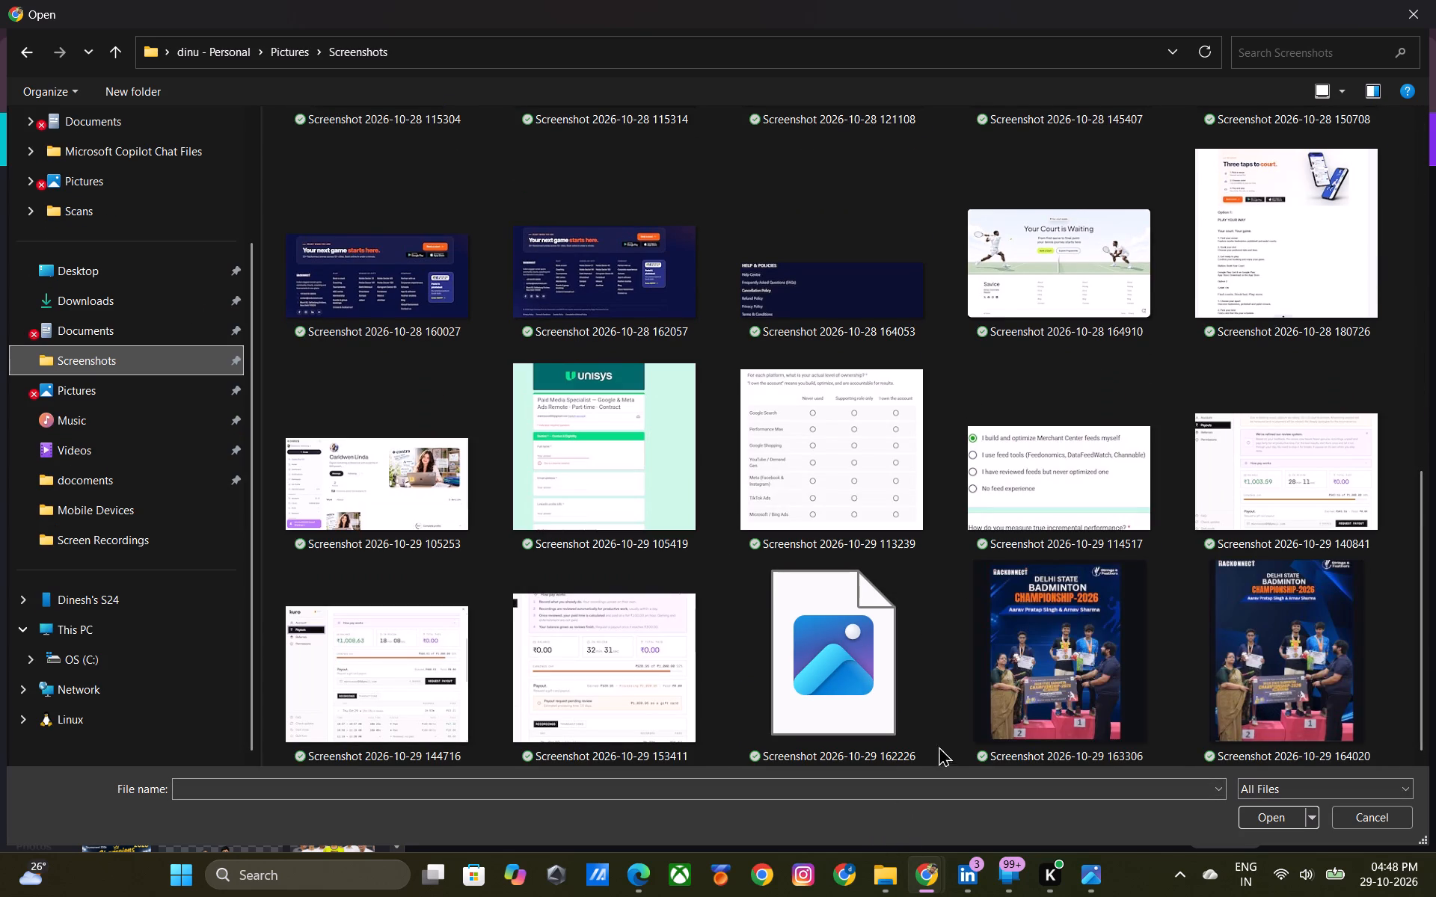
{"action": "left_click", "coordinate": [806, 715]}
{"action": "left_click", "coordinate": [1271, 819]}
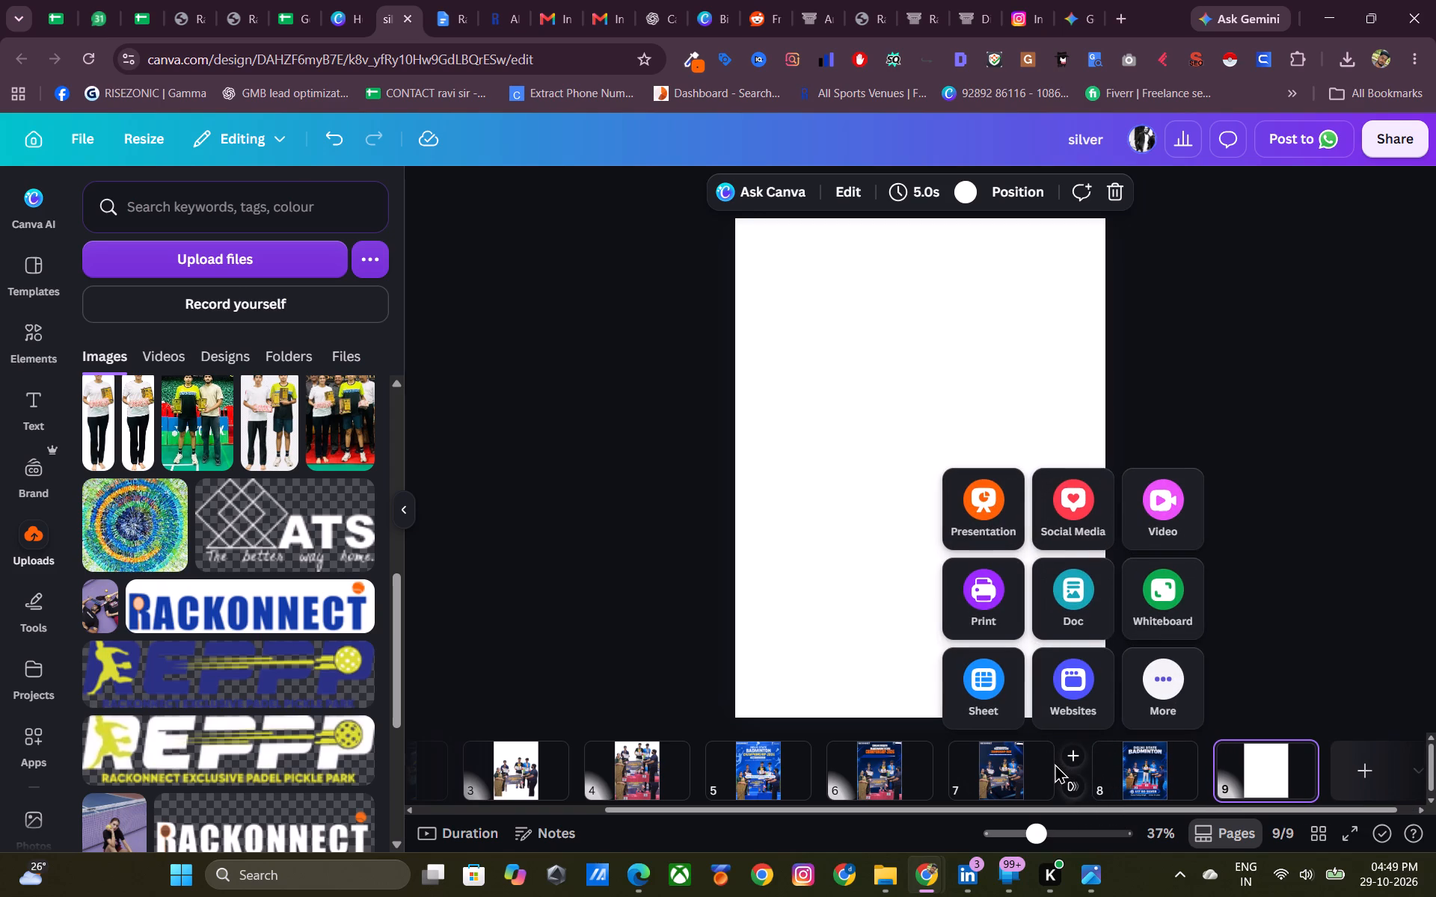
Place the uploaded U17 BD SILVER name banner on blank page 9 and copy it.
{"action": "scroll", "coordinate": [188, 597], "scroll_direction": "up", "scroll_amount": 6}
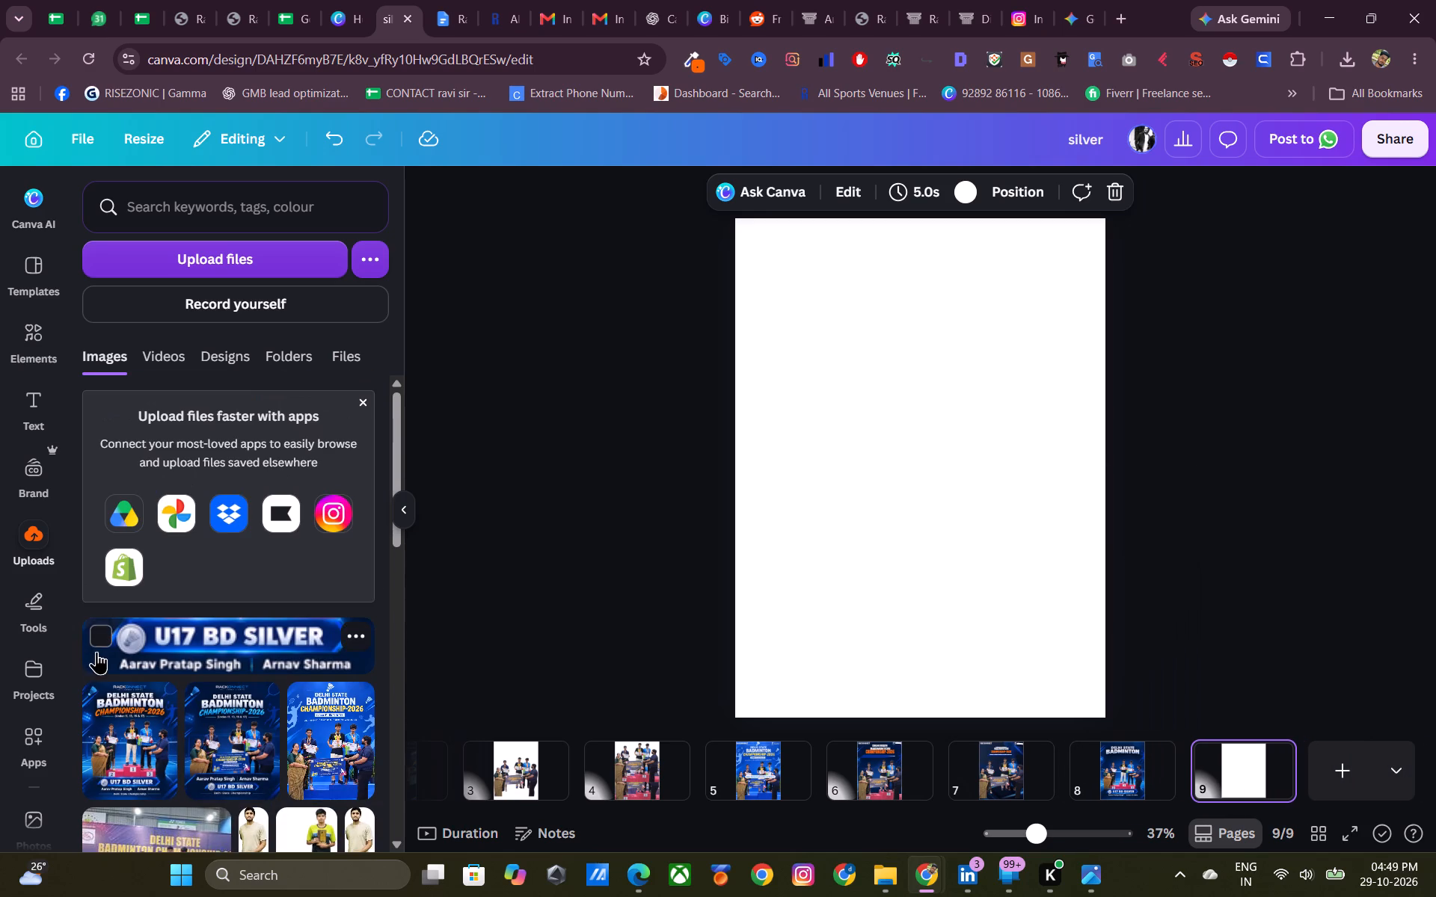
{"action": "left_click", "coordinate": [191, 647]}
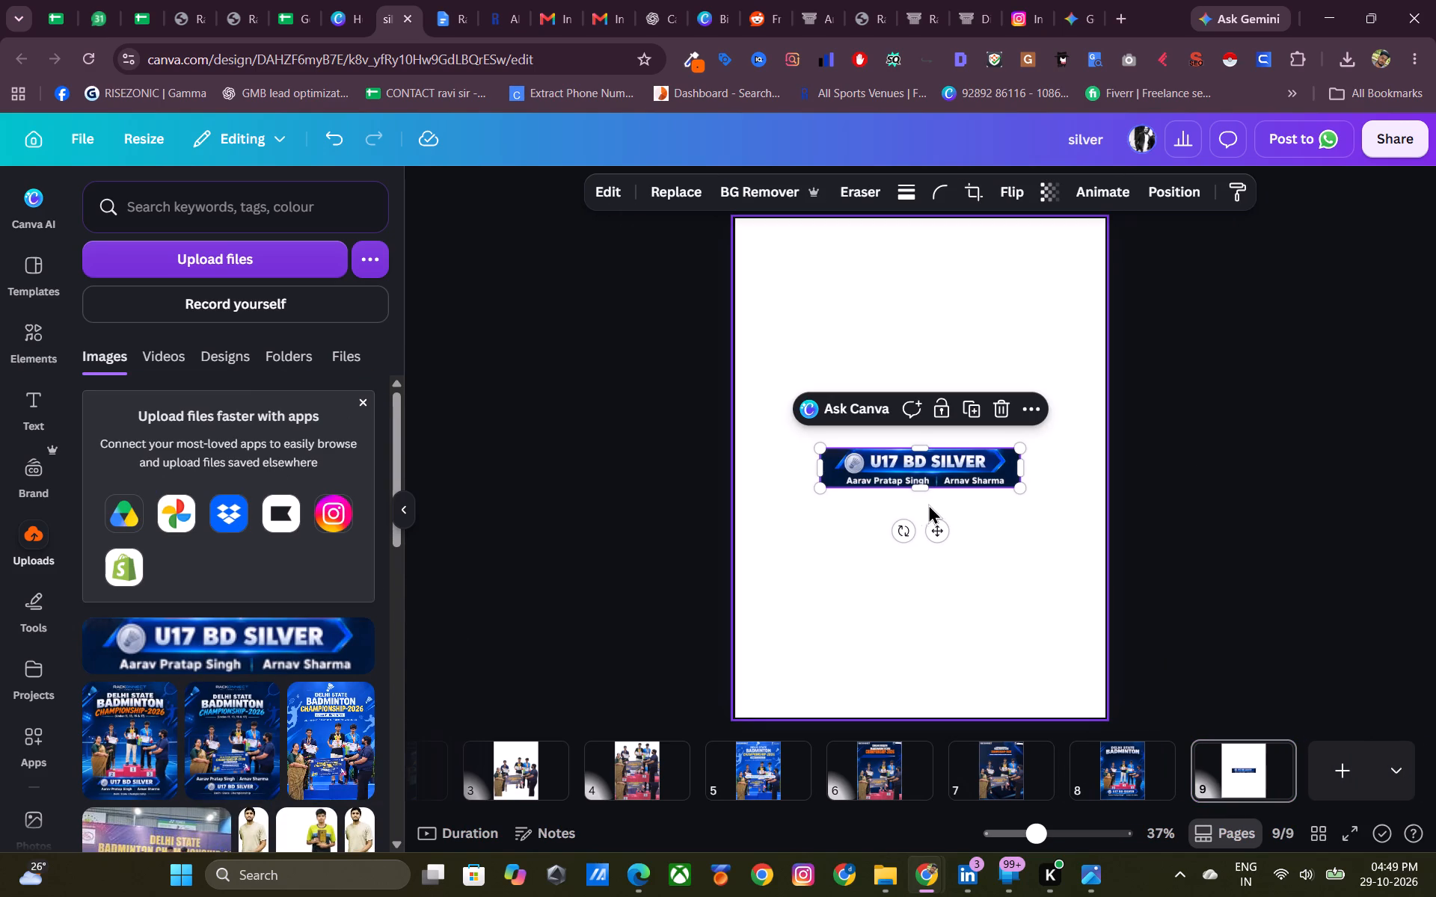
{"action": "key", "text": "ctrl+c"}
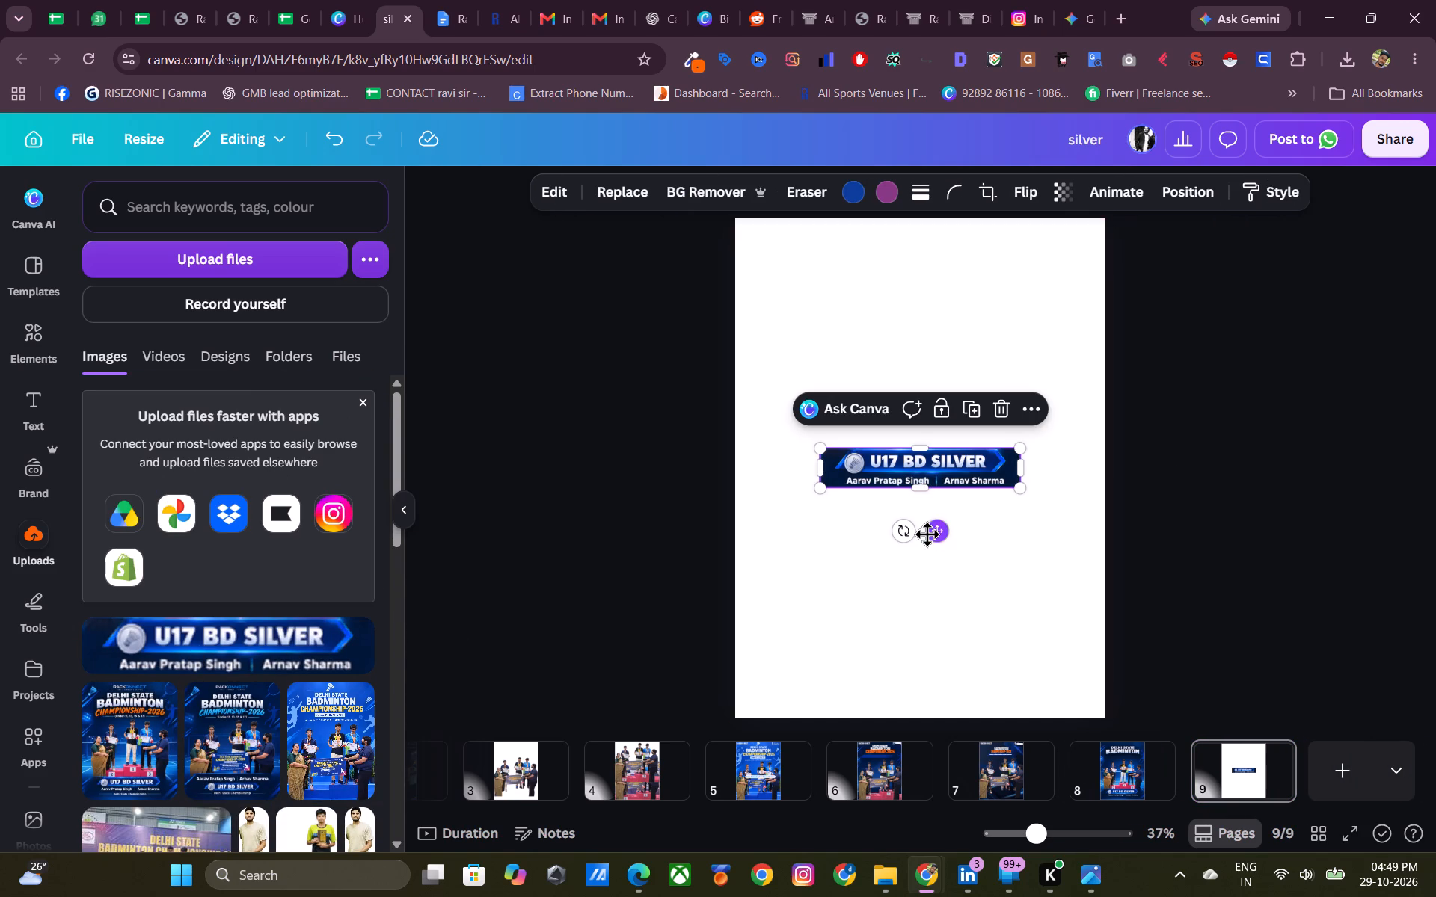
Delete the winners photo with the pink podium from page 6.
{"action": "left_click", "coordinate": [880, 783]}
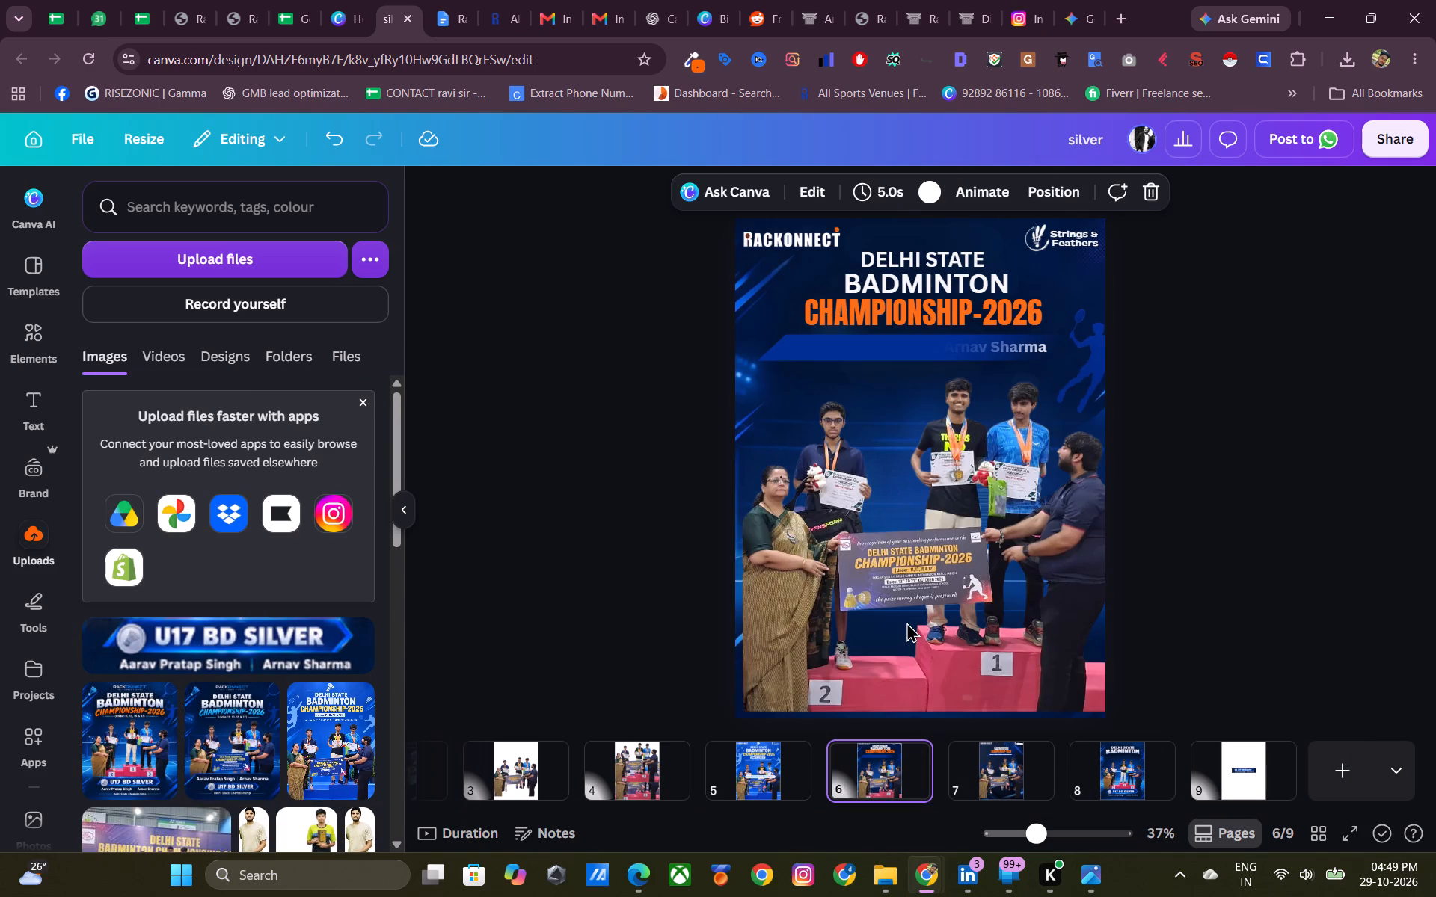
{"action": "left_click", "coordinate": [906, 622]}
{"action": "left_click", "coordinate": [1060, 319]}
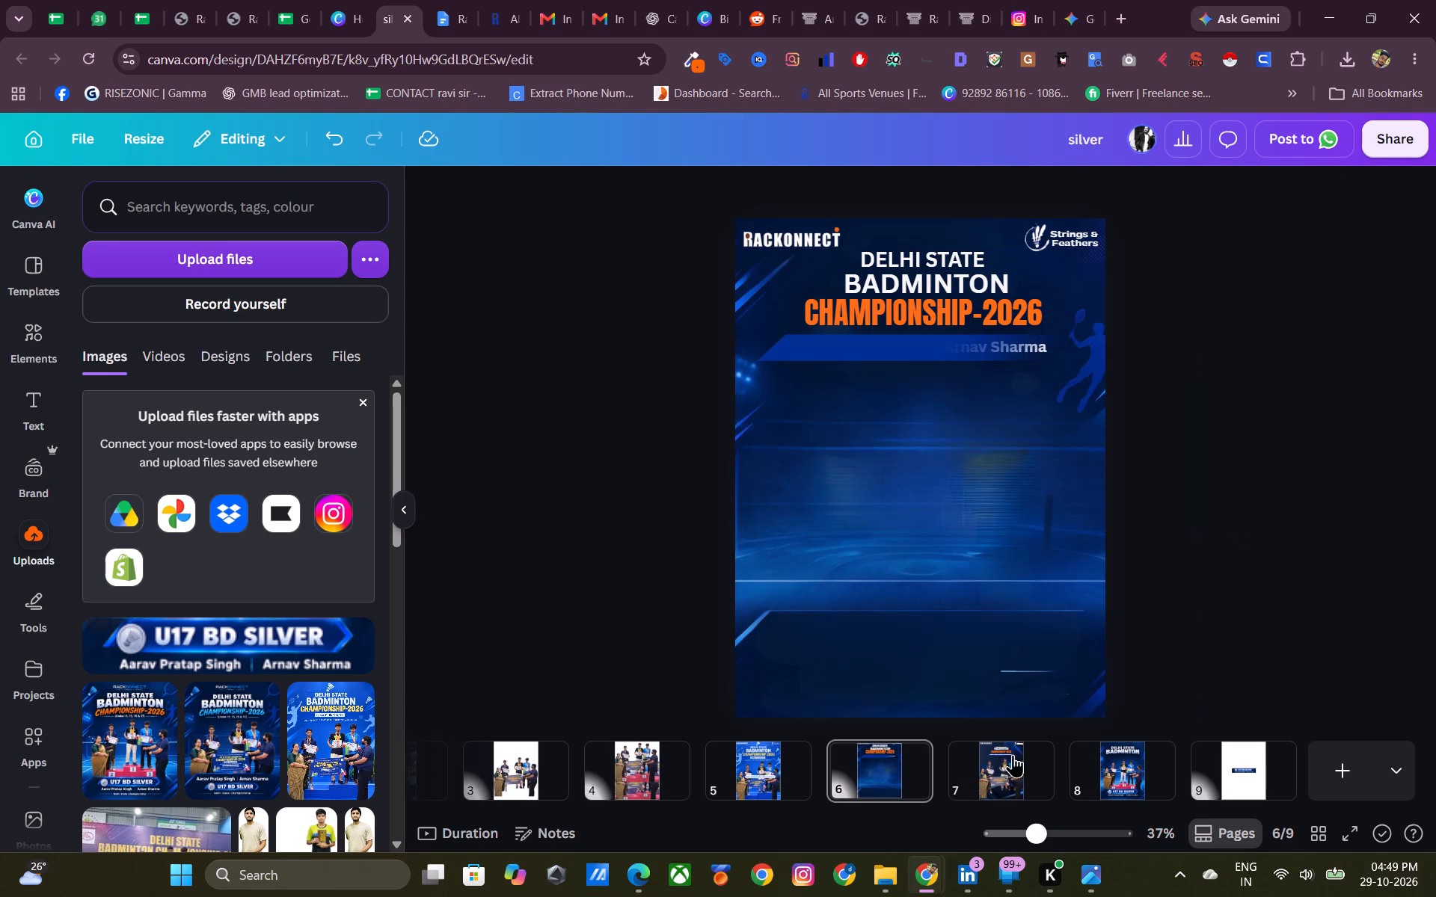
Copy the cut-out winners photo from page 7 and paste it onto page 6.
{"action": "left_click", "coordinate": [1007, 780]}
{"action": "left_click", "coordinate": [954, 562]}
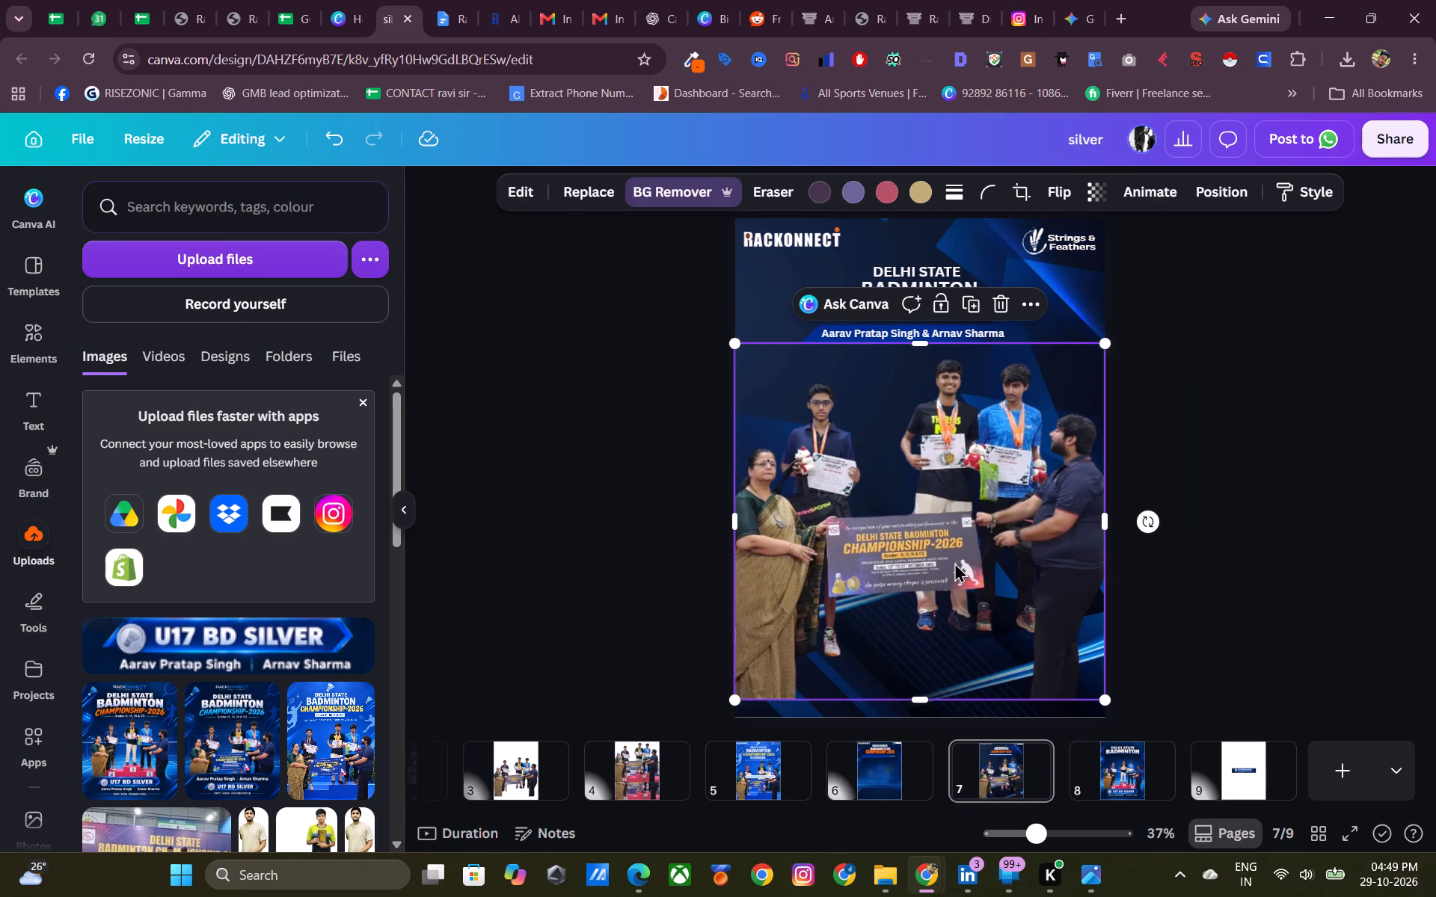
{"action": "key", "text": "ctrl+c"}
{"action": "left_click", "coordinate": [887, 791]}
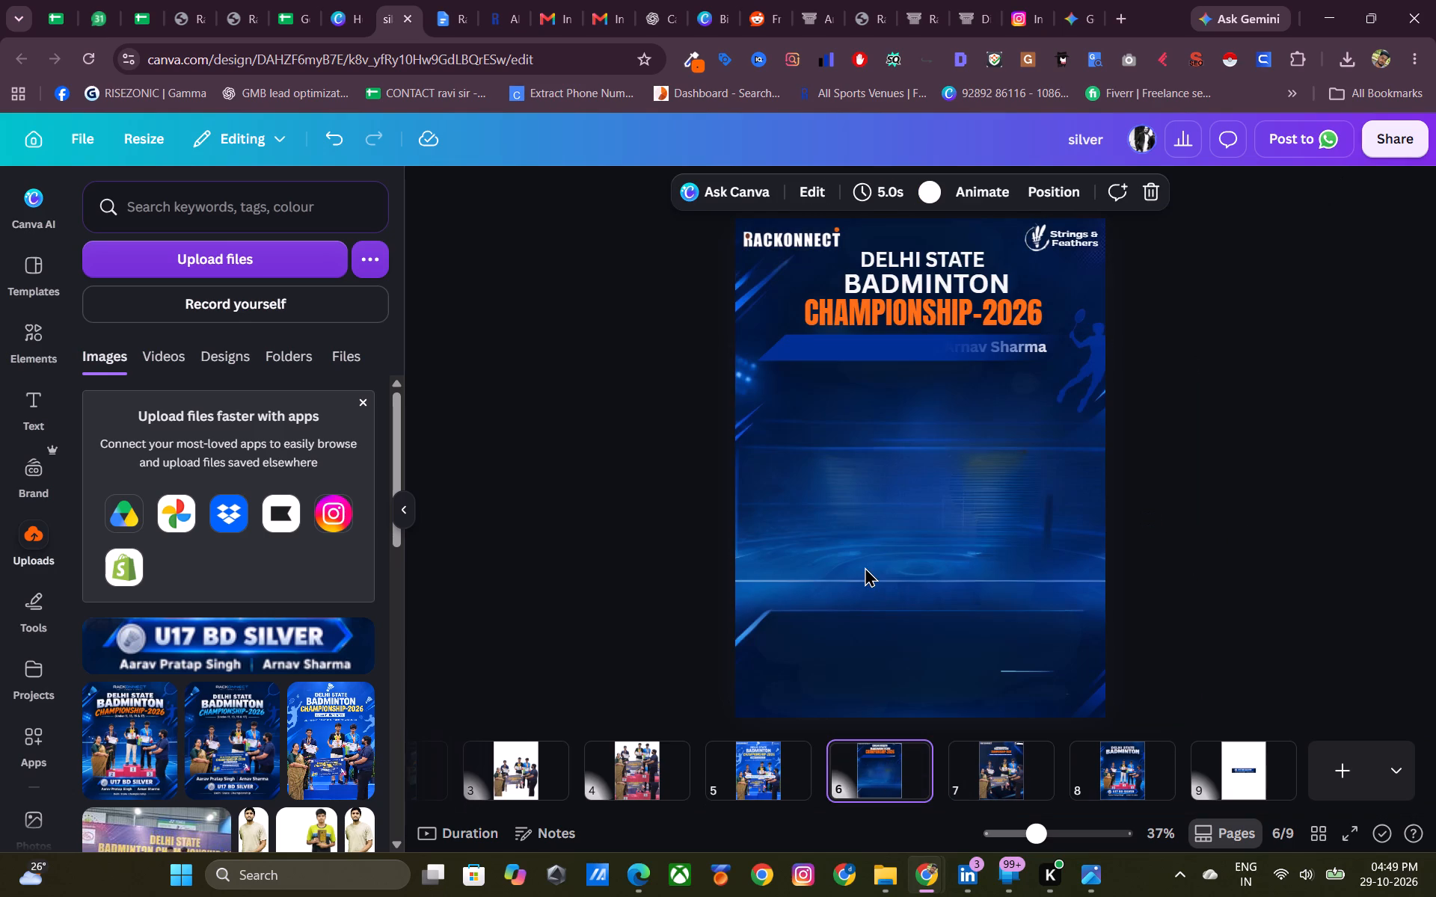
{"action": "key", "text": "ctrl+v"}
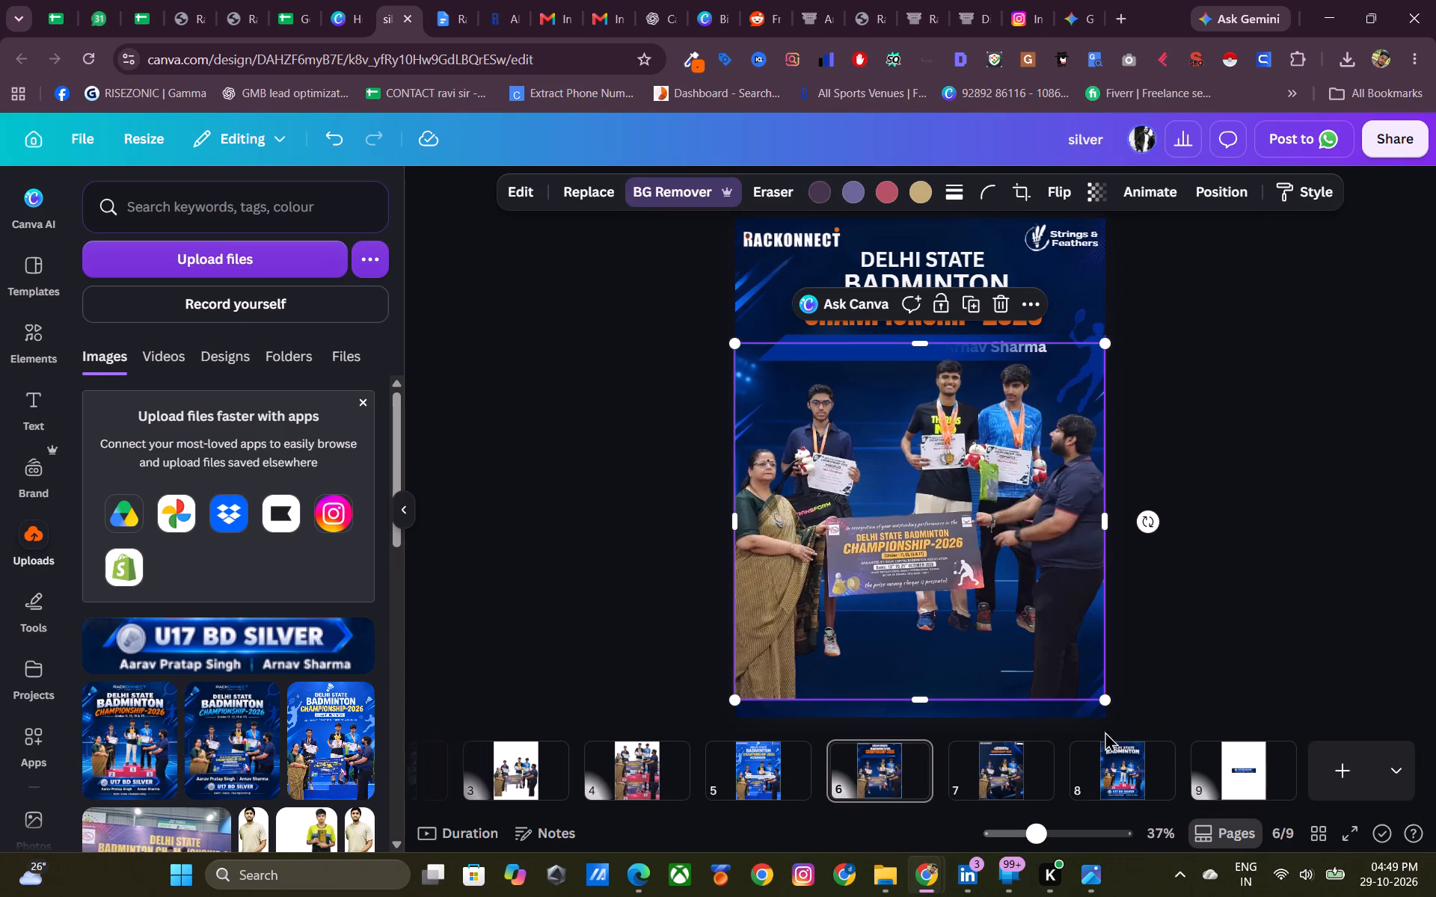
Copy the U17 BD SILVER banner from page 9 and paste it onto page 6.
{"action": "left_click", "coordinate": [1235, 771]}
{"action": "left_click", "coordinate": [896, 483]}
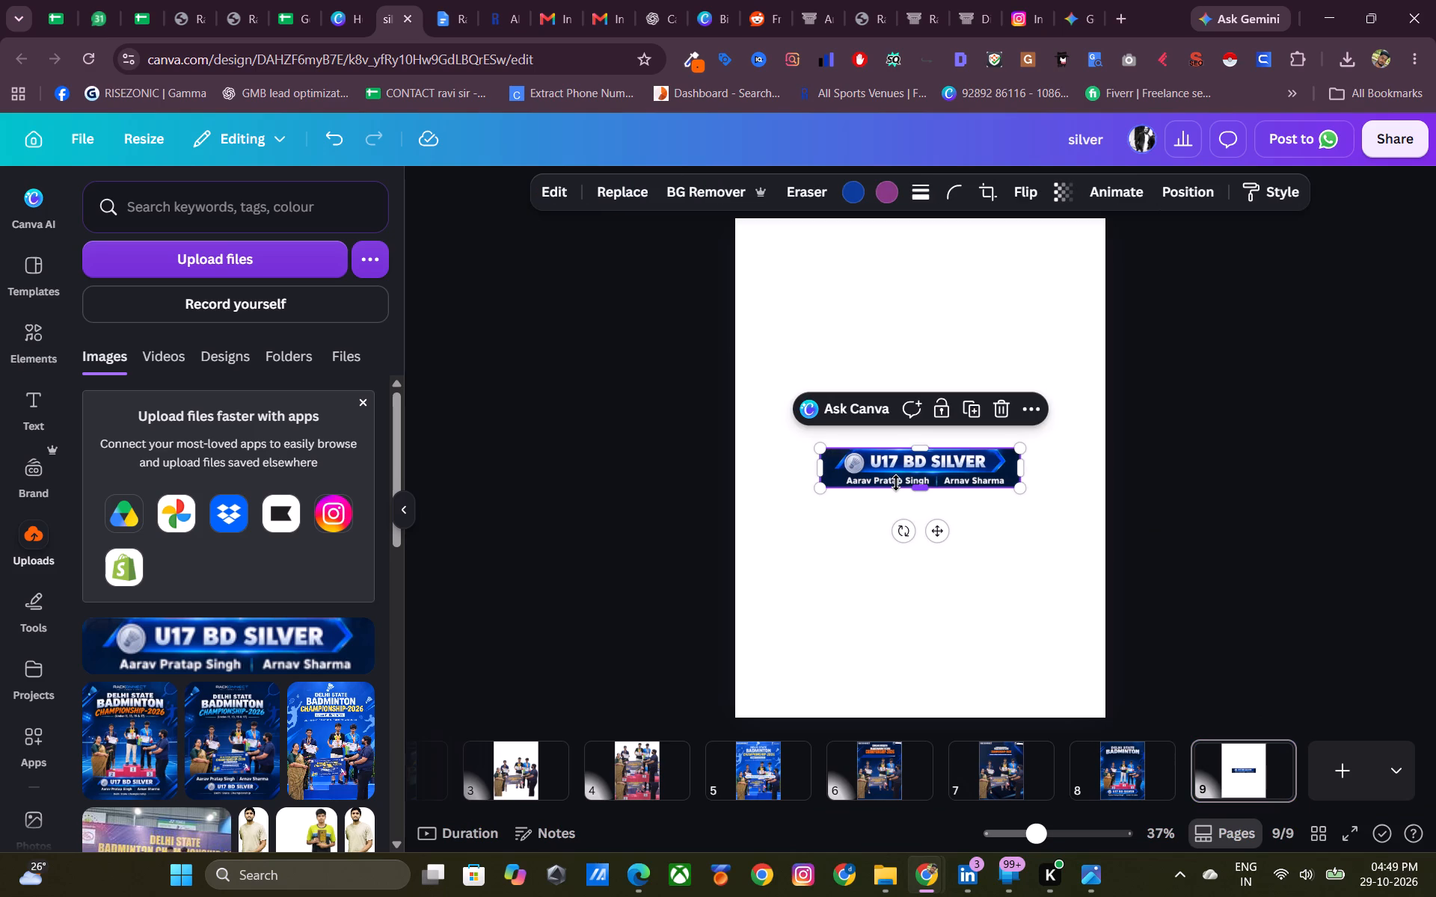
{"action": "key", "text": "ctrl+c"}
{"action": "left_click", "coordinate": [906, 766]}
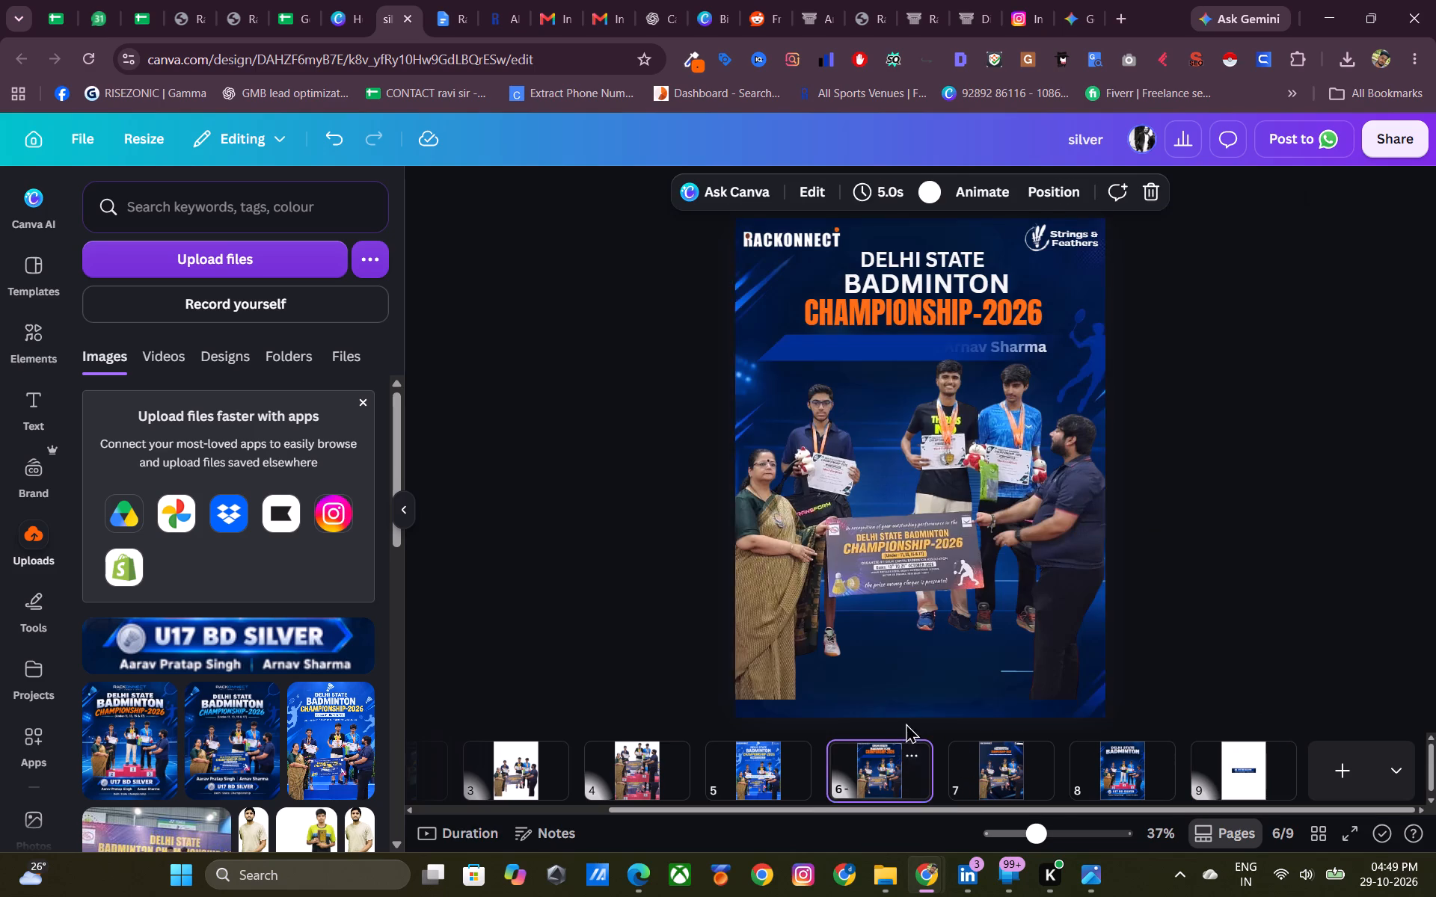
{"action": "key", "text": "ctrl+v"}
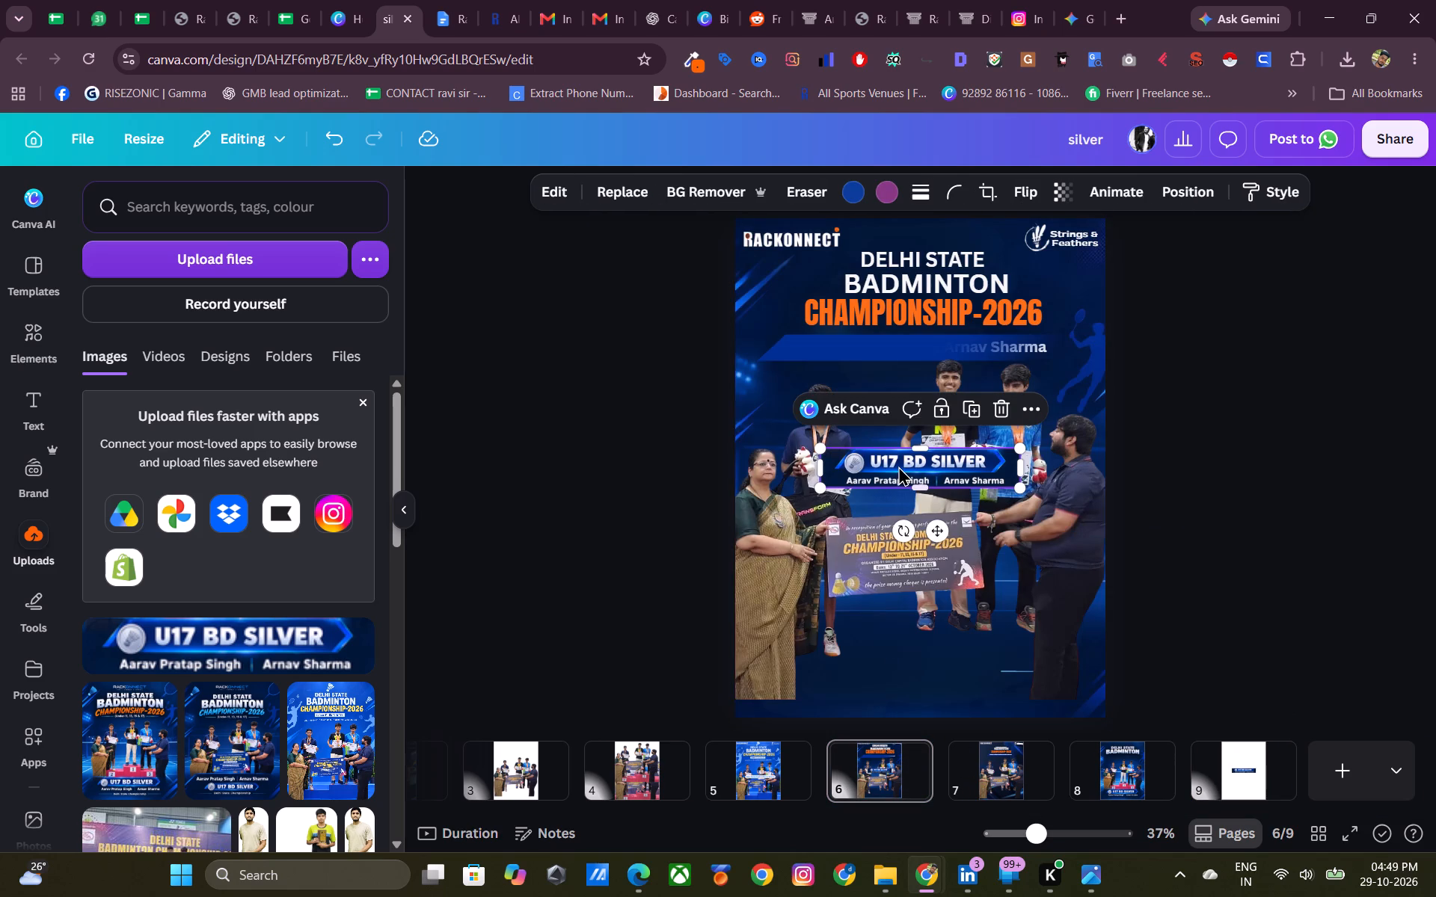
Enlarge the U17 BD SILVER banner to about 1,150 wide and centre it across the bottom of the page 6 poster.
{"action": "left_click_drag", "start_coordinate": [814, 444], "coordinate": [721, 412]}
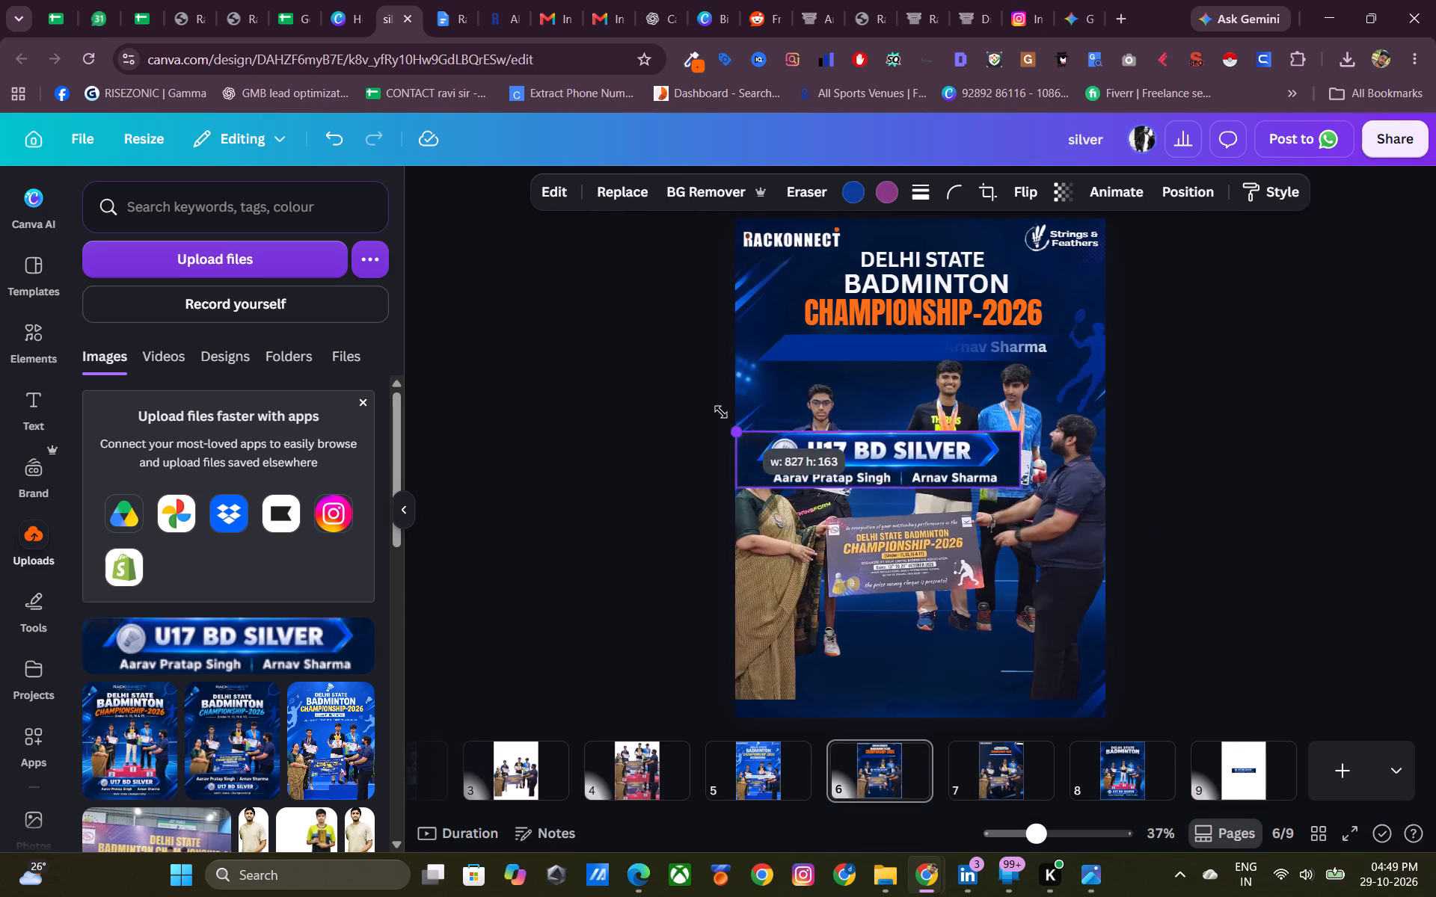
{"action": "left_click_drag", "start_coordinate": [721, 412], "coordinate": [682, 403]}
{"action": "left_click_drag", "start_coordinate": [936, 460], "coordinate": [984, 665]}
{"action": "left_click_drag", "start_coordinate": [1071, 689], "coordinate": [1124, 722]}
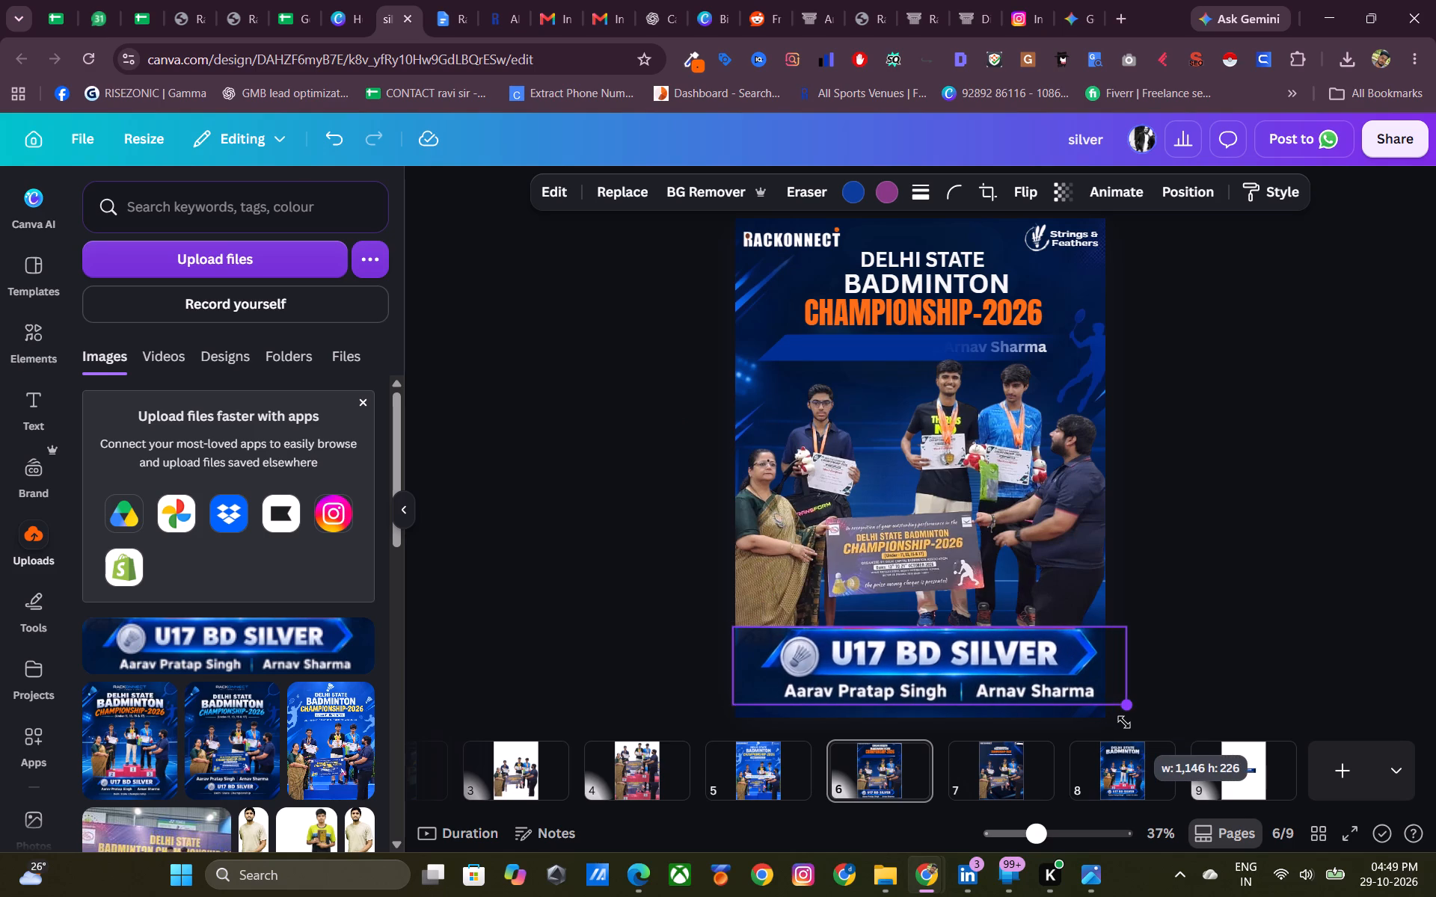
{"action": "left_click_drag", "start_coordinate": [1124, 722], "coordinate": [1129, 722]}
{"action": "left_click", "coordinate": [1209, 555]}
{"action": "left_click_drag", "start_coordinate": [994, 669], "coordinate": [980, 673]}
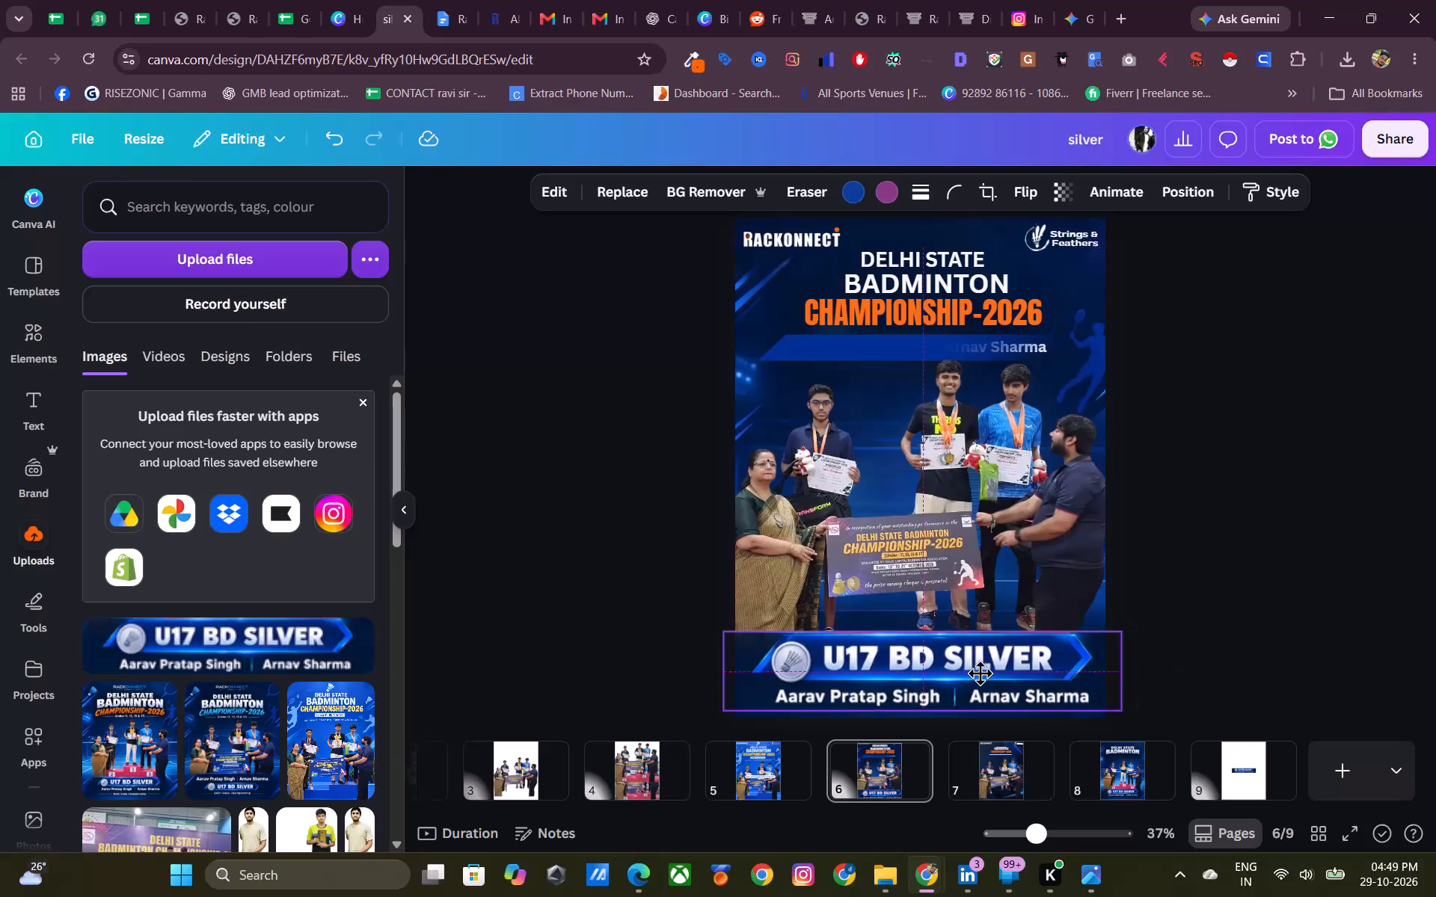
{"action": "left_click_drag", "start_coordinate": [980, 673], "coordinate": [982, 673]}
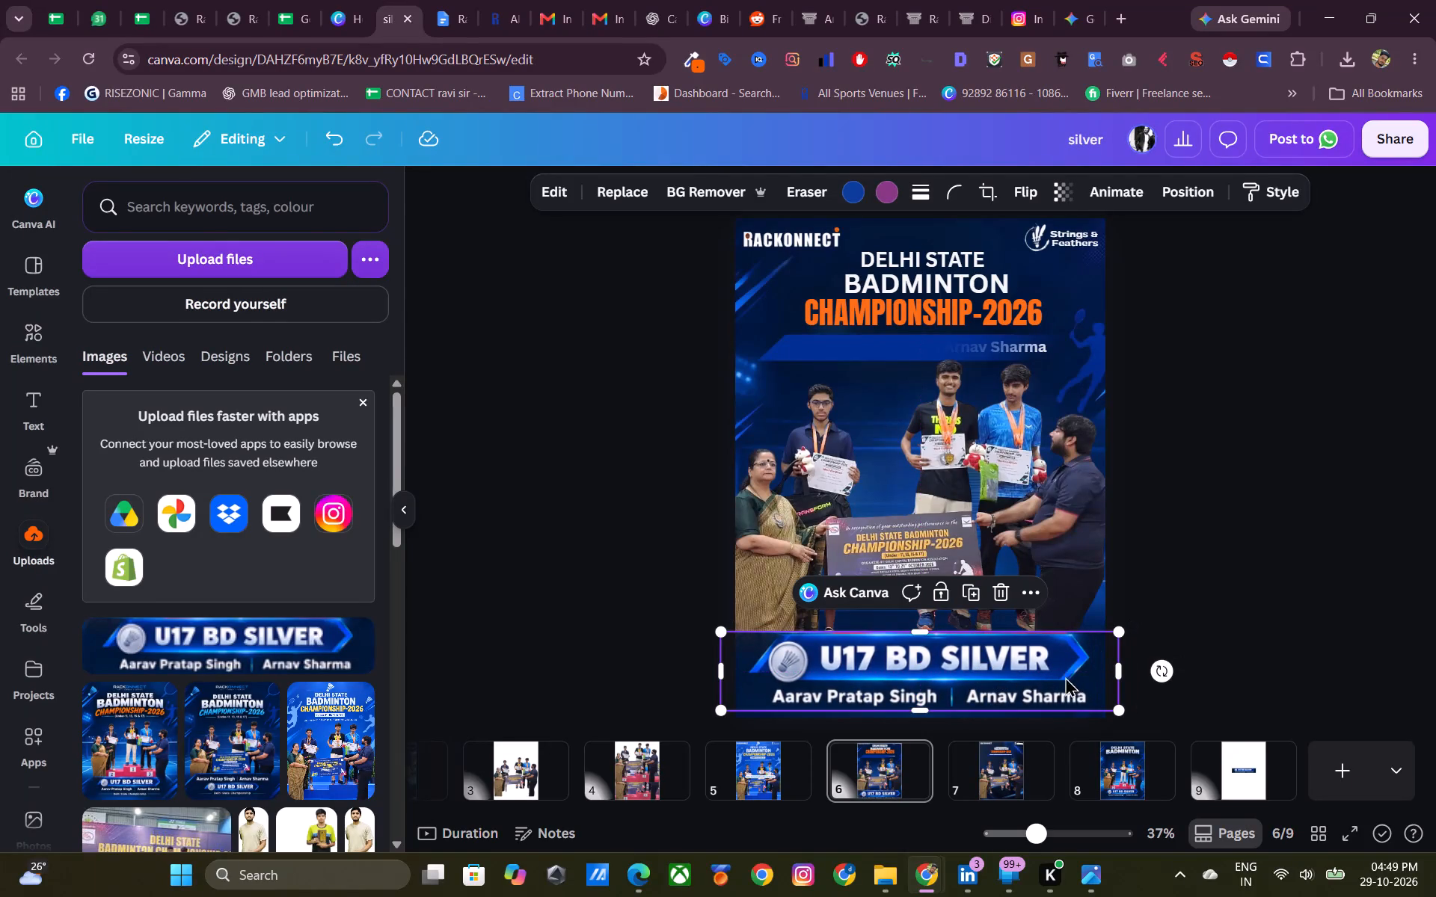
{"action": "left_click", "coordinate": [1201, 547]}
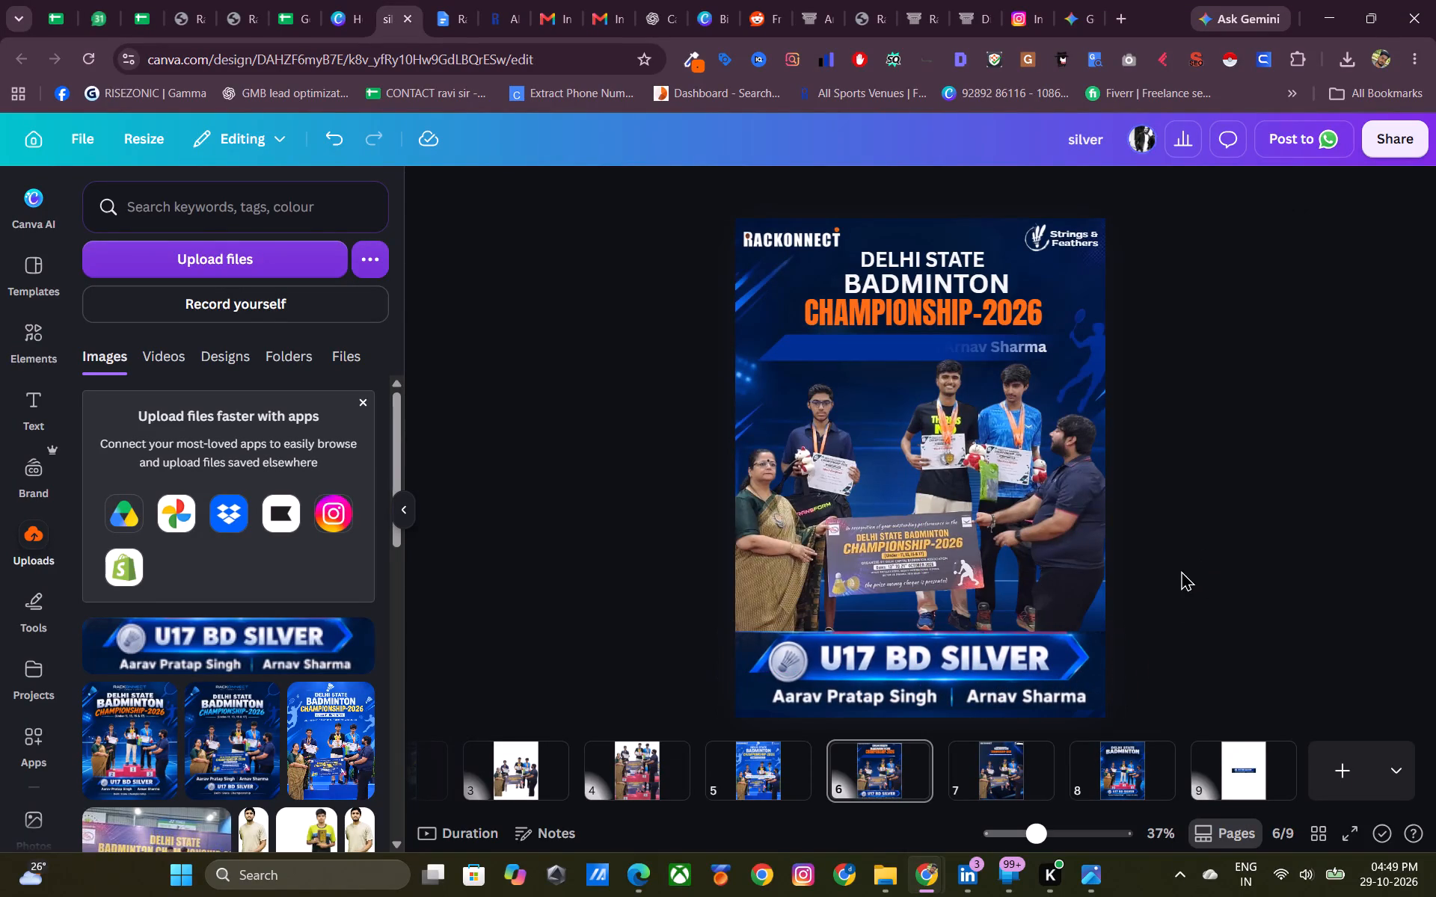
{"action": "left_click", "coordinate": [967, 652]}
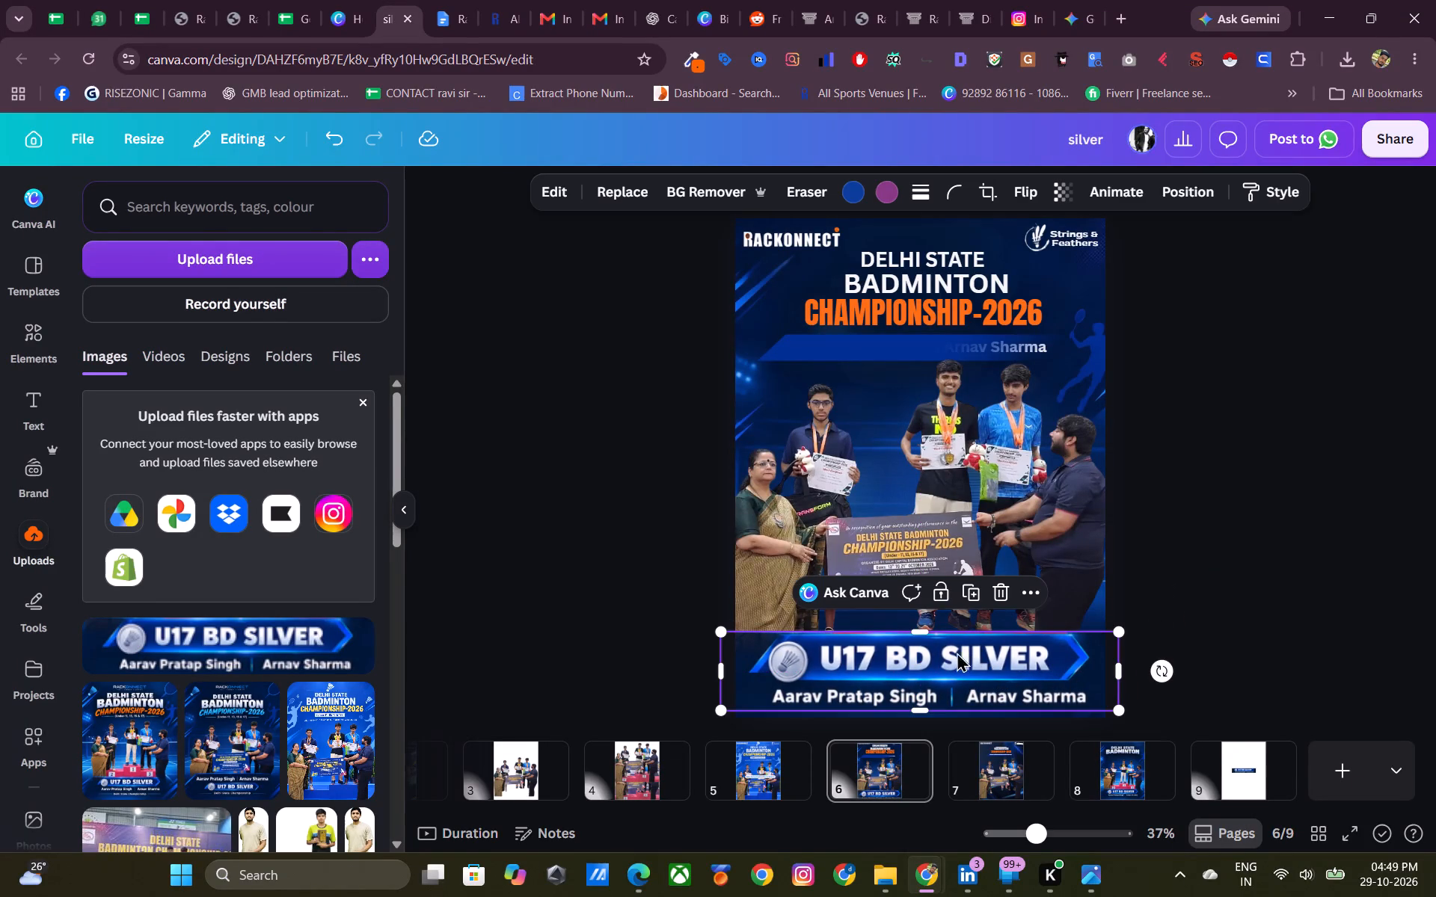
{"action": "left_click", "coordinate": [921, 638]}
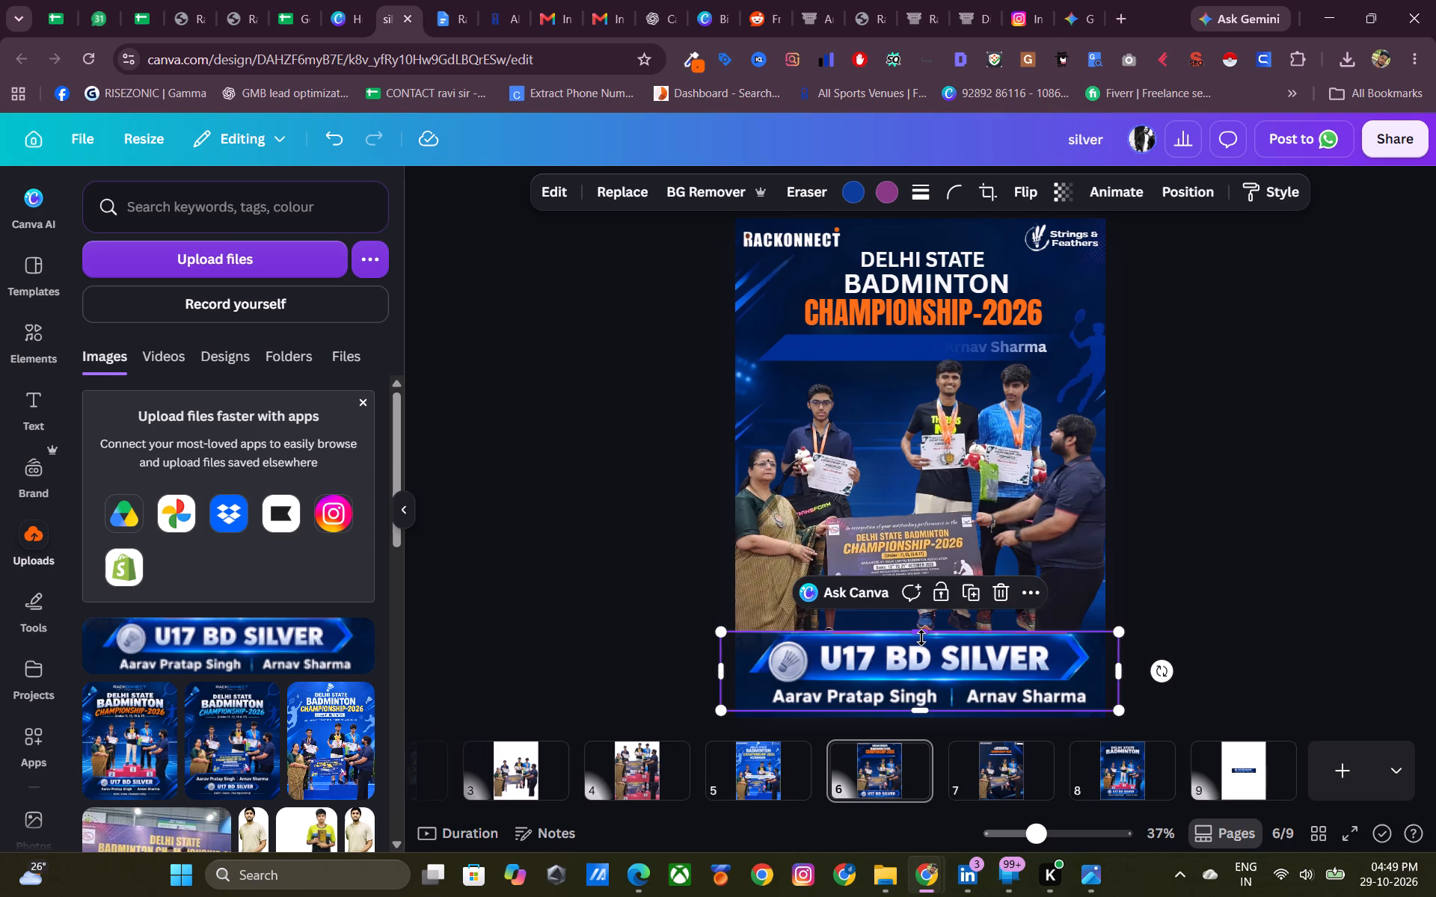
{"action": "left_click", "coordinate": [1179, 570]}
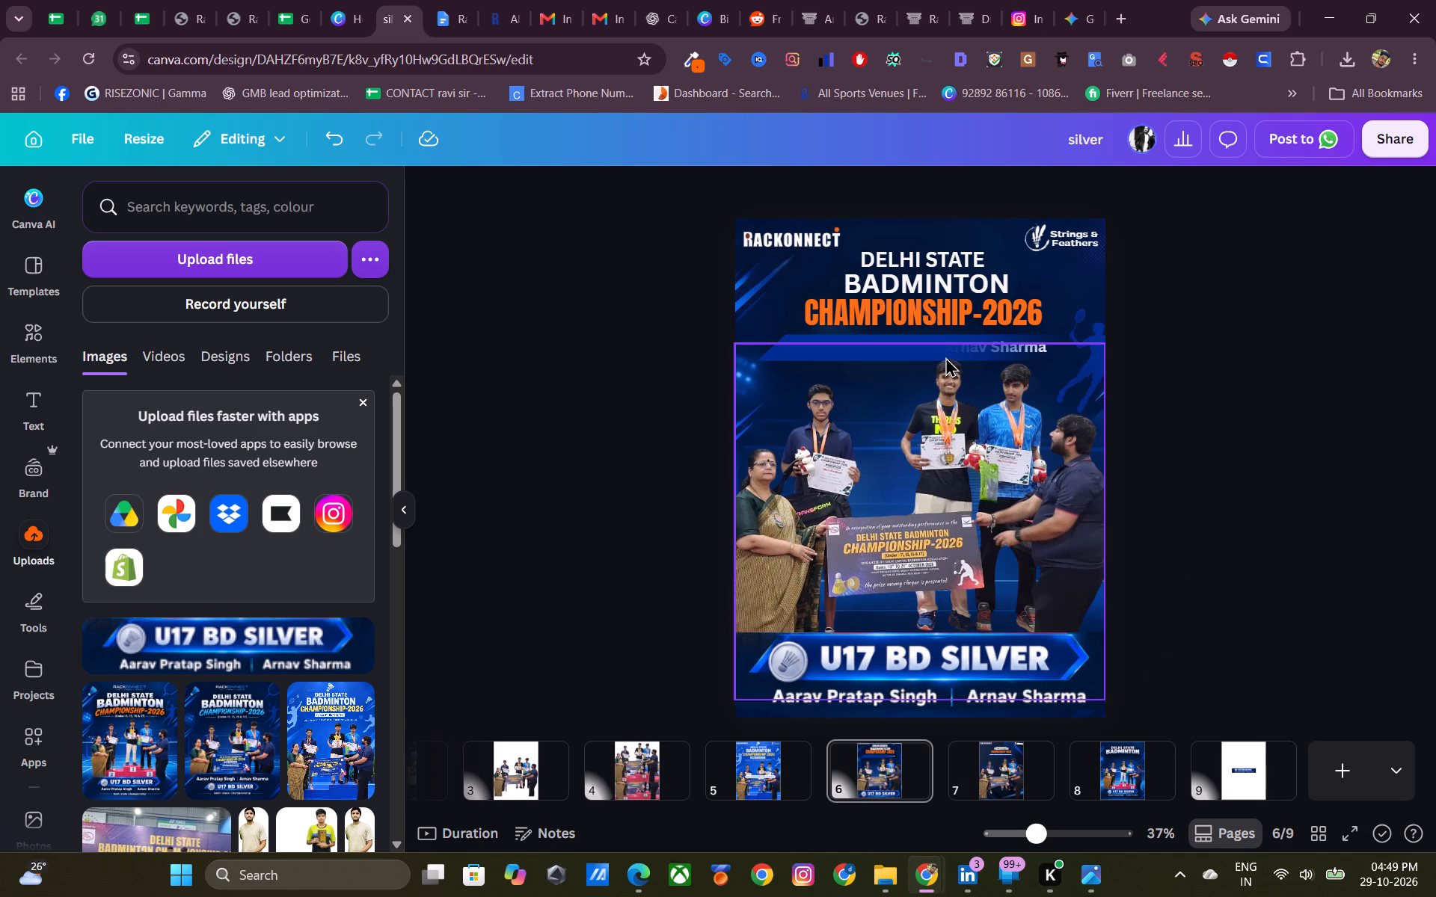
Within the page 6 title group, bring the players' names text in front of the slanted blue strip.
{"action": "left_click", "coordinate": [975, 319]}
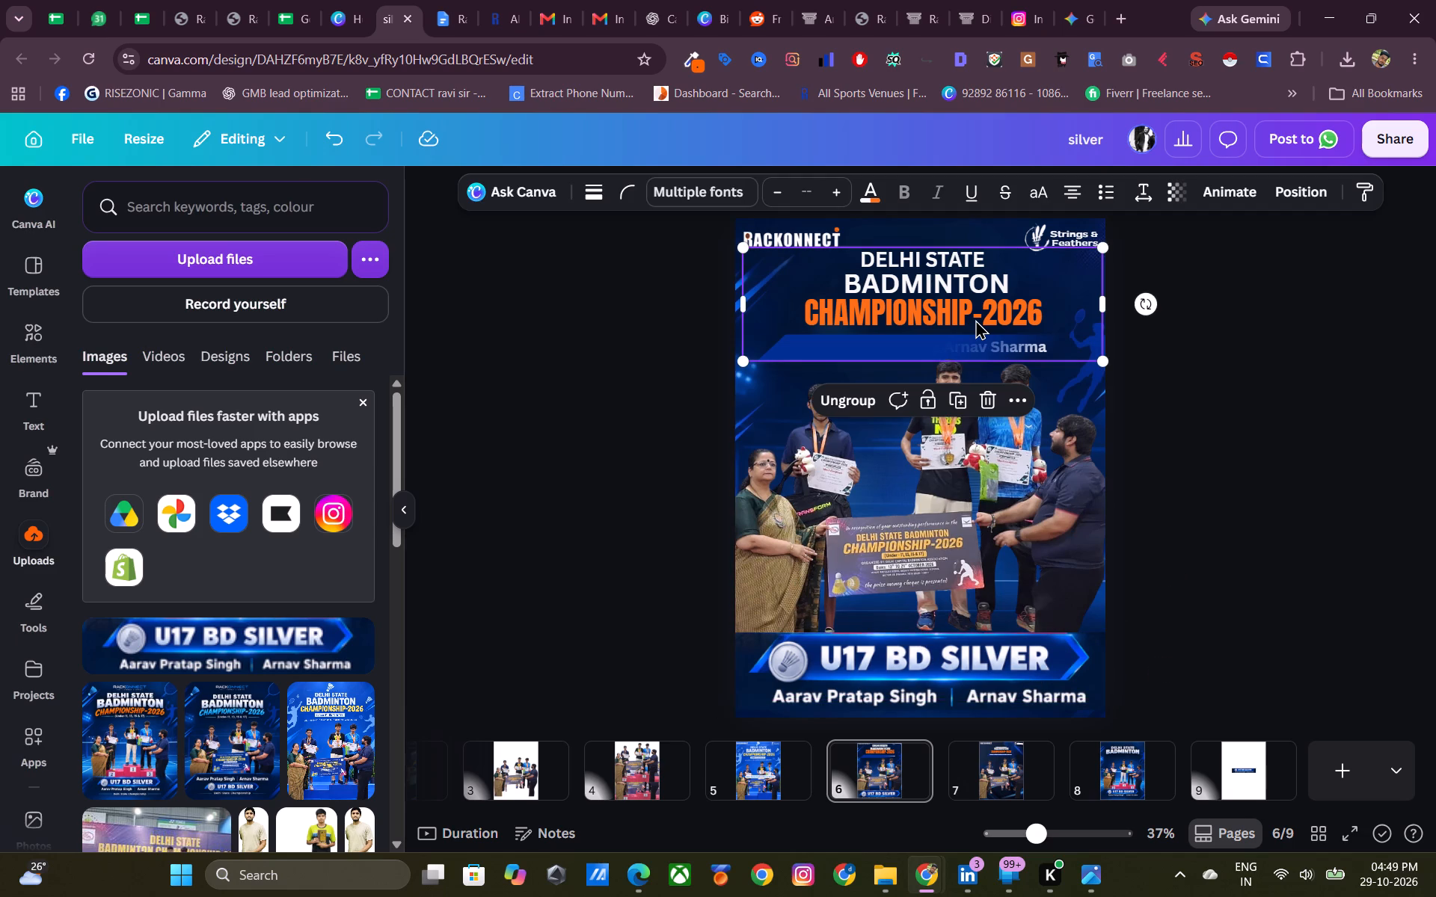
{"action": "left_click", "coordinate": [836, 398]}
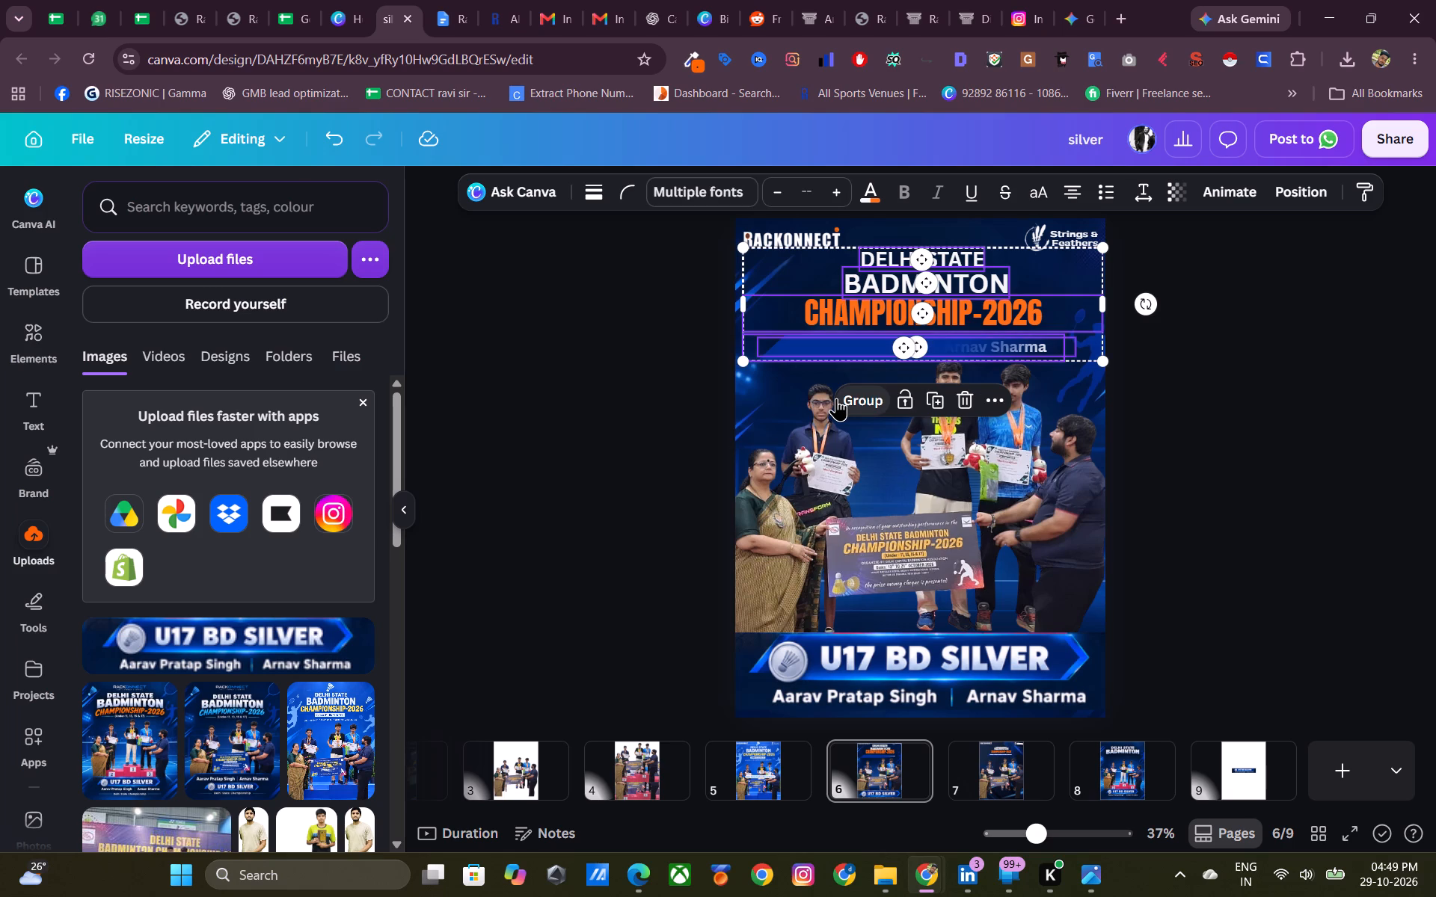
{"action": "left_click", "coordinate": [836, 398]}
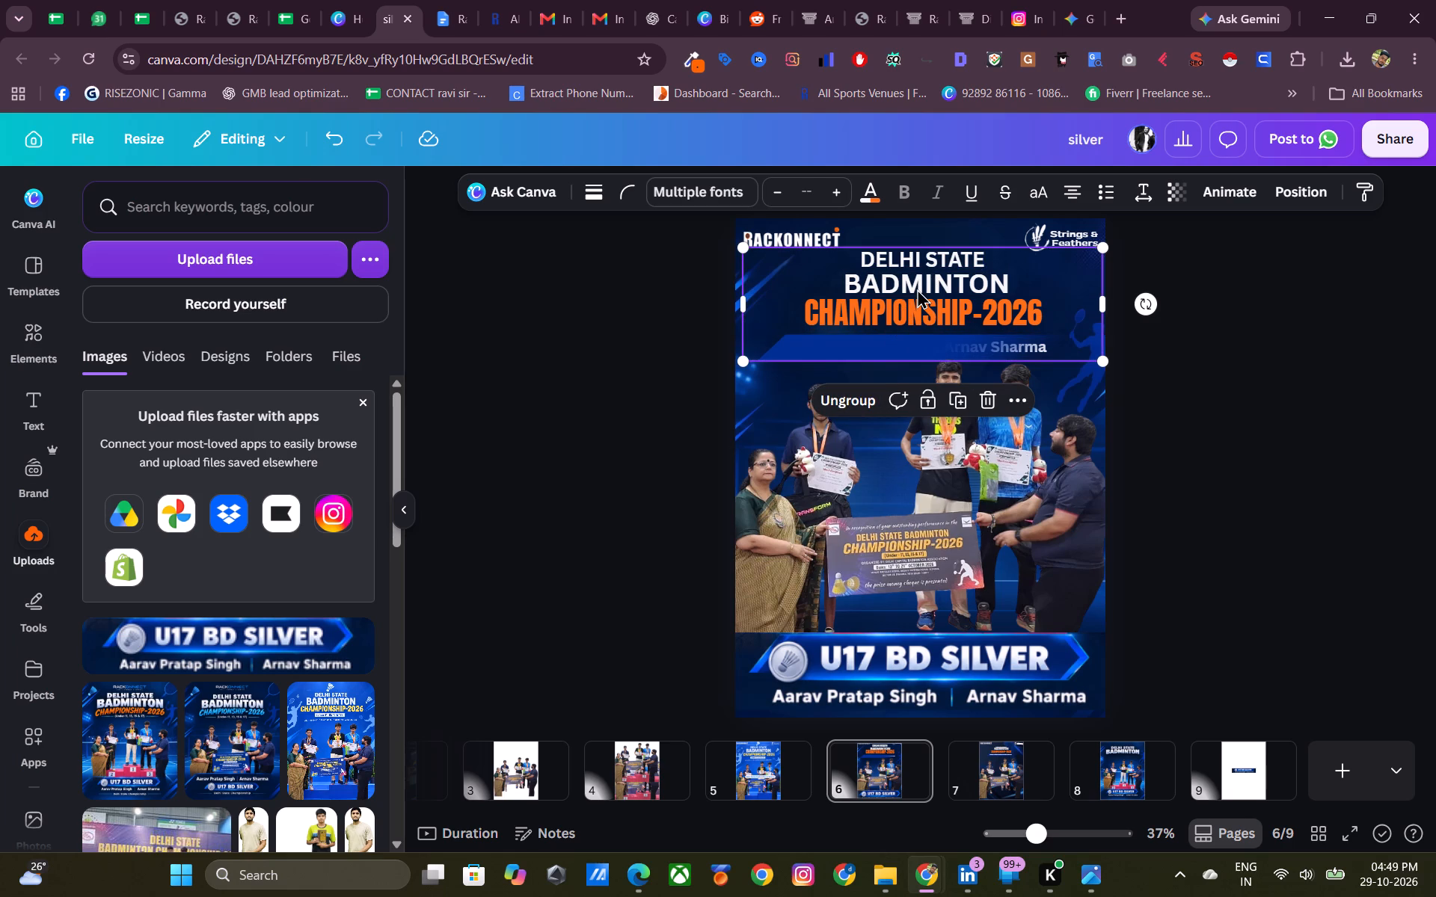
{"action": "left_click", "coordinate": [1302, 184]}
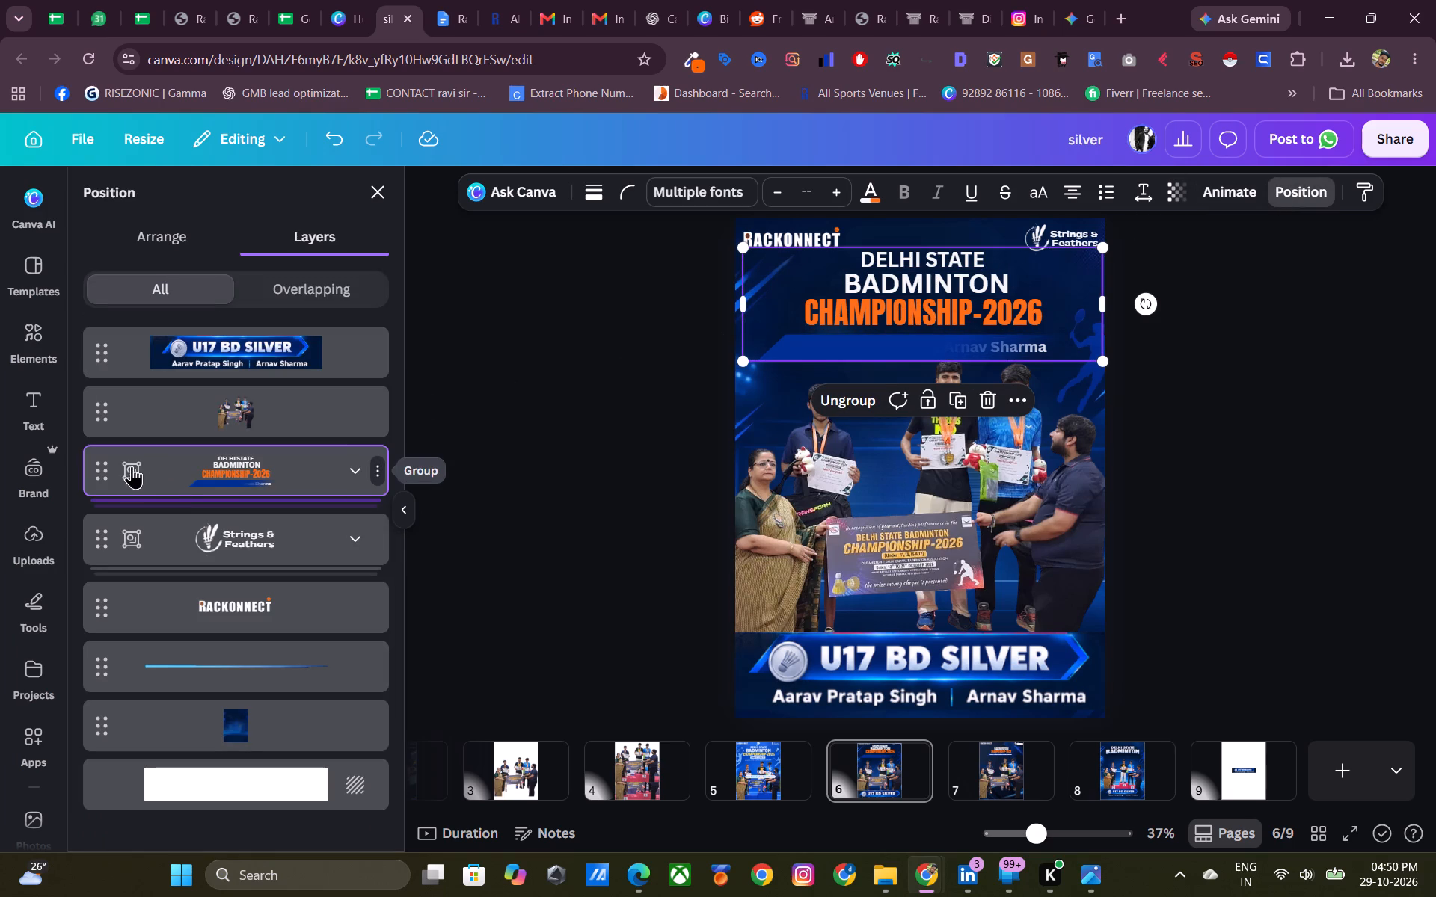
{"action": "left_click", "coordinate": [355, 475]}
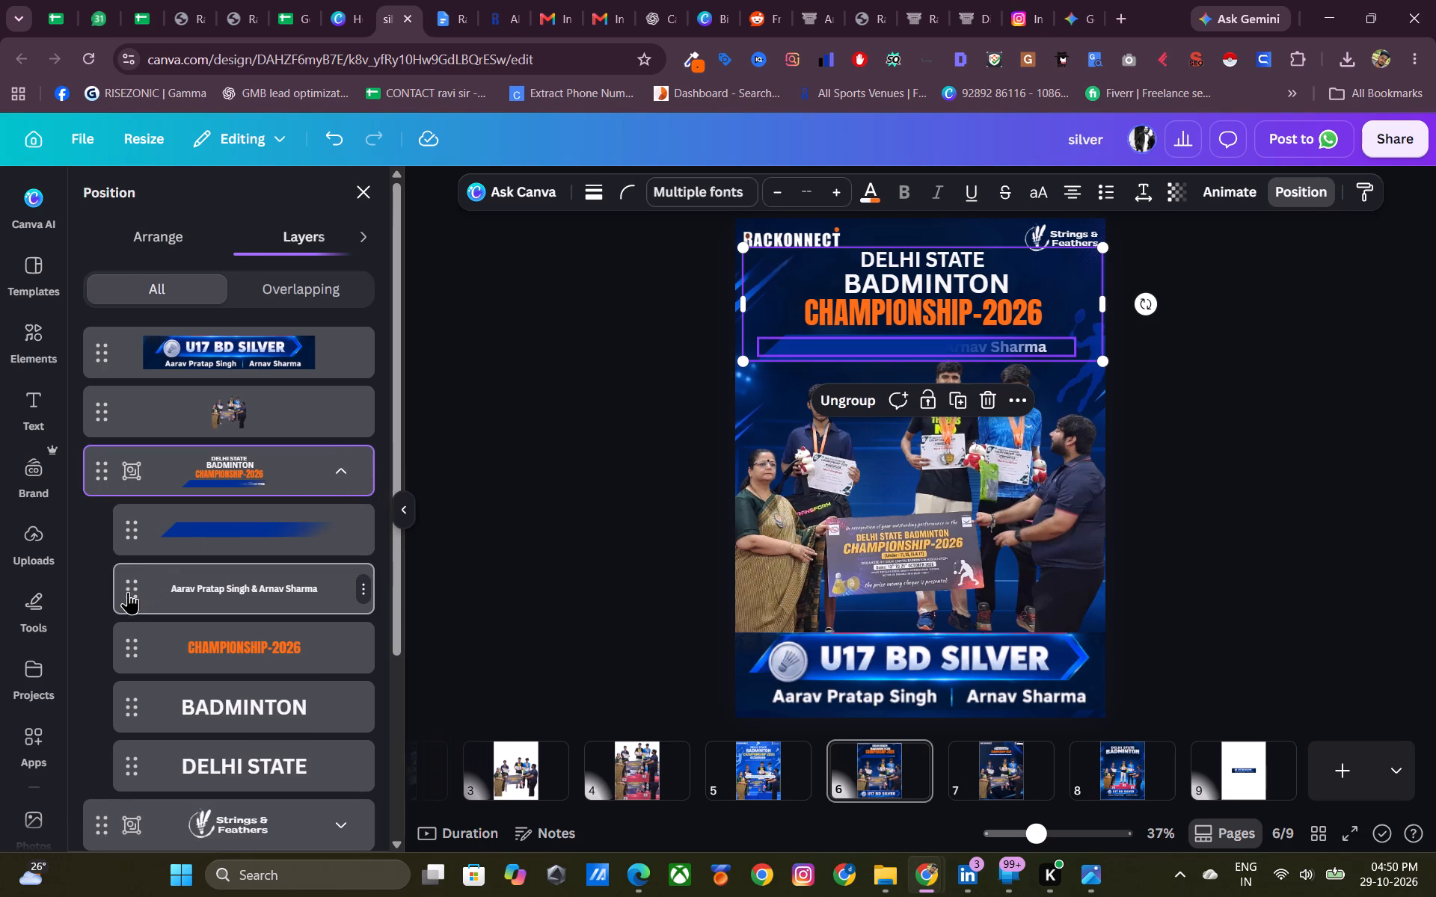
{"action": "left_click_drag", "start_coordinate": [128, 591], "coordinate": [119, 516]}
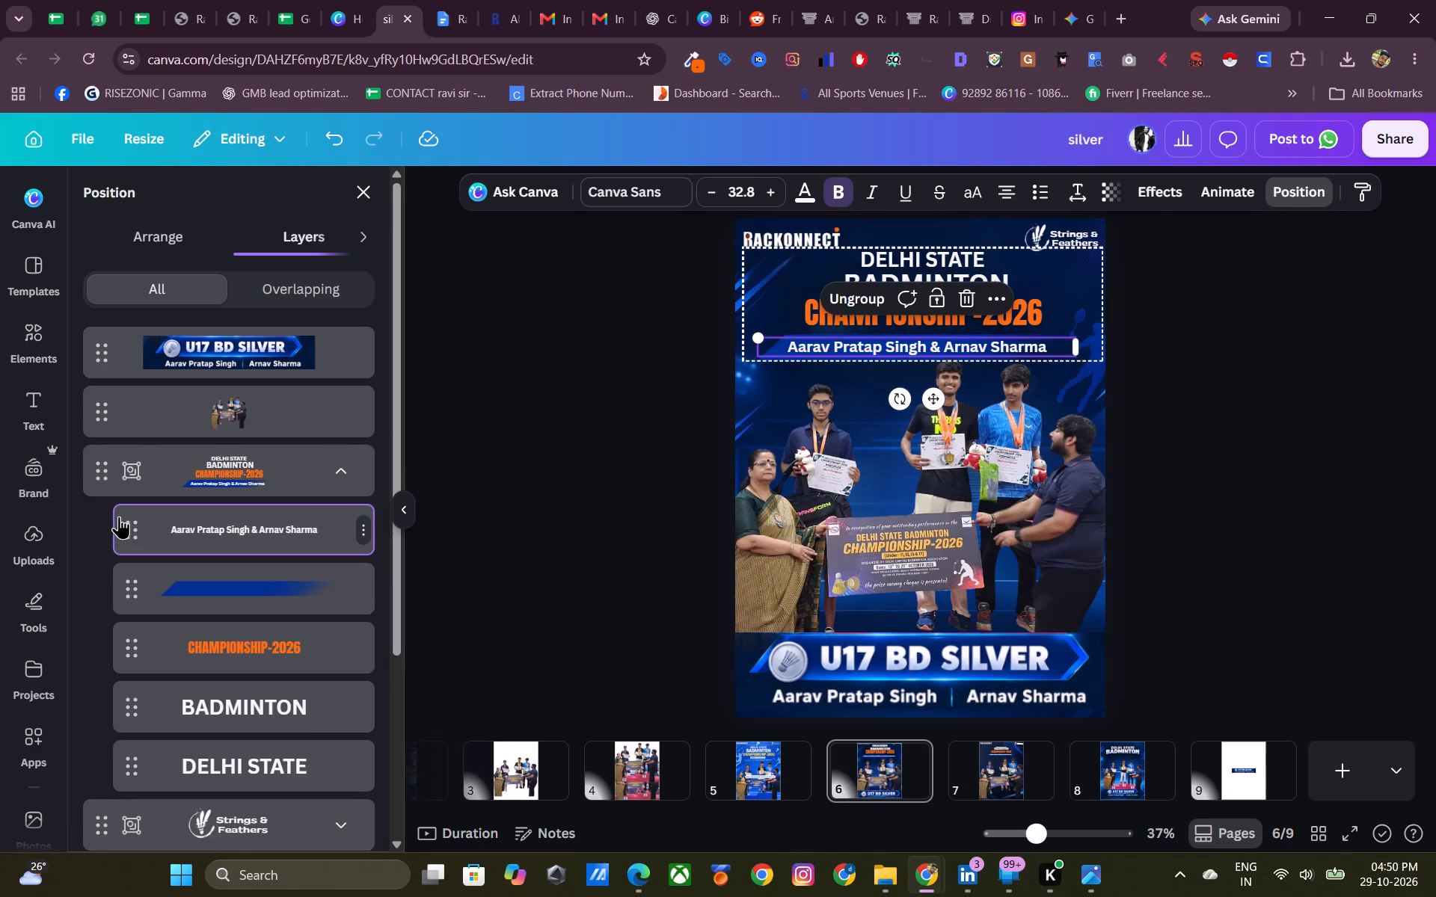
{"action": "left_click", "coordinate": [584, 417]}
{"action": "left_click", "coordinate": [1224, 410]}
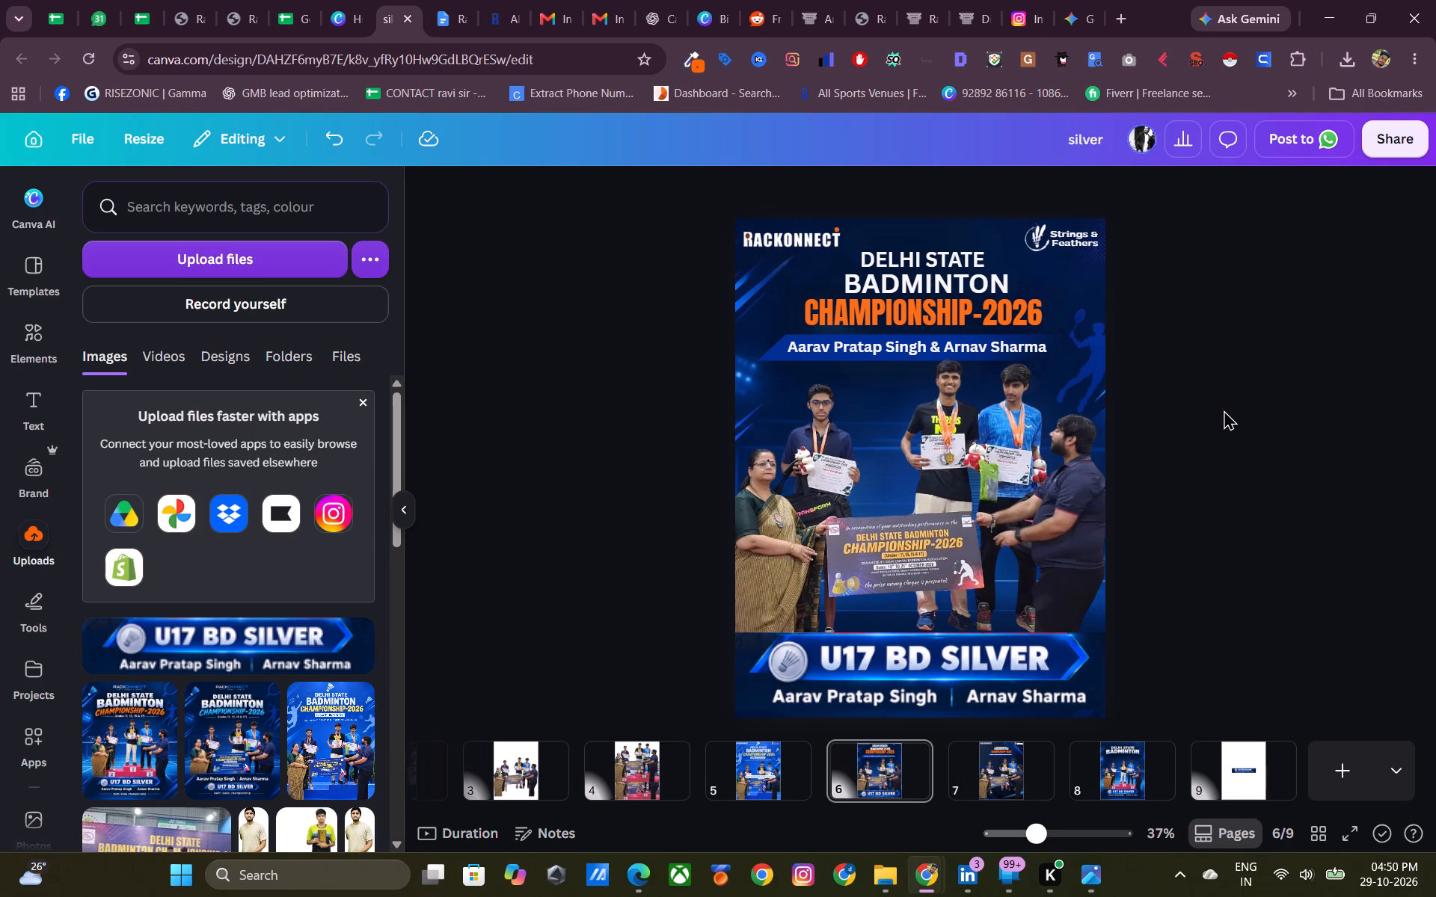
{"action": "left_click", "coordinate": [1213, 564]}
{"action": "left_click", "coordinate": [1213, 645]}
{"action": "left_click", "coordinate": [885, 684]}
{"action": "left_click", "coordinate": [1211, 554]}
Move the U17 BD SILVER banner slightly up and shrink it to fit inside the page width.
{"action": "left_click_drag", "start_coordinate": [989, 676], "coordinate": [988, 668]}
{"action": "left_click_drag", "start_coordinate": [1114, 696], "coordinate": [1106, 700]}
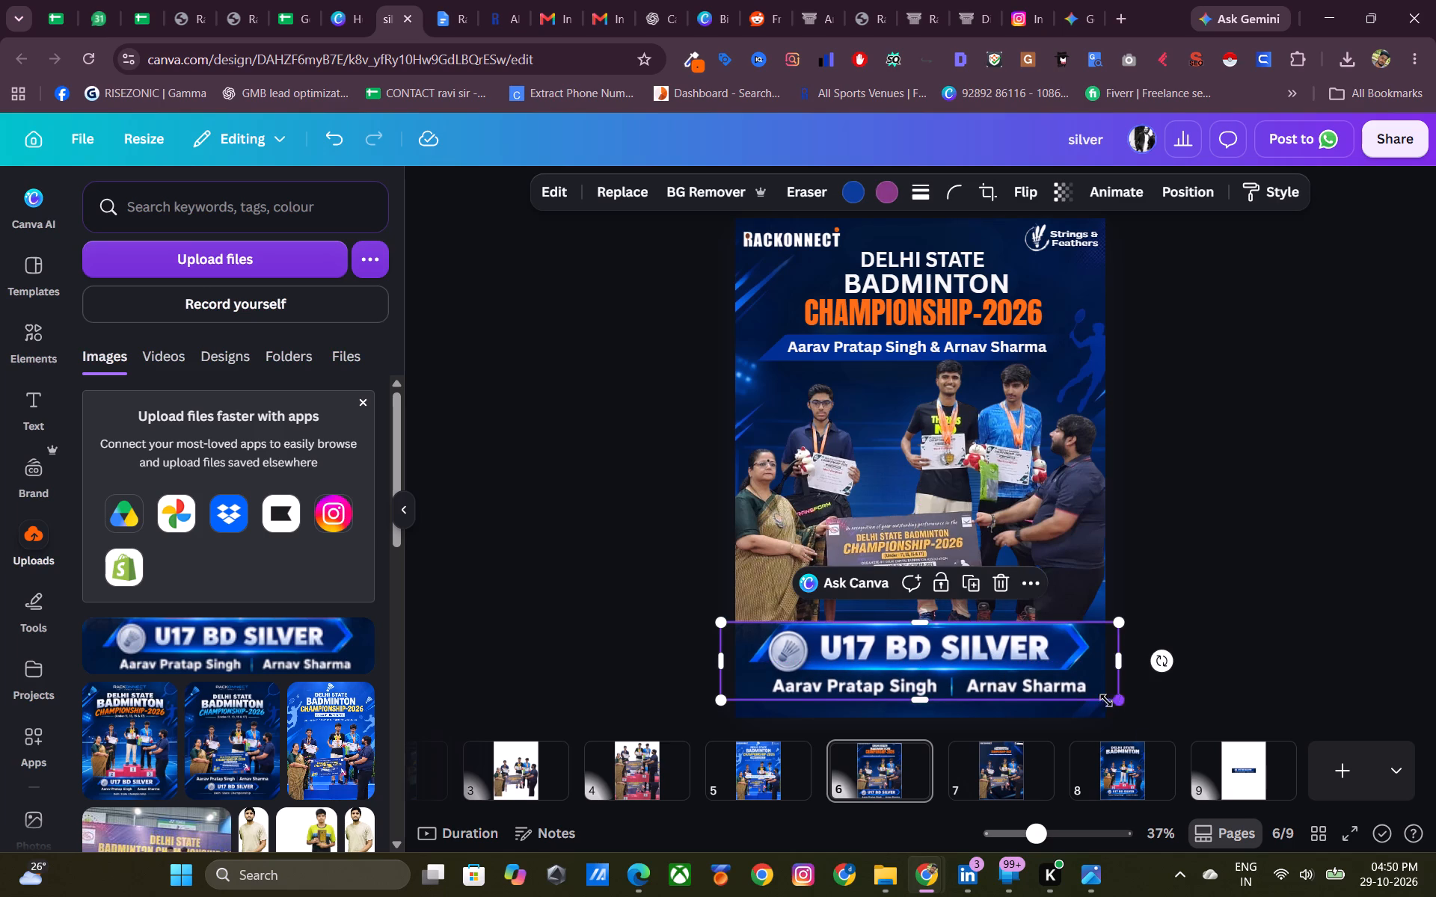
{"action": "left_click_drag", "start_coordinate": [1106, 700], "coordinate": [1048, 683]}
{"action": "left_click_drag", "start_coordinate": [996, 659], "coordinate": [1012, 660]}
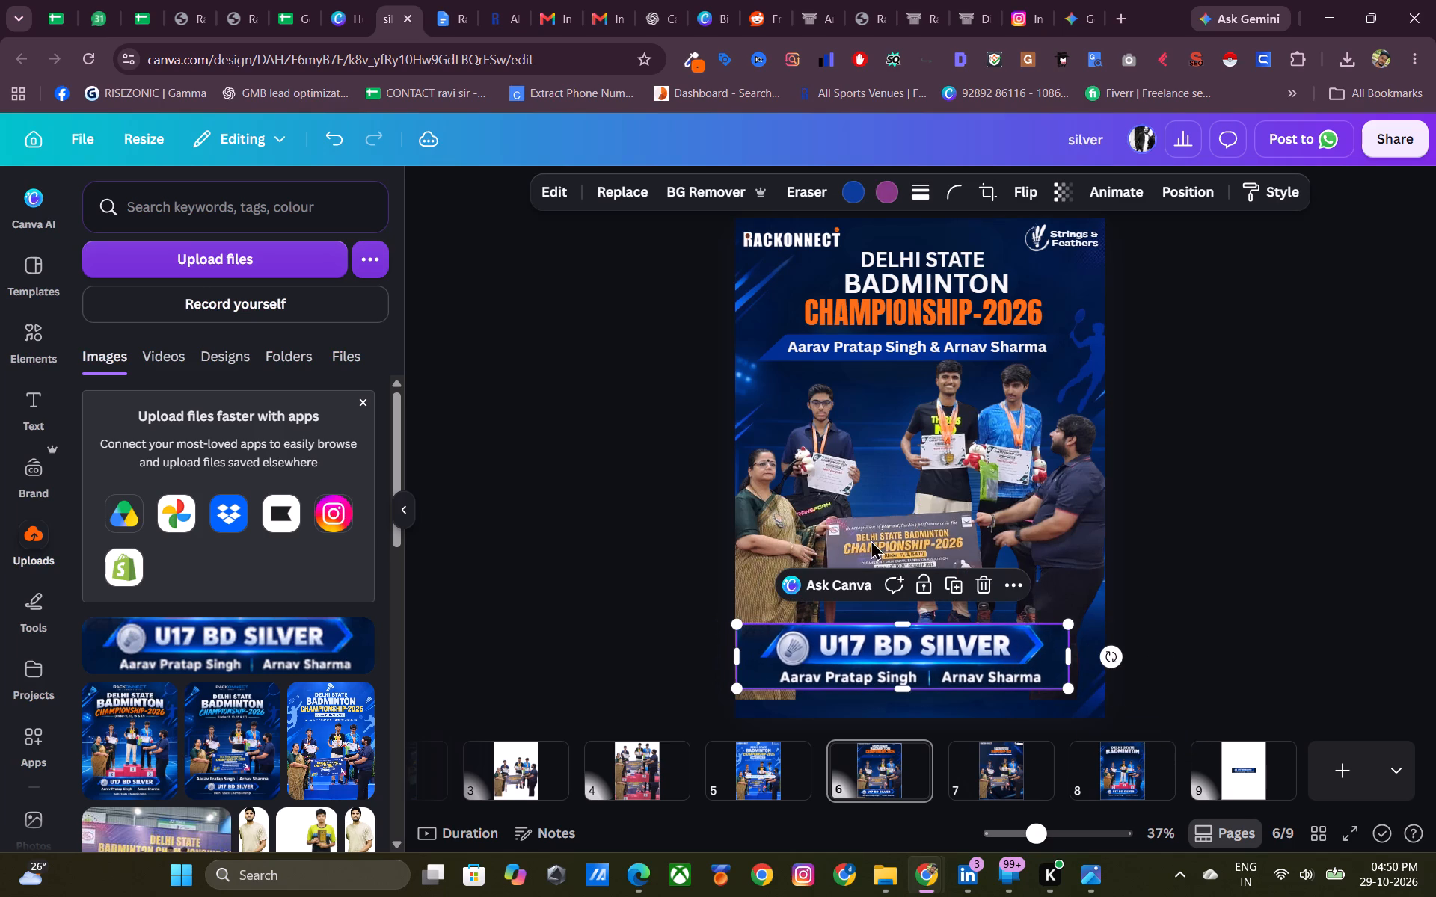
Remove the background from the U17 BD SILVER banner on page 6.
{"action": "left_click", "coordinate": [723, 180]}
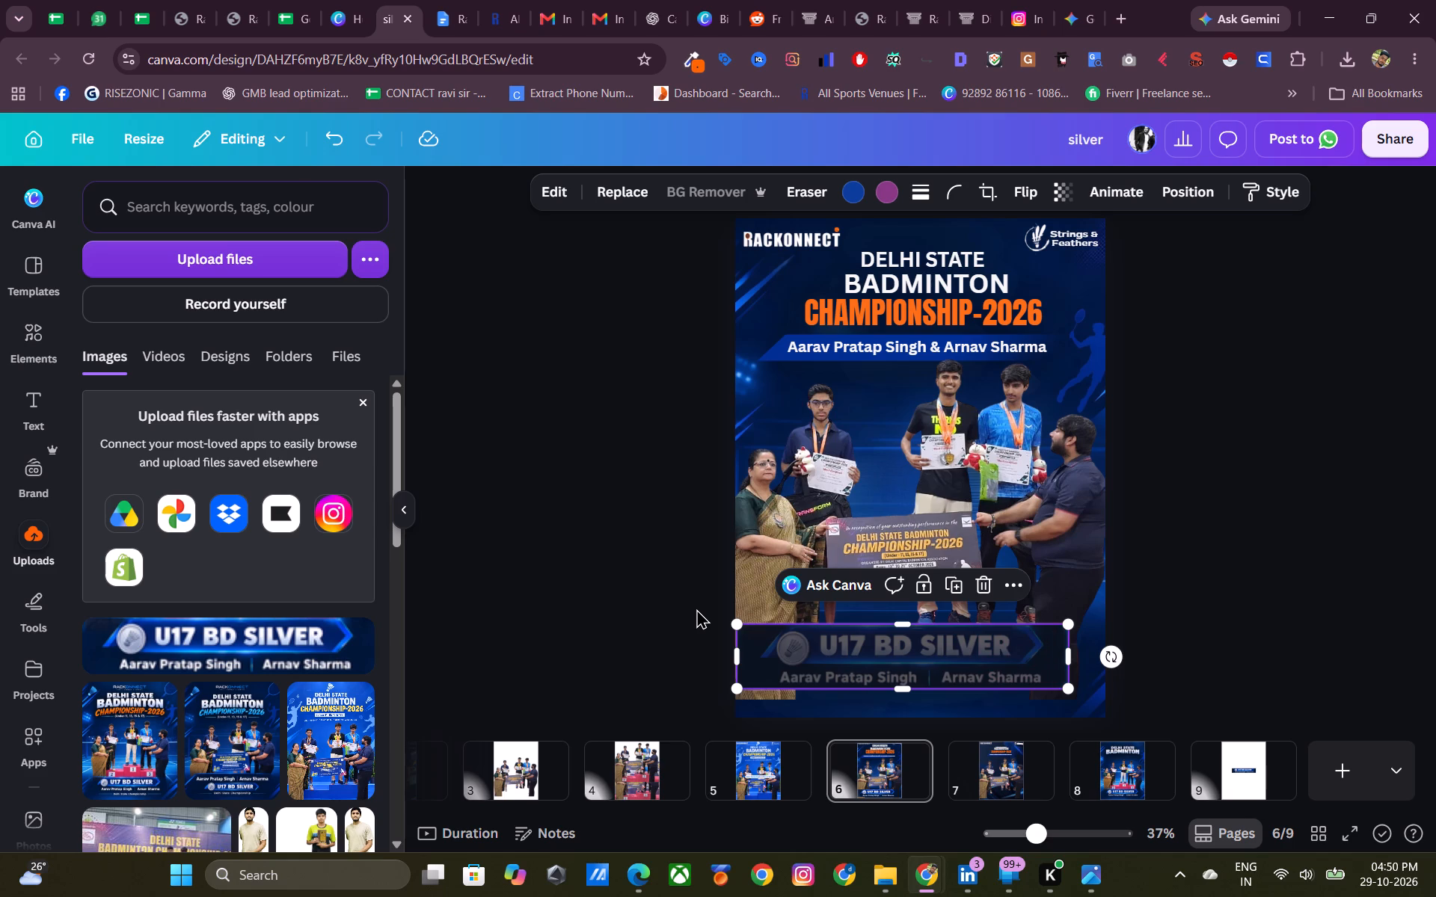
{"action": "left_click", "coordinate": [825, 669]}
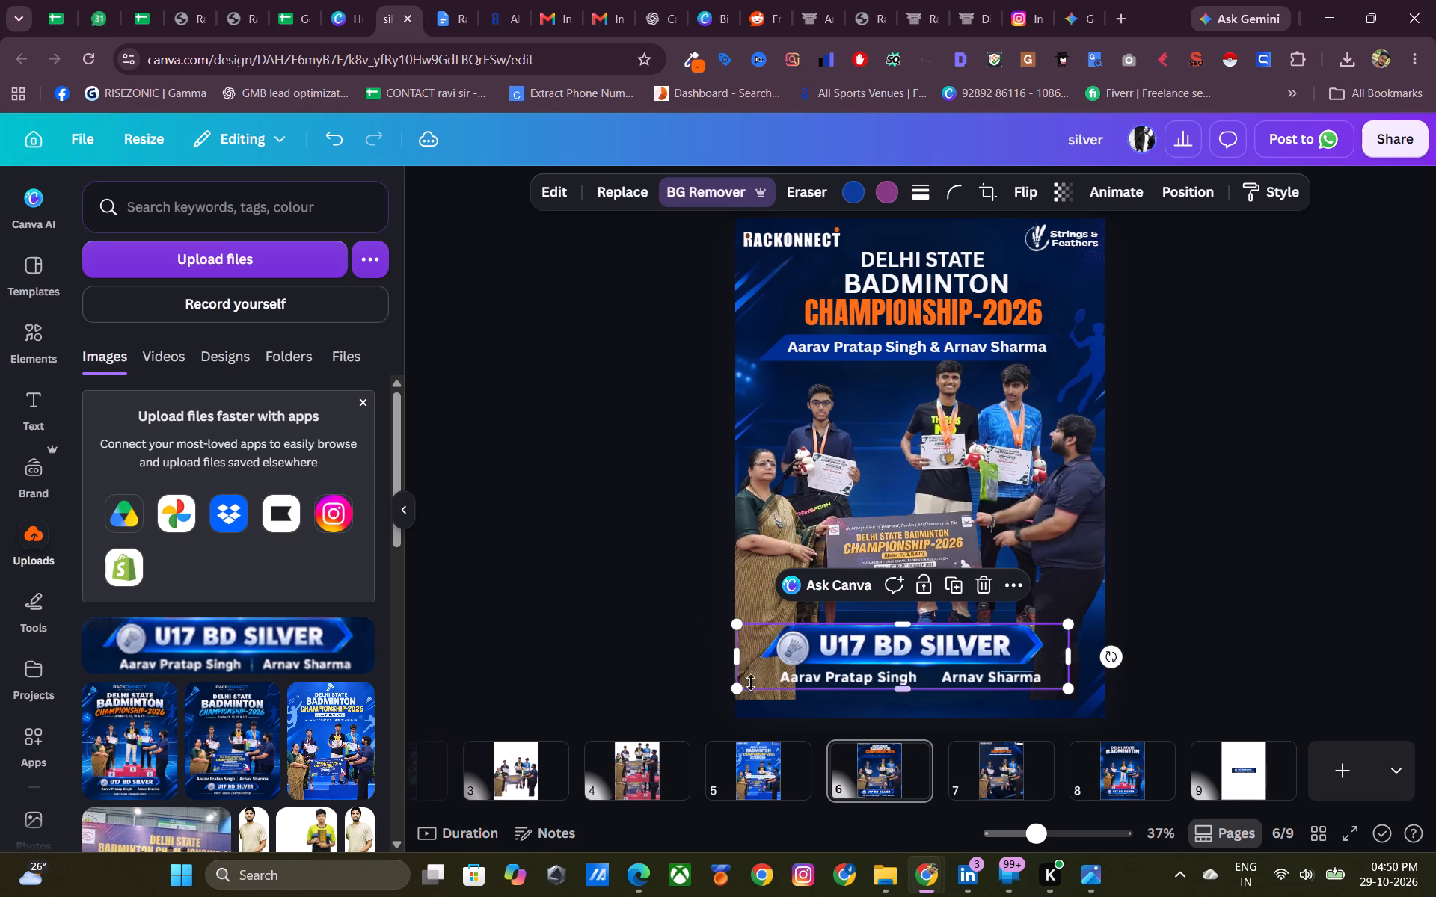
{"action": "left_click", "coordinate": [808, 661]}
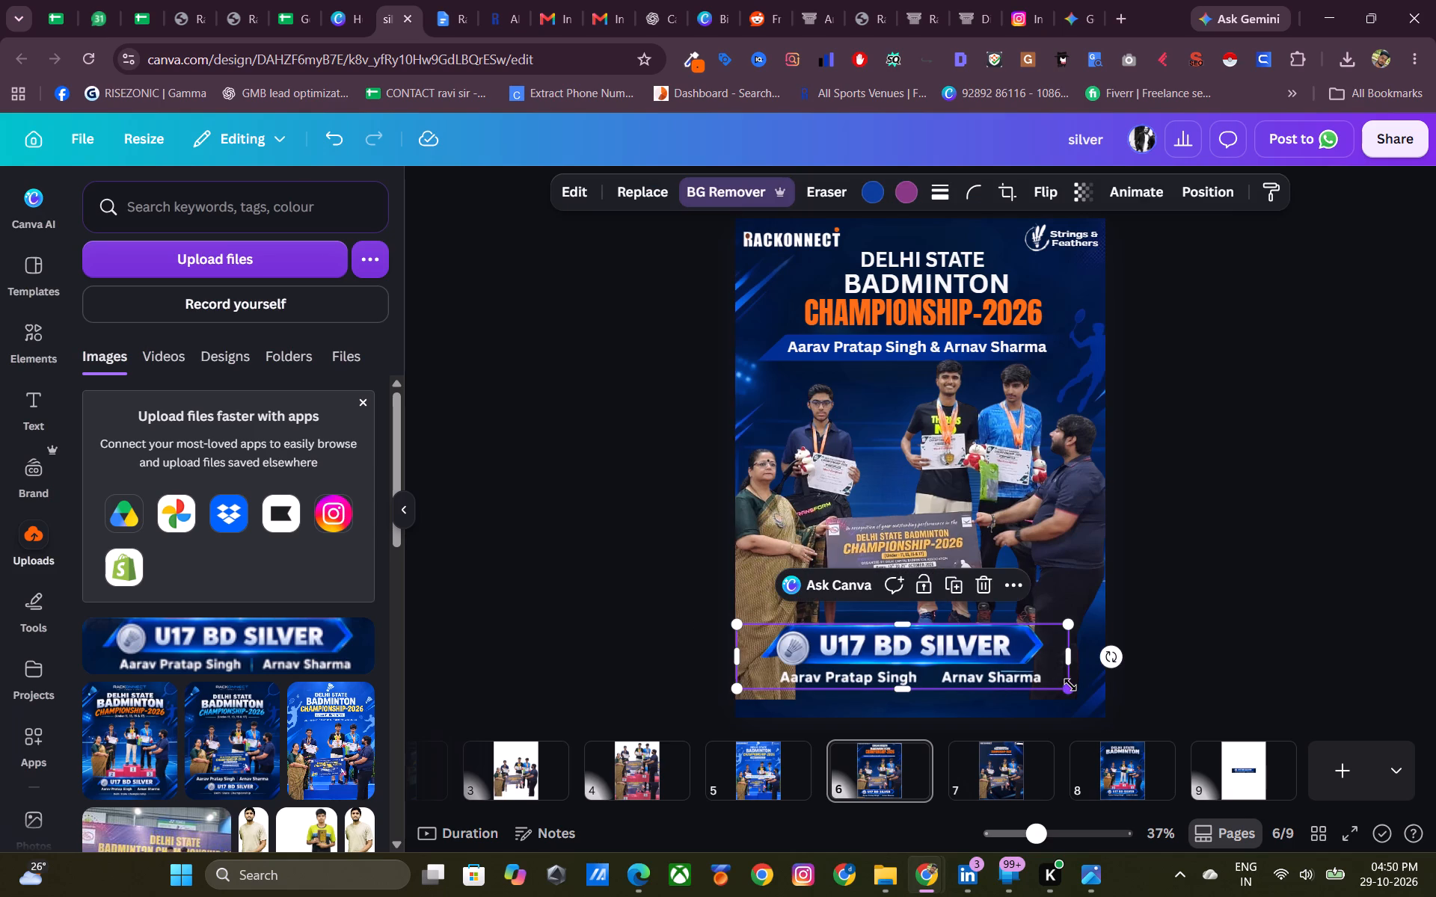
Enlarge the cut-out U17 BD SILVER banner beyond the page width and reposition it over the bottom of the winners photo.
{"action": "left_click_drag", "start_coordinate": [1070, 685], "coordinate": [1091, 699]}
{"action": "left_click_drag", "start_coordinate": [1011, 673], "coordinate": [997, 688]}
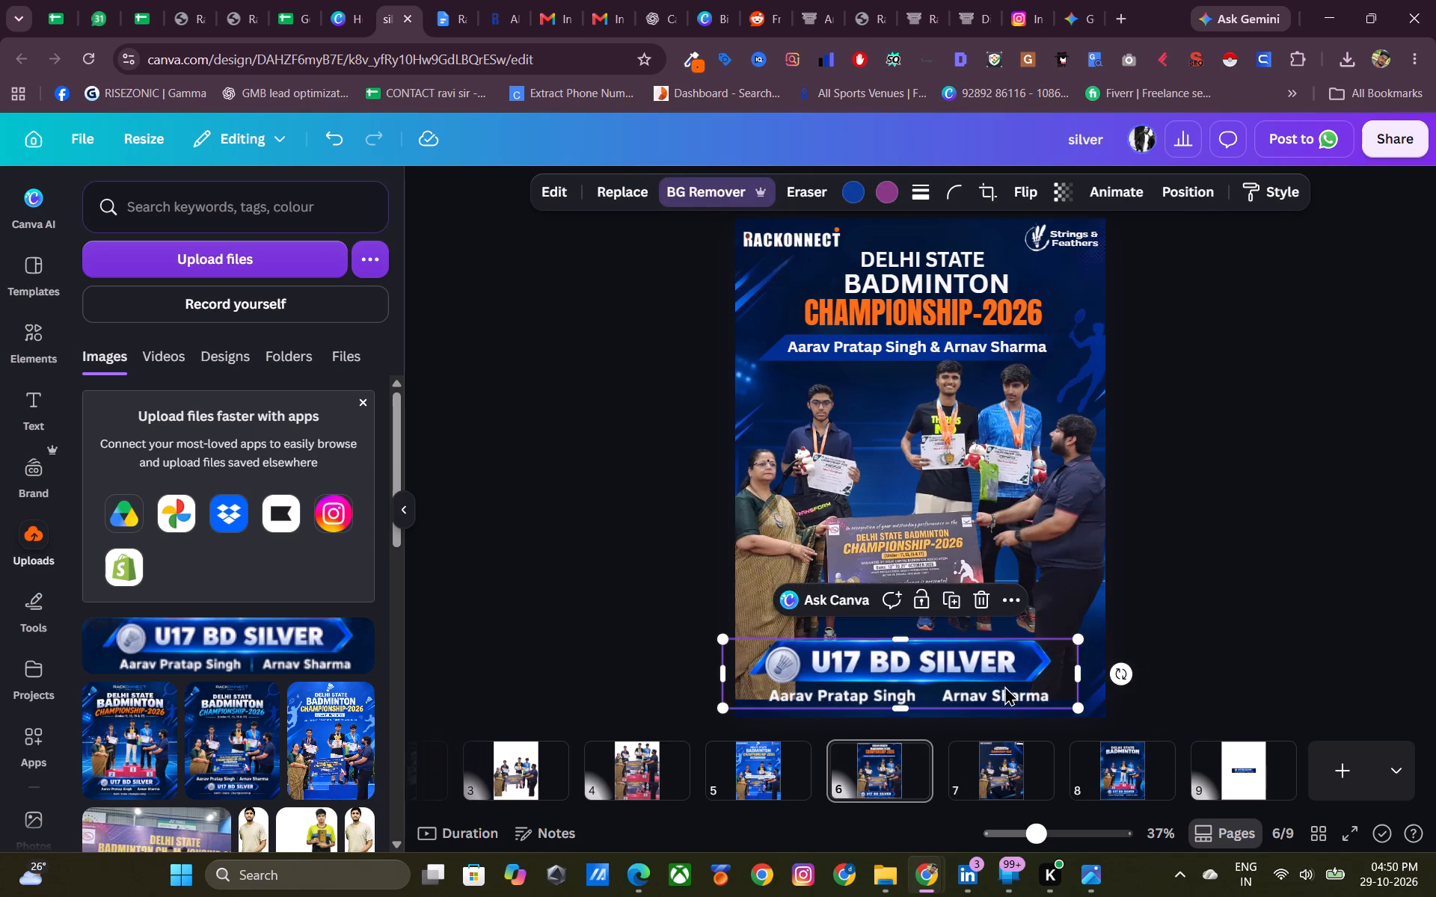
{"action": "left_click_drag", "start_coordinate": [1006, 684], "coordinate": [1013, 658]}
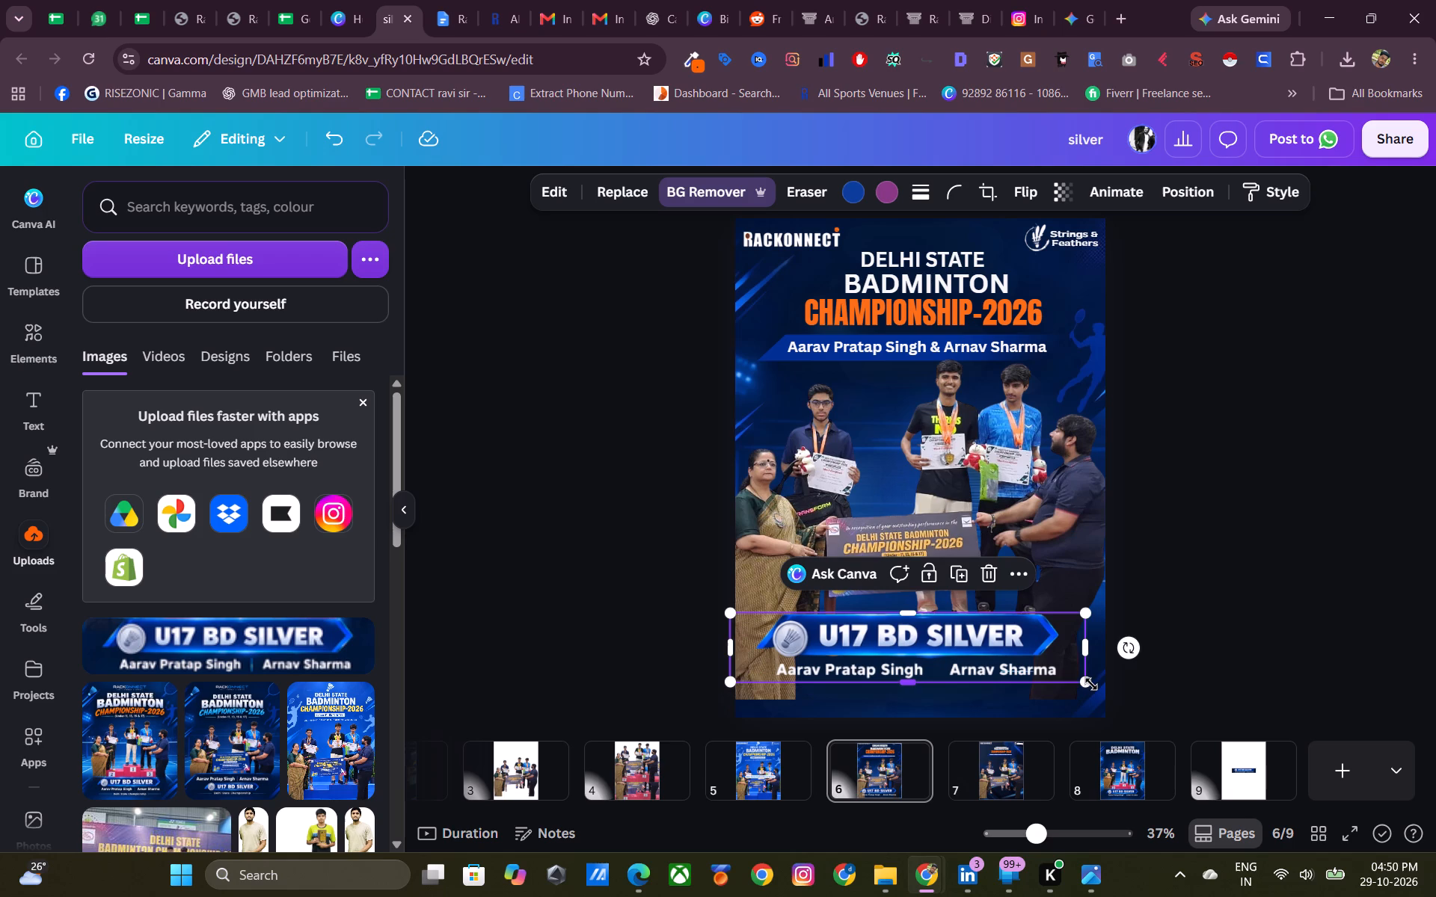
{"action": "left_click_drag", "start_coordinate": [1076, 684], "coordinate": [1084, 684]}
{"action": "left_click_drag", "start_coordinate": [1084, 680], "coordinate": [1137, 746]}
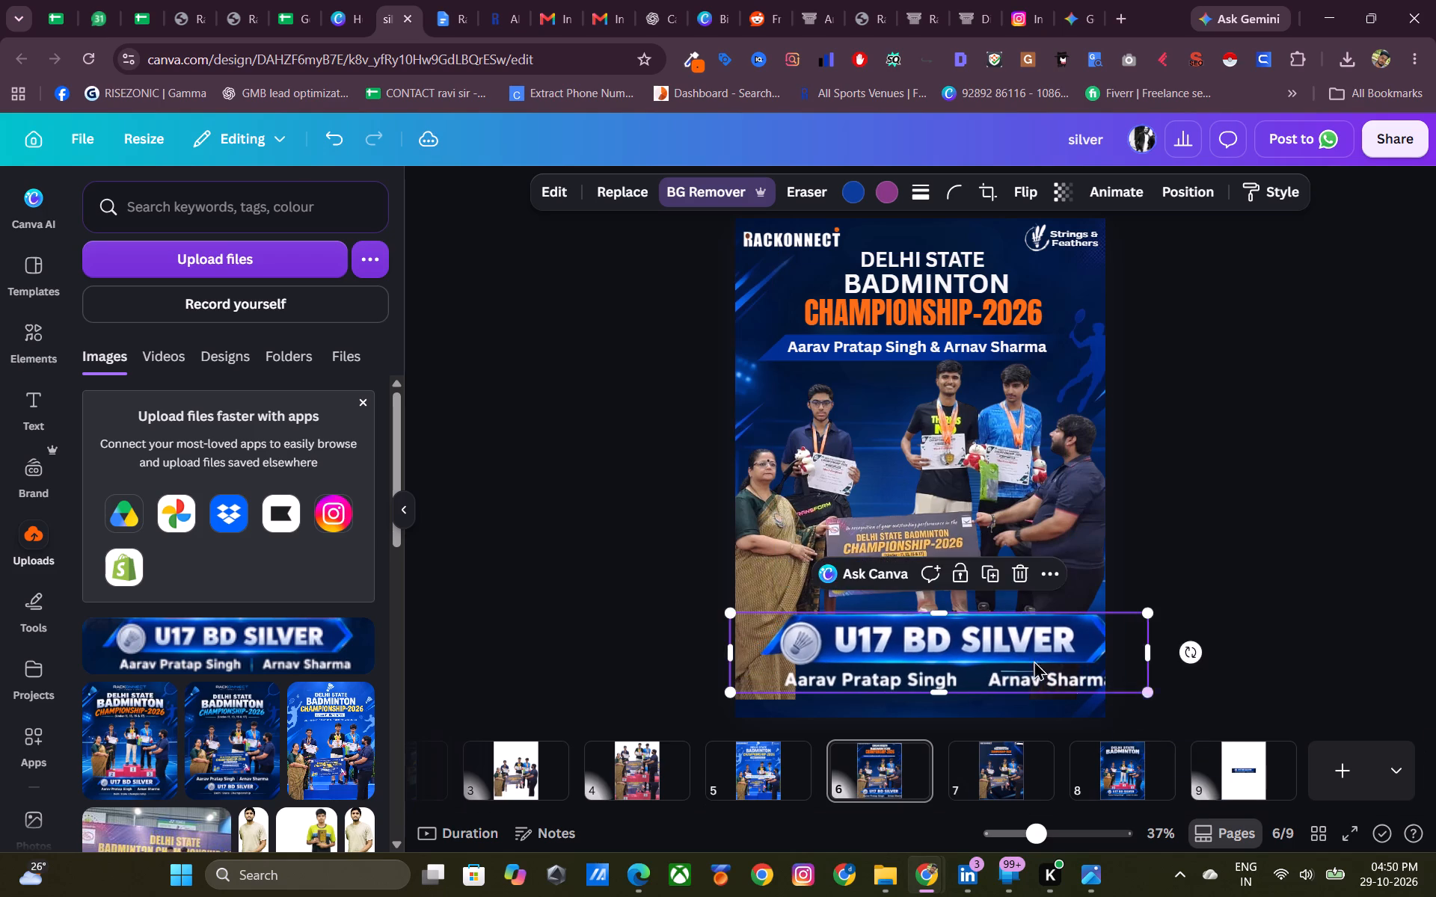
{"action": "left_click_drag", "start_coordinate": [1023, 646], "coordinate": [990, 651]}
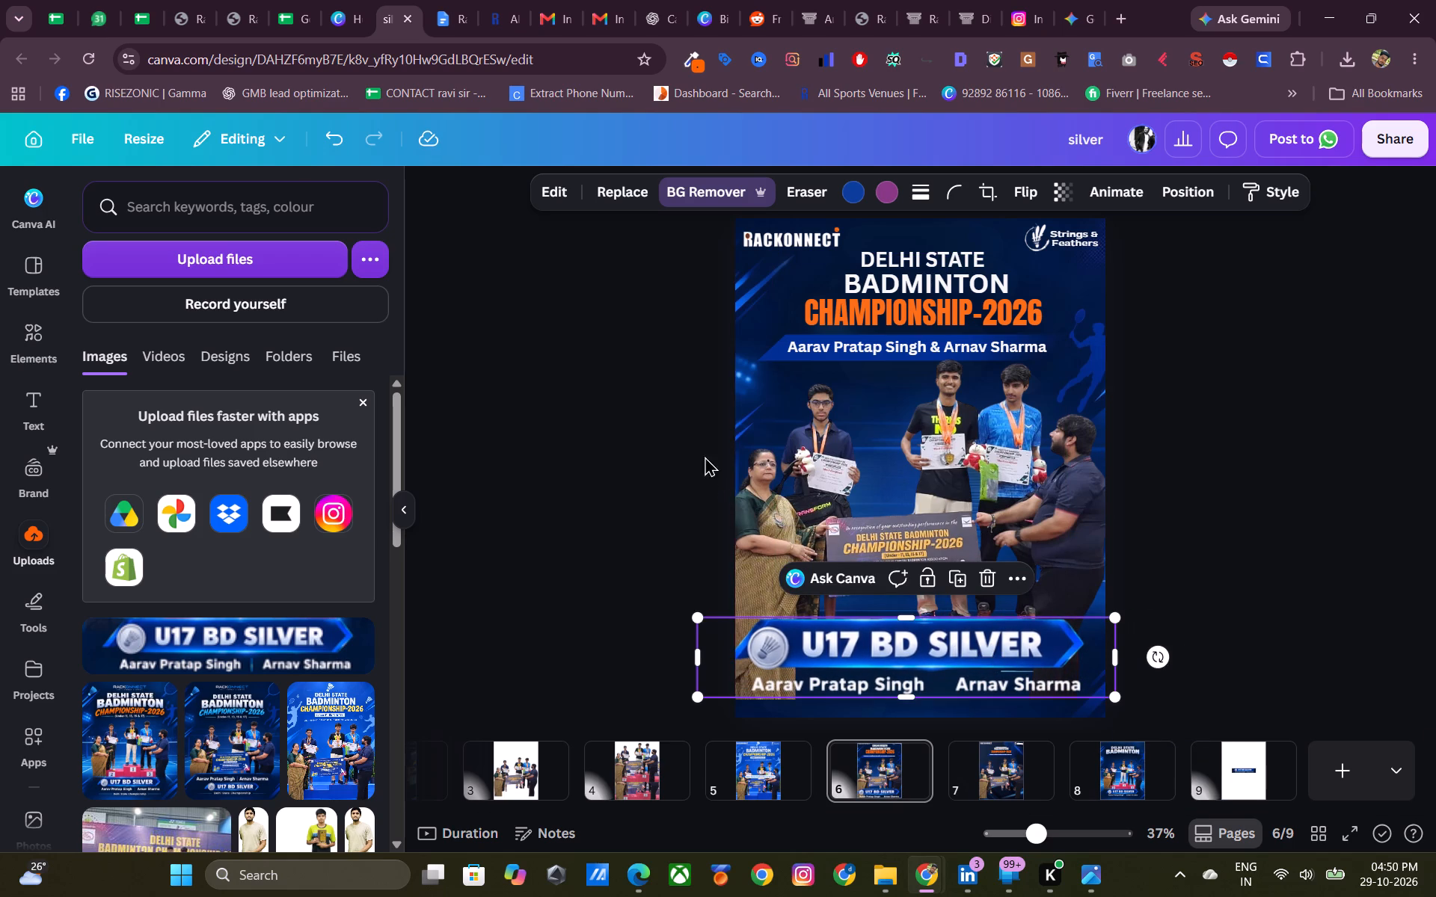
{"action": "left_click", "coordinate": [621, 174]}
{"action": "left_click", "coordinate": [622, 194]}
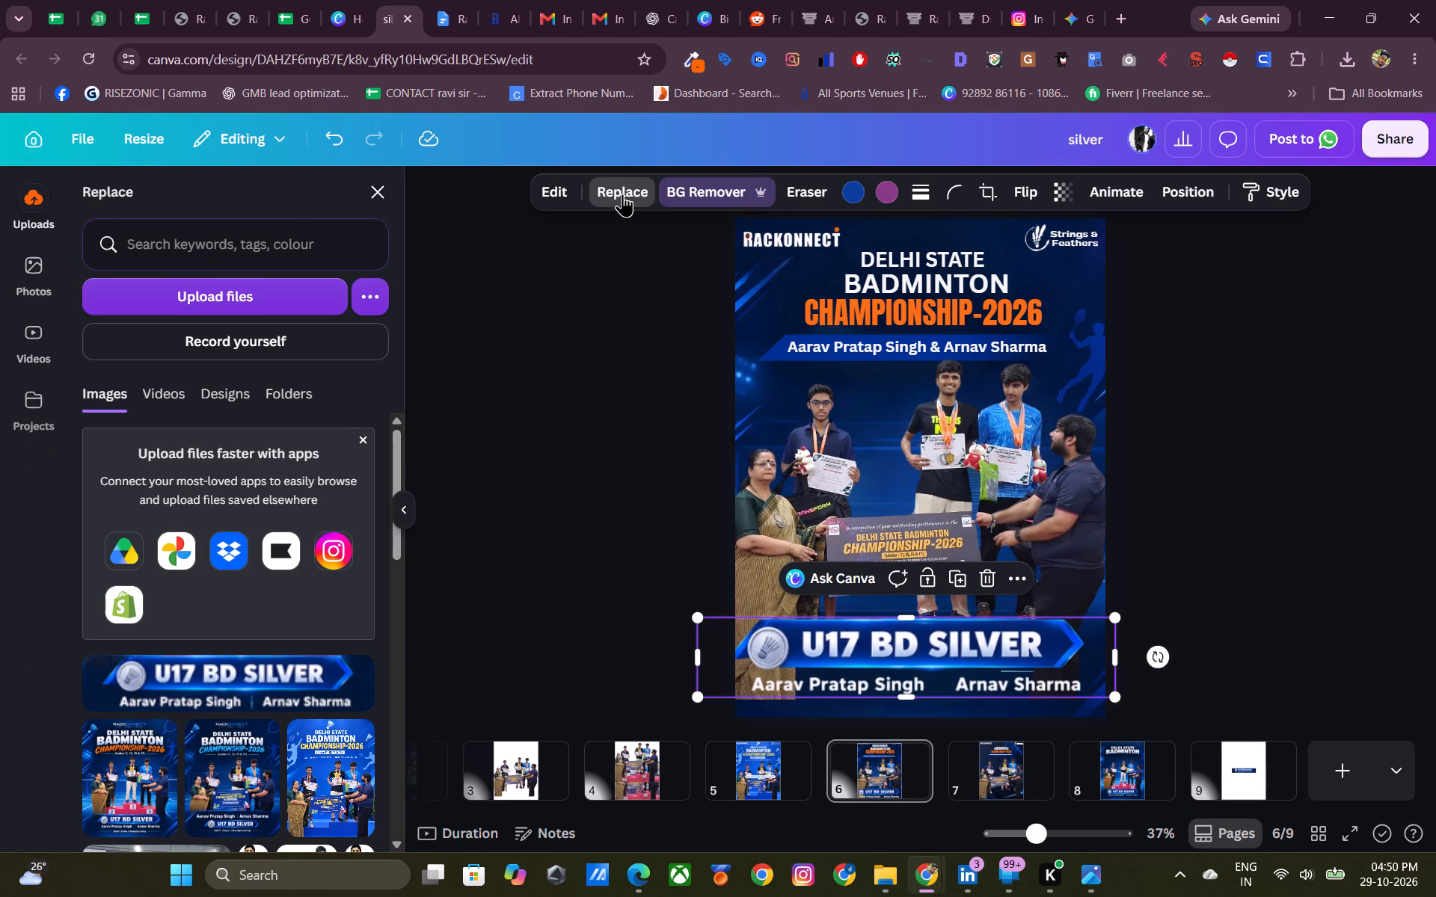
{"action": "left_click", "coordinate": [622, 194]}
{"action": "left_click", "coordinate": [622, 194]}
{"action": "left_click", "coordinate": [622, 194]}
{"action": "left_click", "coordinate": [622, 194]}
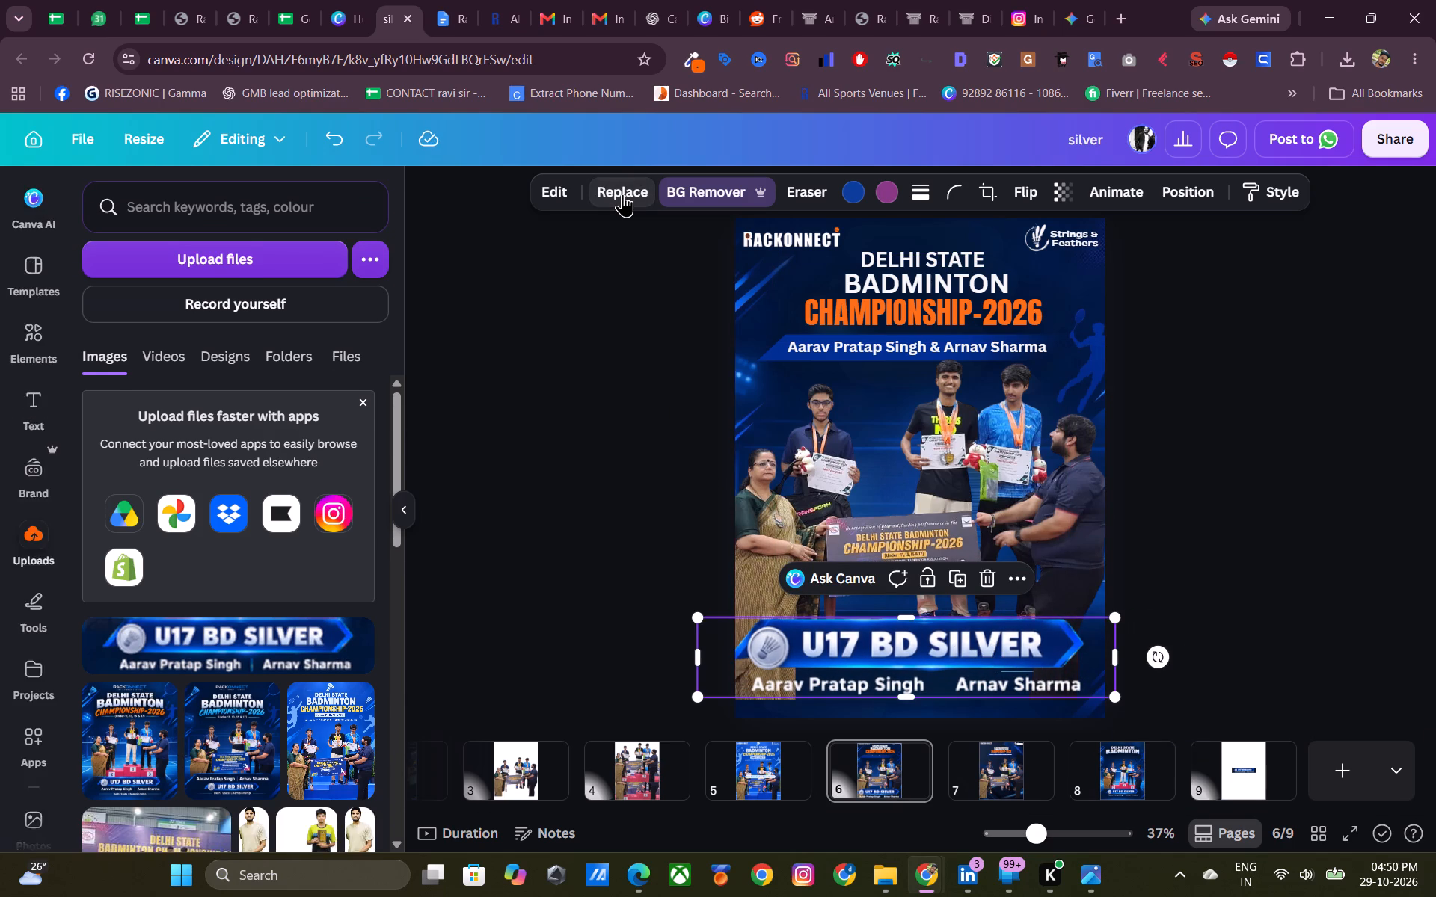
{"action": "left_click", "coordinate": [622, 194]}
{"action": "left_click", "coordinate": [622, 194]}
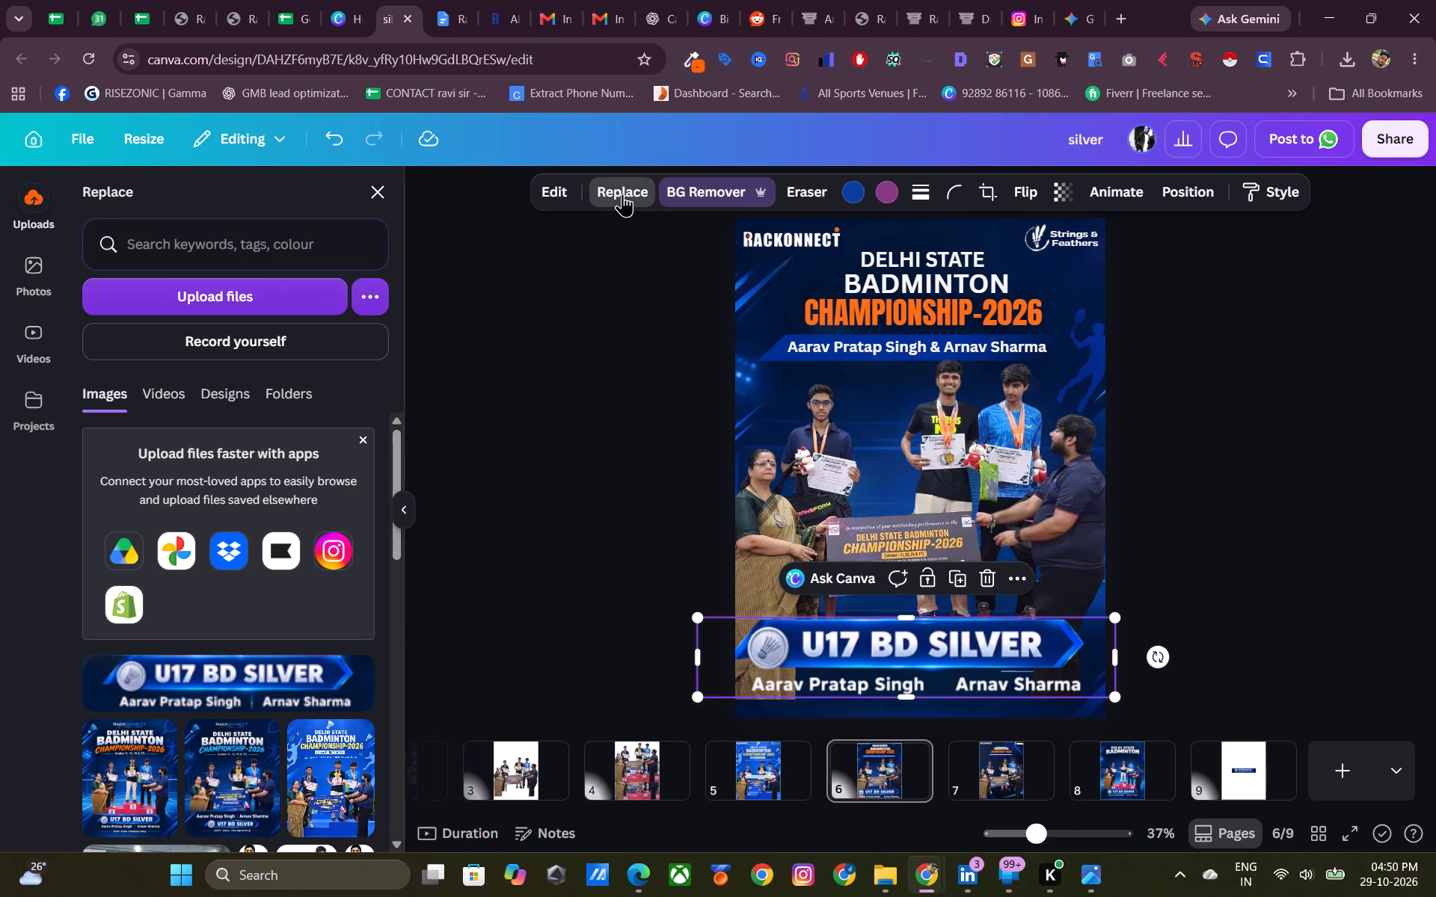
Undo the recent edits to the U17 BD SILVER banner back through its enlargement, repositioning and background removal.
{"action": "left_click", "coordinate": [333, 134]}
{"action": "left_click", "coordinate": [333, 134]}
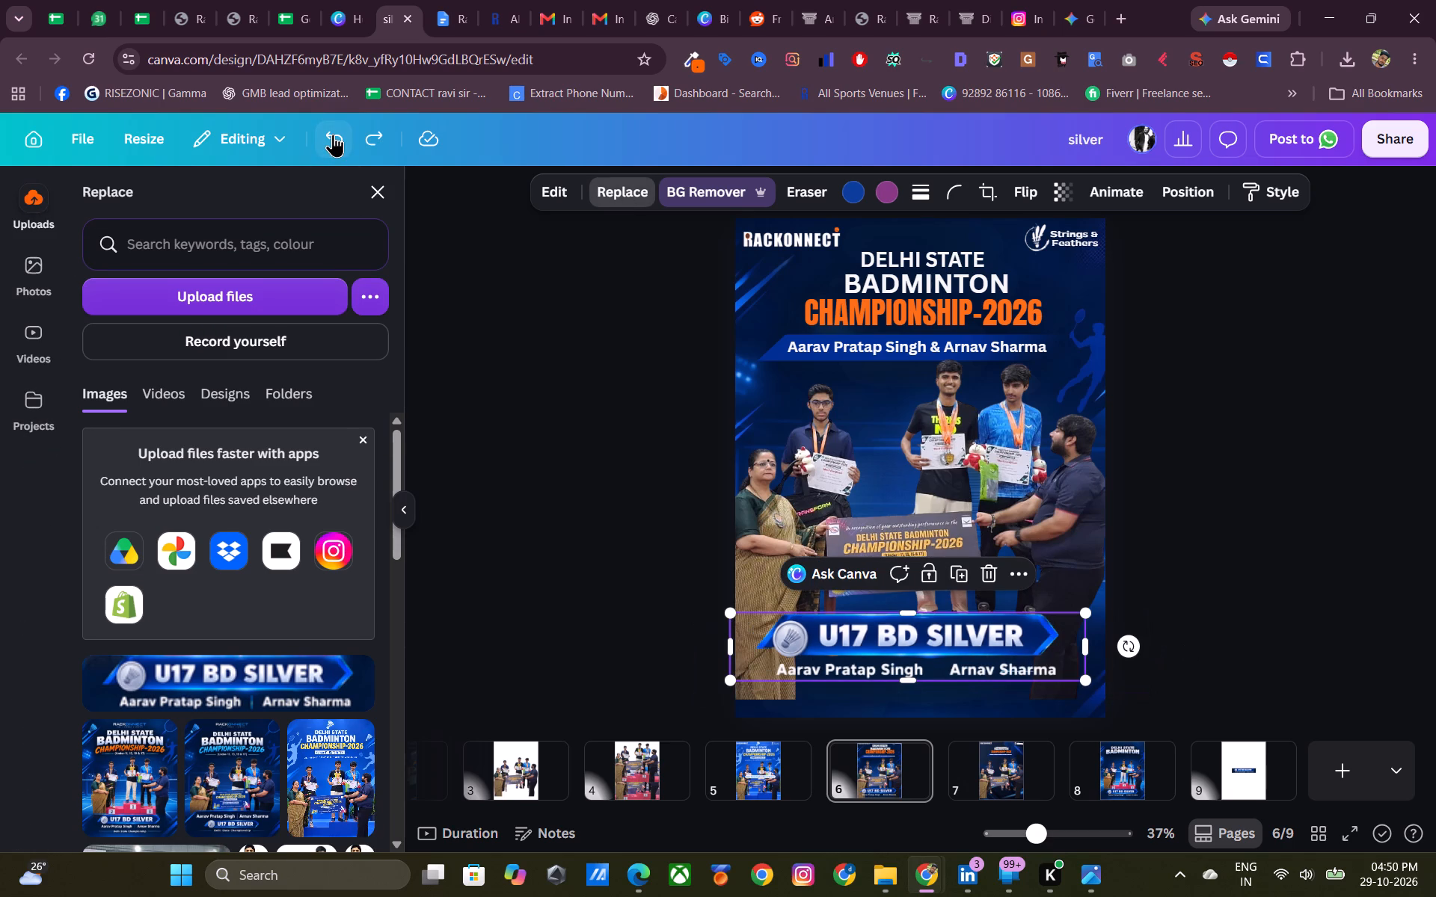
{"action": "left_click", "coordinate": [333, 134]}
{"action": "left_click", "coordinate": [333, 134]}
{"action": "left_click", "coordinate": [333, 134]}
{"action": "left_click", "coordinate": [333, 134]}
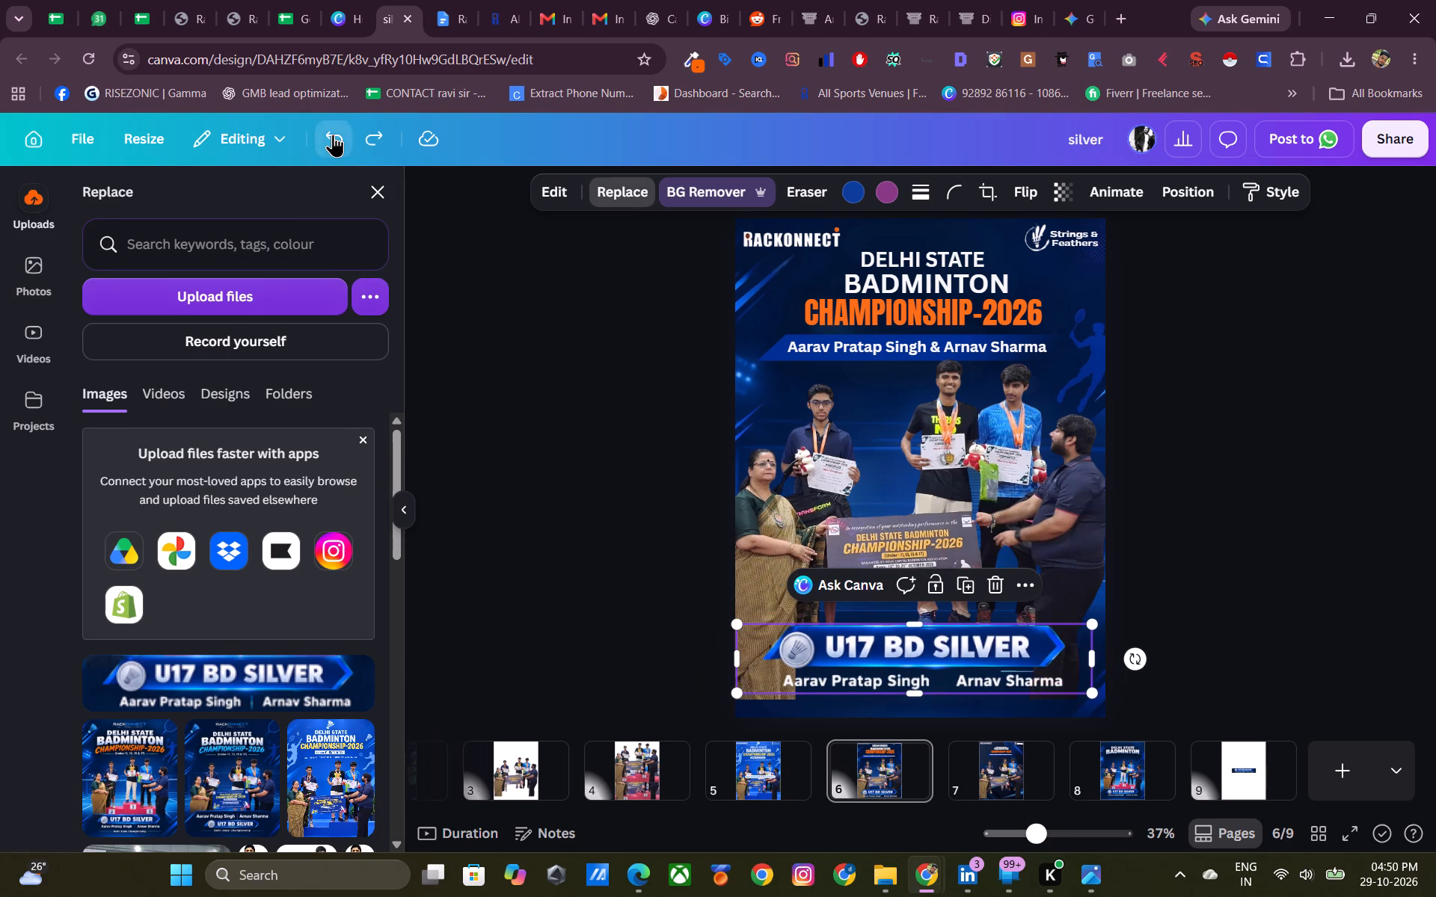
{"action": "left_click", "coordinate": [333, 134]}
{"action": "left_click", "coordinate": [1293, 645]}
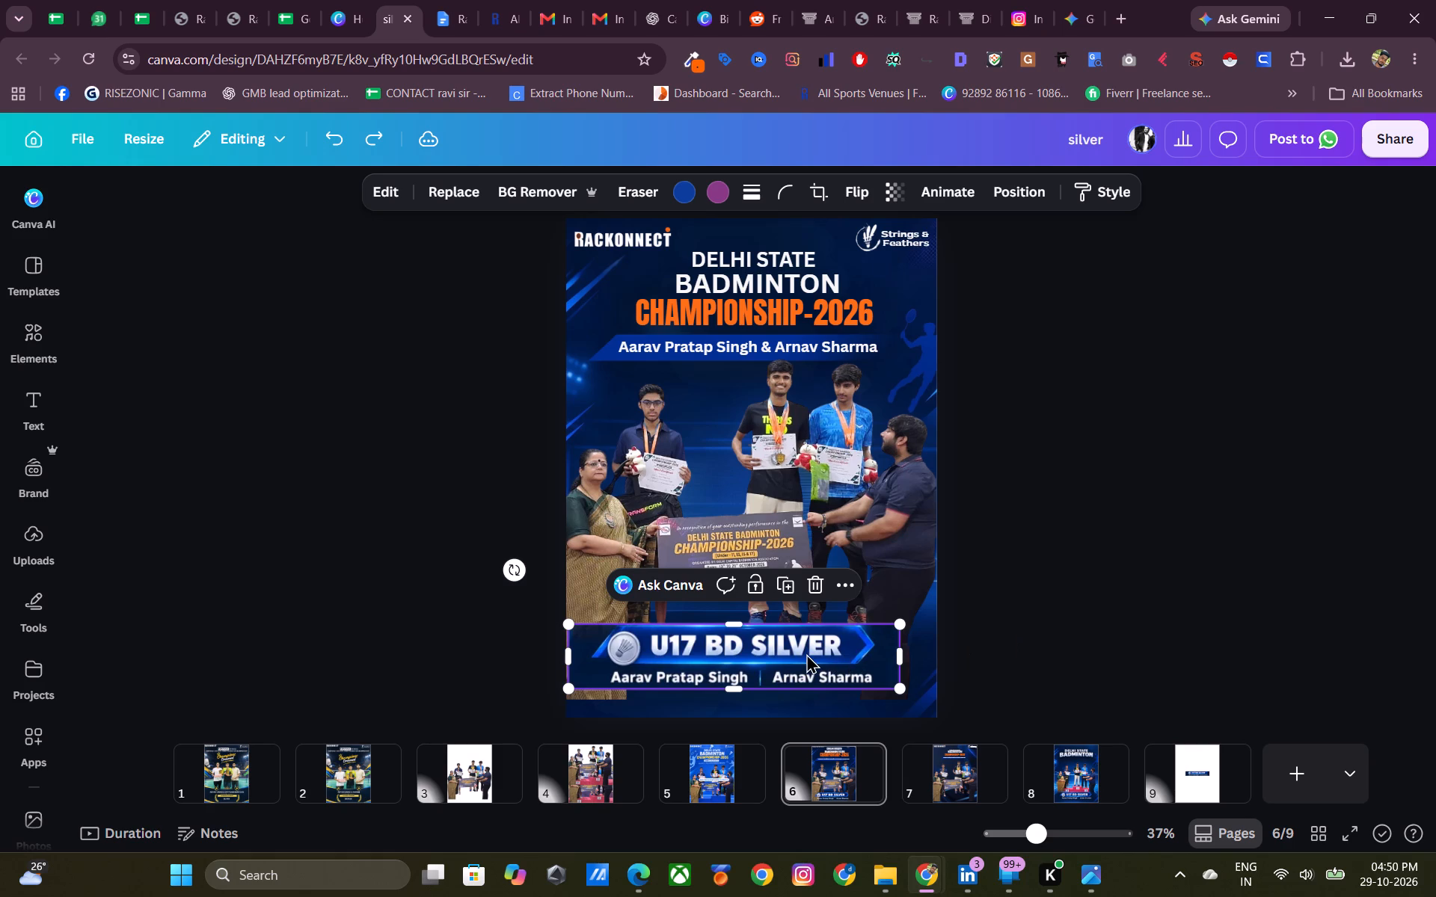
Shift the U17 BD SILVER banner with its dark background rightward and slightly down, close to the page's right edge.
{"action": "left_click_drag", "start_coordinate": [806, 653], "coordinate": [835, 659]}
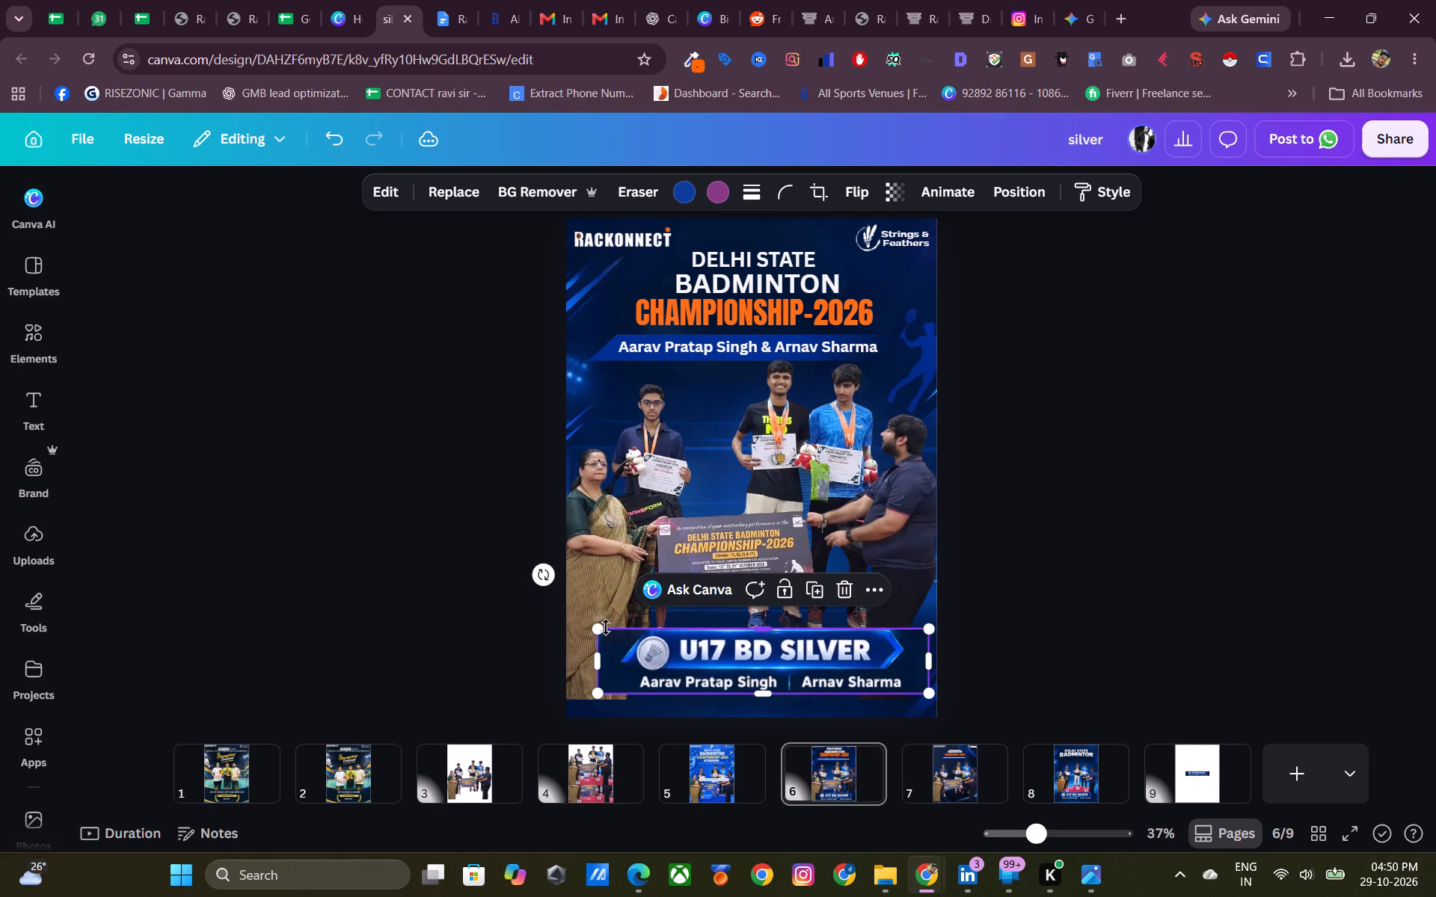
Shrink the cut-out winners photo on page 6 to the banner's width and align it directly above the banner.
{"action": "left_click", "coordinate": [595, 579]}
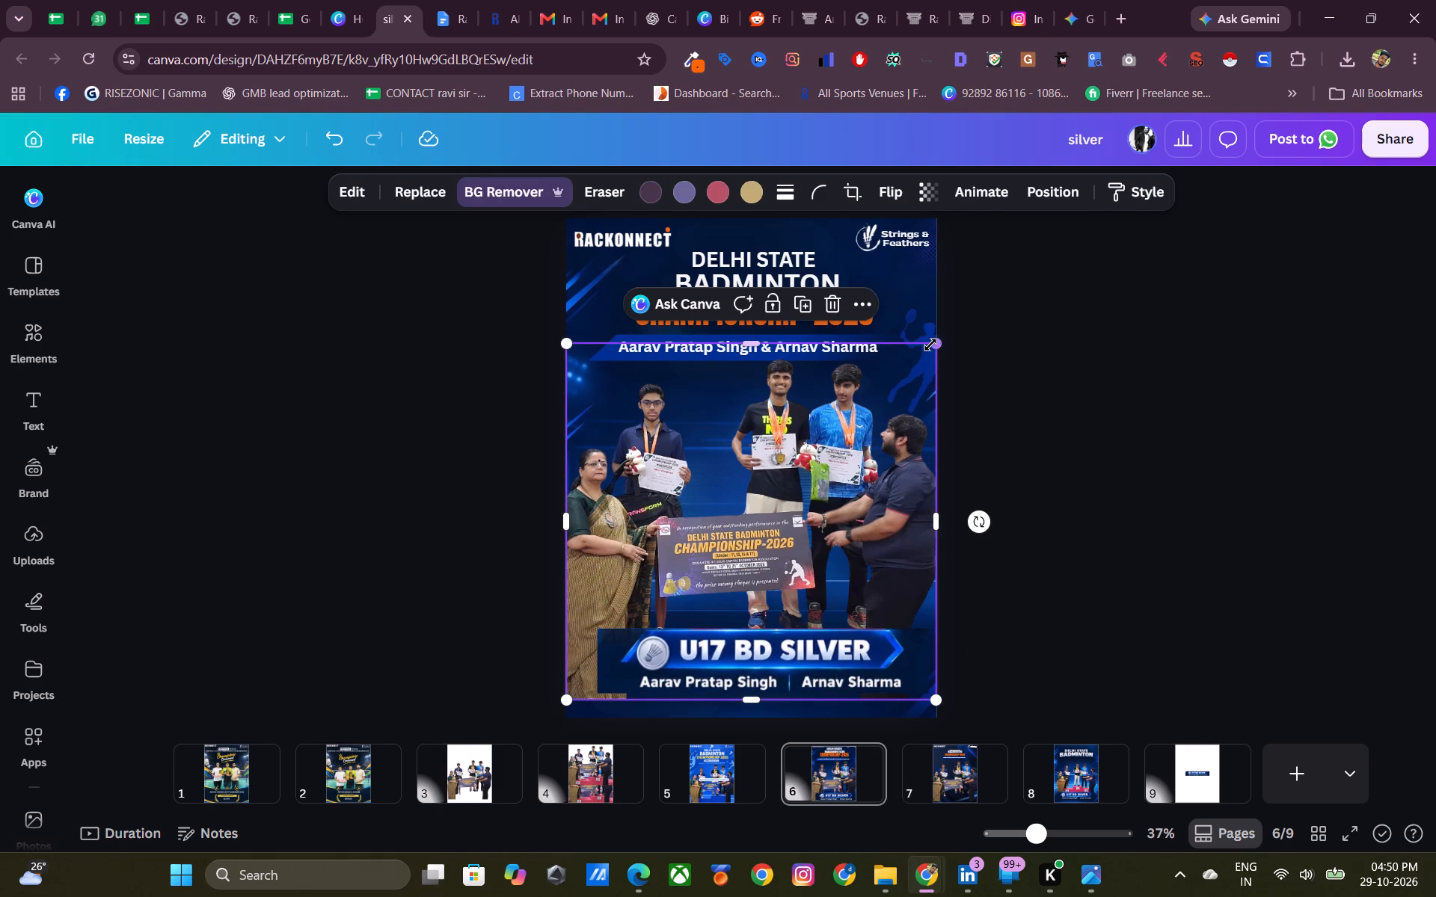
{"action": "left_click_drag", "start_coordinate": [933, 345], "coordinate": [894, 383]}
{"action": "left_click_drag", "start_coordinate": [759, 514], "coordinate": [791, 508]}
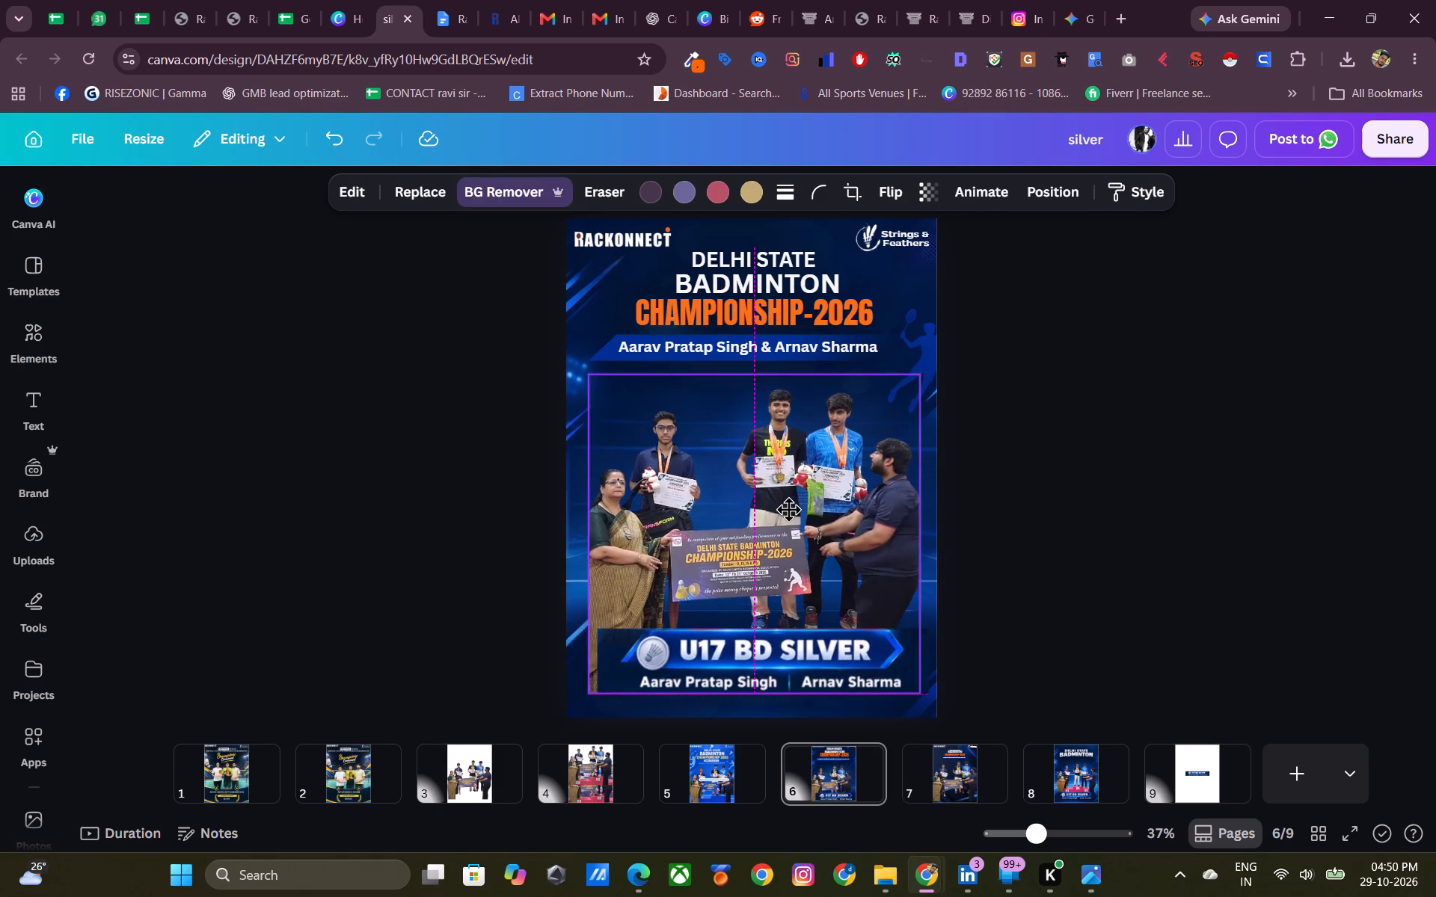
{"action": "left_click_drag", "start_coordinate": [791, 508], "coordinate": [788, 507]}
{"action": "left_click", "coordinate": [1061, 556]}
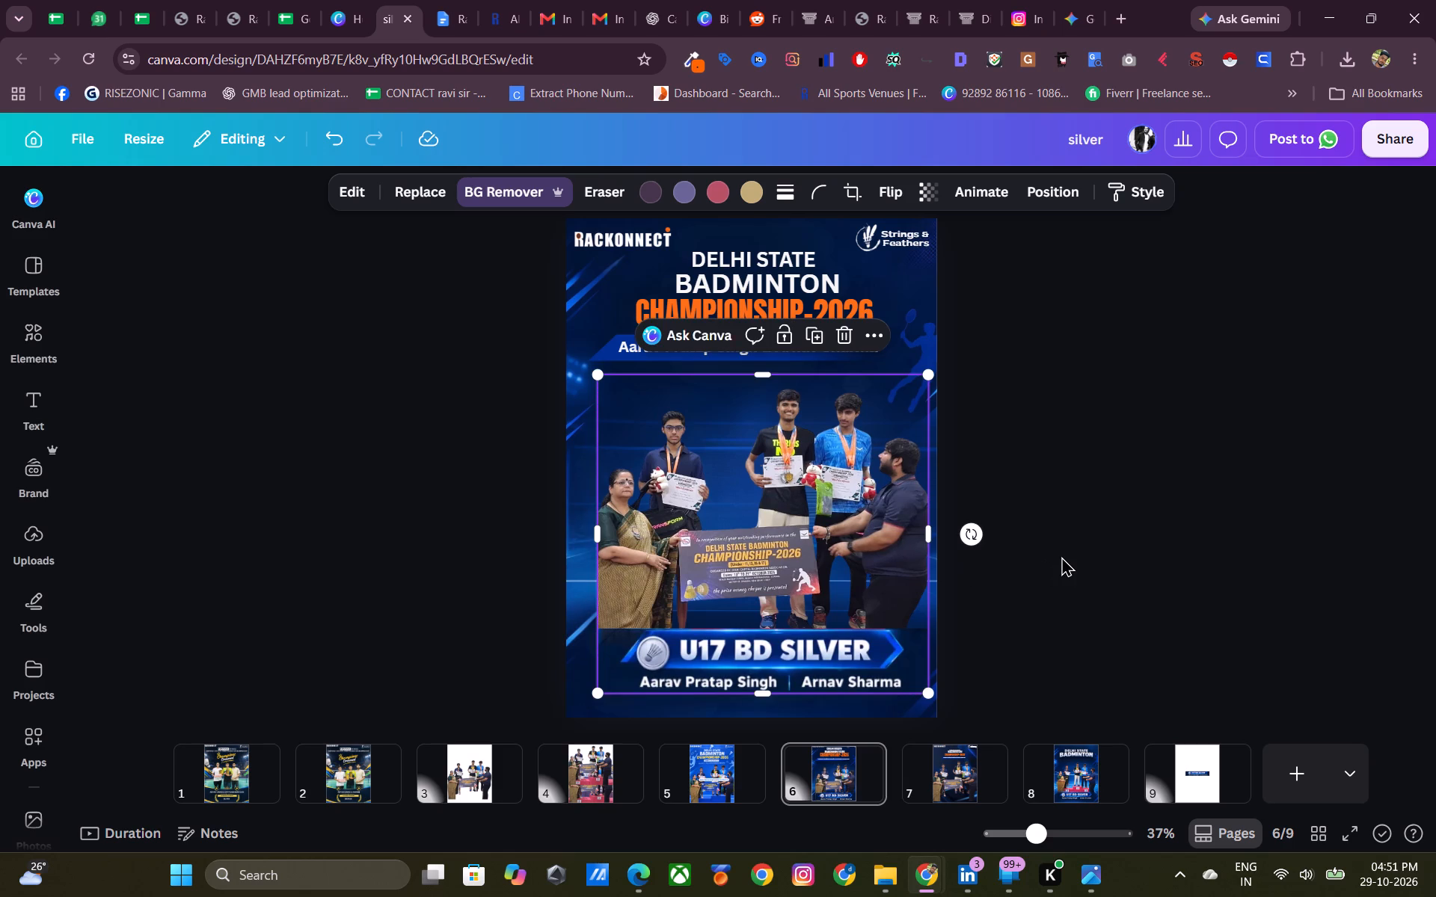
Extend the left crop edge of the winners photo to uncover more of the woman in the sari.
{"action": "left_click", "coordinate": [726, 566]}
{"action": "left_click_drag", "start_coordinate": [604, 535], "coordinate": [582, 542]}
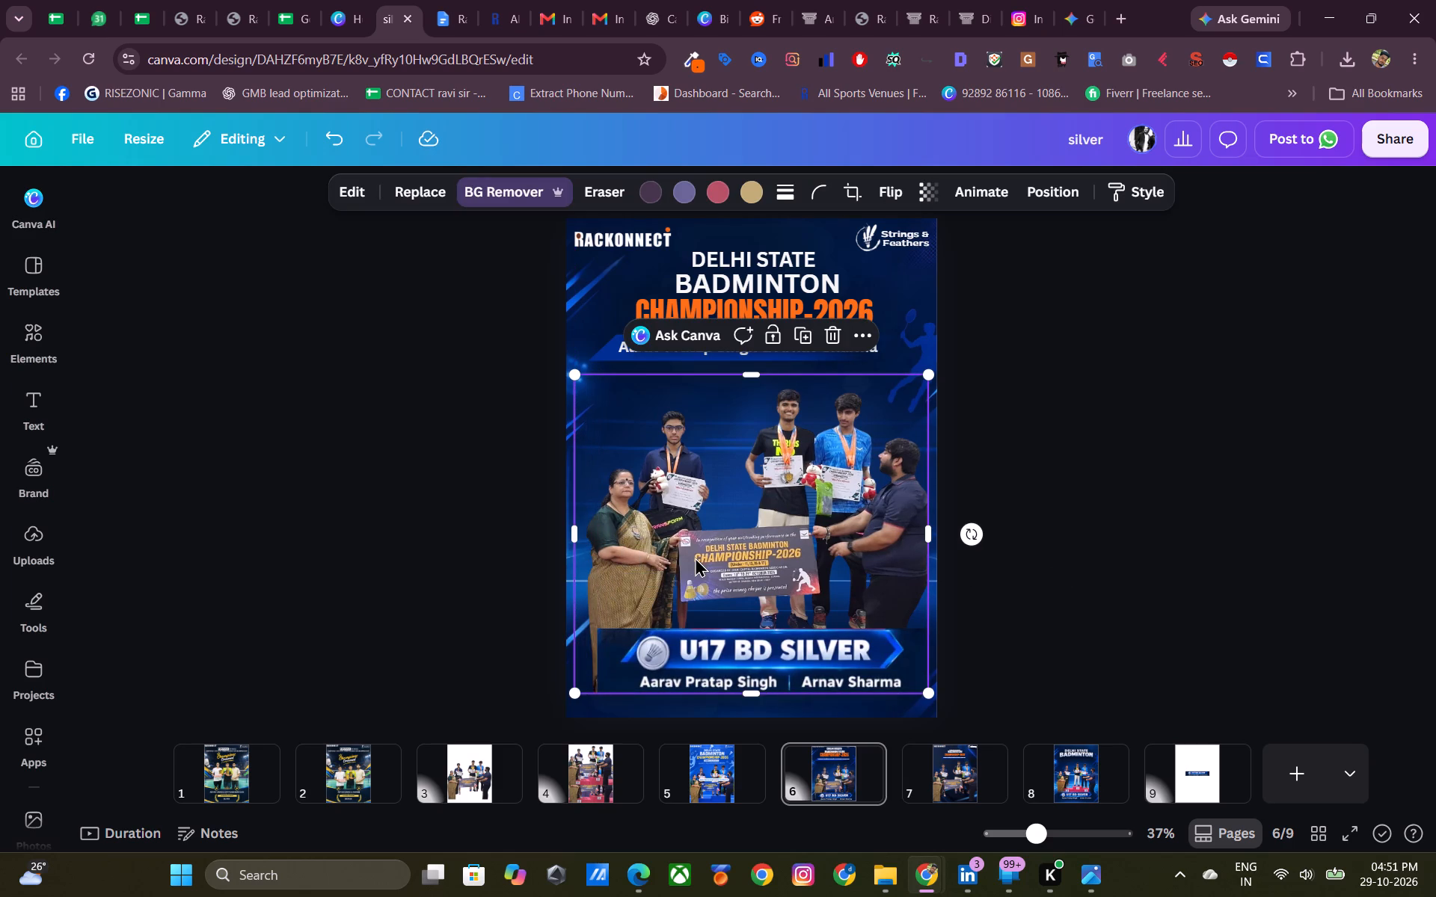
{"action": "left_click", "coordinate": [1156, 553]}
Nudge the winners photo rightward in small increments until its frame meets the right edge of the page.
{"action": "left_click", "coordinate": [832, 558]}
{"action": "key", "text": "Right"}
{"action": "key", "text": "Right"}
{"action": "key", "text": "Right"}
{"action": "key", "text": "Right"}
{"action": "key", "text": "Right"}
{"action": "key", "text": "Right"}
{"action": "key", "text": "Right"}
{"action": "key", "text": "Right"}
{"action": "key", "text": "Right"}
{"action": "key", "text": "Right"}
{"action": "key", "text": "Right"}
{"action": "key", "text": "Right"}
{"action": "key", "text": "Right"}
{"action": "key", "text": "Right"}
{"action": "key", "text": "Right"}
{"action": "key", "text": "Right"}
{"action": "key", "text": "Right"}
{"action": "key", "text": "Right"}
{"action": "key", "text": "Right"}
{"action": "key", "text": "Right"}
{"action": "key", "text": "Right"}
{"action": "key", "text": "Right"}
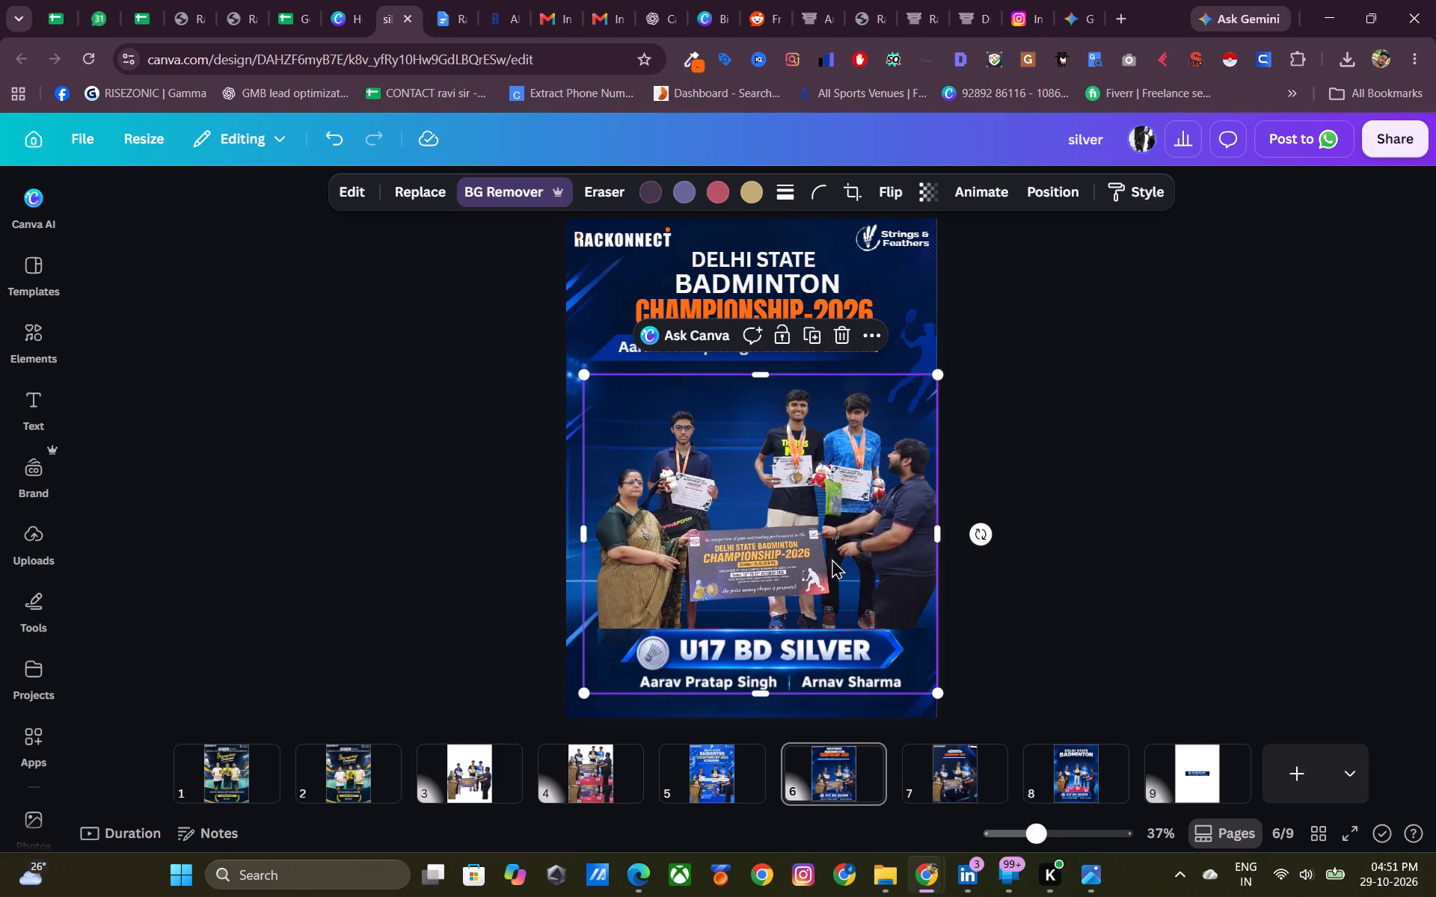
Set the corner rounding of the U17 BD SILVER banner on page 6 to 50.
{"action": "left_click", "coordinate": [963, 629]}
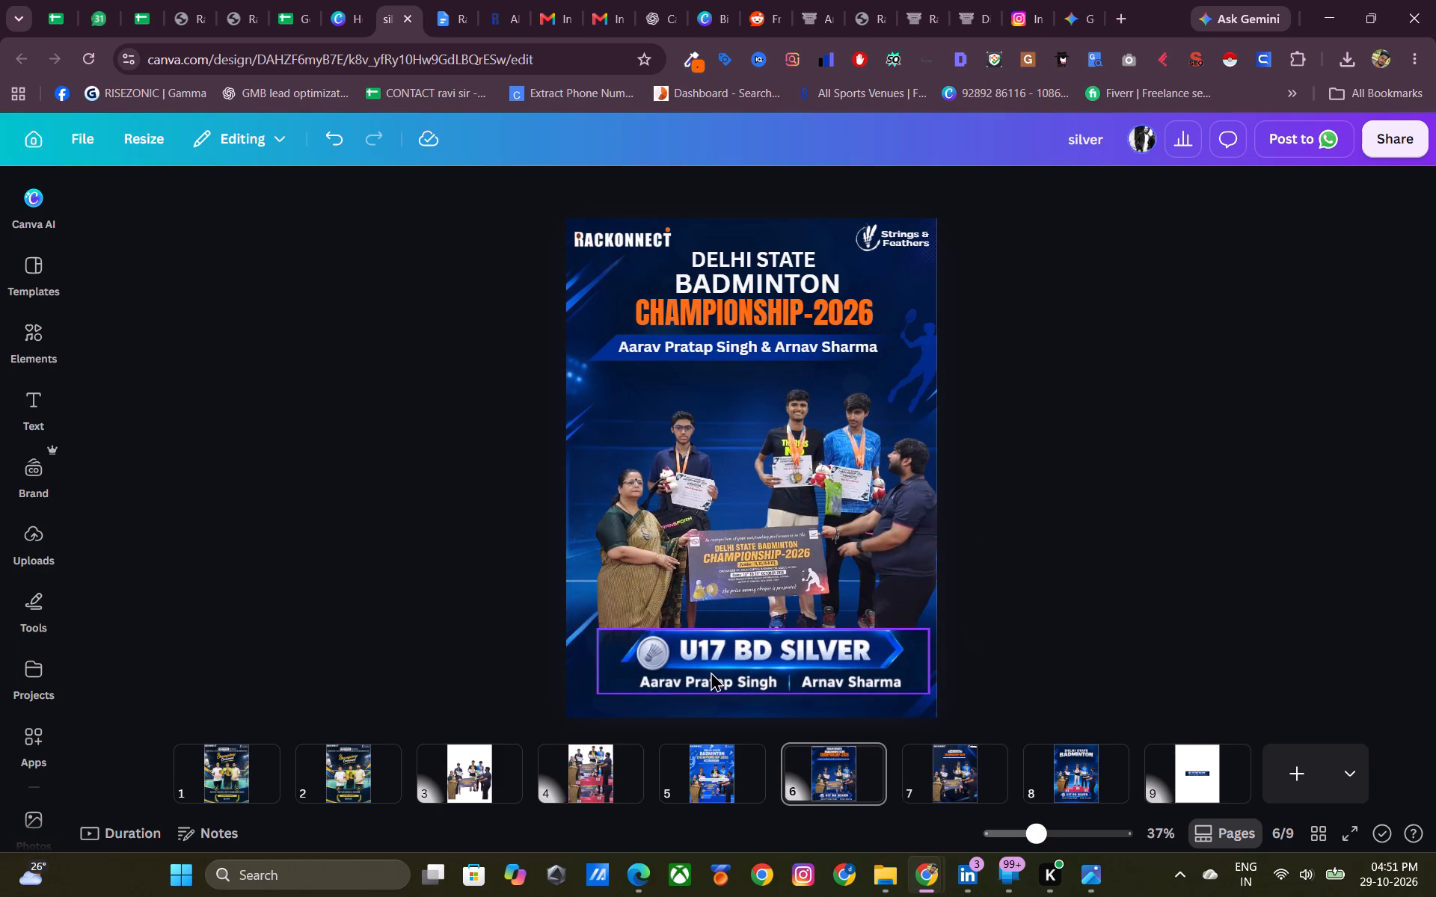
{"action": "left_click", "coordinate": [711, 671]}
{"action": "left_click", "coordinate": [796, 201]}
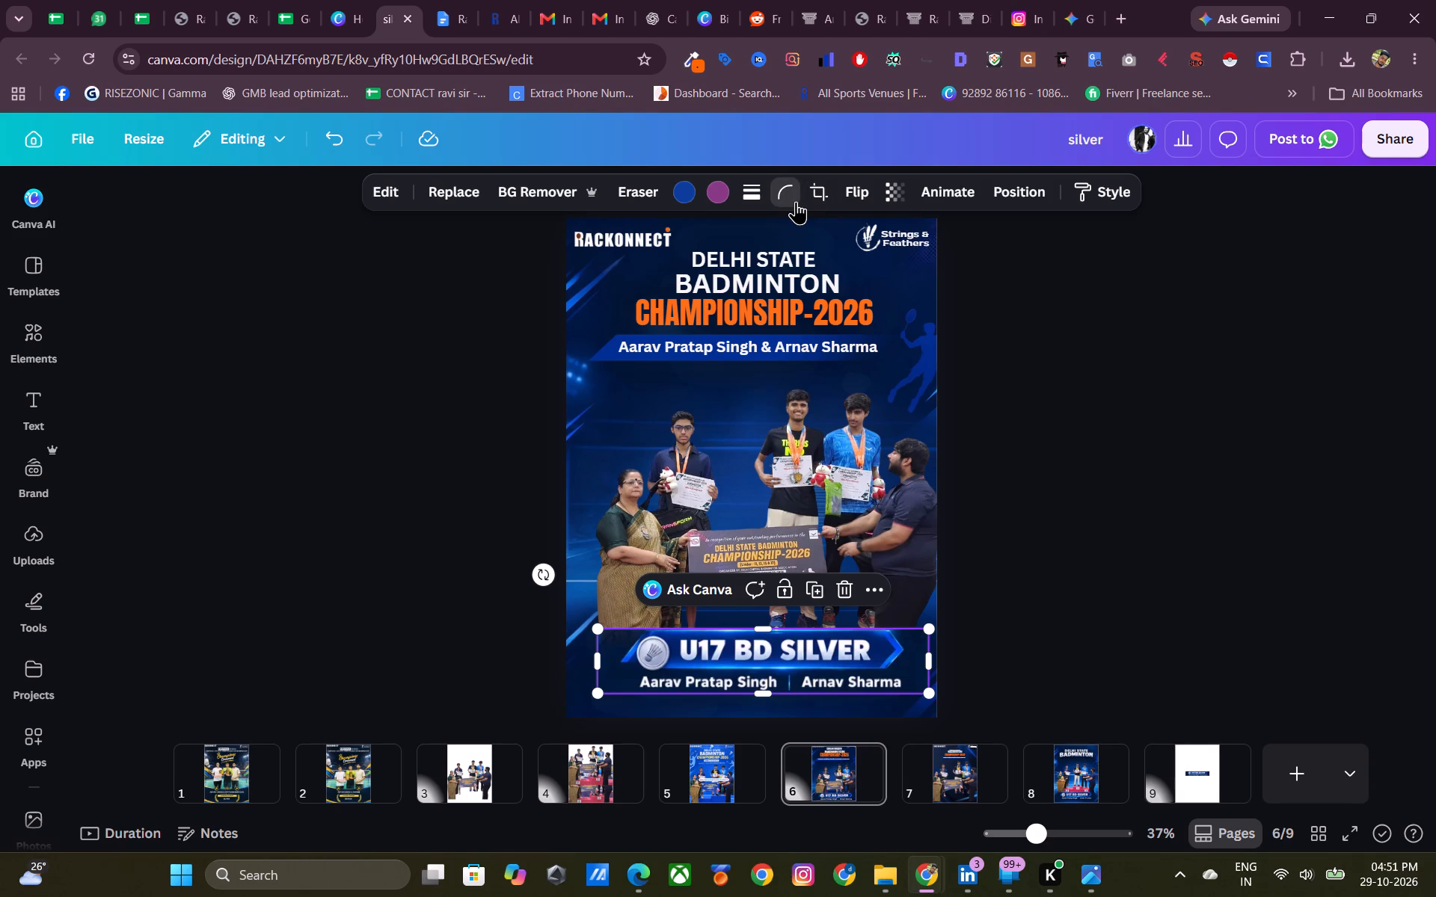
{"action": "left_click_drag", "start_coordinate": [699, 280], "coordinate": [699, 280]}
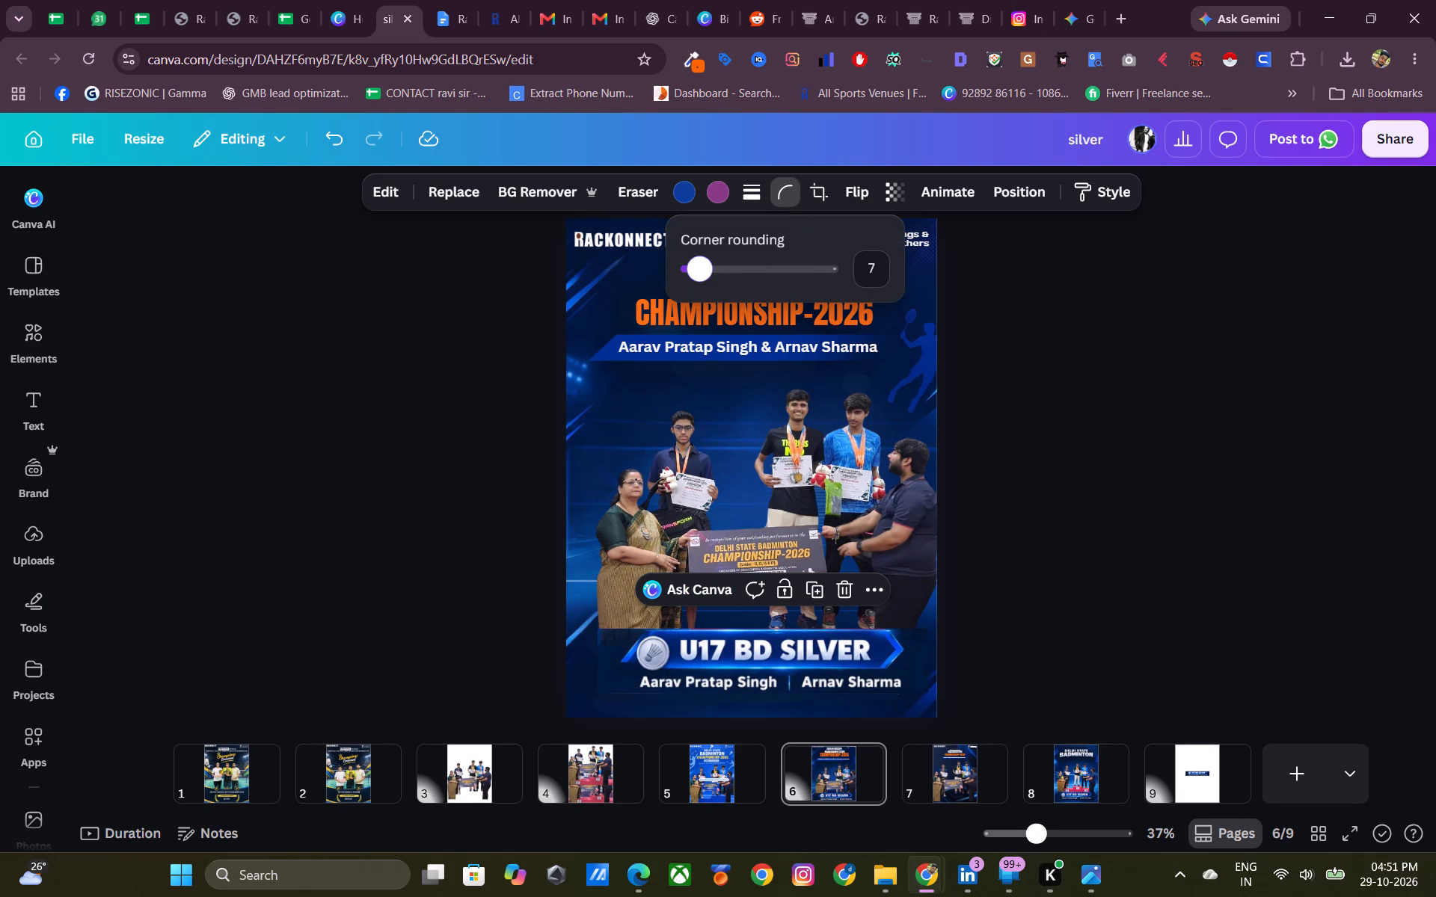
{"action": "left_click_drag", "start_coordinate": [699, 280], "coordinate": [760, 283]}
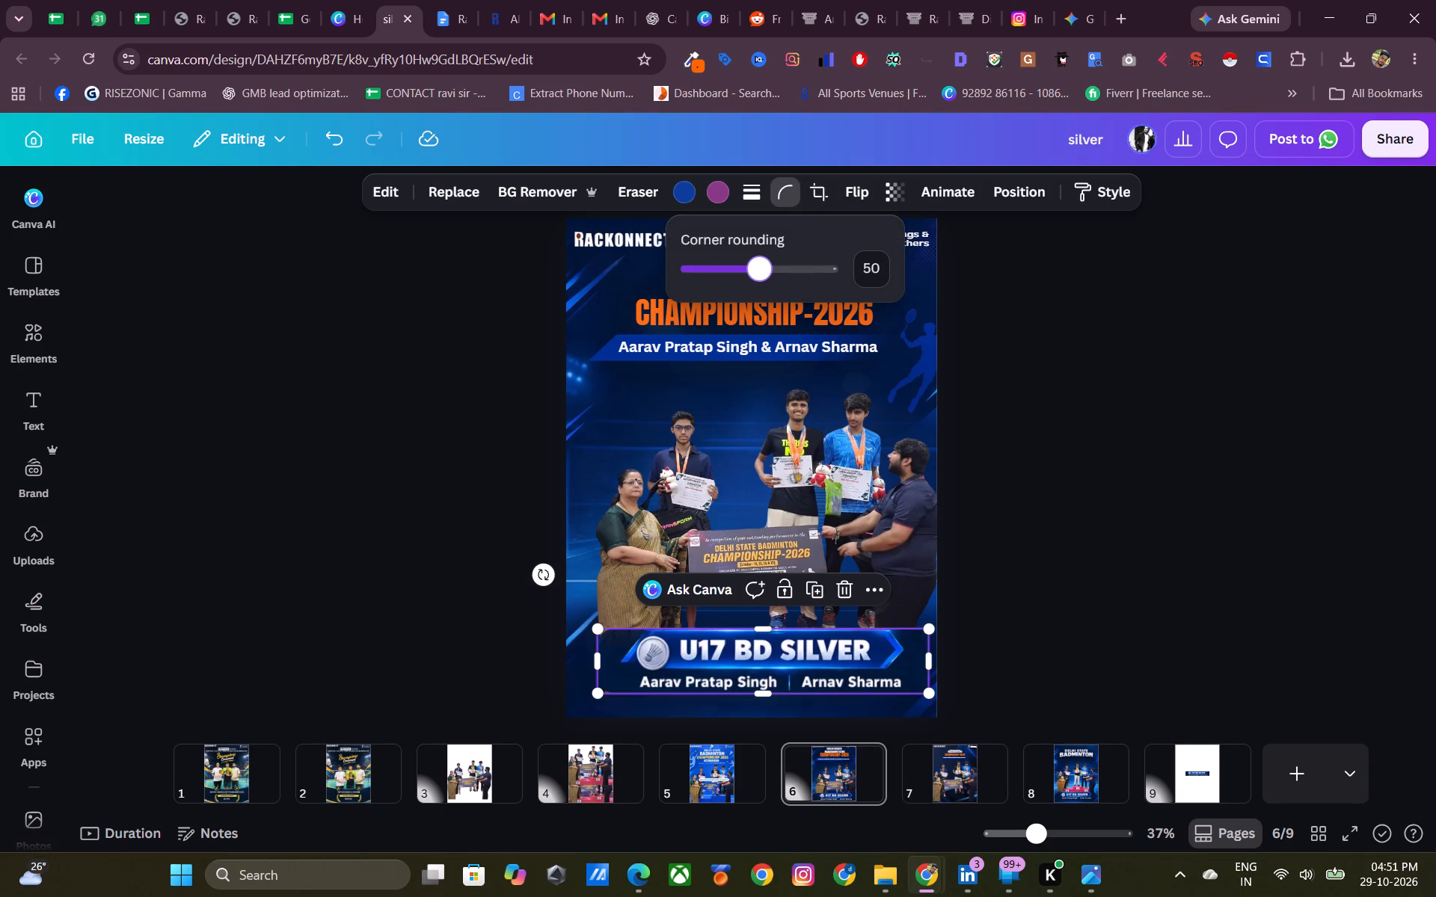
{"action": "double_click", "coordinate": [1132, 573]}
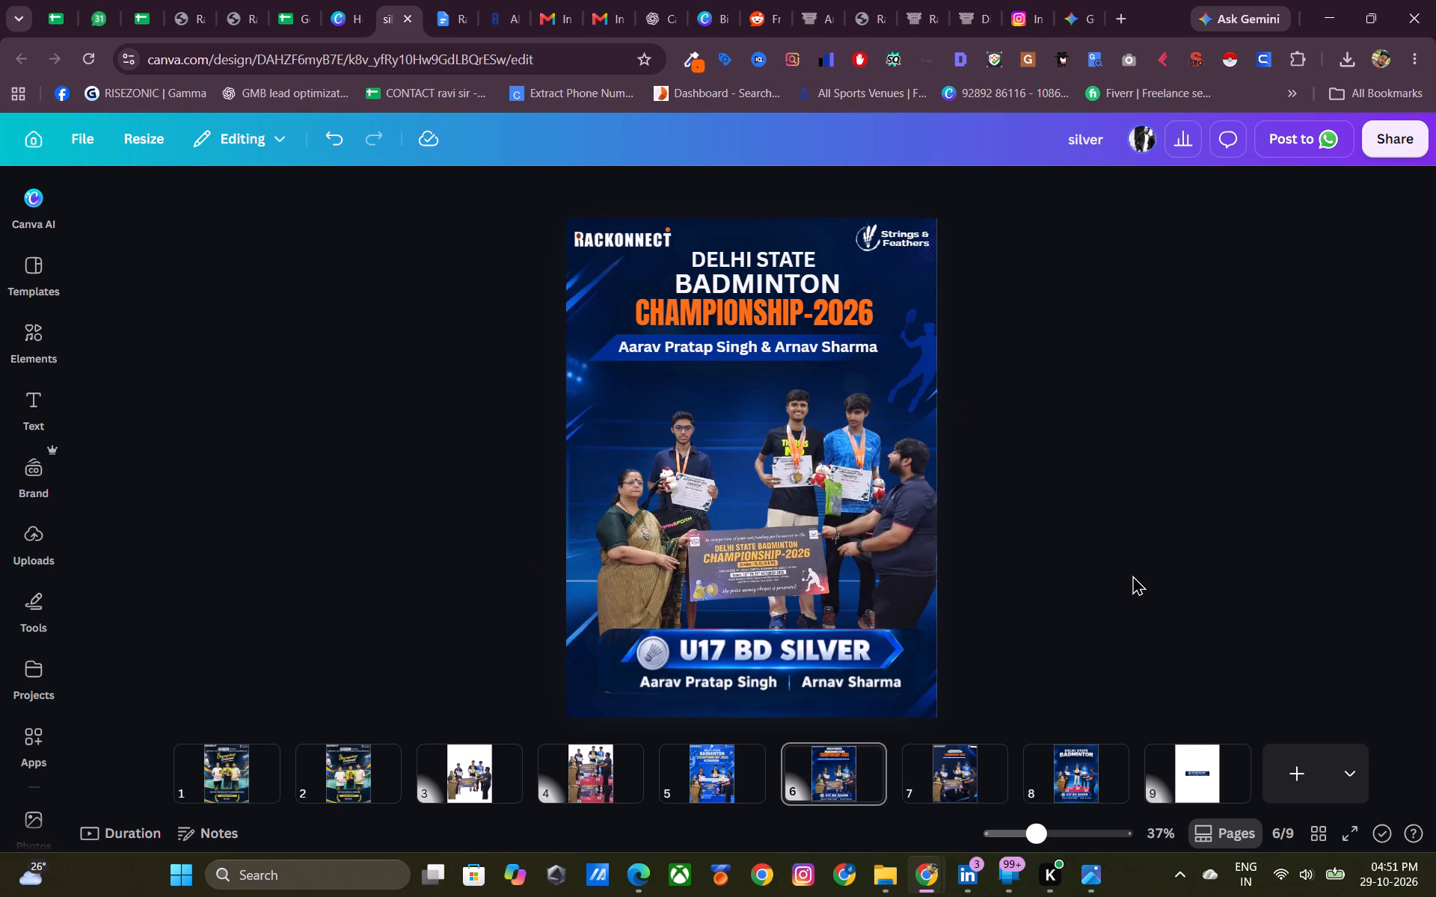
Start a screen snip to capture the poster on page 6.
{"action": "key", "text": "shift+super+s"}
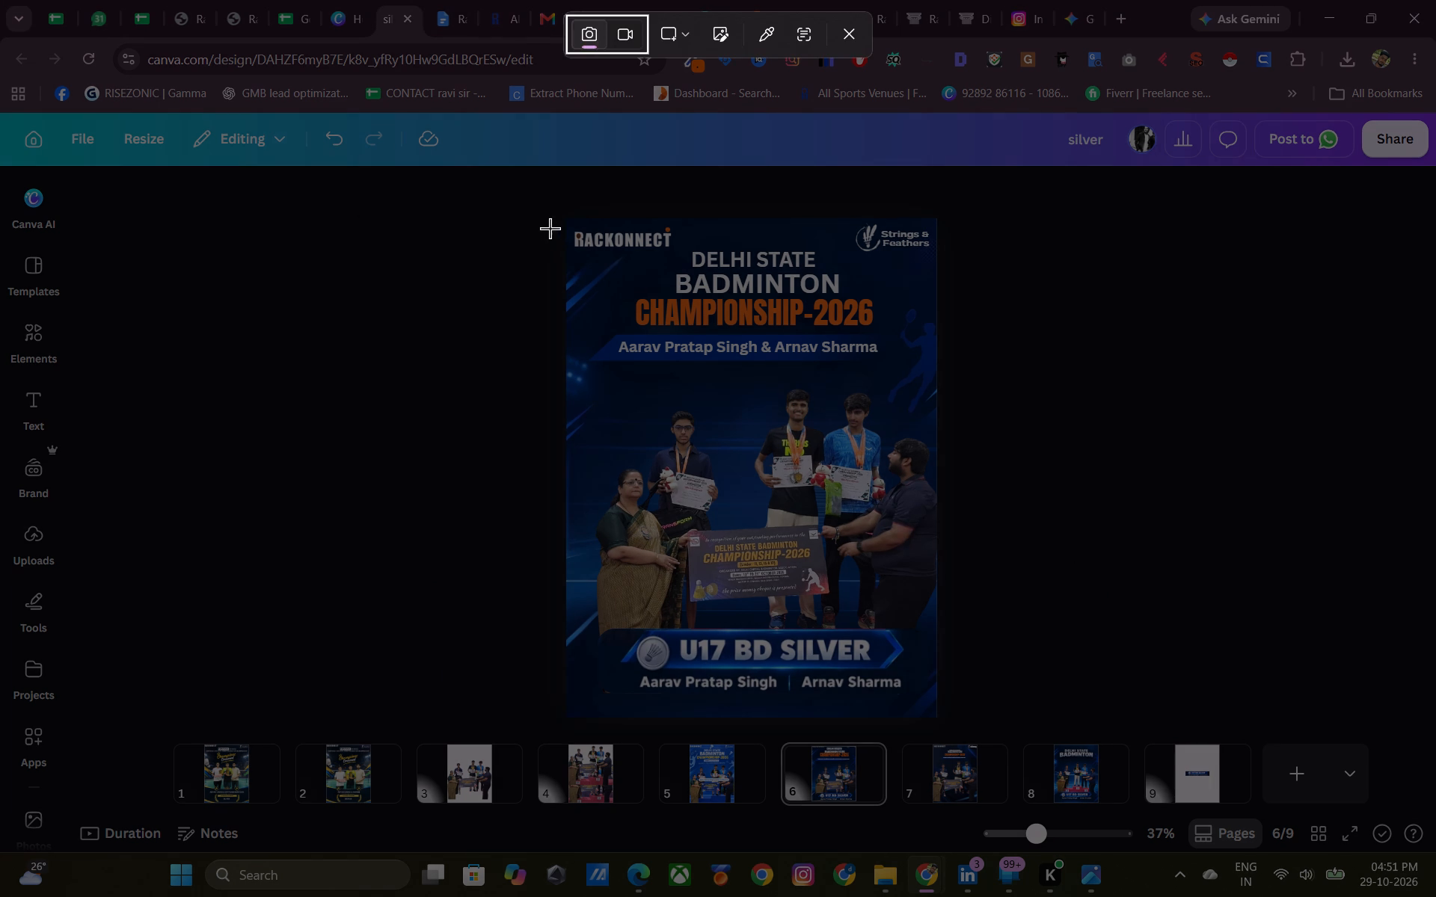
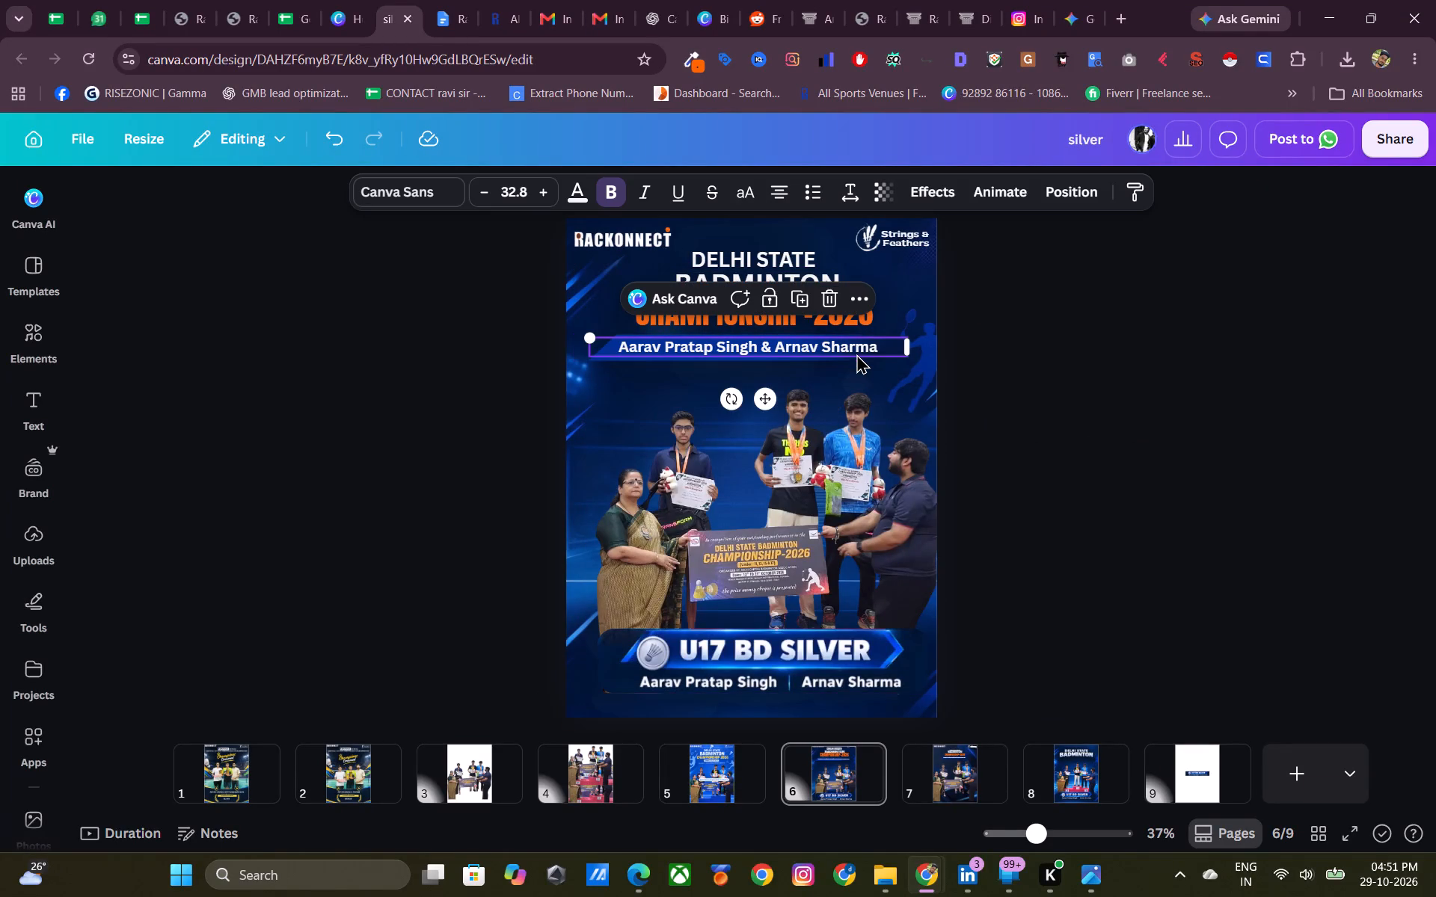
Group the winners' names line with its background strip beneath the CHAMPIONSHIP-2026 heading, and delete the group.
{"action": "left_click", "coordinate": [637, 360], "text": "shift"}
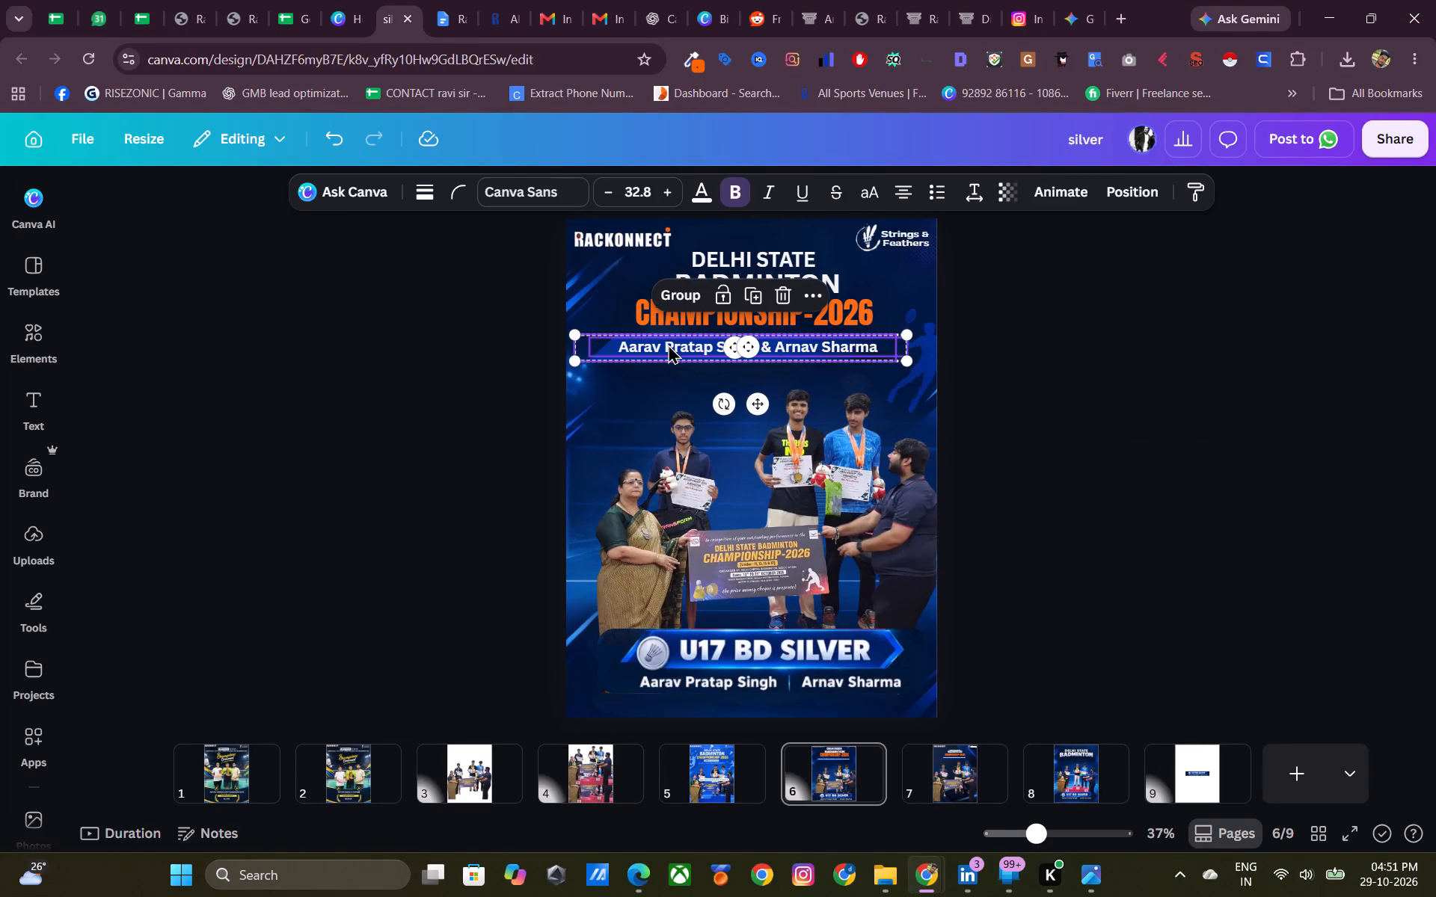
{"action": "left_click", "coordinate": [686, 293]}
{"action": "left_click", "coordinate": [804, 295]}
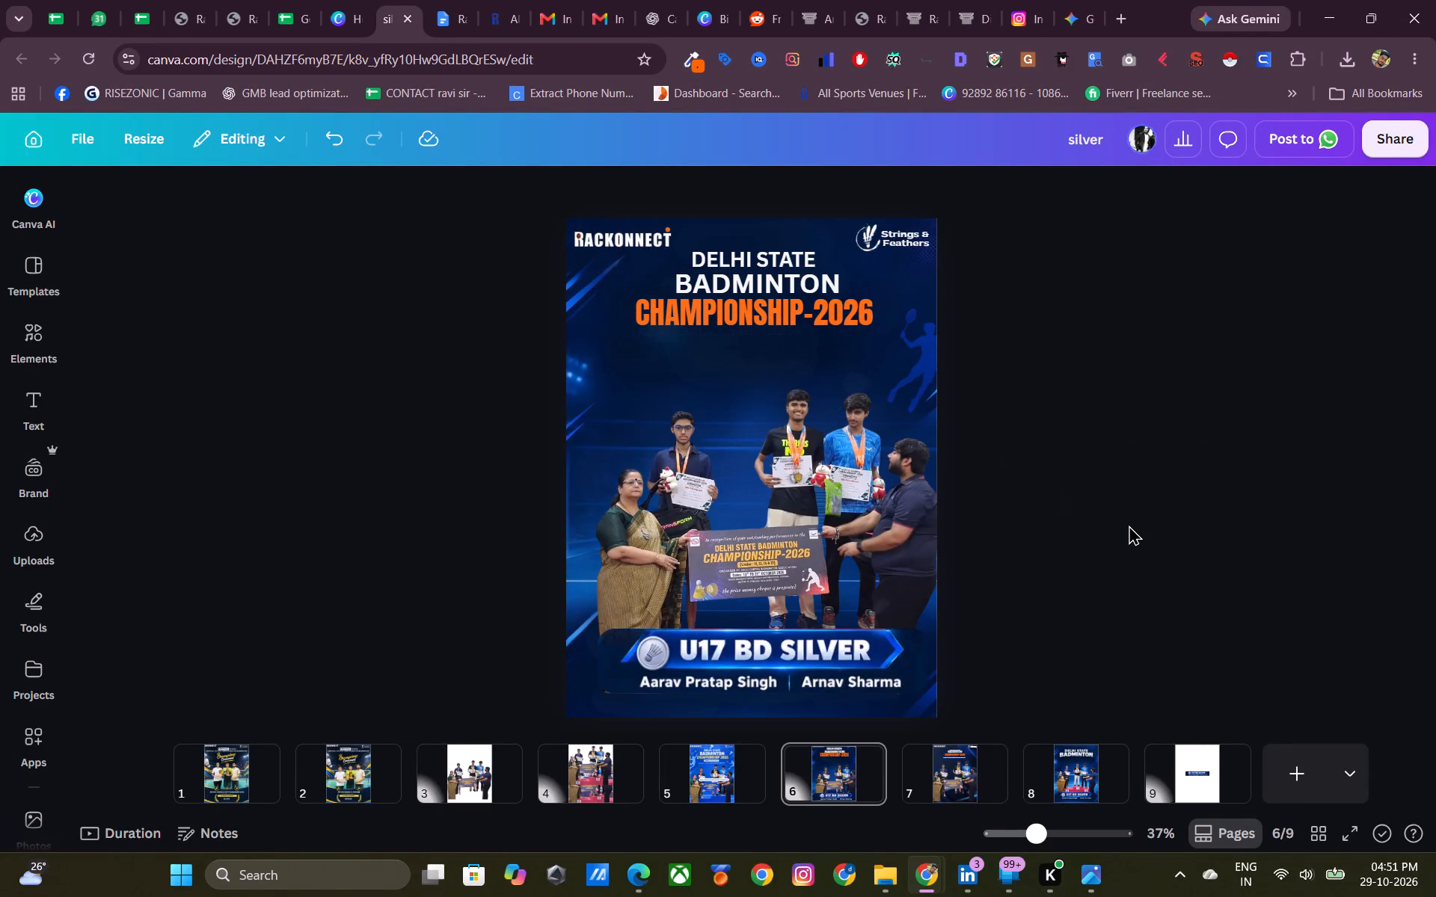
Capture a screenshot of the U17 BD Silver poster on page 6.
{"action": "key", "text": "shift+super+s"}
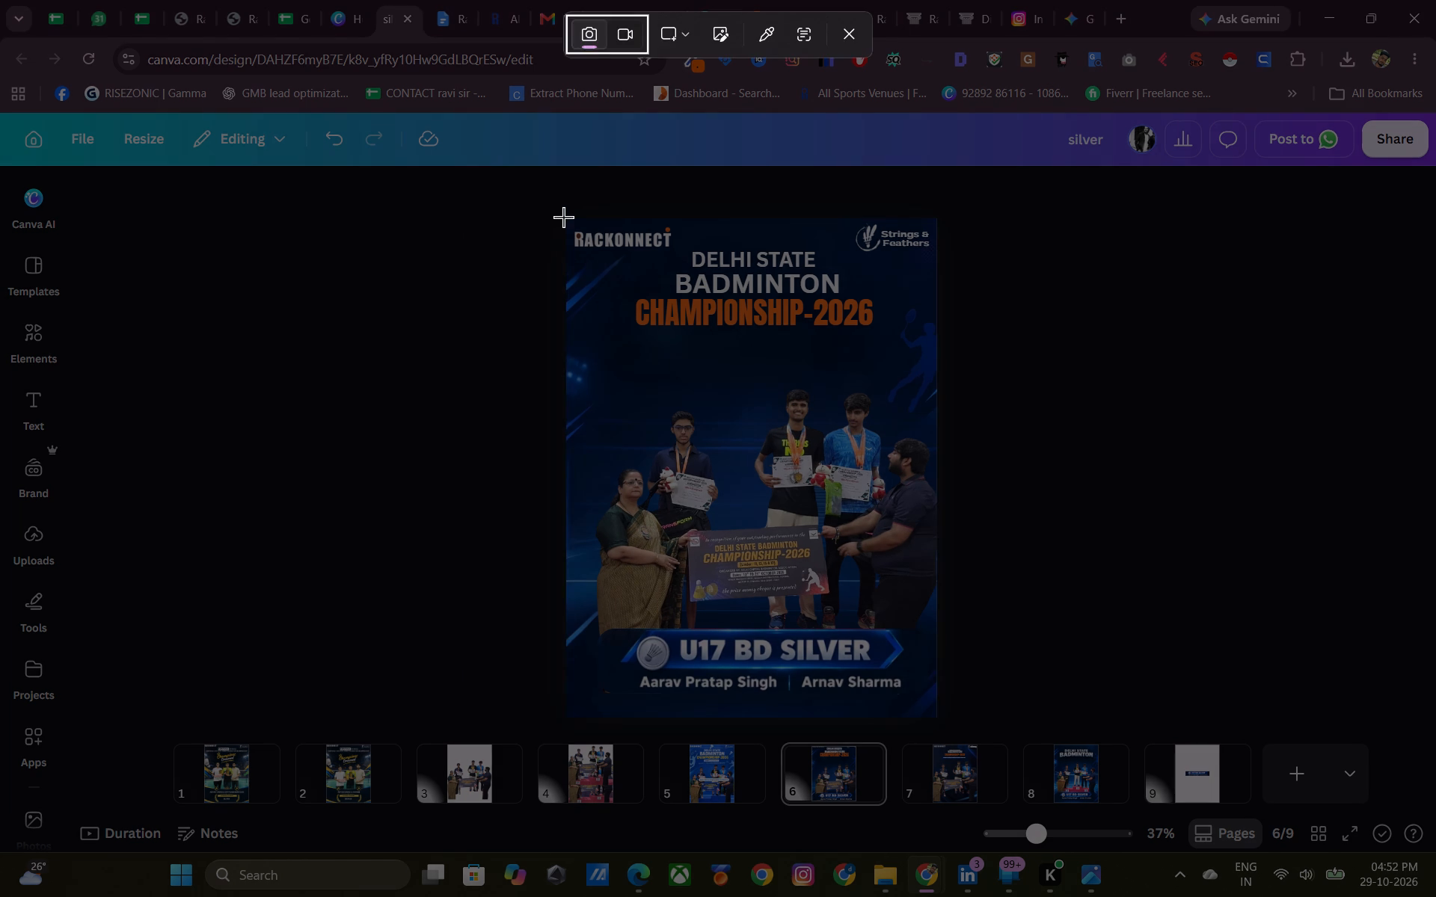
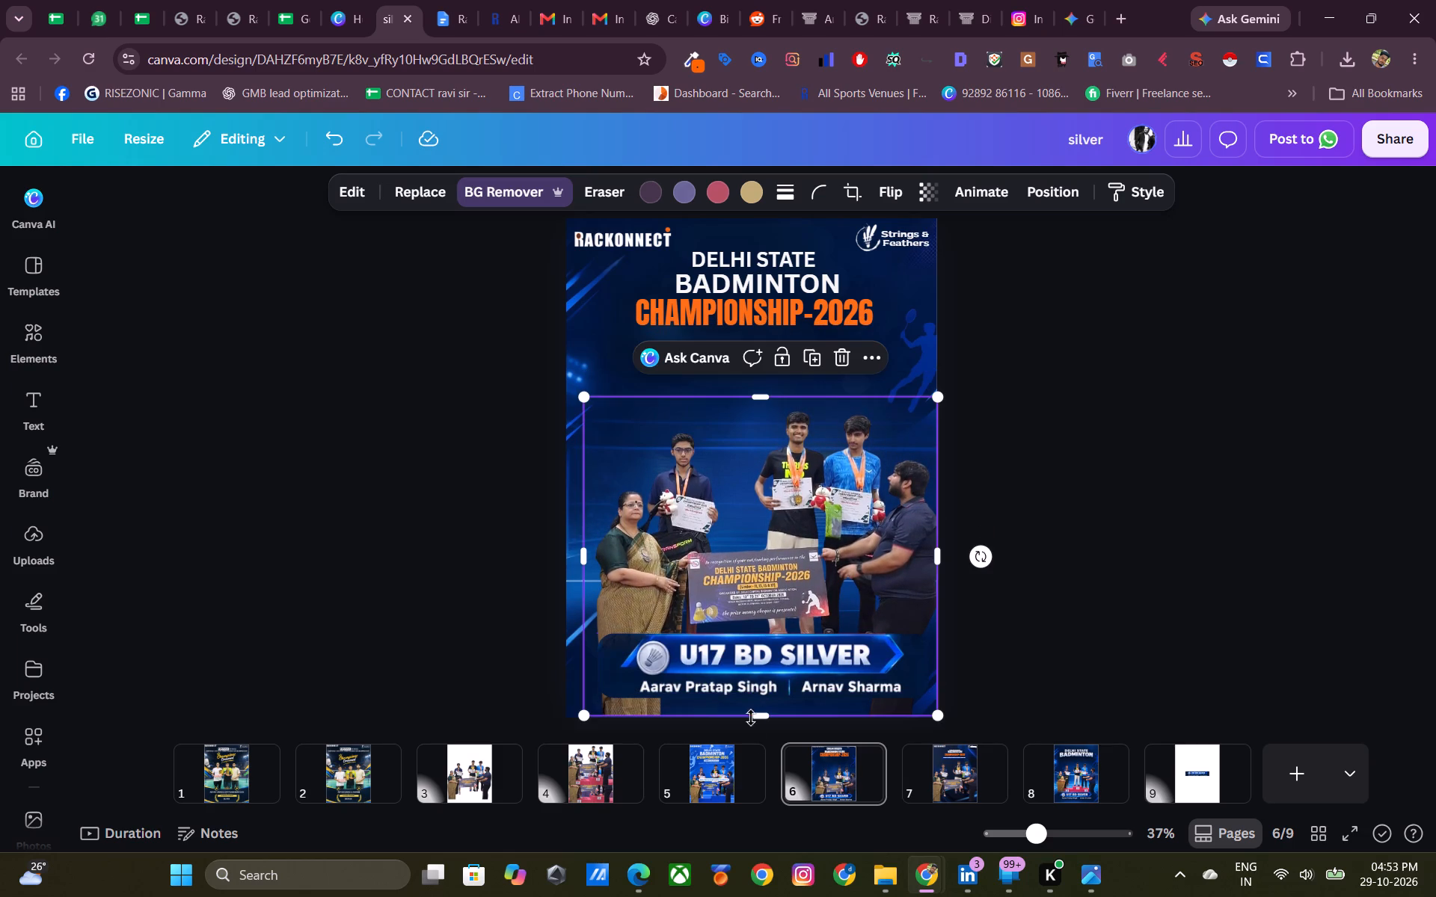
Crop the bottom edge of the page 6 group photo slightly and scale the photo down to about 970 px wide.
{"action": "left_click_drag", "start_coordinate": [755, 712], "coordinate": [755, 691]}
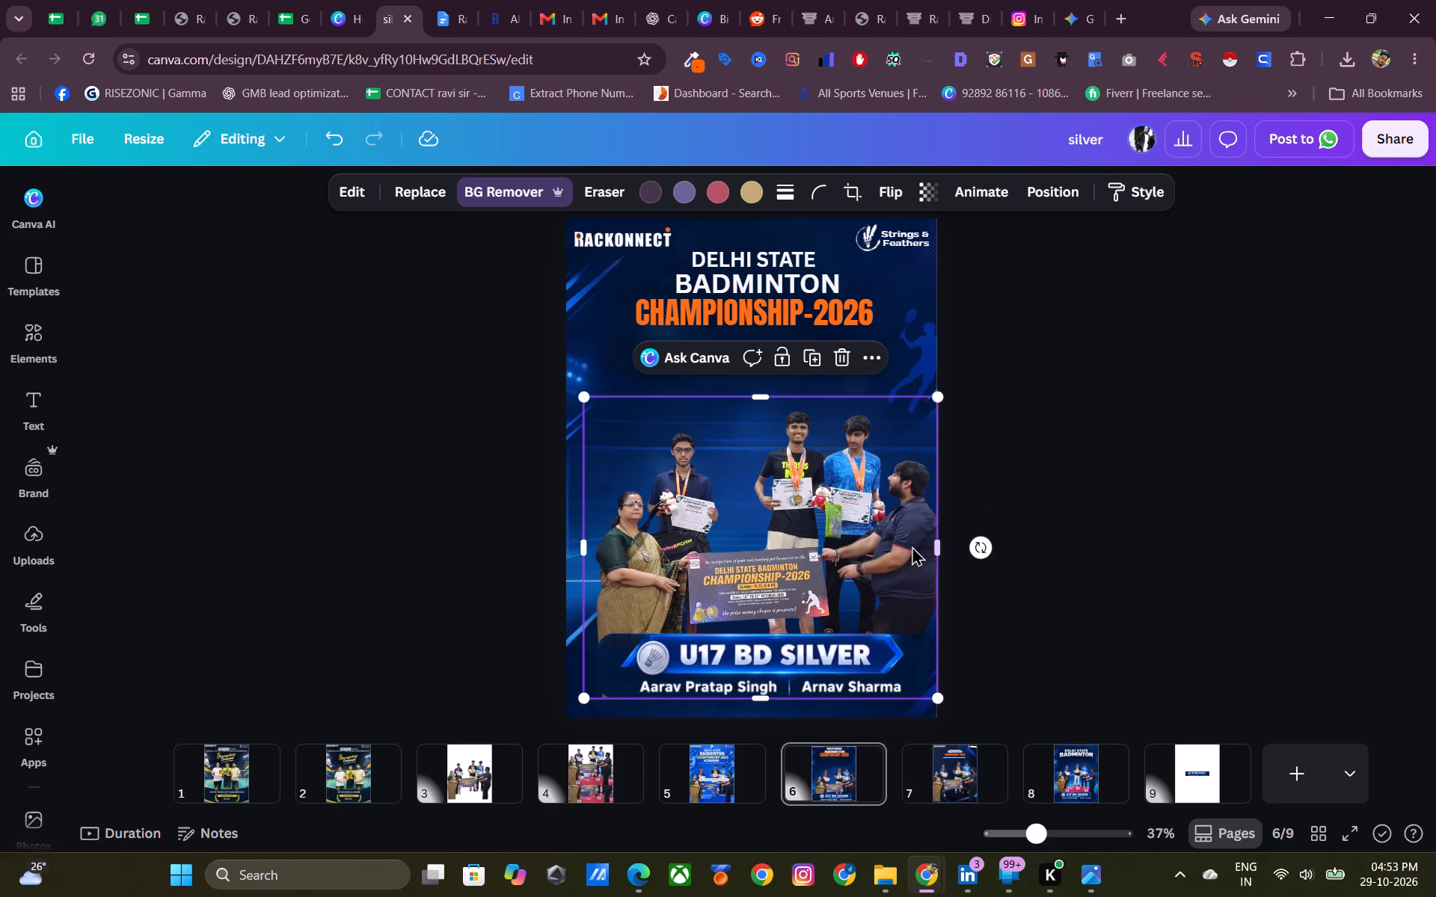
{"action": "left_click_drag", "start_coordinate": [936, 399], "coordinate": [908, 407]}
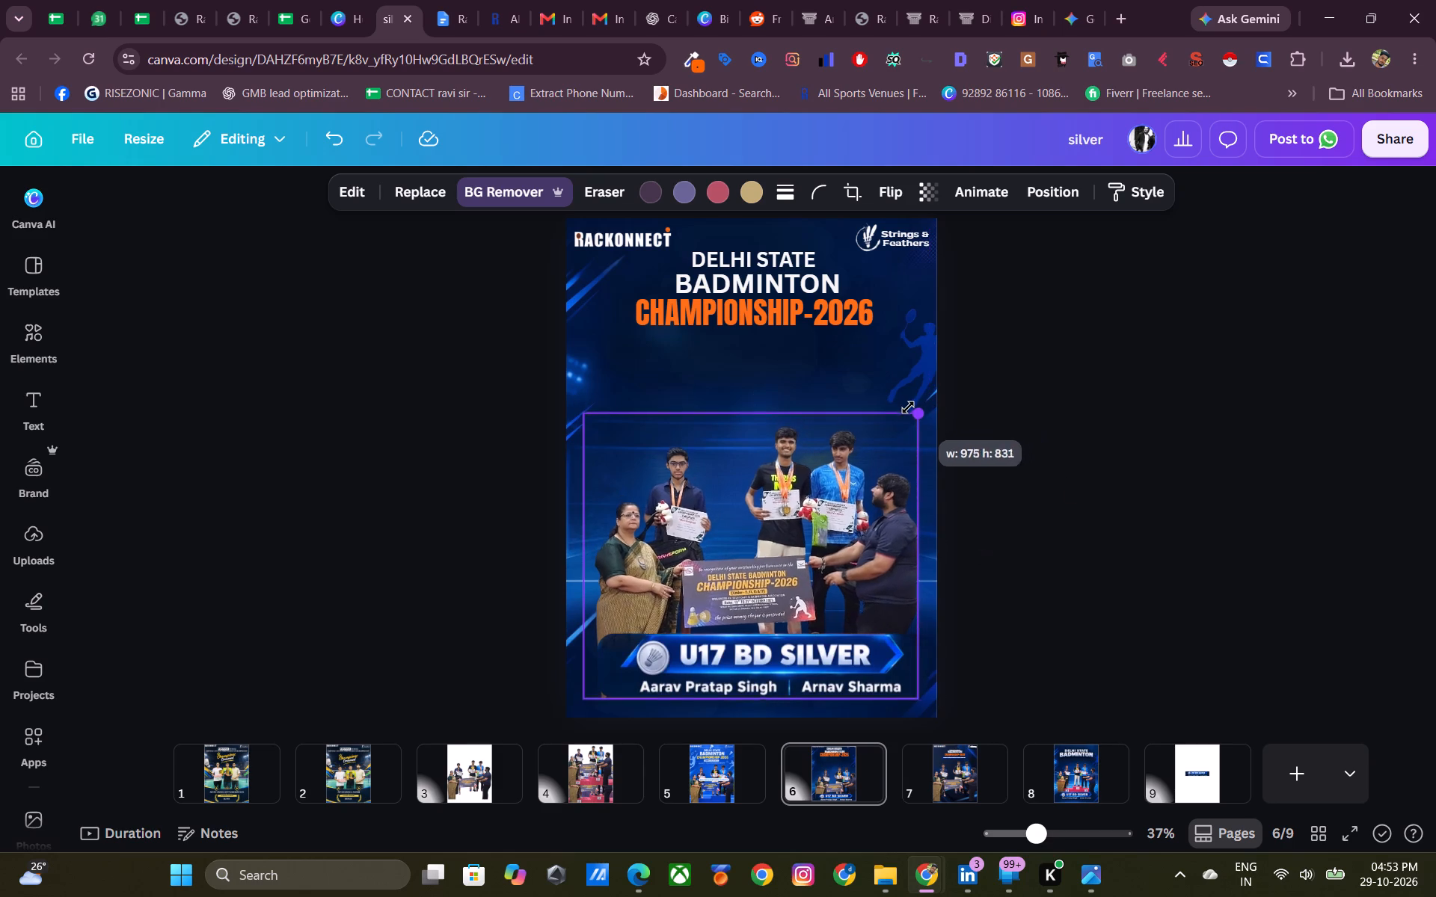
{"action": "left_click_drag", "start_coordinate": [908, 407], "coordinate": [906, 409]}
{"action": "left_click", "coordinate": [1087, 485]}
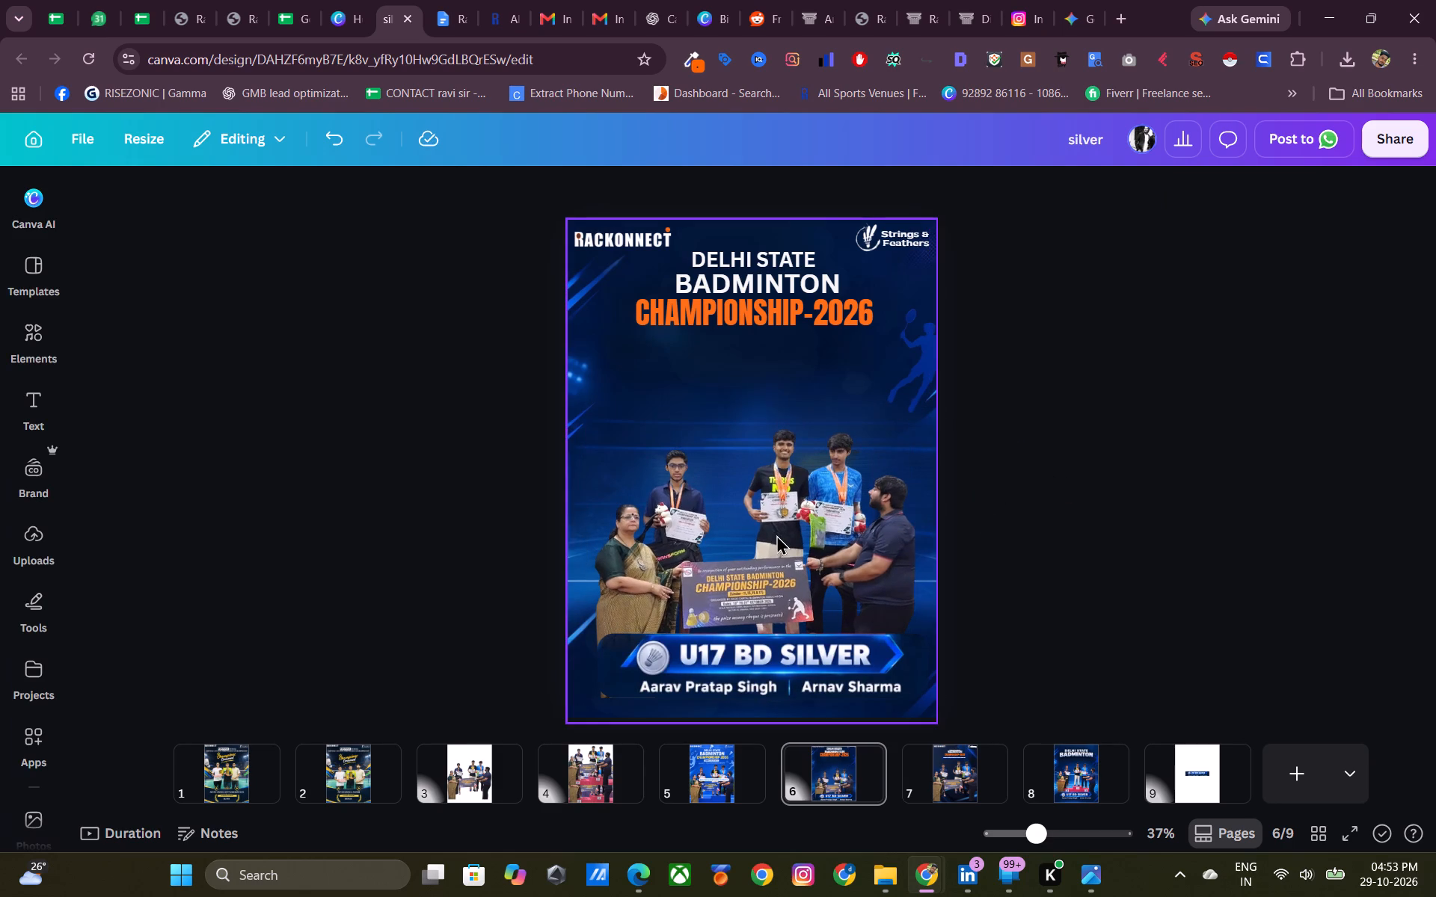
Nudge the group photo on page 6 slightly to the right and up above the U17 BD SILVER banner.
{"action": "left_click", "coordinate": [775, 536]}
{"action": "key", "text": "Right"}
{"action": "key", "text": "Right"}
{"action": "key", "text": "Right"}
{"action": "key", "text": "Right"}
{"action": "key", "text": "Right"}
{"action": "key", "text": "Right"}
{"action": "key", "text": "Right"}
{"action": "key", "text": "Right"}
{"action": "key", "text": "Right"}
{"action": "key", "text": "Right"}
{"action": "key", "text": "Right"}
{"action": "key", "text": "Right"}
{"action": "key", "text": "Right"}
{"action": "key", "text": "Right"}
{"action": "key", "text": "Right"}
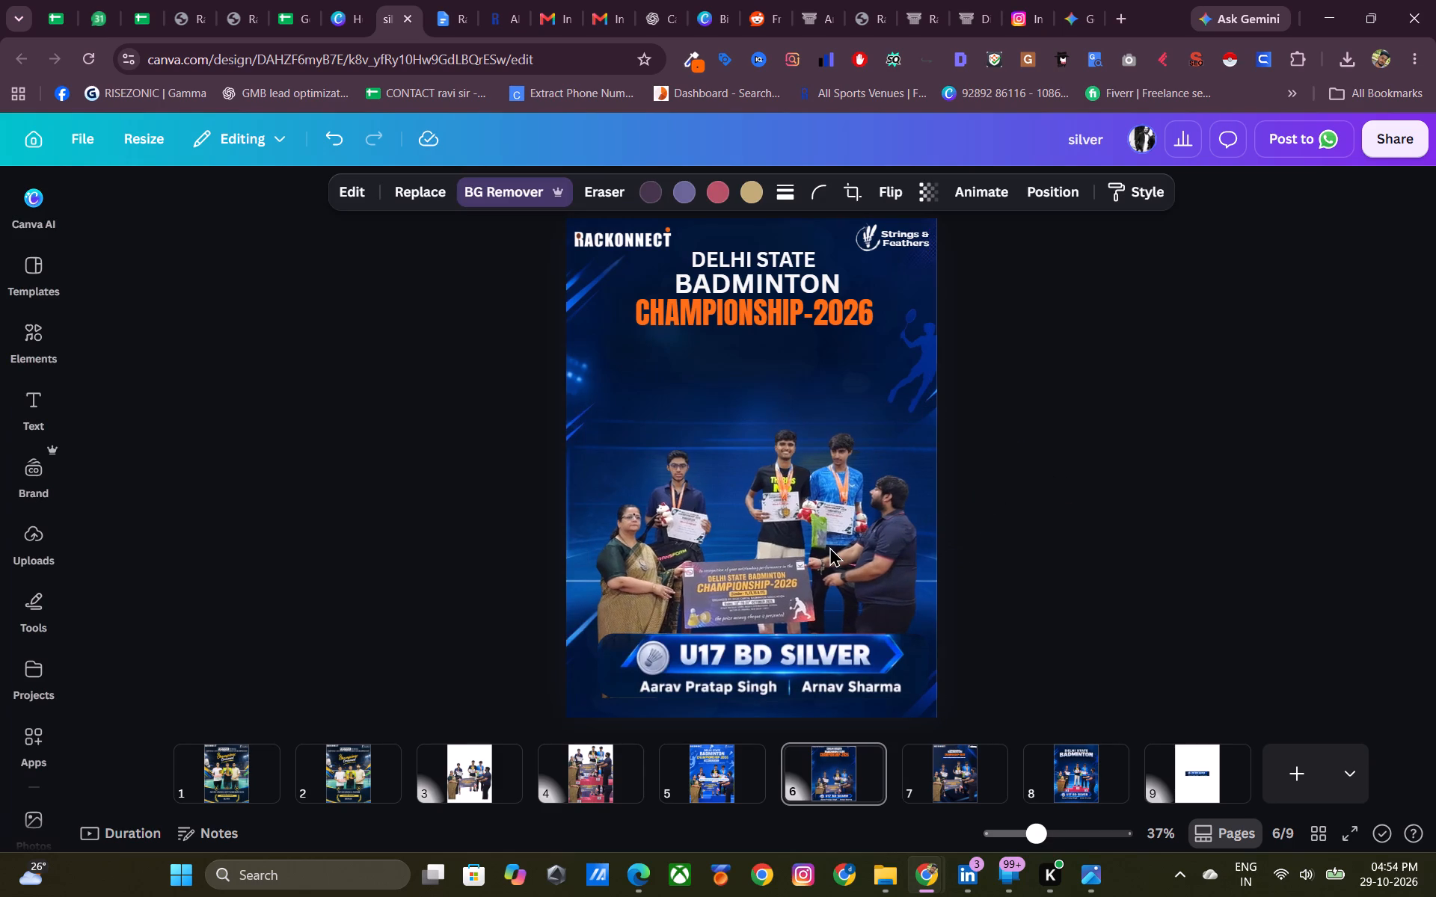
{"action": "key", "text": "Up"}
{"action": "key", "text": "Up"}
{"action": "left_click", "coordinate": [836, 545]}
{"action": "key", "text": "Up"}
{"action": "left_click", "coordinate": [836, 545]}
{"action": "key", "text": "Right"}
{"action": "key", "text": "Right"}
{"action": "left_click", "coordinate": [836, 545]}
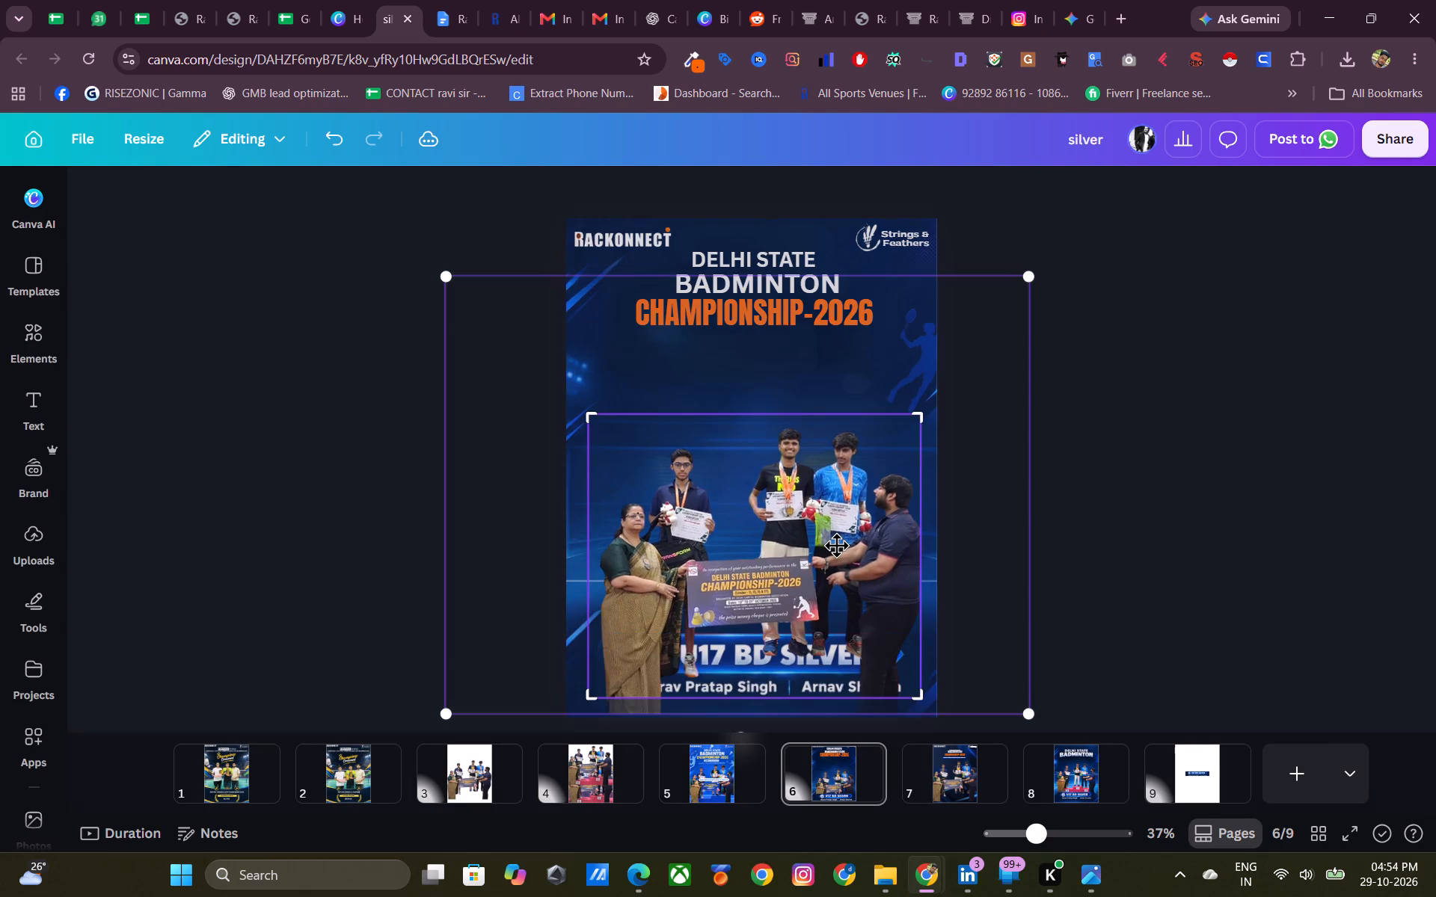
{"action": "left_click", "coordinate": [1153, 545]}
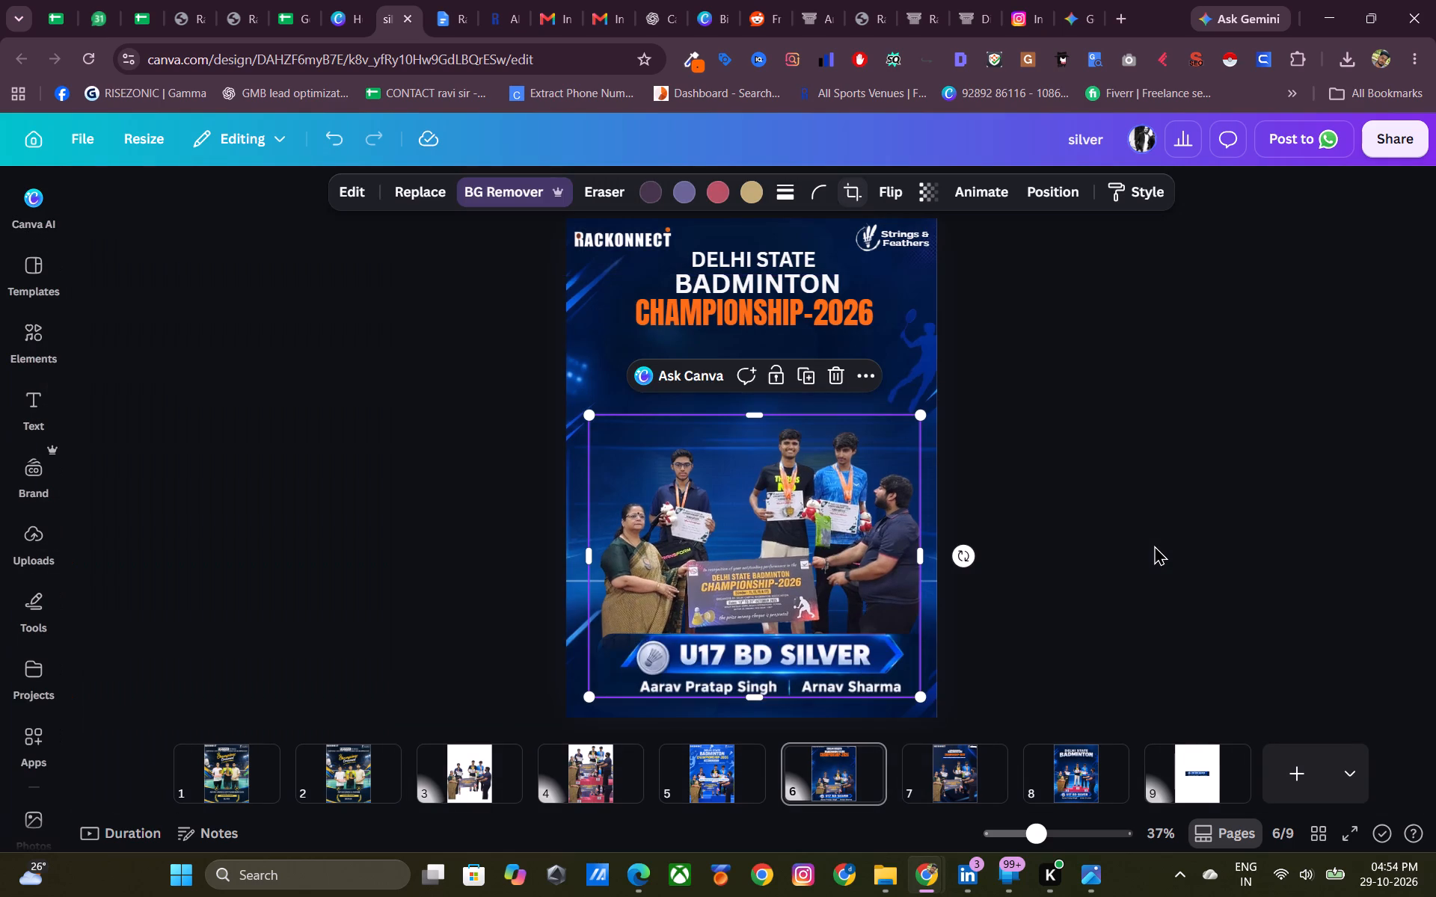
{"action": "left_click", "coordinate": [1154, 545]}
Compare the poster versions on pages 7 and 8 with the one on page 6.
{"action": "key", "text": "Right"}
{"action": "key", "text": "Right"}
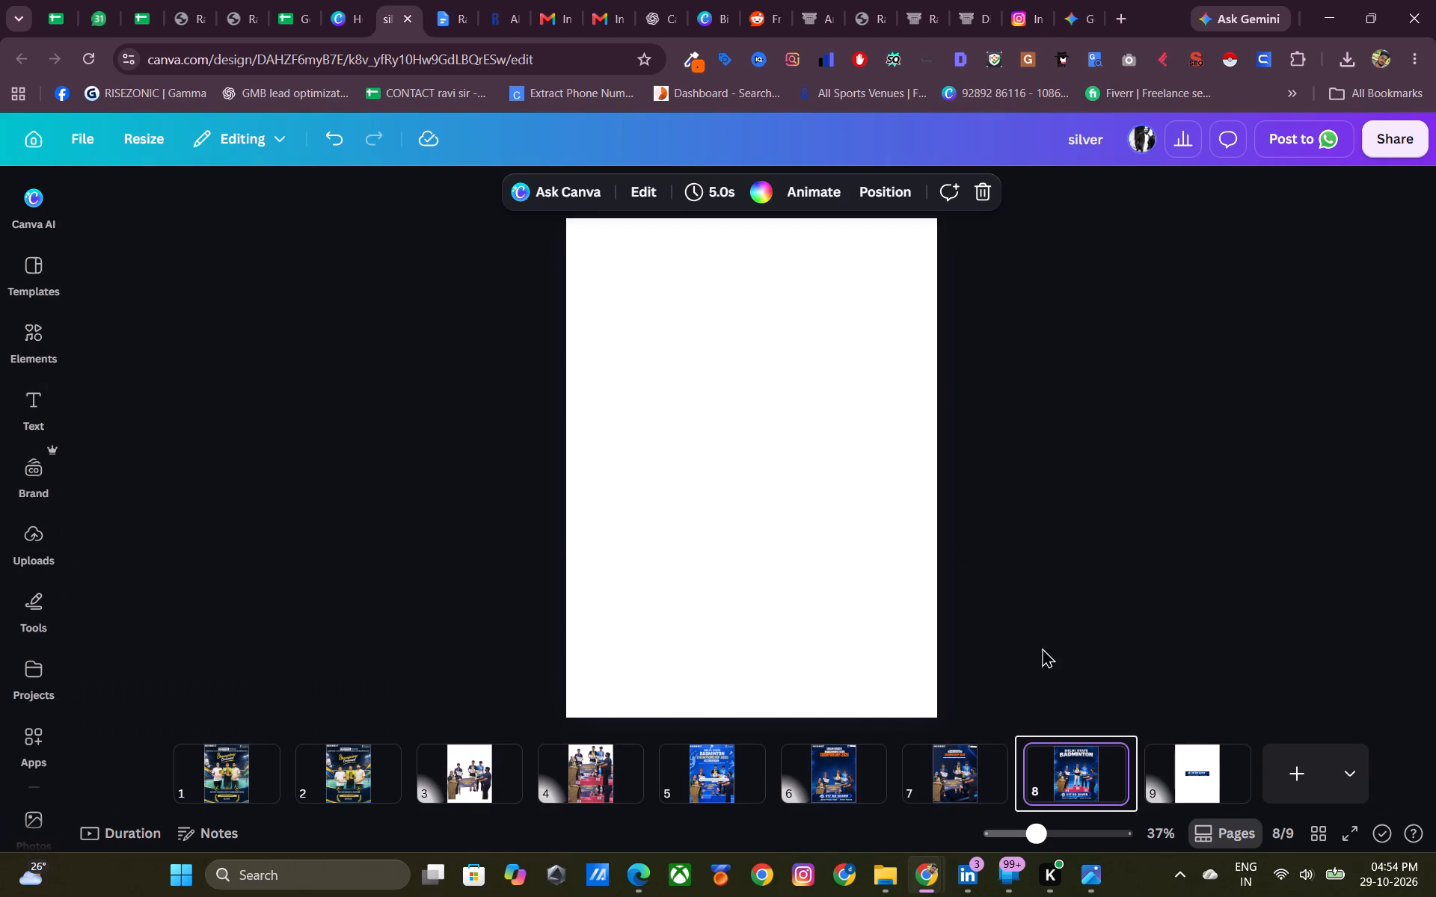
{"action": "left_click", "coordinate": [953, 783]}
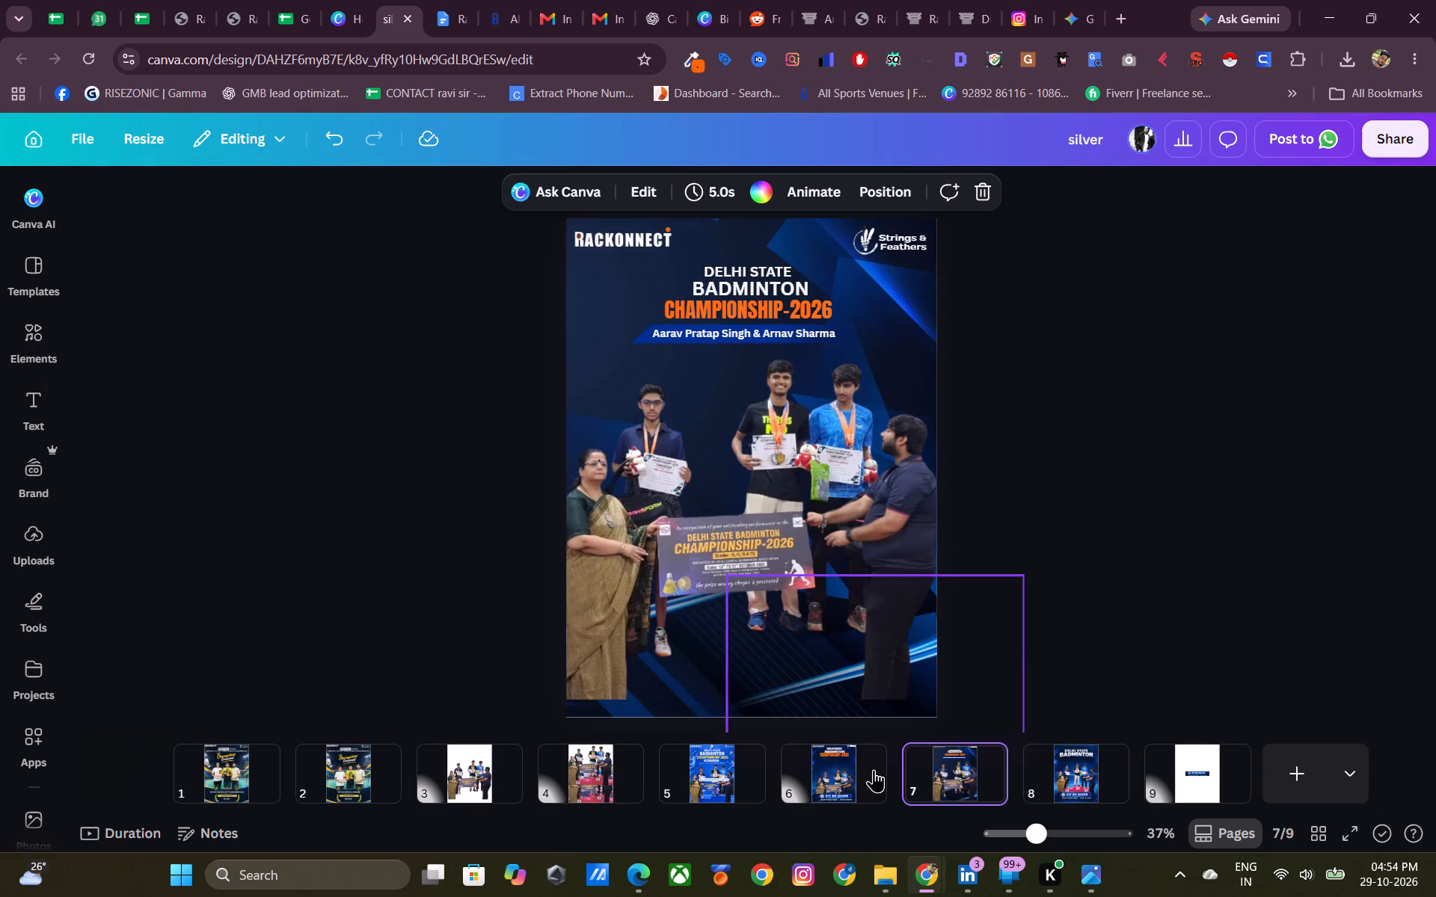
{"action": "left_click", "coordinate": [840, 765]}
{"action": "left_click", "coordinate": [952, 778]}
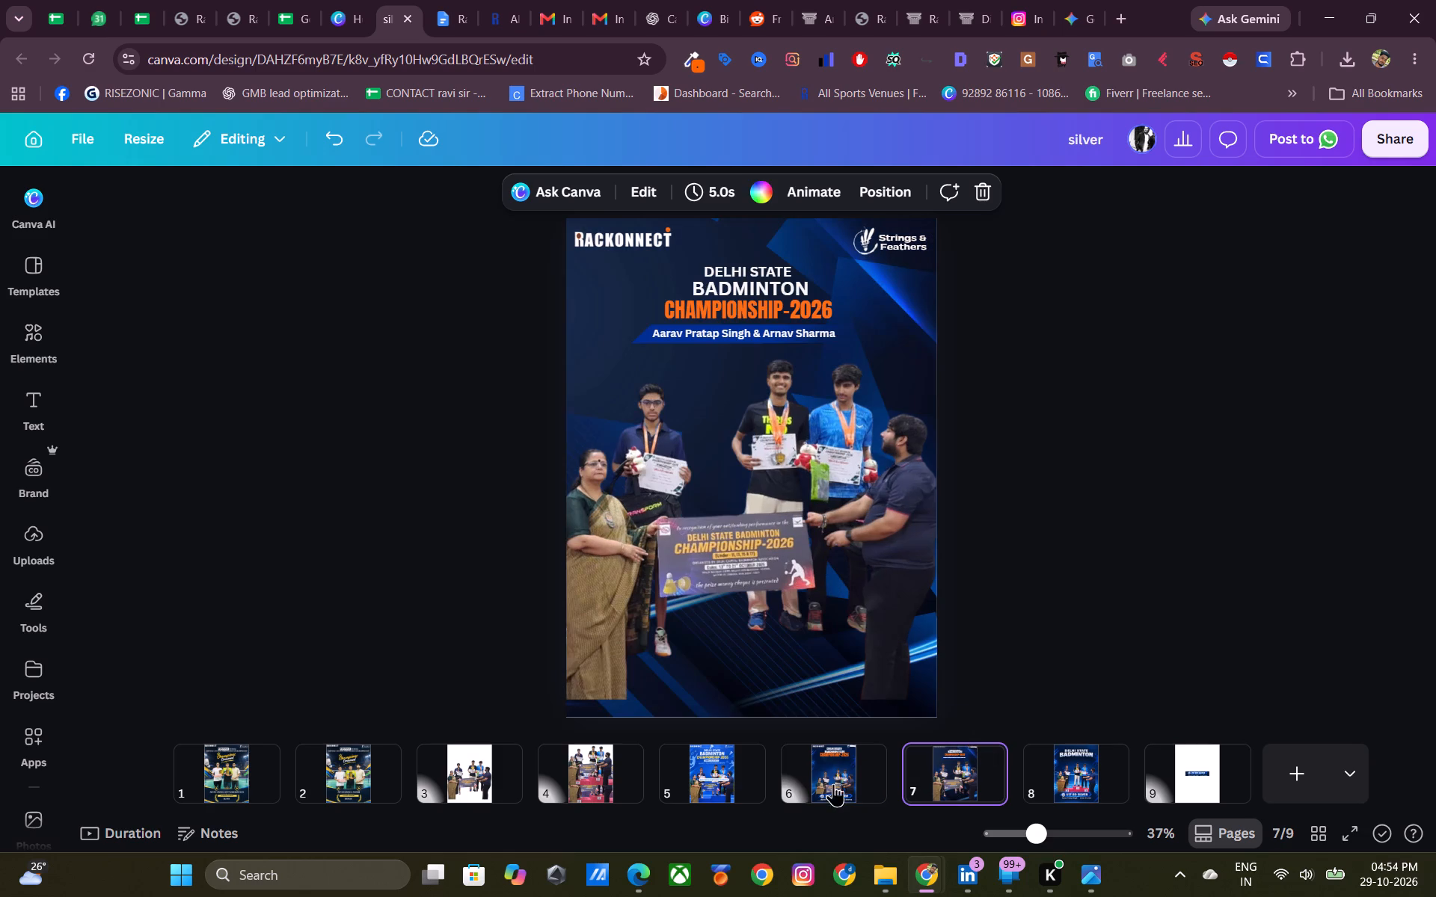
{"action": "left_click", "coordinate": [1080, 771]}
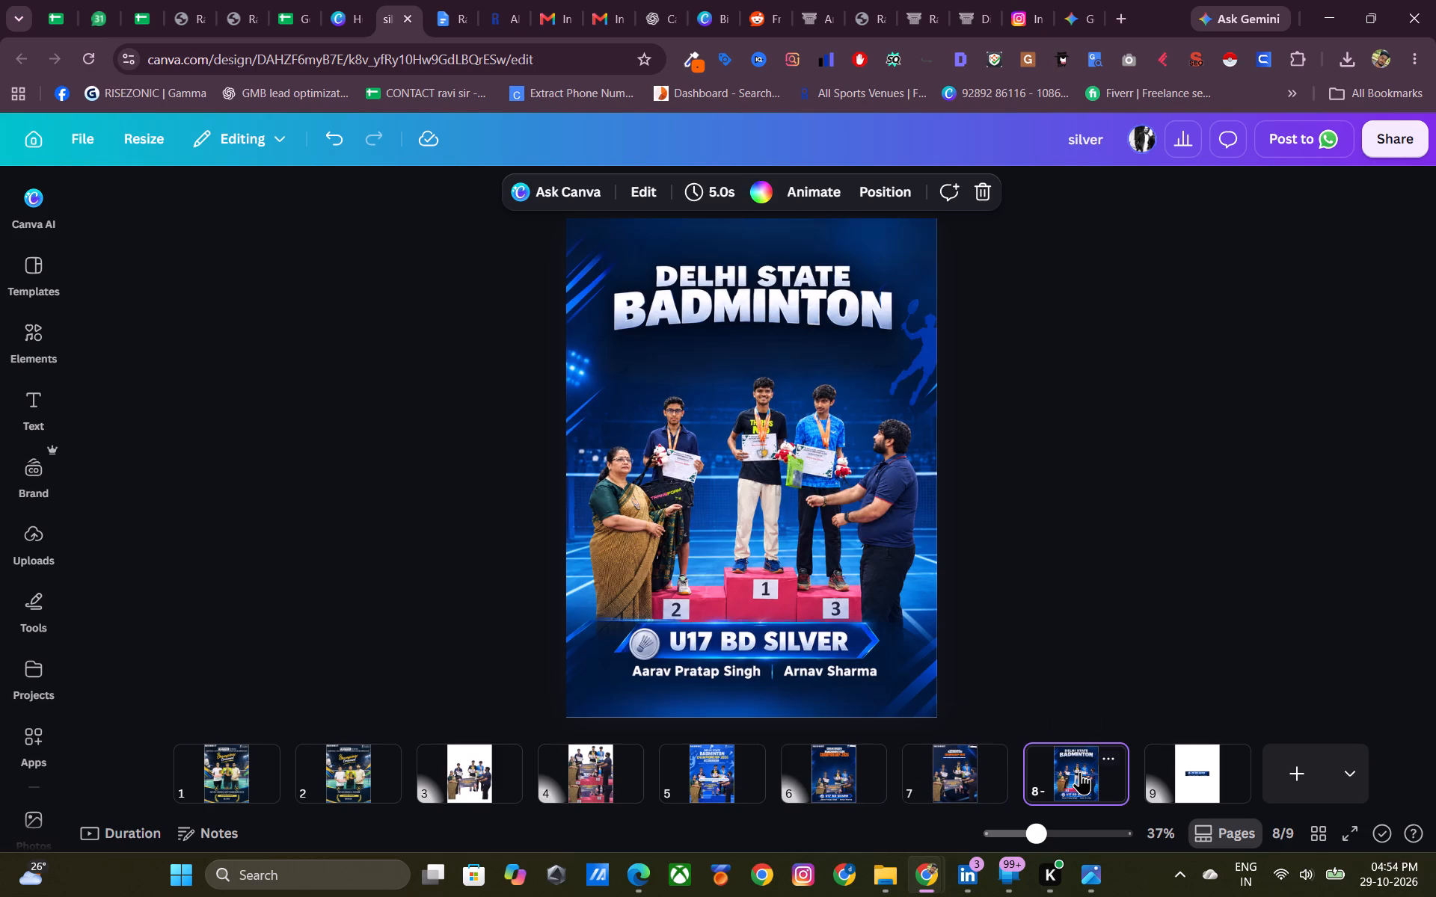
{"action": "left_click", "coordinate": [948, 774]}
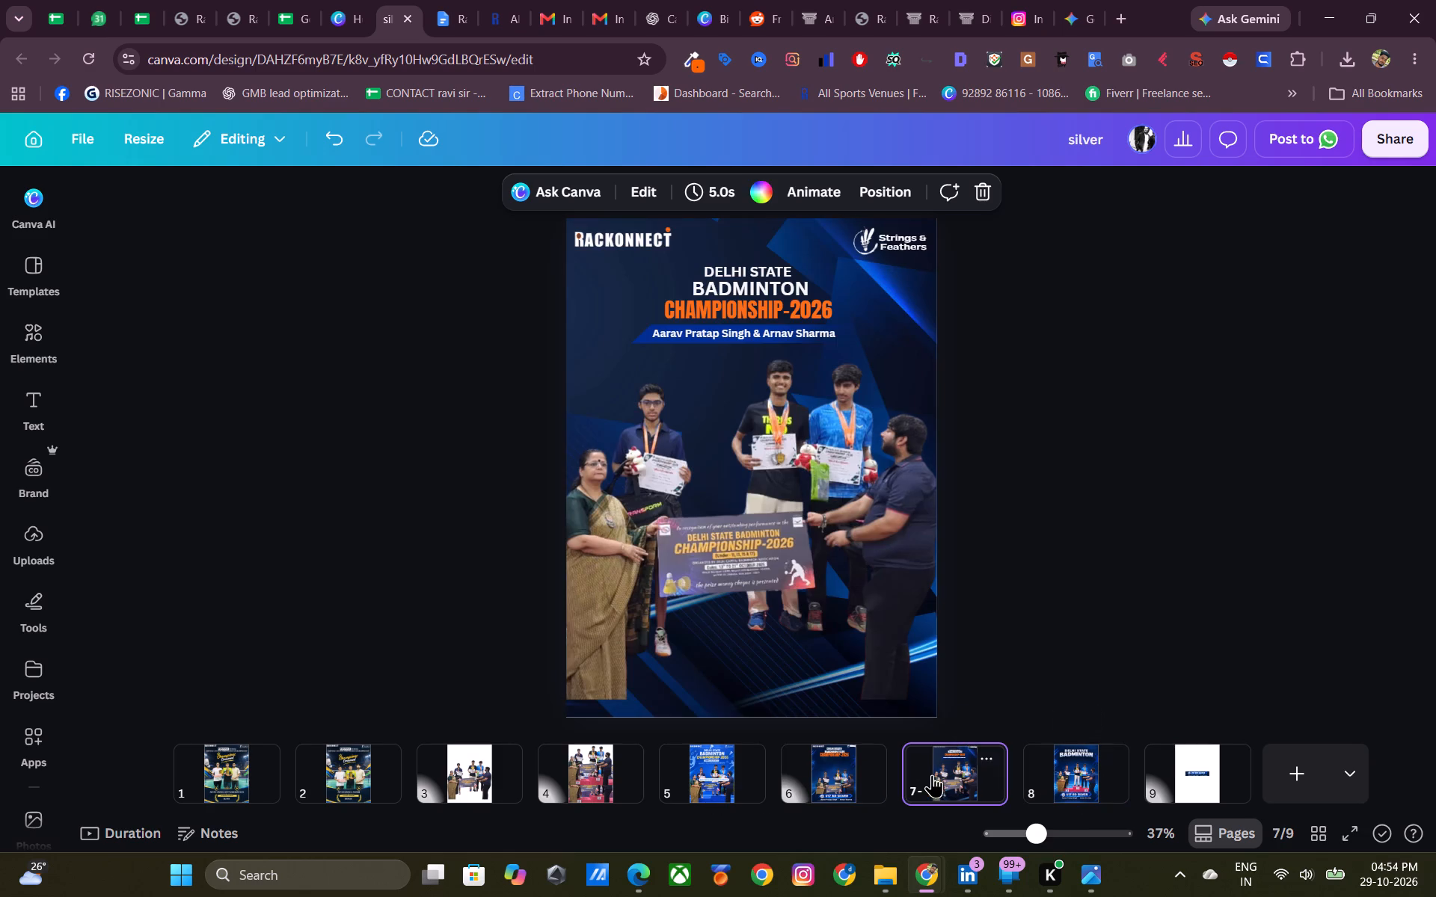
{"action": "left_click", "coordinate": [865, 777]}
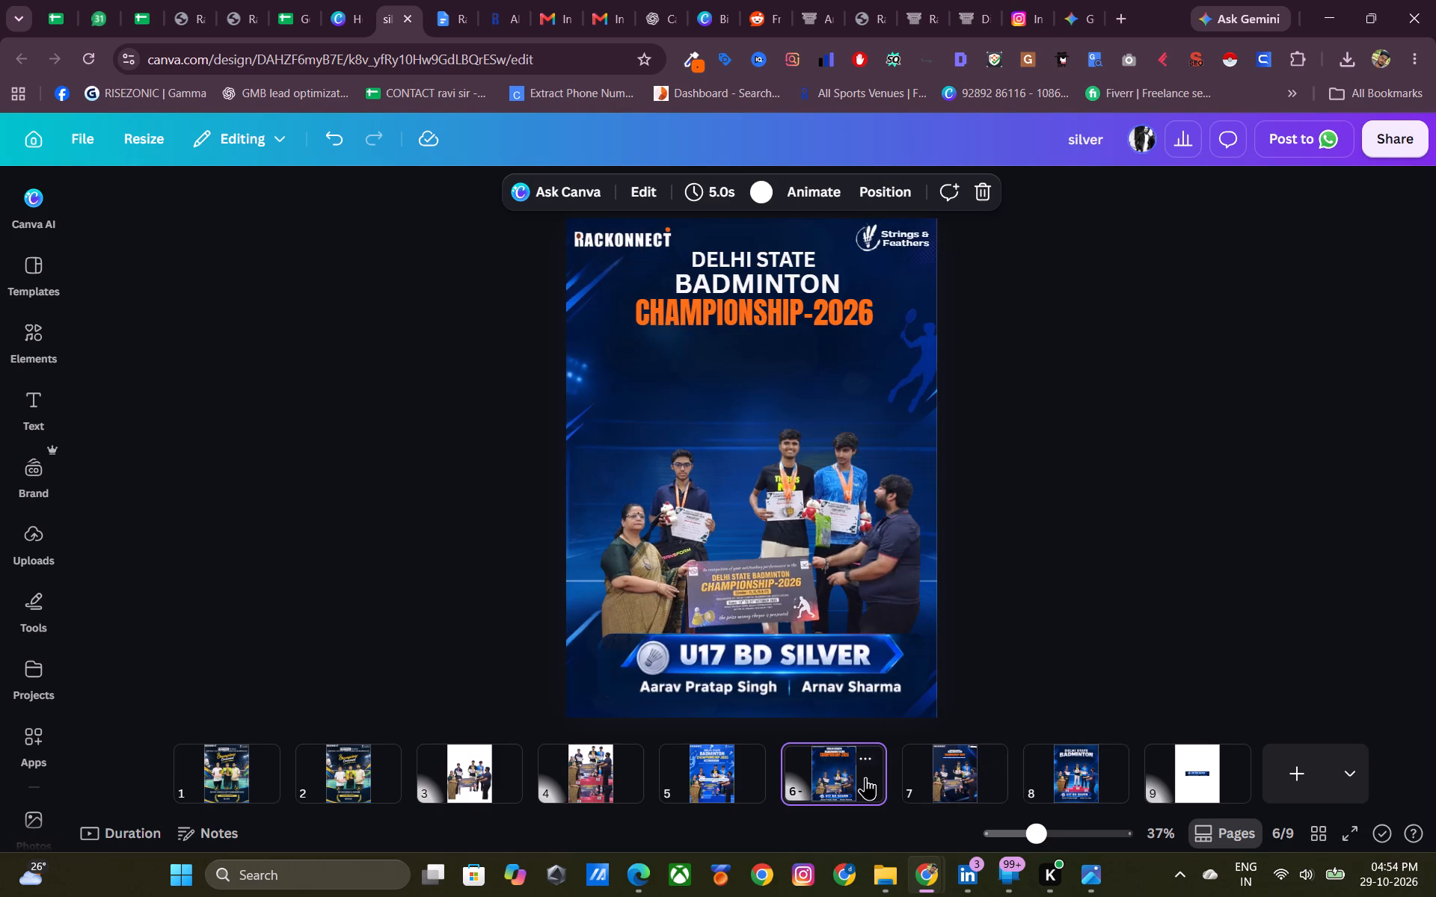
Nudge the group photo on page 6 a little further to the right.
{"action": "left_click", "coordinate": [818, 561]}
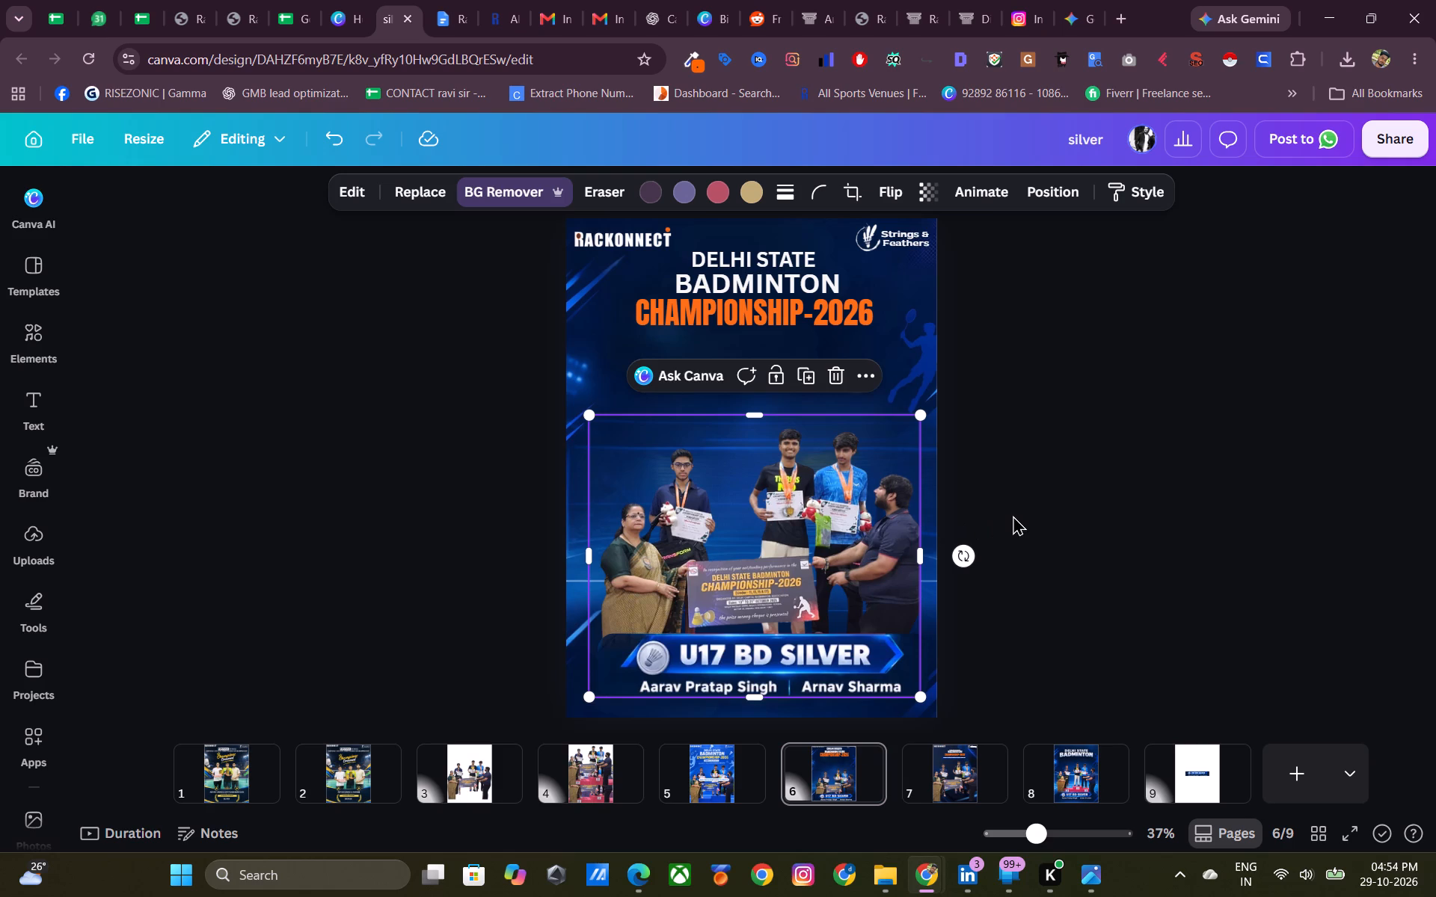
{"action": "key", "text": "Right"}
{"action": "key", "text": "Right"}
{"action": "key", "text": "Right"}
{"action": "key", "text": "Right"}
{"action": "key", "text": "Right"}
{"action": "key", "text": "Right"}
{"action": "key", "text": "Right"}
{"action": "key", "text": "Right"}
{"action": "key", "text": "Right"}
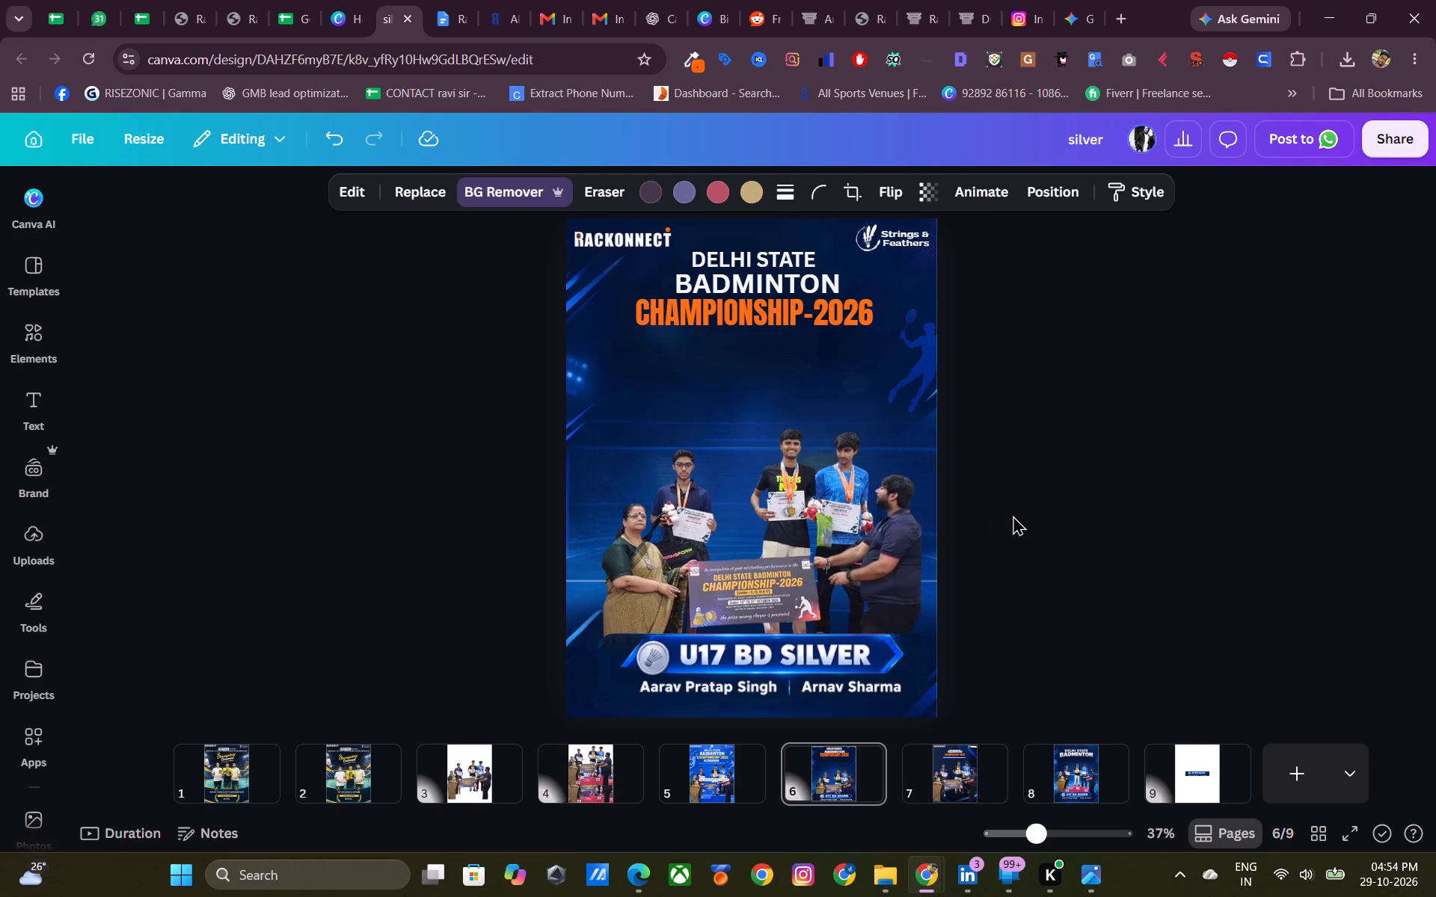
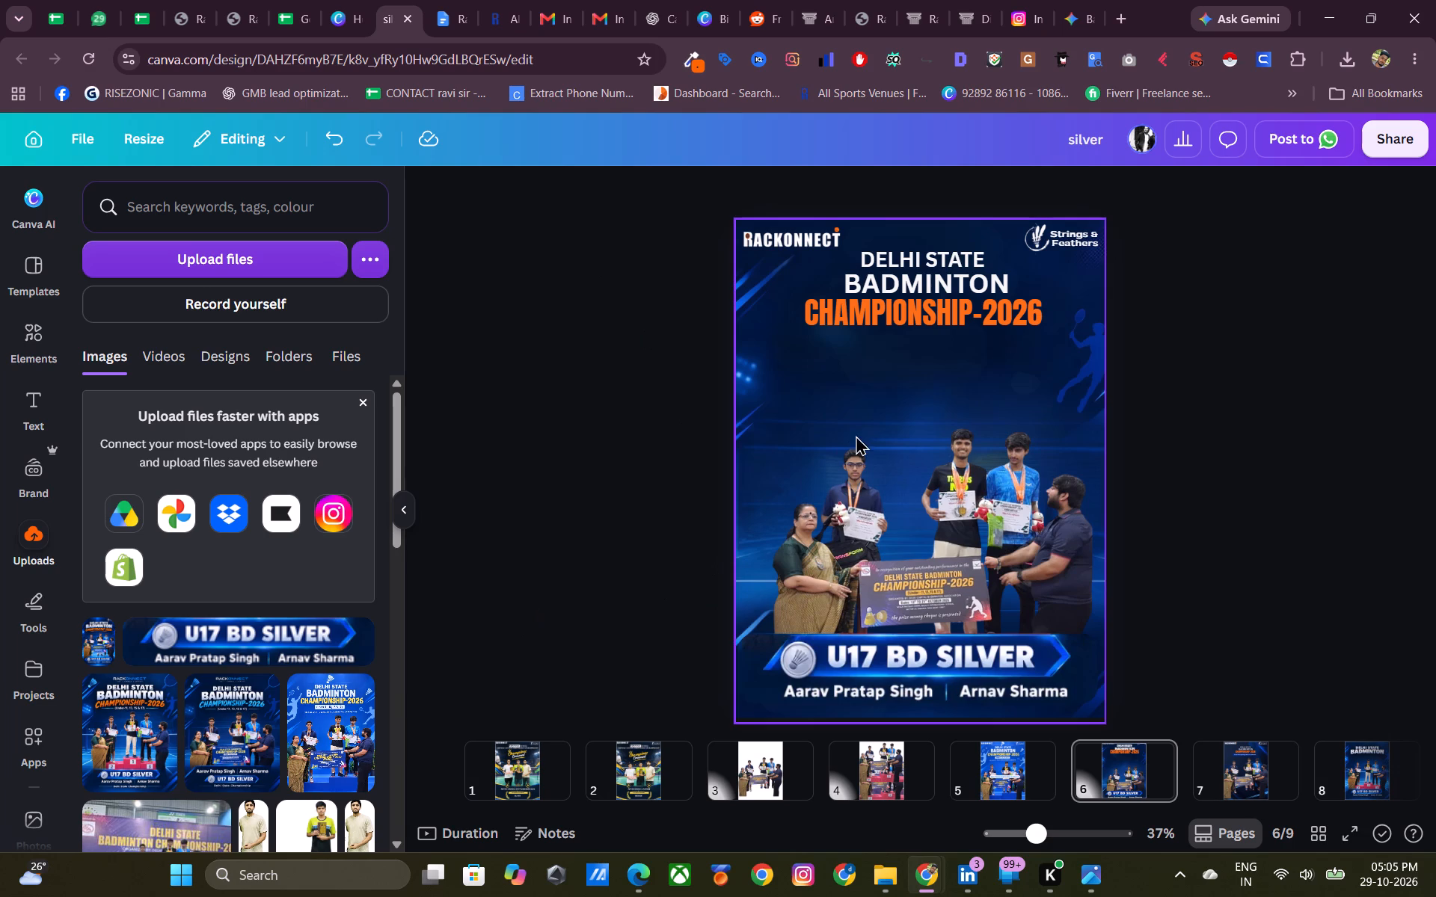
Group the three DELHI STATE BADMINTON CHAMPIONSHIP-2026 title lines on page 6 and move the group down, away from the logos.
{"action": "left_click", "coordinate": [891, 331]}
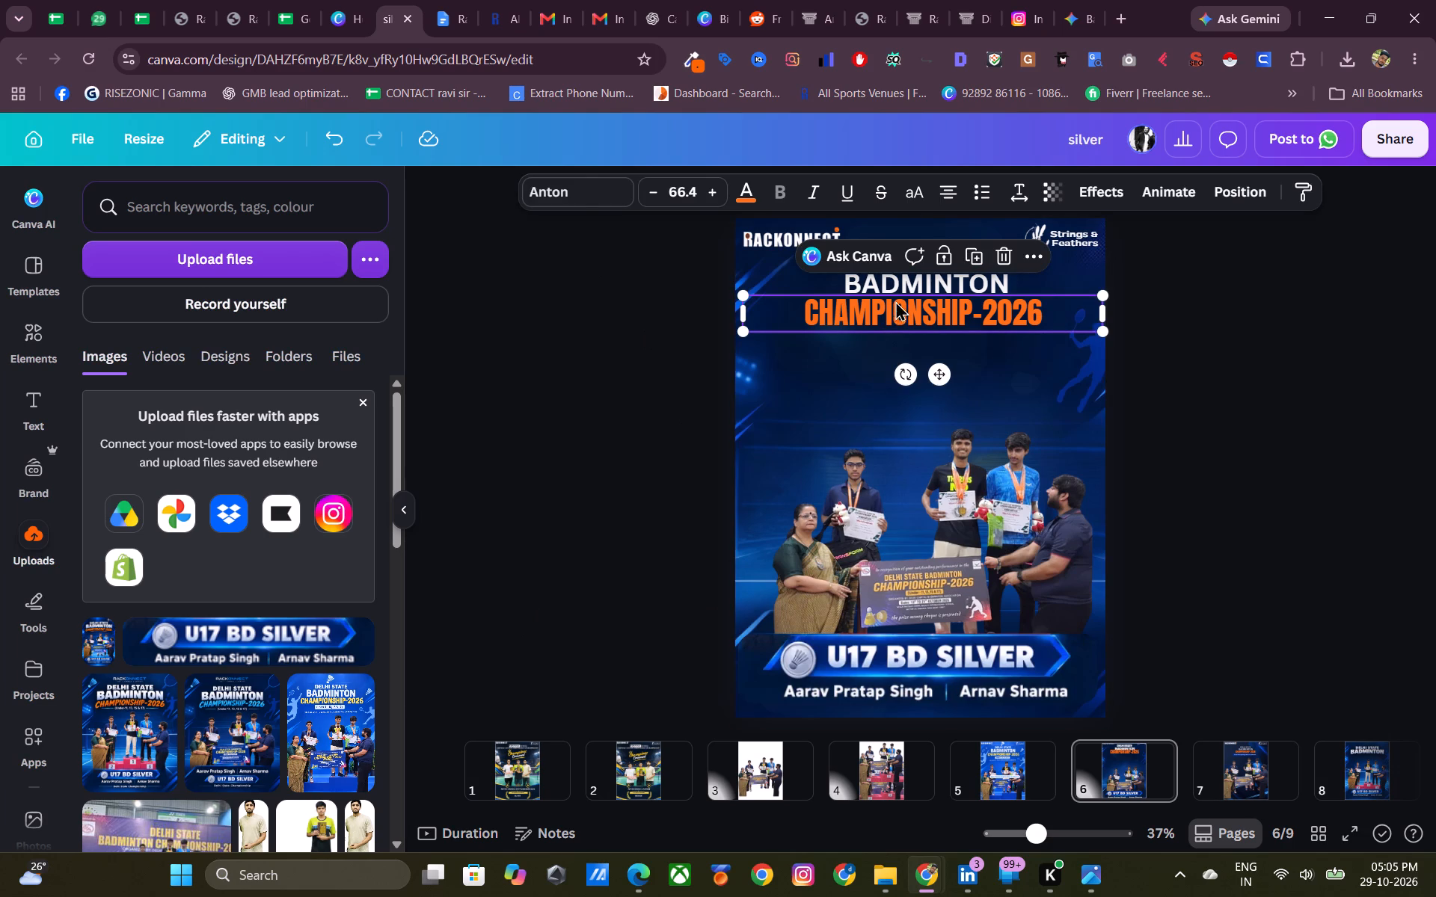
{"action": "left_click", "coordinate": [894, 280], "text": "shift"}
{"action": "left_click", "coordinate": [886, 253], "text": "shift"}
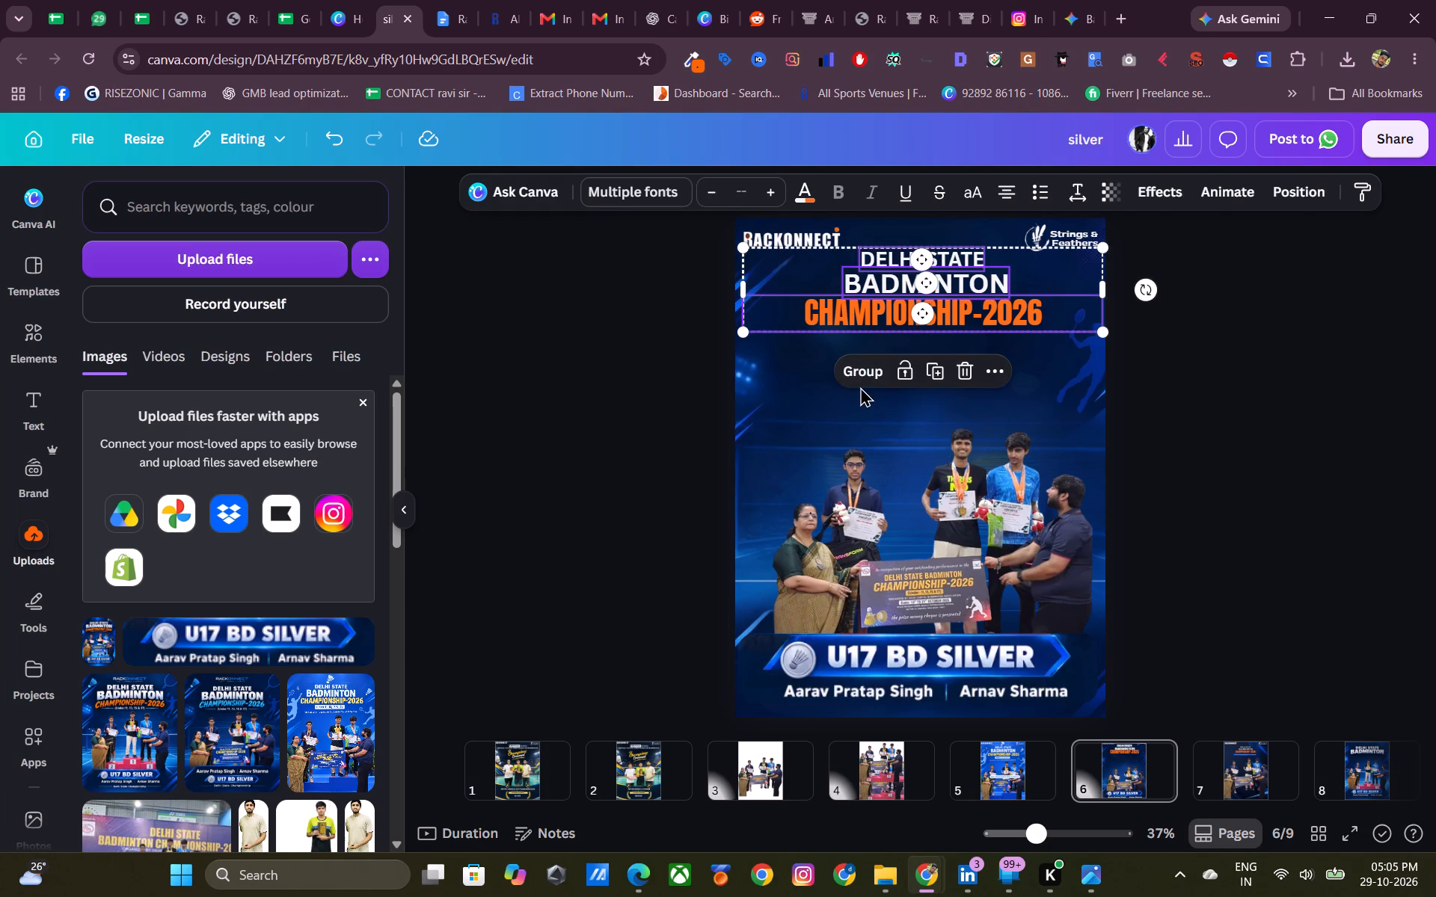
{"action": "left_click", "coordinate": [860, 383]}
{"action": "left_click_drag", "start_coordinate": [895, 308], "coordinate": [891, 362]}
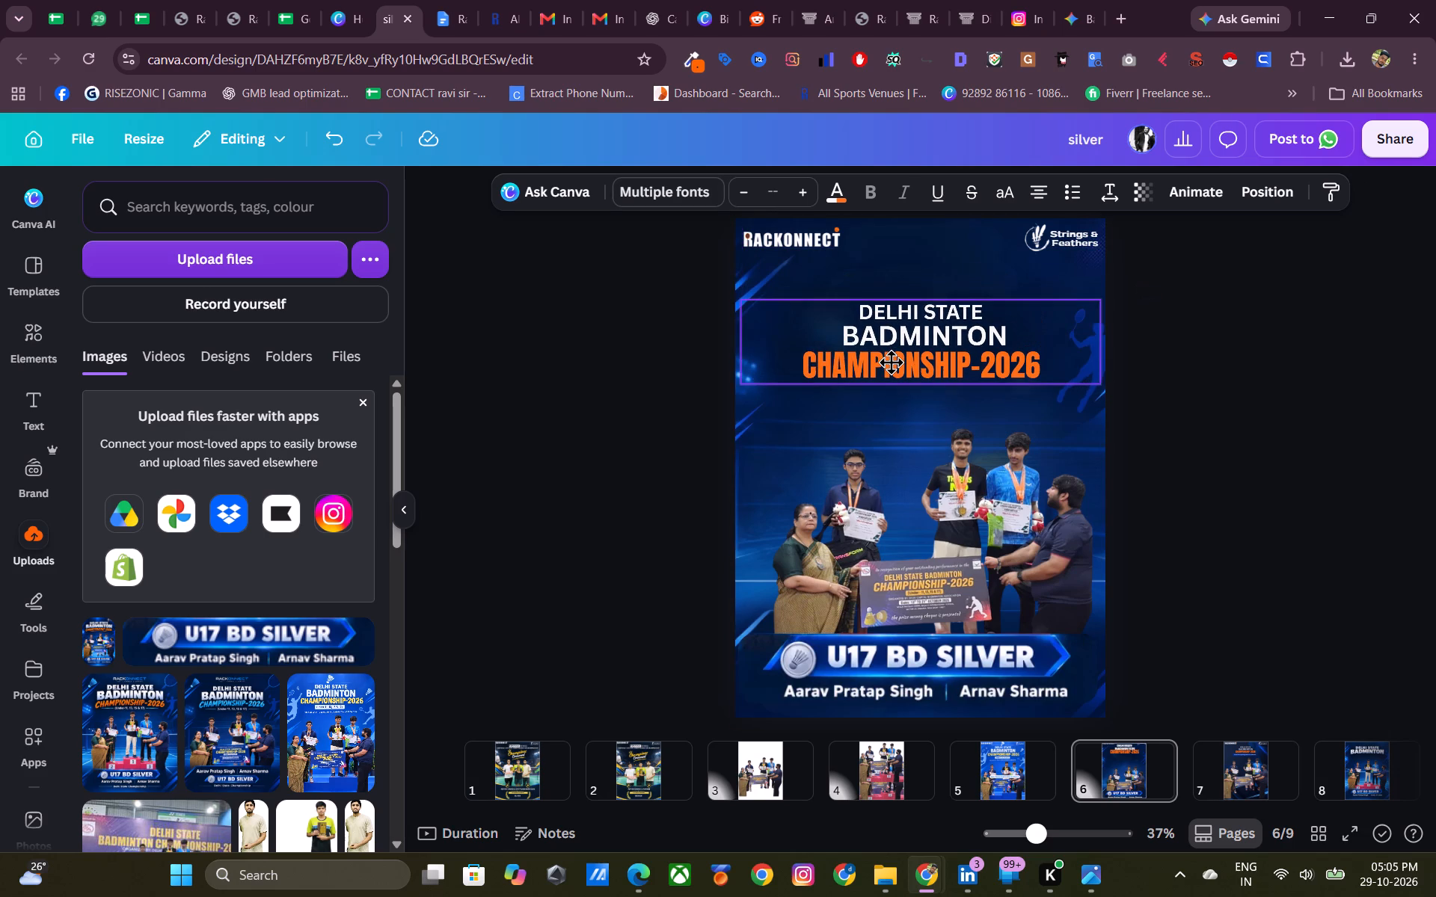
{"action": "left_click_drag", "start_coordinate": [891, 362], "coordinate": [892, 361]}
Group the RACKONNECT and Strings & Feathers logos and move them slightly down from the poster's top edge.
{"action": "left_click", "coordinate": [1052, 244]}
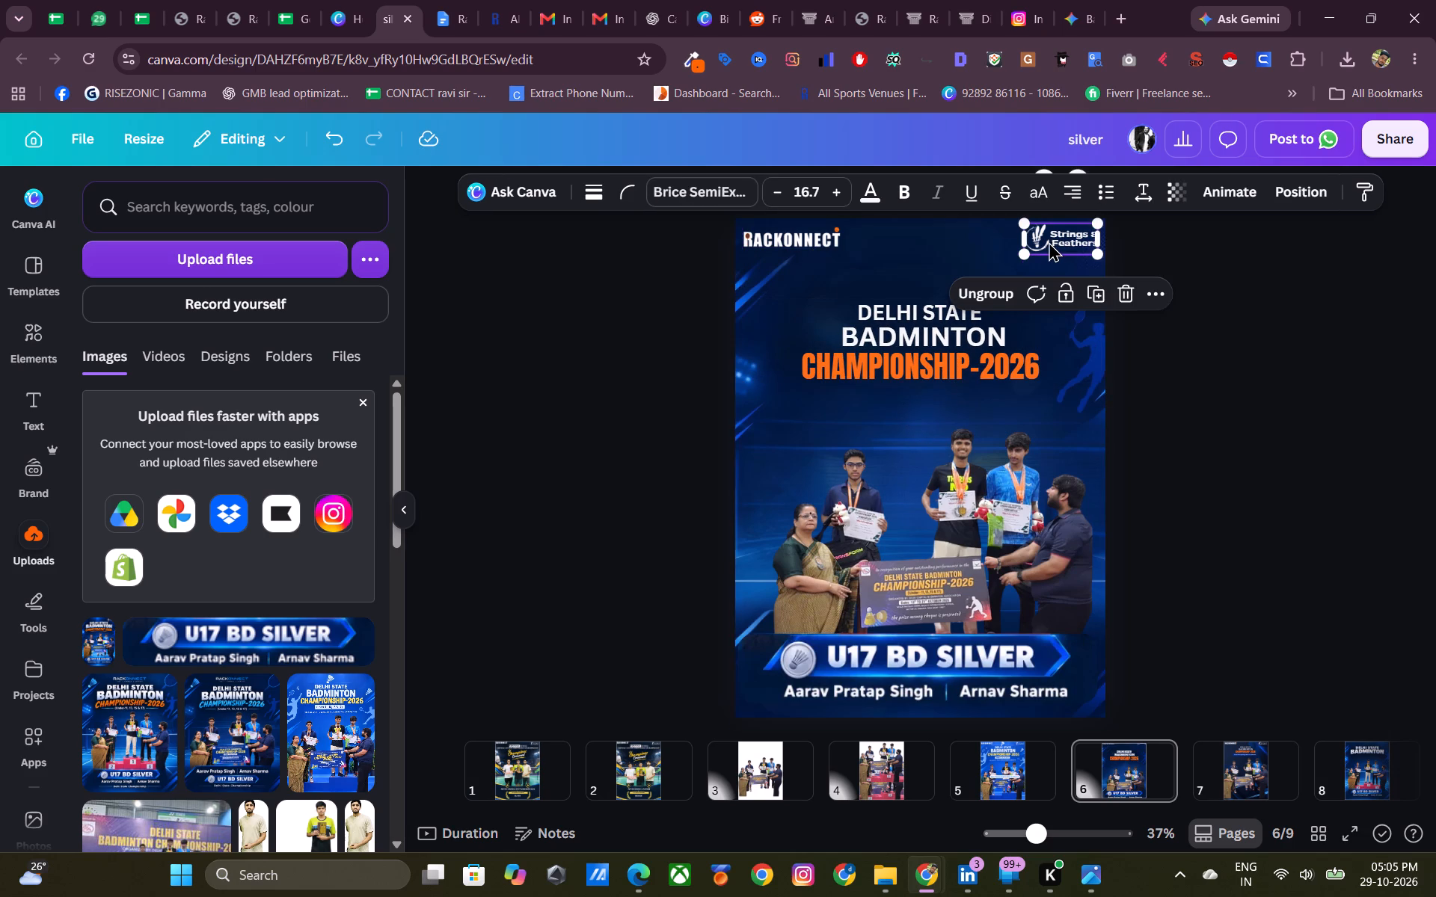
{"action": "left_click", "coordinate": [800, 233], "text": "shift"}
{"action": "left_click", "coordinate": [863, 294]}
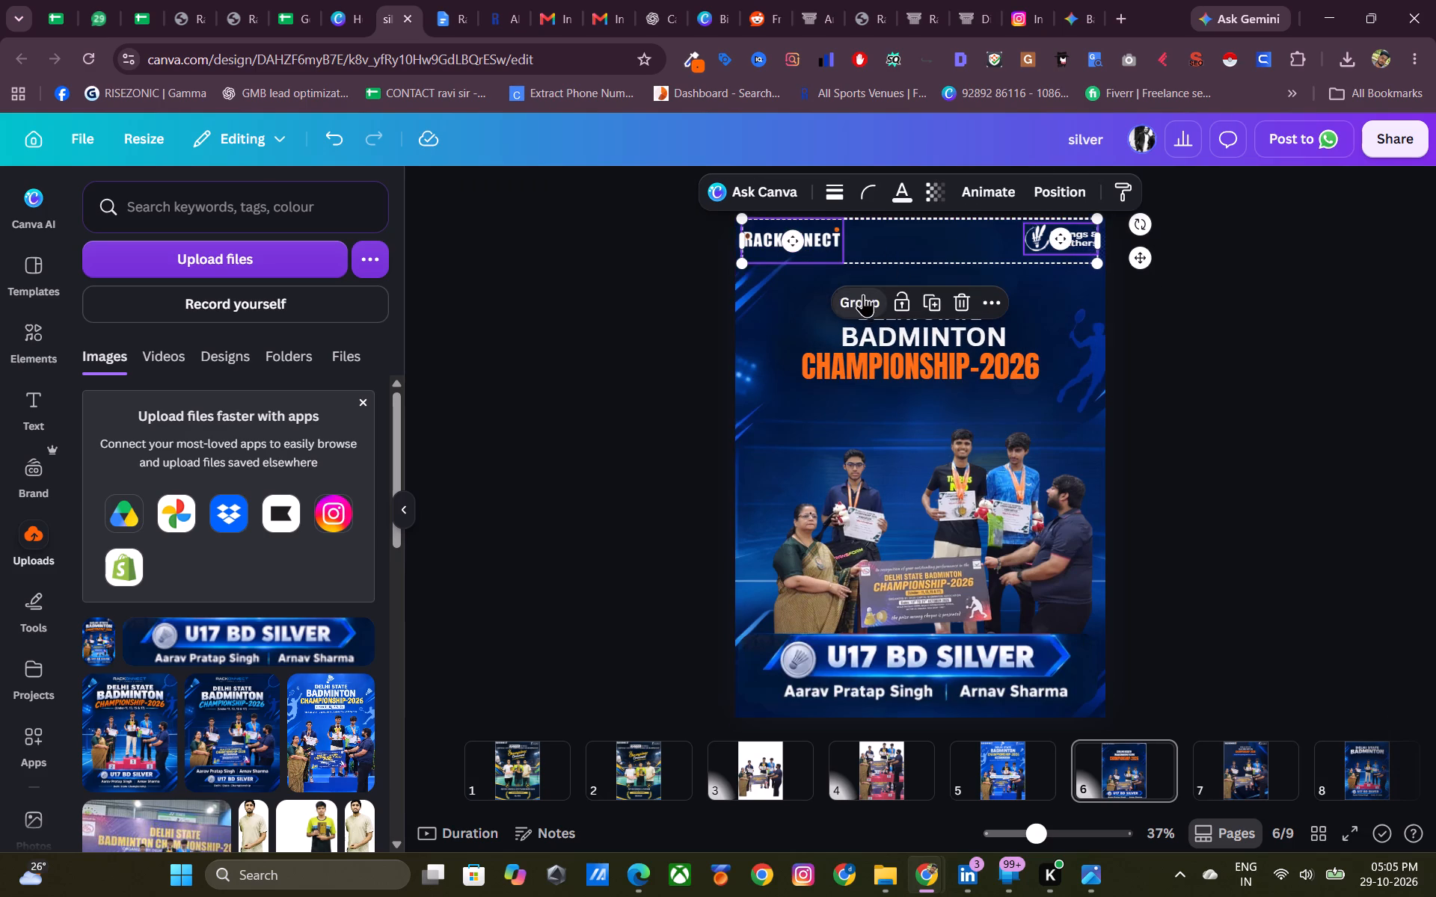
{"action": "left_click_drag", "start_coordinate": [904, 241], "coordinate": [912, 263]}
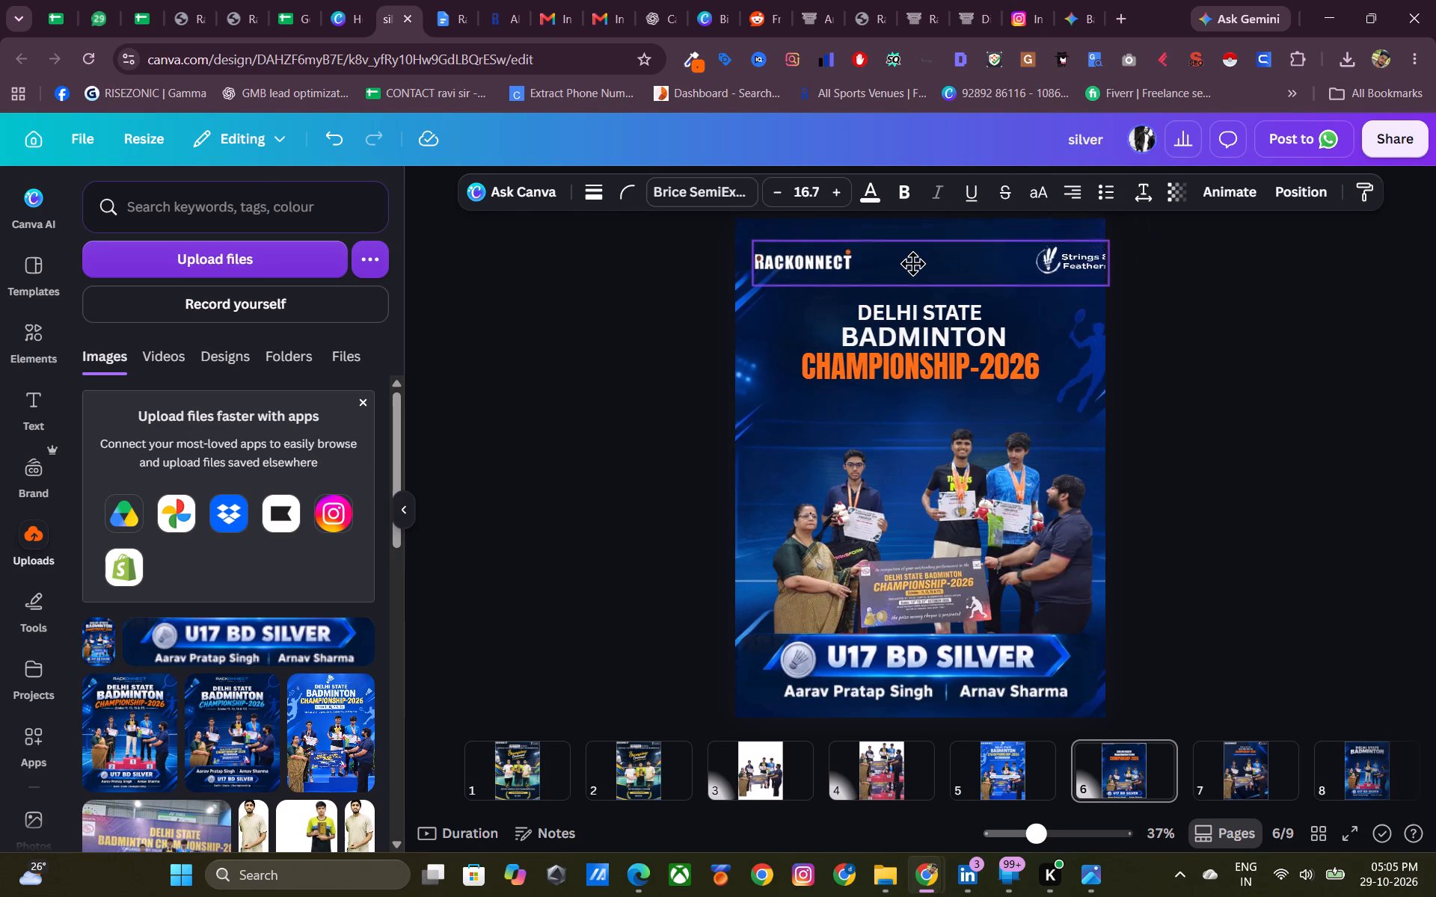
{"action": "left_click_drag", "start_coordinate": [912, 263], "coordinate": [905, 256]}
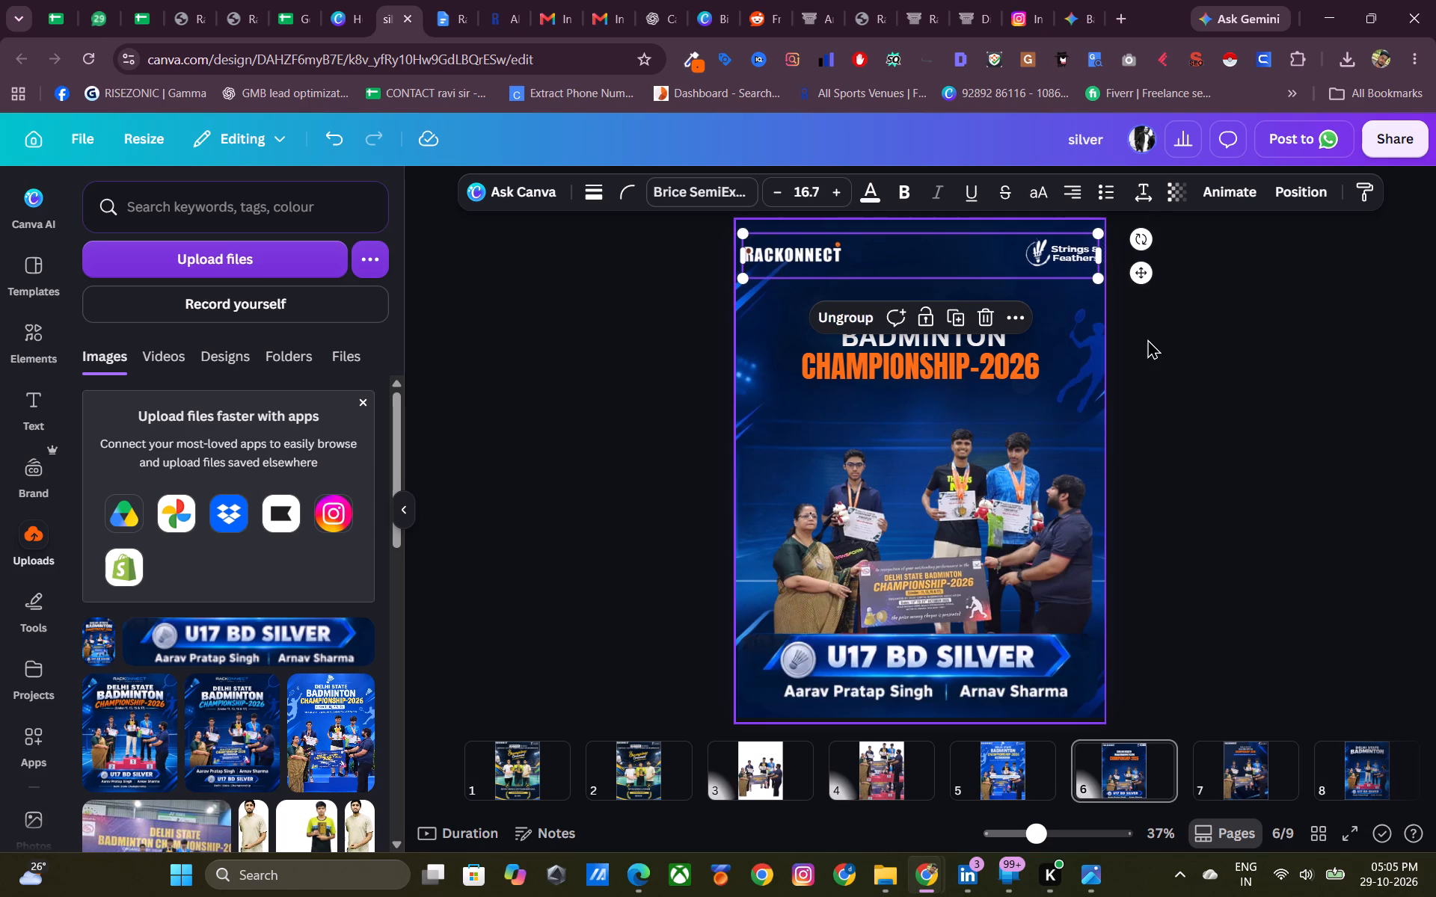
{"action": "left_click", "coordinate": [1209, 339]}
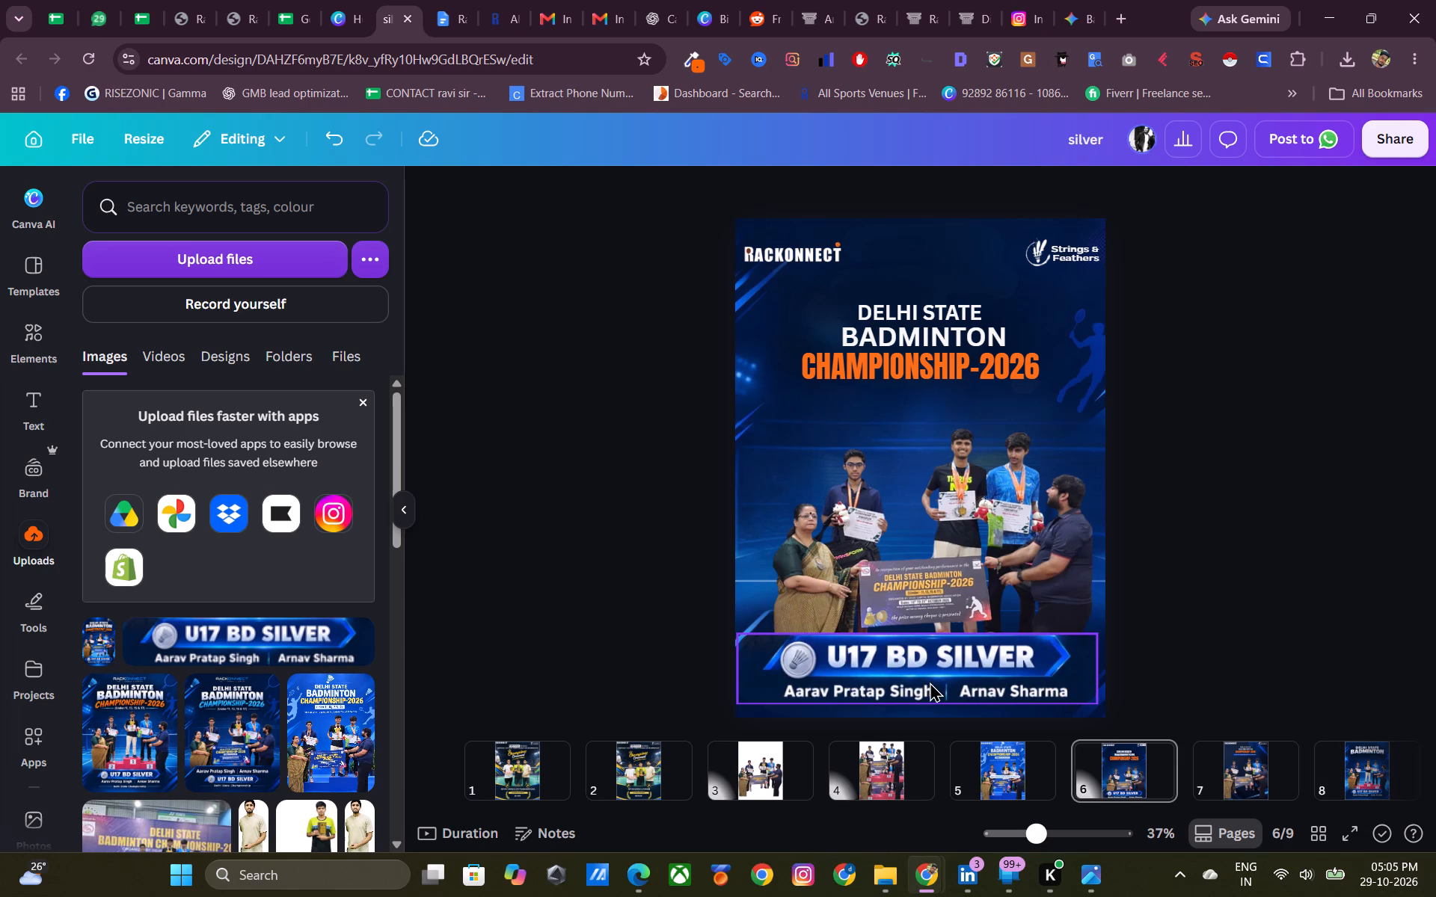
{"action": "left_click", "coordinate": [1170, 509]}
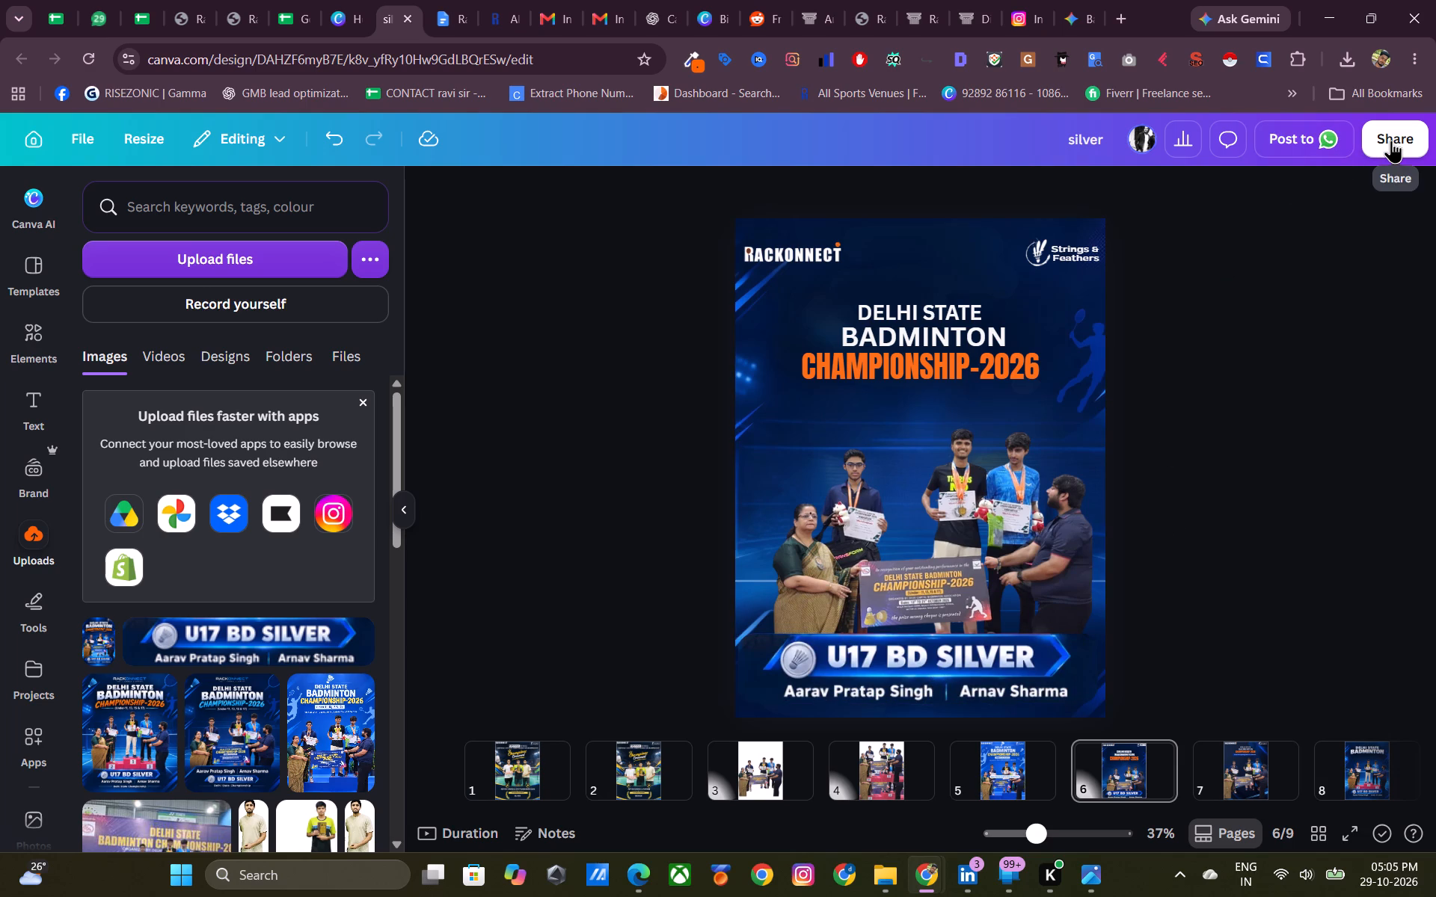
Nudge the grouped logos up slightly in small increments to fine-tune their spacing from the poster's top edge.
{"action": "left_click", "coordinate": [1014, 248]}
{"action": "key", "text": "Up"}
{"action": "key", "text": "Up"}
{"action": "key", "text": "Up"}
{"action": "key", "text": "Up"}
{"action": "key", "text": "Up"}
{"action": "key", "text": "Up"}
{"action": "key", "text": "Up"}
{"action": "key", "text": "Up"}
{"action": "key", "text": "Up"}
{"action": "key", "text": "Up"}
{"action": "key", "text": "Up"}
{"action": "key", "text": "Up"}
{"action": "key", "text": "Up"}
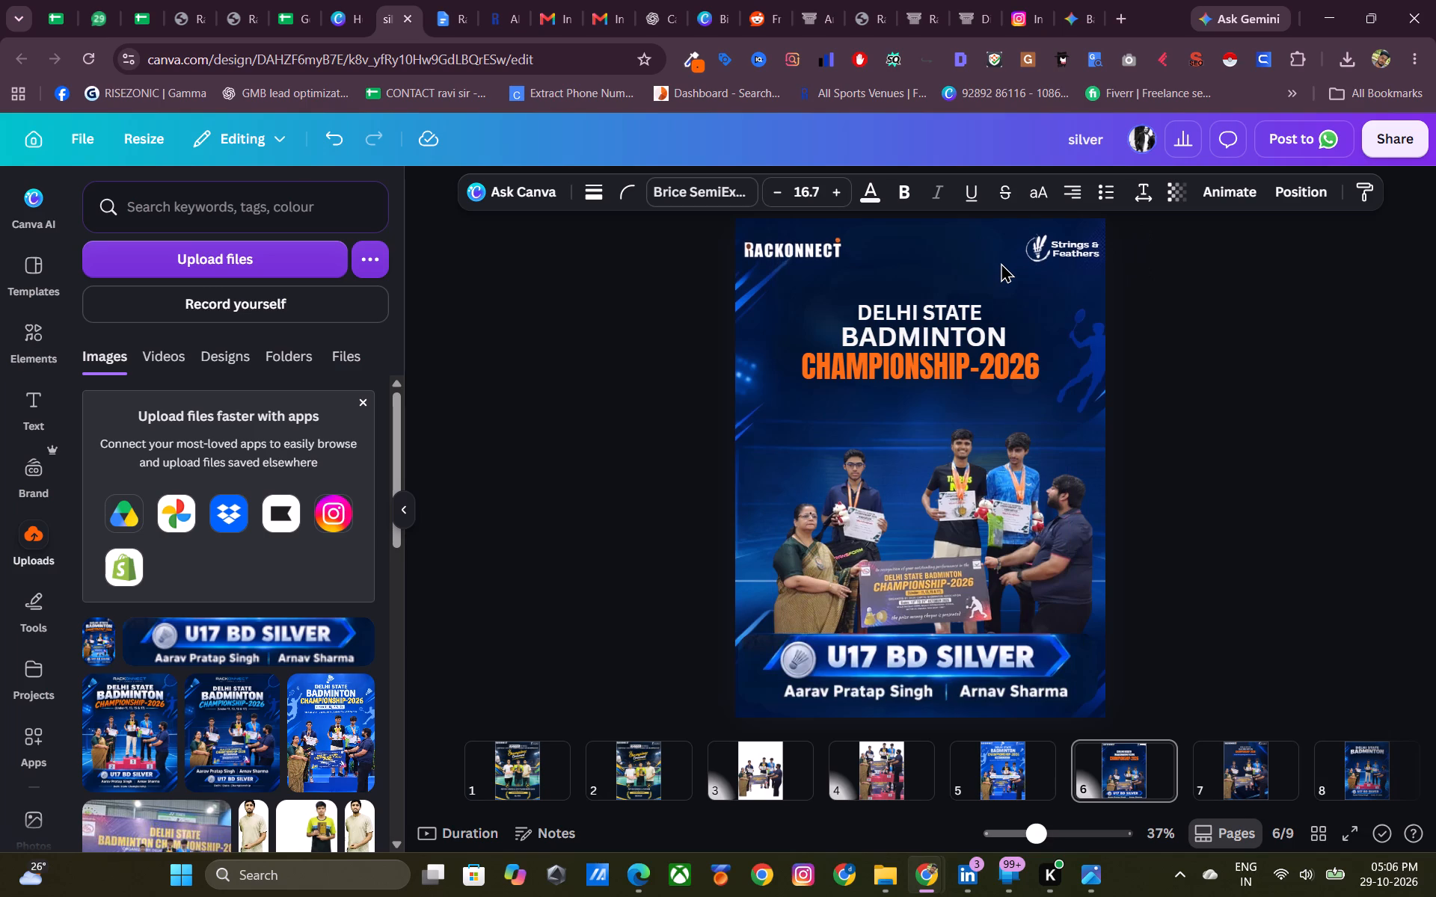
{"action": "key", "text": "Up"}
{"action": "key", "text": "Up"}
{"action": "key", "text": "Up"}
{"action": "key", "text": "Up"}
{"action": "key", "text": "Up"}
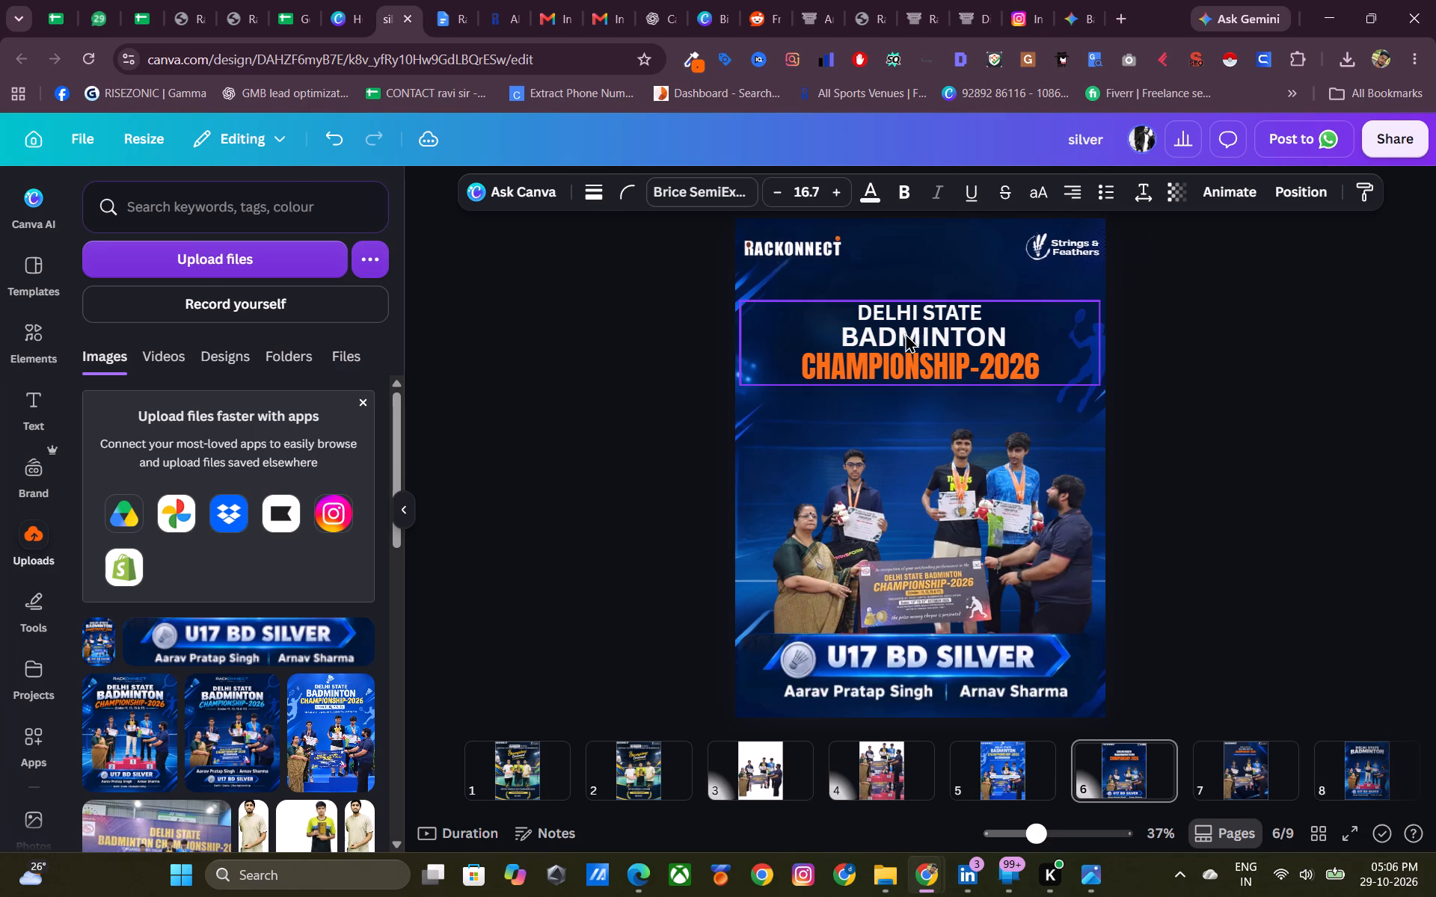
Enlarge the championship title group slightly and move it up, centred on the page just below the logos.
{"action": "left_click", "coordinate": [905, 333]}
{"action": "left_click_drag", "start_coordinate": [740, 296], "coordinate": [708, 292]}
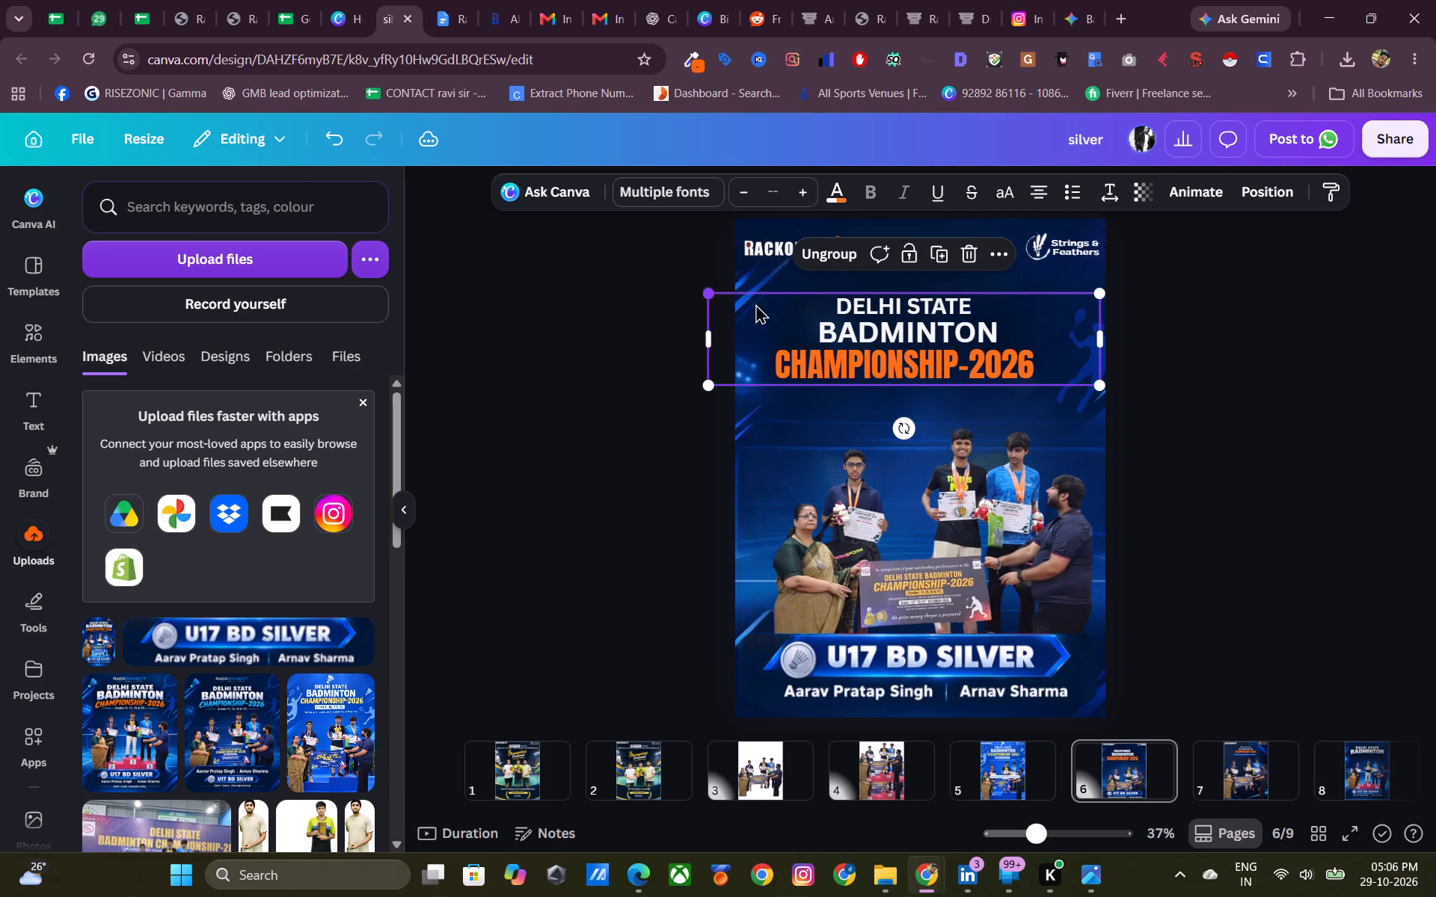
{"action": "left_click_drag", "start_coordinate": [1000, 326], "coordinate": [1013, 303]}
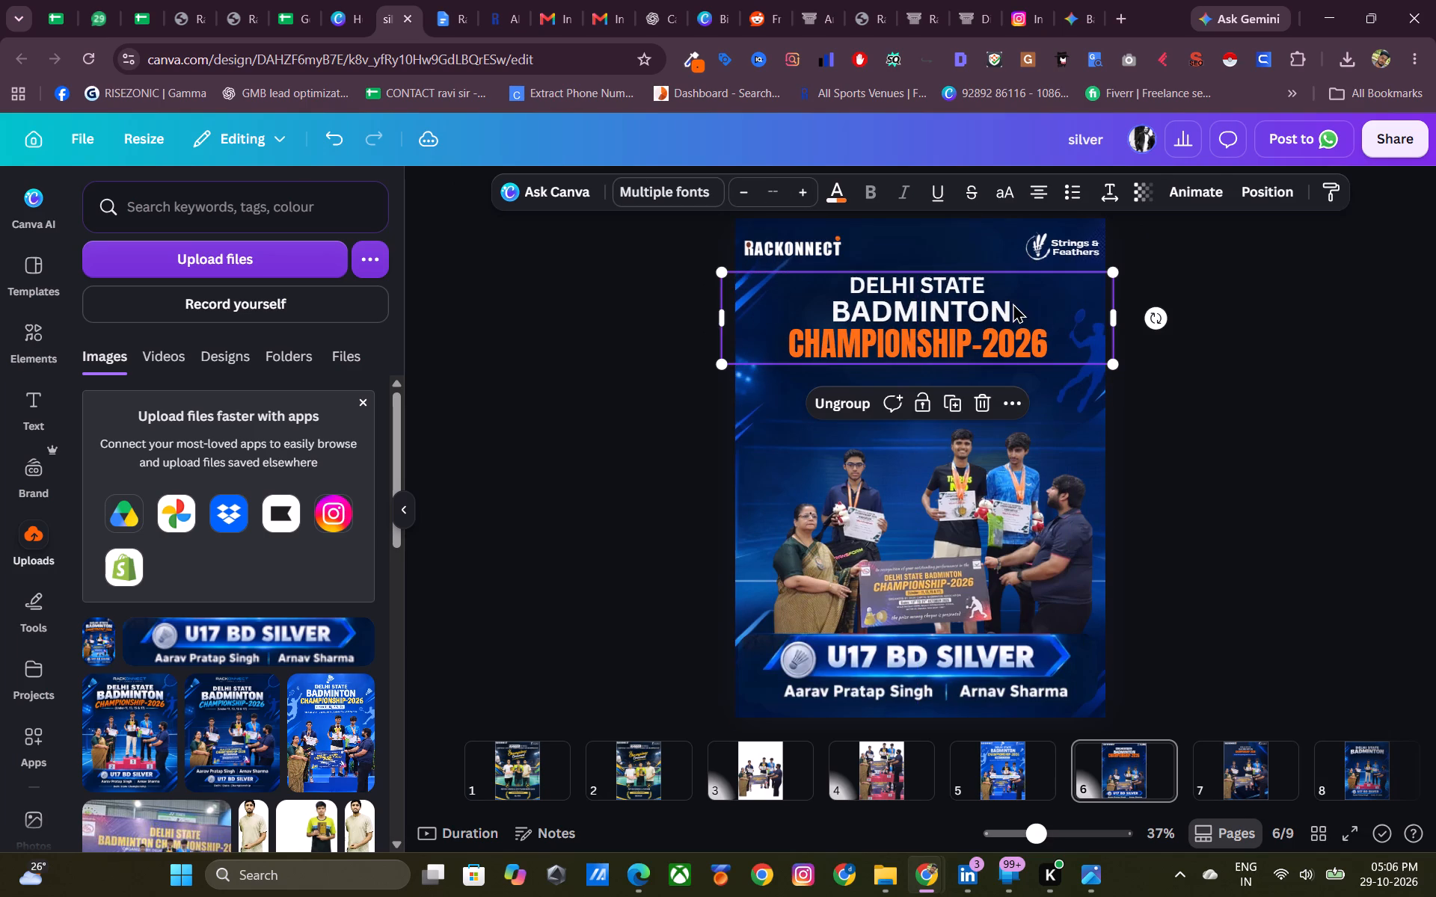
{"action": "left_click", "coordinate": [1212, 369]}
Enlarge the award winners' cutout photo to nearly the full page width and move it up to just below the title.
{"action": "left_click", "coordinate": [974, 513]}
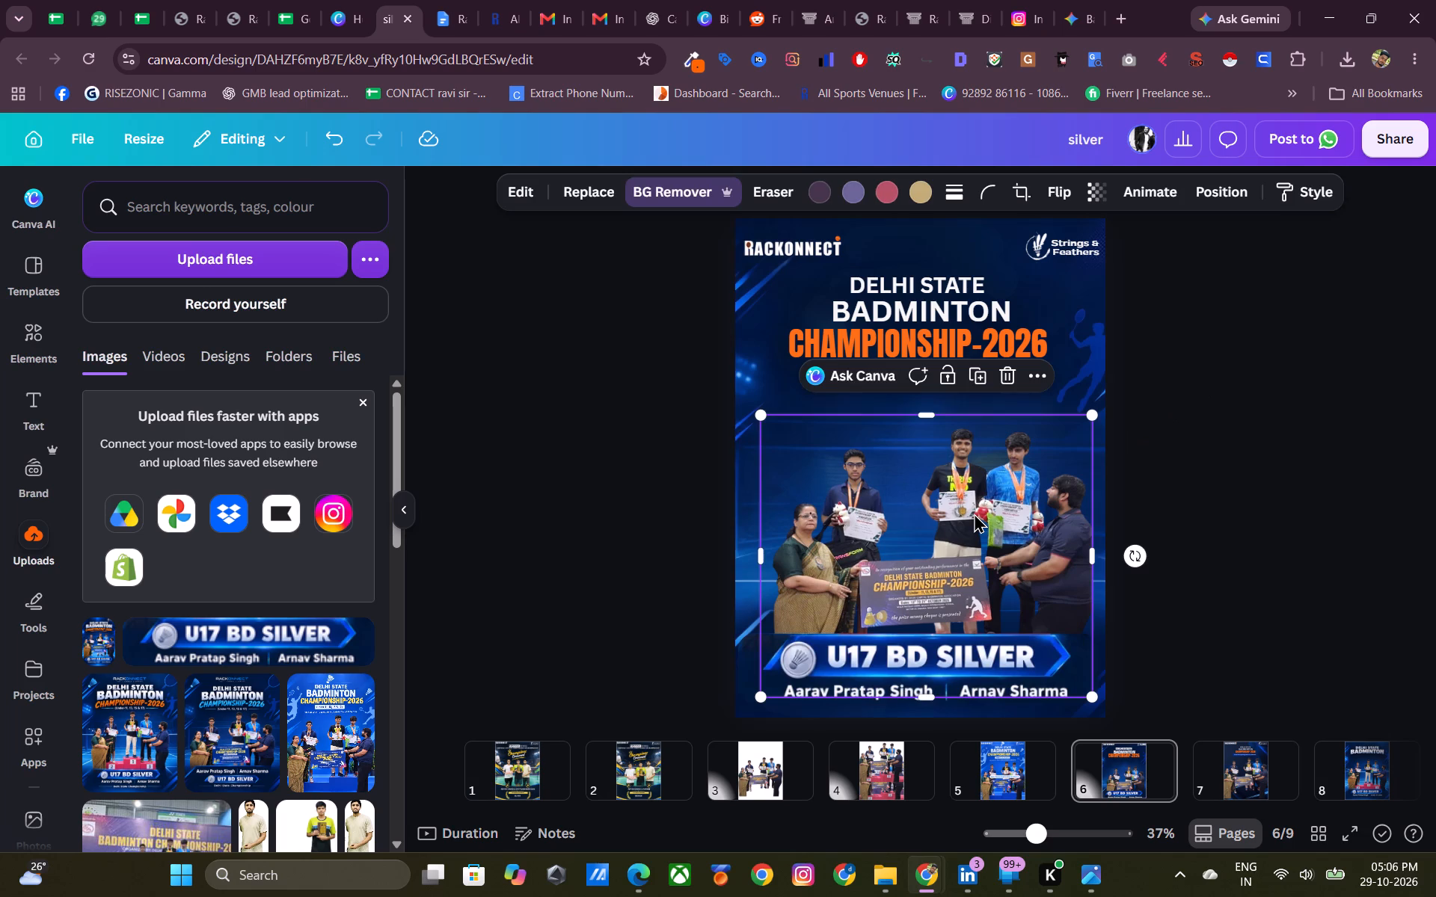
{"action": "left_click_drag", "start_coordinate": [764, 418], "coordinate": [721, 392]}
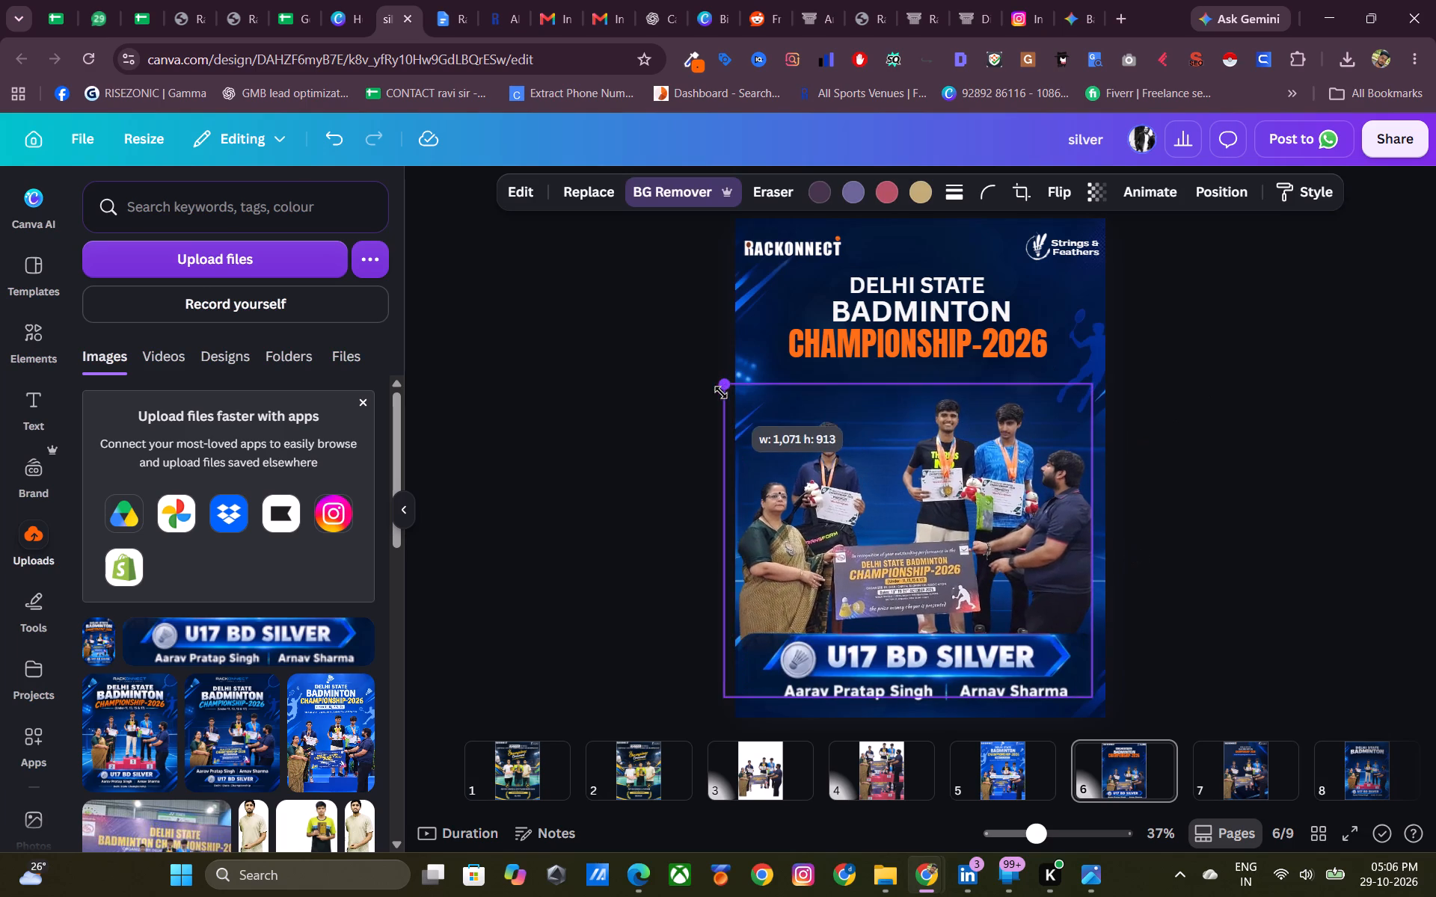
{"action": "left_click_drag", "start_coordinate": [721, 392], "coordinate": [706, 397]}
{"action": "left_click_drag", "start_coordinate": [914, 516], "coordinate": [916, 498]}
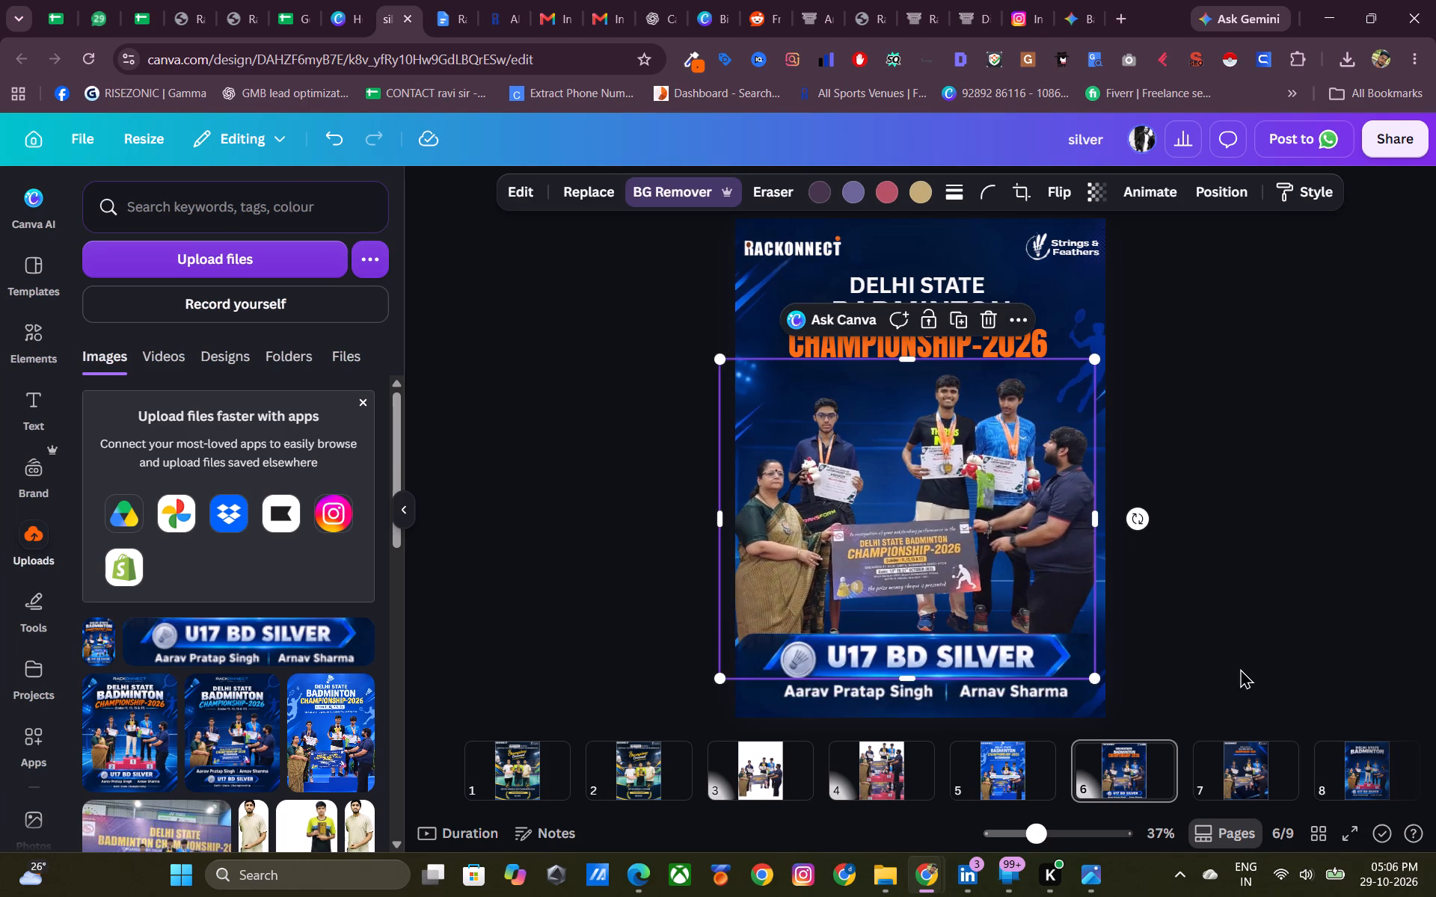
{"action": "left_click", "coordinate": [1240, 668]}
Enlarge the U17 BD SILVER banner proportionally so it extends past the page's right edge, and dismiss the Armoury Crate notification.
{"action": "left_click", "coordinate": [967, 682]}
{"action": "left_click_drag", "start_coordinate": [1096, 699], "coordinate": [1118, 712]}
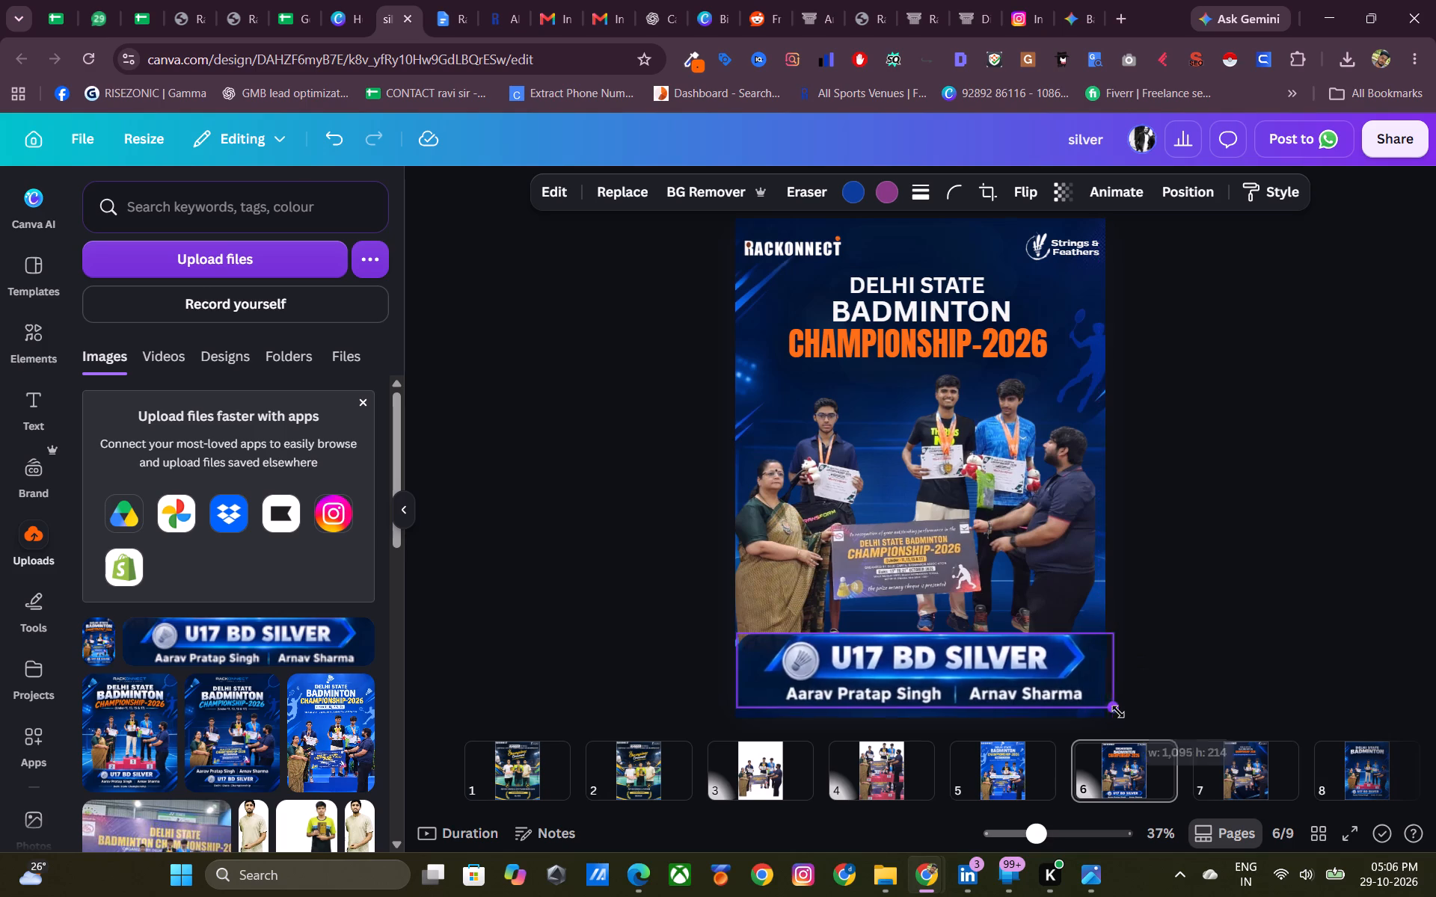
{"action": "left_click_drag", "start_coordinate": [1118, 712], "coordinate": [1124, 721]}
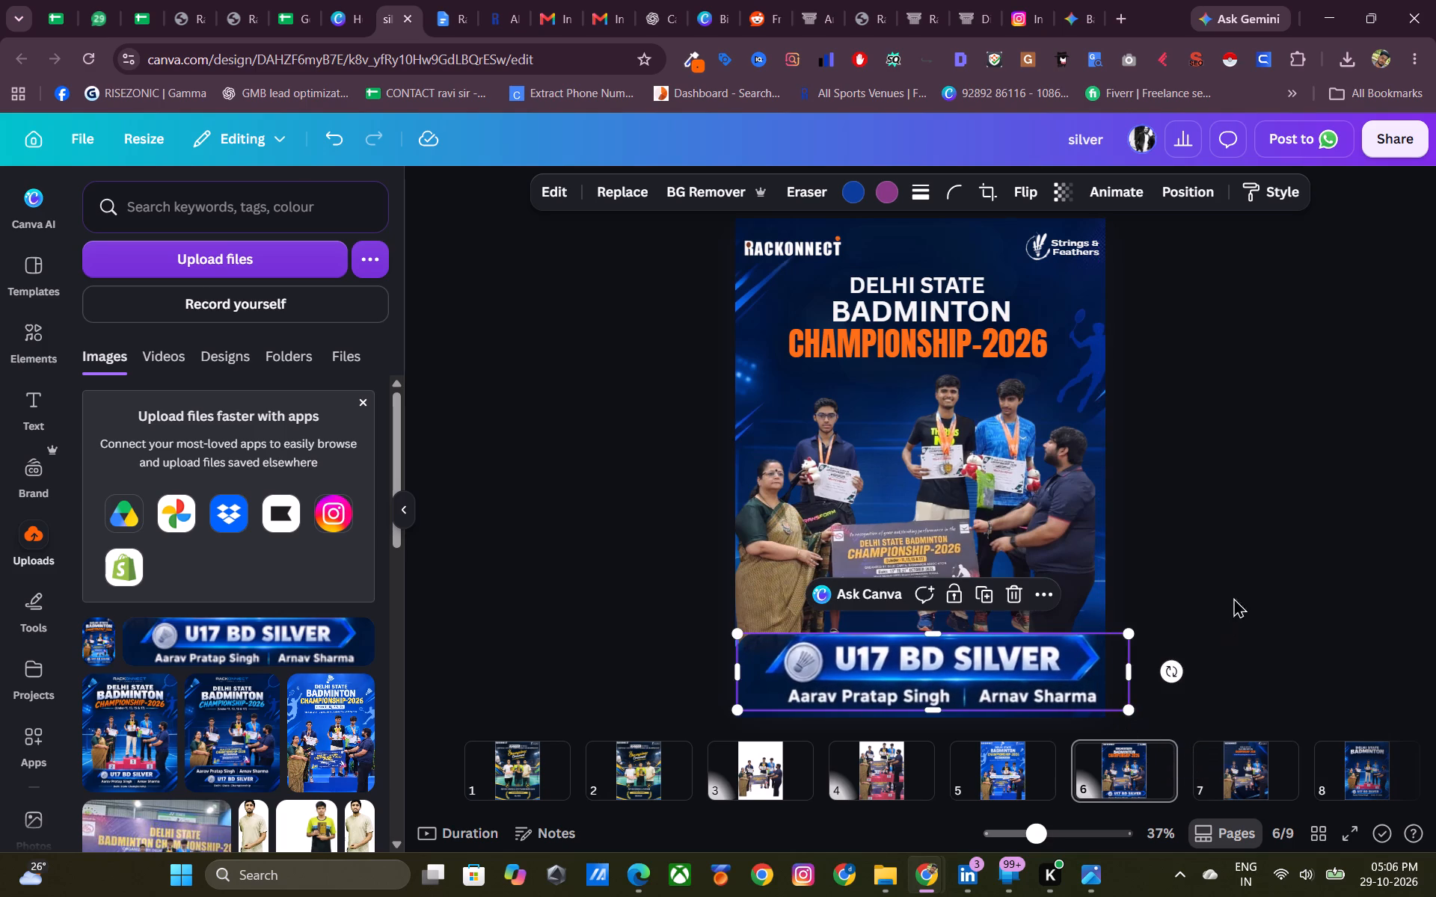
{"action": "left_click", "coordinate": [1240, 585]}
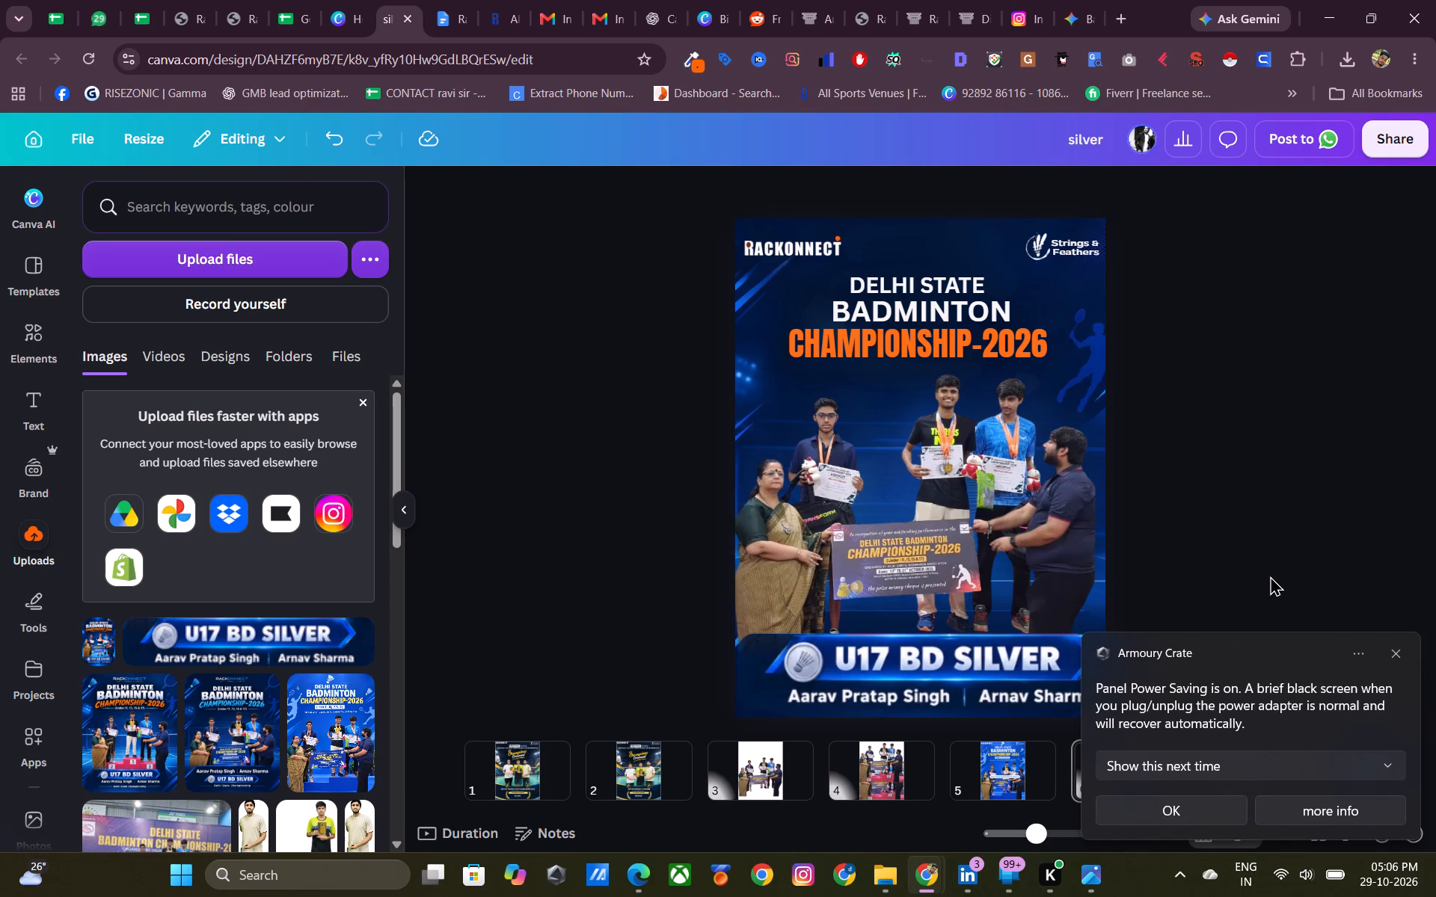
{"action": "left_click", "coordinate": [1397, 657]}
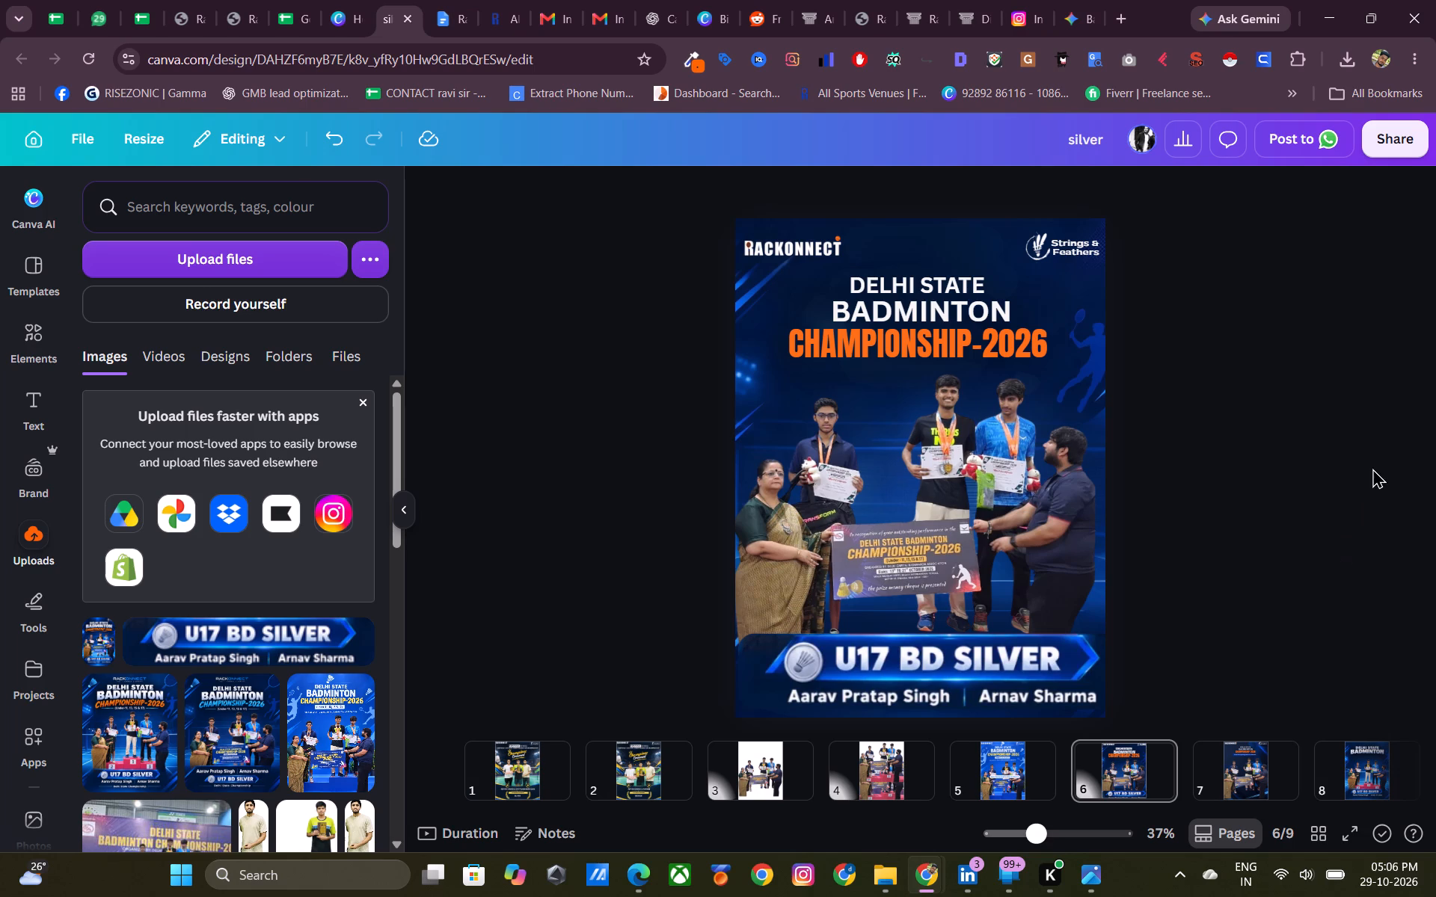
Open the download settings for exporting the page 6 poster.
{"action": "left_click", "coordinate": [1399, 140]}
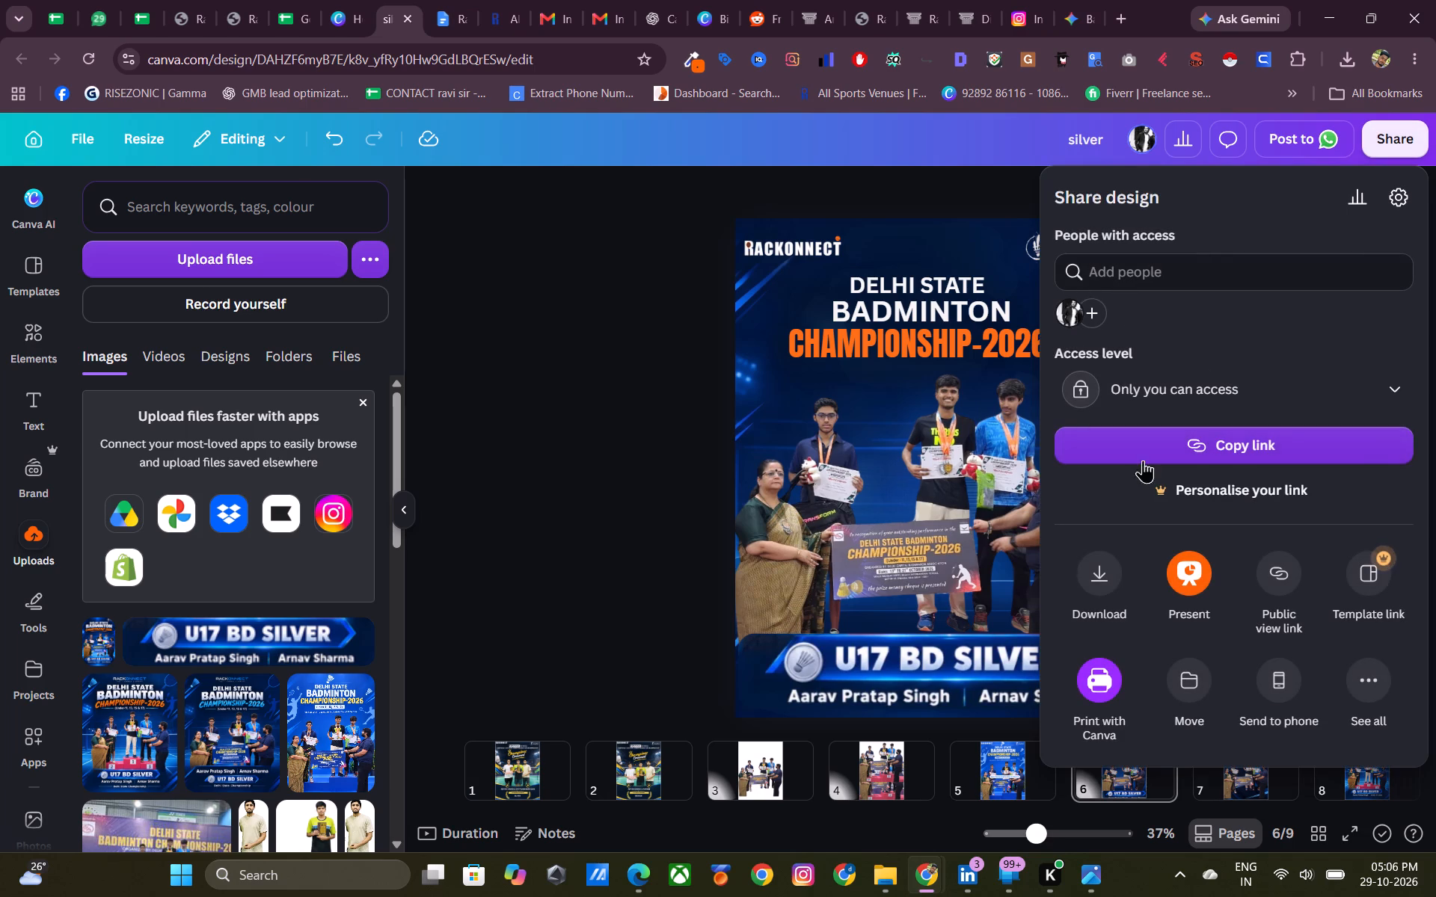
{"action": "left_click", "coordinate": [1105, 591]}
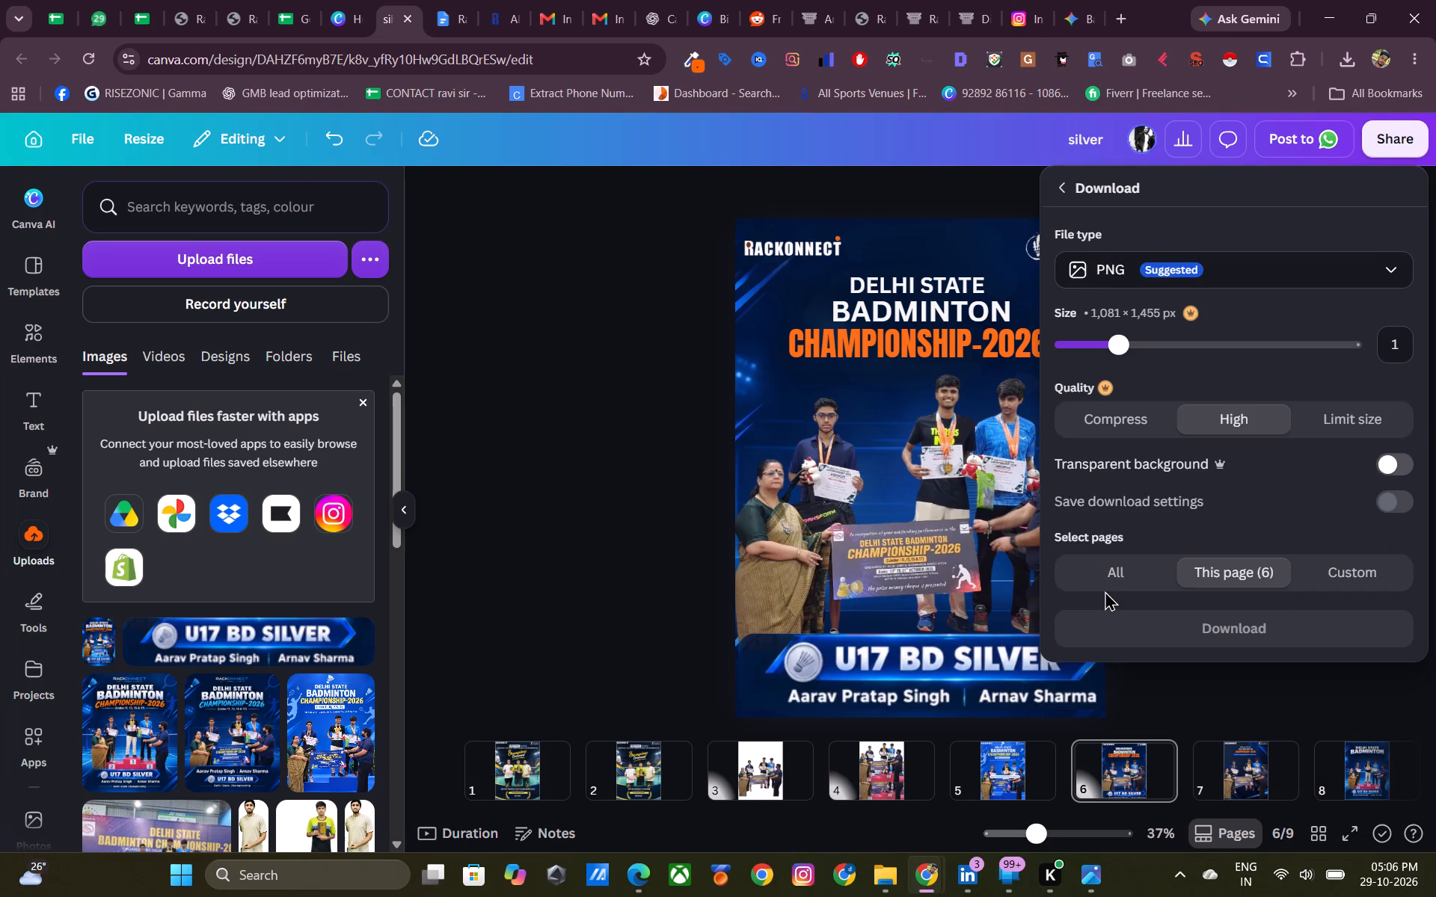